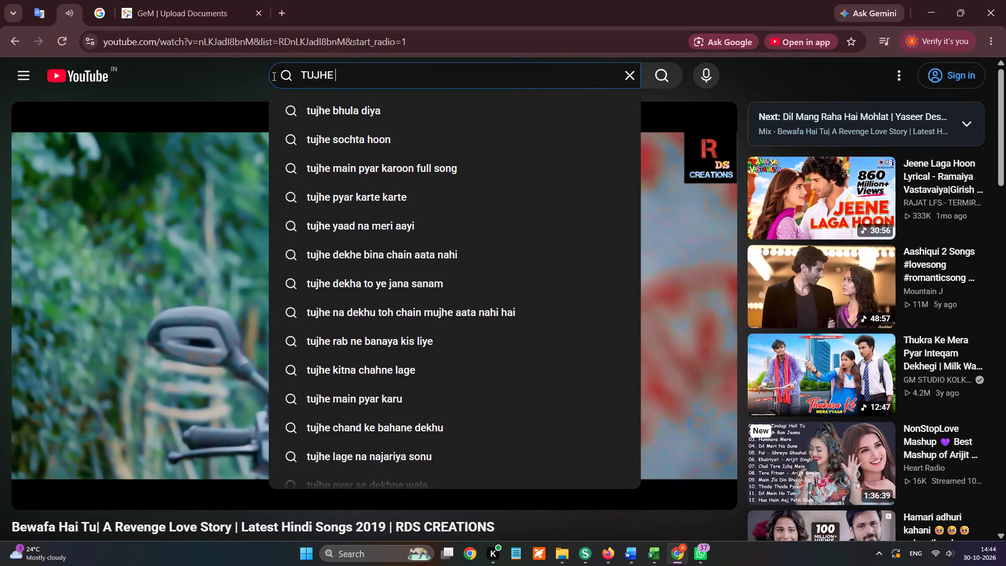
Search YouTube for "tujhe bitha ke rakha tha maine rani palko pe honey singh" and play the Break Up Party official video.
{"action": "type", "text": "BETHA KE"}
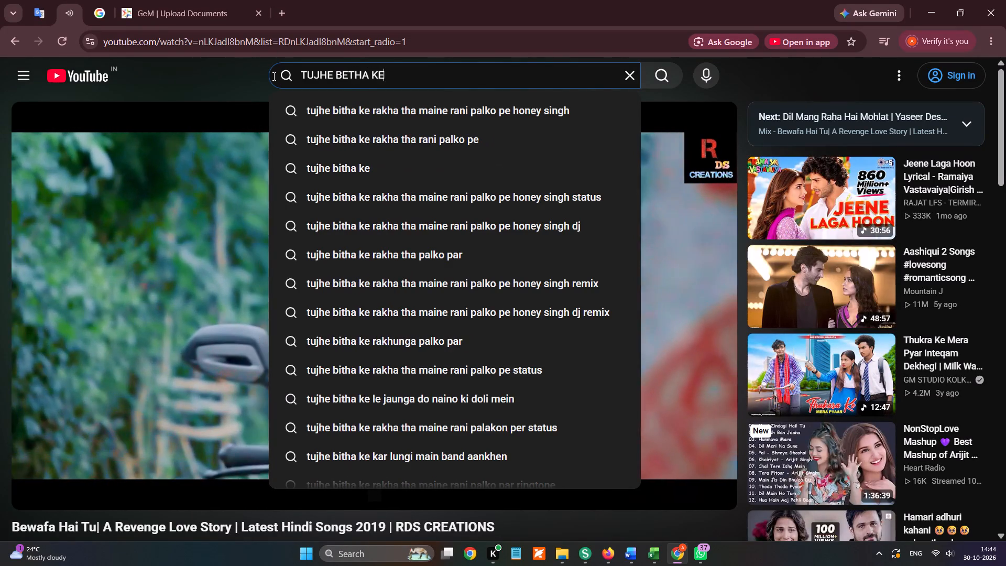
{"action": "left_click", "coordinate": [395, 121]}
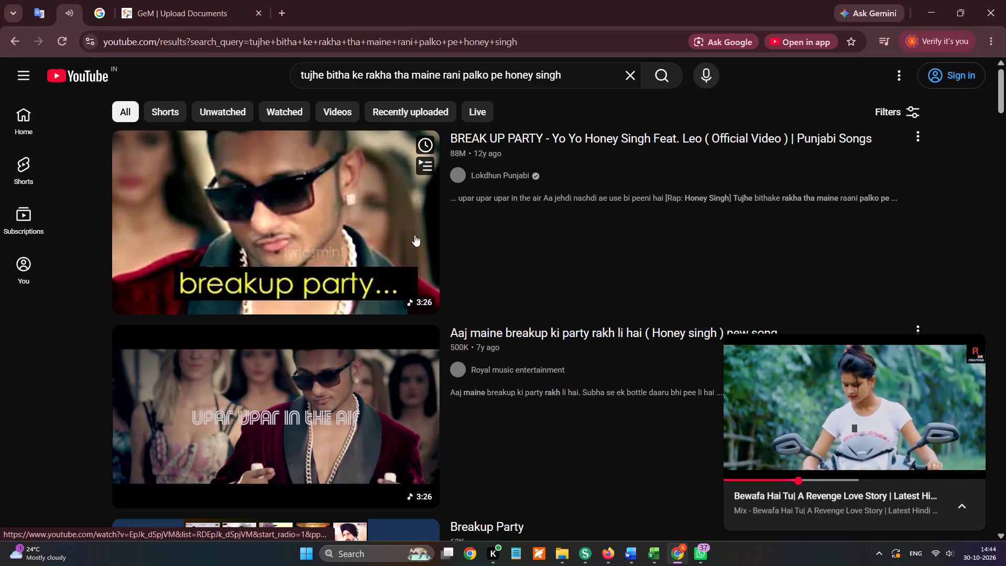
{"action": "left_click", "coordinate": [331, 217]}
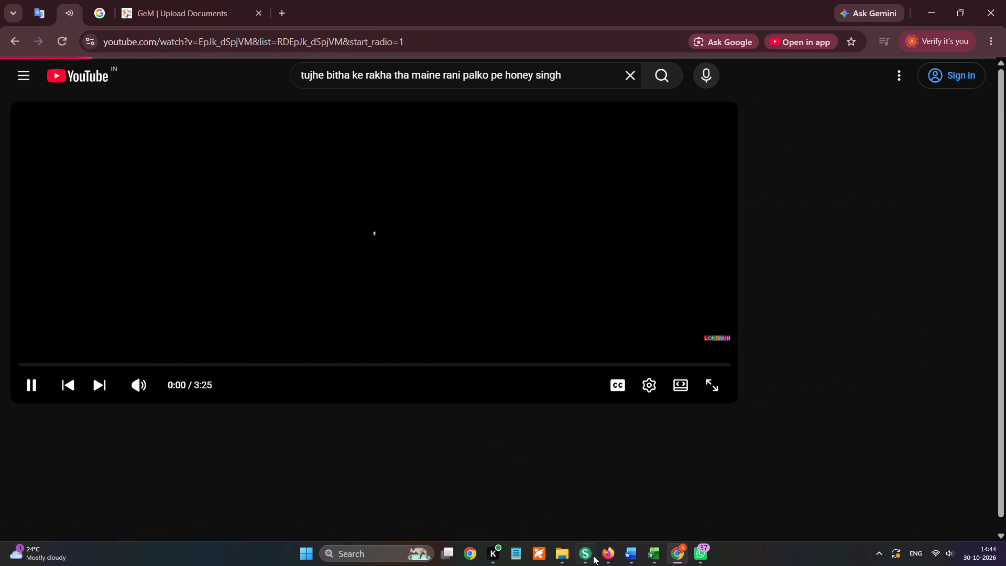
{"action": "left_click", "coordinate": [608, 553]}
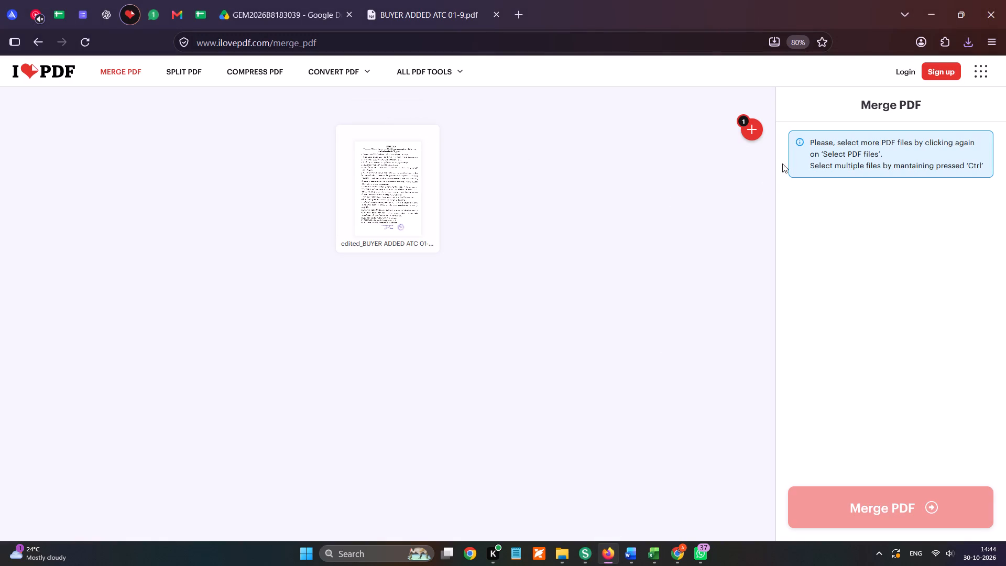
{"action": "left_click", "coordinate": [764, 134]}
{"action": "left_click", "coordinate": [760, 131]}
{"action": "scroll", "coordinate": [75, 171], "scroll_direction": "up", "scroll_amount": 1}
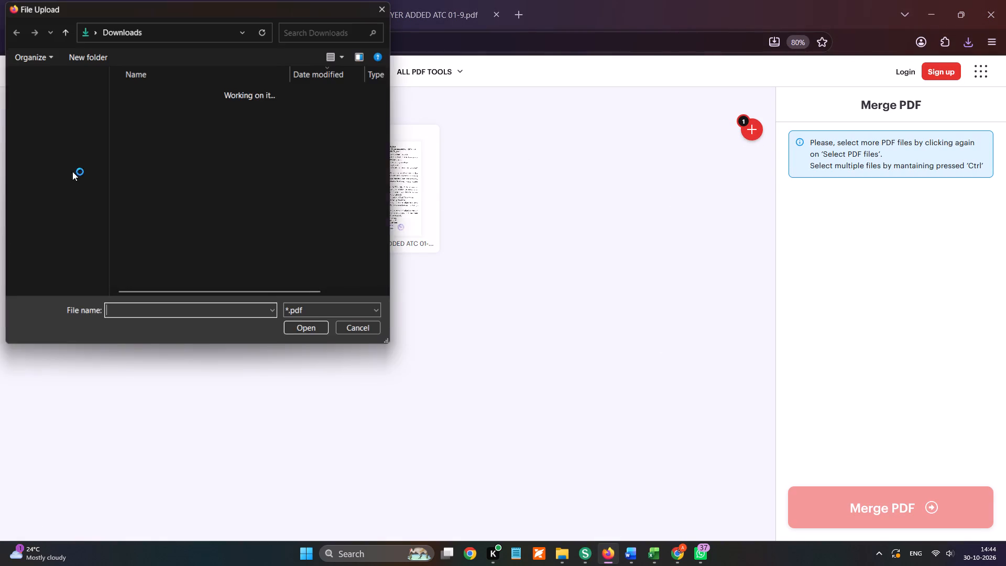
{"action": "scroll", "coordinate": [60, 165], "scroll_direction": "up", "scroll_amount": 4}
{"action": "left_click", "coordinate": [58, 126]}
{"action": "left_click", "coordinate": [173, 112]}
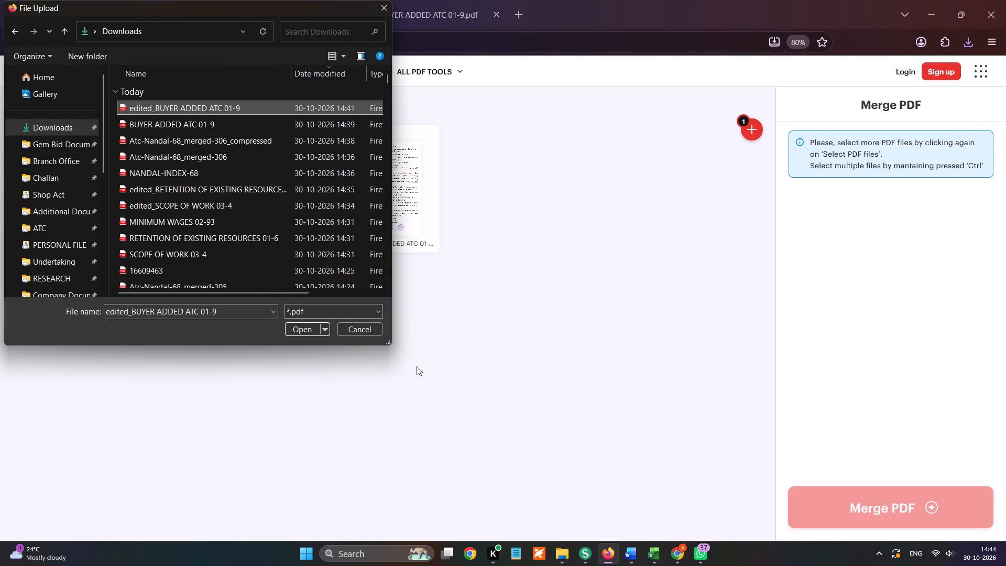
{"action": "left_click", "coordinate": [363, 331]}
Switch to the NANDAL-INDEX-68 document in Word.
{"action": "left_click", "coordinate": [624, 553]}
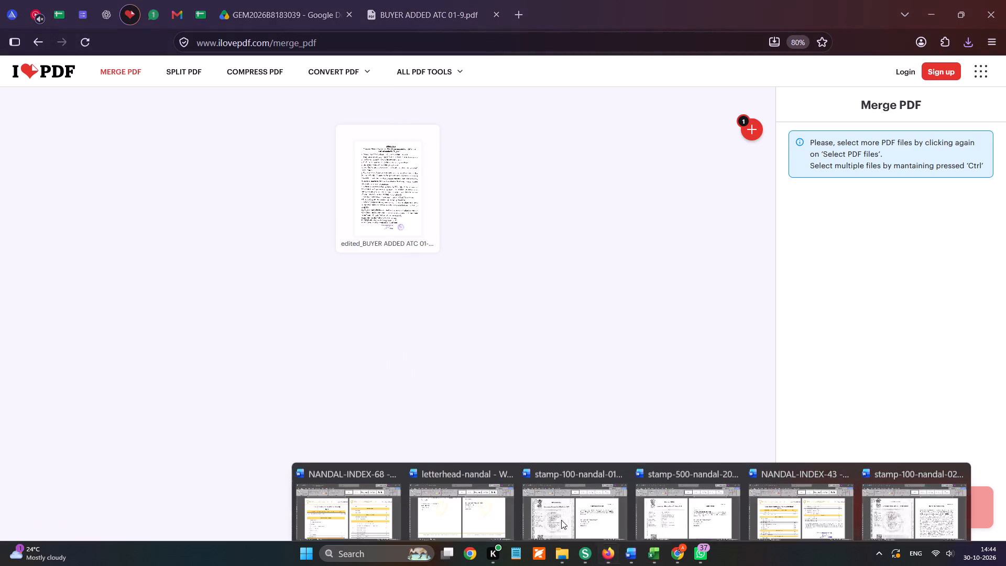
{"action": "left_click", "coordinate": [364, 499]}
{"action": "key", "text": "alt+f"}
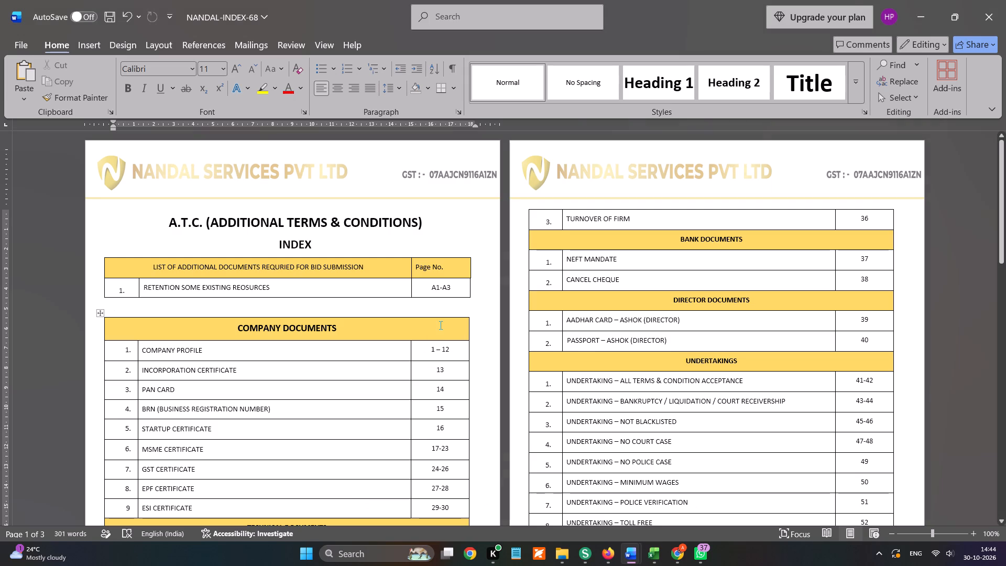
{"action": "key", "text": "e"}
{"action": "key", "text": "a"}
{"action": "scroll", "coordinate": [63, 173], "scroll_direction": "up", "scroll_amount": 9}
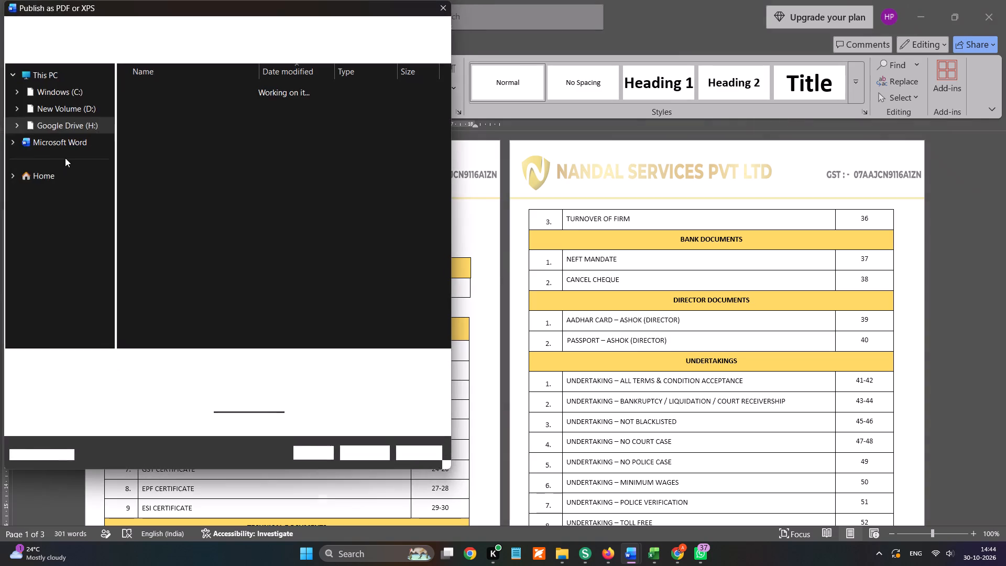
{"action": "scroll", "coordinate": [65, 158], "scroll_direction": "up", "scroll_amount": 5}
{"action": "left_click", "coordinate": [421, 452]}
Replace the first entry under the list of additional documents in the Word index with "BUYER ADDED ATC".
{"action": "key", "text": "alt+Tab"}
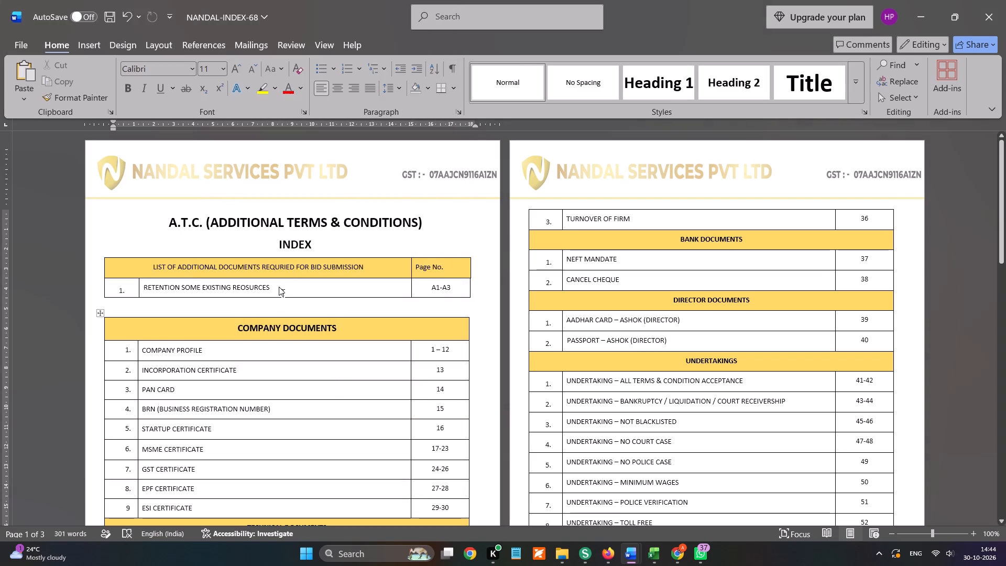
{"action": "left_click", "coordinate": [294, 13]}
{"action": "key", "text": "alt+Tab"}
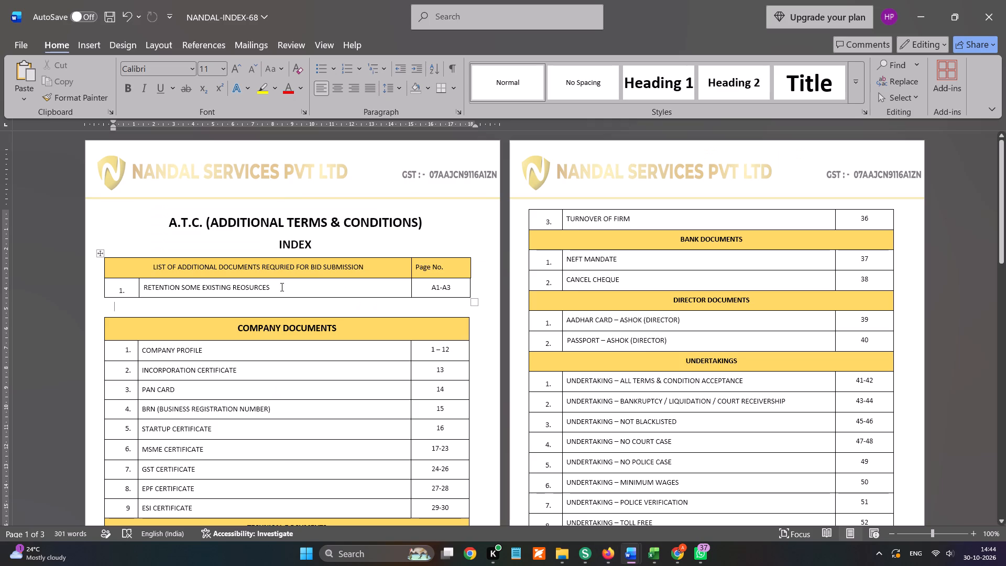
{"action": "left_click_drag", "start_coordinate": [281, 287], "coordinate": [152, 288]}
{"action": "type", "text": "BUYER ADDED ATC"}
{"action": "key", "text": "space"}
{"action": "key", "text": "Tab"}
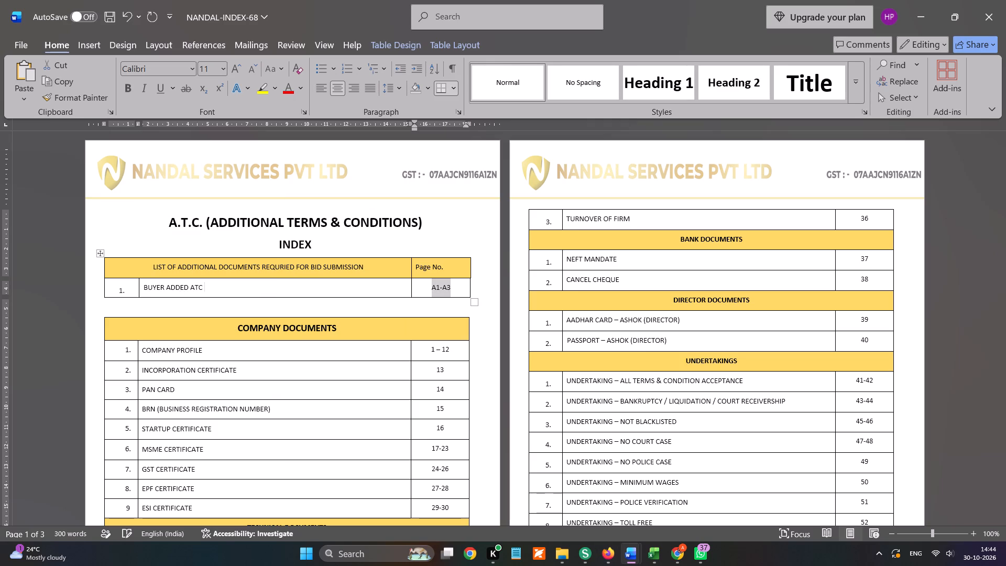
Publish the index as a PDF named NANDAL-INDEX-68 in the Downloads folder, replacing the existing file.
{"action": "key", "text": "alt+f"}
{"action": "type", "text": "EA"}
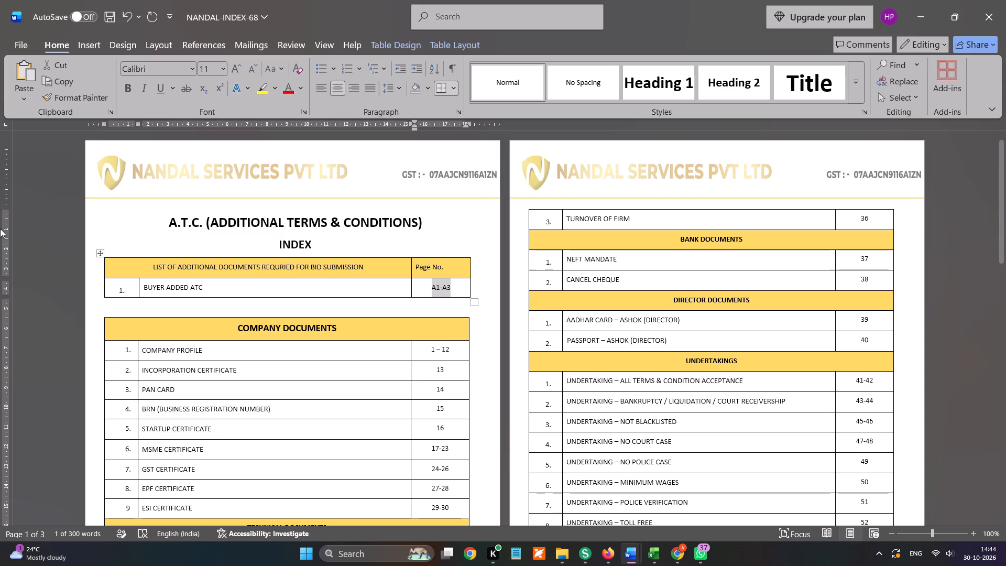
{"action": "scroll", "coordinate": [57, 162], "scroll_direction": "up", "scroll_amount": 5}
{"action": "left_click", "coordinate": [64, 128]}
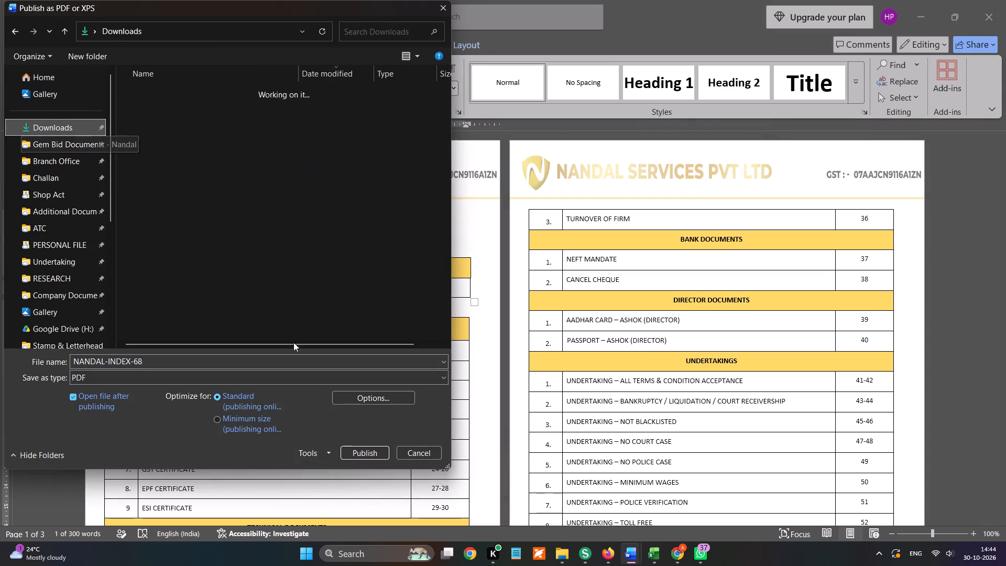
{"action": "left_click", "coordinate": [358, 455]}
{"action": "left_click", "coordinate": [520, 277]}
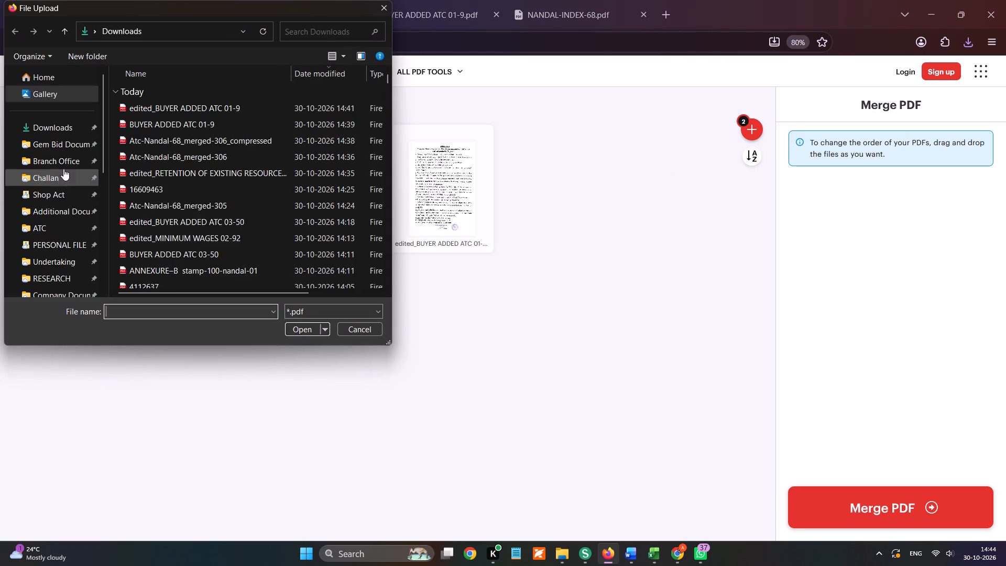
{"action": "left_click", "coordinate": [74, 144]}
{"action": "double_click", "coordinate": [140, 116]}
{"action": "double_click", "coordinate": [152, 104]}
{"action": "double_click", "coordinate": [179, 174]}
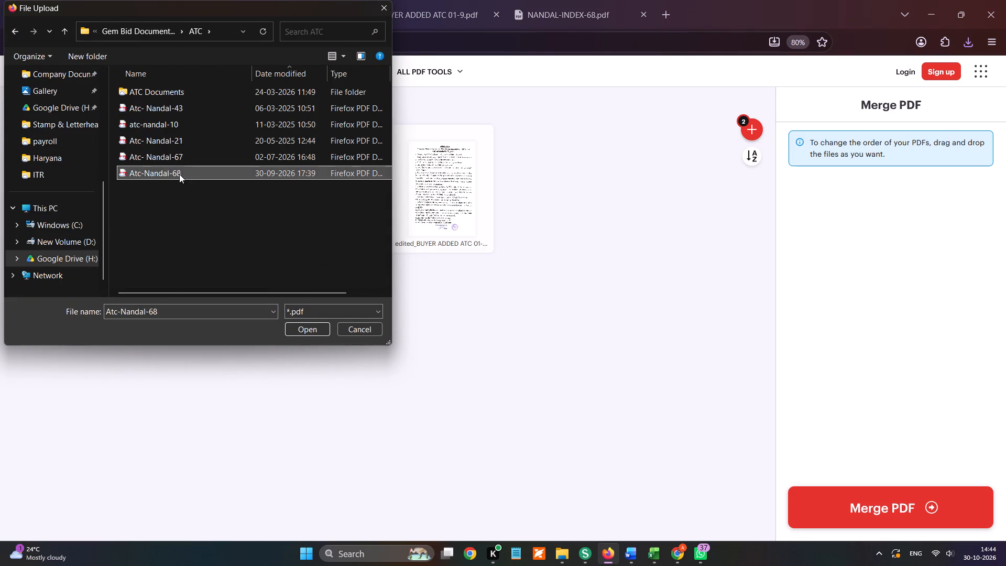
Merge the three PDFs into a single file.
{"action": "left_click", "coordinate": [956, 510]}
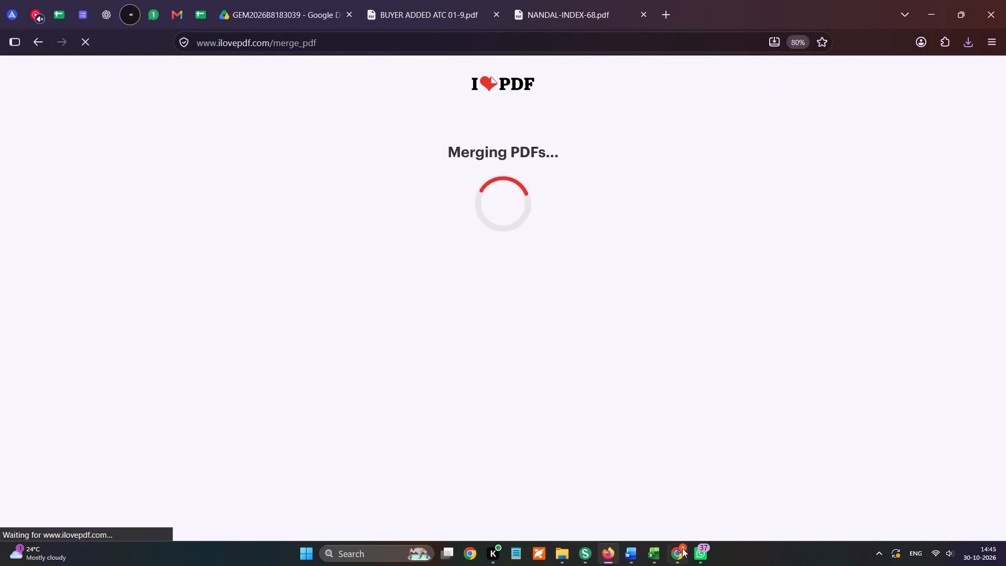
{"action": "left_click", "coordinate": [682, 548]}
{"action": "left_click", "coordinate": [161, 1]}
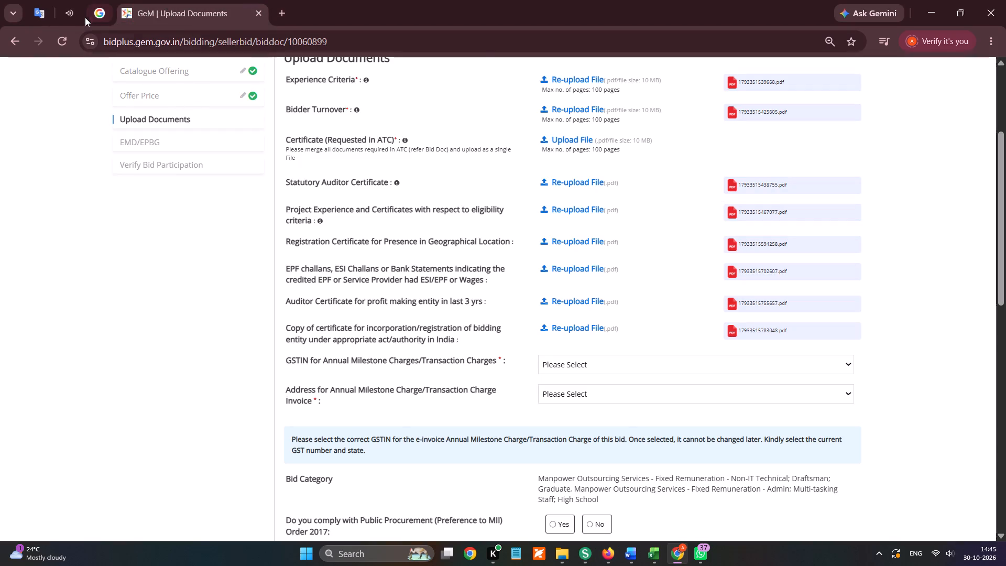
{"action": "key", "text": "alt+Tab"}
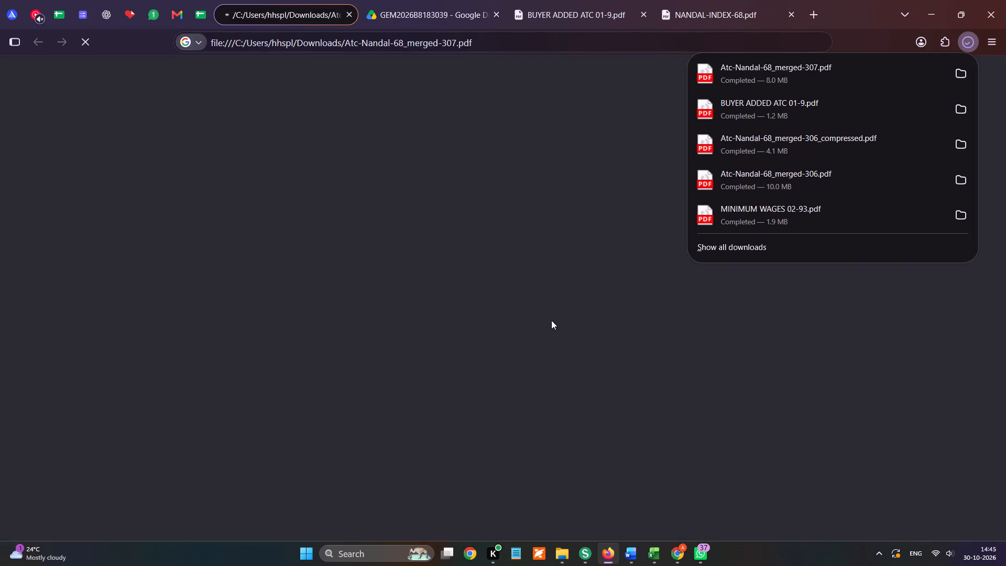
{"action": "left_click", "coordinate": [122, 8]}
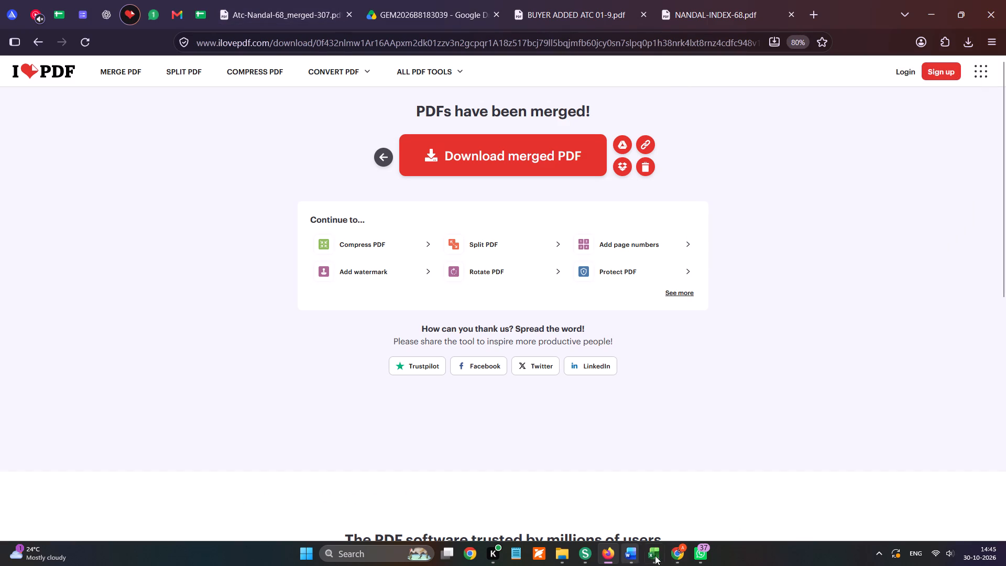
Switch to the GeM Upload Documents page in Chrome and start a file upload for Certificate (Requested in ATC).
{"action": "left_click", "coordinate": [677, 552]}
{"action": "left_click", "coordinate": [573, 146]}
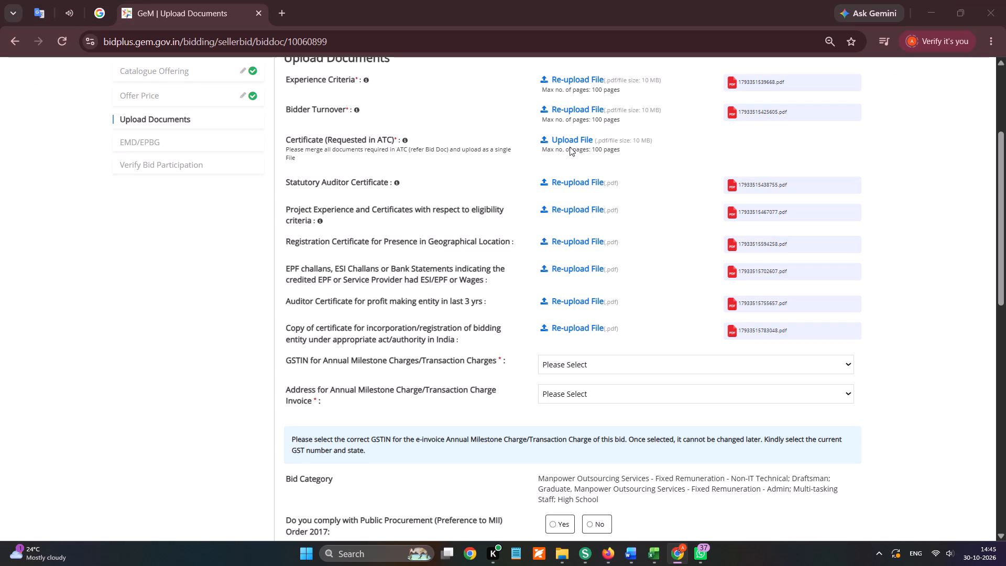
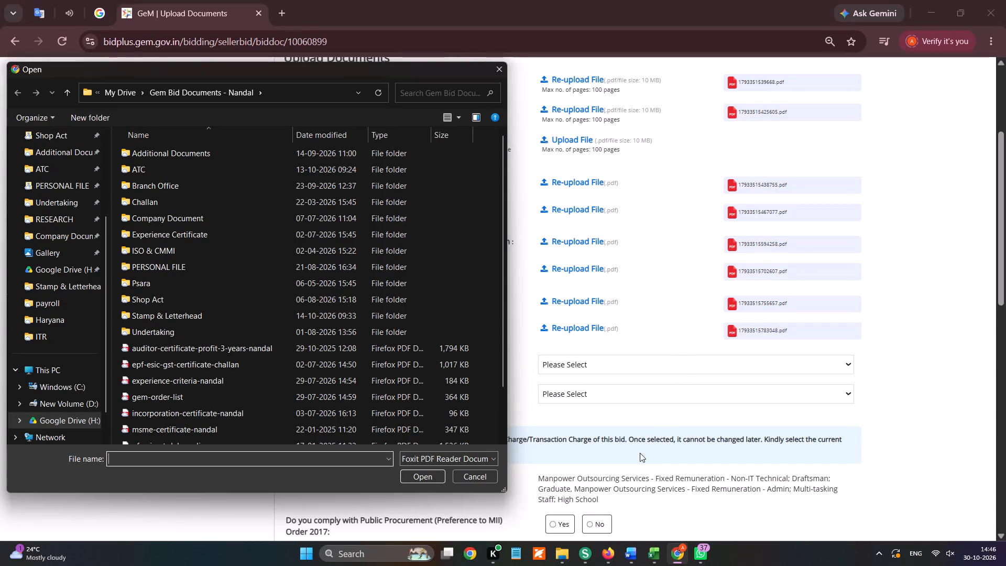
Upload Atc-Nandal-68_merged-307 from Downloads as the Certificate (Requested in ATC).
{"action": "left_click", "coordinate": [462, 478]}
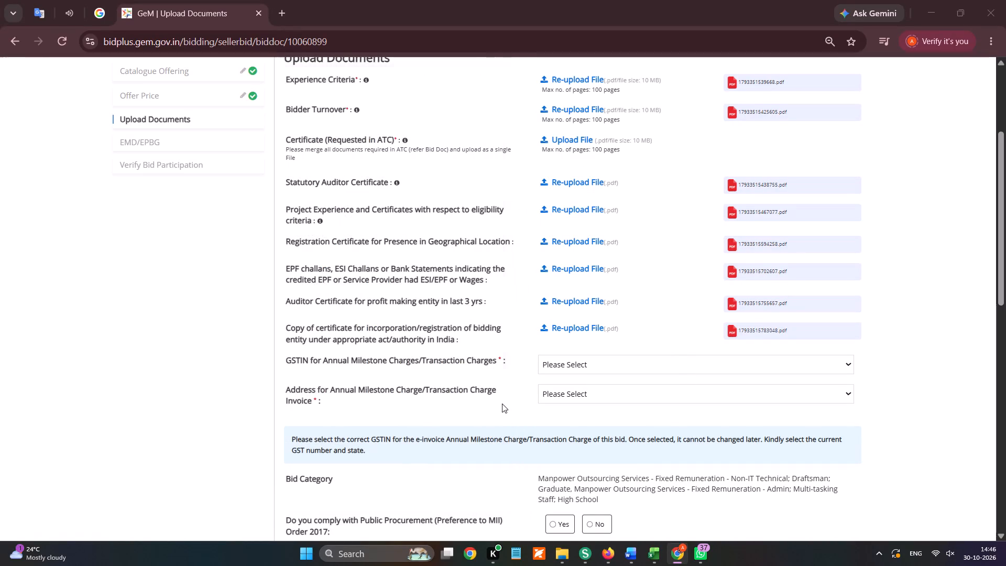
{"action": "left_click", "coordinate": [577, 140]}
{"action": "scroll", "coordinate": [45, 165], "scroll_direction": "up", "scroll_amount": 4}
{"action": "left_click", "coordinate": [58, 188]}
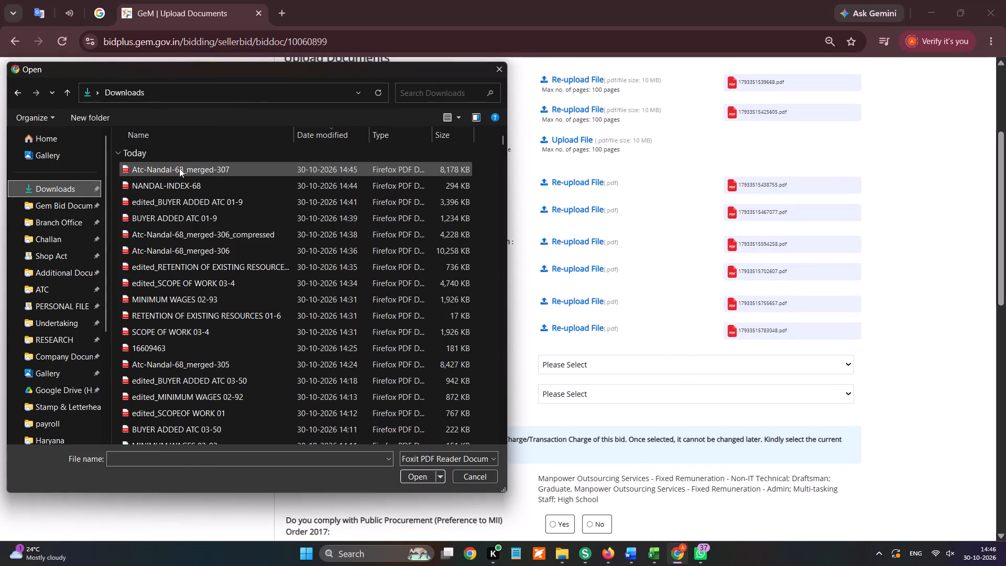
{"action": "double_click", "coordinate": [180, 168]}
Choose the registered company GSTIN and the Delhi address for the Annual Milestone Charge/Transaction Charge invoice.
{"action": "scroll", "coordinate": [663, 248], "scroll_direction": "down", "scroll_amount": 1}
{"action": "left_click", "coordinate": [595, 193]}
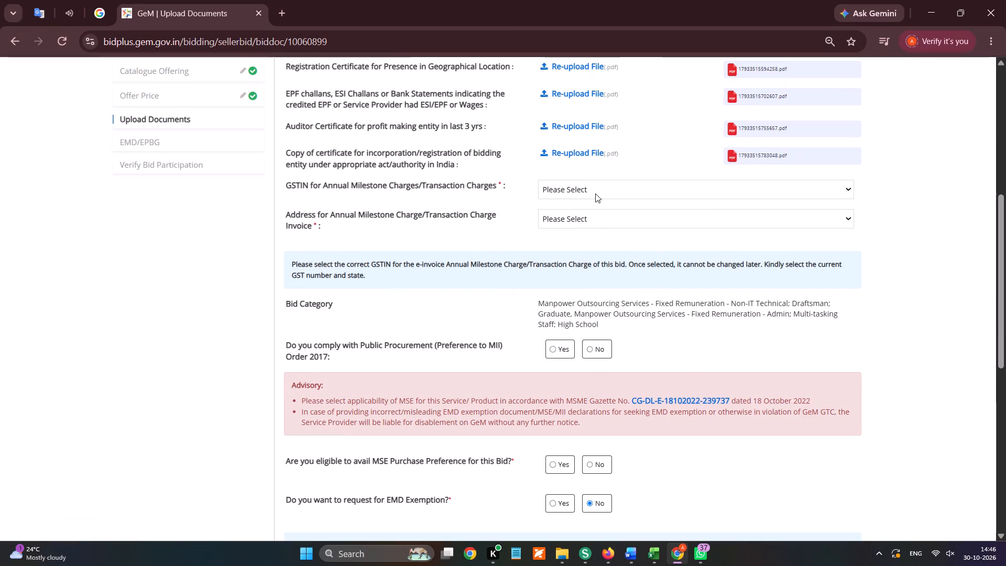
{"action": "left_click", "coordinate": [602, 217]}
{"action": "left_click", "coordinate": [622, 131]}
{"action": "left_click", "coordinate": [600, 217]}
{"action": "left_click", "coordinate": [598, 253]}
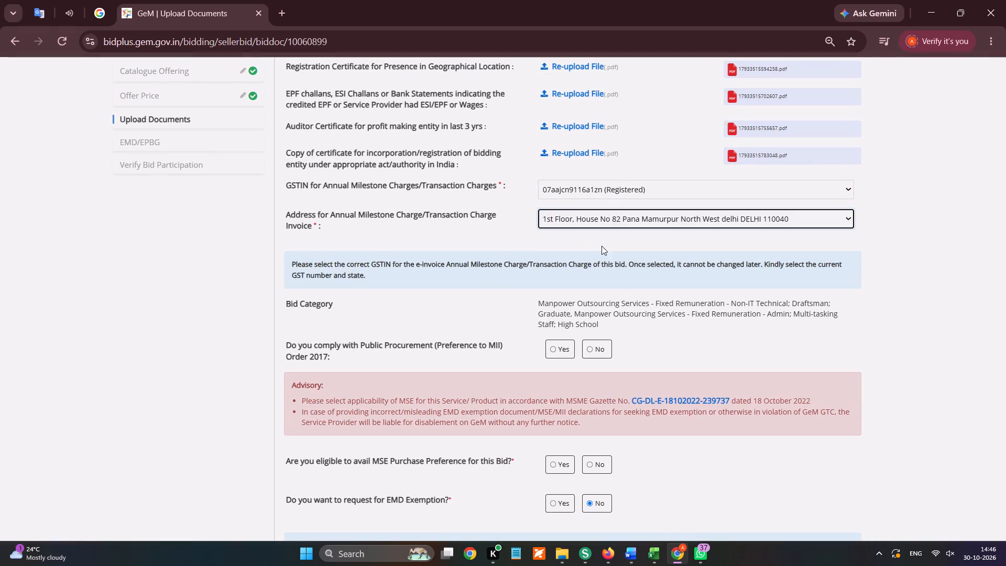
{"action": "left_click", "coordinate": [628, 134]}
Answer Yes to compliance with the Public Procurement (Preference to MII) Order 2017 and to MSE Purchase Preference eligibility.
{"action": "left_click", "coordinate": [554, 348]}
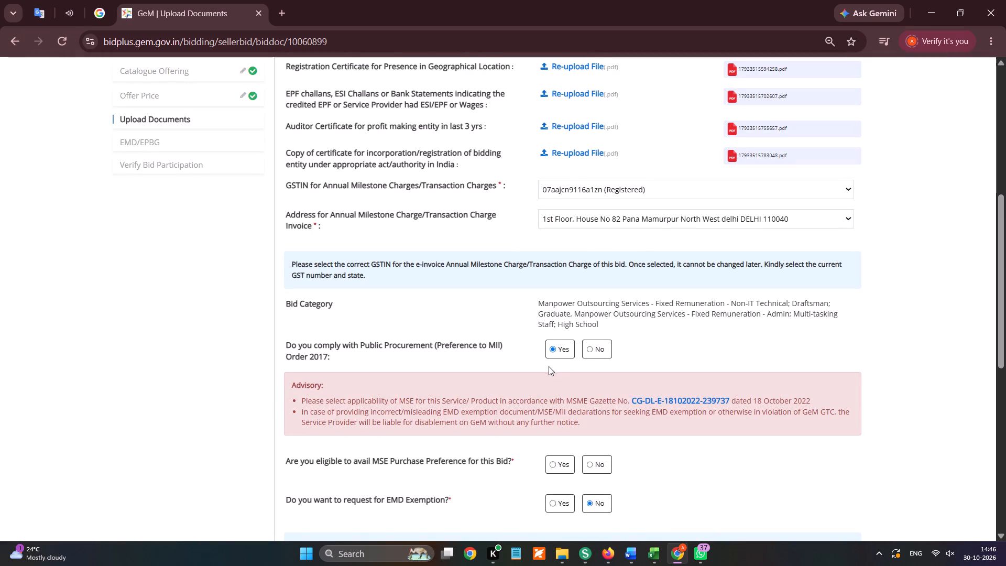
{"action": "scroll", "coordinate": [549, 366], "scroll_direction": "down", "scroll_amount": 1}
{"action": "left_click", "coordinate": [551, 290]}
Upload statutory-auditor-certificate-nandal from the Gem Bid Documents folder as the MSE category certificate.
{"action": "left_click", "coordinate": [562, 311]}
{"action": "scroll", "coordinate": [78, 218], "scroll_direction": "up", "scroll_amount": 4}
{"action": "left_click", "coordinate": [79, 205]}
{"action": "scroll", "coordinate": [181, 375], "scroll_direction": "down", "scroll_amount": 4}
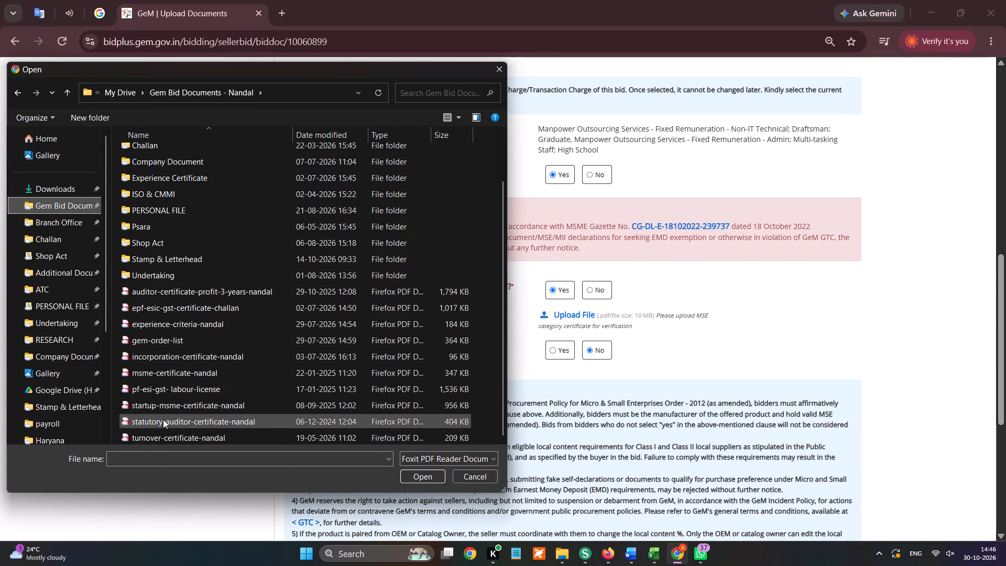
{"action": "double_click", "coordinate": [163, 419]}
Upload msme-certificate-nandal from the Gem Bid Documents folder as the MSE category certificate instead.
{"action": "left_click", "coordinate": [572, 313]}
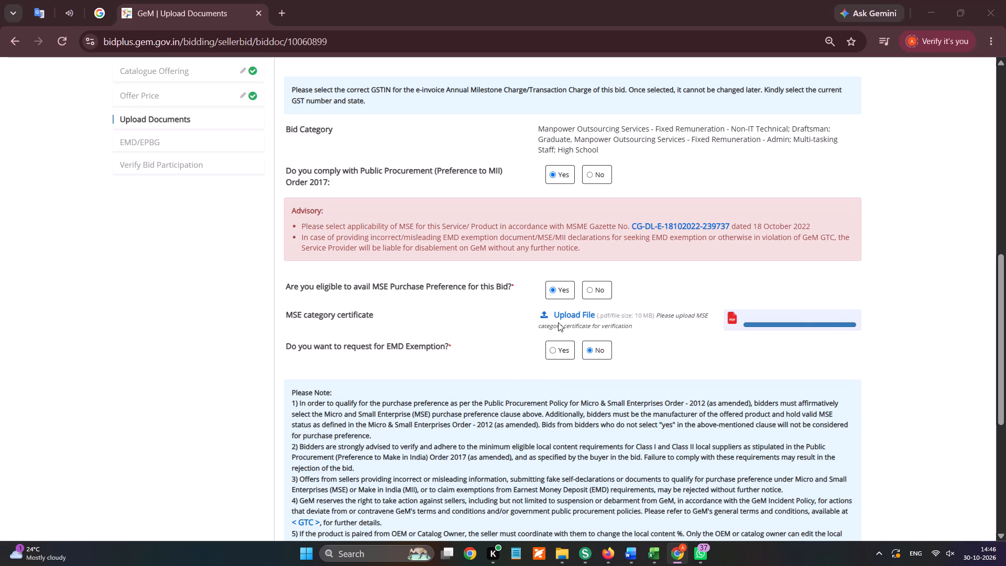
{"action": "double_click", "coordinate": [145, 423]}
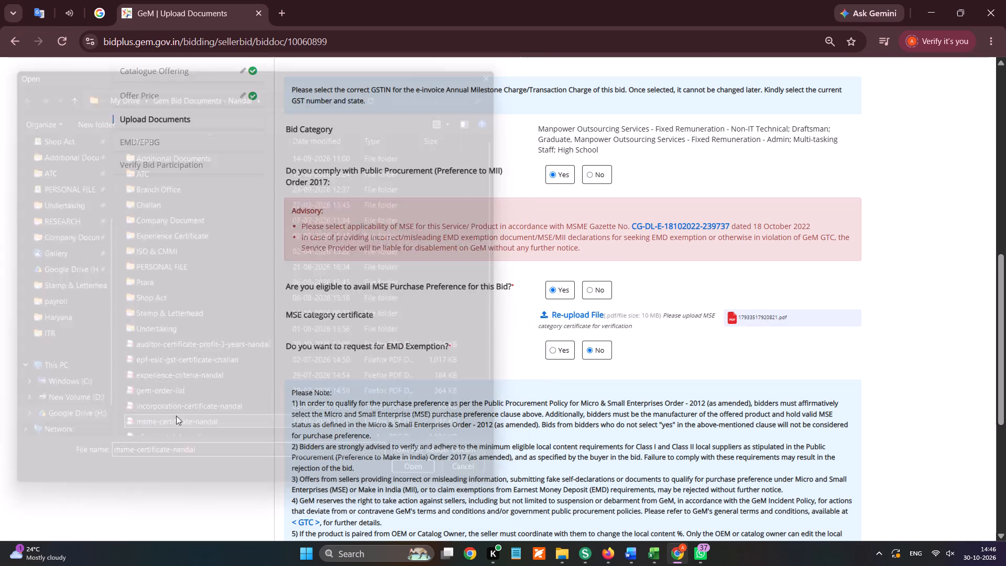
Request EMD Exemption with Yes and choose Start-up as the exemption category.
{"action": "left_click", "coordinate": [556, 351]}
{"action": "left_click", "coordinate": [557, 387]}
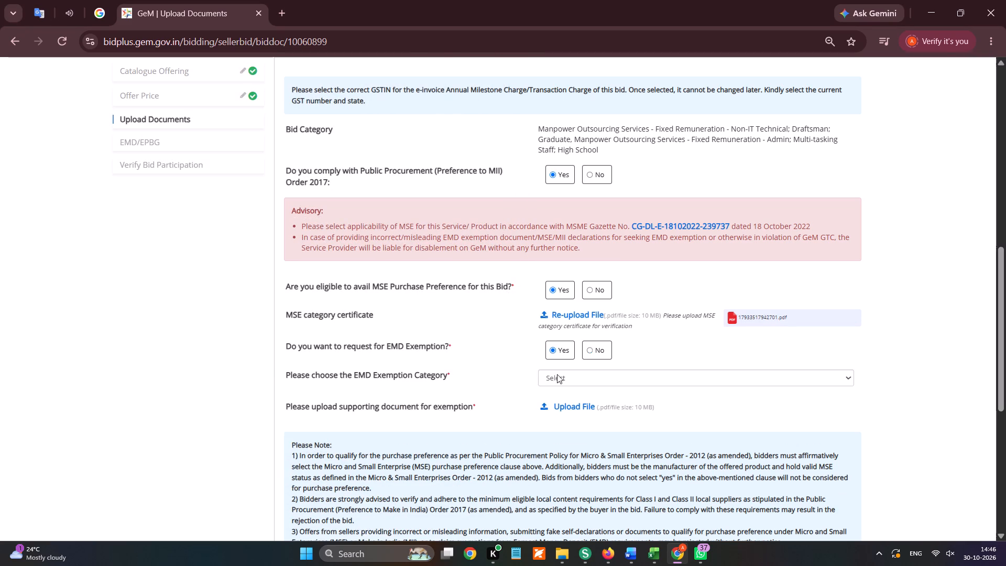
{"action": "left_click", "coordinate": [556, 376]}
{"action": "left_click", "coordinate": [553, 186]}
Upload startup-msme-certificate-nandal from the Gem Bid Documents folder as the supporting document for the EMD exemption.
{"action": "left_click", "coordinate": [562, 414]}
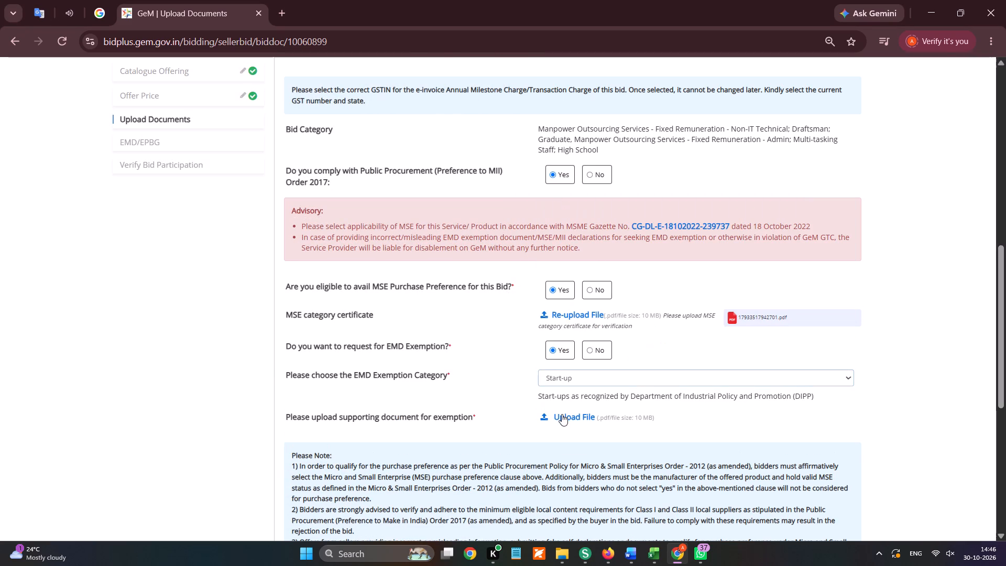
{"action": "scroll", "coordinate": [80, 221], "scroll_direction": "up", "scroll_amount": 4}
{"action": "left_click", "coordinate": [82, 203]}
{"action": "scroll", "coordinate": [203, 383], "scroll_direction": "down", "scroll_amount": 5}
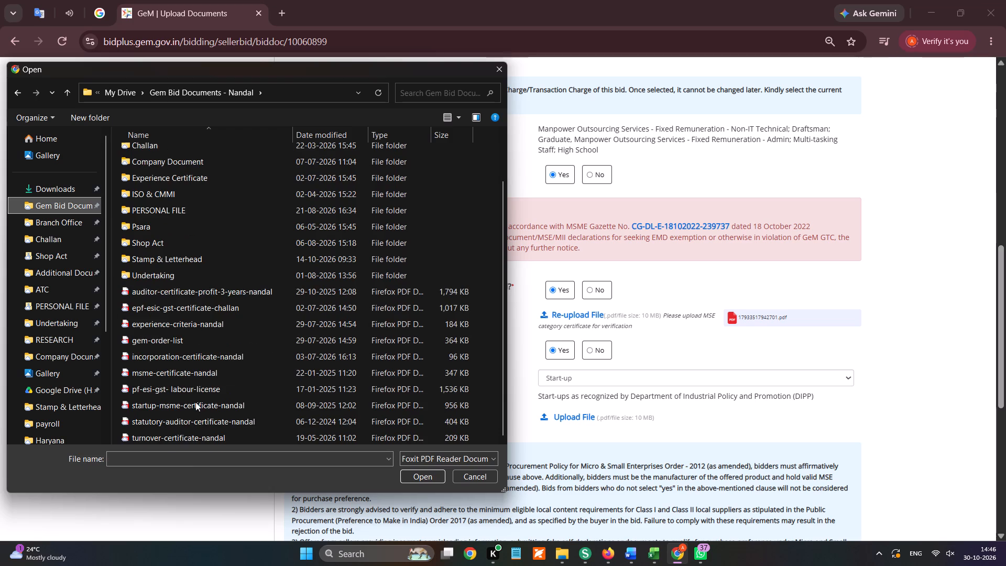
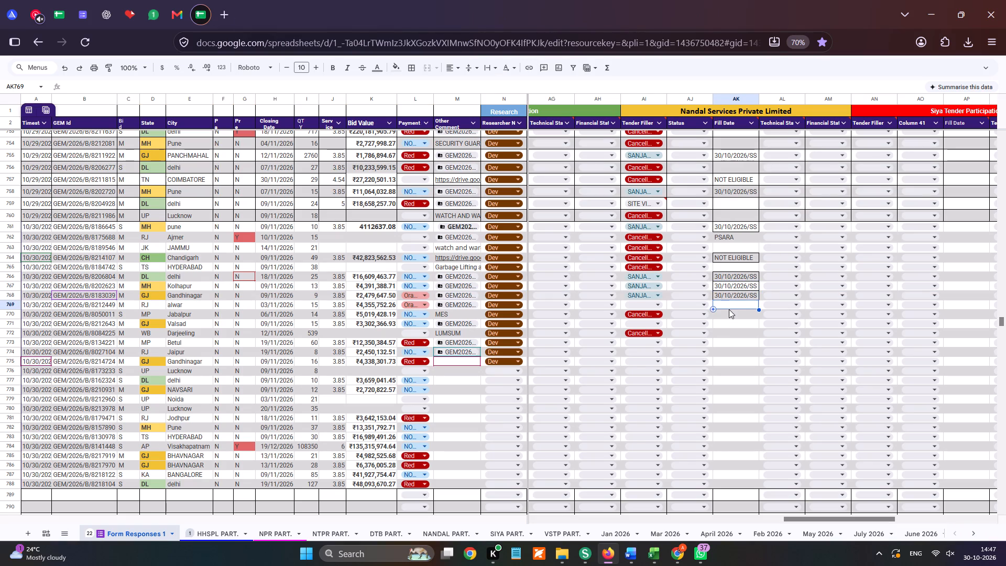
Assign row 769's bid to the same tender filler as the row above in the Nandal Services Private Limited section.
{"action": "left_click", "coordinate": [661, 305]}
{"action": "left_click", "coordinate": [658, 313]}
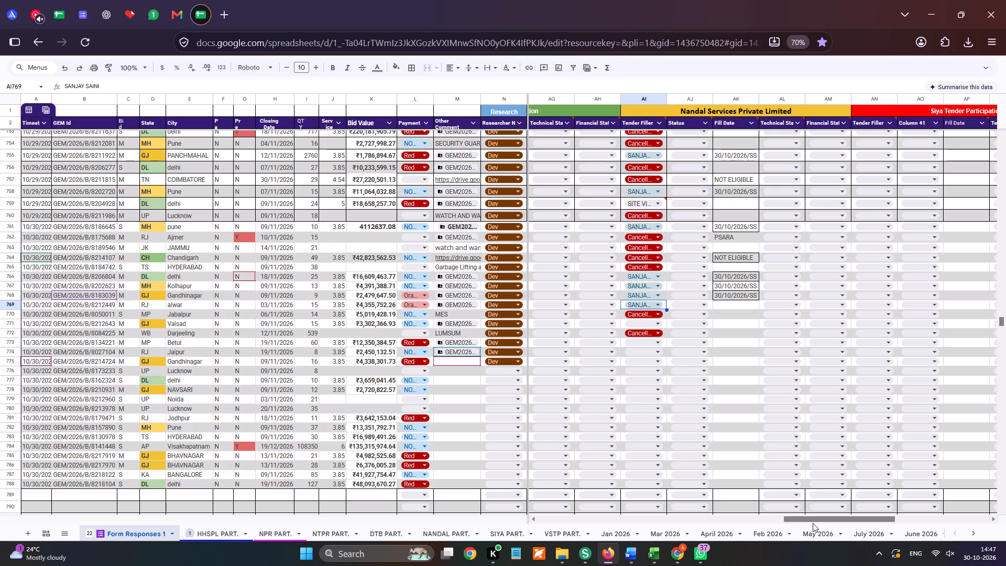
Copy the GeM ID GEM/2026/B/8212449 from row 769 of the Form Responses 1 sheet.
{"action": "left_click_drag", "start_coordinate": [815, 520], "coordinate": [825, 521]}
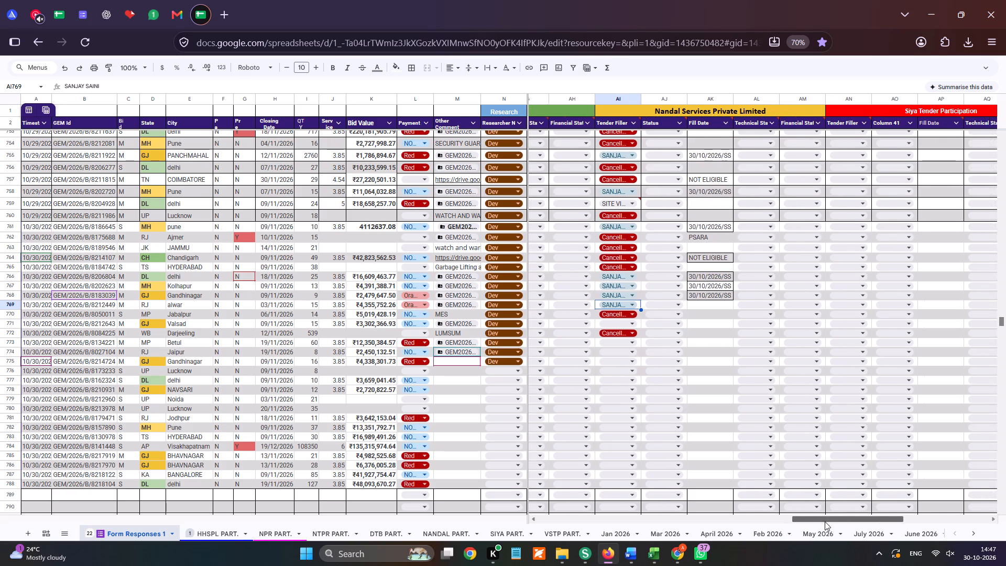
{"action": "left_click_drag", "start_coordinate": [825, 521], "coordinate": [841, 525]}
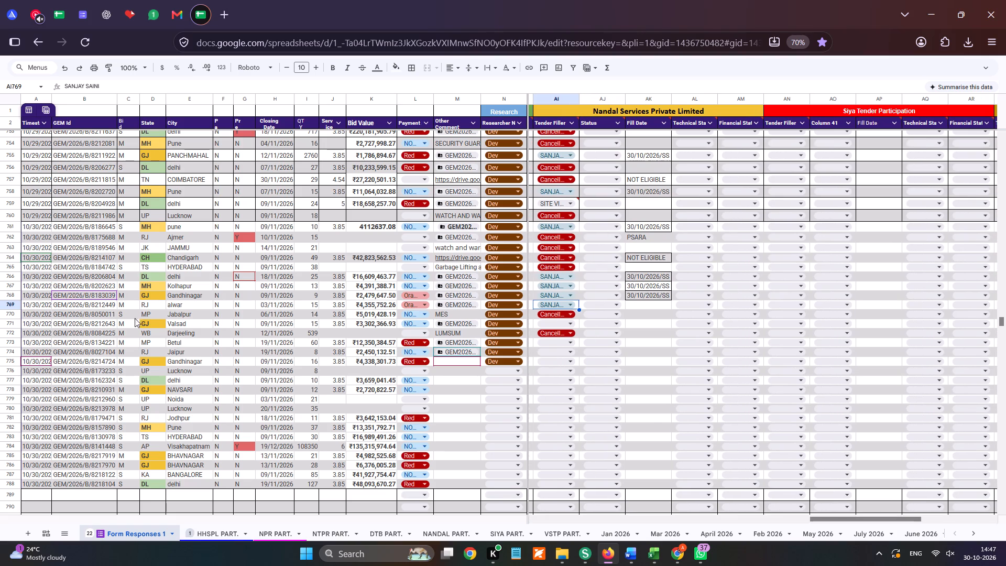
{"action": "left_click", "coordinate": [13, 303]}
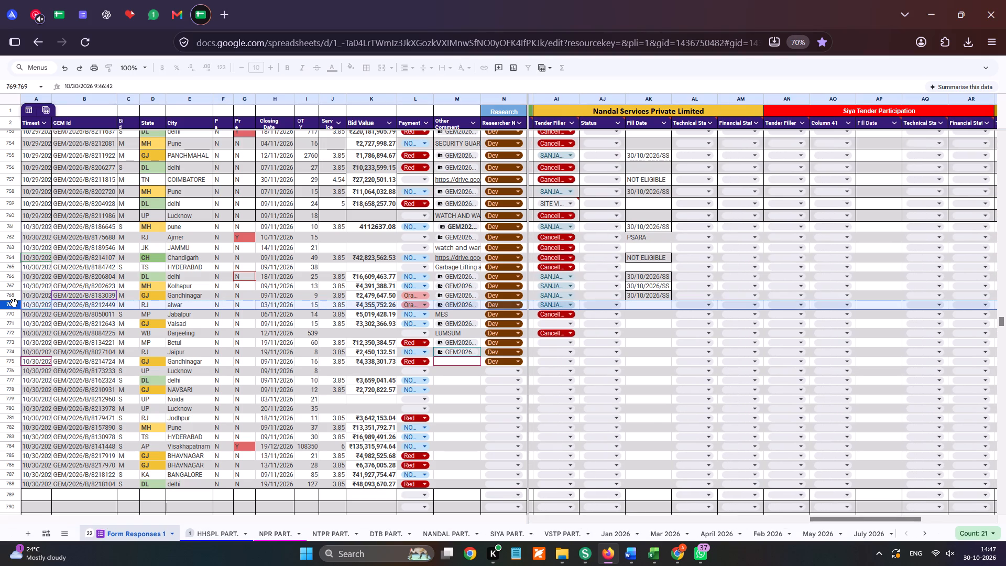
{"action": "left_click", "coordinate": [110, 306]}
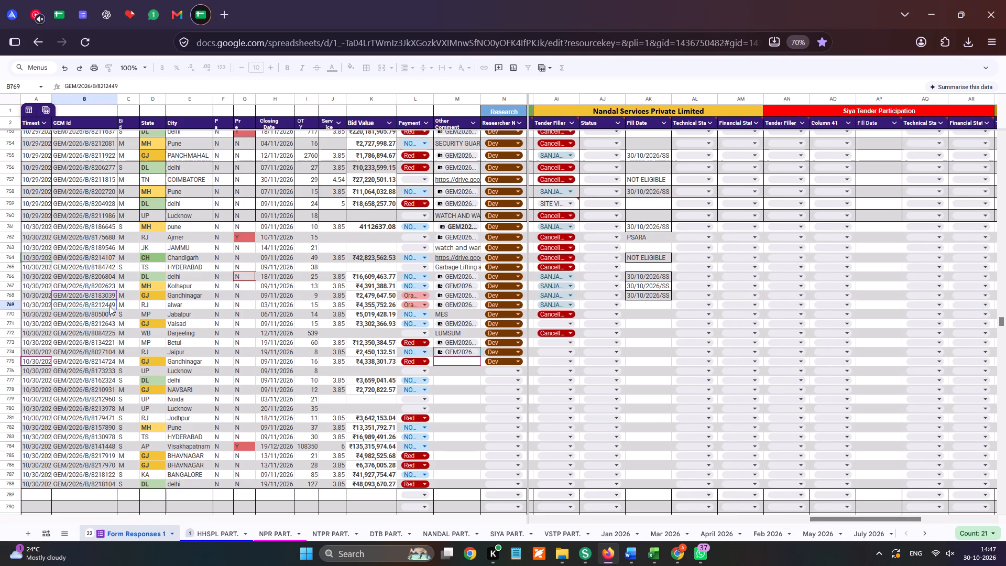
{"action": "key", "text": "ctrl+c"}
{"action": "key", "text": "ctrl+c"}
{"action": "key", "text": "ctrl+c"}
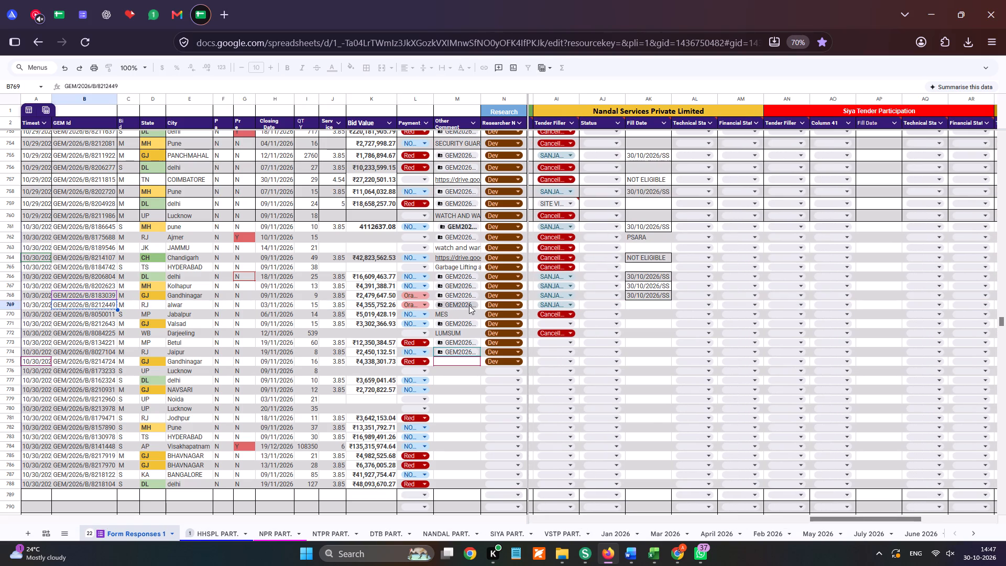
Open the bid's linked Drive folder from row 769 and review REQUIRED DOCUMENTS.pdf.
{"action": "left_click", "coordinate": [486, 321]}
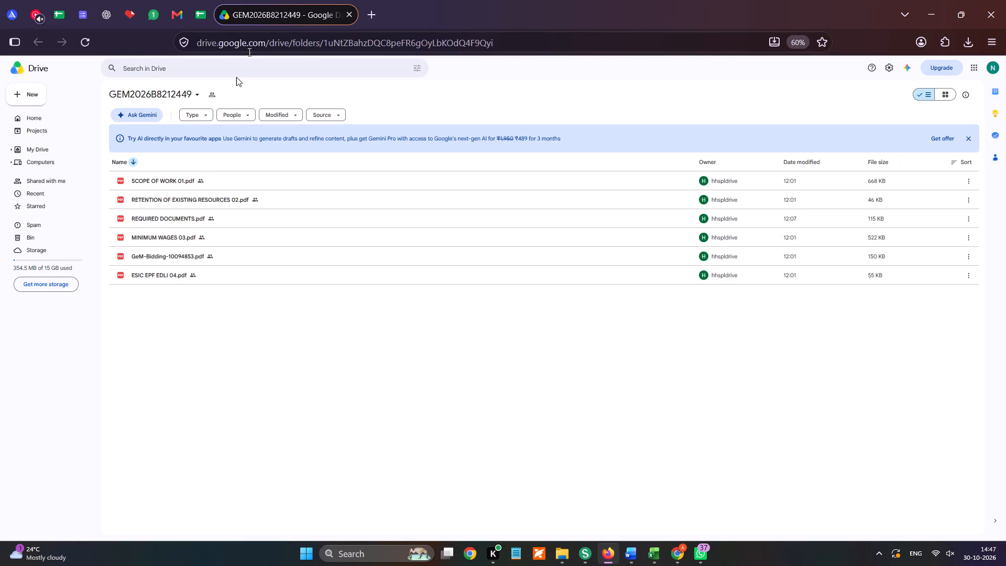
{"action": "double_click", "coordinate": [166, 220]}
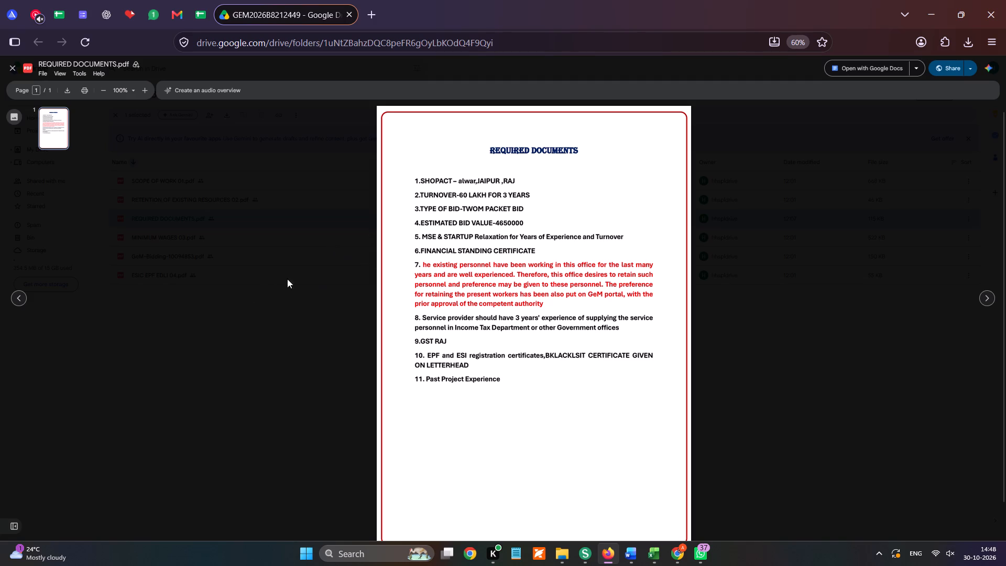
{"action": "left_click", "coordinate": [320, 278]}
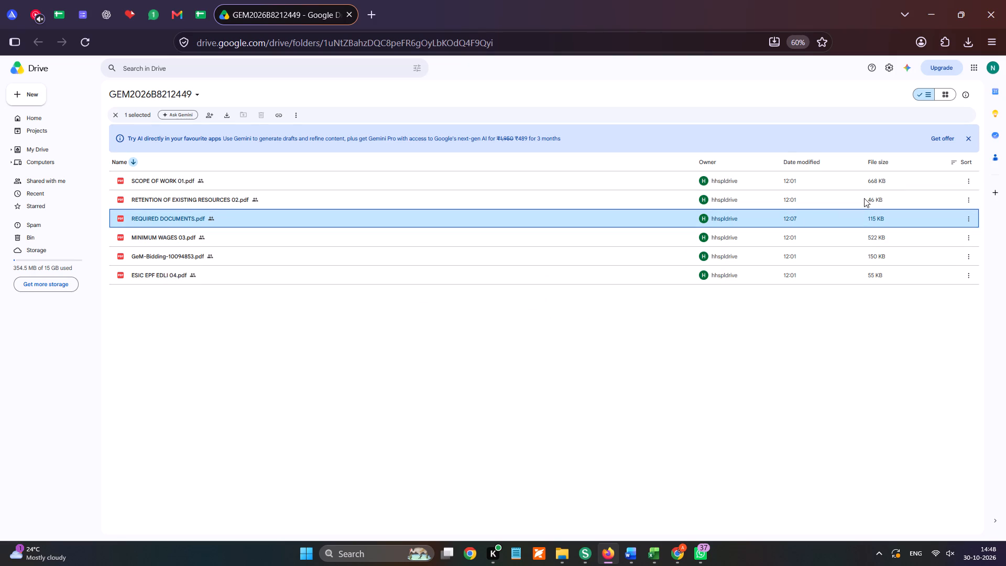
{"action": "double_click", "coordinate": [172, 217]}
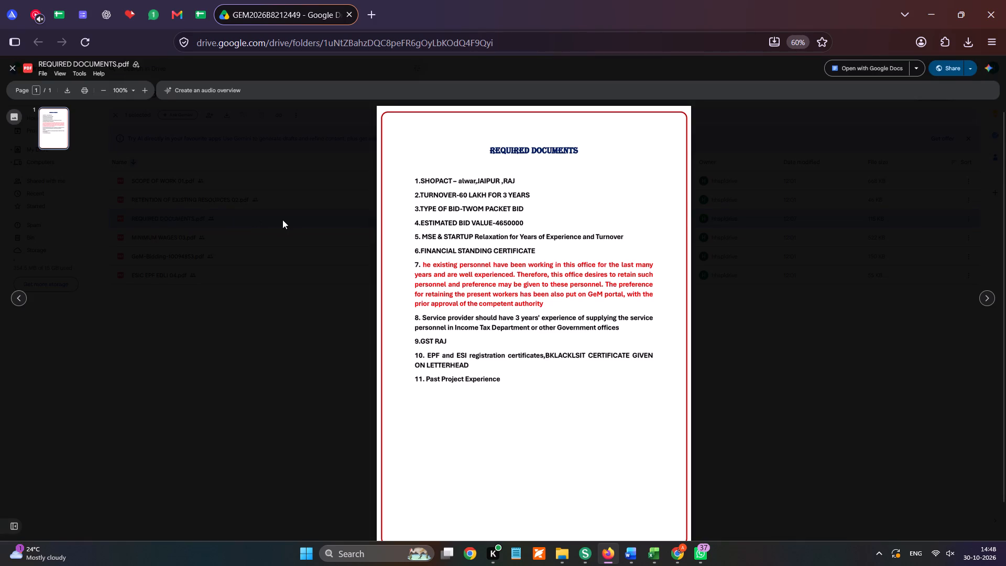
{"action": "left_click", "coordinate": [282, 220]}
Switch to the GeM portal in Chrome and find bid GEM/2026/B/8212449 in the bid listing using Exact Bid Search.
{"action": "key", "text": "alt+Tab"}
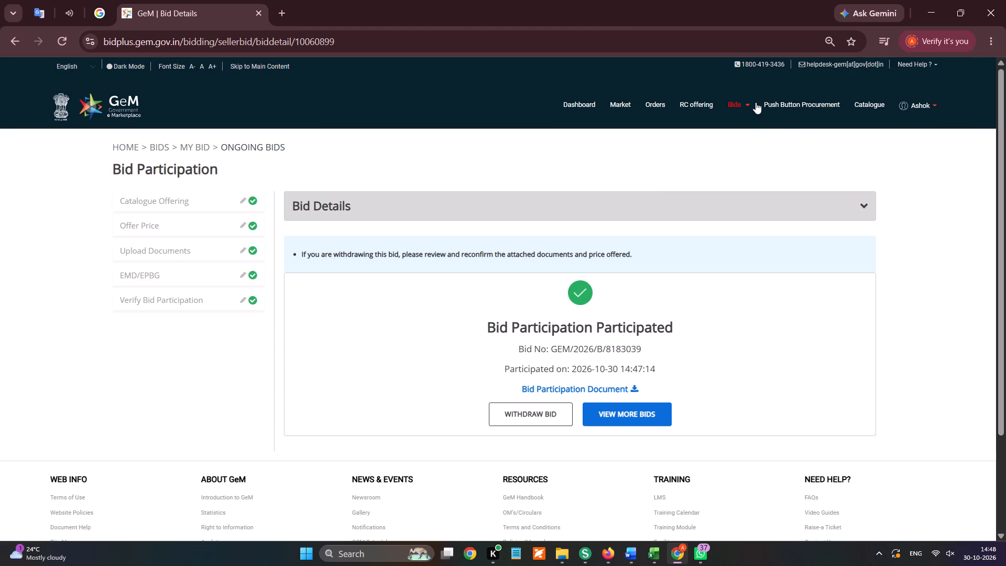
{"action": "left_click", "coordinate": [746, 130]}
{"action": "left_click", "coordinate": [723, 147]}
{"action": "key", "text": "ctrl+v"}
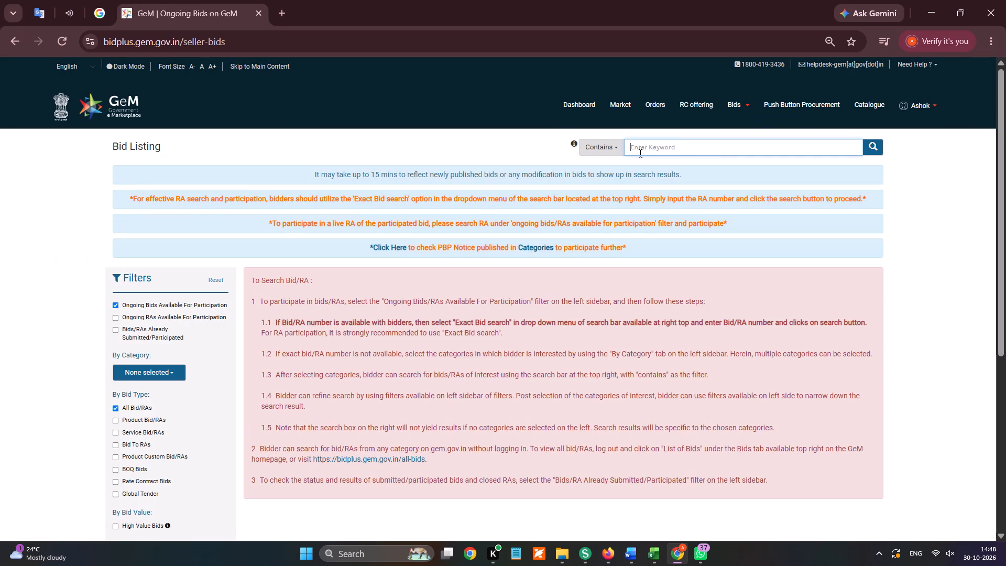
{"action": "left_click", "coordinate": [597, 146]}
{"action": "left_click", "coordinate": [638, 208]}
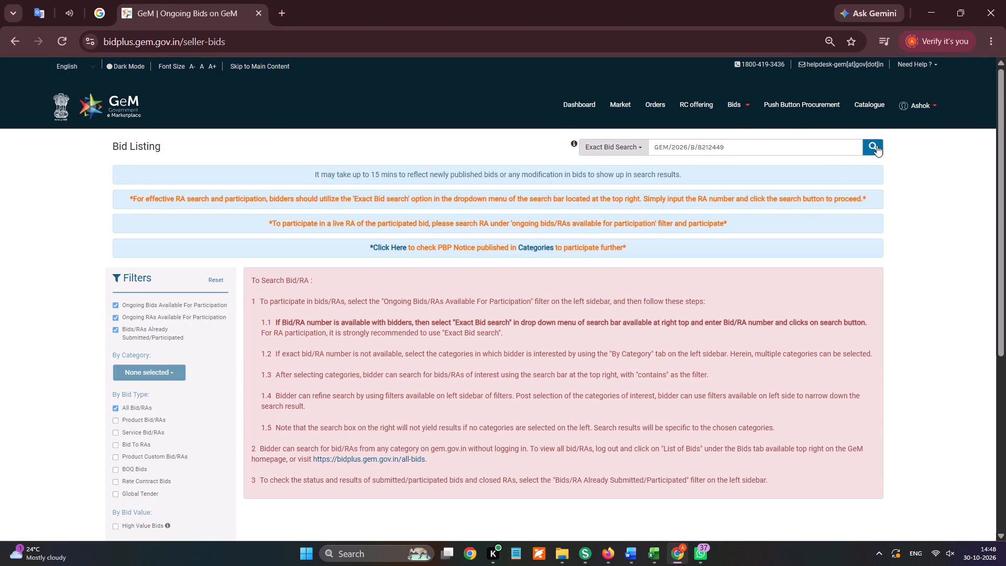
{"action": "left_click", "coordinate": [877, 145]}
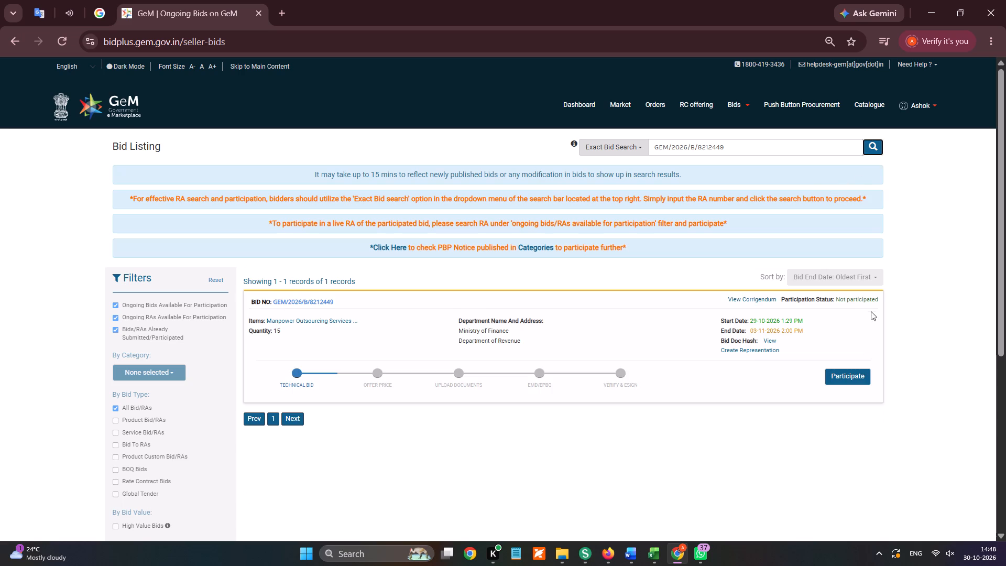
Start participating in the bid and save the ownership and technology-transfer compliance declaration with answers No, No and Yes.
{"action": "left_click", "coordinate": [860, 374]}
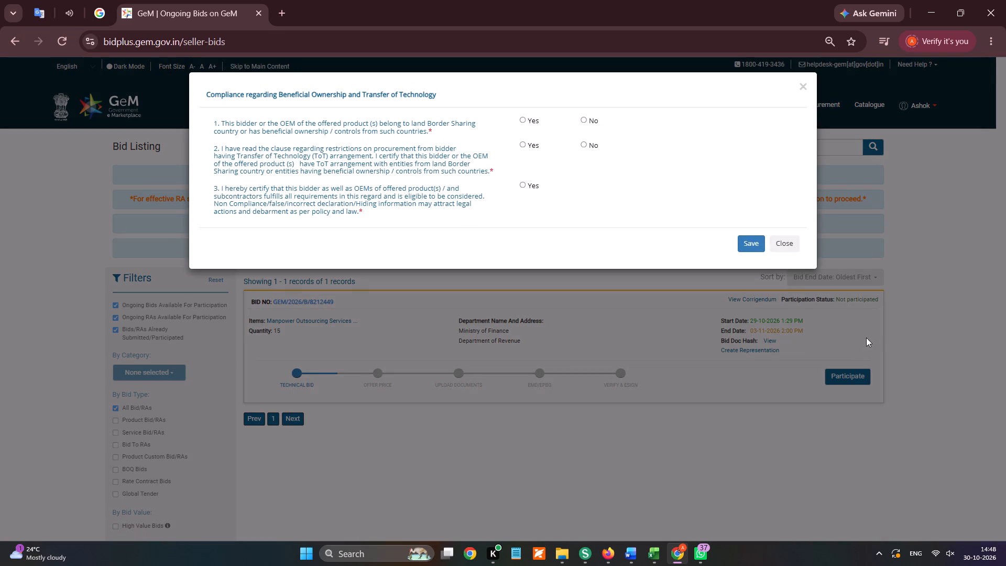
{"action": "left_click", "coordinate": [571, 149]}
{"action": "left_click", "coordinate": [586, 140]}
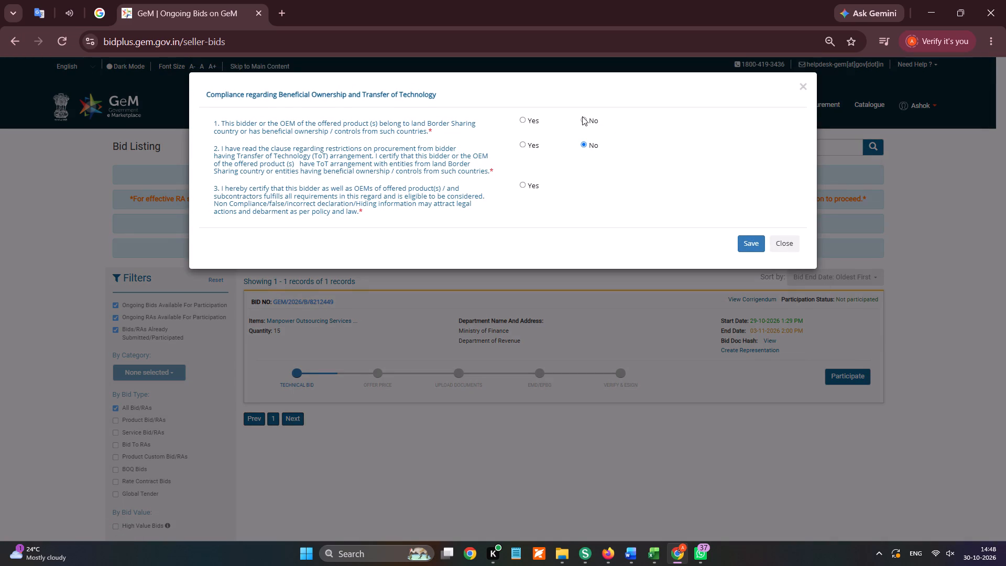
{"action": "left_click", "coordinate": [582, 116]}
{"action": "left_click", "coordinate": [527, 181]}
{"action": "left_click", "coordinate": [751, 246]}
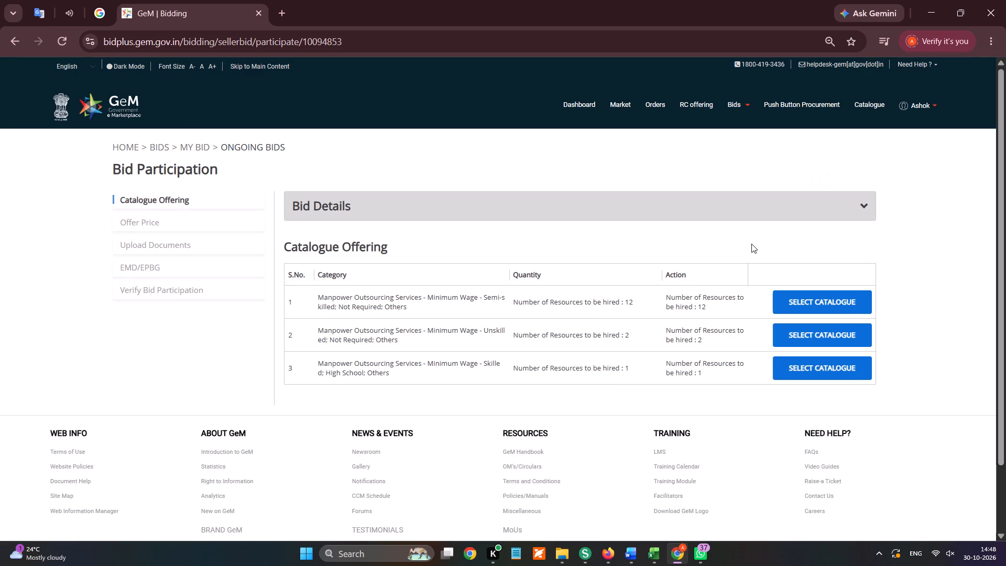
Select the catalogue for item 1 and set its offered Type of Function to Others and Skill Category to Semi-skilled.
{"action": "left_click", "coordinate": [777, 296]}
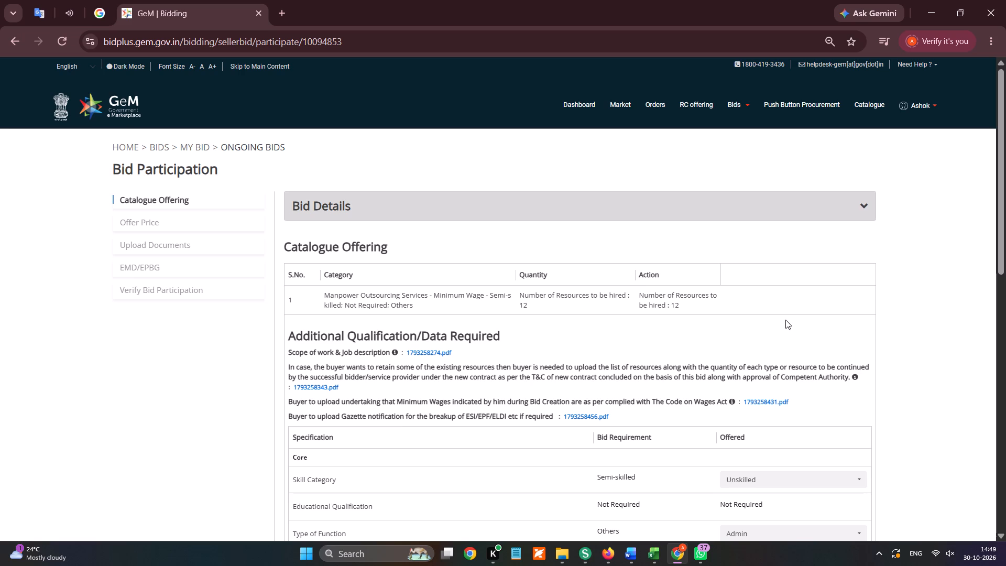
{"action": "scroll", "coordinate": [790, 305], "scroll_direction": "down", "scroll_amount": 1}
{"action": "left_click", "coordinate": [748, 340]}
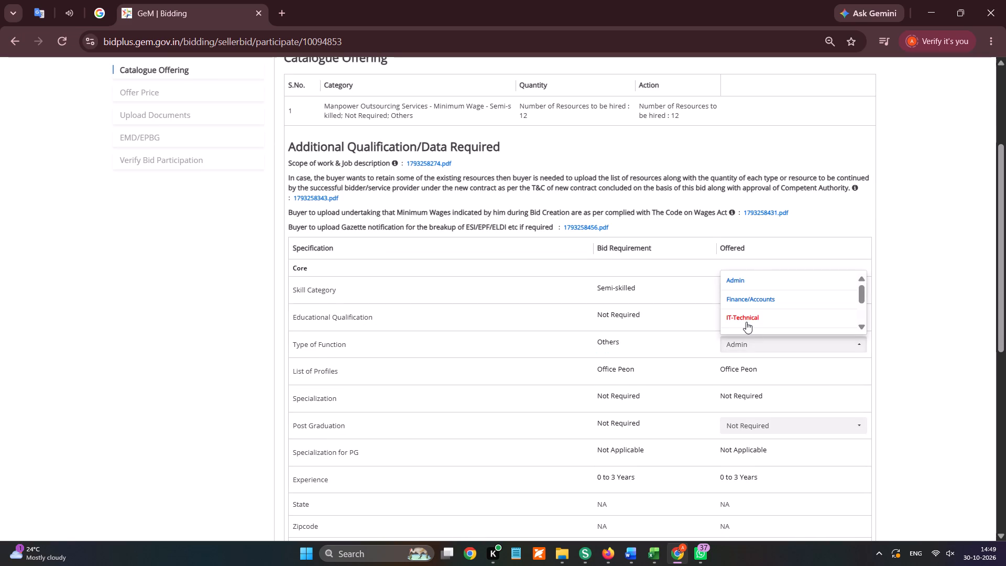
{"action": "scroll", "coordinate": [746, 322], "scroll_direction": "down", "scroll_amount": 1}
{"action": "left_click", "coordinate": [746, 322]}
{"action": "left_click", "coordinate": [744, 286]}
{"action": "left_click", "coordinate": [734, 325]}
Choose Rajasthan as item 1's state for geographical presence, and encrypt and save the offering.
{"action": "scroll", "coordinate": [734, 325], "scroll_direction": "down", "scroll_amount": 1}
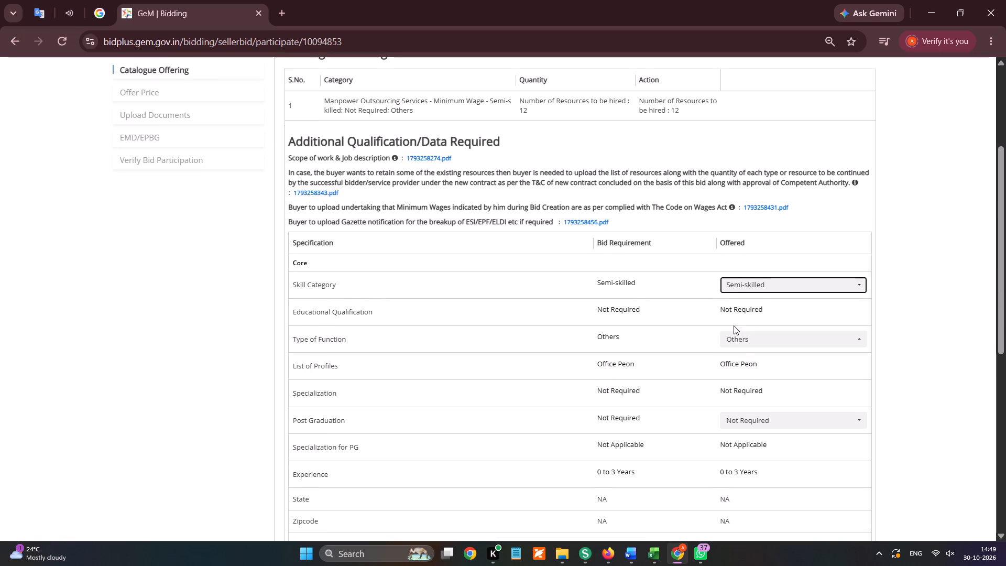
{"action": "left_click", "coordinate": [729, 427]}
{"action": "key", "text": "r"}
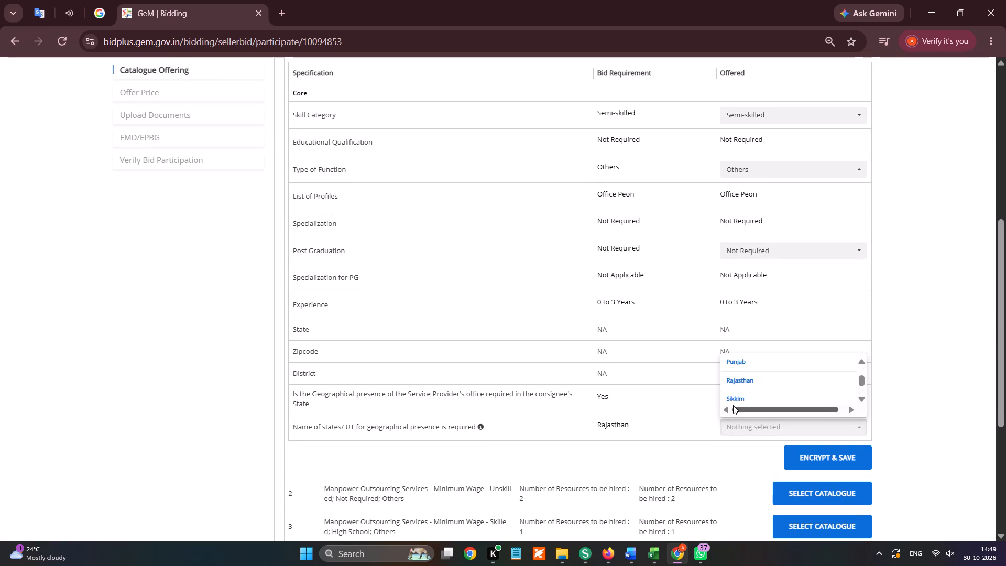
{"action": "left_click", "coordinate": [743, 380]}
{"action": "left_click", "coordinate": [743, 427]}
{"action": "left_click", "coordinate": [807, 458]}
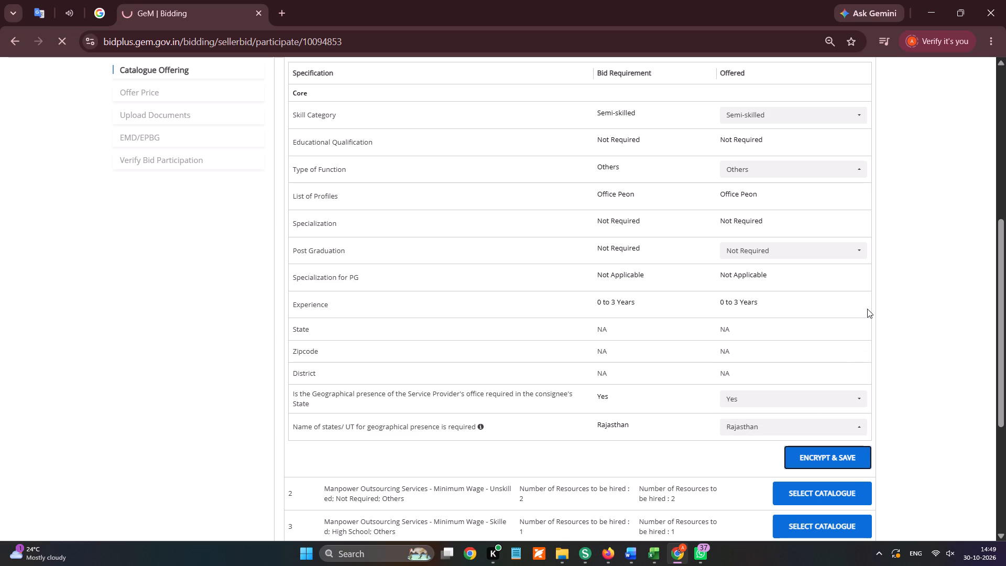
Select the catalogue for item 2, the Unskilled resources, and set its offered Type of Function to Others.
{"action": "scroll", "coordinate": [866, 292], "scroll_direction": "down", "scroll_amount": 1}
{"action": "left_click", "coordinate": [847, 230]}
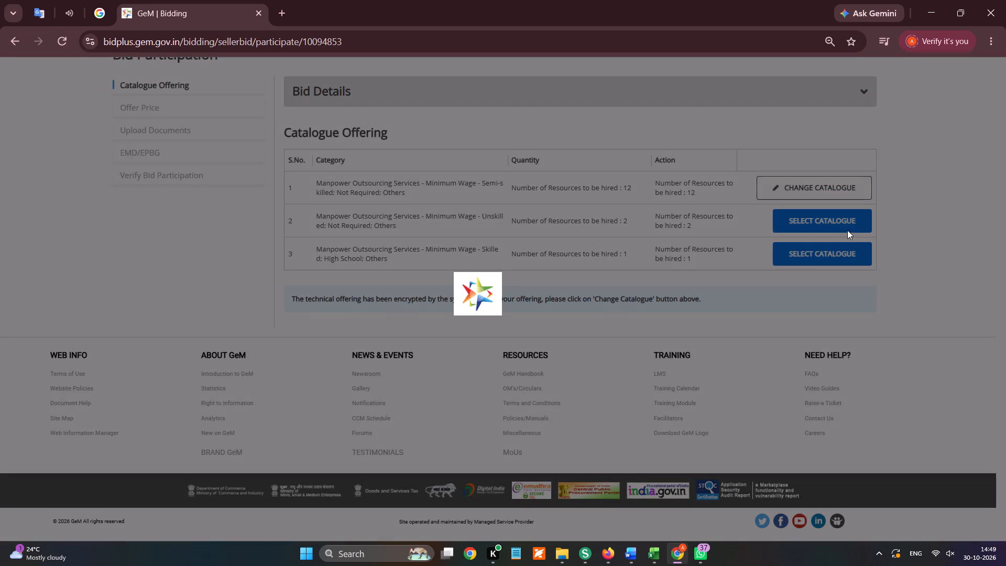
{"action": "scroll", "coordinate": [703, 329], "scroll_direction": "down", "scroll_amount": 1}
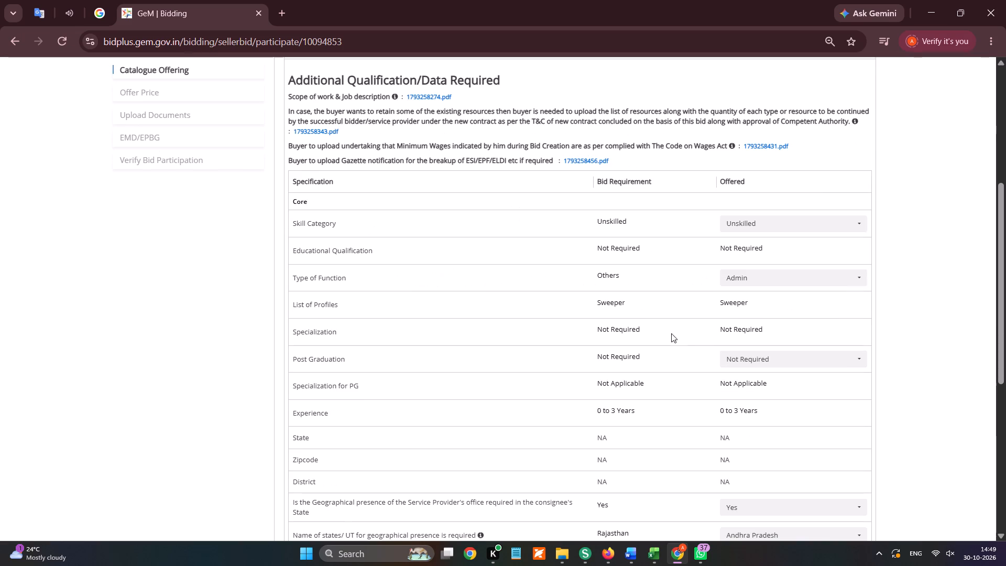
{"action": "scroll", "coordinate": [730, 260], "scroll_direction": "down", "scroll_amount": 1}
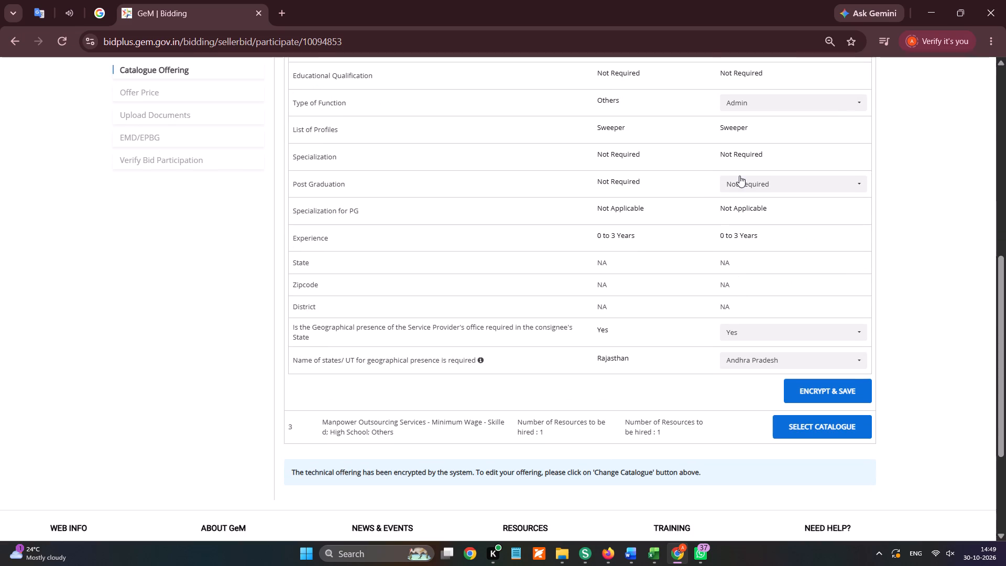
{"action": "left_click", "coordinate": [761, 94]}
{"action": "scroll", "coordinate": [752, 145], "scroll_direction": "down", "scroll_amount": 1}
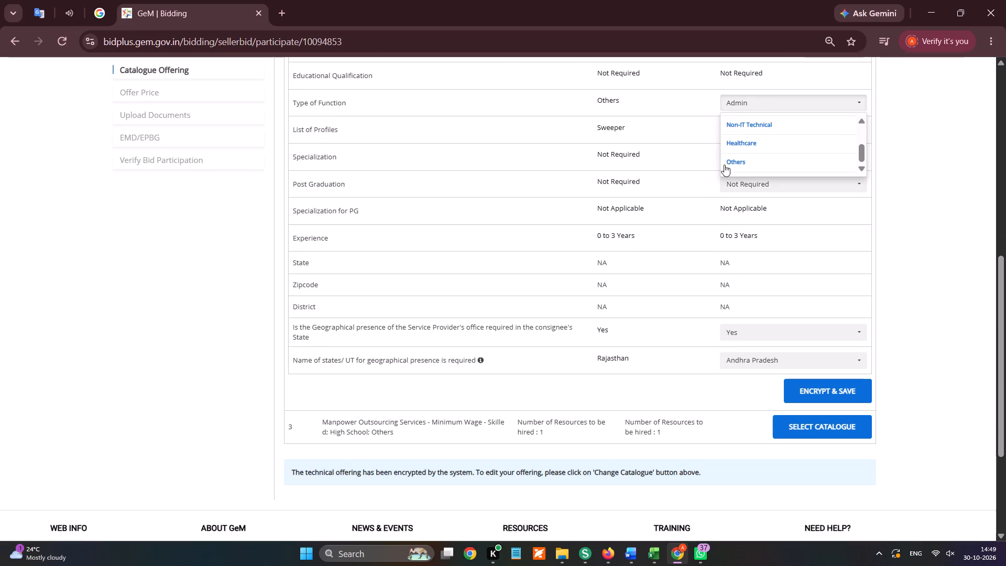
{"action": "left_click", "coordinate": [735, 163]}
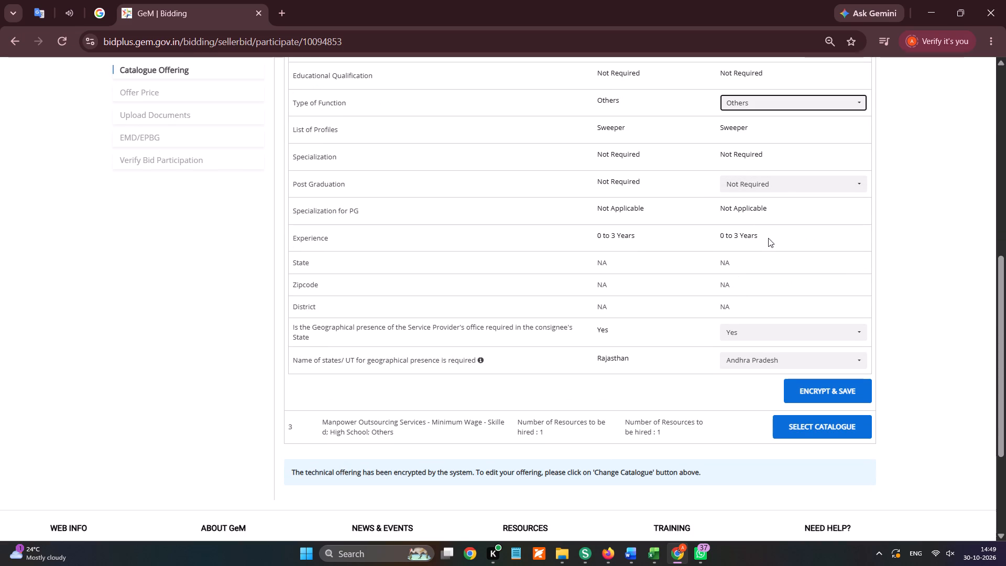
Replace Andhra Pradesh with Rajasthan as item 2's state for geographical presence, and encrypt and save the offering.
{"action": "scroll", "coordinate": [739, 255], "scroll_direction": "up", "scroll_amount": 1}
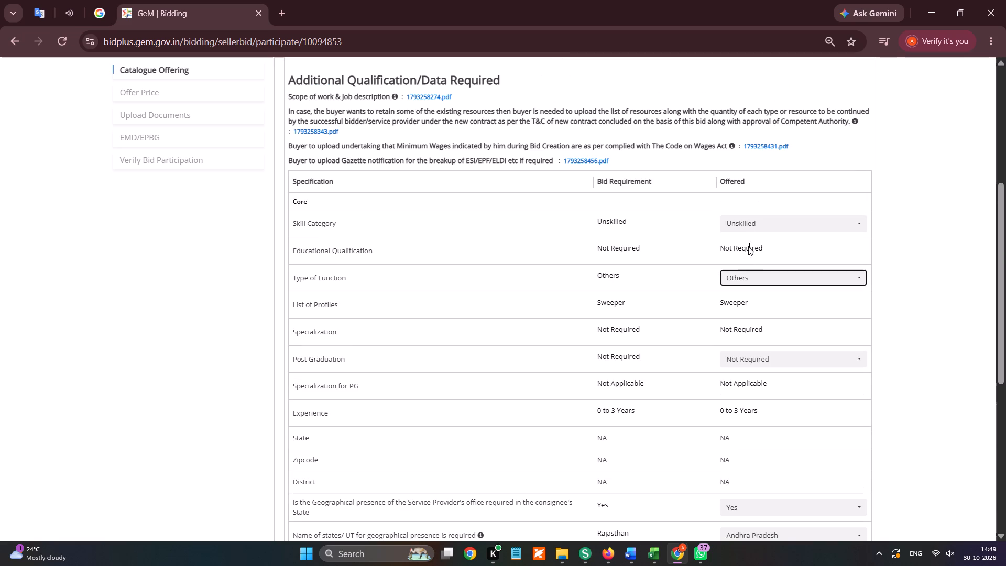
{"action": "scroll", "coordinate": [748, 417], "scroll_direction": "down", "scroll_amount": 1}
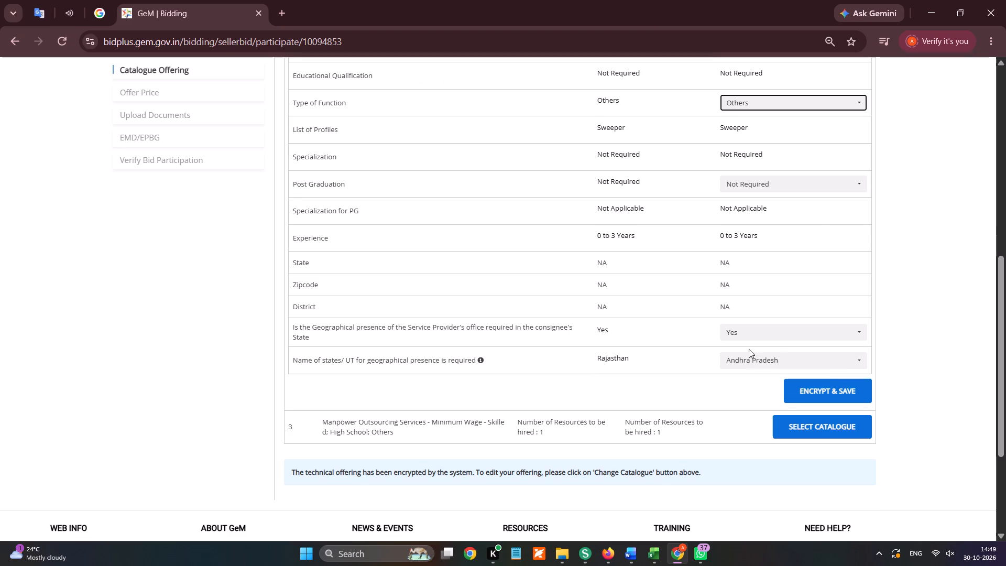
{"action": "left_click", "coordinate": [745, 351]}
{"action": "left_click", "coordinate": [750, 367]}
{"action": "left_click_drag", "start_coordinate": [762, 288], "coordinate": [762, 293]}
{"action": "left_click", "coordinate": [756, 364]}
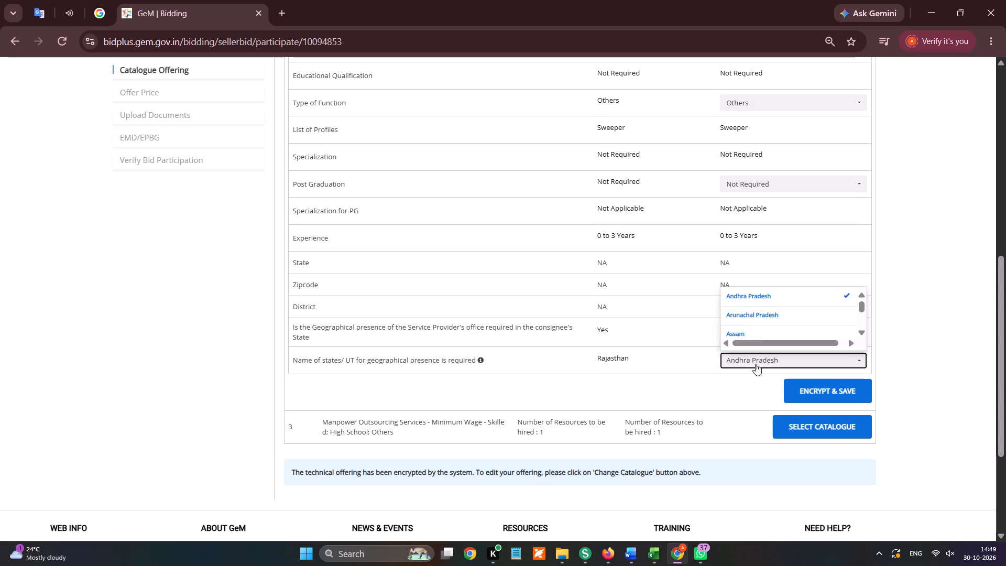
{"action": "left_click", "coordinate": [759, 299]}
{"action": "left_click", "coordinate": [745, 383]}
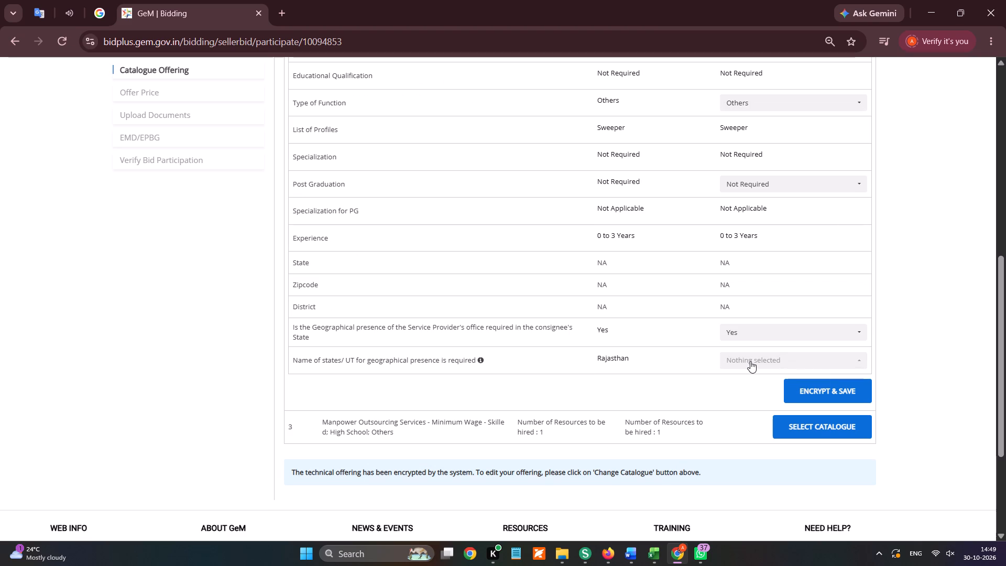
{"action": "left_click", "coordinate": [750, 361]}
{"action": "key", "text": "r"}
{"action": "left_click", "coordinate": [742, 314]}
{"action": "left_click", "coordinate": [753, 372]}
{"action": "left_click", "coordinate": [807, 379]}
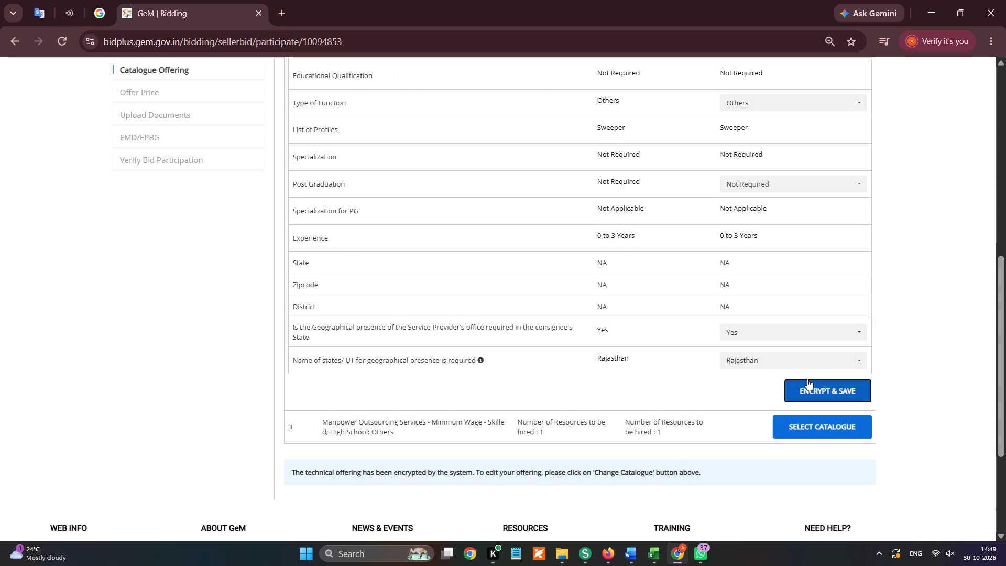
Select the catalogue for item 3, the Skilled resources, and set its offered Type of Function to Others and Skill Category to Skilled.
{"action": "scroll", "coordinate": [806, 370], "scroll_direction": "down", "scroll_amount": 1}
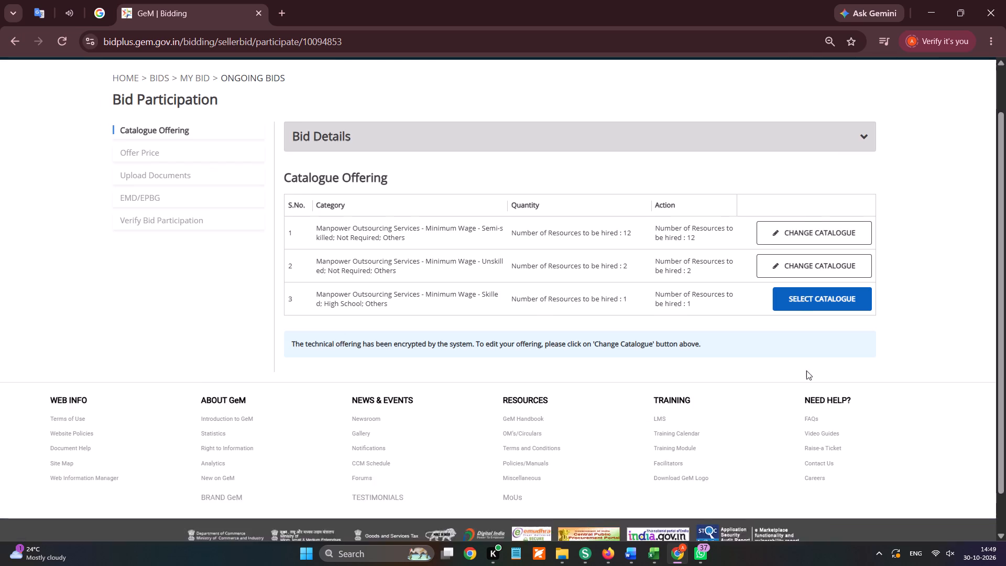
{"action": "left_click", "coordinate": [824, 256]}
{"action": "scroll", "coordinate": [795, 297], "scroll_direction": "down", "scroll_amount": 2}
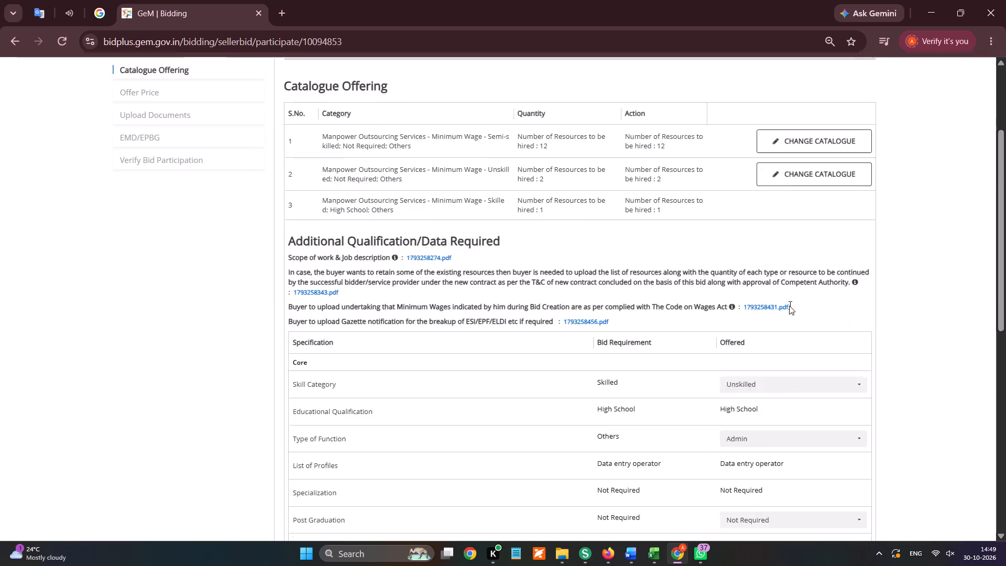
{"action": "left_click", "coordinate": [751, 308]}
{"action": "scroll", "coordinate": [737, 274], "scroll_direction": "down", "scroll_amount": 1}
{"action": "left_click", "coordinate": [738, 285]}
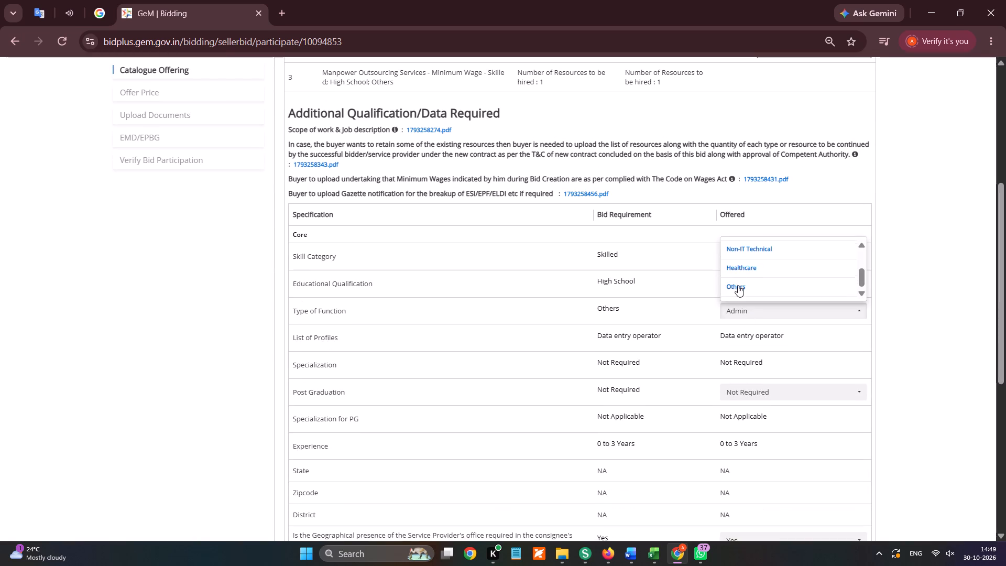
{"action": "left_click", "coordinate": [737, 258]}
{"action": "left_click", "coordinate": [736, 314]}
Choose Rajasthan as item 3's state for geographical presence, and encrypt and save the offering.
{"action": "scroll", "coordinate": [737, 333], "scroll_direction": "down", "scroll_amount": 1}
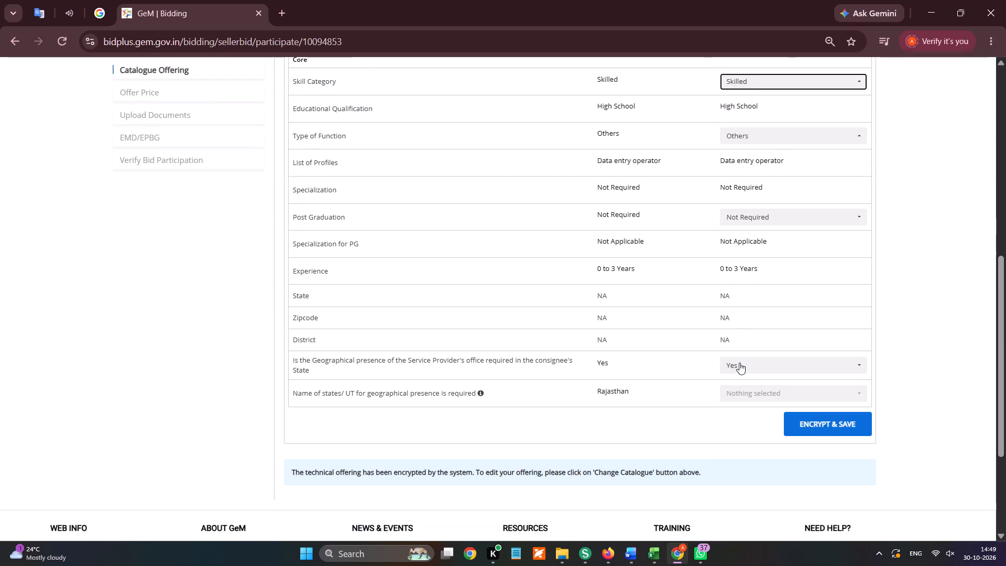
{"action": "left_click", "coordinate": [734, 393]}
{"action": "key", "text": "r"}
{"action": "left_click", "coordinate": [751, 342]}
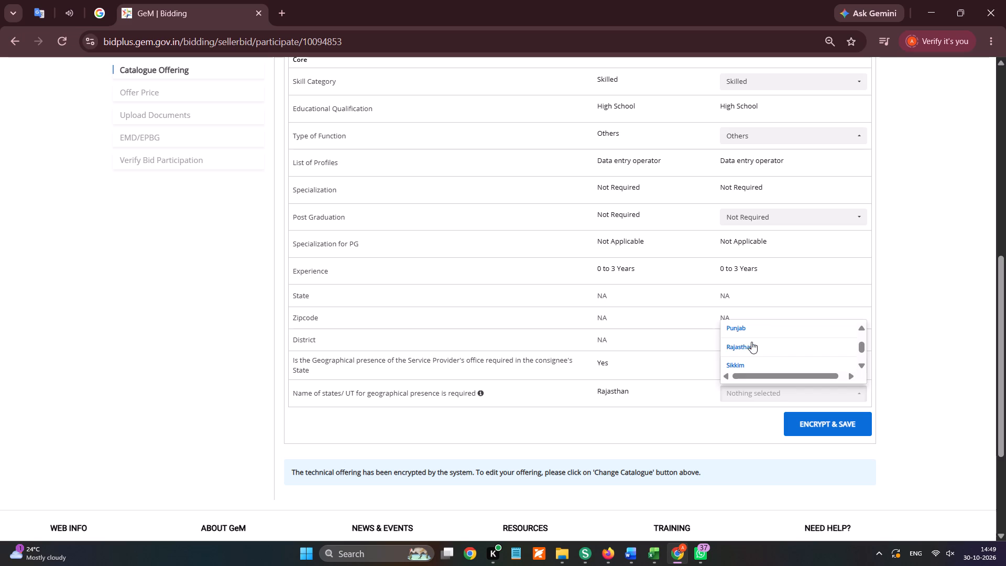
{"action": "left_click", "coordinate": [734, 445]}
{"action": "left_click", "coordinate": [863, 417]}
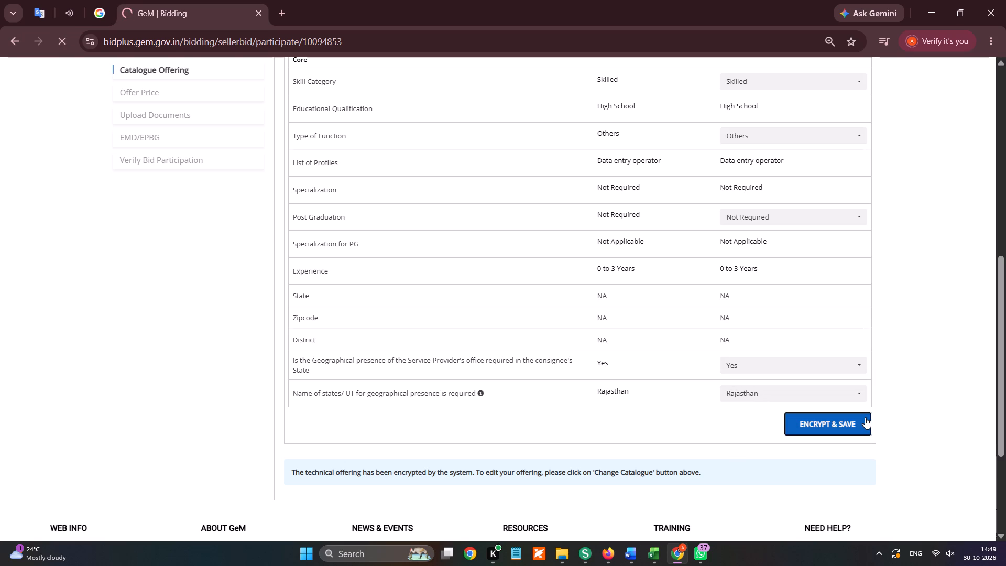
Proceed to the Offer Price stage and enter a 3.85 service charge percentage for each of the three manpower items.
{"action": "scroll", "coordinate": [818, 332], "scroll_direction": "down", "scroll_amount": 1}
{"action": "left_click", "coordinate": [847, 265]}
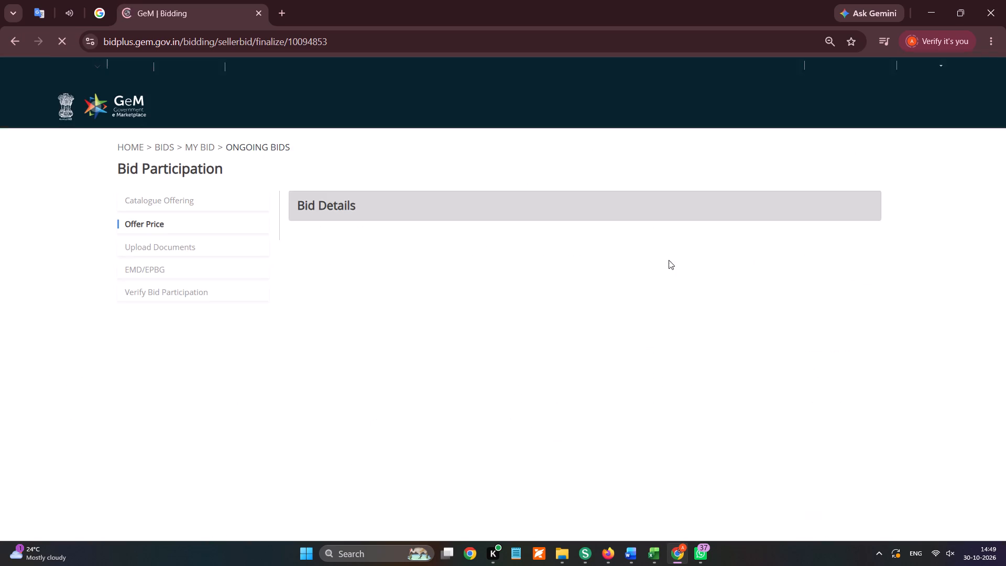
{"action": "type", "text": "3.85"}
{"action": "key", "text": "Tab"}
{"action": "type", "text": "3.85"}
{"action": "key", "text": "Tab"}
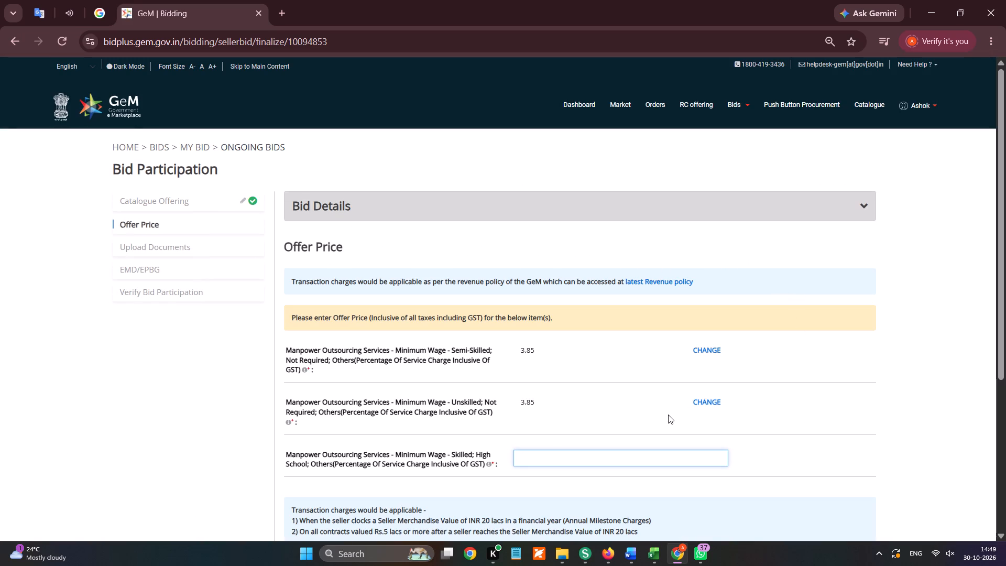
{"action": "type", "text": "3.85"}
{"action": "key", "text": "Tab"}
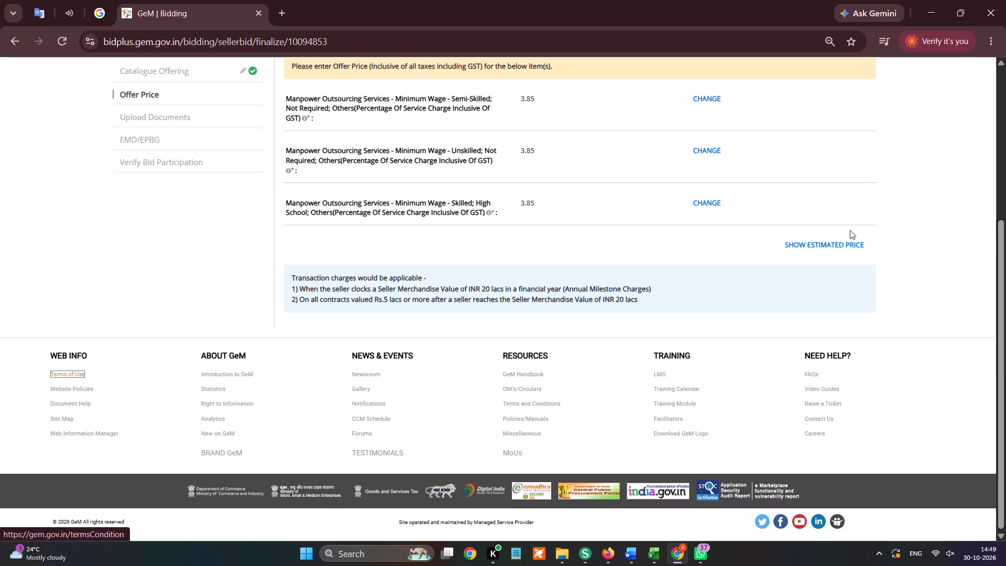
Show the estimated price breakdown and copy the Total Offer Price amount.
{"action": "left_click", "coordinate": [844, 242]}
{"action": "scroll", "coordinate": [650, 274], "scroll_direction": "down", "scroll_amount": 8}
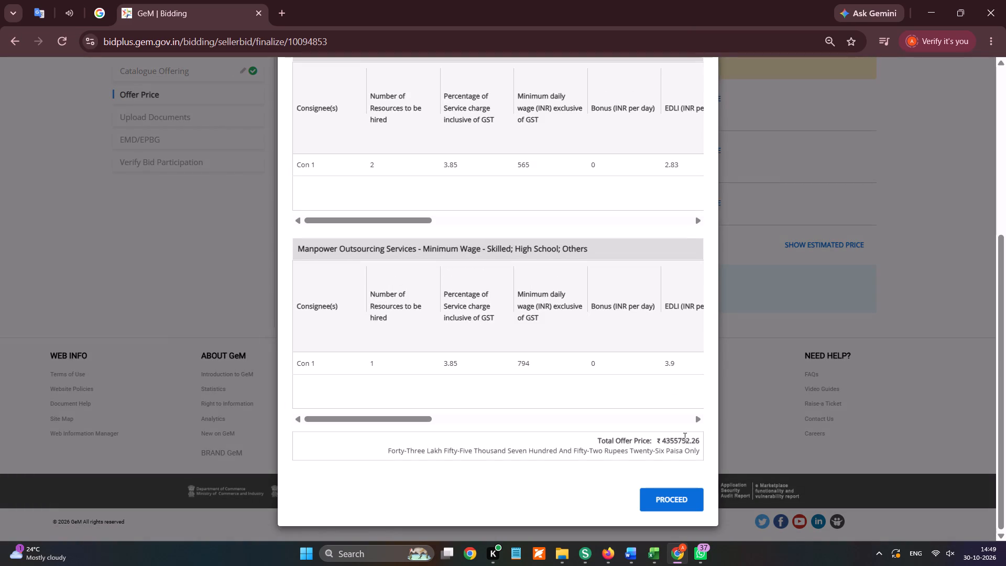
{"action": "double_click", "coordinate": [684, 437]}
{"action": "key", "text": "ctrl+c"}
{"action": "key", "text": "ctrl+c"}
{"action": "key", "text": "ctrl+c"}
{"action": "key", "text": "ctrl+c"}
{"action": "key", "text": "ctrl+c"}
{"action": "key", "text": "ctrl+c"}
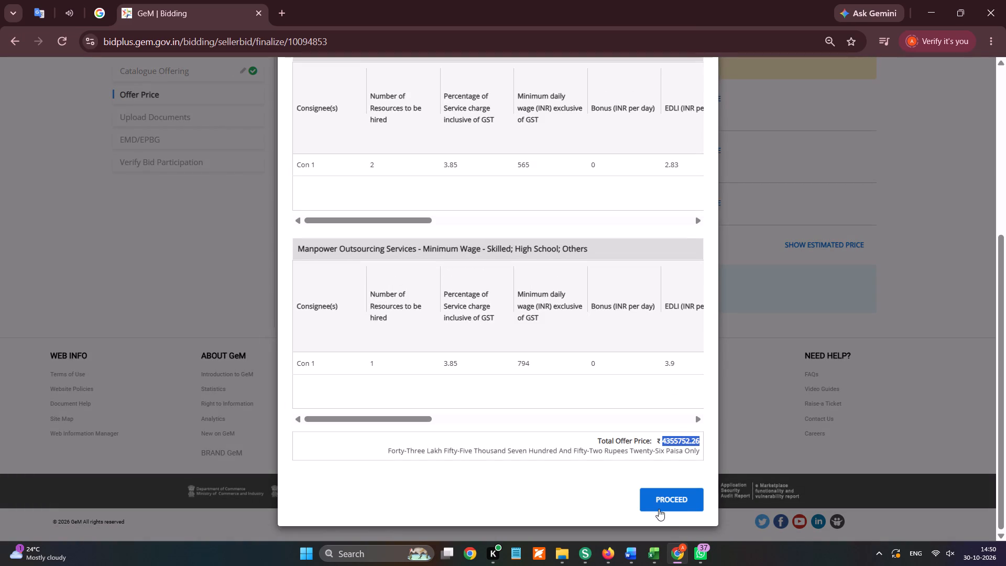
{"action": "key", "text": "ctrl+c"}
{"action": "key", "text": "ctrl+c"}
{"action": "key", "text": "ctrl+c"}
{"action": "key", "text": "ctrl+c"}
{"action": "key", "text": "ctrl+c"}
{"action": "key", "text": "ctrl+c"}
Proceed from the estimated price, and encrypt and save the financial quote.
{"action": "left_click", "coordinate": [658, 506]}
{"action": "left_click", "coordinate": [810, 285]}
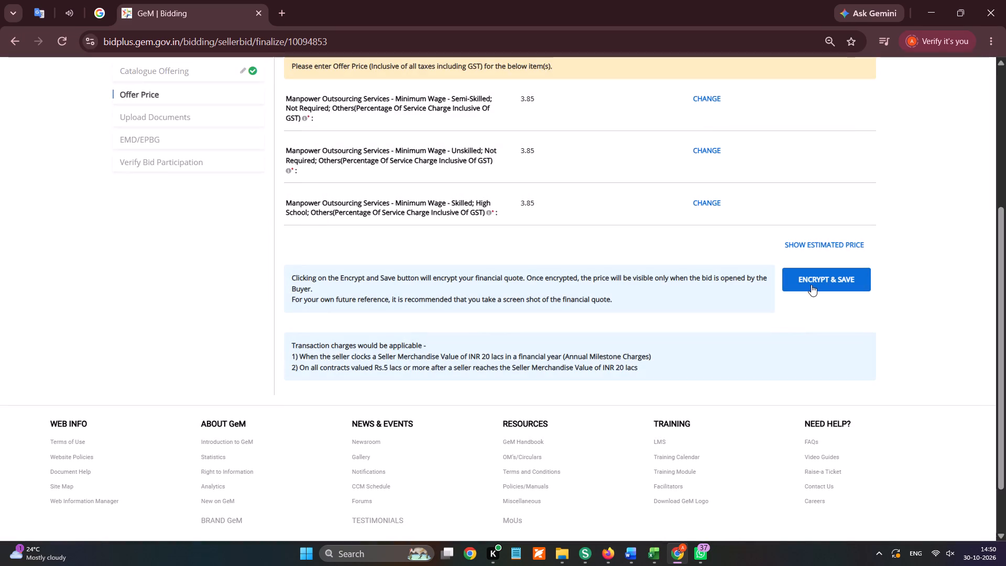
{"action": "left_click", "coordinate": [557, 137]}
{"action": "left_click", "coordinate": [564, 148]}
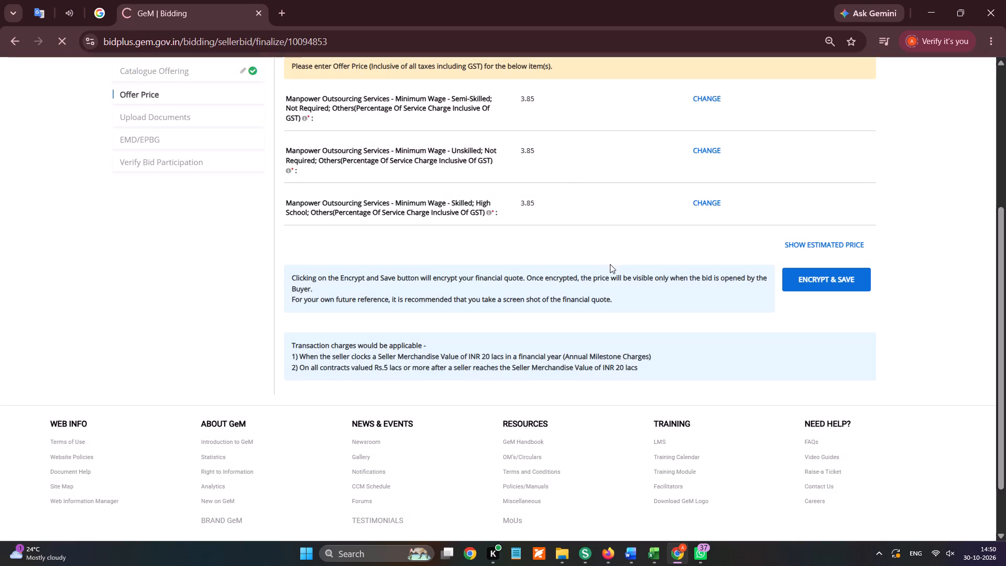
Switch to the bid's Drive folder in Firefox and download the scope of work, existing resources retention, minimum wages and ESIC EPF EDLI PDFs for review.
{"action": "key", "text": "alt+Tab"}
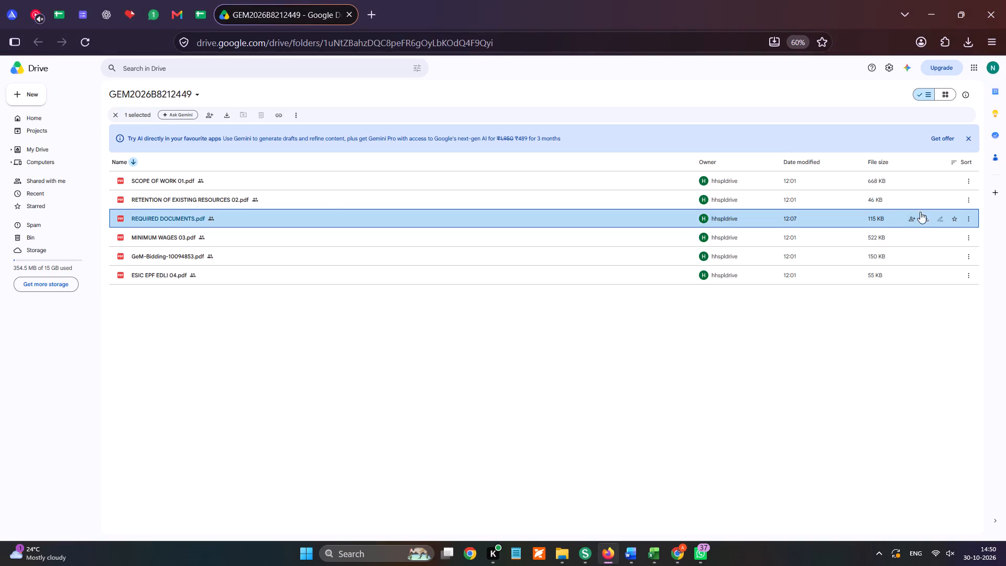
{"action": "left_click", "coordinate": [928, 180]}
{"action": "left_click", "coordinate": [926, 200]}
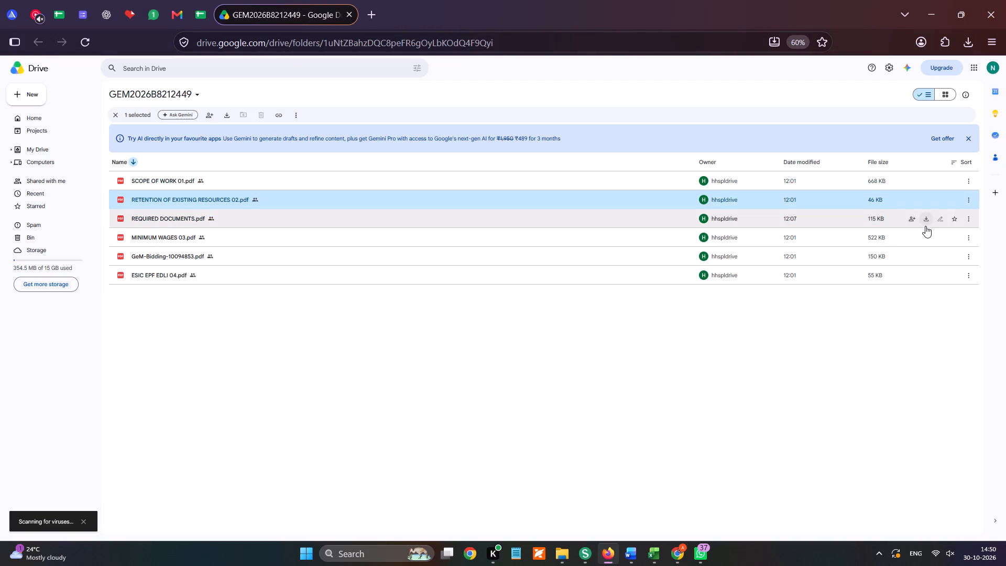
{"action": "left_click", "coordinate": [924, 237]}
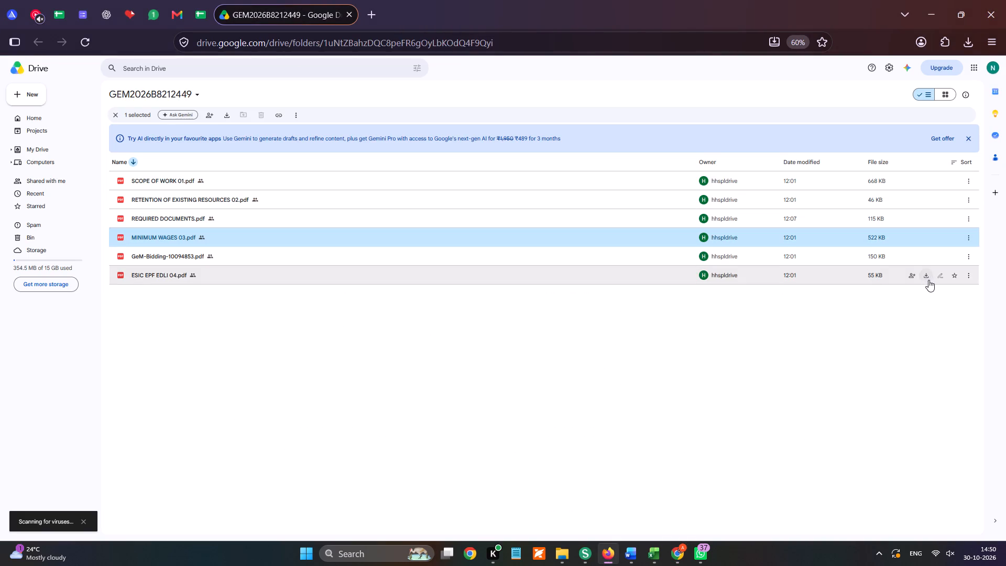
{"action": "left_click", "coordinate": [928, 280]}
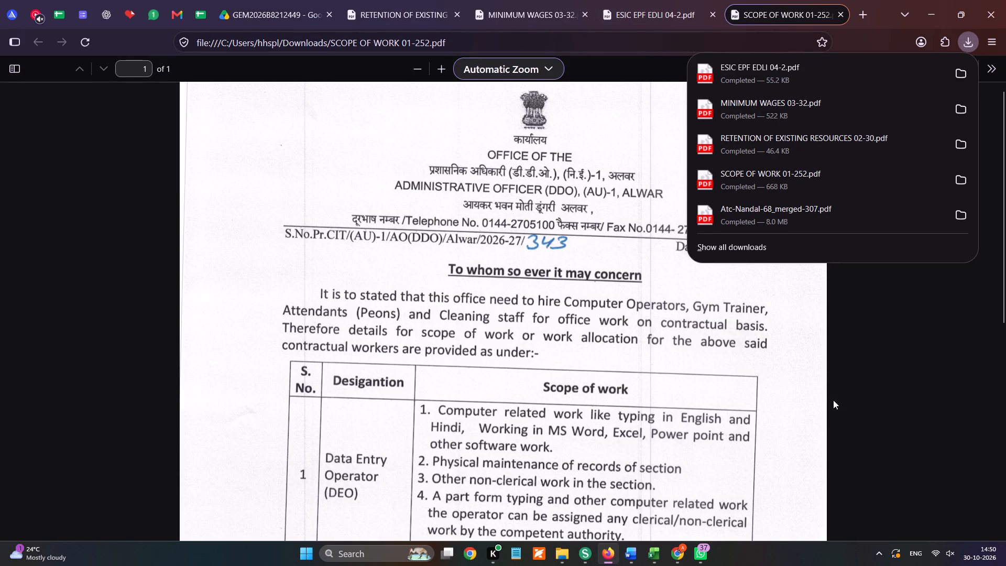
{"action": "left_click", "coordinate": [406, 12]}
{"action": "left_click", "coordinate": [502, 1]}
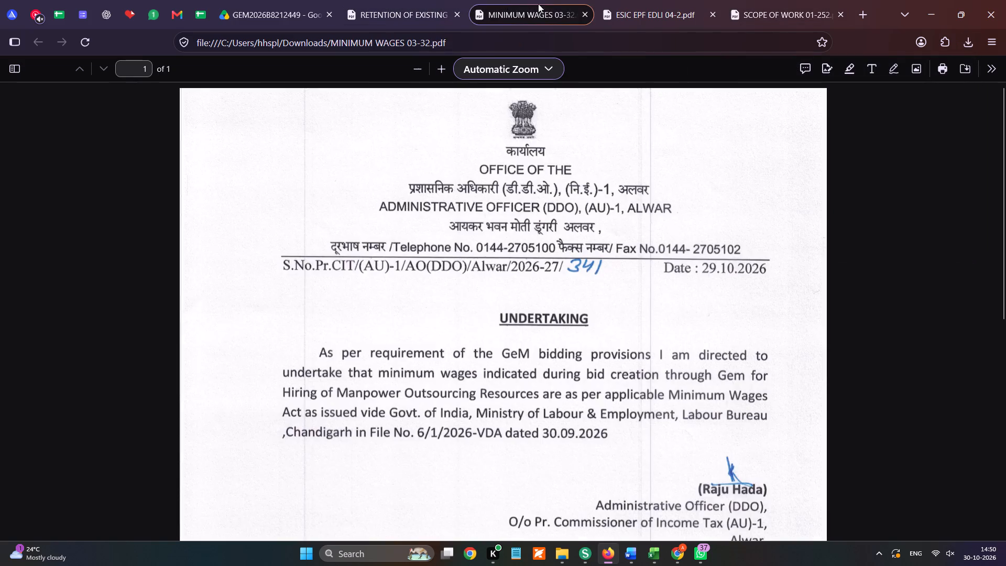
{"action": "left_click", "coordinate": [620, 2]}
{"action": "left_click", "coordinate": [742, 5]}
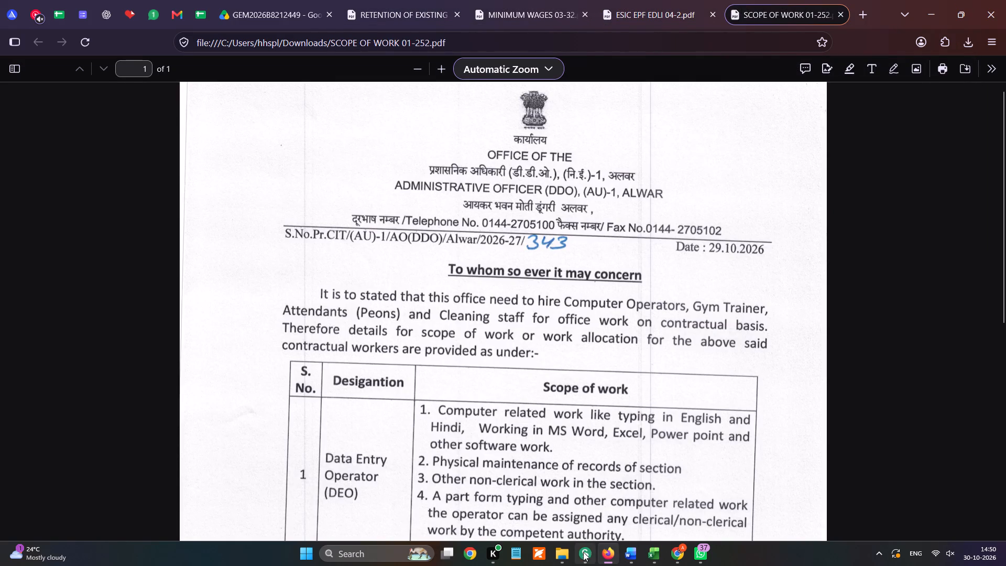
Switch to Sejda PDF Desktop and start a new merge with the four downloaded PDFs numbered 01 to 04.
{"action": "left_click", "coordinate": [583, 552]}
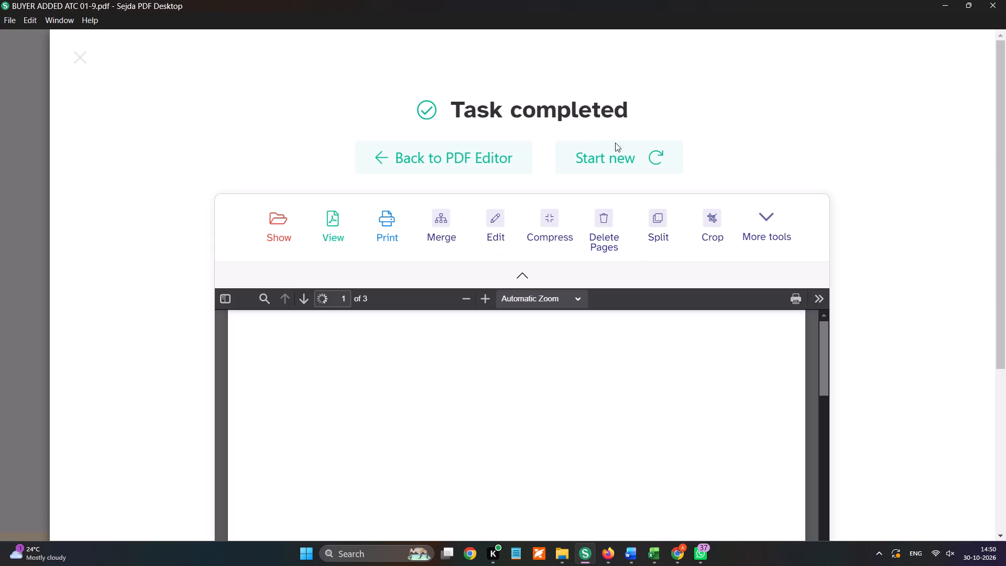
{"action": "left_click", "coordinate": [622, 149]}
{"action": "left_click", "coordinate": [364, 44]}
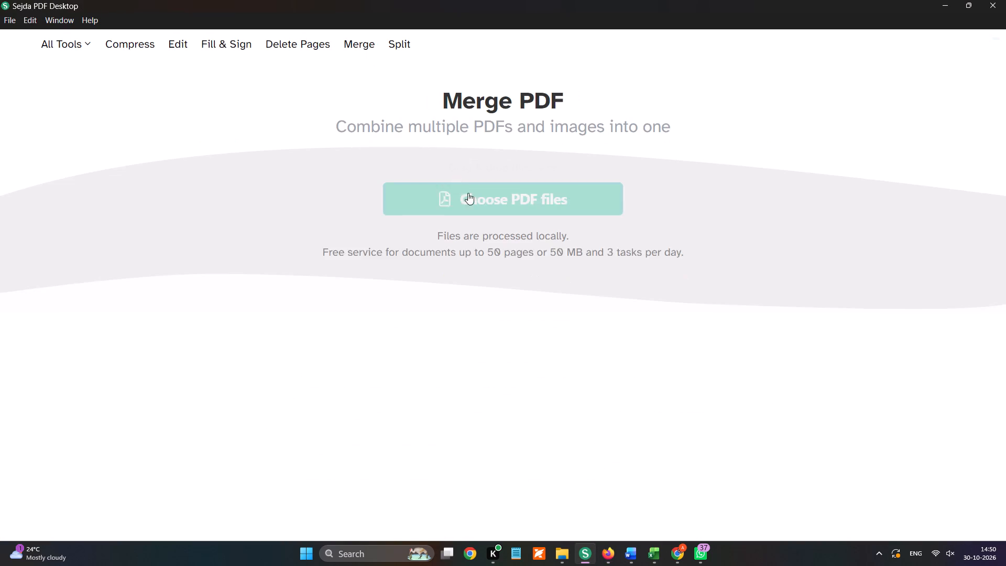
{"action": "left_click", "coordinate": [510, 211]}
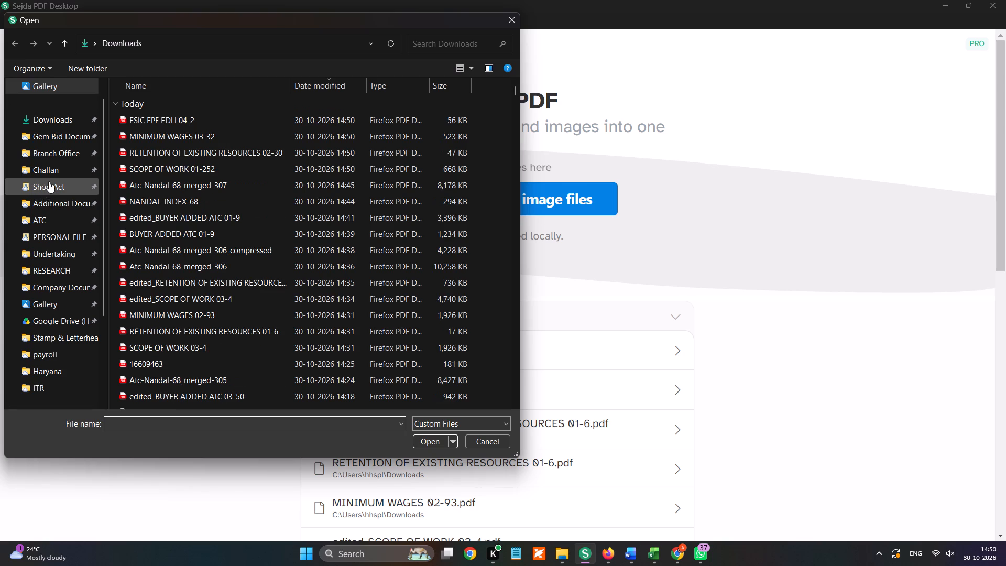
{"action": "scroll", "coordinate": [13, 161], "scroll_direction": "up", "scroll_amount": 5}
{"action": "left_click", "coordinate": [62, 140]}
{"action": "left_click", "coordinate": [174, 168], "text": "ctrl"}
{"action": "left_click", "coordinate": [176, 147], "text": "ctrl"}
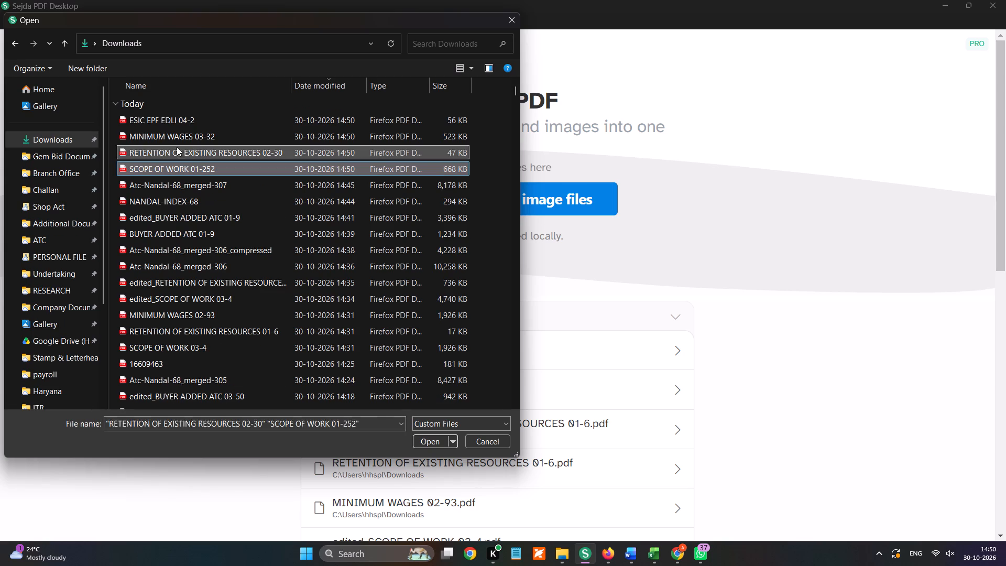
{"action": "left_click", "coordinate": [182, 134], "text": "ctrl"}
{"action": "left_click", "coordinate": [183, 121], "text": "ctrl"}
{"action": "left_click", "coordinate": [417, 441]}
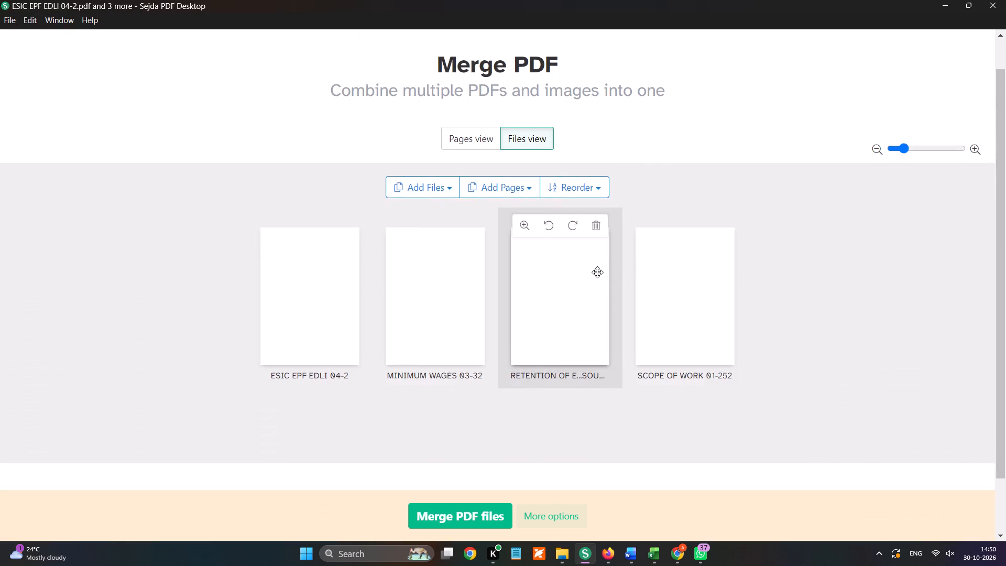
Order the files as Scope of Work, Retention, Minimum Wages and ESIC EPF EDLI, and merge them into a PDF in Downloads.
{"action": "left_click_drag", "start_coordinate": [657, 269], "coordinate": [296, 254]}
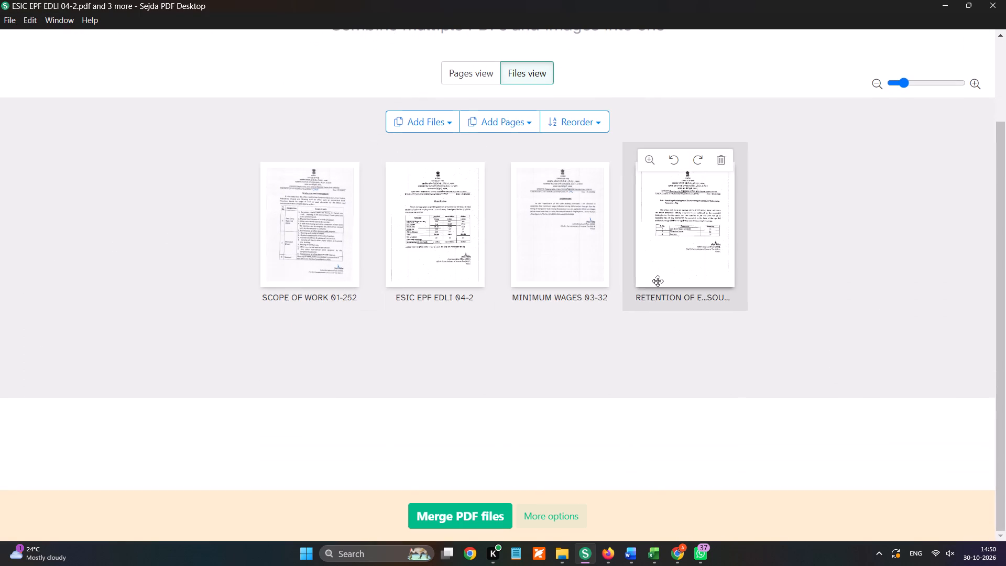
{"action": "left_click_drag", "start_coordinate": [658, 280], "coordinate": [385, 273]}
{"action": "left_click_drag", "start_coordinate": [661, 279], "coordinate": [556, 278]}
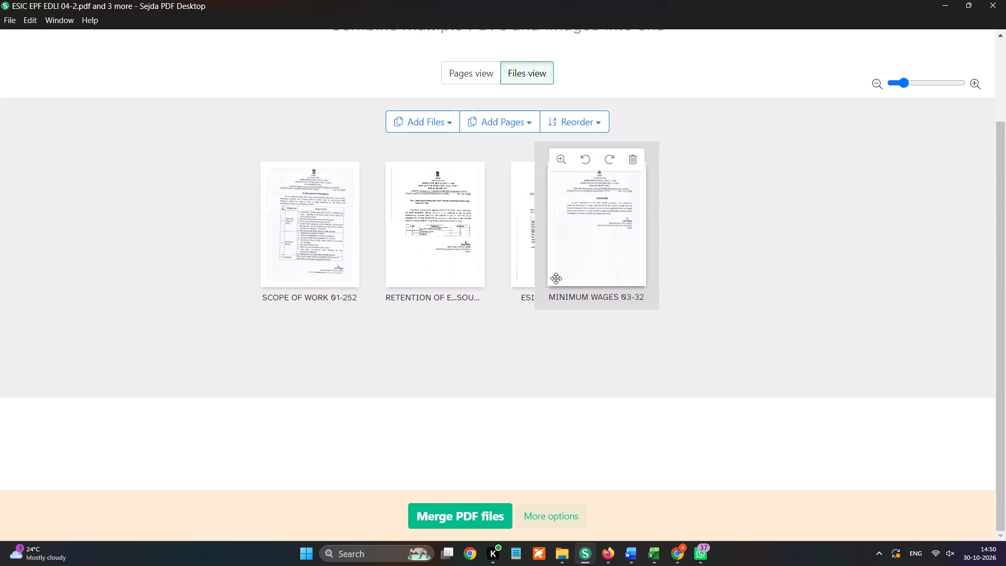
{"action": "left_click_drag", "start_coordinate": [556, 278], "coordinate": [550, 278]}
{"action": "left_click", "coordinate": [453, 518]}
{"action": "scroll", "coordinate": [107, 221], "scroll_direction": "up", "scroll_amount": 5}
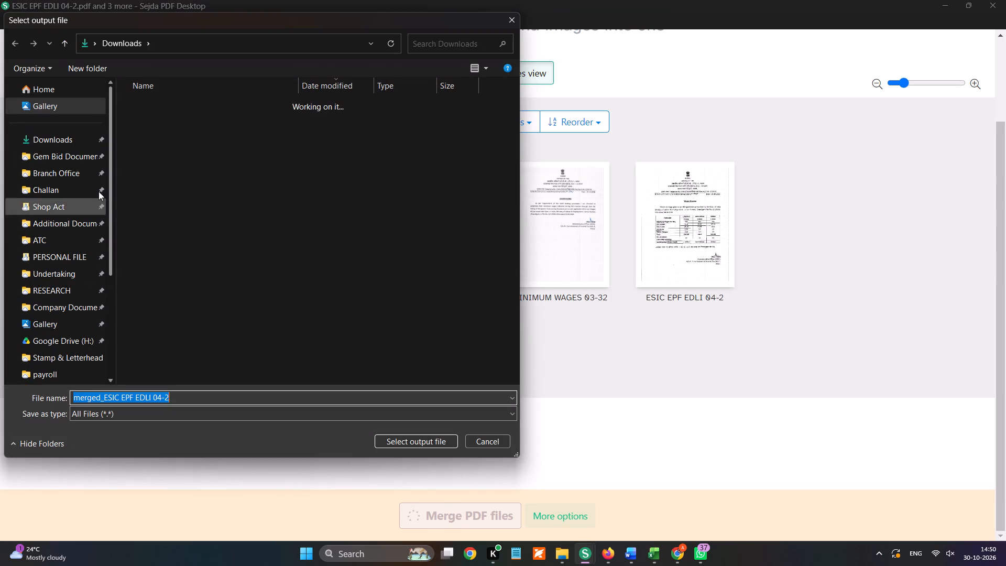
{"action": "left_click", "coordinate": [78, 142]}
{"action": "left_click", "coordinate": [79, 140]}
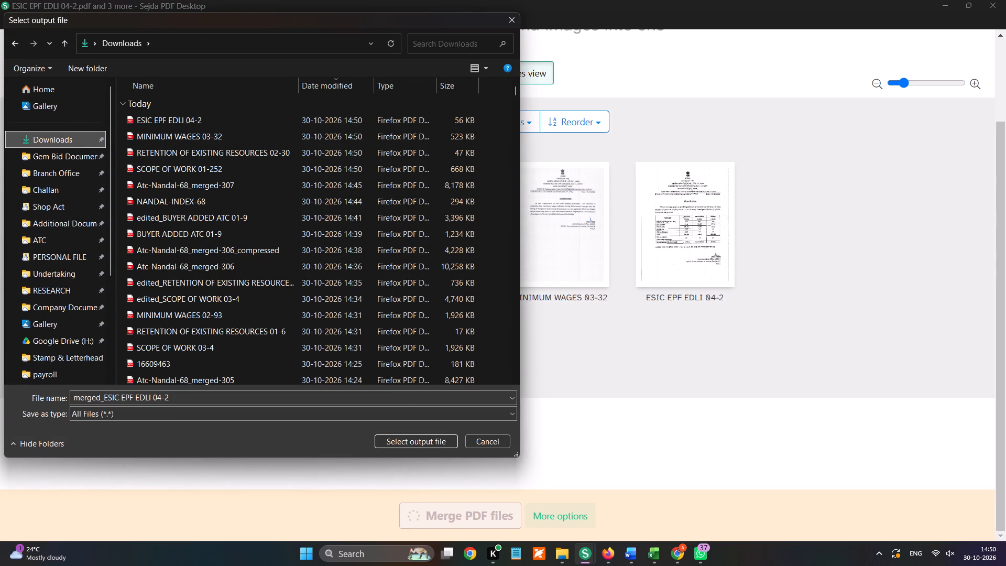
{"action": "left_click", "coordinate": [440, 437]}
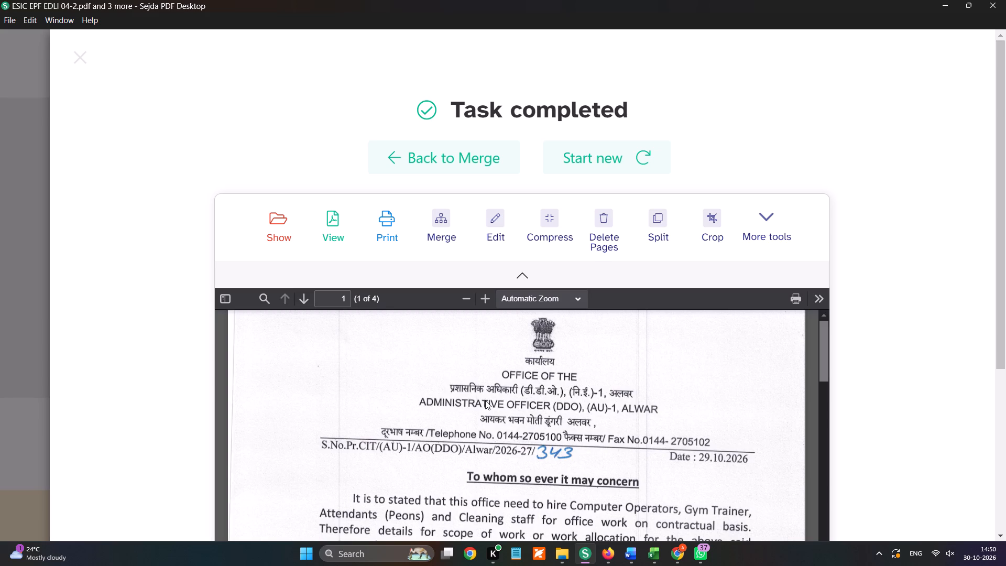
Open the merged PDF for editing and place the Nandal Services director's signature stamp at the bottom of the first page.
{"action": "left_click", "coordinate": [492, 236]}
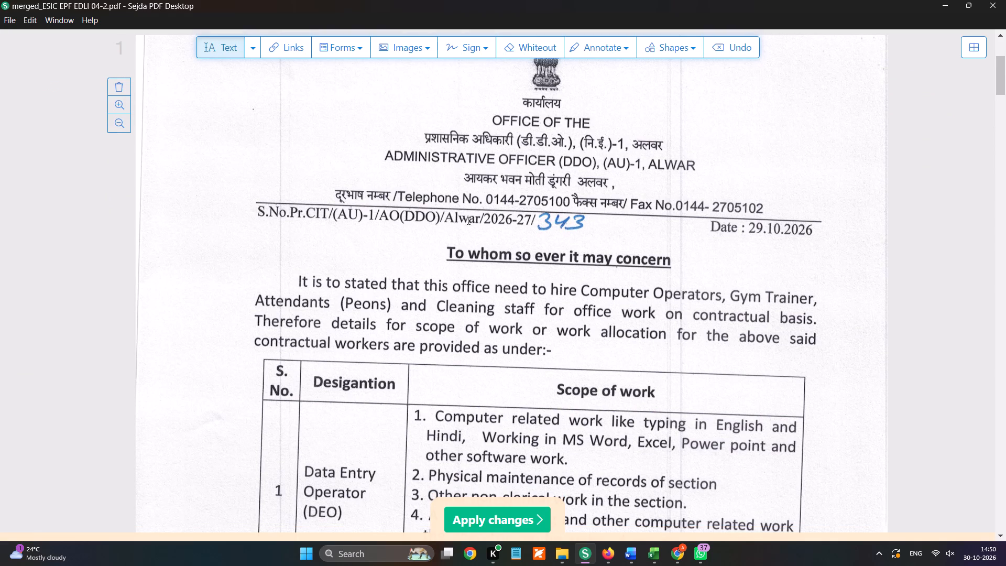
{"action": "left_click", "coordinate": [478, 53]}
{"action": "left_click", "coordinate": [510, 156]}
{"action": "scroll", "coordinate": [517, 184], "scroll_direction": "down", "scroll_amount": 4}
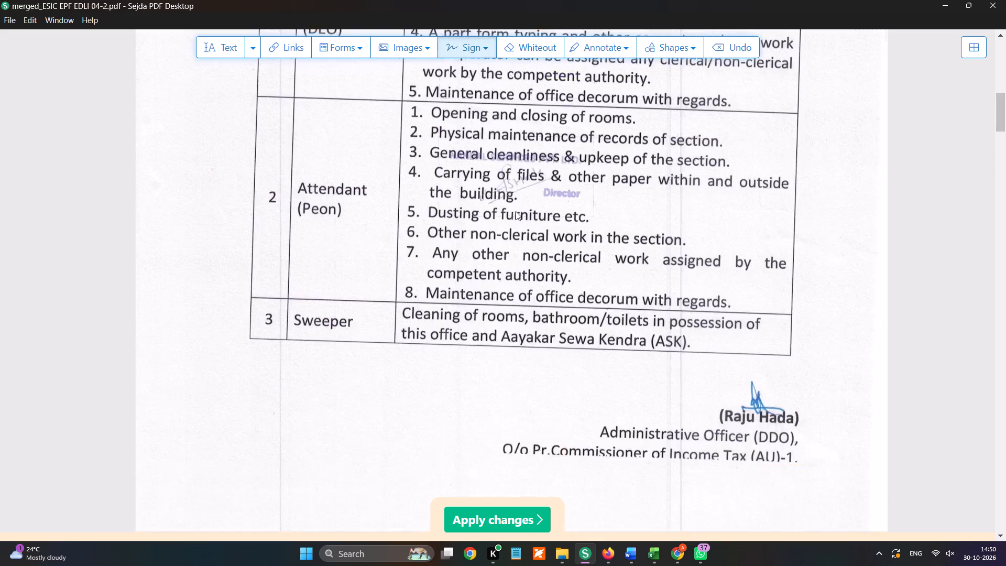
{"action": "scroll", "coordinate": [516, 211], "scroll_direction": "down", "scroll_amount": 2}
{"action": "scroll", "coordinate": [504, 219], "scroll_direction": "up", "scroll_amount": 1}
{"action": "left_click", "coordinate": [399, 110]}
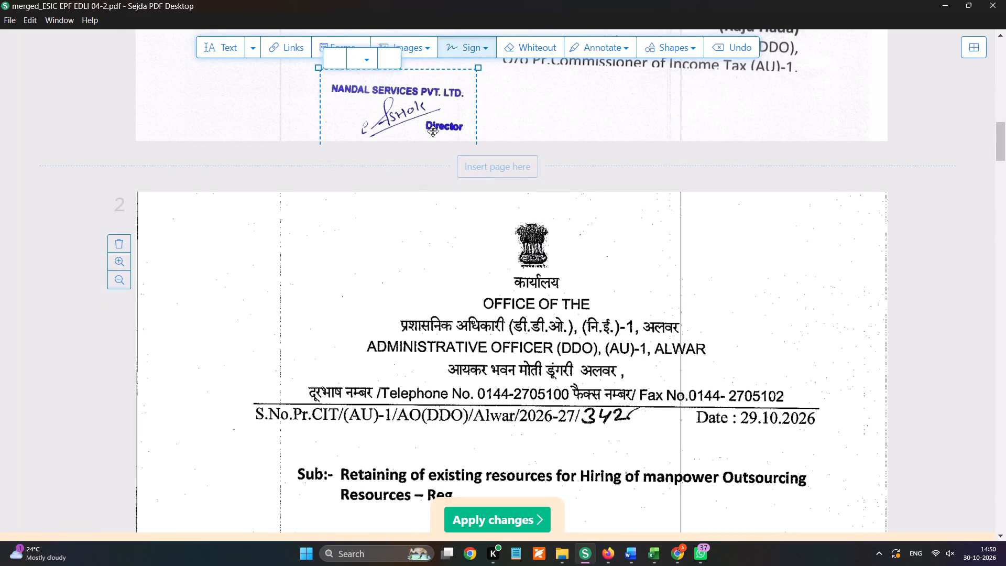
{"action": "left_click", "coordinate": [456, 39]}
{"action": "left_click", "coordinate": [509, 84]}
{"action": "left_click", "coordinate": [568, 102]}
{"action": "scroll", "coordinate": [568, 110], "scroll_direction": "down", "scroll_amount": 3}
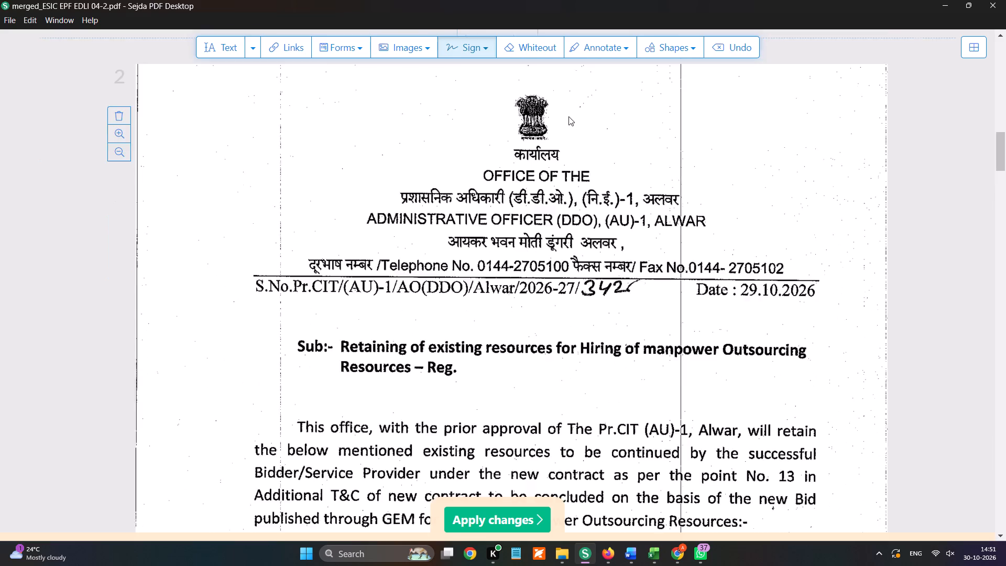
Place the Nandal Services director's signature stamp below the resources table on page 2, the retention letter.
{"action": "left_click", "coordinate": [479, 37]}
{"action": "left_click", "coordinate": [529, 164]}
{"action": "scroll", "coordinate": [528, 179], "scroll_direction": "down", "scroll_amount": 1}
{"action": "left_click", "coordinate": [498, 244]}
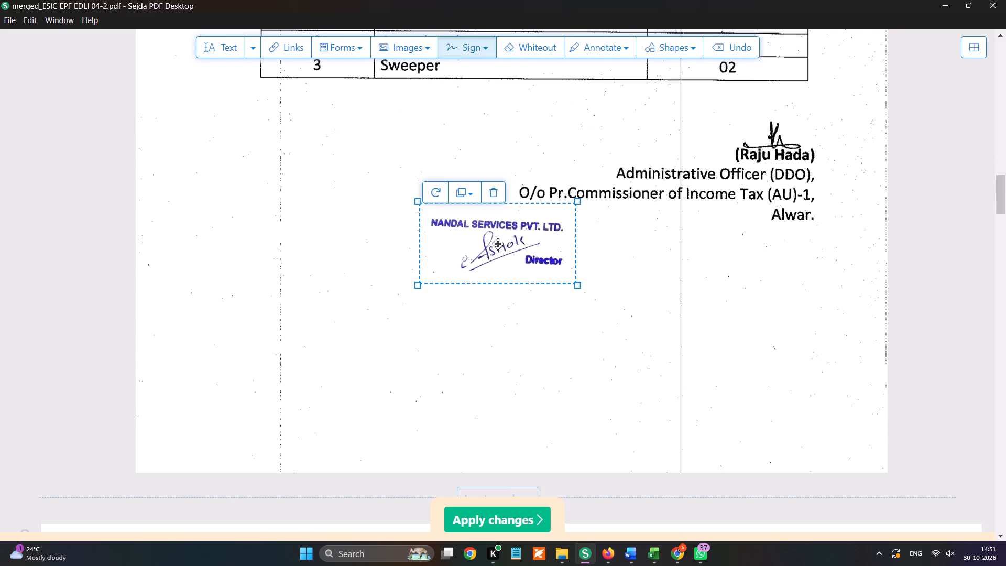
{"action": "left_click", "coordinate": [473, 44]}
{"action": "left_click", "coordinate": [512, 81]}
{"action": "left_click", "coordinate": [616, 245]}
Place the Nandal Services director's signature stamp and round company seal below the officer's signature block on the minimum wages undertaking page.
{"action": "scroll", "coordinate": [618, 247], "scroll_direction": "down", "scroll_amount": 3}
{"action": "scroll", "coordinate": [455, 54], "scroll_direction": "down", "scroll_amount": 1}
{"action": "left_click", "coordinate": [452, 43]}
{"action": "left_click", "coordinate": [513, 162]}
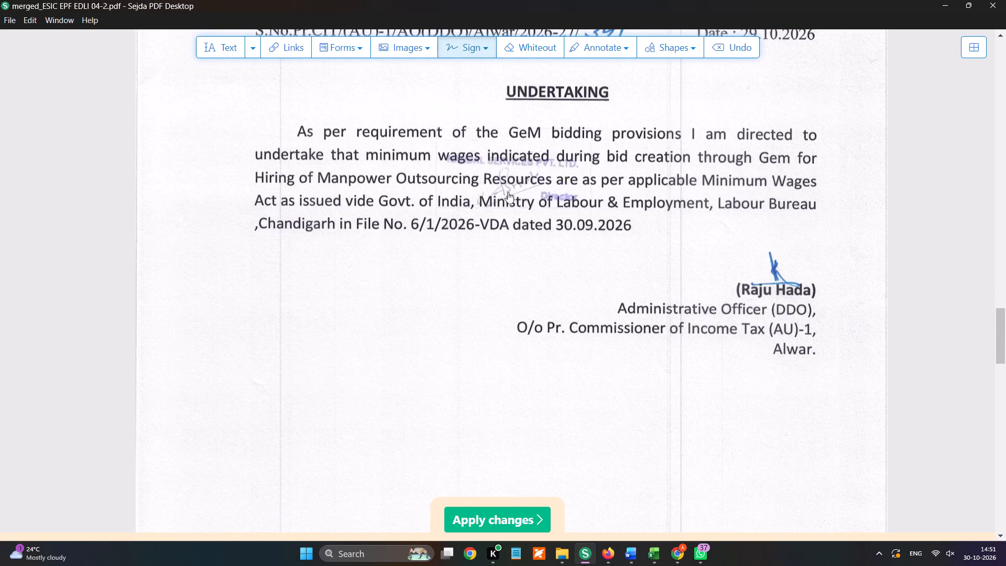
{"action": "scroll", "coordinate": [504, 199], "scroll_direction": "down", "scroll_amount": 1}
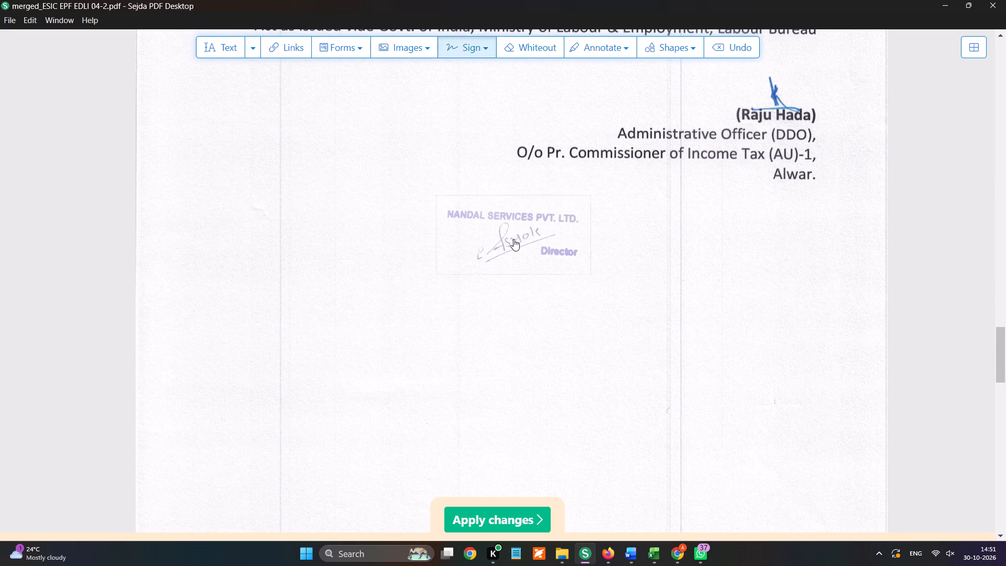
{"action": "left_click", "coordinate": [513, 250]}
{"action": "left_click", "coordinate": [475, 42]}
{"action": "left_click", "coordinate": [512, 84]}
{"action": "left_click", "coordinate": [647, 253]}
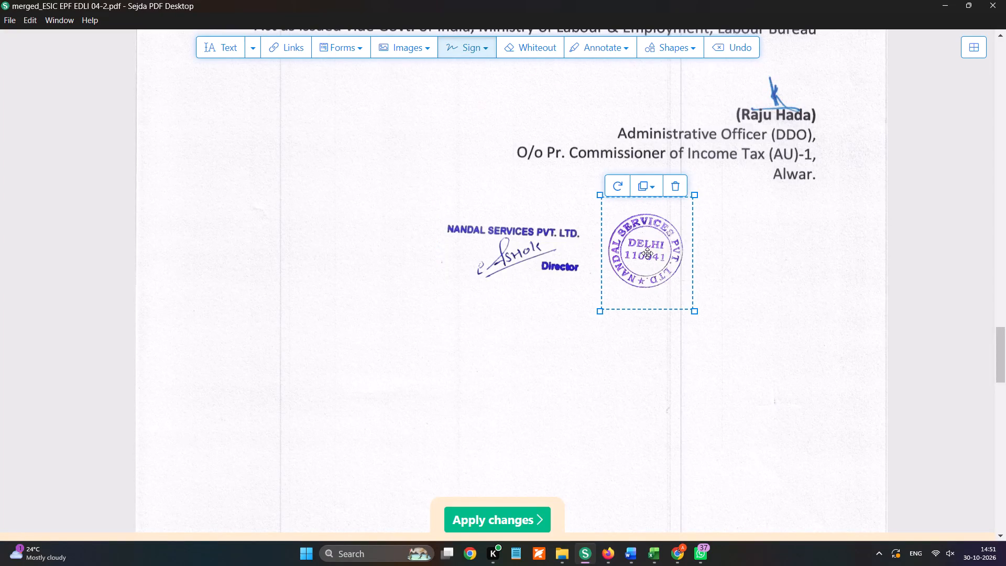
Place the director's signature stamp and the round company seal side by side at the bottom of the last page, the ESIC/EPF wage calculation.
{"action": "scroll", "coordinate": [647, 253], "scroll_direction": "down", "scroll_amount": 4}
{"action": "scroll", "coordinate": [546, 108], "scroll_direction": "down", "scroll_amount": 2}
{"action": "left_click", "coordinate": [475, 42]}
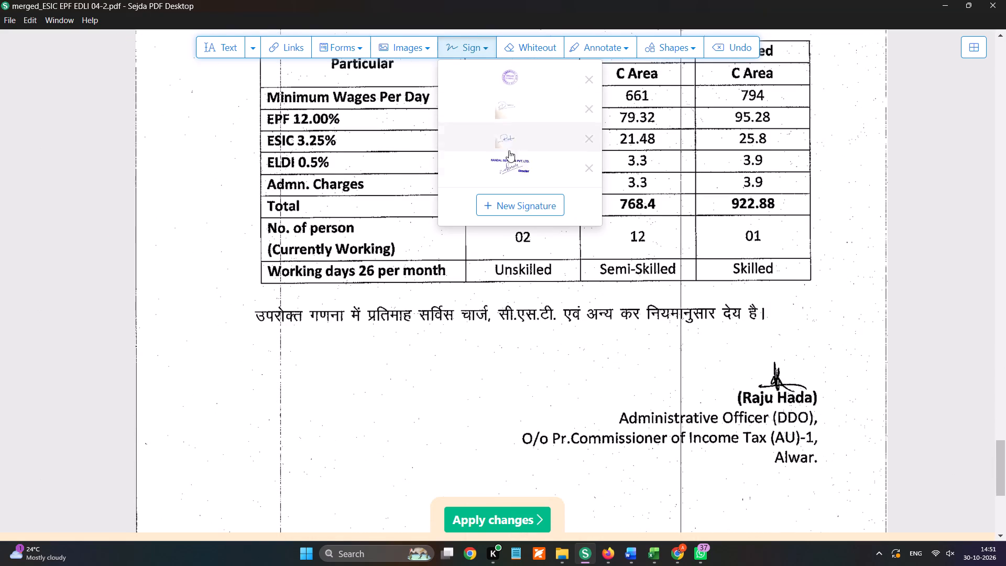
{"action": "left_click", "coordinate": [508, 168]}
{"action": "scroll", "coordinate": [521, 228], "scroll_direction": "down", "scroll_amount": 2}
{"action": "left_click", "coordinate": [386, 184]}
{"action": "left_click", "coordinate": [460, 34]}
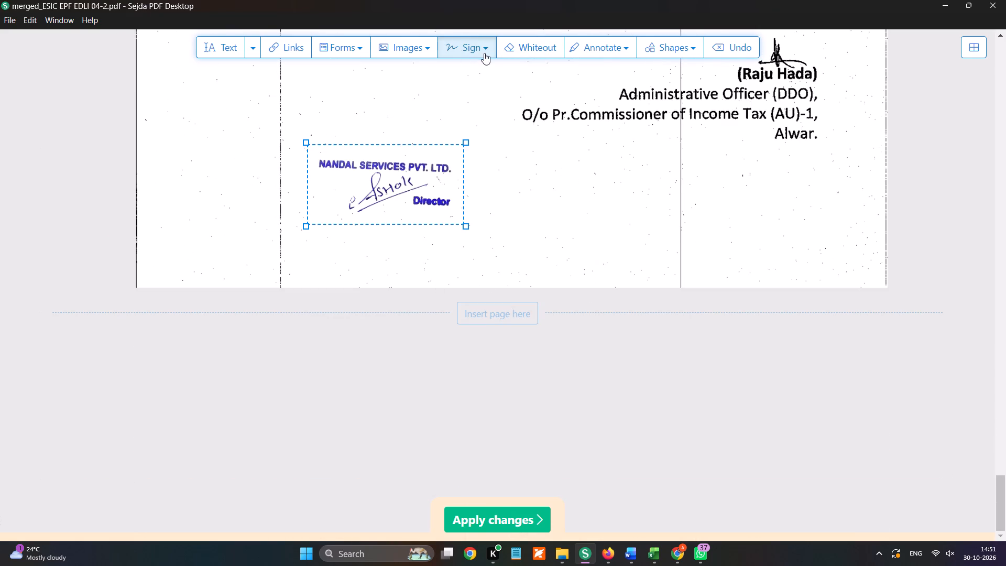
{"action": "left_click", "coordinate": [484, 53]}
{"action": "left_click", "coordinate": [513, 85]}
{"action": "left_click", "coordinate": [532, 197]}
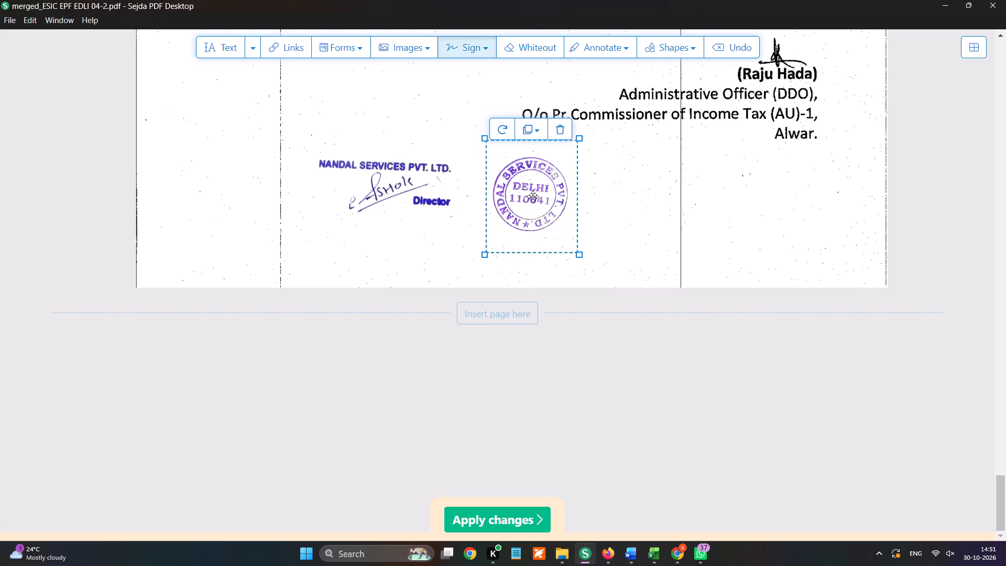
Apply the signature changes and save the edited PDF in the Downloads folder.
{"action": "left_click", "coordinate": [509, 523]}
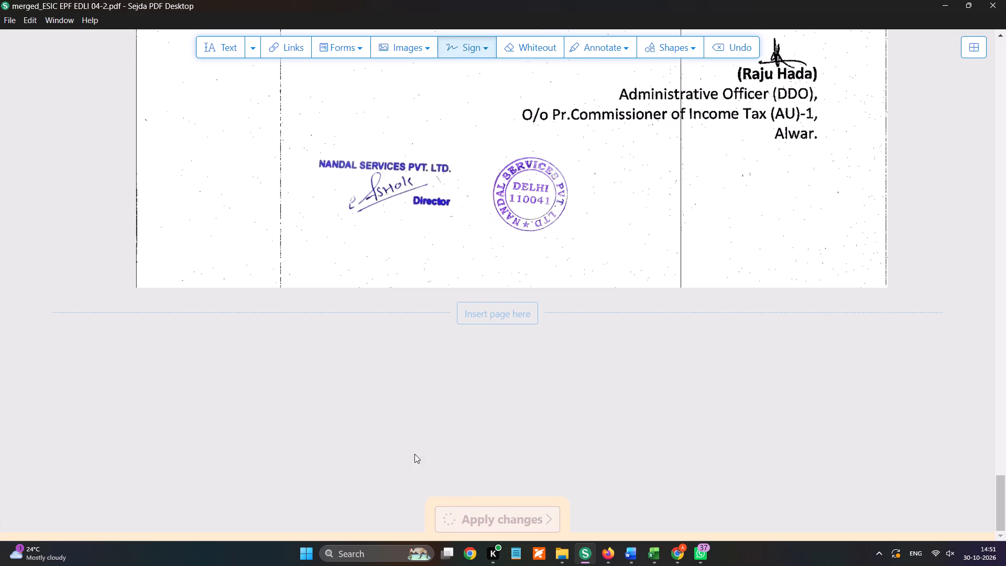
{"action": "scroll", "coordinate": [177, 231], "scroll_direction": "up", "scroll_amount": 6}
{"action": "left_click", "coordinate": [78, 128]}
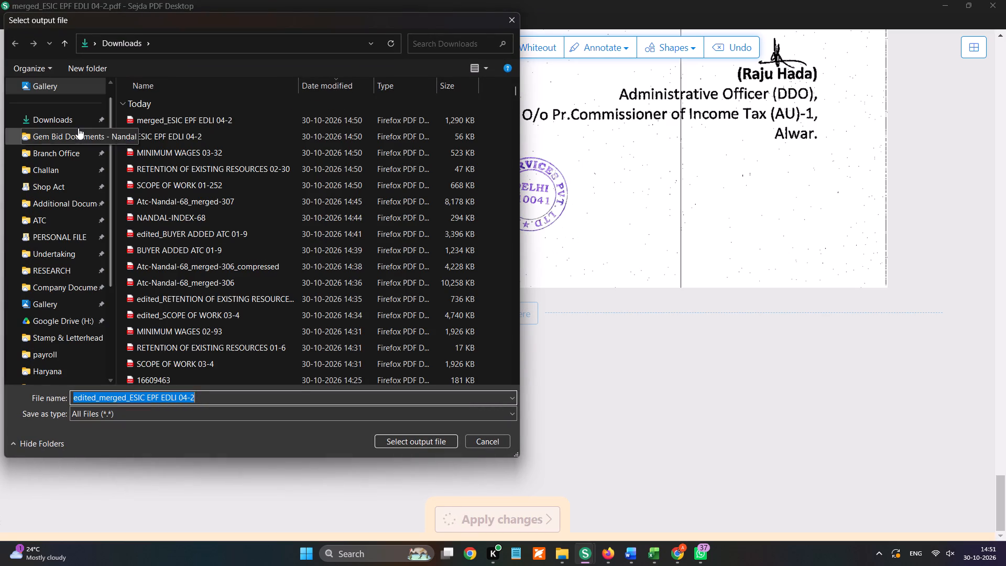
{"action": "left_click", "coordinate": [85, 120]}
{"action": "left_click", "coordinate": [407, 445]}
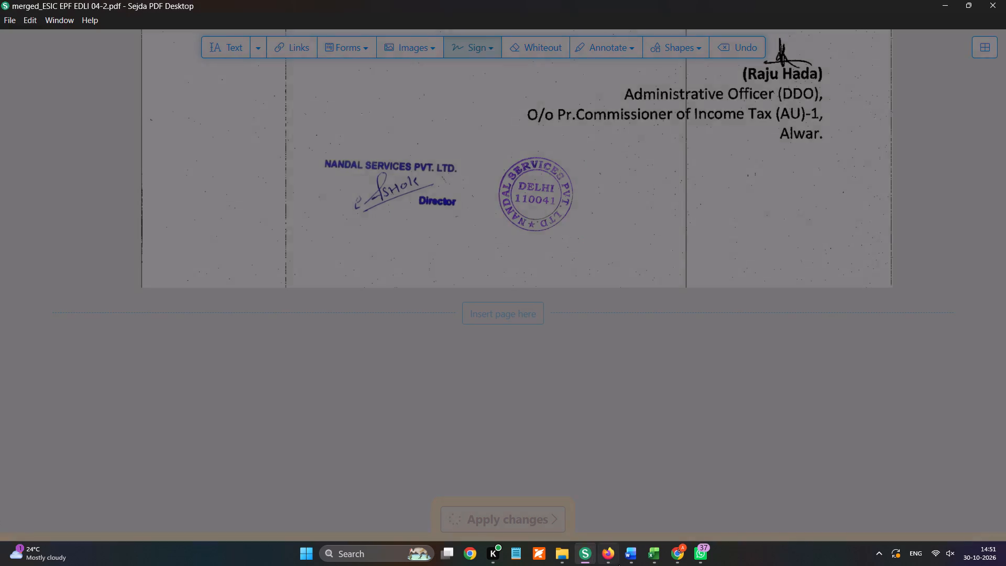
Switch to iLovePDF in Firefox and start a new merge with the signed edited_merged_ESIC EPF EDLI PDF from Downloads.
{"action": "left_click", "coordinate": [615, 554]}
{"action": "left_click", "coordinate": [112, 7]}
{"action": "left_click", "coordinate": [129, 9]}
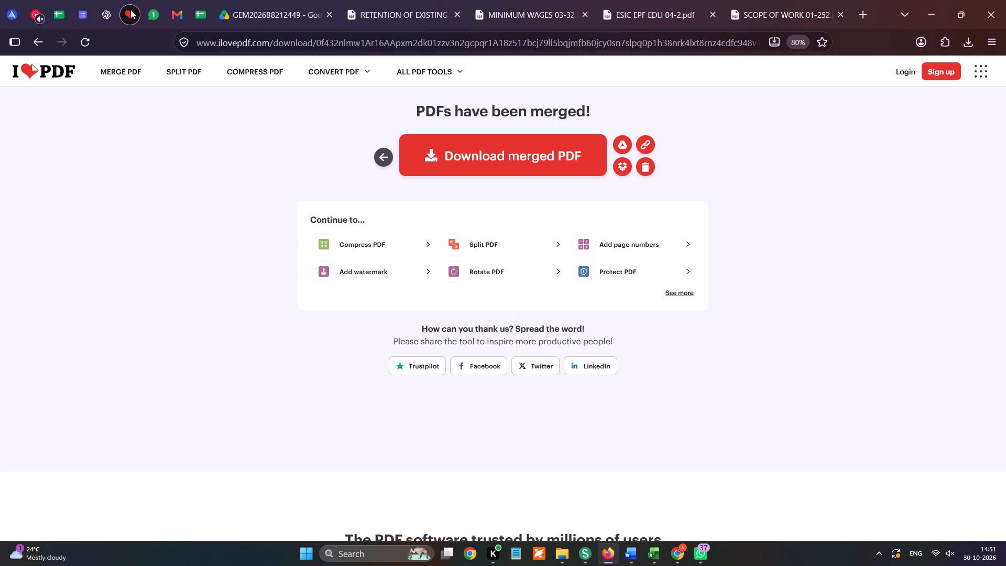
{"action": "left_click", "coordinate": [117, 79]}
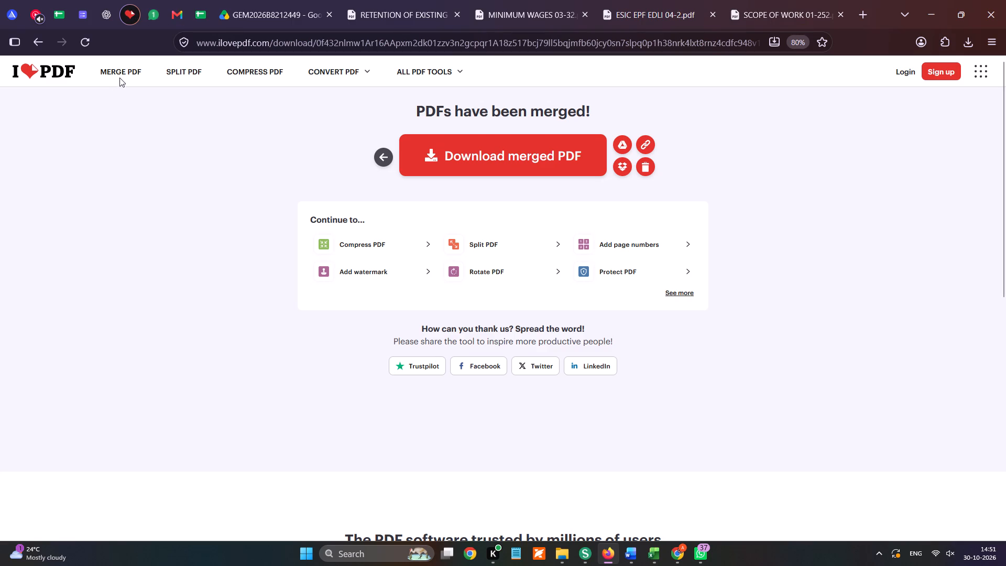
{"action": "left_click", "coordinate": [121, 75]}
{"action": "left_click", "coordinate": [115, 75]}
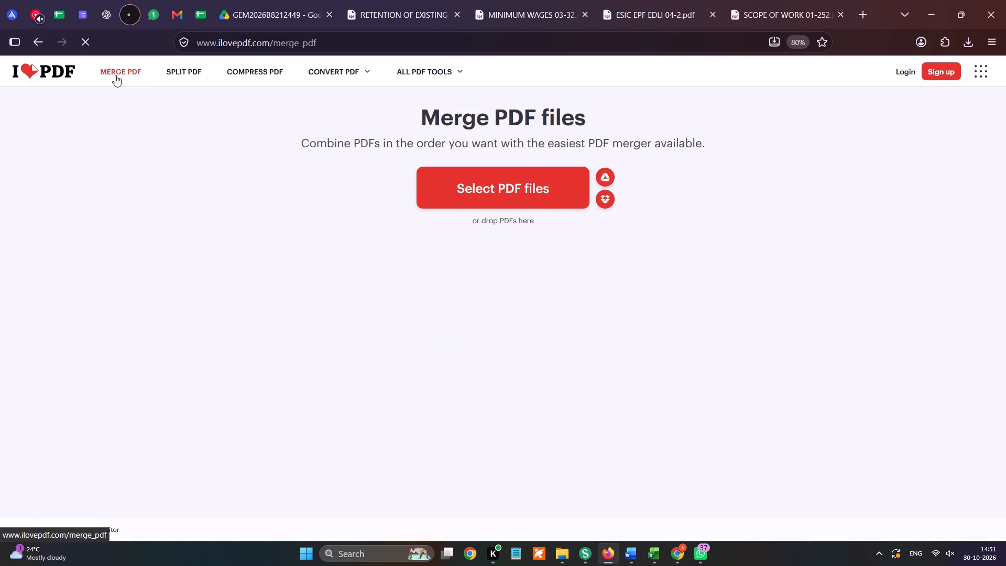
{"action": "left_click", "coordinate": [540, 182]}
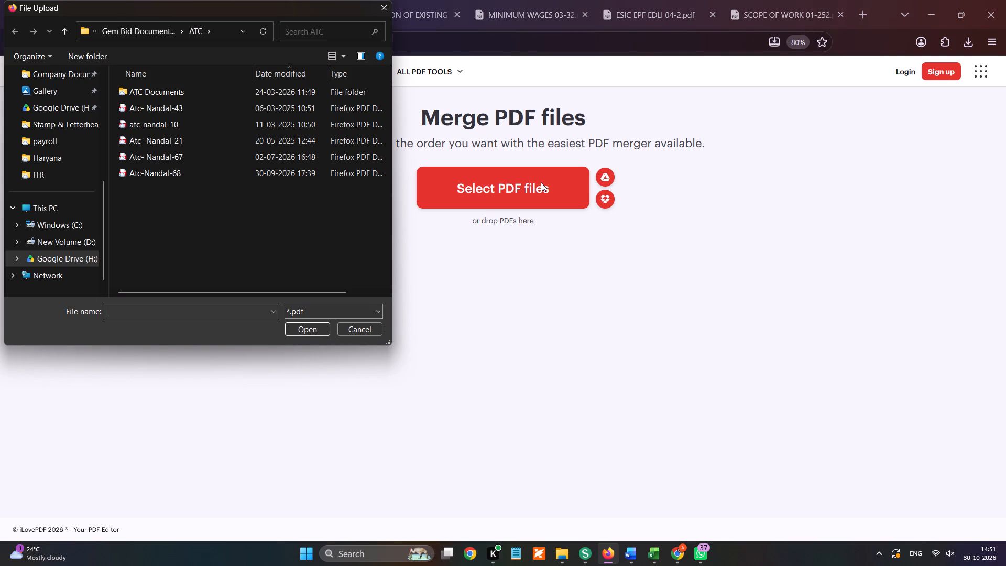
{"action": "scroll", "coordinate": [53, 166], "scroll_direction": "up", "scroll_amount": 5}
{"action": "left_click", "coordinate": [60, 132]}
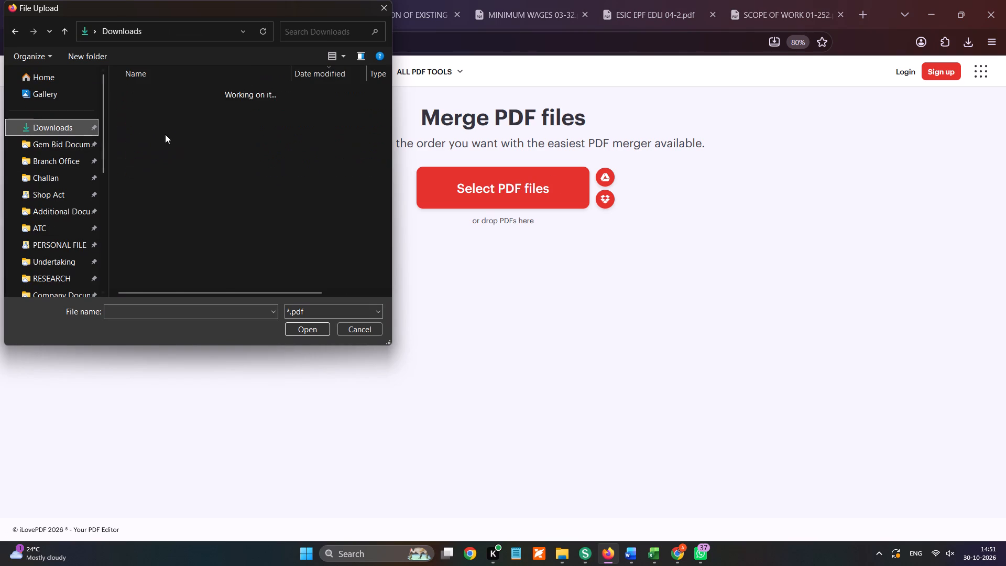
{"action": "double_click", "coordinate": [169, 113]}
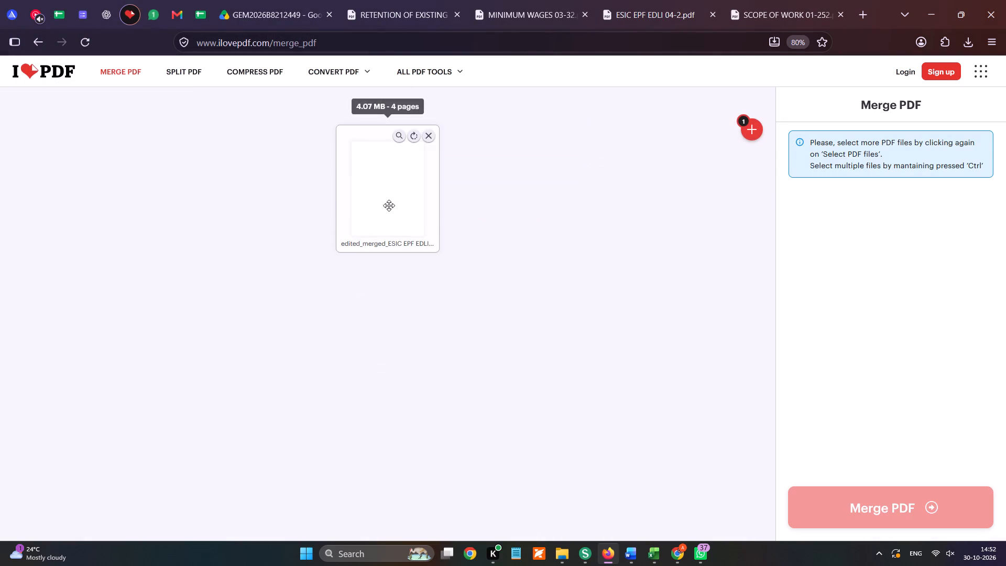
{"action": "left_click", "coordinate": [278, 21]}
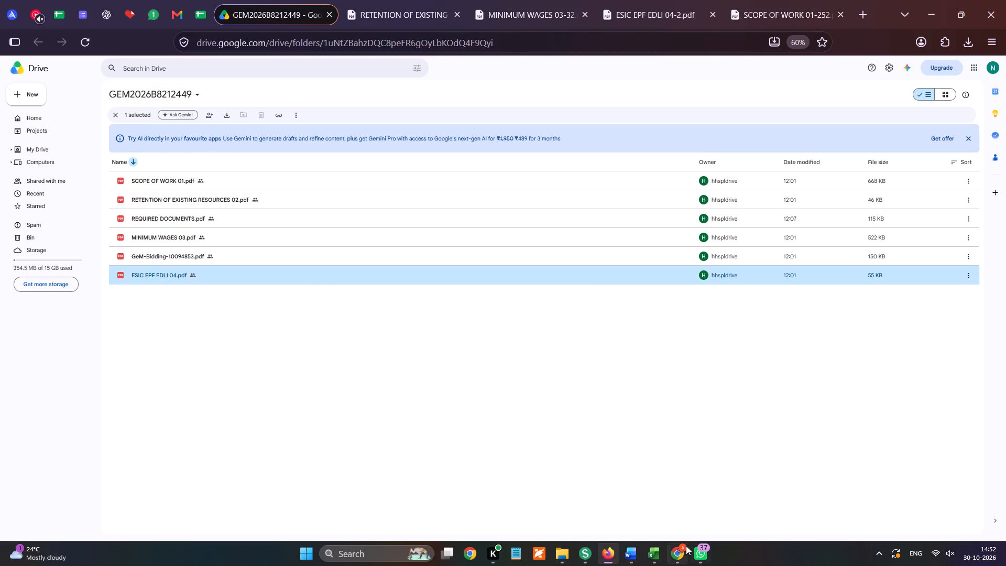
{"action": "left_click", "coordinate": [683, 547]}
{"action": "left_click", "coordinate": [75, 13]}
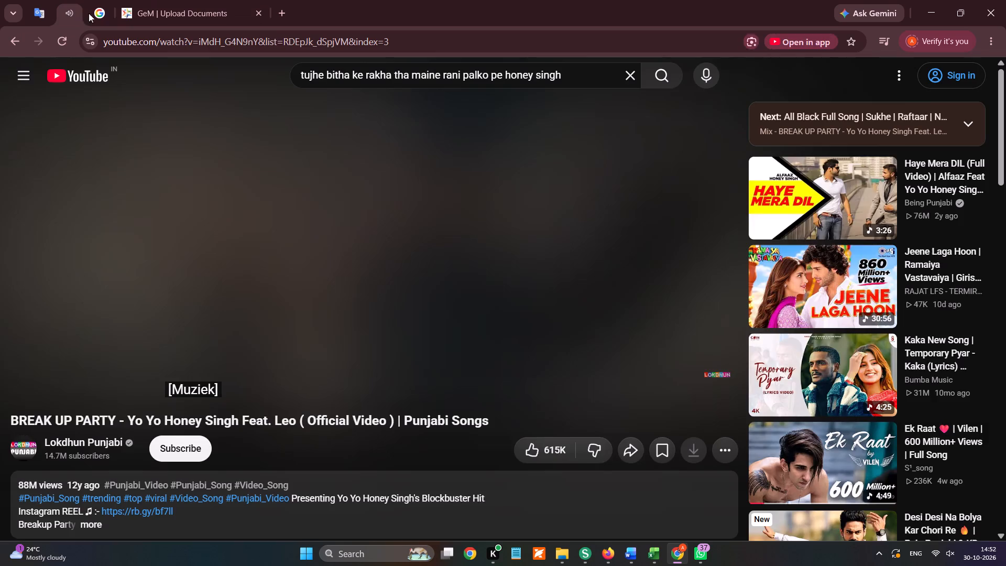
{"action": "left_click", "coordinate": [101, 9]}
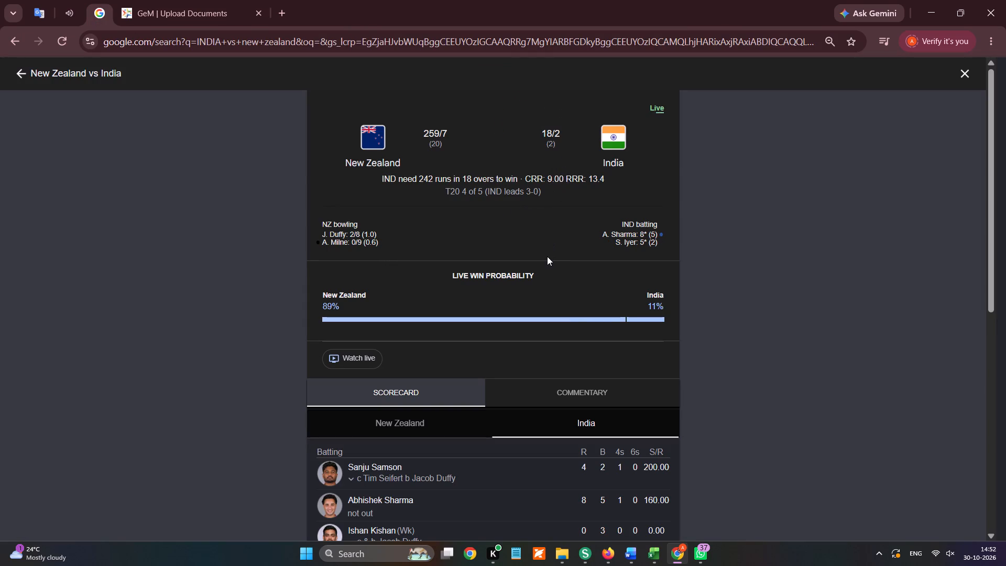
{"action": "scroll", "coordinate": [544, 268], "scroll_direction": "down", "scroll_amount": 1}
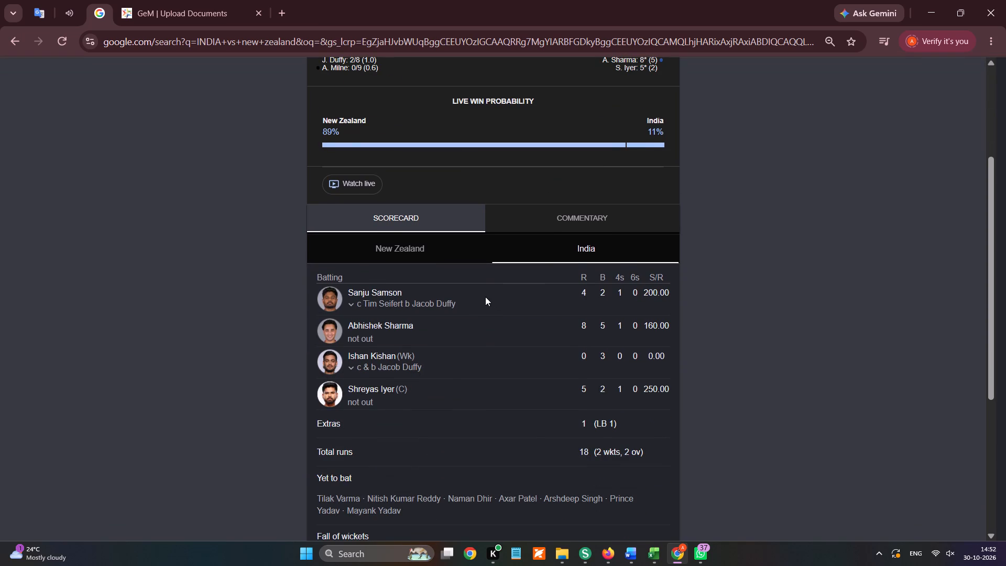
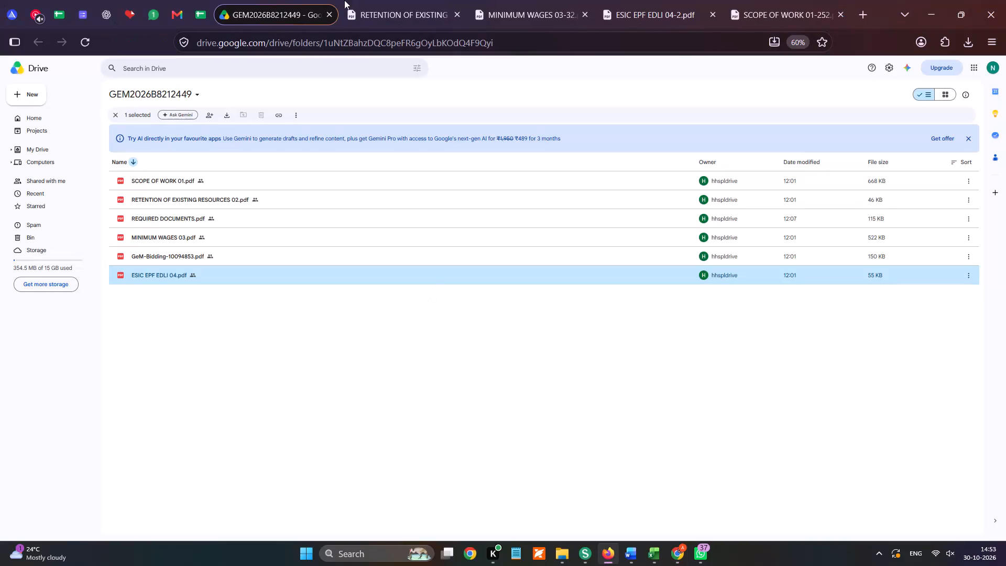
Switch to Google Chrome and bring up the GeM Upload Documents page of the bid participation.
{"action": "key", "text": "alt+Tab"}
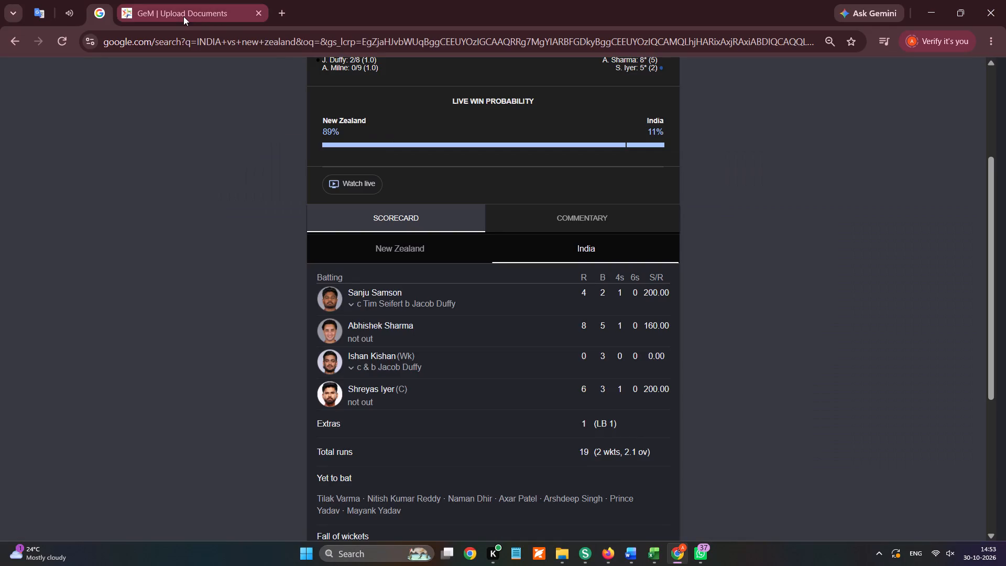
{"action": "left_click", "coordinate": [183, 15]}
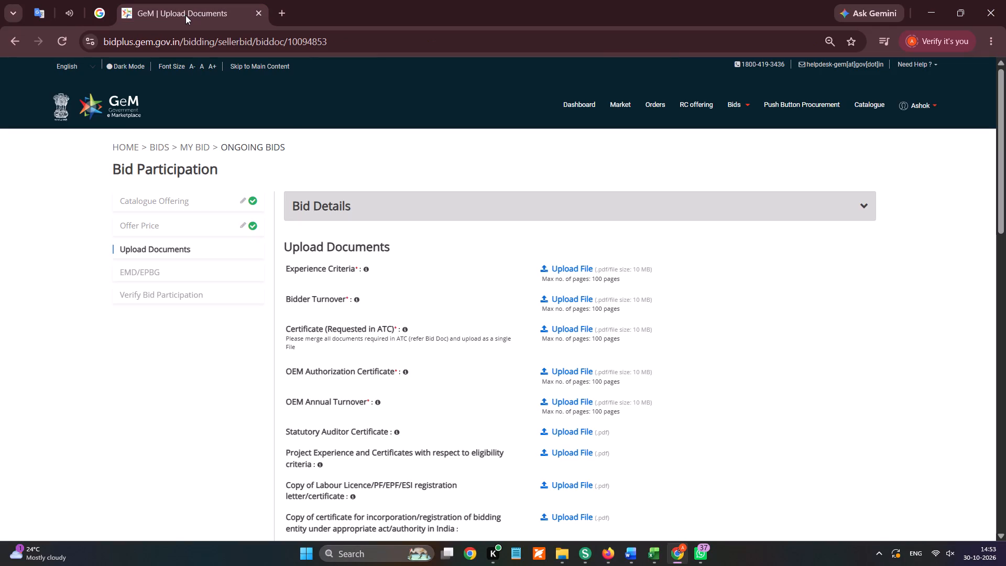
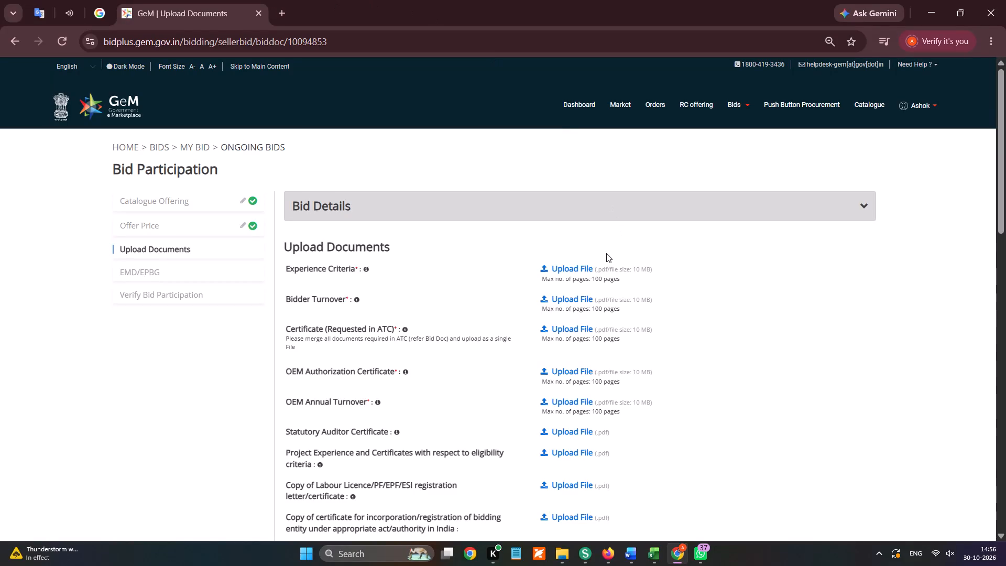
Upload experience-criteria-nandal from the Gem Bid Documents - Nandal folder as the Experience Criteria document.
{"action": "left_click", "coordinate": [591, 267]}
{"action": "scroll", "coordinate": [112, 193], "scroll_direction": "up", "scroll_amount": 6}
{"action": "left_click", "coordinate": [93, 203]}
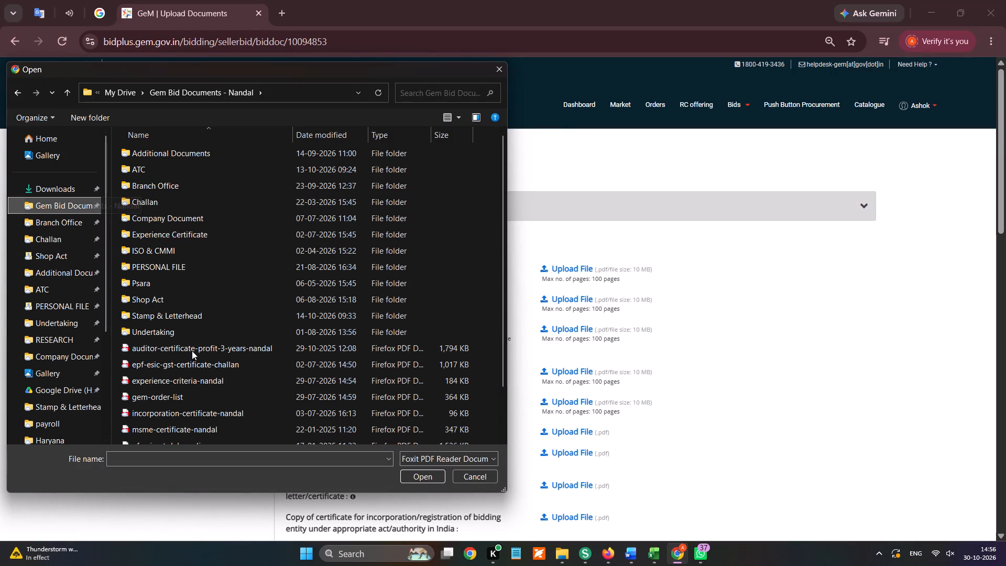
{"action": "left_click", "coordinate": [184, 381]}
{"action": "double_click", "coordinate": [185, 380]}
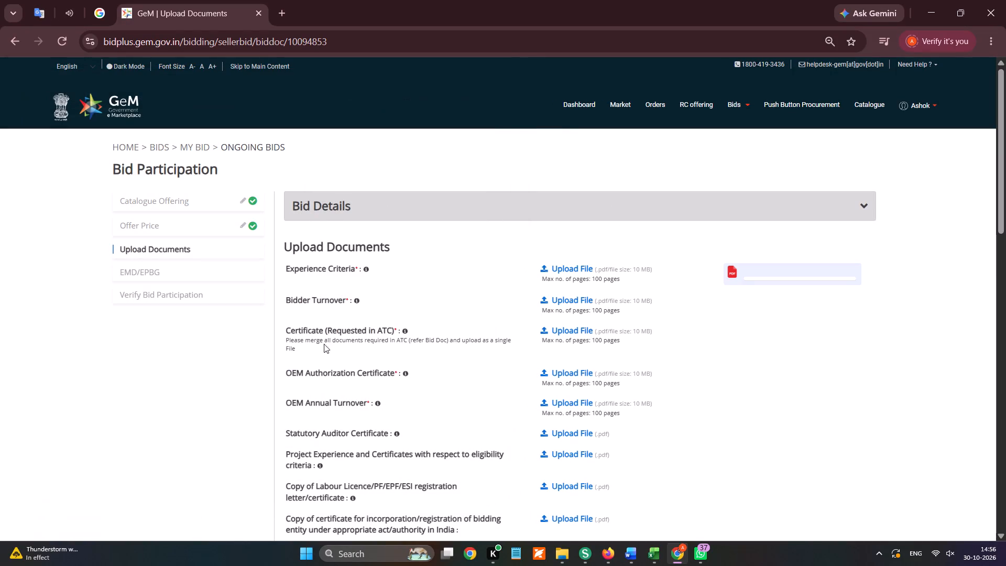
Upload turnover-certificate-nandal as the Bidder Turnover document.
{"action": "left_click", "coordinate": [566, 300]}
{"action": "scroll", "coordinate": [242, 390], "scroll_direction": "down", "scroll_amount": 5}
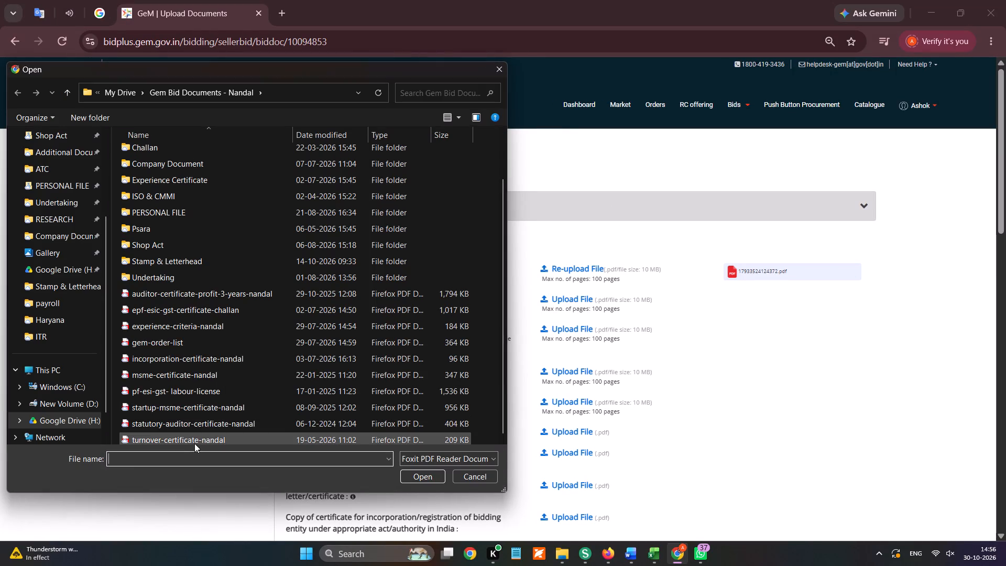
{"action": "double_click", "coordinate": [193, 434]}
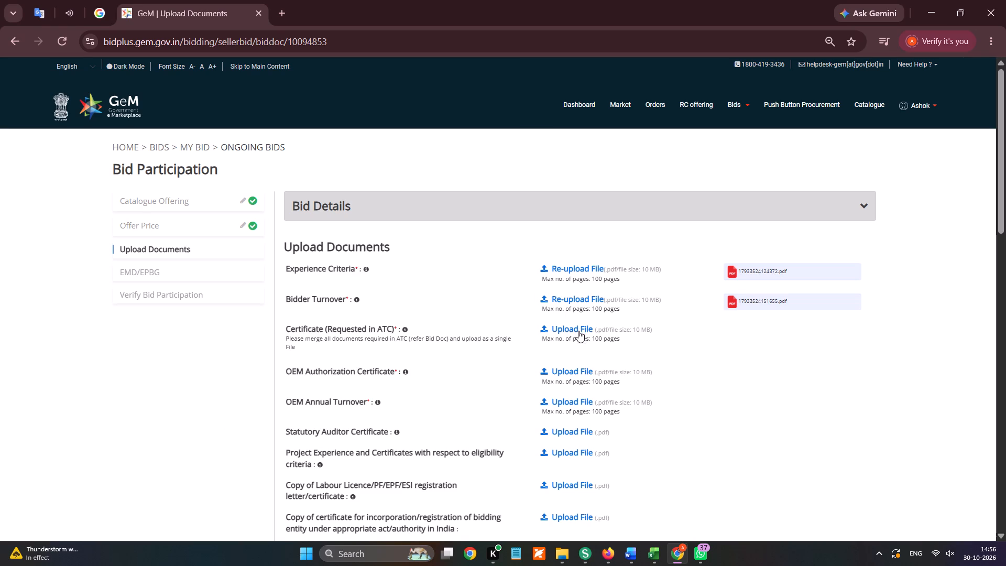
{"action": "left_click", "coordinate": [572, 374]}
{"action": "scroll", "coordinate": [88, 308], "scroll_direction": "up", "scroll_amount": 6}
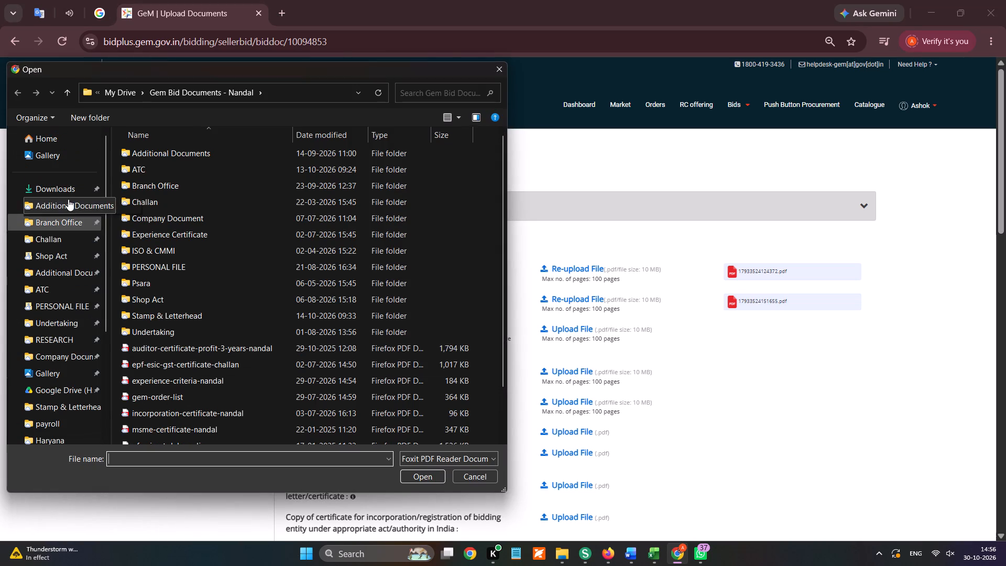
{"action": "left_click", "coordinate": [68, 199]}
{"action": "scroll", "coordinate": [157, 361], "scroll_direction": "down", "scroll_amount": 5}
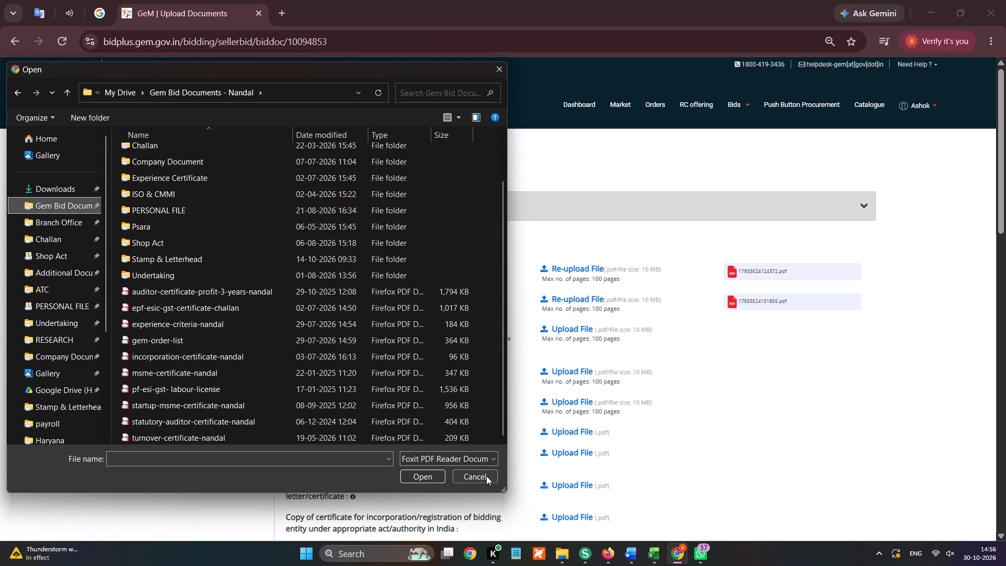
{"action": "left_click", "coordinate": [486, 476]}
Upload incorporation-certificate-nandal as the OEM Authorization Certificate document.
{"action": "left_click", "coordinate": [585, 364]}
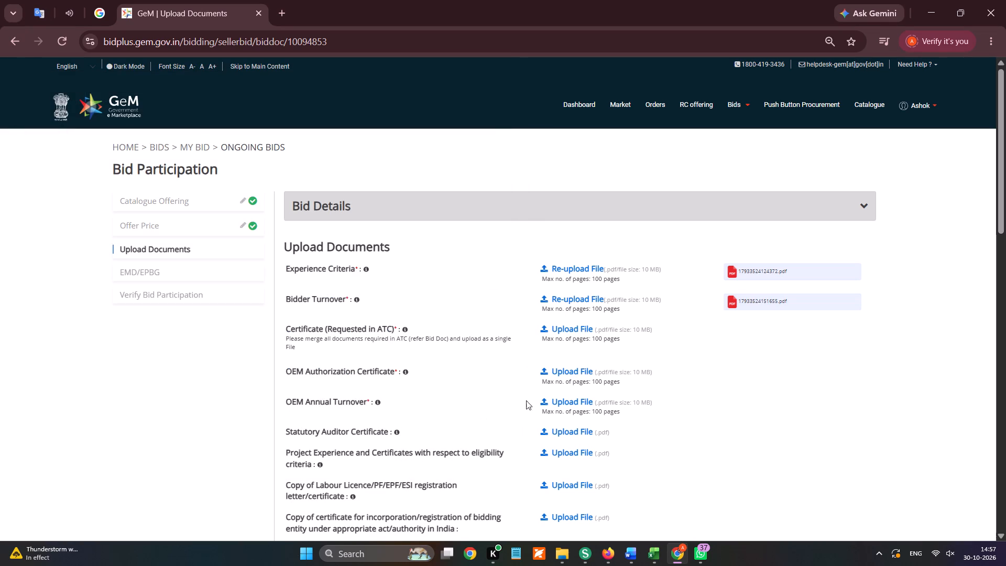
{"action": "left_click", "coordinate": [578, 376]}
{"action": "scroll", "coordinate": [177, 412], "scroll_direction": "down", "scroll_amount": 4}
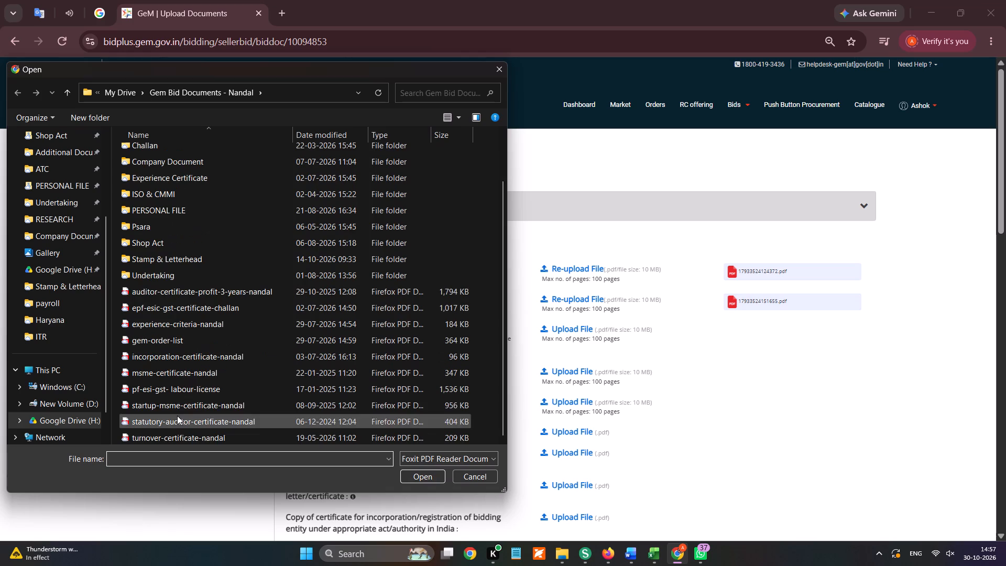
{"action": "double_click", "coordinate": [184, 350]}
Upload turnover-certificate-nandal as the OEM Annual Turnover document.
{"action": "left_click", "coordinate": [598, 404]}
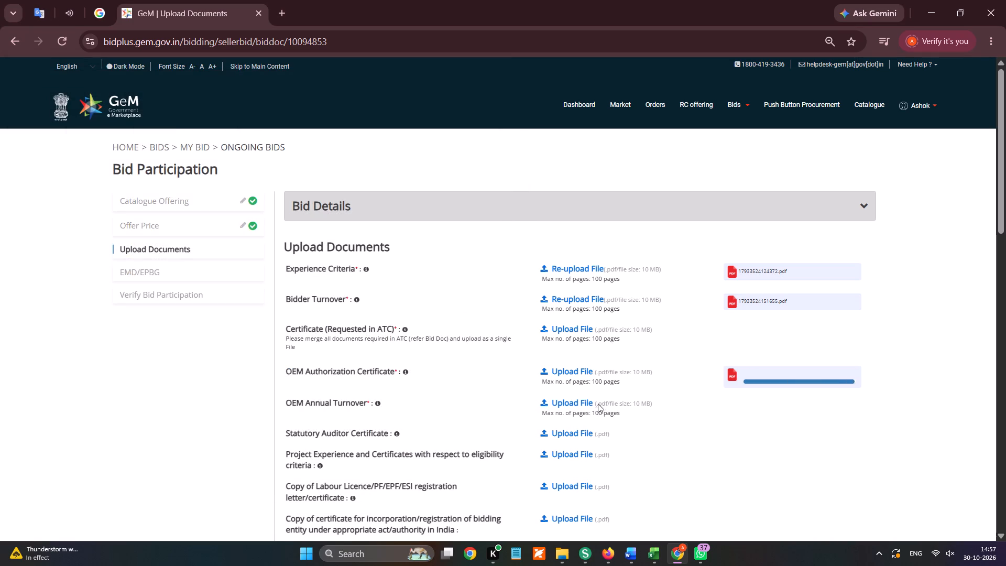
{"action": "scroll", "coordinate": [246, 451], "scroll_direction": "down", "scroll_amount": 5}
{"action": "scroll", "coordinate": [203, 435], "scroll_direction": "down", "scroll_amount": 4}
{"action": "double_click", "coordinate": [203, 433]}
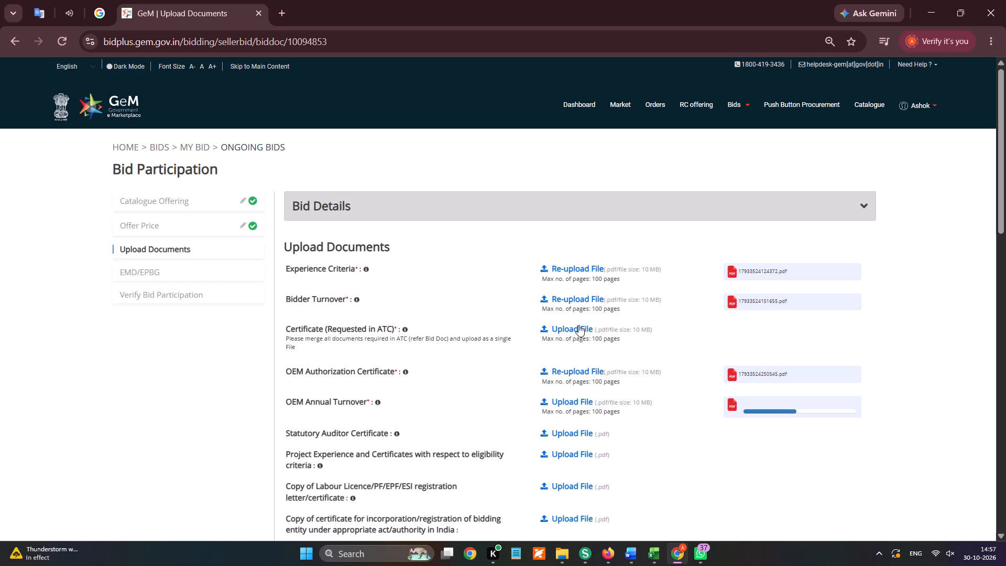
Switch to Firefox and look over the open bid PDFs, the Merge PDF page and the files in the GEM2026B8212449 Drive folder.
{"action": "key", "text": "alt+Tab"}
{"action": "left_click", "coordinate": [402, 6]}
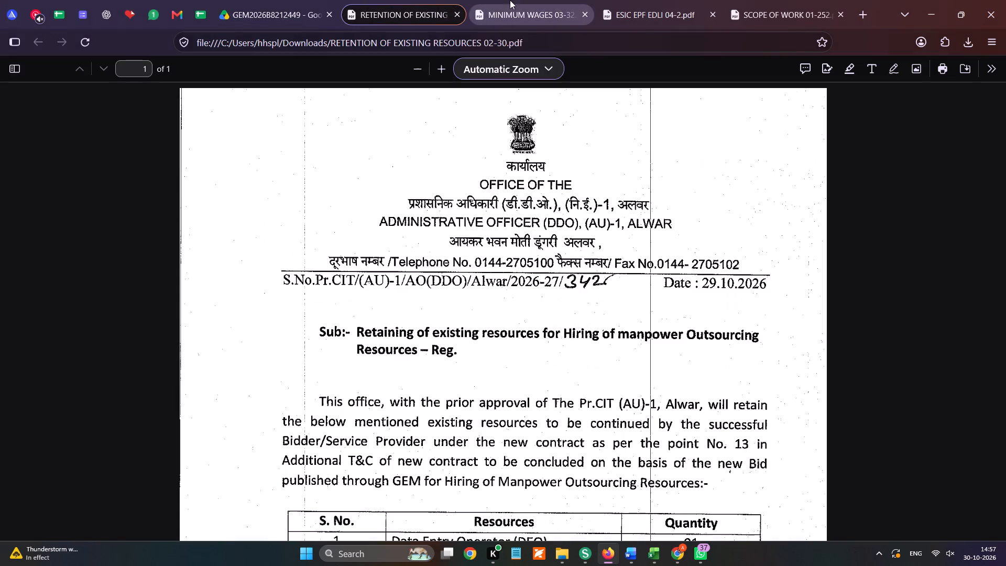
{"action": "left_click", "coordinate": [516, 0]}
{"action": "left_click", "coordinate": [608, 0]}
{"action": "left_click", "coordinate": [740, 0]}
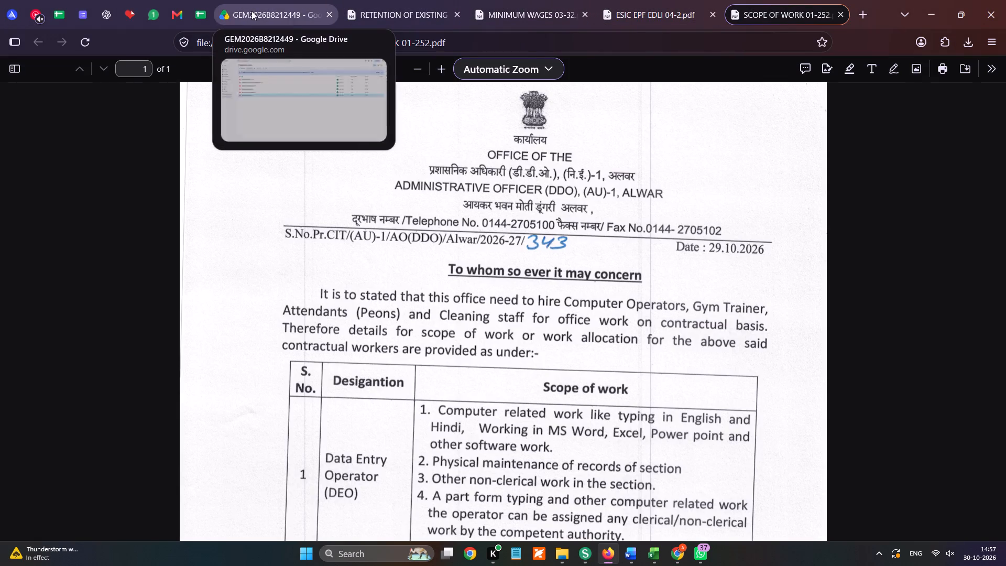
{"action": "left_click", "coordinate": [128, 13]}
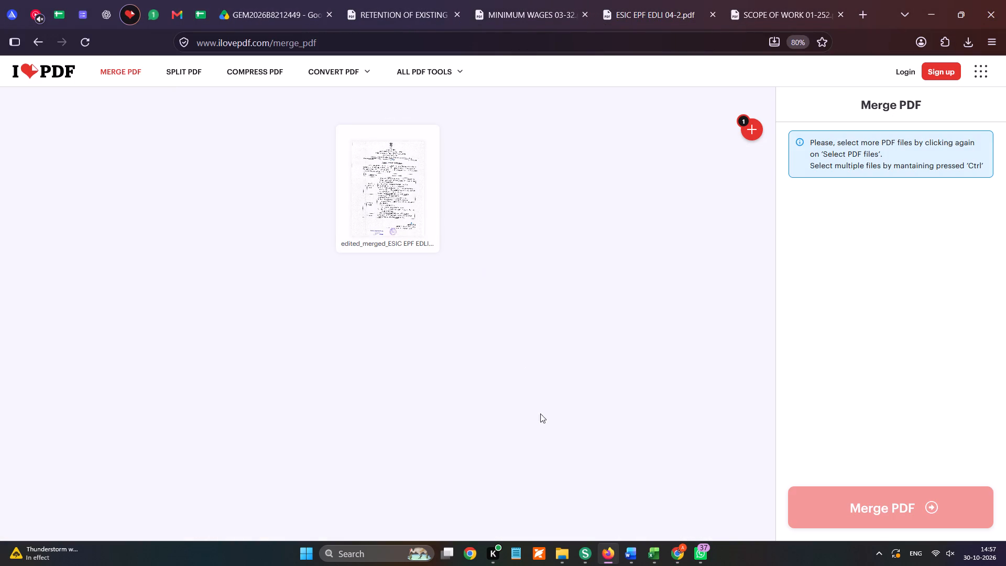
{"action": "left_click", "coordinate": [279, 0]}
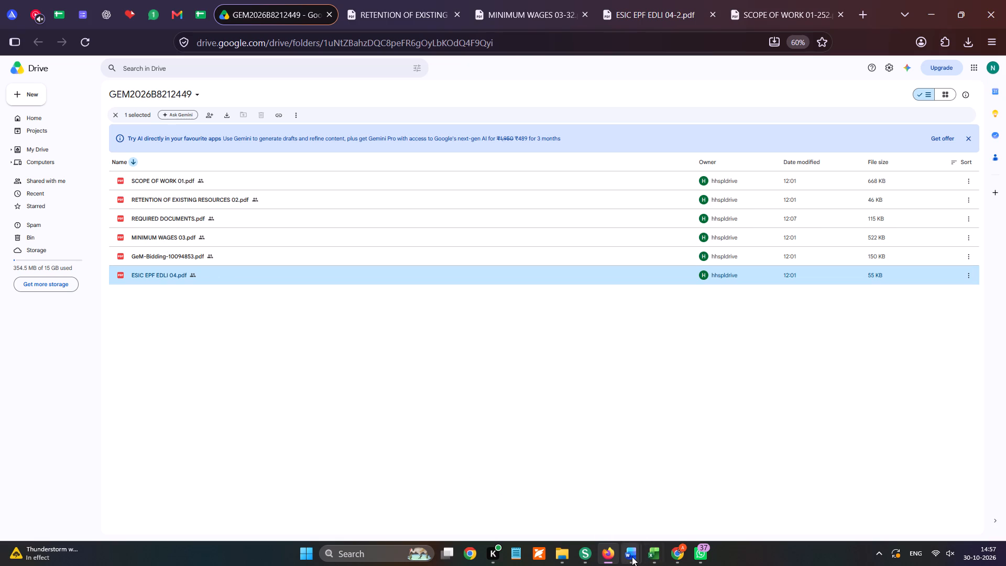
Switch to the NANDAL-INDEX-68 document in Word and replace BUYER ADDED ATC in the additional documents table with SCOPE OF WORK.
{"action": "left_click", "coordinate": [370, 503]}
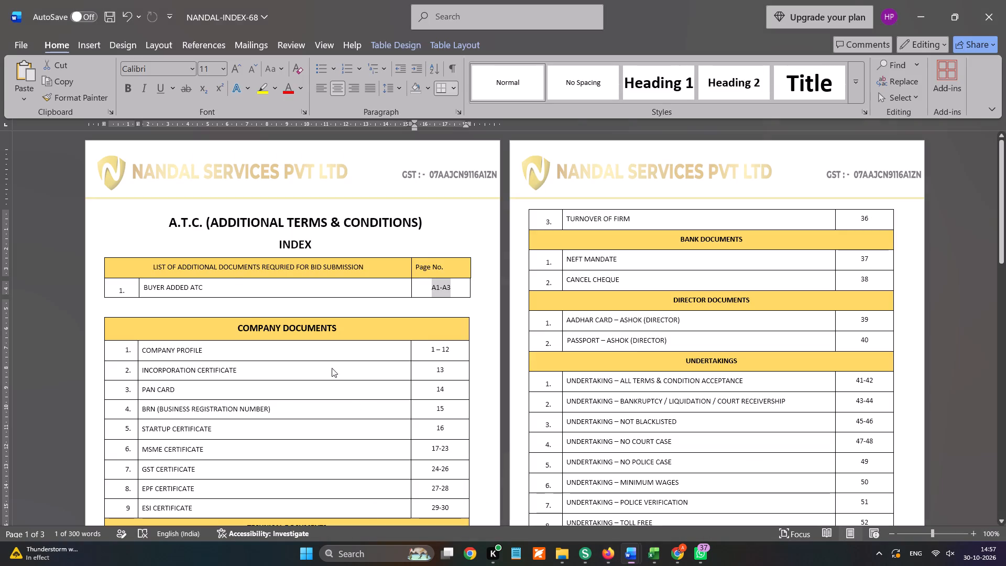
{"action": "left_click_drag", "start_coordinate": [212, 288], "coordinate": [158, 282]}
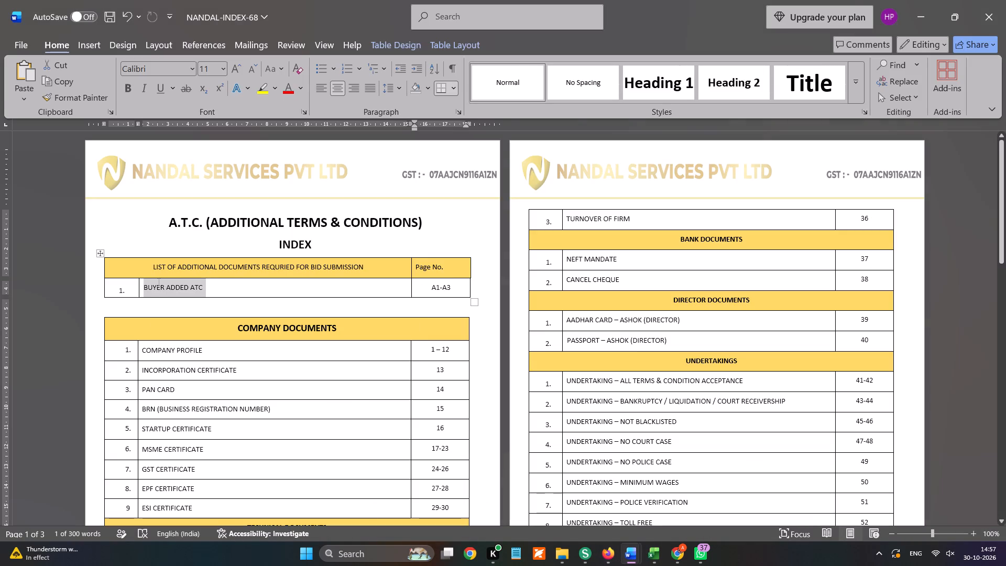
{"action": "type", "text": "SCI"}
{"action": "key", "text": "Home"}
{"action": "type", "text": "OPE"}
{"action": "key", "text": "space"}
{"action": "key", "text": "Home"}
{"action": "key", "text": "Home"}
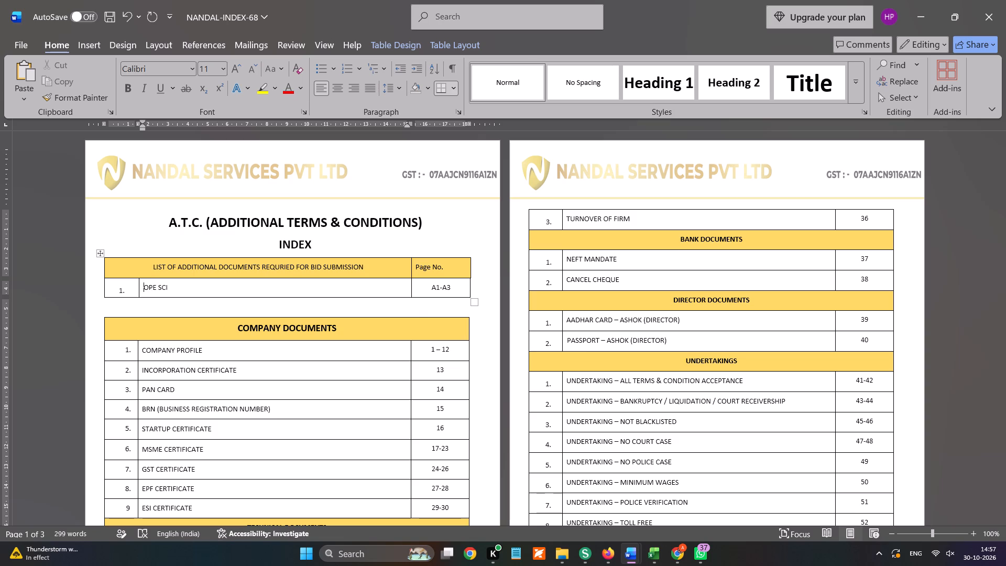
{"action": "key", "text": "ctrl+shift+Right"}
{"action": "key", "text": "ctrl+shift+Right"}
{"action": "key", "text": "ctrl+shift+Right"}
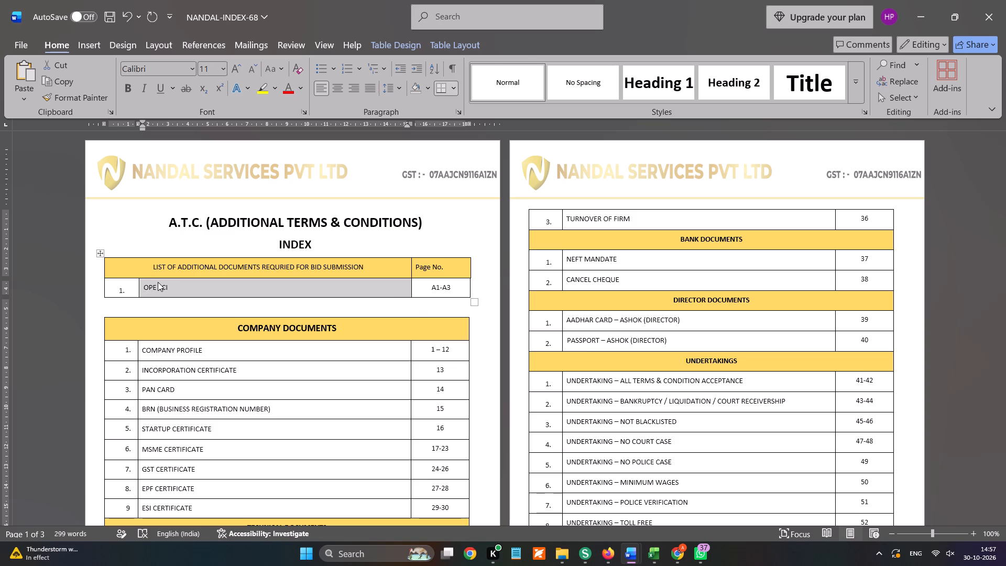
{"action": "type", "text": "SCOPE OF WORK"}
{"action": "key", "text": "space"}
Add a second row to the additional documents table and enter RETENTION SOME EXISTING REOSURCES, checking the Drive folder for the document name.
{"action": "key", "text": "Tab"}
{"action": "key", "text": "Tab"}
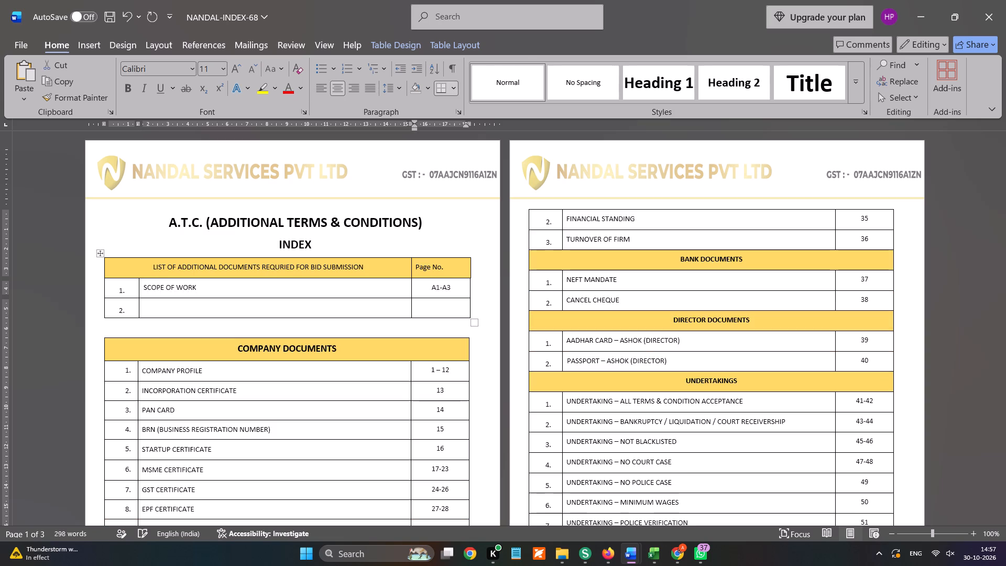
{"action": "key", "text": "Tab"}
{"action": "key", "text": "alt+Tab"}
{"action": "key", "text": "alt+Tab"}
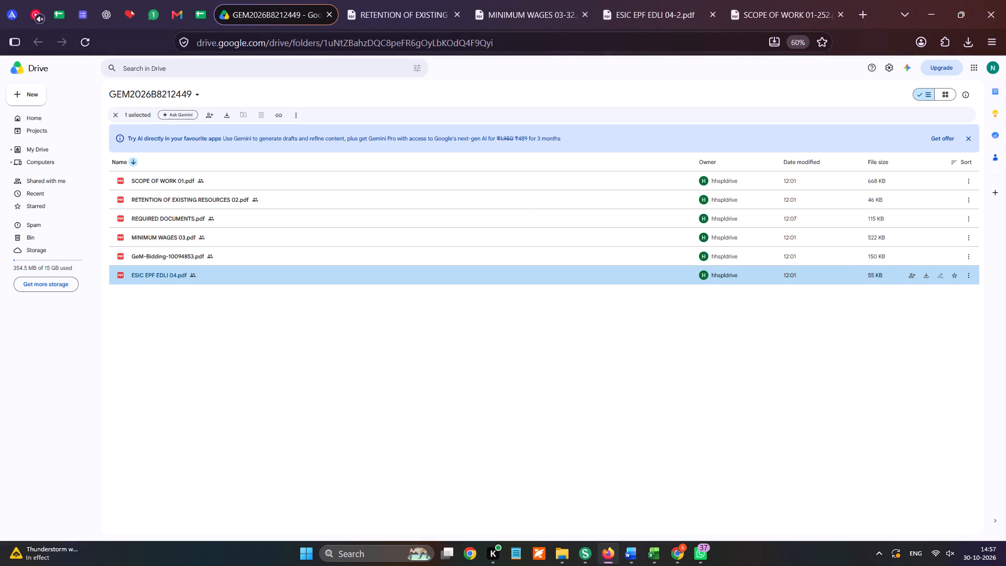
{"action": "type", "text": "RETENTION SOME EI"}
{"action": "key", "text": "BackSpace"}
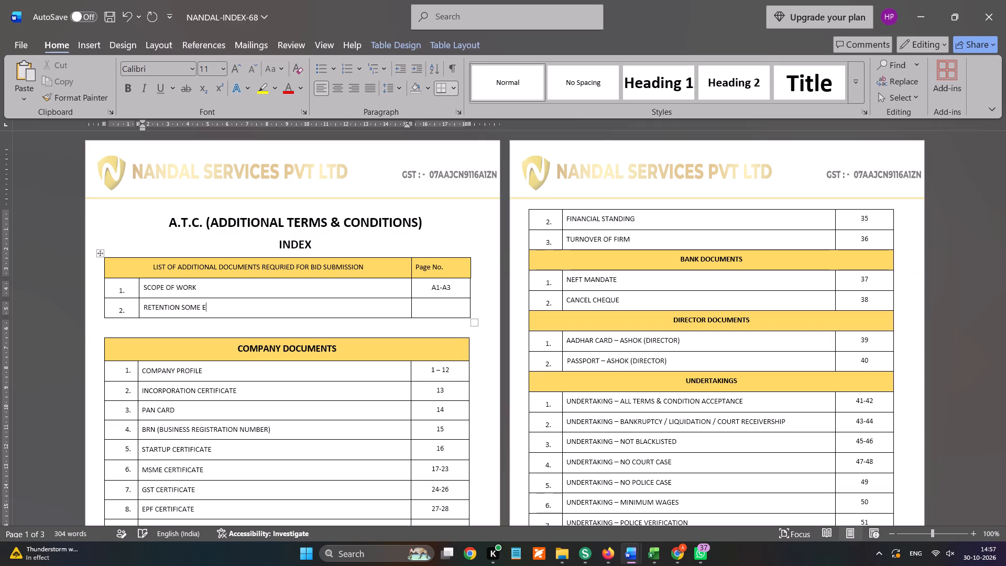
{"action": "type", "text": "XISTING REOSURCES"}
Add an empty third row to the additional documents table and check the Drive file list.
{"action": "key", "text": "Tab"}
{"action": "key", "text": "Tab"}
{"action": "key", "text": "Tab"}
{"action": "key", "text": "alt+Tab"}
{"action": "key", "text": "alt+Tab"}
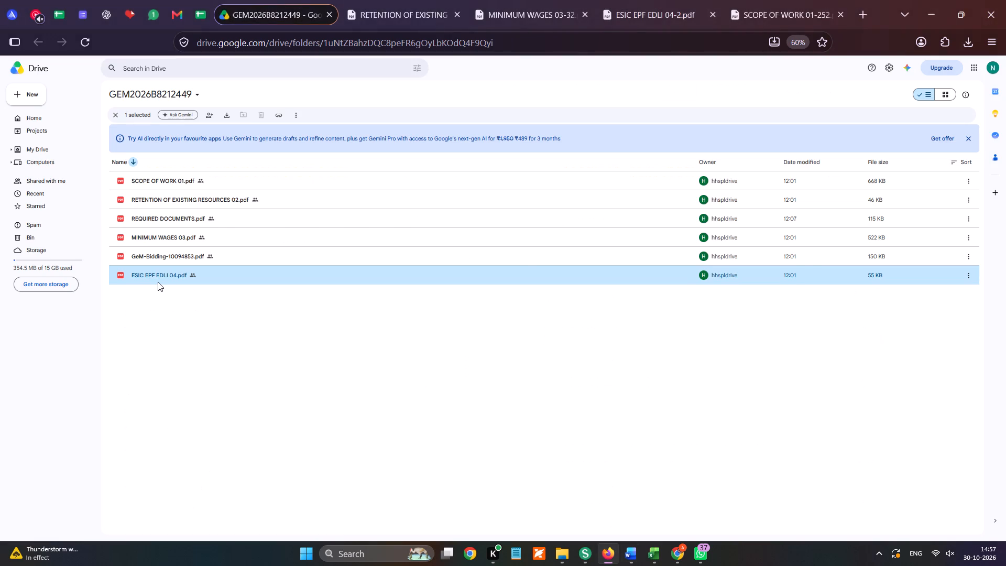
Correct the misspelled last word in row 2 of the additional documents table to RESOURCES.
{"action": "left_click", "coordinate": [248, 308]}
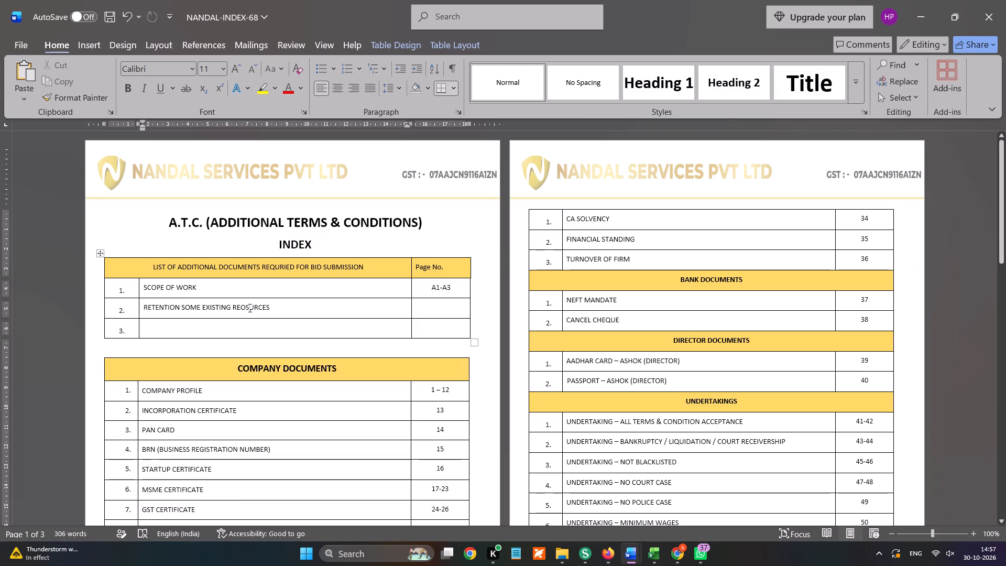
{"action": "key", "text": "BackSpace"}
{"action": "key", "text": "BackSpace"}
{"action": "type", "text": "SU"}
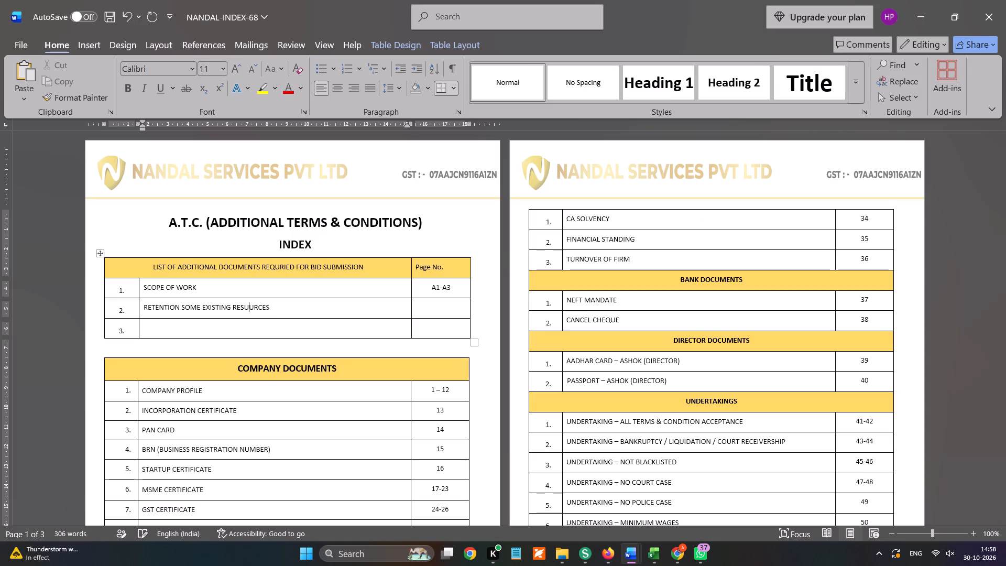
{"action": "key", "text": "BackSpace"}
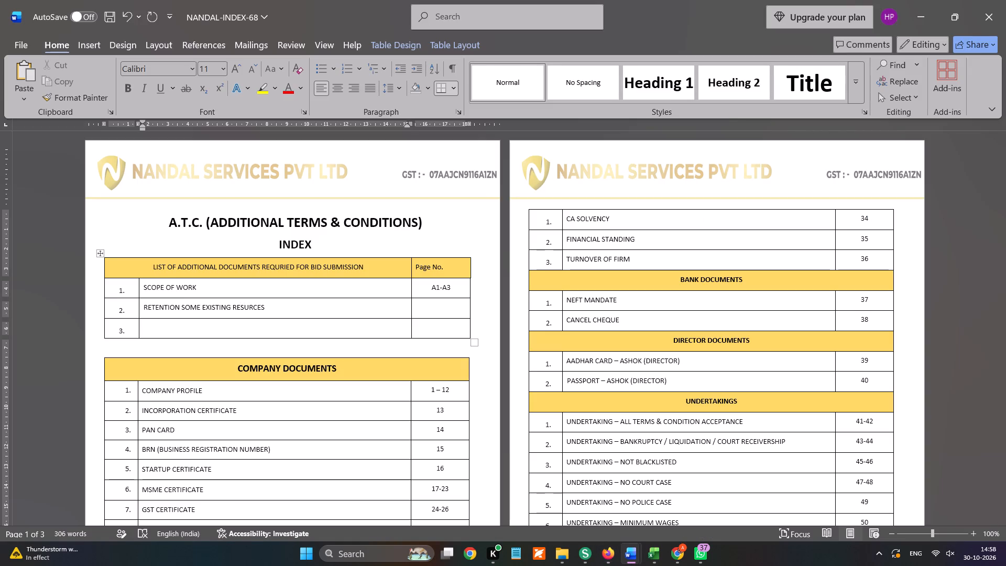
{"action": "key", "text": "o"}
Go to the description cell of the empty third row and check the Drive folder for the next document name.
{"action": "key", "text": "Tab"}
{"action": "key", "text": "Tab"}
{"action": "key", "text": "Tab"}
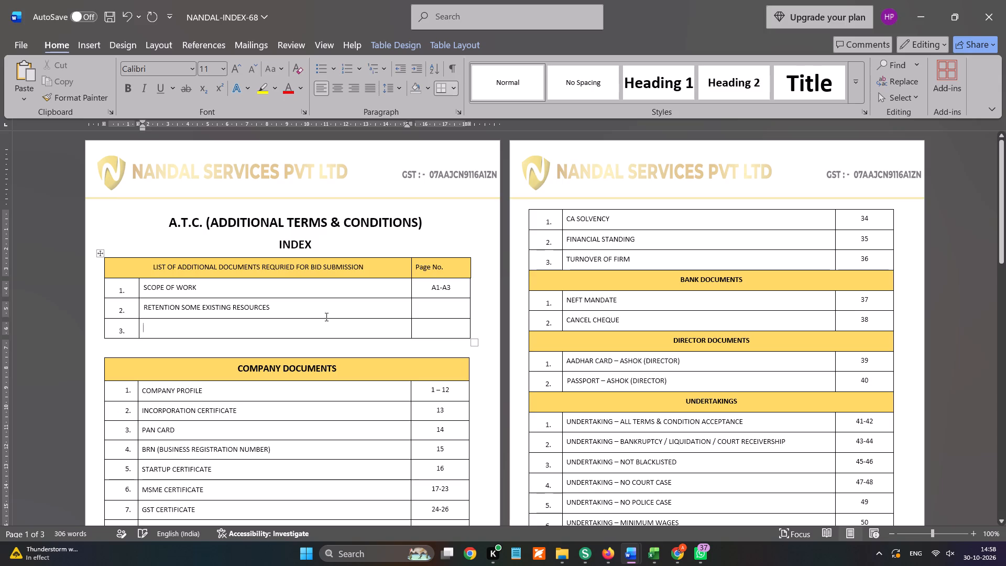
{"action": "key", "text": "alt+Tab"}
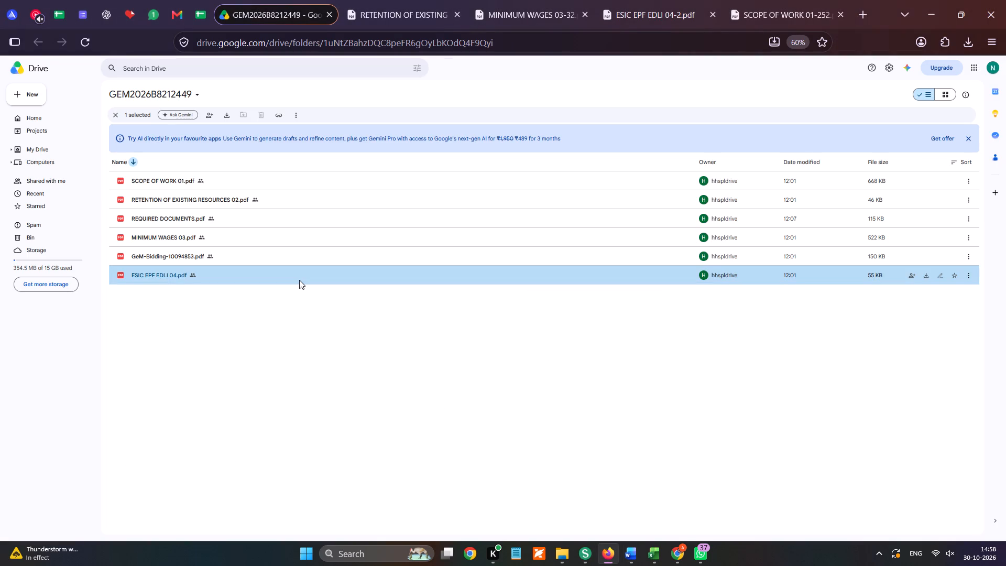
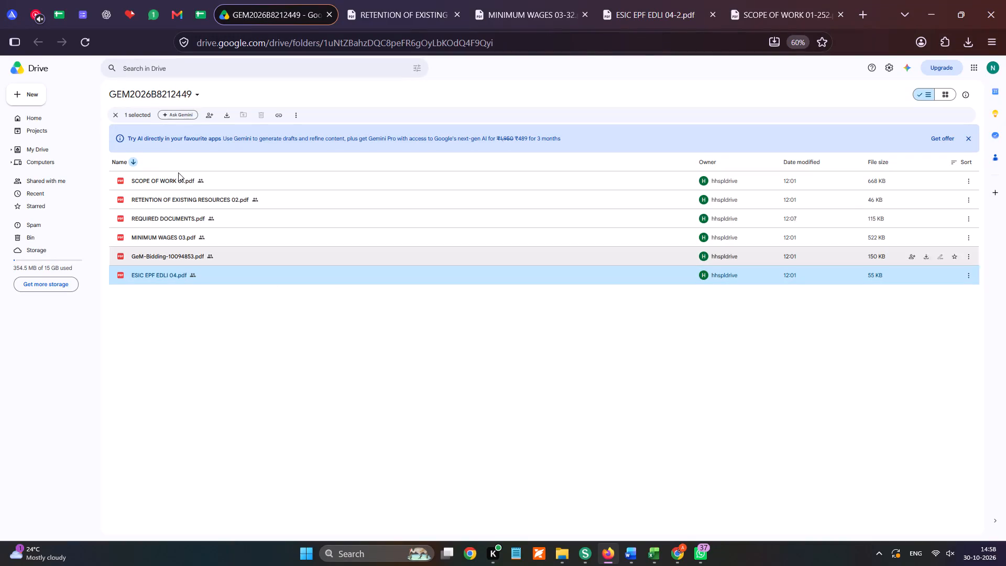
Look over the downloaded bid PDFs, and in the Word index enter MINIMUM WAGES in row 3 of the additional documents table.
{"action": "left_click", "coordinate": [410, 0]}
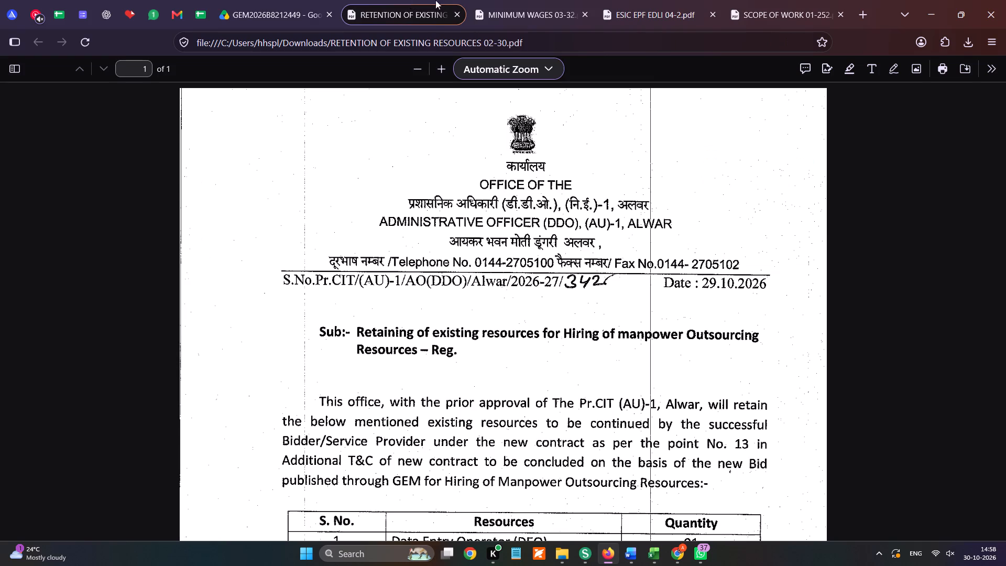
{"action": "left_click", "coordinate": [513, 4]}
{"action": "left_click", "coordinate": [616, 9]}
{"action": "left_click", "coordinate": [784, 17]}
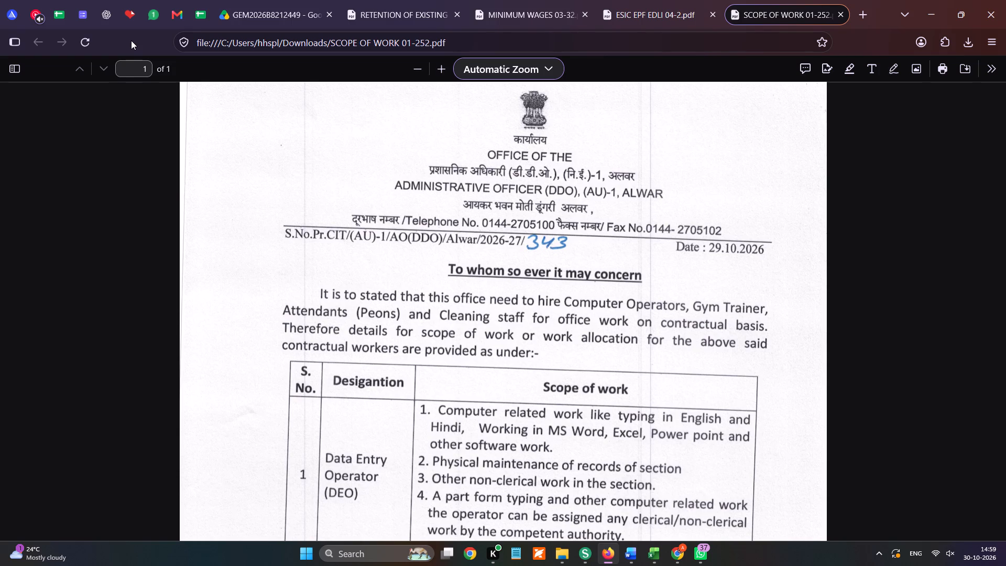
{"action": "left_click", "coordinate": [122, 10]}
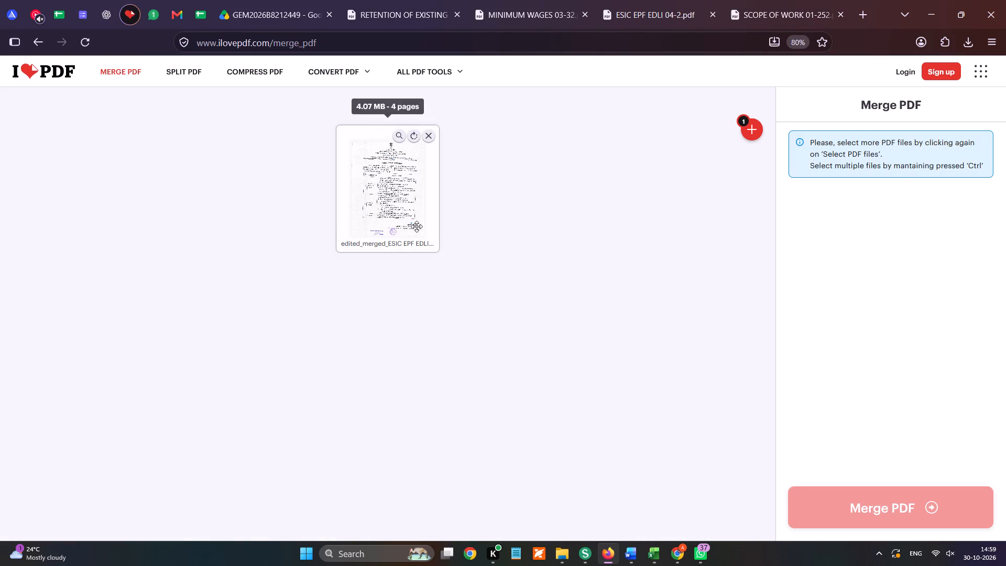
{"action": "left_click", "coordinate": [637, 559]}
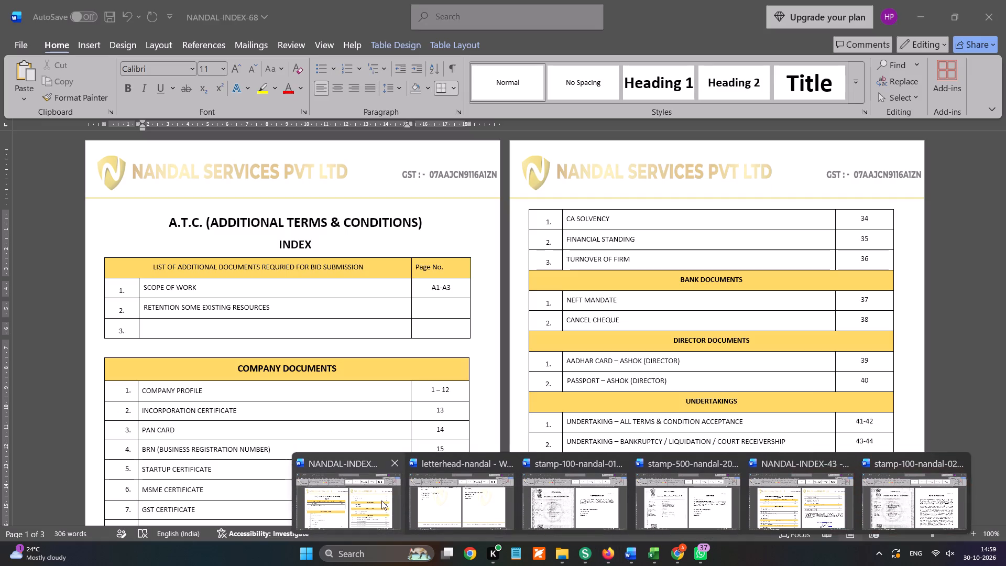
{"action": "left_click", "coordinate": [381, 500]}
{"action": "type", "text": "MINIMUM WAGES"}
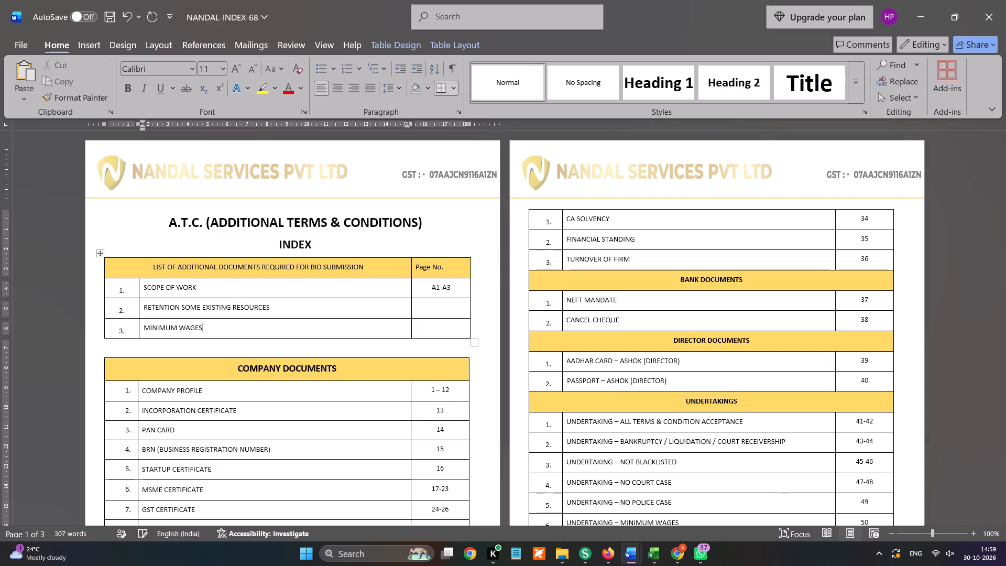
{"action": "key", "text": "space"}
Add a fourth row to the additional documents table with the description ESIC EPF EDLI.
{"action": "key", "text": "Tab"}
{"action": "key", "text": "Tab"}
{"action": "key", "text": "Tab"}
{"action": "type", "text": "ESIC EPF EDLI"}
{"action": "key", "text": "space"}
{"action": "key", "text": "Tab"}
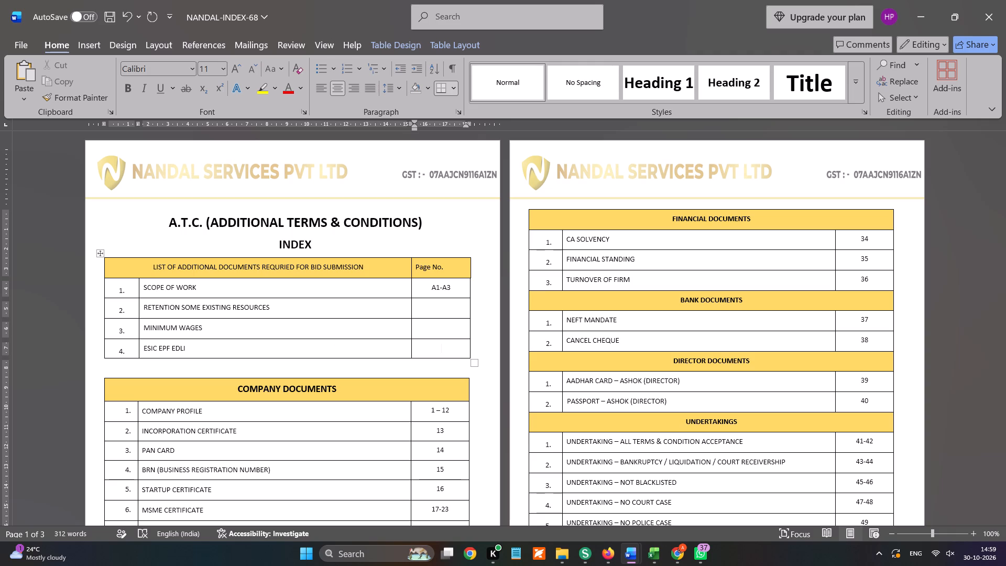
Set the page numbers of the four additional documents to A1, A2, A3 and A4 in order.
{"action": "key", "text": "alt+Tab"}
{"action": "key", "text": "alt+Tab"}
{"action": "left_click", "coordinate": [455, 292]}
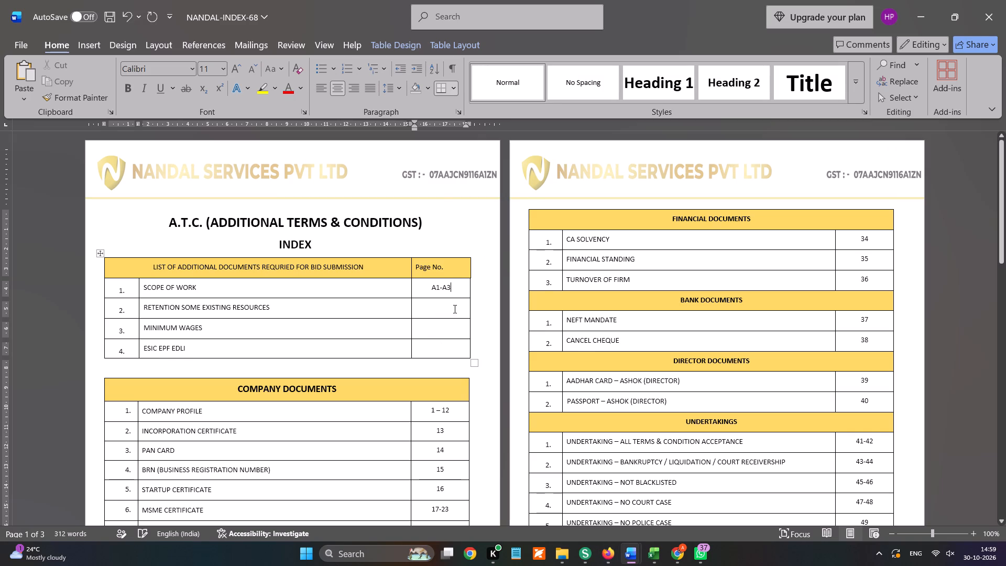
{"action": "key", "text": "BackSpace"}
{"action": "key", "text": "BackSpace"}
{"action": "key", "text": "BackSpace"}
{"action": "left_click", "coordinate": [450, 312]}
{"action": "type", "text": "A3"}
{"action": "key", "text": "BackSpace"}
{"action": "key", "text": "2"}
{"action": "key", "text": "Down"}
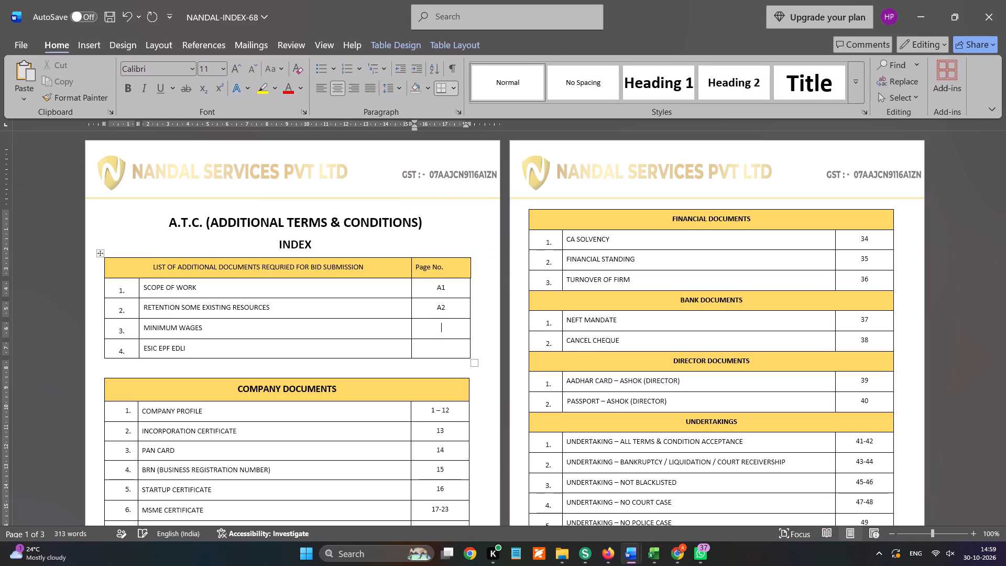
{"action": "type", "text": "A3"}
{"action": "key", "text": "Down"}
{"action": "type", "text": "A4"}
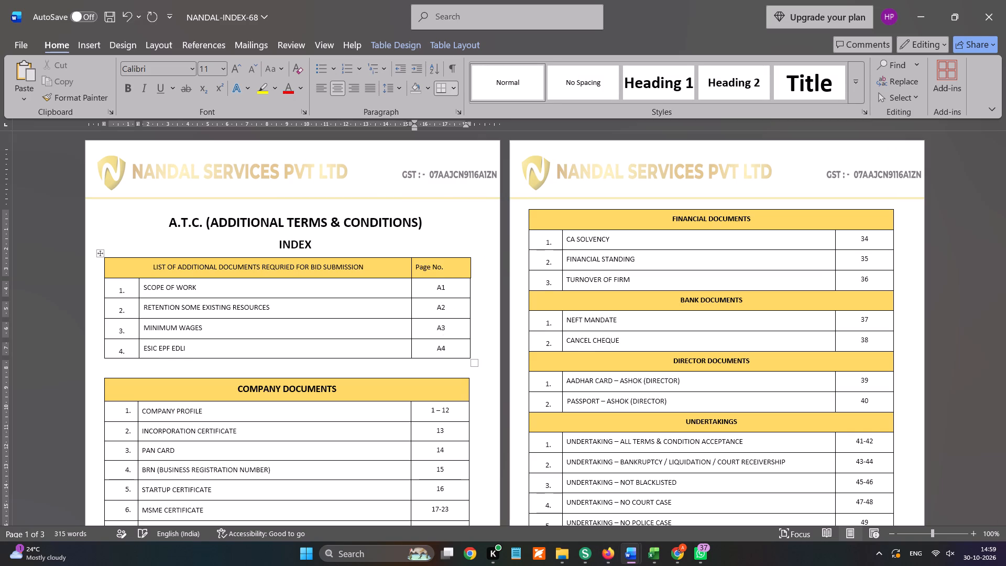
Export the index as the PDF NANDAL-INDEX-68 in the Downloads folder.
{"action": "key", "text": "alt+f"}
{"action": "key", "text": "e"}
{"action": "key", "text": "a"}
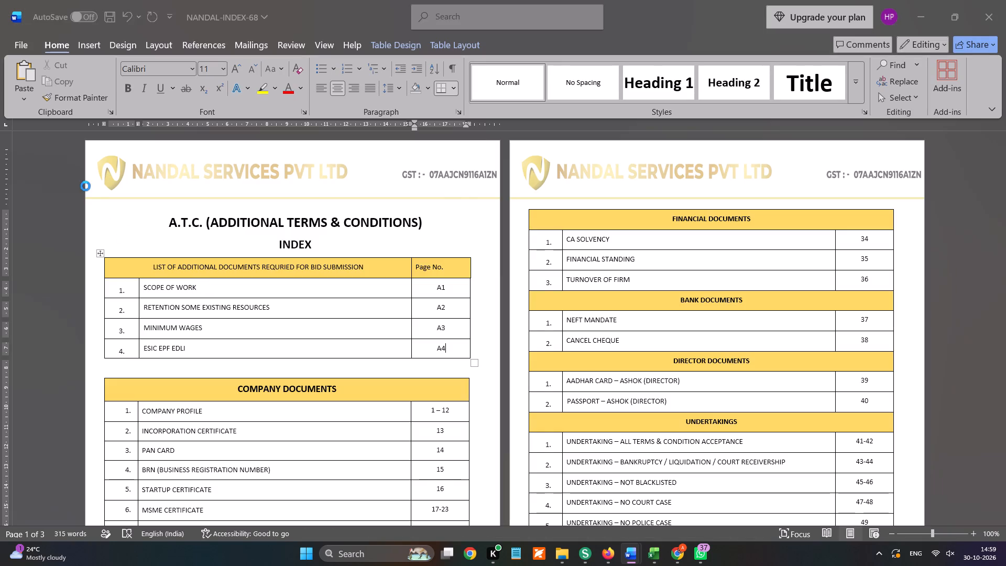
{"action": "scroll", "coordinate": [82, 167], "scroll_direction": "up", "scroll_amount": 10}
{"action": "left_click", "coordinate": [79, 143]}
{"action": "left_click", "coordinate": [81, 135]}
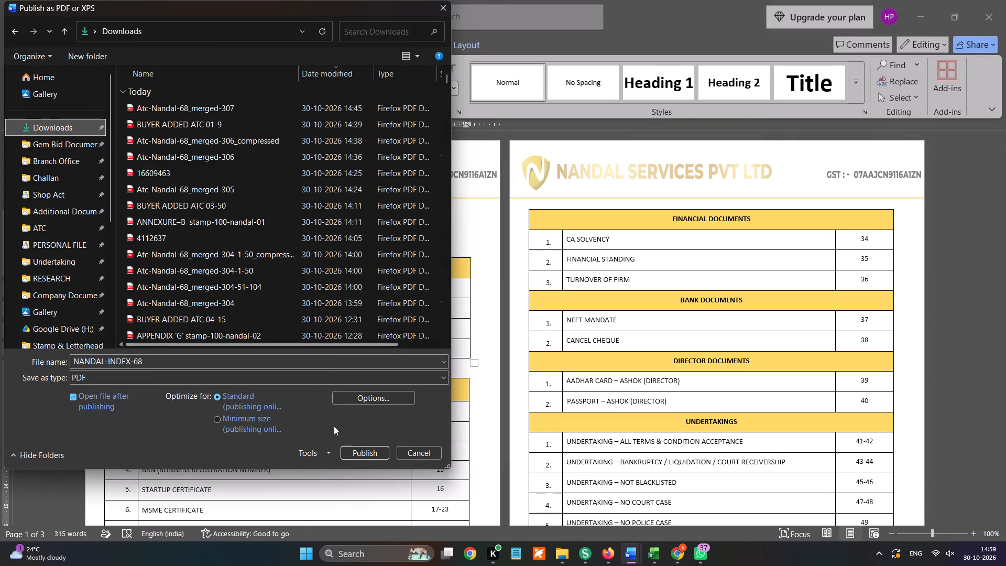
{"action": "left_click", "coordinate": [342, 455]}
{"action": "left_click", "coordinate": [524, 270]}
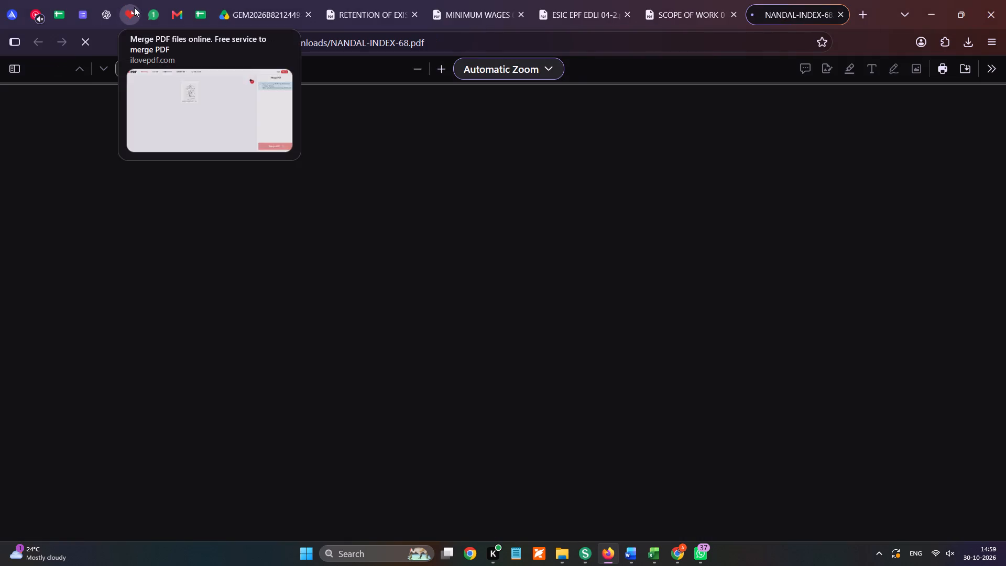
In iLovePDF's merge page, add NANDAL-INDEX-68 from Downloads and place it before the edited_merged_ESIC EPF EDLI file.
{"action": "left_click", "coordinate": [134, 7]}
{"action": "left_click", "coordinate": [745, 137]}
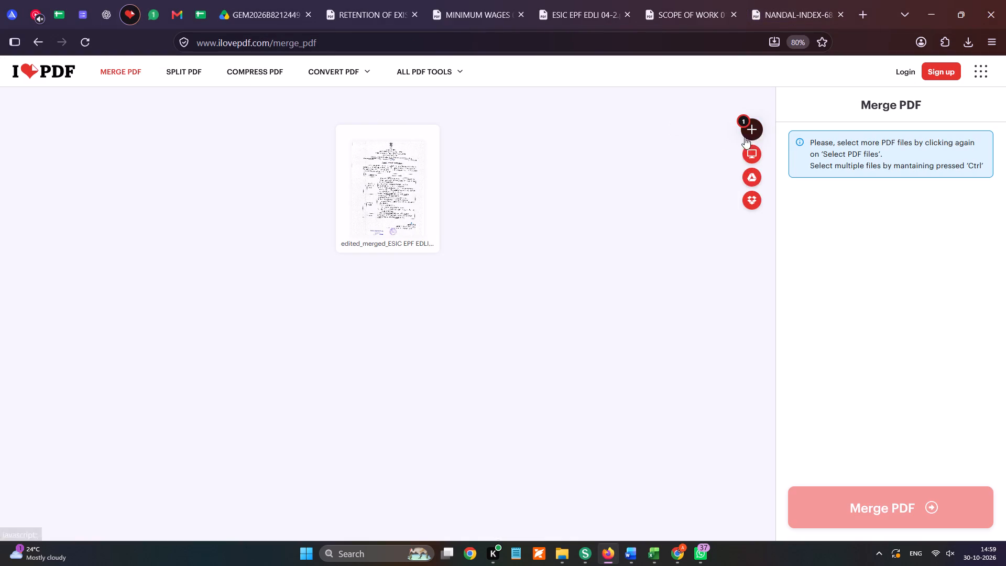
{"action": "scroll", "coordinate": [102, 160], "scroll_direction": "up", "scroll_amount": 4}
{"action": "left_click", "coordinate": [73, 128]}
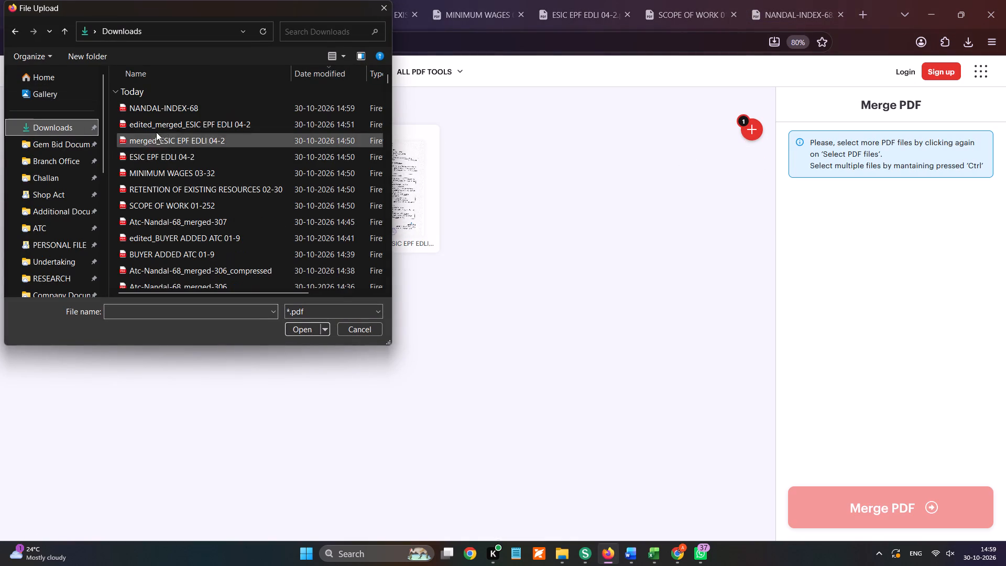
{"action": "double_click", "coordinate": [194, 110]}
{"action": "left_click_drag", "start_coordinate": [411, 182], "coordinate": [209, 158]}
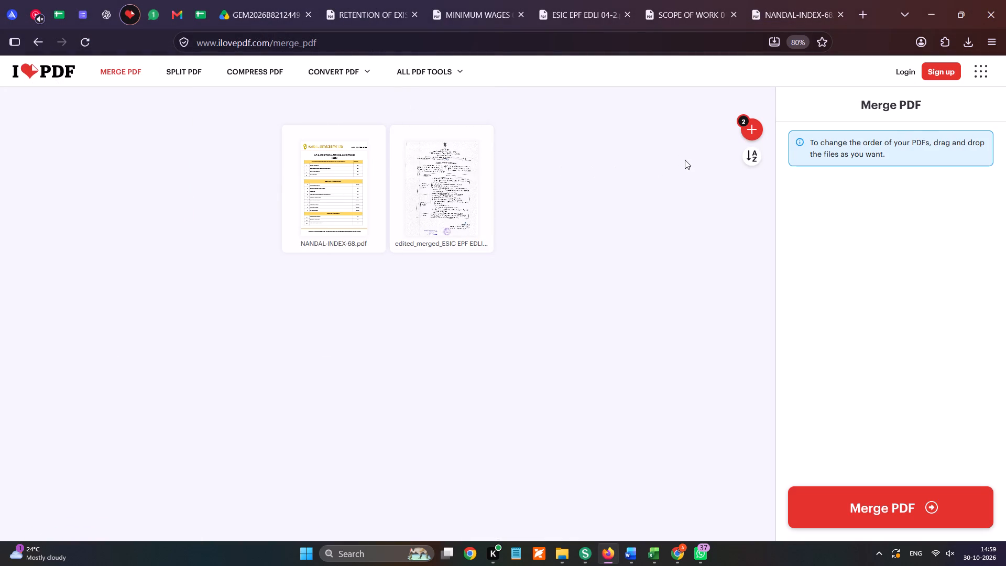
Add Atc-Nandal-68 from the ATC folder of Gem Bid Documents - Nandal to the merge.
{"action": "left_click", "coordinate": [740, 136]}
{"action": "left_click", "coordinate": [750, 132]}
{"action": "scroll", "coordinate": [60, 180], "scroll_direction": "up", "scroll_amount": 3}
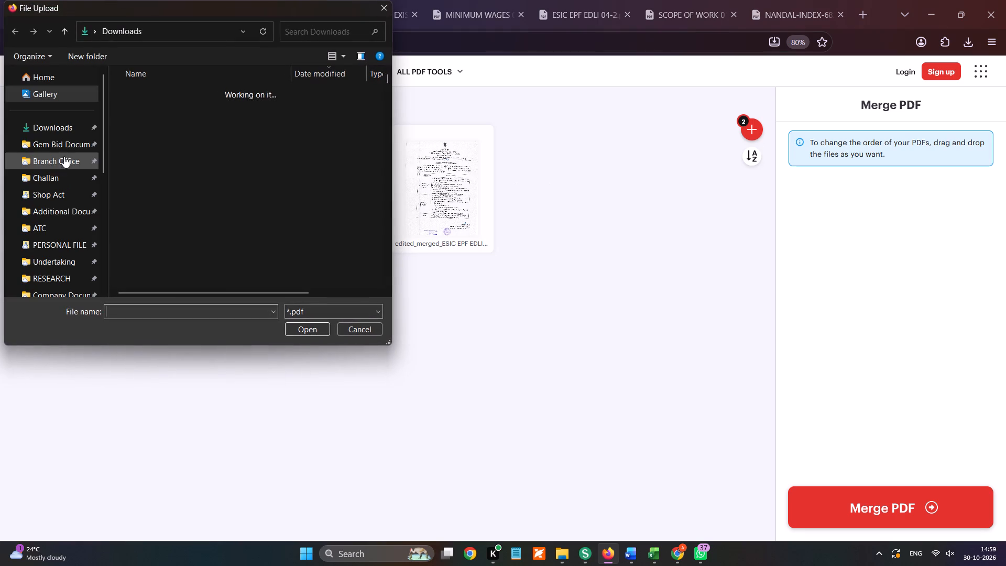
{"action": "left_click", "coordinate": [67, 146]}
{"action": "double_click", "coordinate": [166, 107]}
{"action": "left_click", "coordinate": [202, 180]}
{"action": "double_click", "coordinate": [203, 175]}
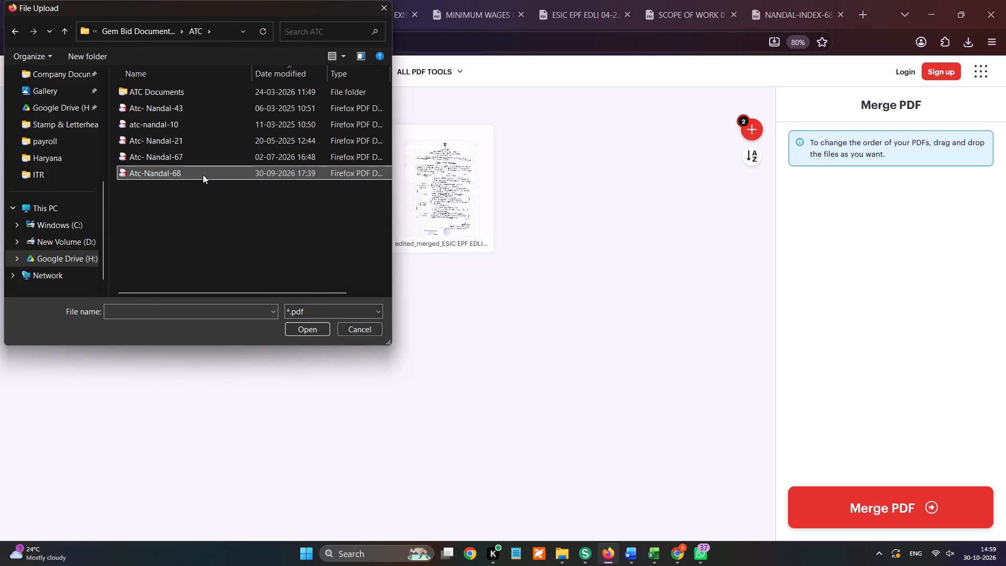
Merge the three PDFs and download the merged file.
{"action": "left_click", "coordinate": [830, 505]}
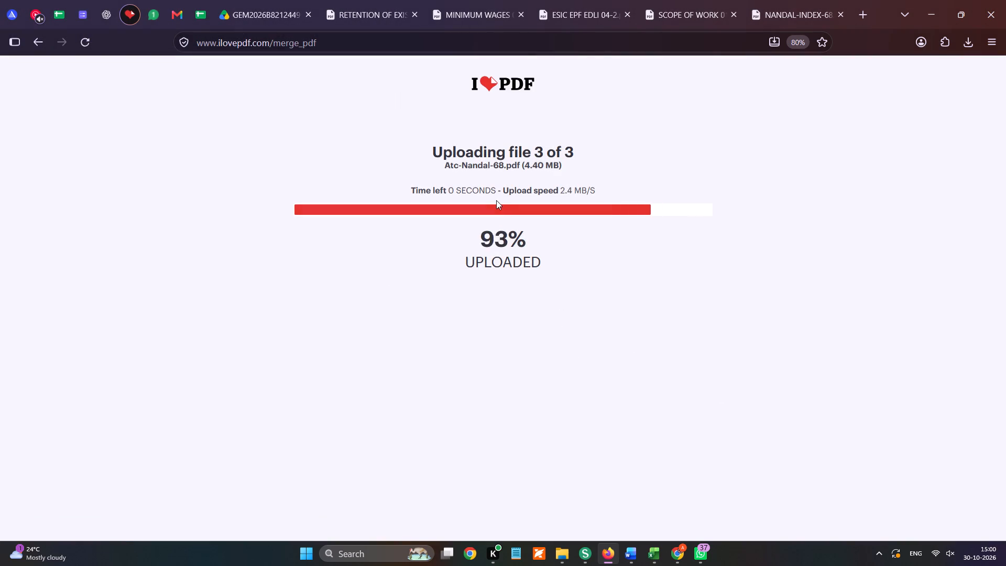
{"action": "left_click", "coordinate": [533, 162]}
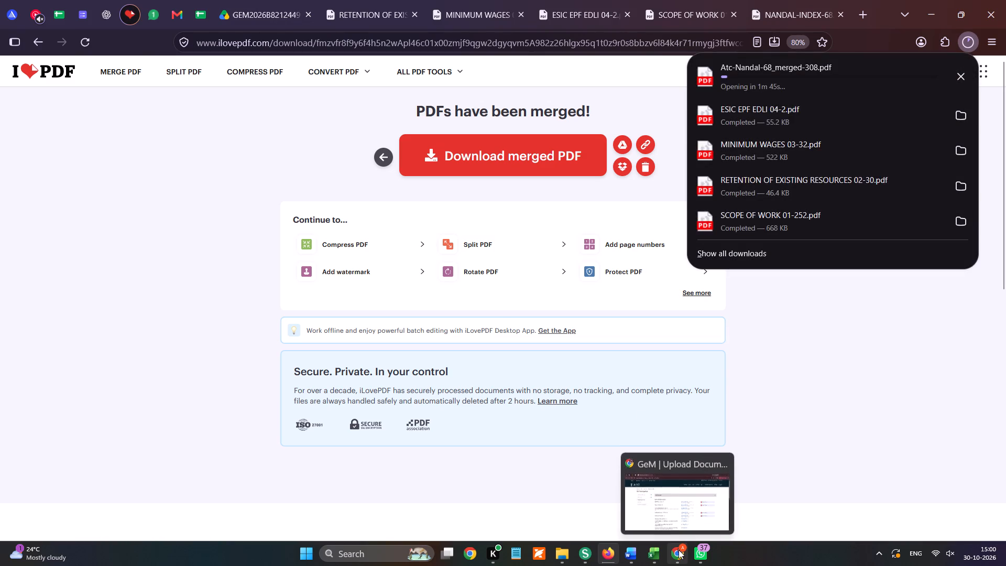
On the GeM Upload Documents page in Chrome, upload statutory-auditor-certificate-nandal from Gem Bid Documents - Nandal as the Statutory Auditor Certificate.
{"action": "left_click", "coordinate": [679, 550]}
{"action": "left_click", "coordinate": [583, 425]}
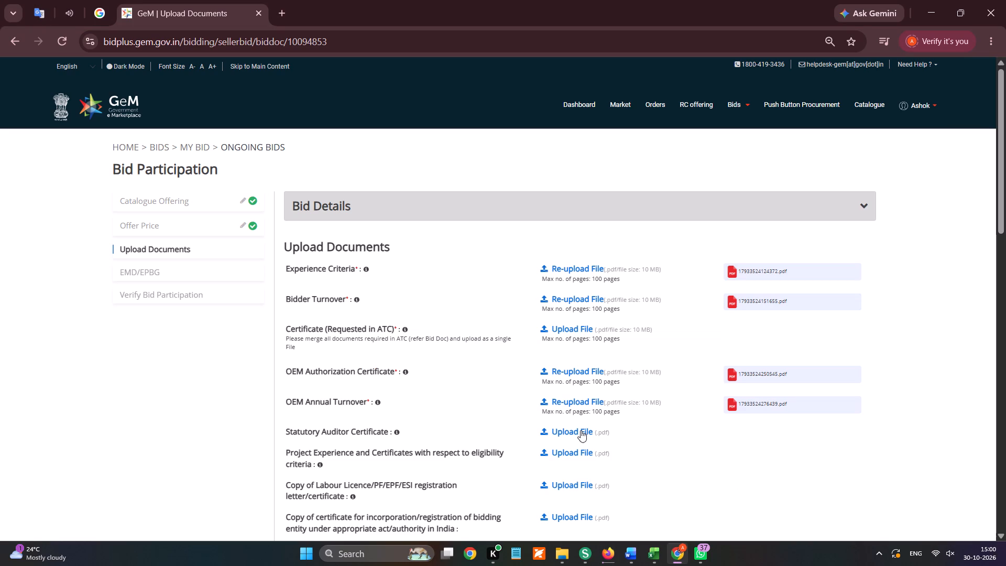
{"action": "left_click", "coordinate": [581, 431]}
{"action": "scroll", "coordinate": [84, 254], "scroll_direction": "up", "scroll_amount": 4}
{"action": "left_click", "coordinate": [80, 204]}
{"action": "scroll", "coordinate": [205, 376], "scroll_direction": "down", "scroll_amount": 5}
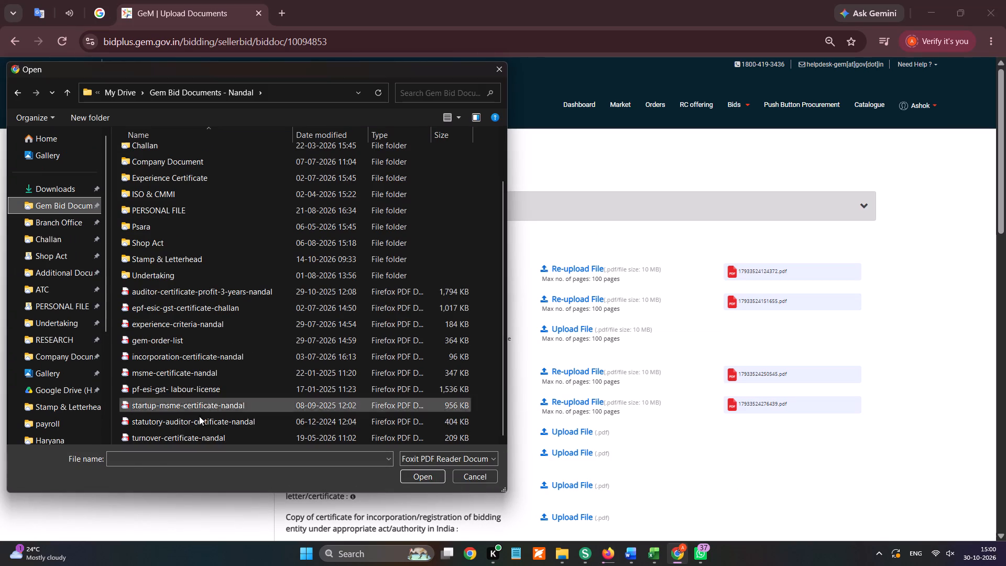
{"action": "double_click", "coordinate": [170, 426]}
{"action": "triple_click", "coordinate": [180, 420]}
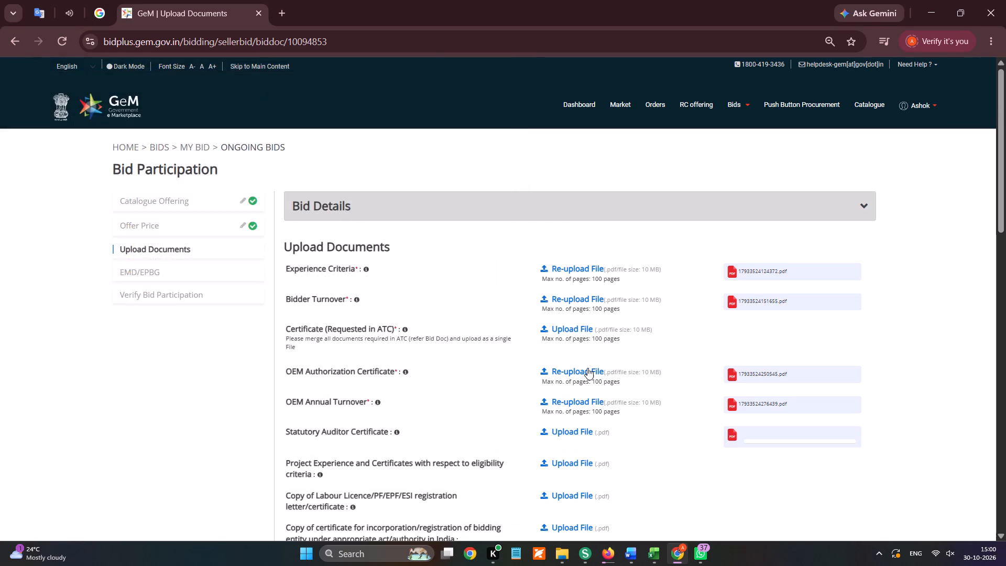
Upload gem-order-list for Project Experience and Certificates with respect to eligibility criteria.
{"action": "scroll", "coordinate": [657, 371], "scroll_direction": "down", "scroll_amount": 1}
{"action": "left_click", "coordinate": [579, 275]}
{"action": "scroll", "coordinate": [237, 341], "scroll_direction": "down", "scroll_amount": 2}
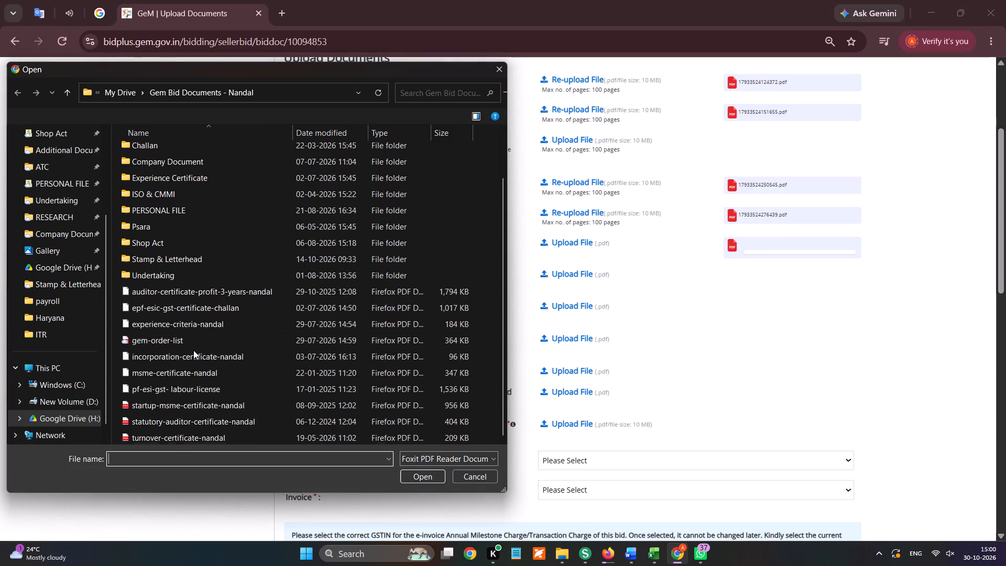
{"action": "double_click", "coordinate": [171, 344]}
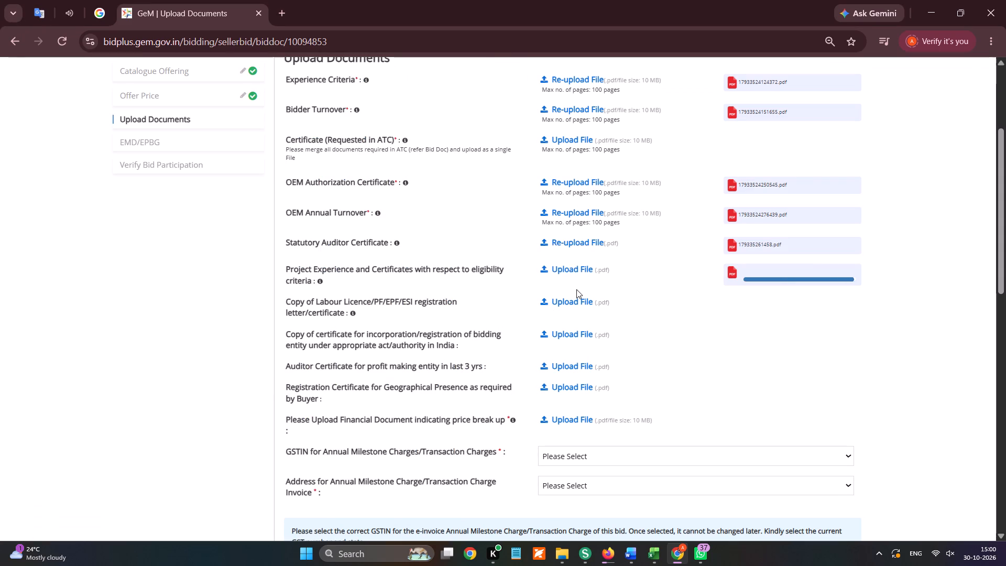
Upload pf-esi-gst- labour-license as the copy of the Labour Licence/PF/EPF/ESI registration letter.
{"action": "left_click", "coordinate": [575, 299]}
{"action": "scroll", "coordinate": [288, 386], "scroll_direction": "down", "scroll_amount": 5}
{"action": "double_click", "coordinate": [205, 389]}
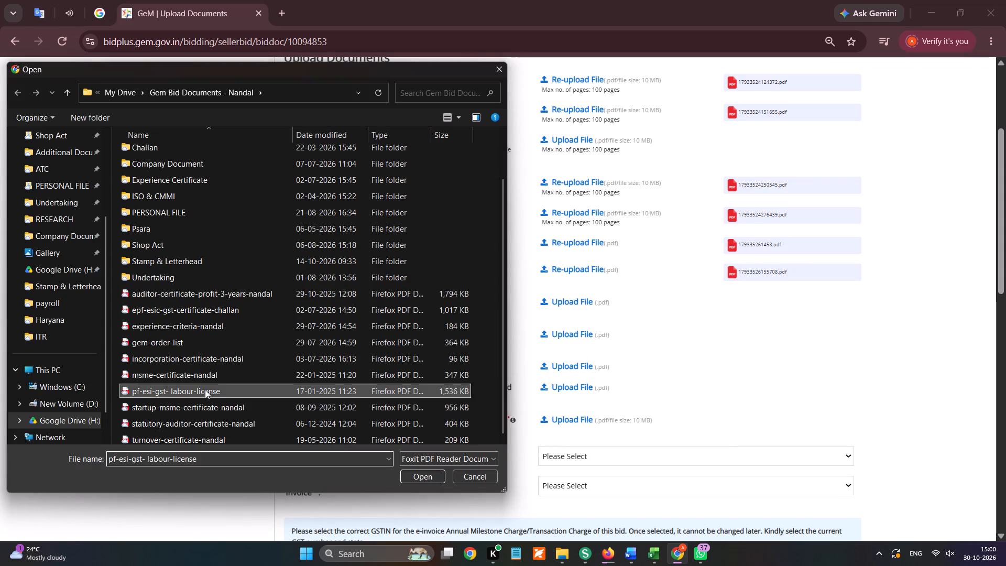
Upload incorporation-certificate-nandal as the certificate for incorporation/registration of the bidding entity.
{"action": "left_click", "coordinate": [592, 332]}
{"action": "scroll", "coordinate": [301, 393], "scroll_direction": "down", "scroll_amount": 4}
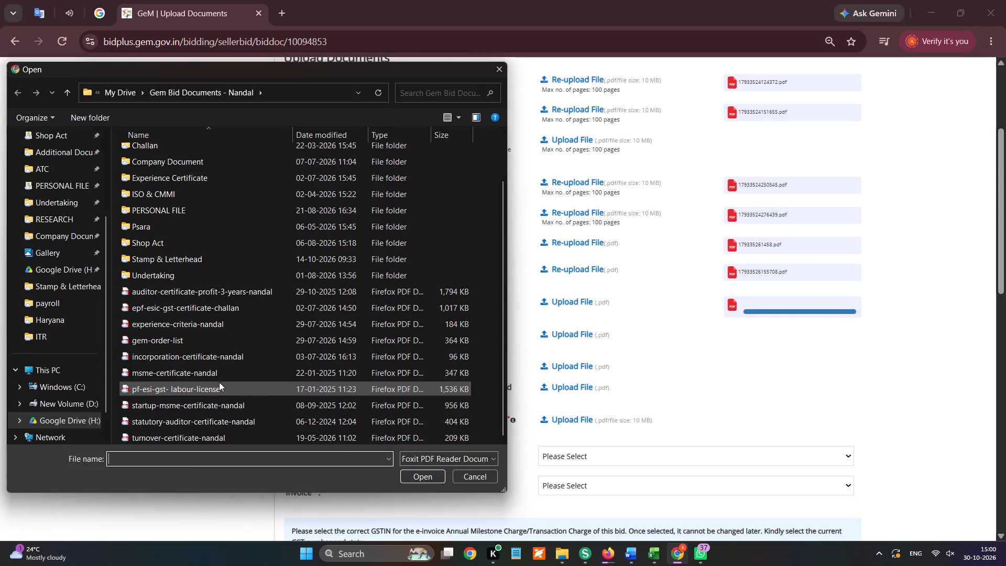
{"action": "double_click", "coordinate": [198, 358]}
Upload auditor-certificate-profit-3-years-nandal as the Auditor Certificate for profit making entity in last 3 yrs.
{"action": "left_click", "coordinate": [570, 365]}
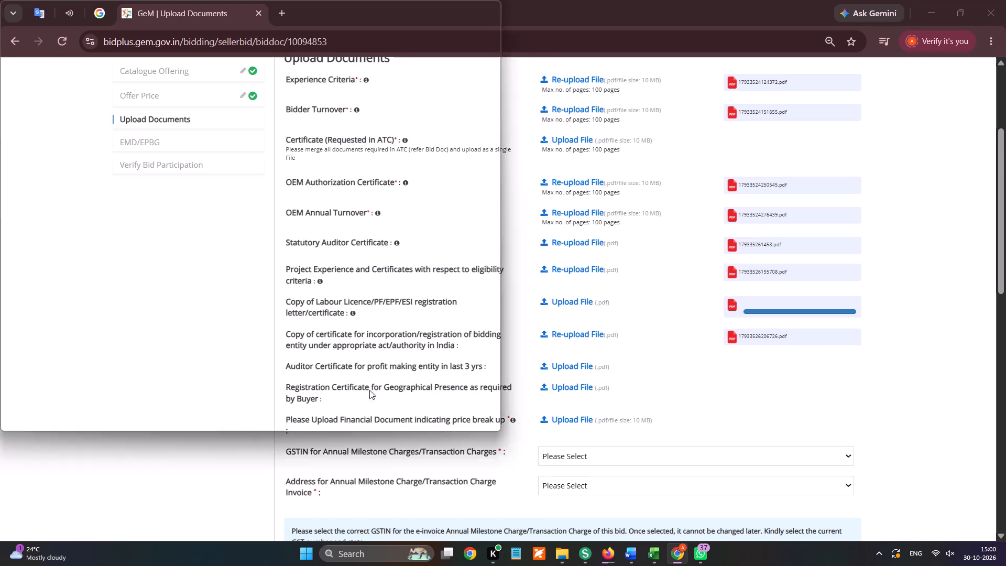
{"action": "double_click", "coordinate": [250, 344]}
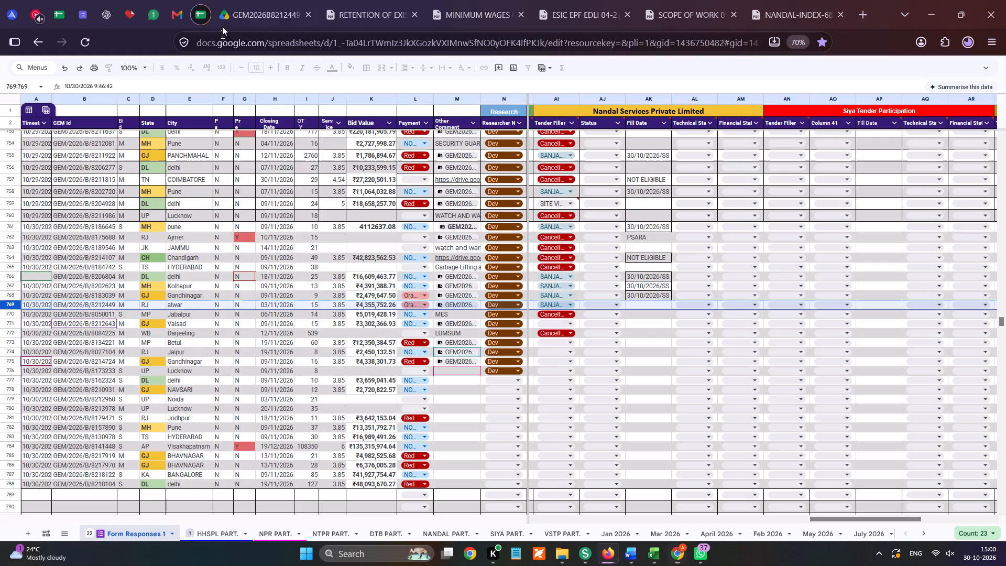
{"action": "left_click", "coordinate": [261, 6]}
{"action": "double_click", "coordinate": [178, 221]}
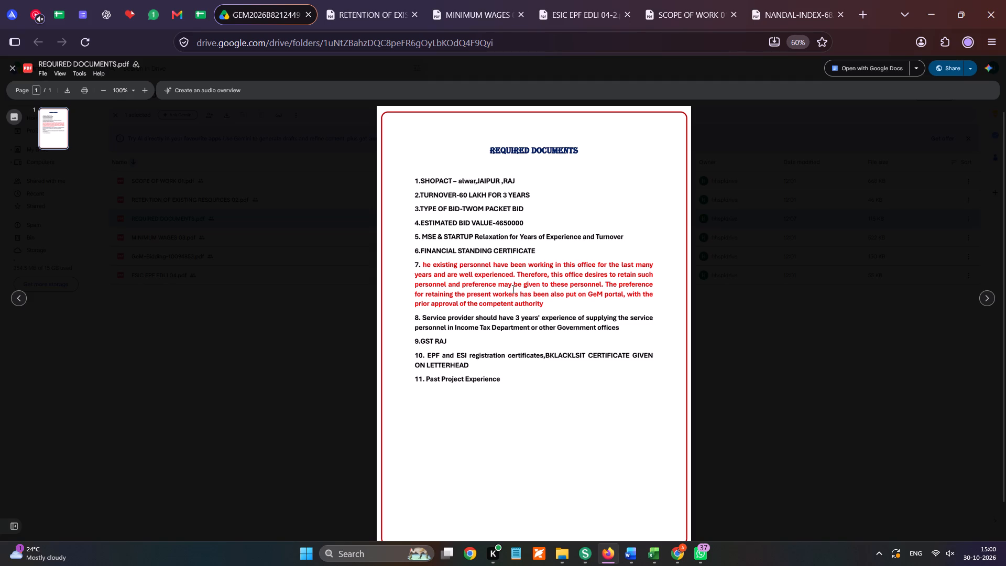
{"action": "left_click", "coordinate": [342, 323]}
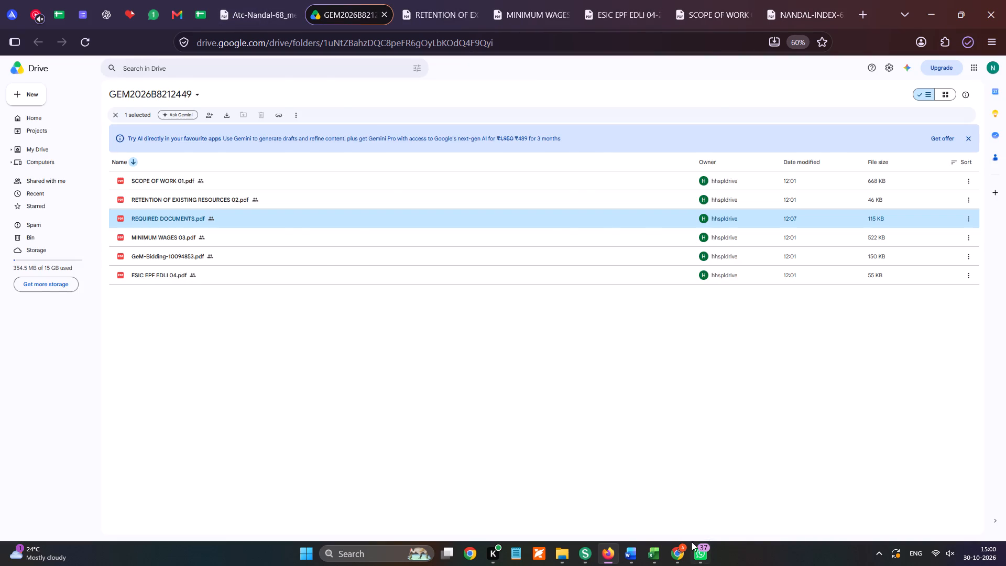
In Chrome, upload a file from the Gem Bid Documents - Nandal folder as the Financial Document indicating price break up.
{"action": "left_click", "coordinate": [673, 550]}
{"action": "left_click", "coordinate": [586, 429]}
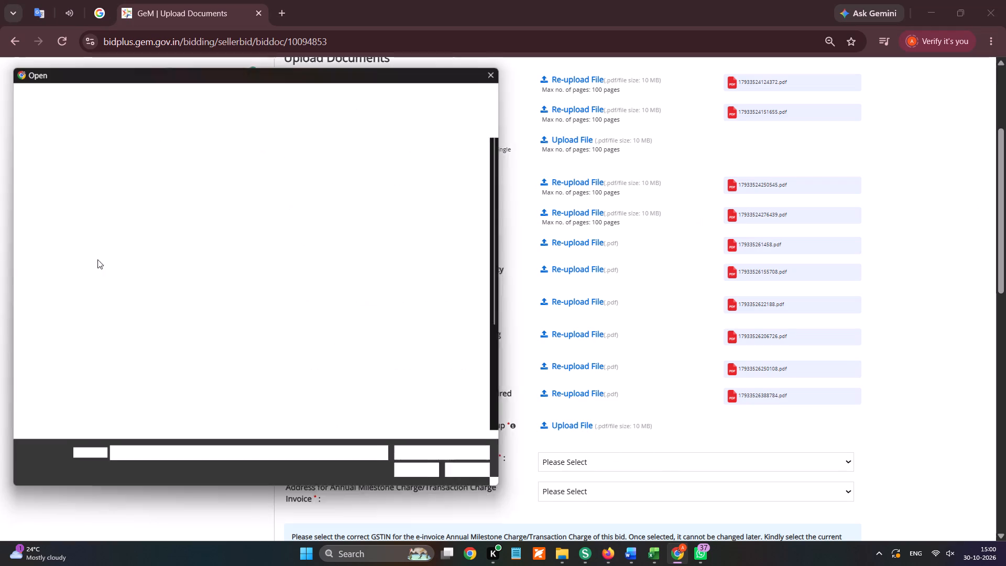
{"action": "scroll", "coordinate": [81, 202], "scroll_direction": "up", "scroll_amount": 4}
{"action": "left_click", "coordinate": [79, 188]}
{"action": "left_click", "coordinate": [80, 199]}
{"action": "scroll", "coordinate": [113, 290], "scroll_direction": "down", "scroll_amount": 5}
{"action": "double_click", "coordinate": [159, 408]}
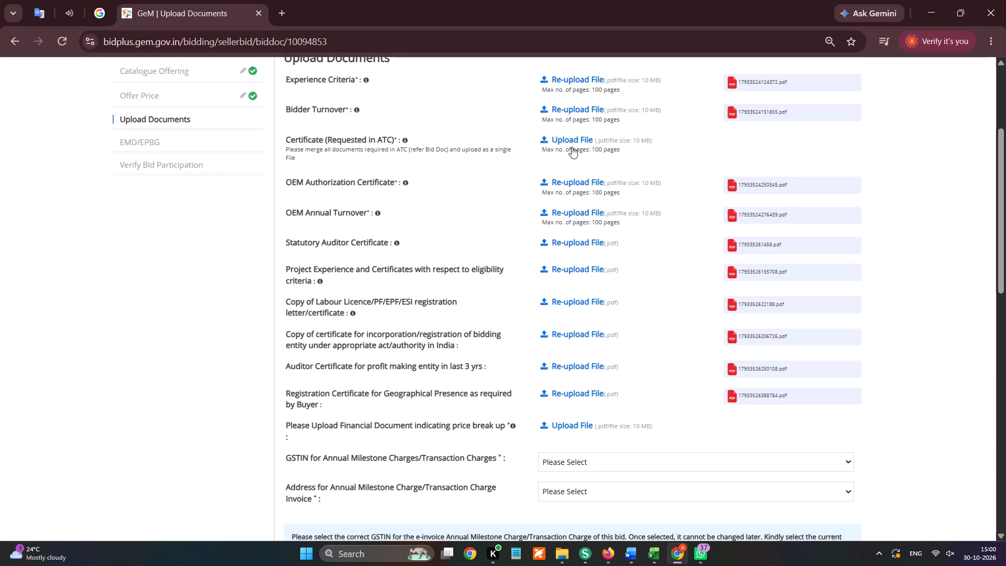
Upload Atc-Nandal-68_merged-308 from Downloads as the Certificate (Requested in ATC).
{"action": "left_click", "coordinate": [573, 144]}
{"action": "scroll", "coordinate": [83, 170], "scroll_direction": "up", "scroll_amount": 5}
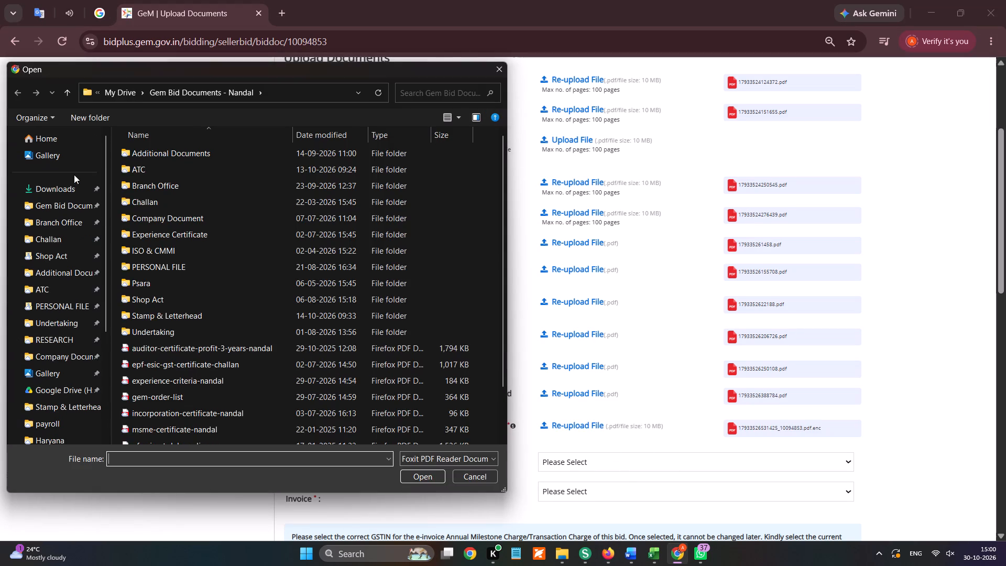
{"action": "left_click", "coordinate": [68, 185]}
{"action": "left_click", "coordinate": [234, 166]}
{"action": "double_click", "coordinate": [234, 166]}
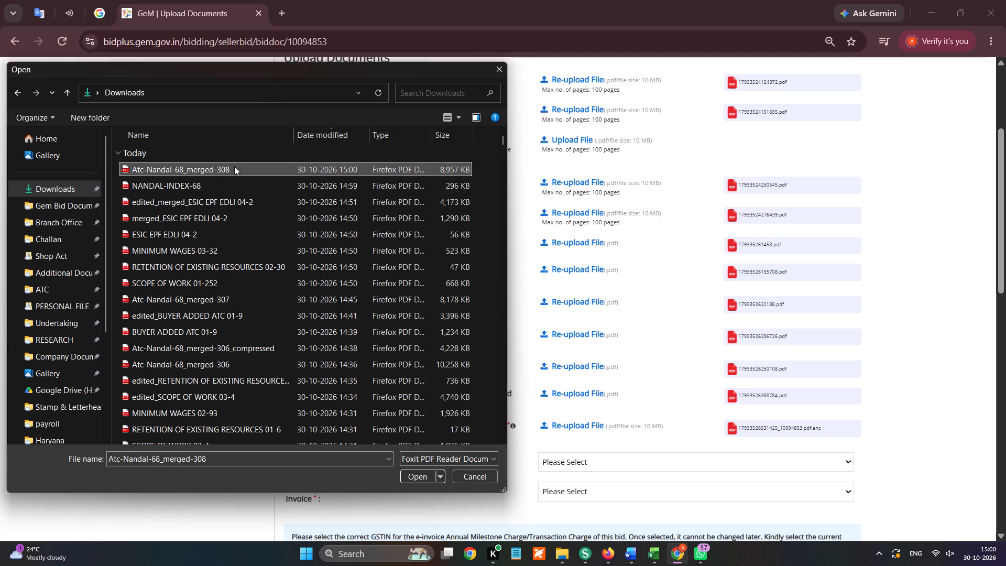
Select the company's registered Delhi GSTIN and its Delhi address for the Annual Milestone/Transaction Charge invoice.
{"action": "scroll", "coordinate": [766, 202], "scroll_direction": "down", "scroll_amount": 1}
{"action": "left_click", "coordinate": [602, 290]}
{"action": "left_click", "coordinate": [595, 327]}
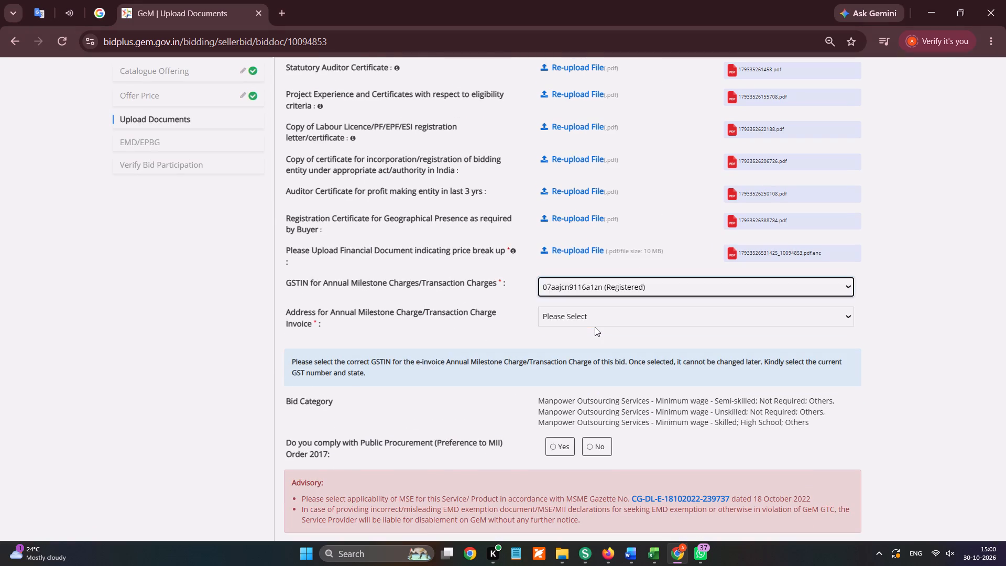
{"action": "left_click", "coordinate": [616, 143]}
{"action": "left_click", "coordinate": [621, 129]}
{"action": "left_click", "coordinate": [591, 315]}
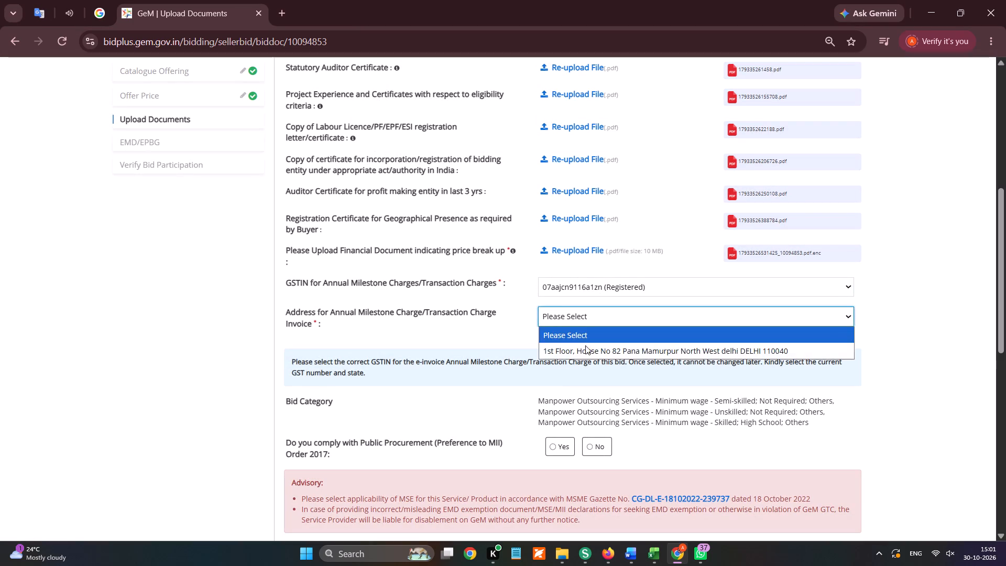
{"action": "left_click", "coordinate": [585, 347]}
{"action": "left_click", "coordinate": [620, 134]}
Answer Yes to complying with the Preference to MII Order 2017 and Yes to MSE Purchase Preference eligibility.
{"action": "scroll", "coordinate": [586, 303], "scroll_direction": "down", "scroll_amount": 1}
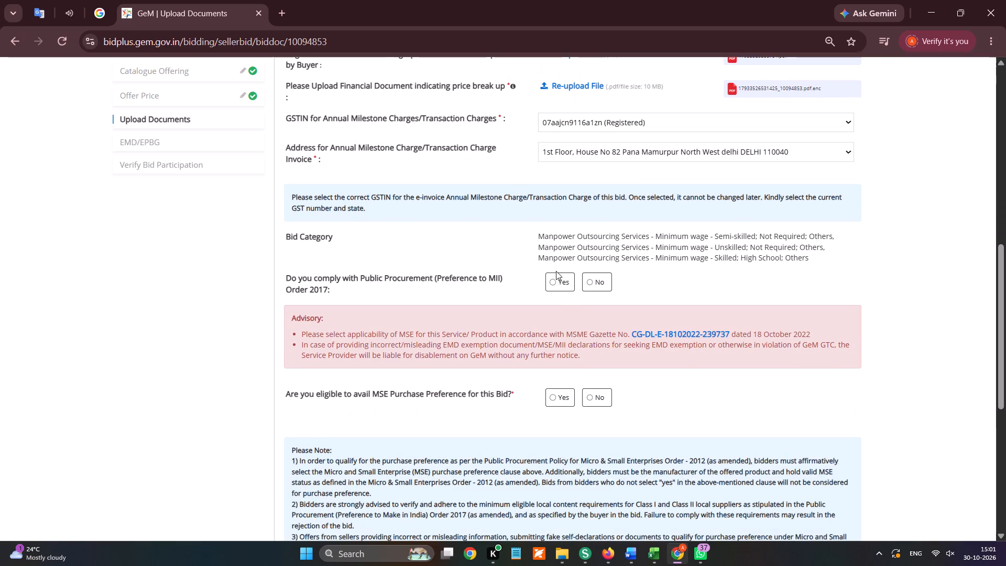
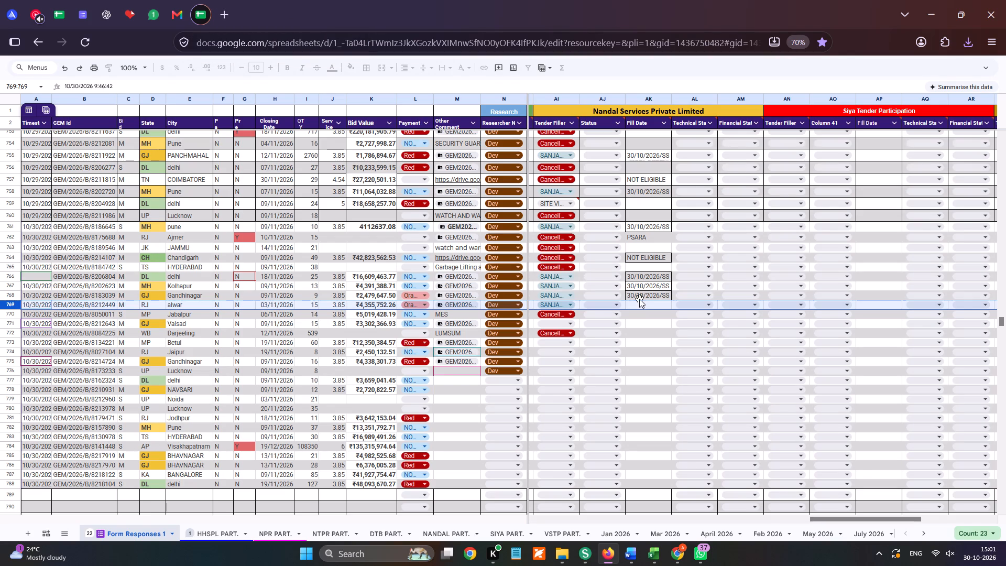
Copy the fill date 30/10/2026/SS from row 768 into Nandal's Fill Date for bid GEM/2026/B/8212449.
{"action": "left_click", "coordinate": [640, 298]}
{"action": "key", "text": "ctrl+c"}
{"action": "left_click", "coordinate": [641, 306]}
{"action": "key", "text": "ctrl+v"}
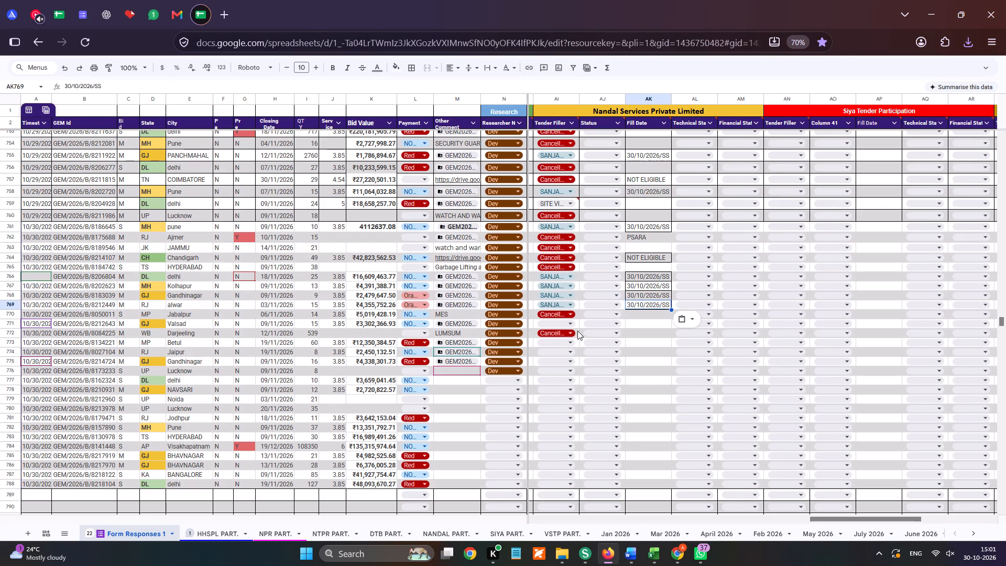
Assign bid GEM/2026/B/8212643 in the Nandal section to the same tender filler as row 769.
{"action": "left_click", "coordinate": [558, 323]}
{"action": "left_click", "coordinate": [560, 331]}
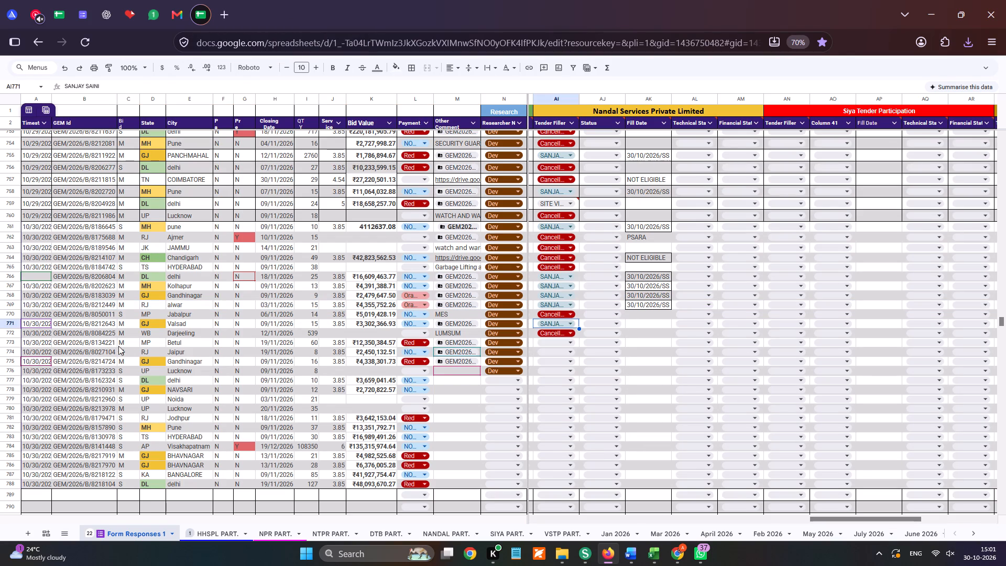
Copy the bid ID GEM/2026/B/8212643 from row 771.
{"action": "left_click", "coordinate": [0, 322]}
{"action": "left_click", "coordinate": [83, 325]}
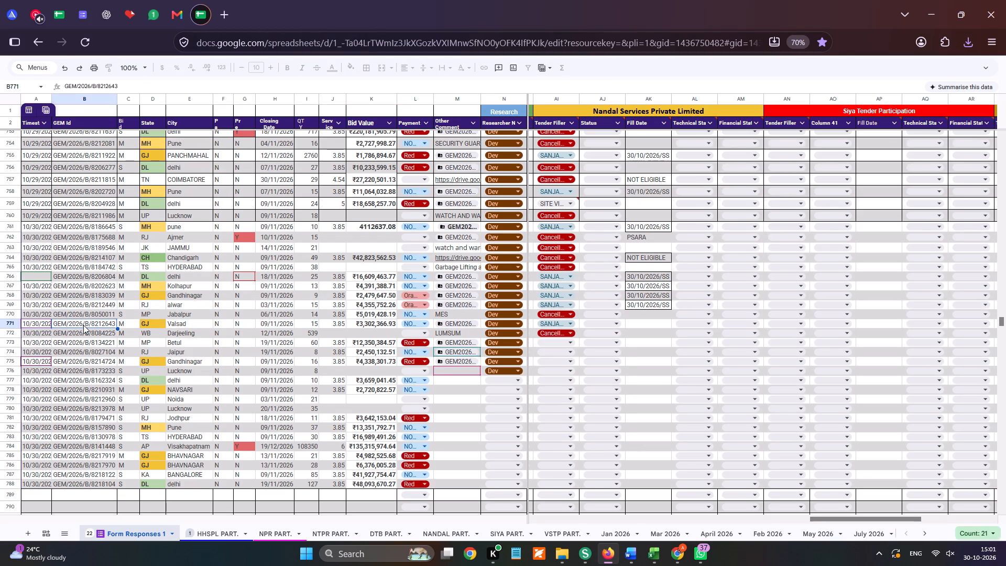
{"action": "key", "text": "ctrl+c"}
{"action": "key", "text": "ctrl+c"}
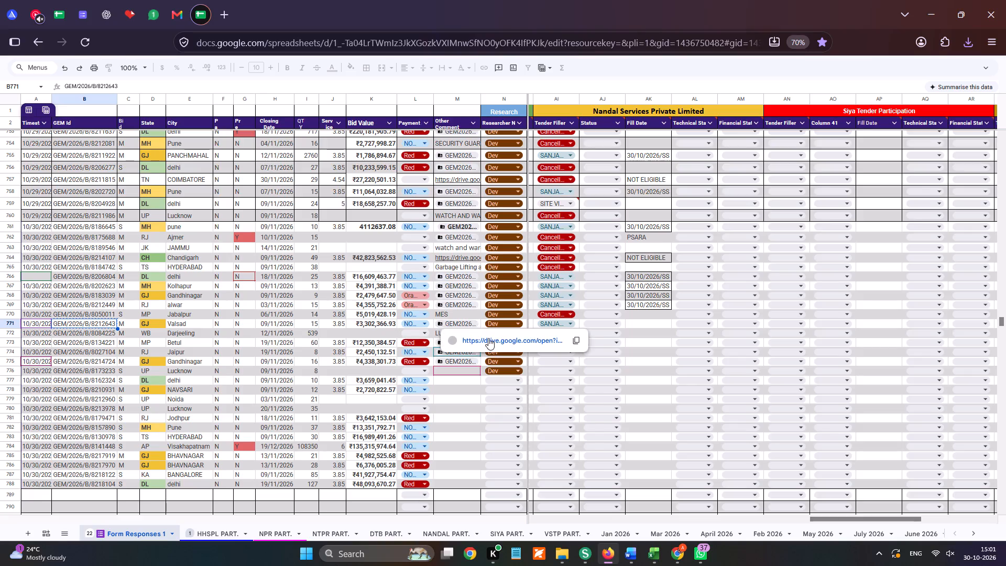
In the bid's Drive folder, check REQUIRED DOCUMENTS.pdf and copy the text of Self_Declaration_Certificate_Gujarat_Editable_Word.docx from the heading to the place line.
{"action": "left_click", "coordinate": [489, 340]}
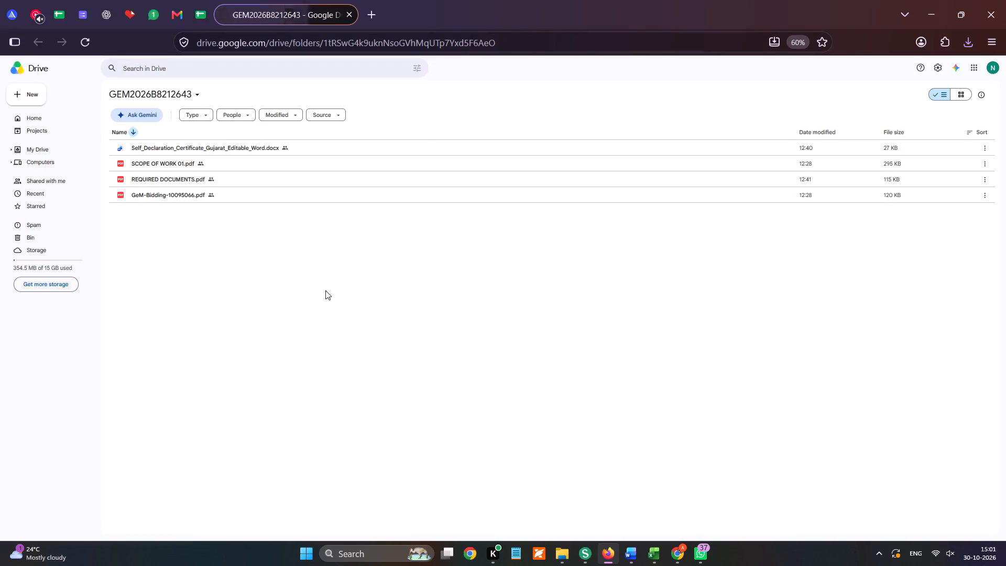
{"action": "double_click", "coordinate": [212, 214]}
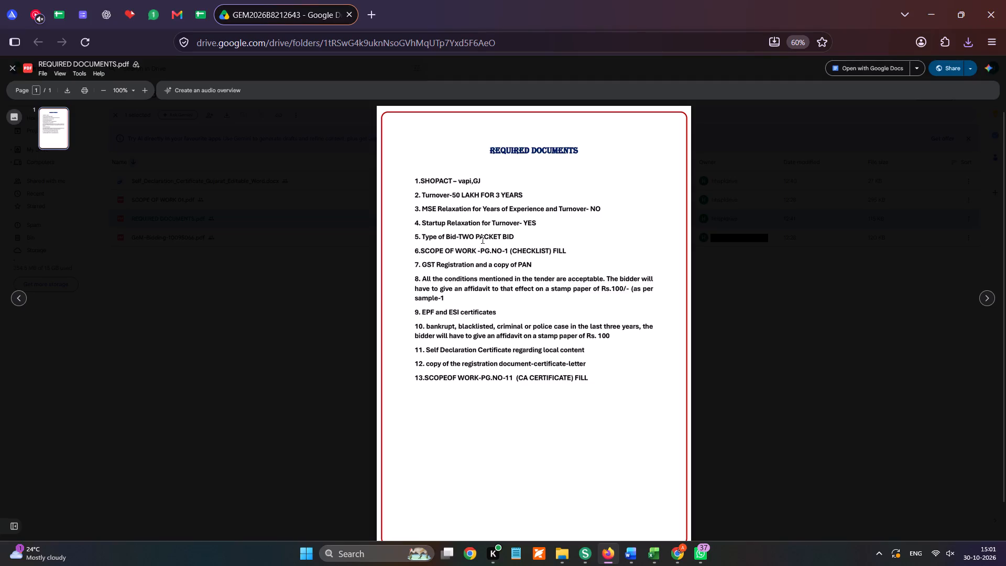
{"action": "left_click", "coordinate": [341, 280]}
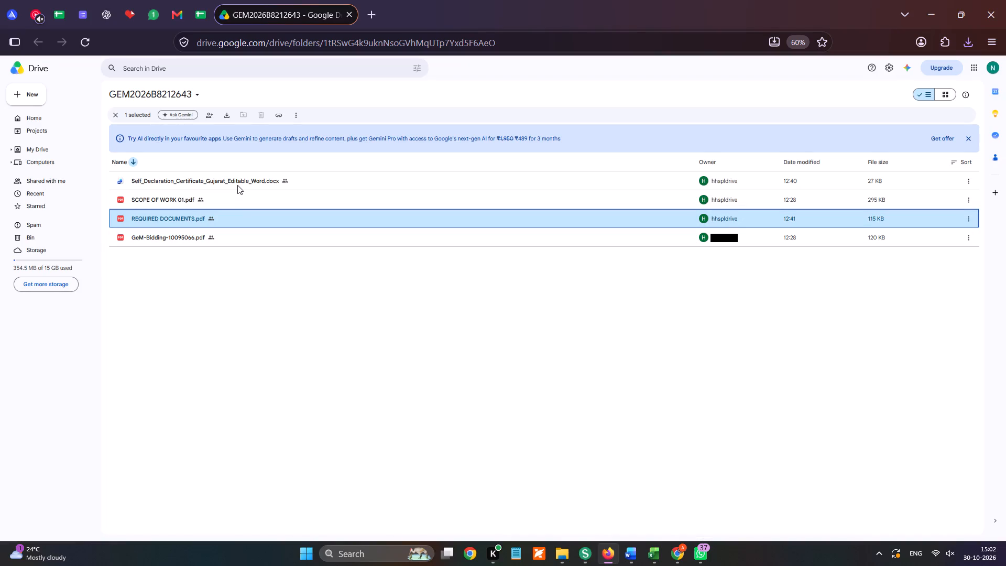
{"action": "double_click", "coordinate": [237, 184]}
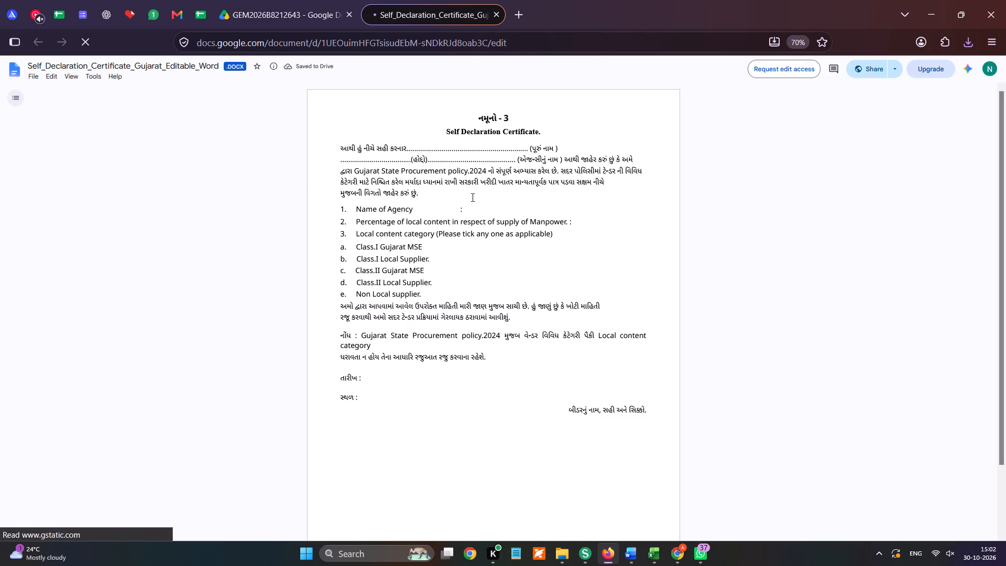
{"action": "scroll", "coordinate": [478, 191], "scroll_direction": "down", "scroll_amount": 6}
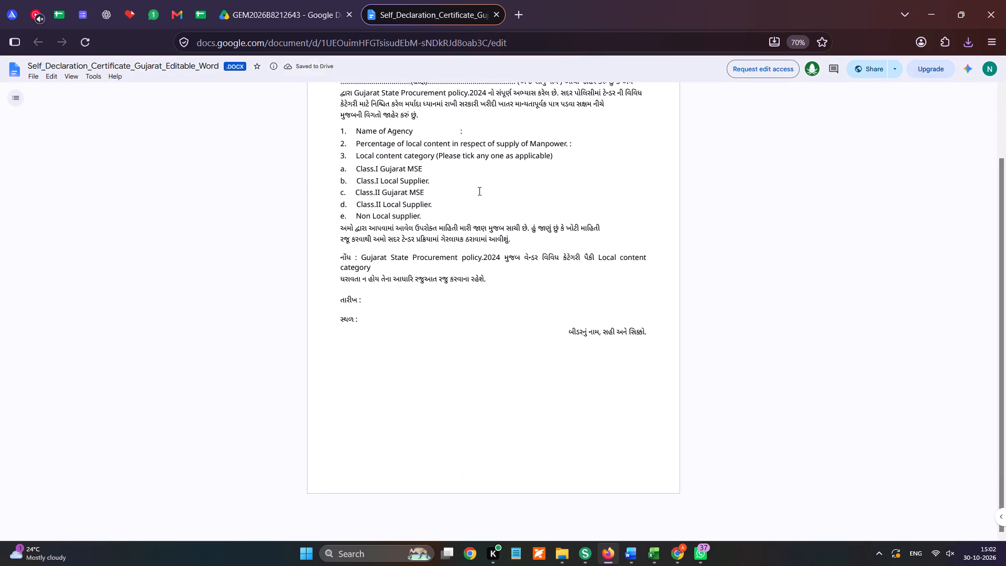
{"action": "scroll", "coordinate": [478, 191], "scroll_direction": "down", "scroll_amount": 1}
{"action": "scroll", "coordinate": [478, 191], "scroll_direction": "up", "scroll_amount": 2}
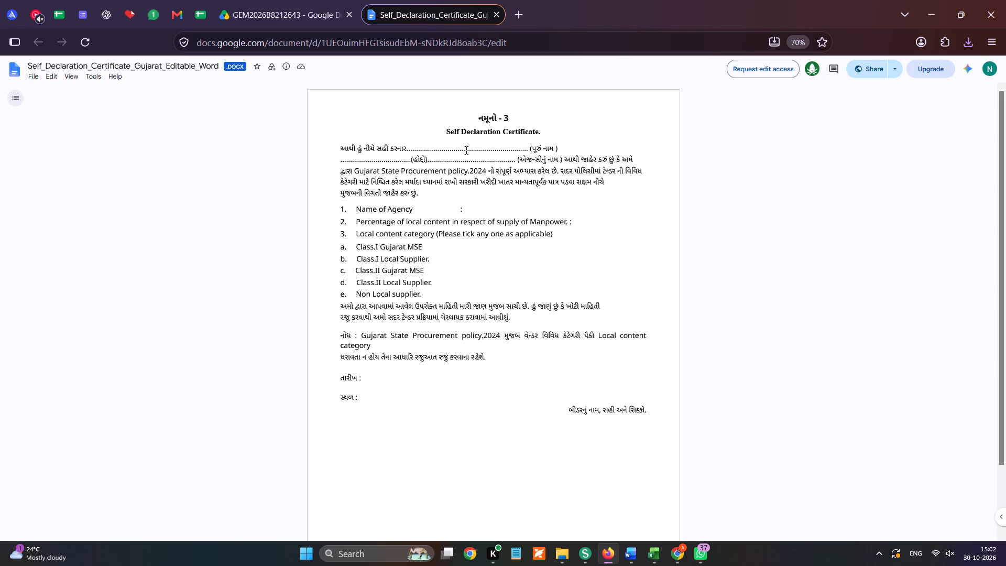
{"action": "left_click_drag", "start_coordinate": [444, 122], "coordinate": [535, 132]}
{"action": "left_click_drag", "start_coordinate": [535, 132], "coordinate": [643, 400]}
{"action": "key", "text": "ctrl+c"}
{"action": "key", "text": "ctrl+c"}
{"action": "key", "text": "ctrl+c"}
{"action": "key", "text": "ctrl+c"}
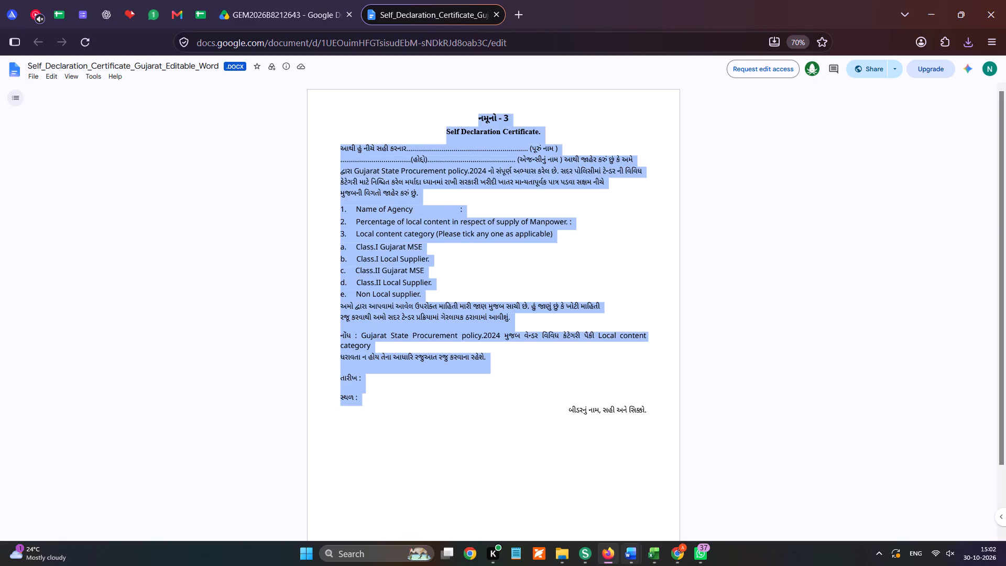
In Word, replace all letterhead-nandal content with the copied certificate, justified and without bold or underline.
{"action": "left_click", "coordinate": [481, 506]}
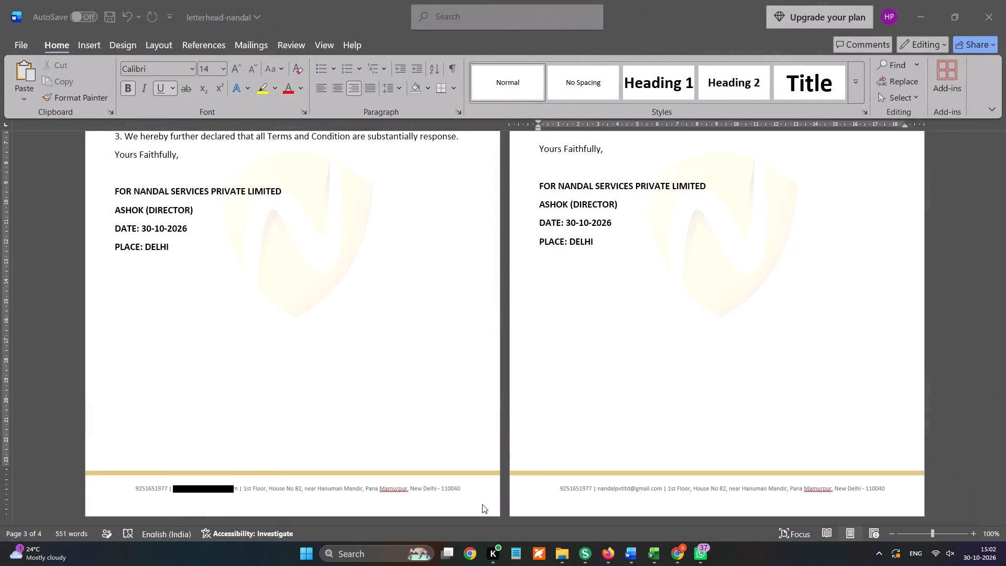
{"action": "key", "text": "ctrl+a"}
{"action": "key", "text": "ctrl+v"}
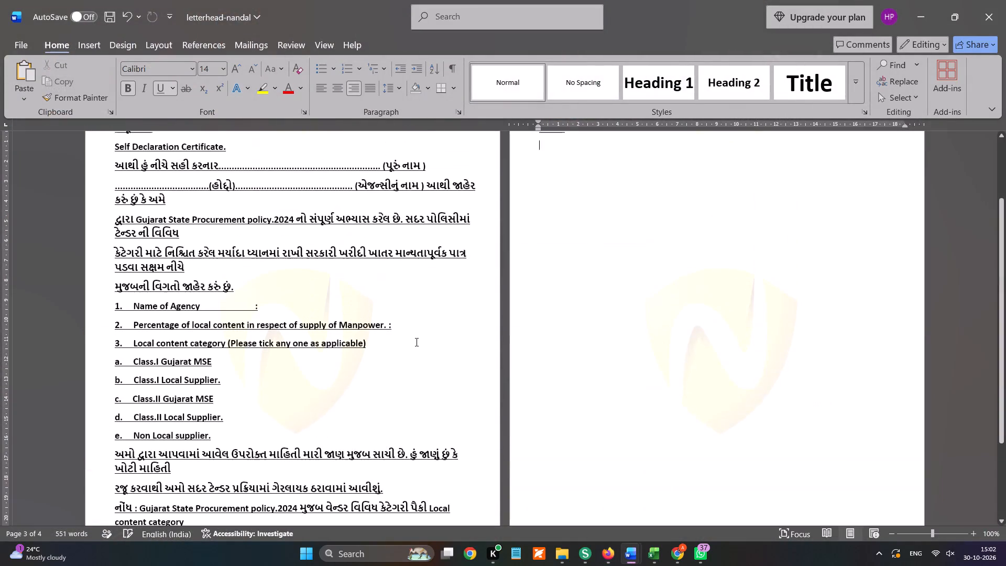
{"action": "key", "text": "ctrl+a"}
{"action": "key", "text": "ctrl+b"}
{"action": "key", "text": "ctrl+j"}
{"action": "key", "text": "ctrl+u"}
{"action": "left_click", "coordinate": [369, 233]}
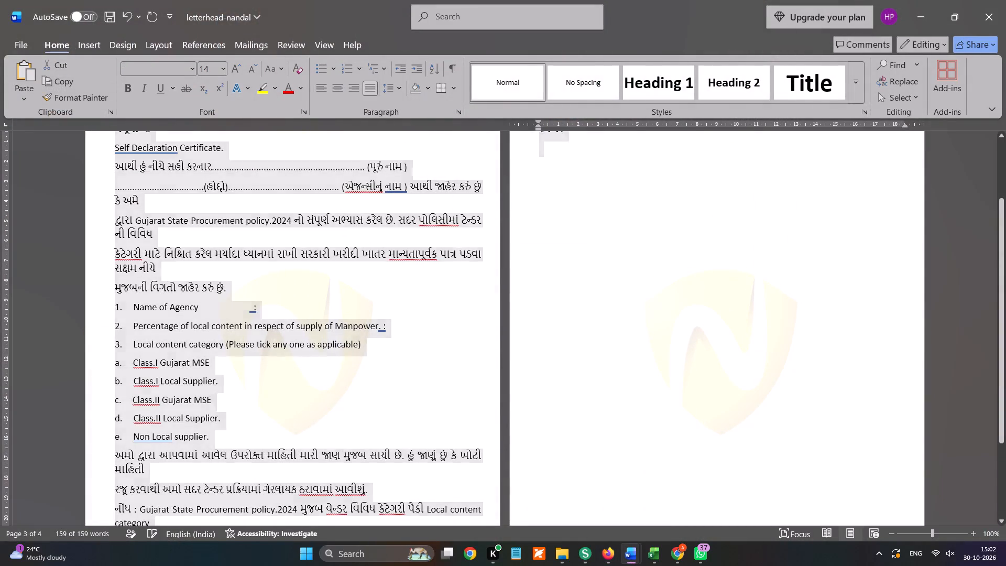
Delete the dotted blank and the bracketed full-name placeholder from the first declaration line.
{"action": "left_click", "coordinate": [252, 161]}
{"action": "double_click", "coordinate": [259, 165]}
{"action": "key", "text": "BackSpace"}
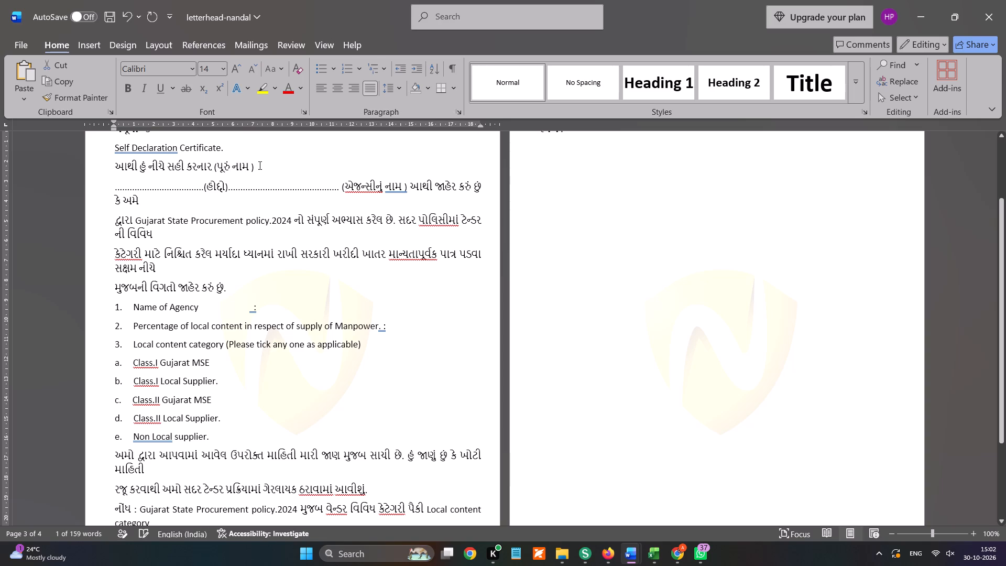
{"action": "key", "text": "Delete"}
{"action": "key", "text": "Delete"}
{"action": "key", "text": "Delete"}
{"action": "key", "text": "Delete"}
{"action": "key", "text": "Delete"}
{"action": "key", "text": "Delete"}
{"action": "key", "text": "Delete"}
{"action": "key", "text": "Delete"}
{"action": "key", "text": "Delete"}
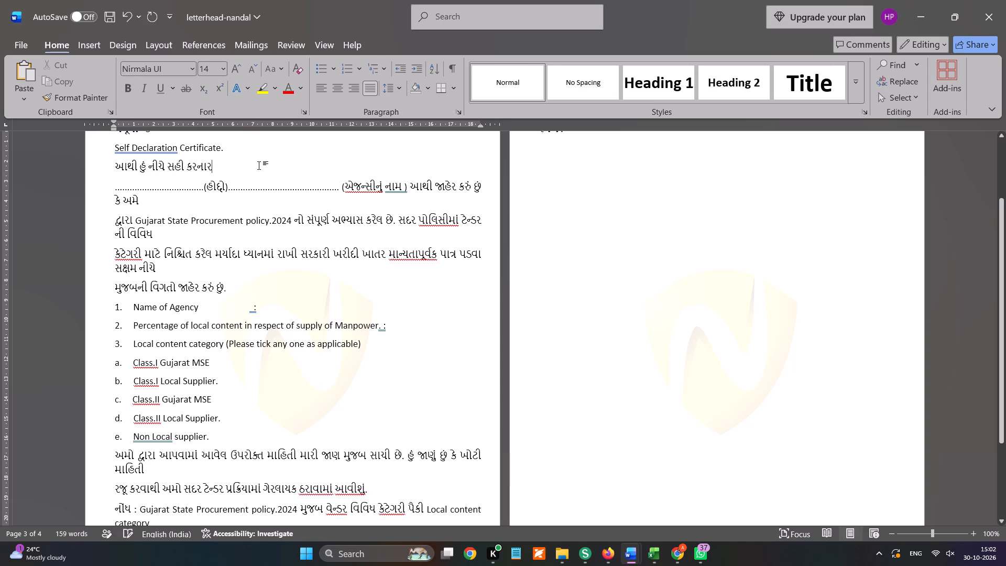
Enter ASHOK (DIRECTOR) in bold as the signatory at the end of the first declaration line.
{"action": "key", "text": "space"}
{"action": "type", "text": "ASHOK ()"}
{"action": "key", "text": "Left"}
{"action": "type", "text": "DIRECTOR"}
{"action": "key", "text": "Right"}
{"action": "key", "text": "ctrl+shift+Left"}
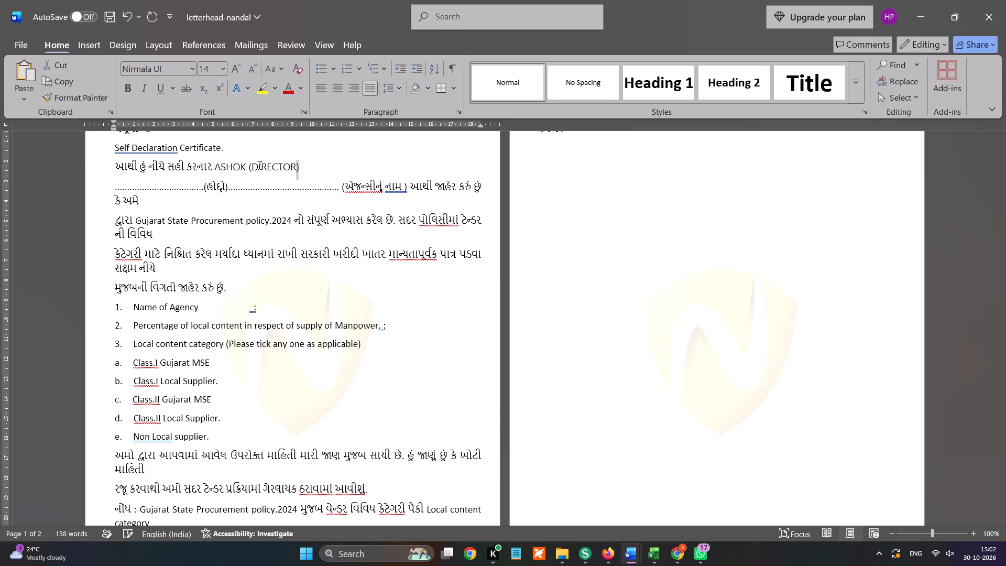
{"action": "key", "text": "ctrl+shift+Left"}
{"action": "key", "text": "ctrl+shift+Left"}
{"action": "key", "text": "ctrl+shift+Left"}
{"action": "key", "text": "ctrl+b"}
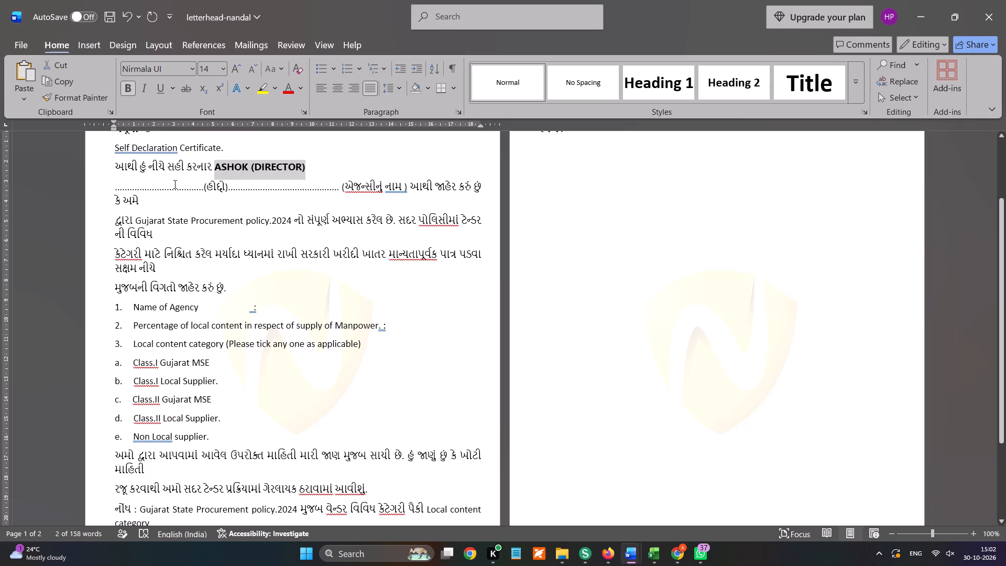
Remove the dotted blanks and brackets around the designation word, joining it to the signatory line.
{"action": "double_click", "coordinate": [171, 191]}
{"action": "key", "text": "BackSpace"}
{"action": "key", "text": "BackSpace"}
{"action": "key", "text": "space"}
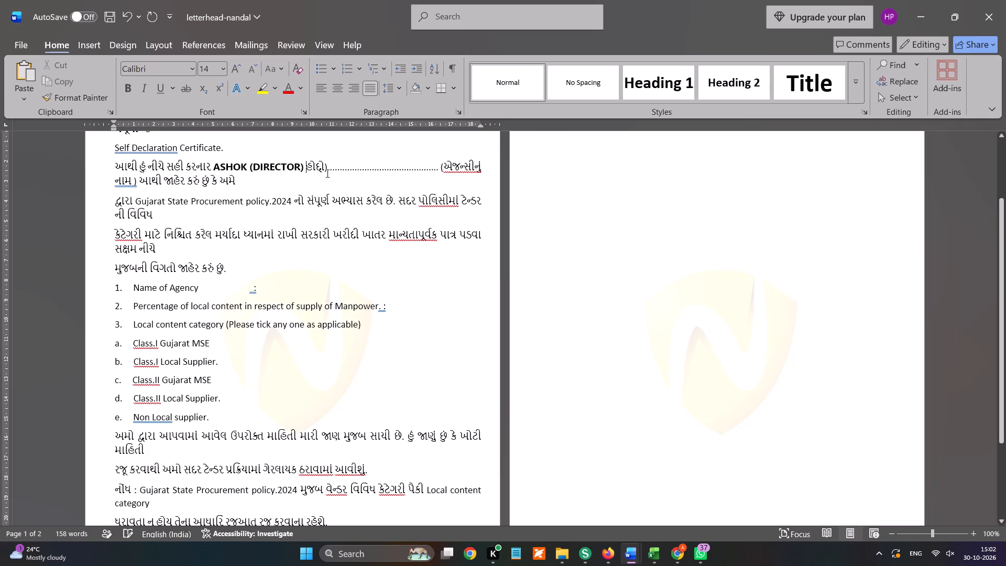
{"action": "double_click", "coordinate": [371, 170]}
{"action": "key", "text": "BackSpace"}
{"action": "key", "text": "BackSpace"}
{"action": "key", "text": "BackSpace"}
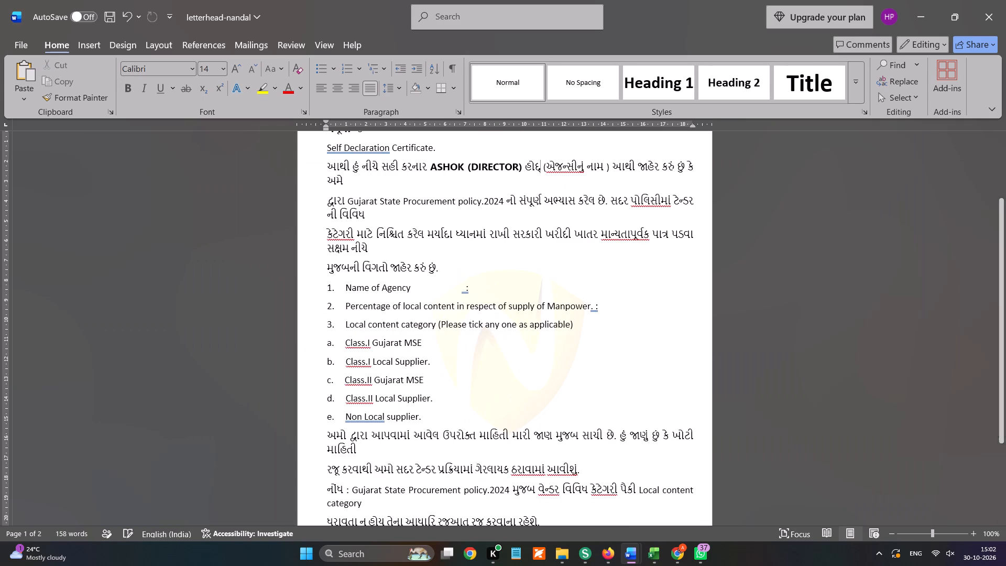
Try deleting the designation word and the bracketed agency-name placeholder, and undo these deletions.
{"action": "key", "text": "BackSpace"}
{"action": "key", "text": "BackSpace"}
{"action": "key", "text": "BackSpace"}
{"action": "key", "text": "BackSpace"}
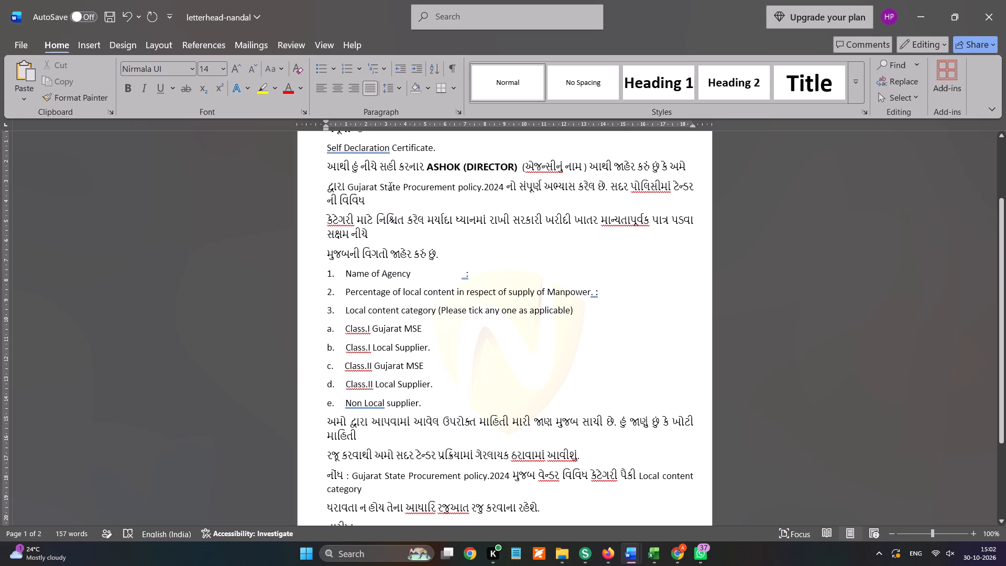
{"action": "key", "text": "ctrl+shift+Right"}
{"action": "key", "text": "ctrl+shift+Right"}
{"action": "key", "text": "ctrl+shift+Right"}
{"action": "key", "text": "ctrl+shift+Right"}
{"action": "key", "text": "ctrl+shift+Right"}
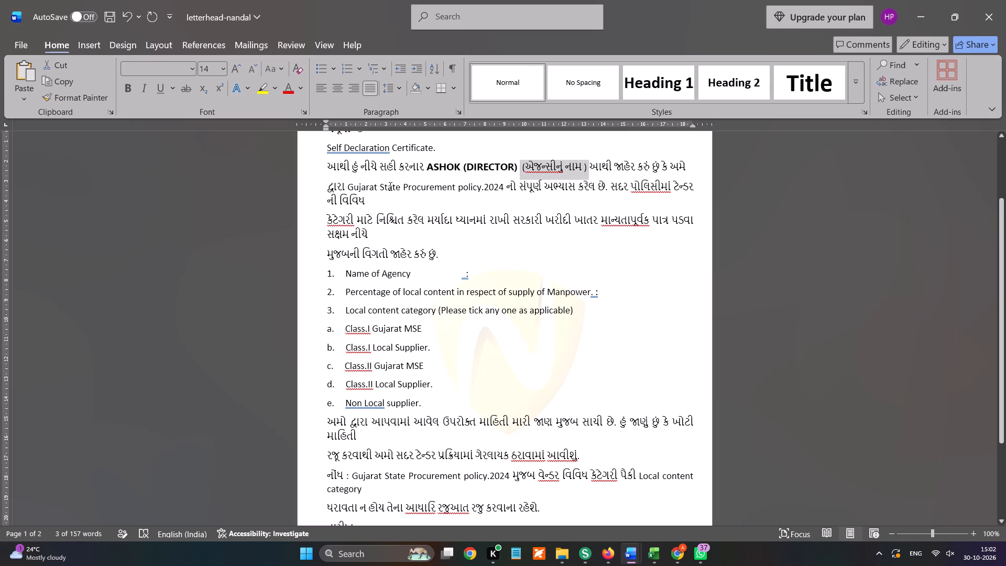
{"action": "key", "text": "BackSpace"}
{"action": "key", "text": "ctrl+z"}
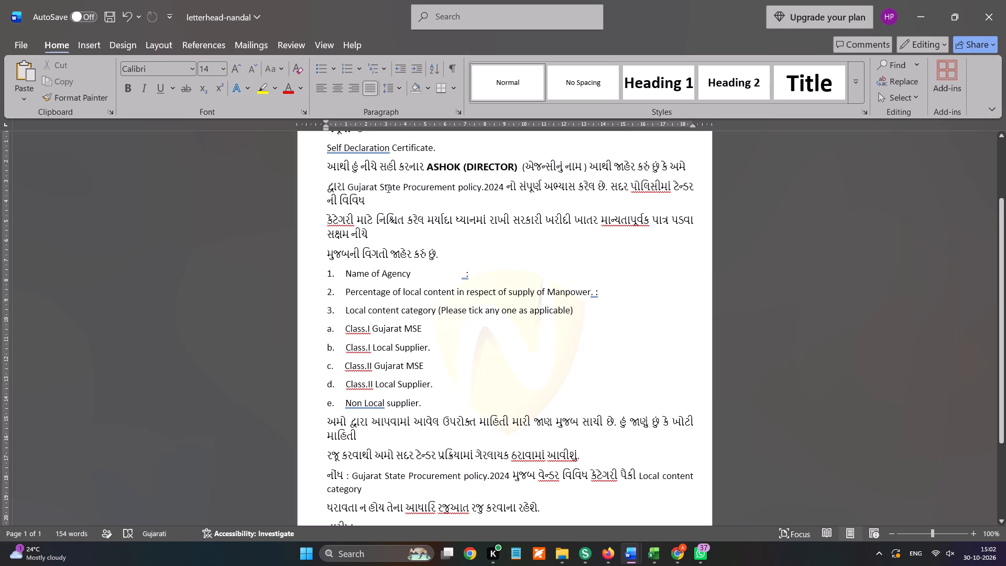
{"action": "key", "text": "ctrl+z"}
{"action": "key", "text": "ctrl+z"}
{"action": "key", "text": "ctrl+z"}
Replace the bracketed agency-name placeholder with NANDAL SERVICES PRIVATE LIMITED in bold.
{"action": "key", "text": "space"}
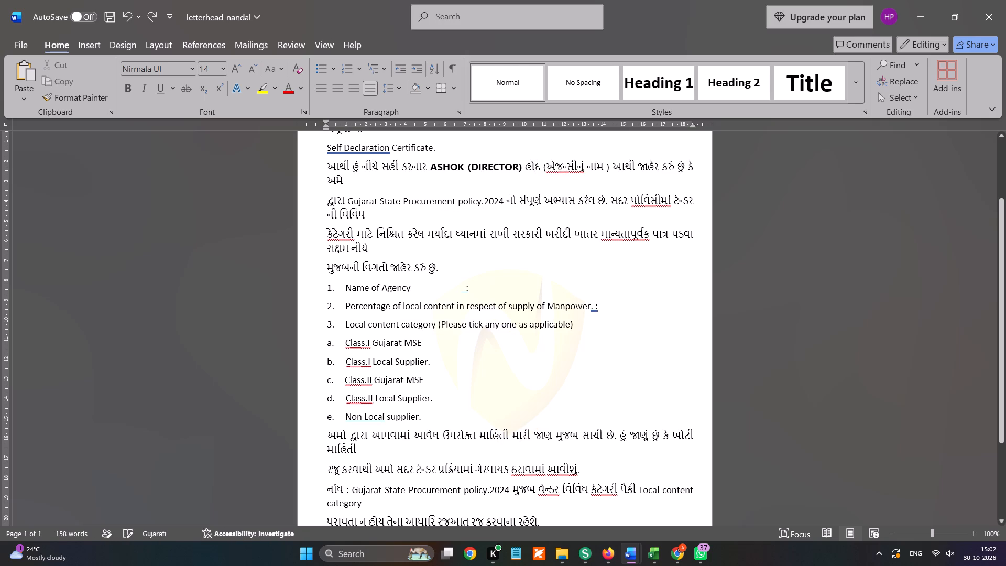
{"action": "key", "text": "ctrl+shift+Right"}
{"action": "key", "text": "ctrl+shift+Right"}
{"action": "key", "text": "ctrl+shift+Right"}
{"action": "key", "text": "ctrl+shift+Right"}
{"action": "key", "text": "ctrl+shift+Right"}
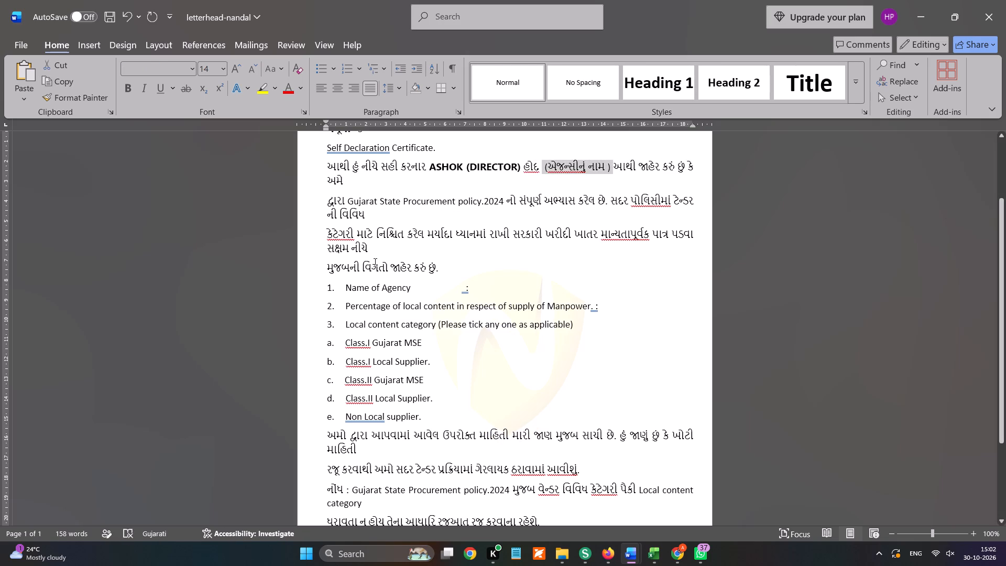
{"action": "type", "text": "NANDAL SERVICES PRIVATE LIMITED"}
{"action": "key", "text": "space"}
{"action": "key", "text": "ctrl+shift+Left"}
{"action": "key", "text": "ctrl+shift+Left"}
{"action": "key", "text": "ctrl+shift+Left"}
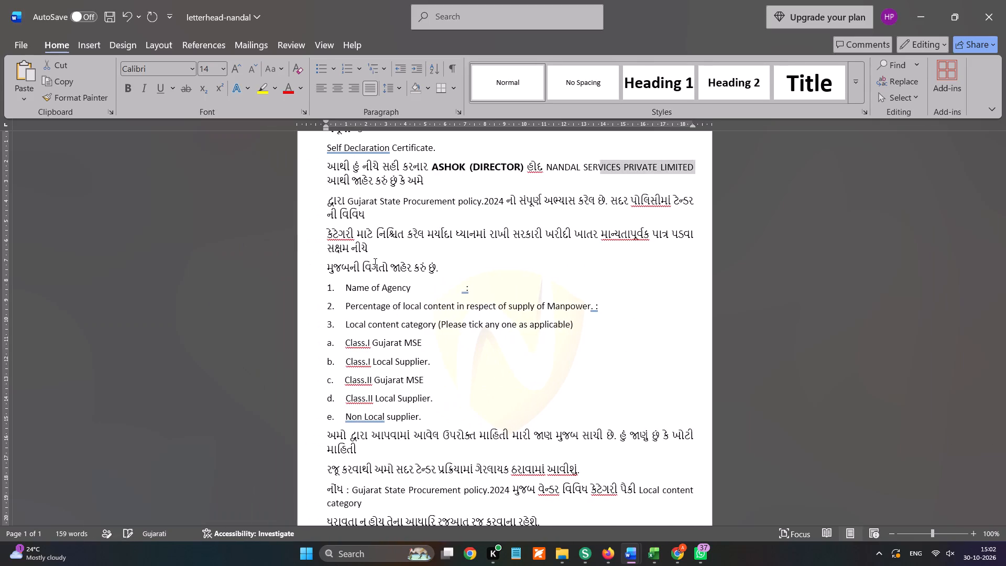
{"action": "key", "text": "ctrl+shift+Left"}
{"action": "key", "text": "ctrl+b"}
Delete the procurement policy note and the date and place lines at the end of the certificate.
{"action": "scroll", "coordinate": [353, 326], "scroll_direction": "down", "scroll_amount": 3}
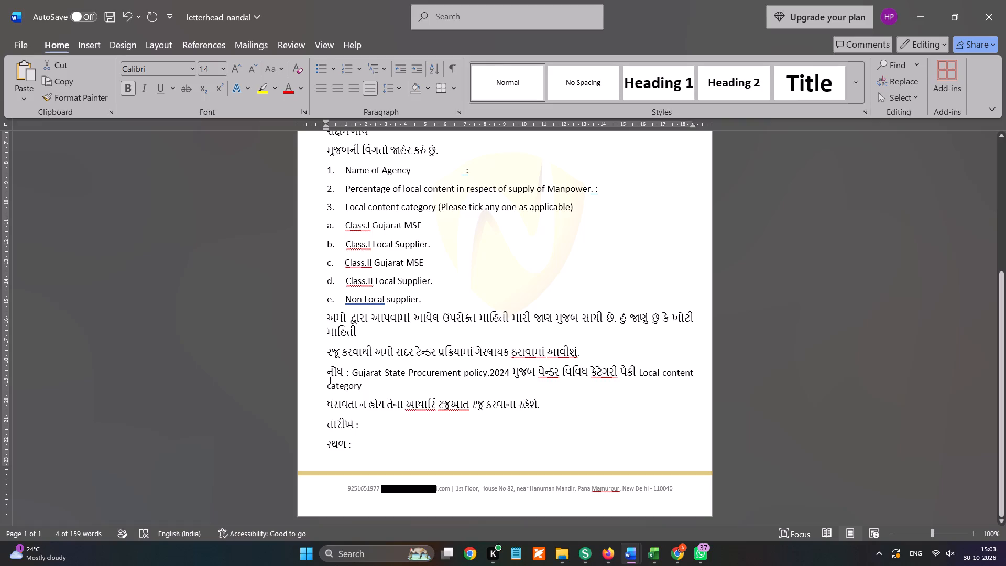
{"action": "left_click_drag", "start_coordinate": [327, 372], "coordinate": [407, 442]}
{"action": "key", "text": "BackSpace"}
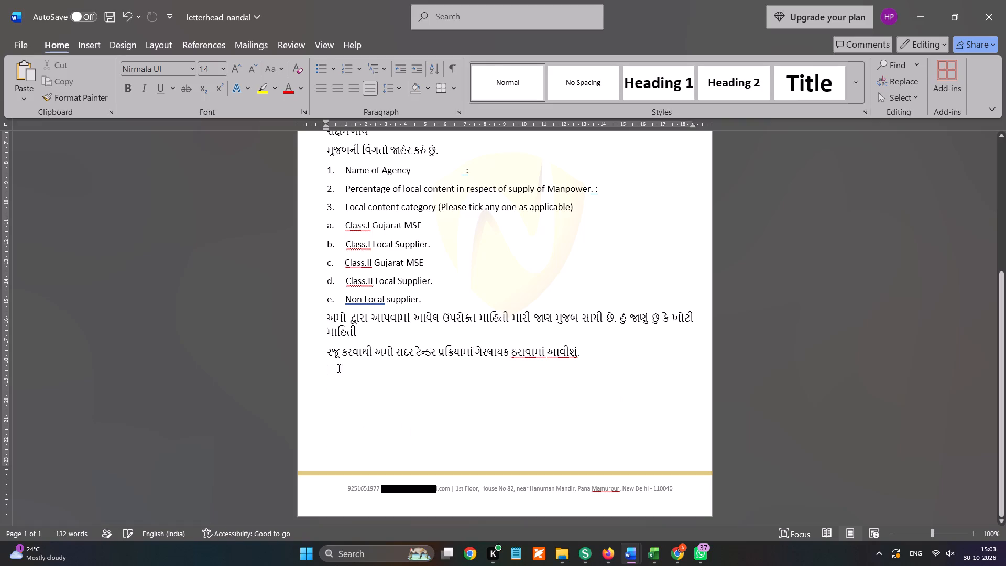
Join the two parts of the closing Gujarati declaration into one paragraph.
{"action": "left_click", "coordinate": [328, 353]}
{"action": "key", "text": "BackSpace"}
{"action": "key", "text": "space"}
Add the signature line FOR NANDAL SERVICES PRIVATE LIMITED below the closing Gujarati declaration, leaving one blank line between them.
{"action": "left_click", "coordinate": [631, 335]}
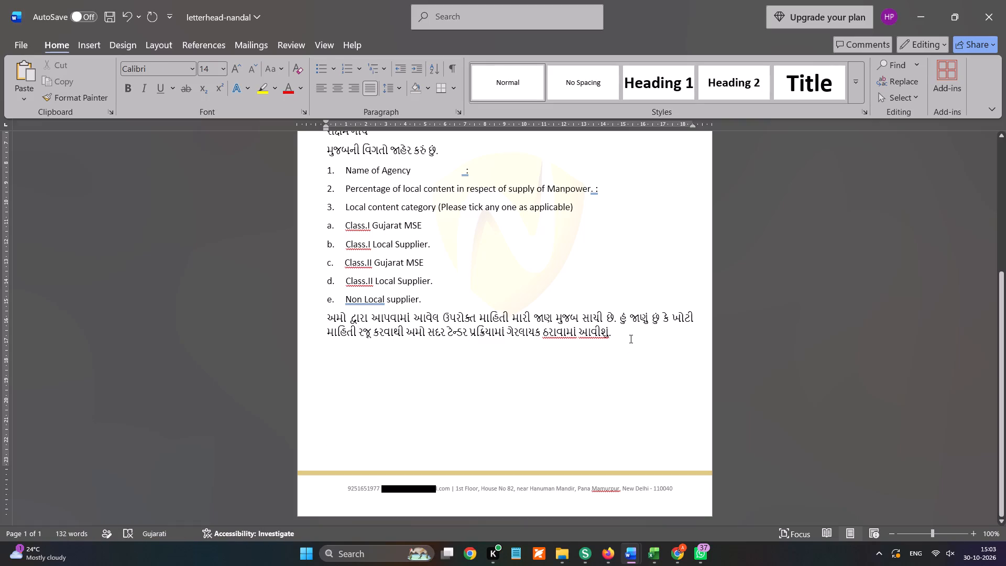
{"action": "key", "text": "Return"}
{"action": "key", "text": "Return"}
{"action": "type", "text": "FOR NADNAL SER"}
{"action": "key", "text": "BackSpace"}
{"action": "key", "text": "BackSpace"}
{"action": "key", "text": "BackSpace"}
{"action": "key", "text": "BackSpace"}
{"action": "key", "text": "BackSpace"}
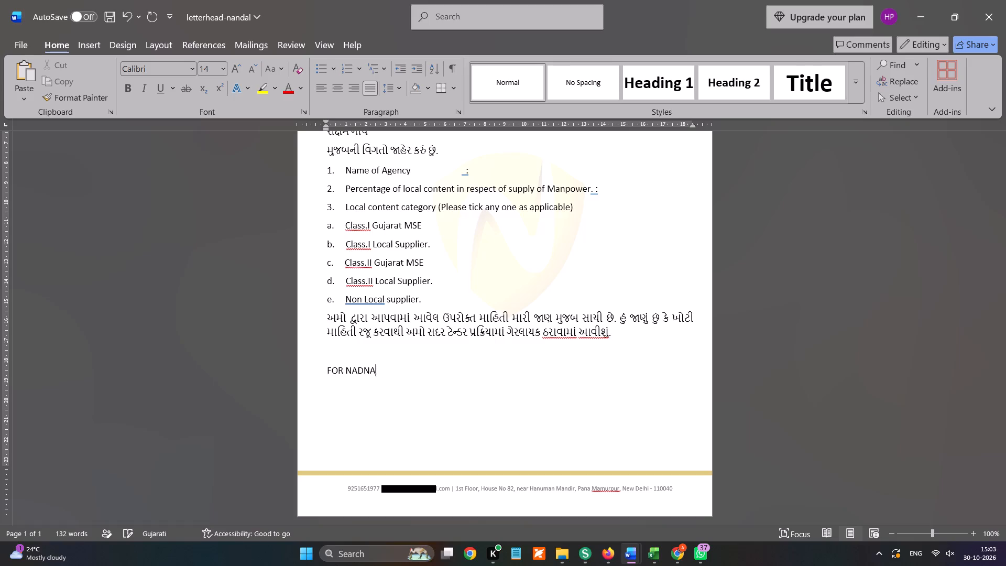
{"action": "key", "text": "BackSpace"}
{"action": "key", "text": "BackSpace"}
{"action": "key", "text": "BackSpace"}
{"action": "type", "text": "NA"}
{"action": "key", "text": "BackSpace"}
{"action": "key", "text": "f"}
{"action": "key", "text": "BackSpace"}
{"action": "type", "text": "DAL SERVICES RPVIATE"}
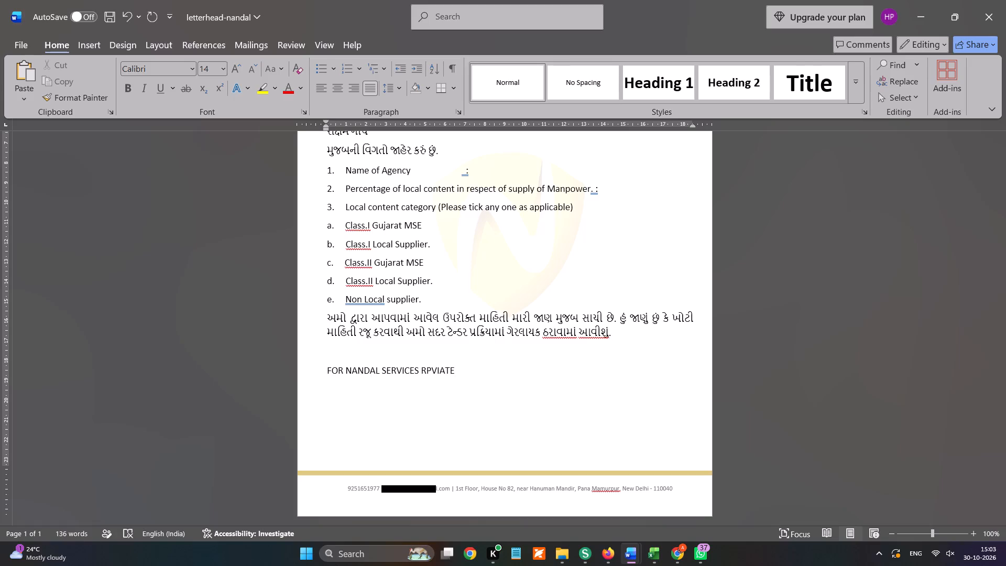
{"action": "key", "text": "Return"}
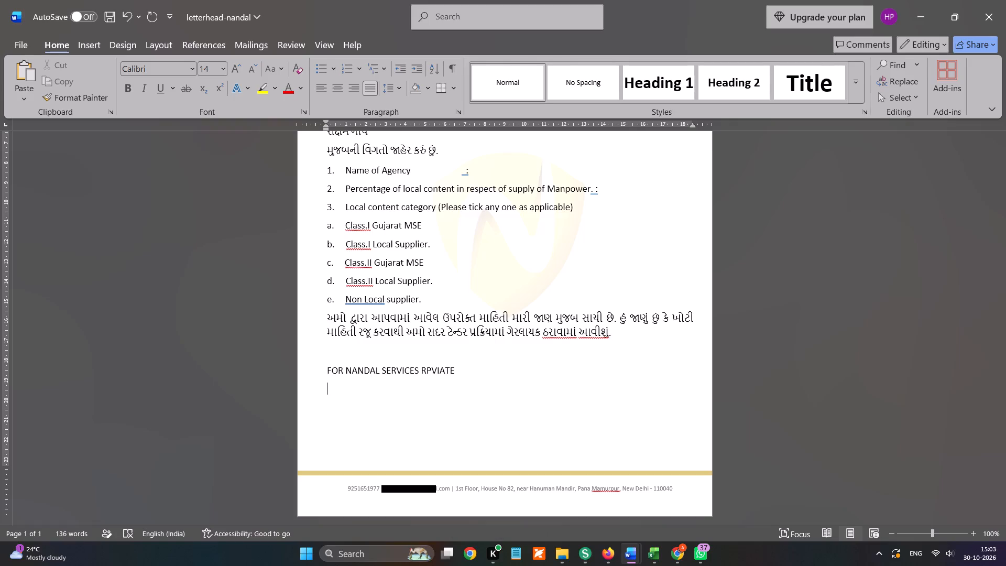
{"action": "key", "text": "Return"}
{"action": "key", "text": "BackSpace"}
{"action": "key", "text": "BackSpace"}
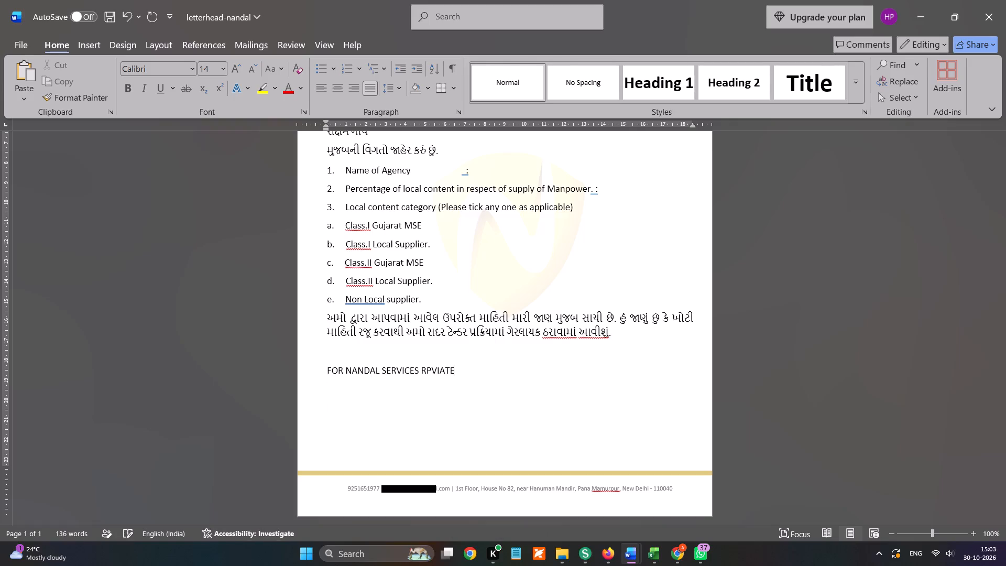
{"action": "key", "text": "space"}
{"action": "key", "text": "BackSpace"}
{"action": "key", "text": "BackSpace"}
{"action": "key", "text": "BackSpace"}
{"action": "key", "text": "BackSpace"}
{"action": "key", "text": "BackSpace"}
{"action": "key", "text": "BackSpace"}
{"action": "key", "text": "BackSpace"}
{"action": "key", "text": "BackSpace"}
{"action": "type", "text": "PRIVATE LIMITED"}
Add lines for ASHOK (DIRECTOR), DATE: 30-10-2026 and PLACE: DELHI below the company signature line.
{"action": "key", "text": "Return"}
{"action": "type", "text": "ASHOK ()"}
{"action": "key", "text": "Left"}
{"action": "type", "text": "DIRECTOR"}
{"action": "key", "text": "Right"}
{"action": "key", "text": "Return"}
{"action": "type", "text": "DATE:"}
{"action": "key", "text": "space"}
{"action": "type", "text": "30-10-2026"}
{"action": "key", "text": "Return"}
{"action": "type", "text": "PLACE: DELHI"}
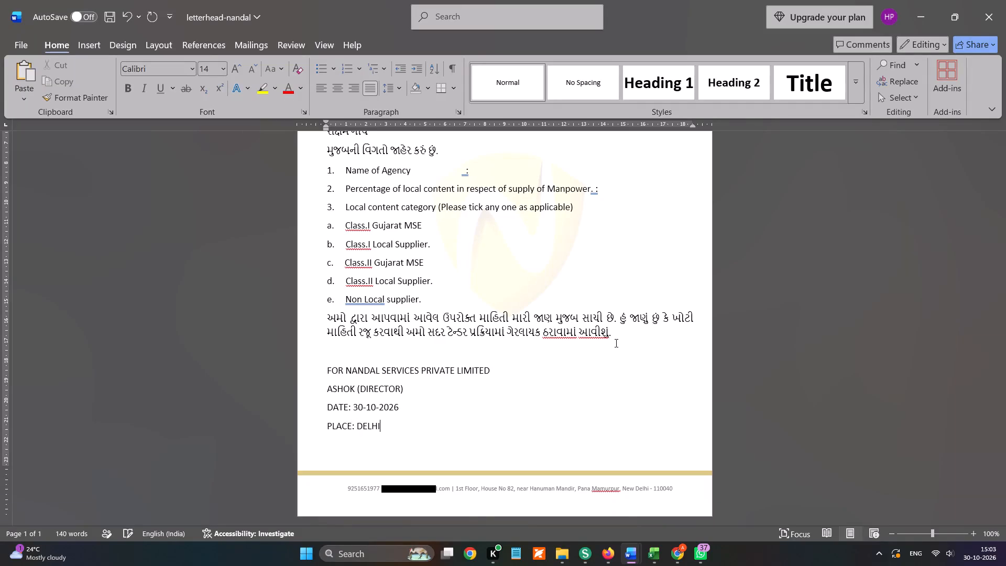
Make the four-line signature block at the end of the certificate bold.
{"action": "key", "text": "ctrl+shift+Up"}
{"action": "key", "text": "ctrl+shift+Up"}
{"action": "key", "text": "ctrl+shift+Up"}
{"action": "key", "text": "ctrl+shift+Up"}
{"action": "key", "text": "ctrl+b"}
Delete the નમૂનો - 3 line above the title and the full stop after Self Declaration Certificate.
{"action": "scroll", "coordinate": [555, 317], "scroll_direction": "up", "scroll_amount": 2}
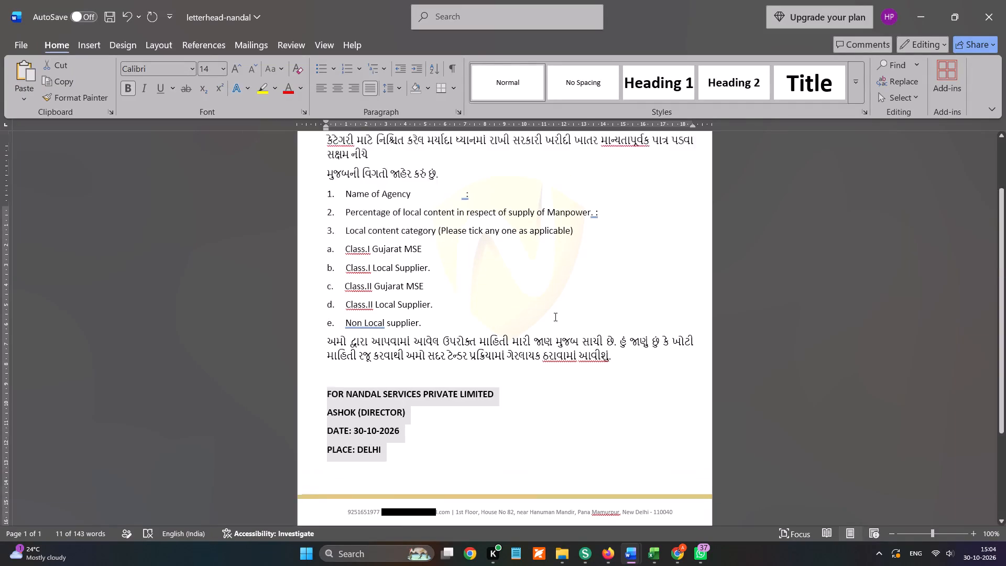
{"action": "scroll", "coordinate": [554, 317], "scroll_direction": "up", "scroll_amount": 2}
{"action": "scroll", "coordinate": [515, 228], "scroll_direction": "up", "scroll_amount": 3}
{"action": "left_click_drag", "start_coordinate": [325, 221], "coordinate": [387, 223]}
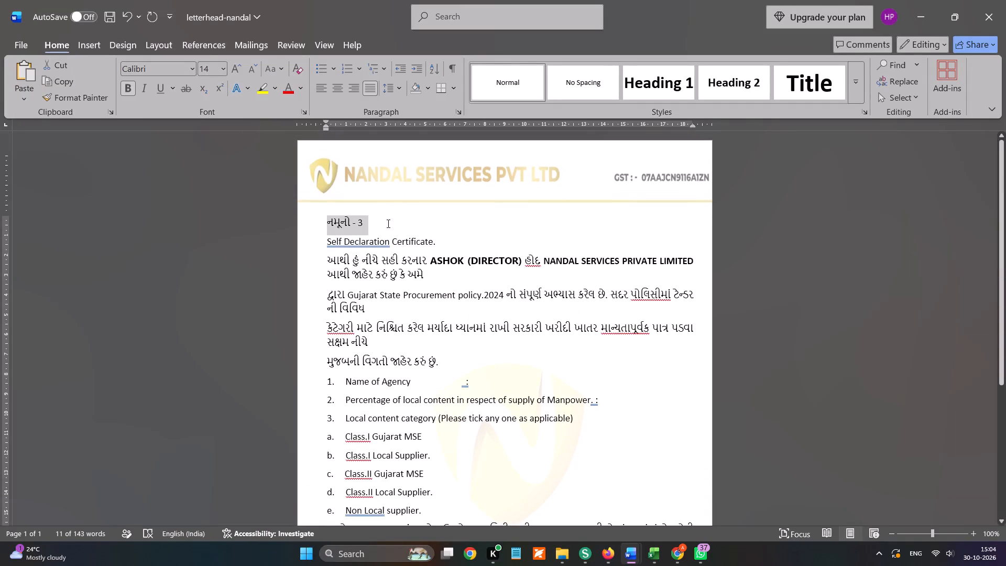
{"action": "left_click_drag", "start_coordinate": [387, 223], "coordinate": [388, 223]}
{"action": "key", "text": "BackSpace"}
{"action": "left_click", "coordinate": [447, 230]}
{"action": "key", "text": "BackSpace"}
Format the Self Declaration Certificate title as centred, bold, underlined and uppercase, with a blank line below it.
{"action": "left_click_drag", "start_coordinate": [442, 225], "coordinate": [360, 231]}
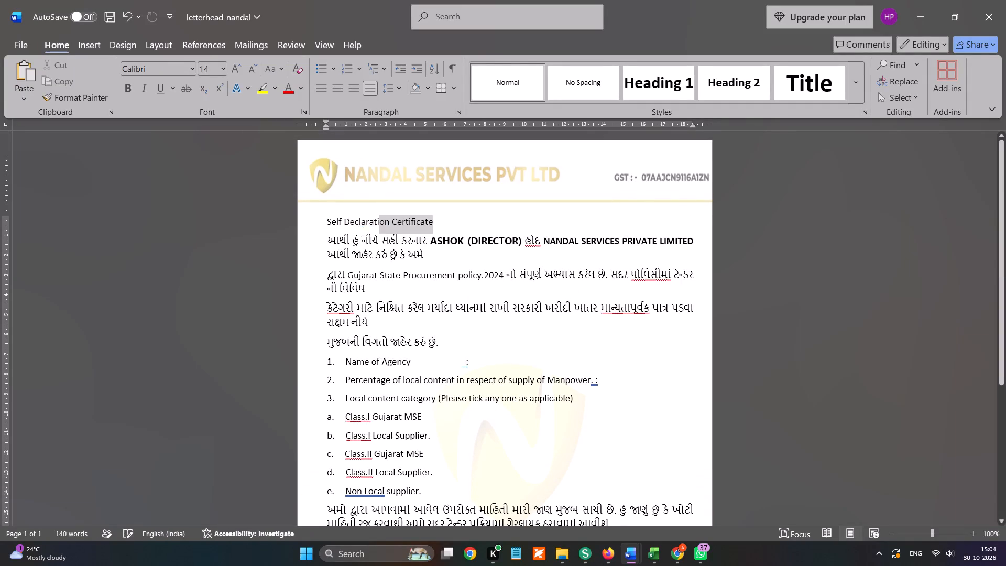
{"action": "left_click_drag", "start_coordinate": [360, 231], "coordinate": [330, 226]}
{"action": "key", "text": "ctrl+e"}
{"action": "key", "text": "ctrl+b"}
{"action": "key", "text": "ctrl+u"}
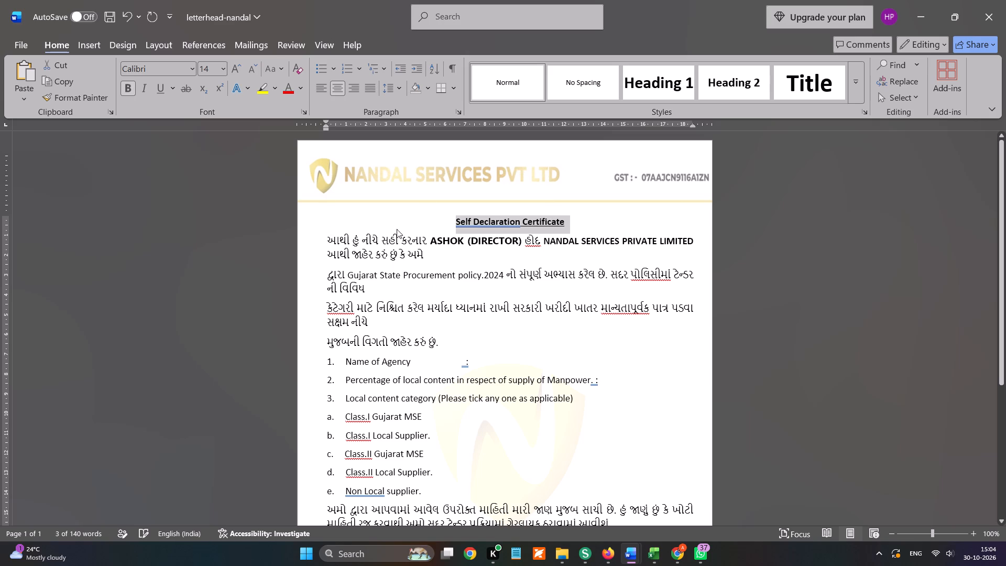
{"action": "key", "text": "alt+h"}
{"action": "key", "text": "7"}
{"action": "key", "text": "u"}
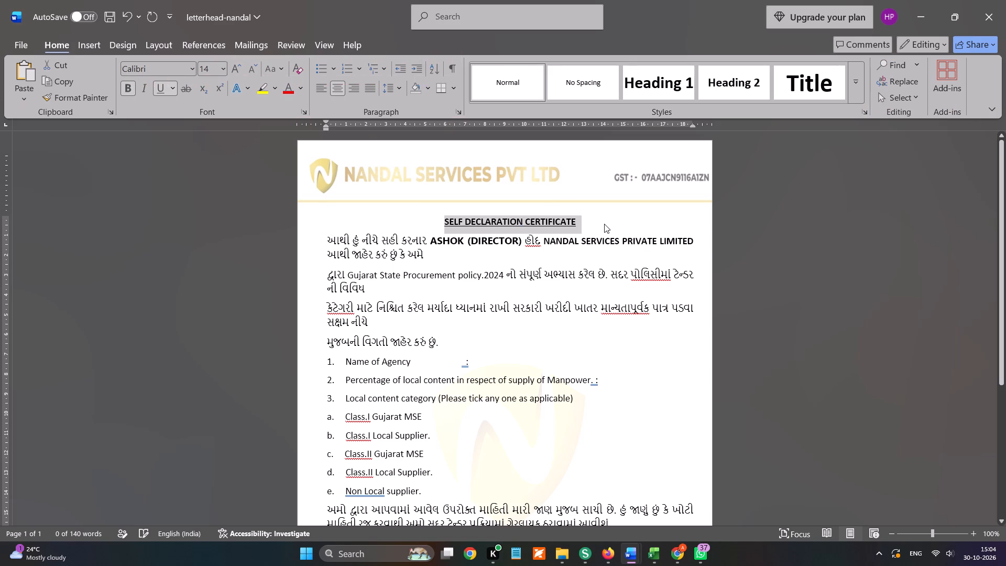
{"action": "left_click", "coordinate": [604, 224]}
{"action": "key", "text": "Return"}
Copy the certificate's title text.
{"action": "scroll", "coordinate": [595, 230], "scroll_direction": "up", "scroll_amount": 1}
{"action": "triple_click", "coordinate": [539, 216]}
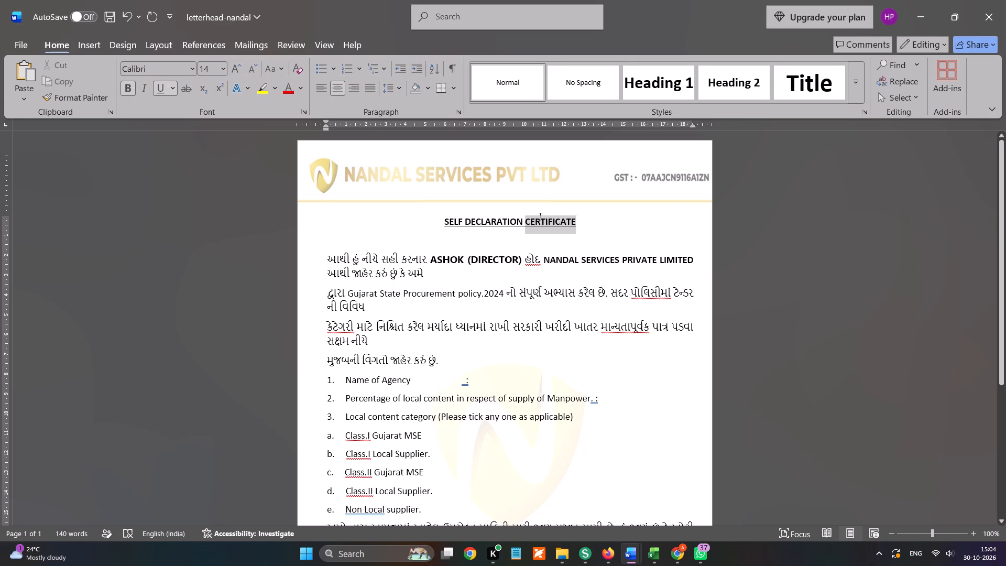
{"action": "key", "text": "ctrl+c"}
{"action": "key", "text": "ctrl+c"}
{"action": "key", "text": "ctrl+c"}
Export the certificate as a PDF named letterhead-nandal to the Downloads folder.
{"action": "key", "text": "alt+f"}
{"action": "key", "text": "e"}
{"action": "key", "text": "a"}
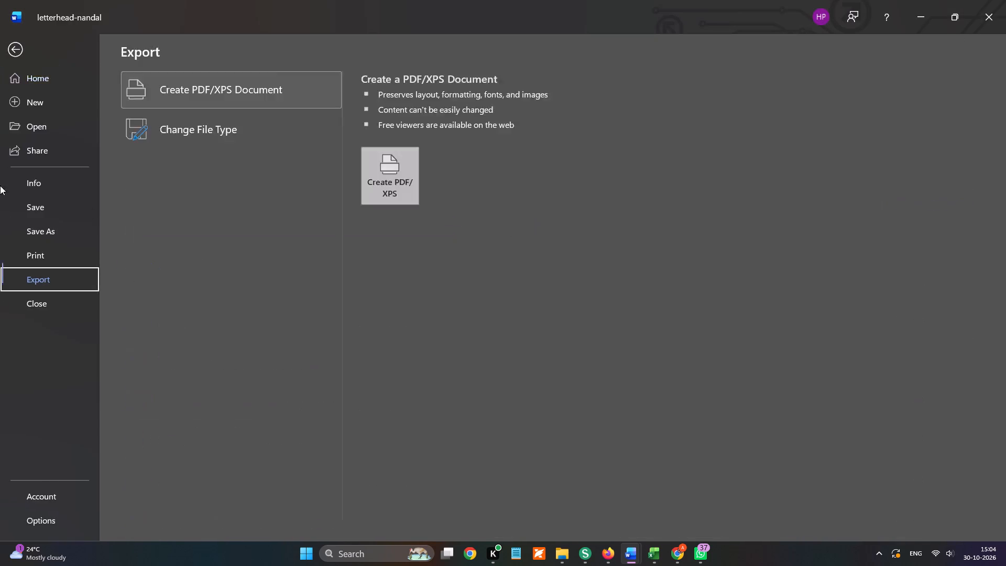
{"action": "scroll", "coordinate": [27, 145], "scroll_direction": "up", "scroll_amount": 19}
{"action": "left_click", "coordinate": [59, 133]}
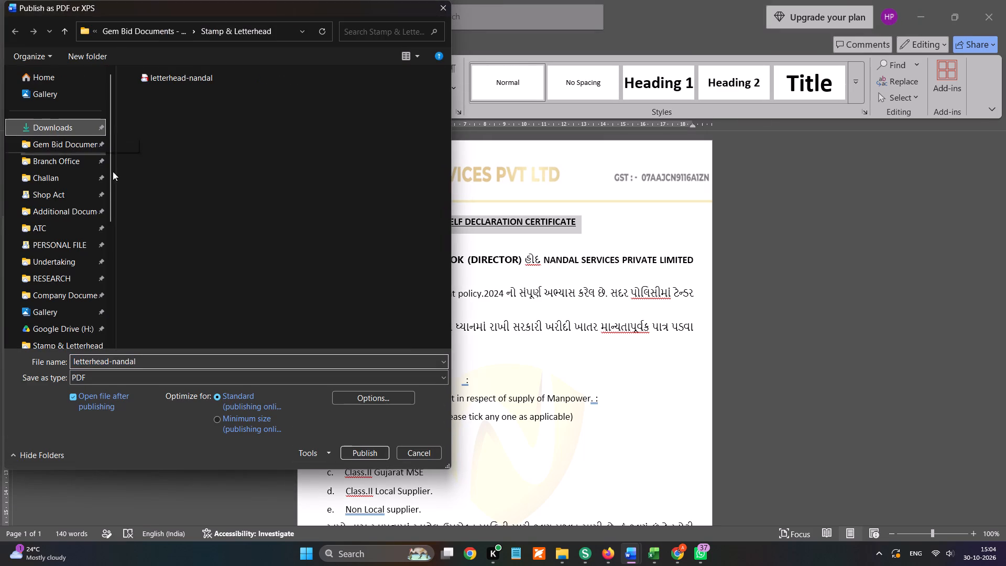
{"action": "left_click", "coordinate": [367, 449]}
{"action": "left_click", "coordinate": [554, 276]}
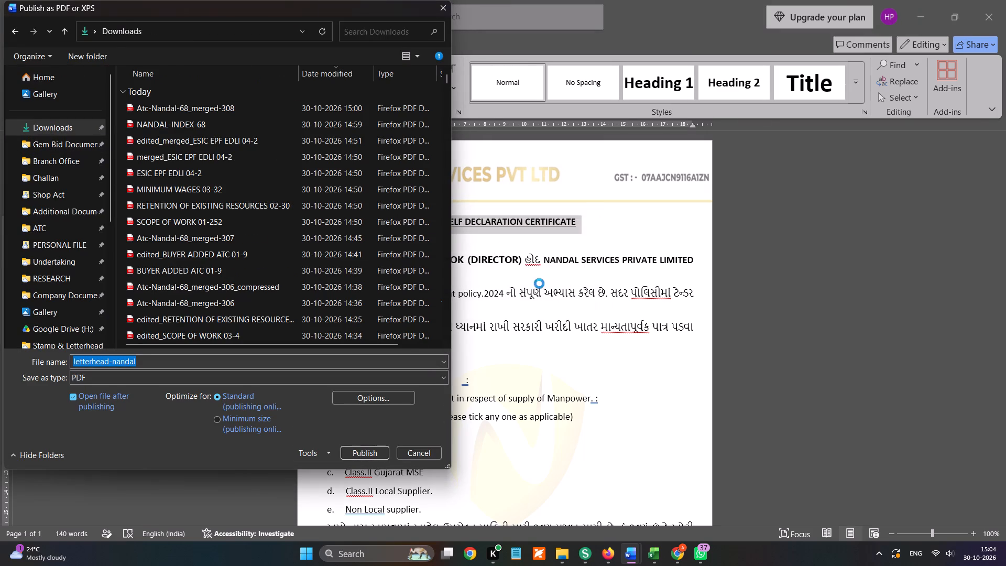
{"action": "left_click", "coordinate": [355, 446]}
{"action": "left_click", "coordinate": [534, 276]}
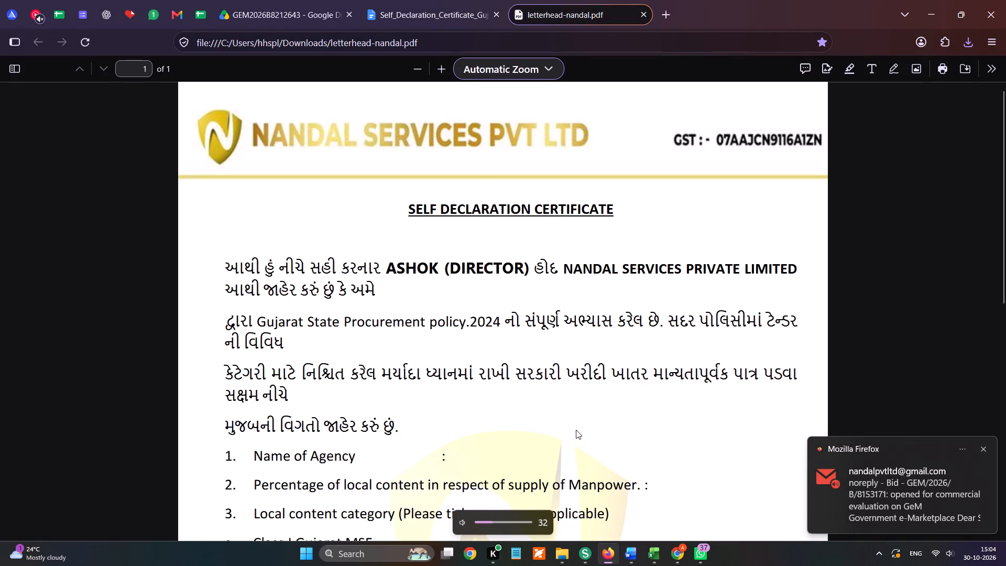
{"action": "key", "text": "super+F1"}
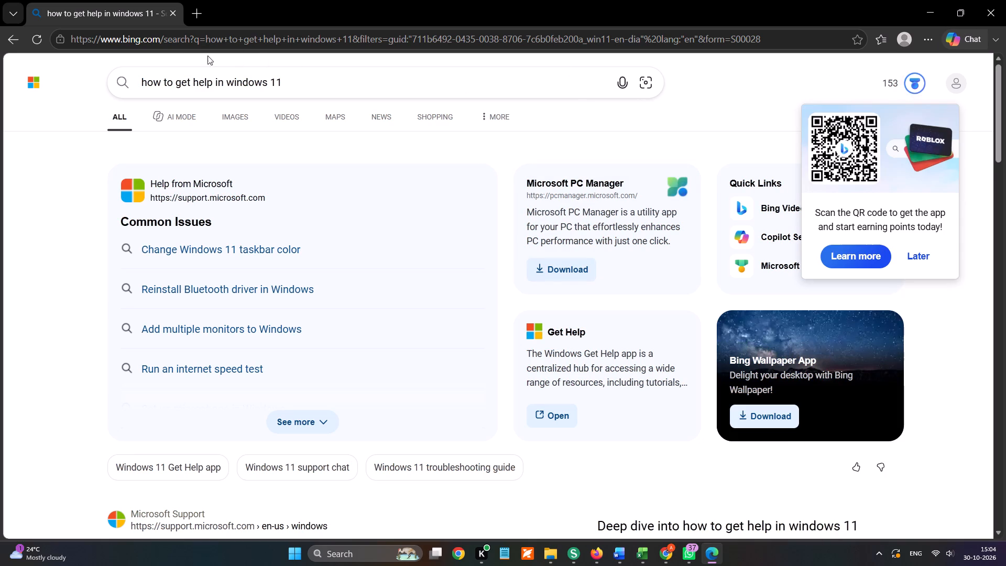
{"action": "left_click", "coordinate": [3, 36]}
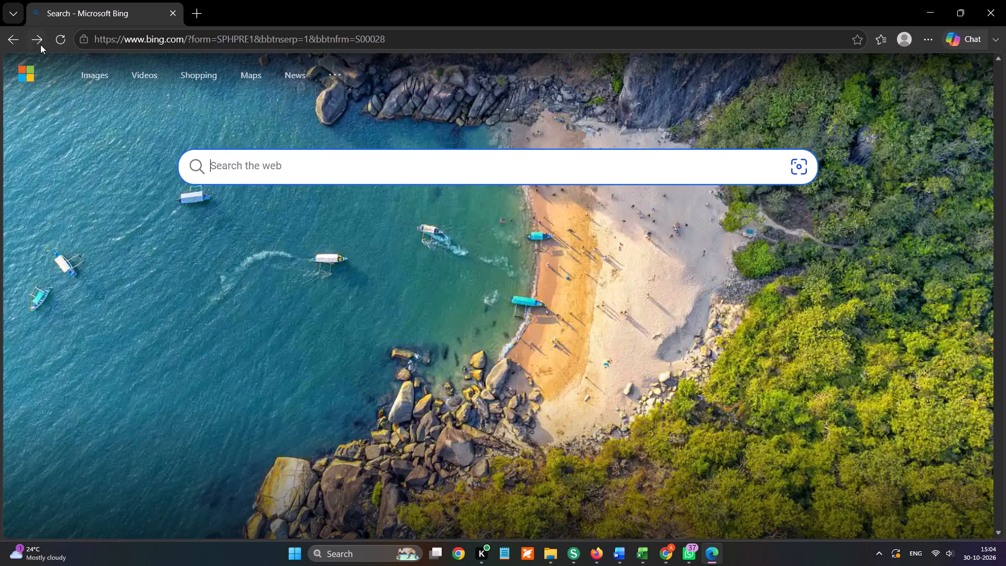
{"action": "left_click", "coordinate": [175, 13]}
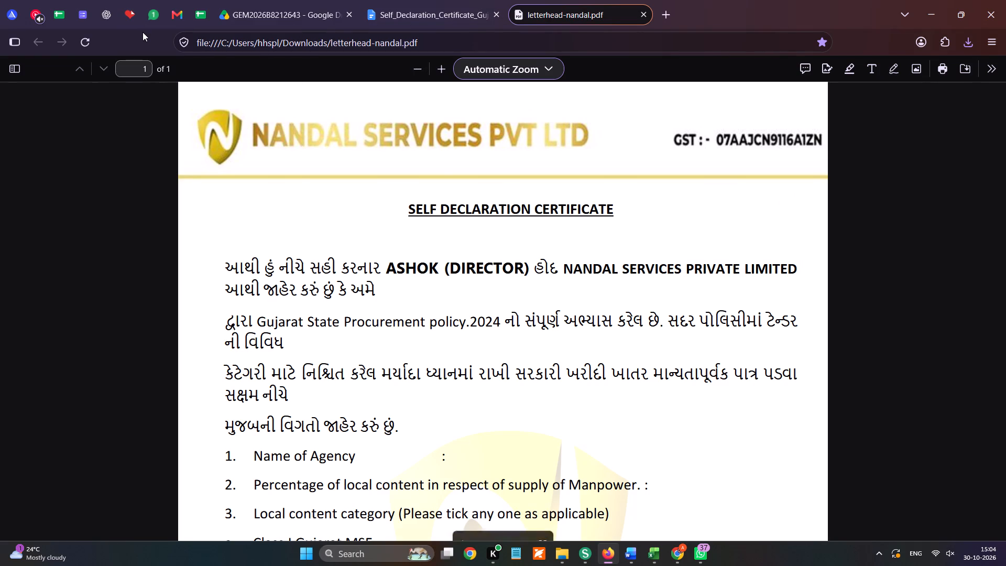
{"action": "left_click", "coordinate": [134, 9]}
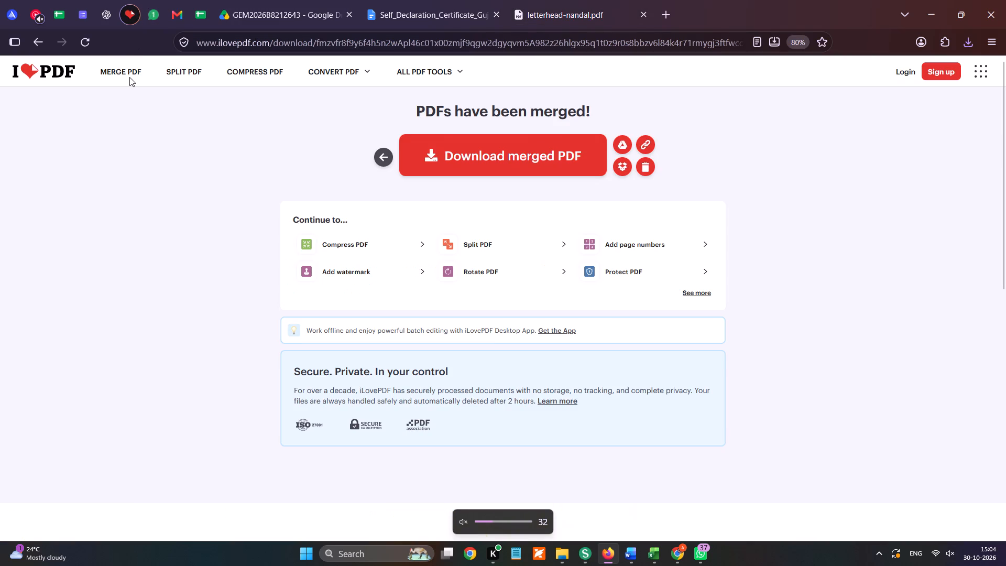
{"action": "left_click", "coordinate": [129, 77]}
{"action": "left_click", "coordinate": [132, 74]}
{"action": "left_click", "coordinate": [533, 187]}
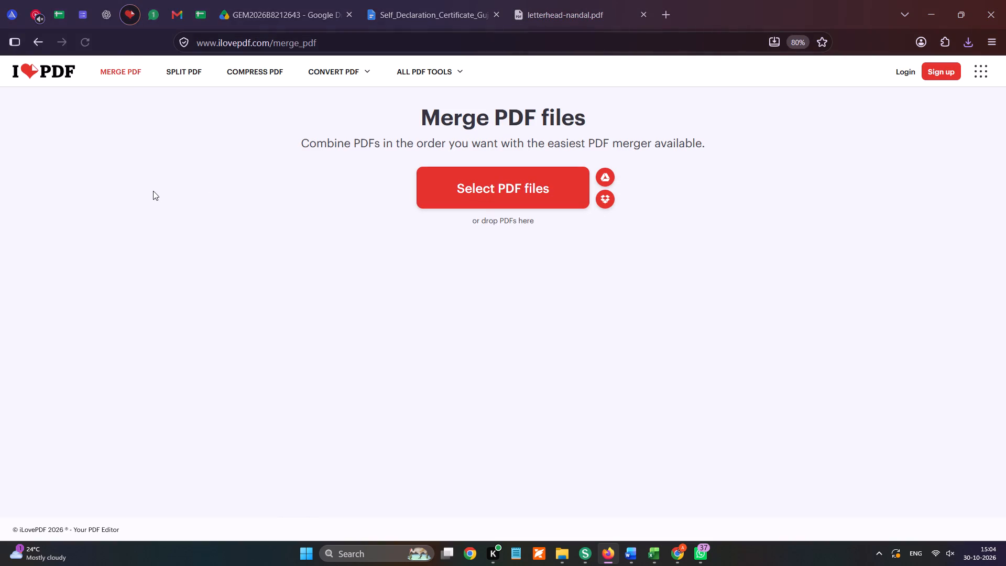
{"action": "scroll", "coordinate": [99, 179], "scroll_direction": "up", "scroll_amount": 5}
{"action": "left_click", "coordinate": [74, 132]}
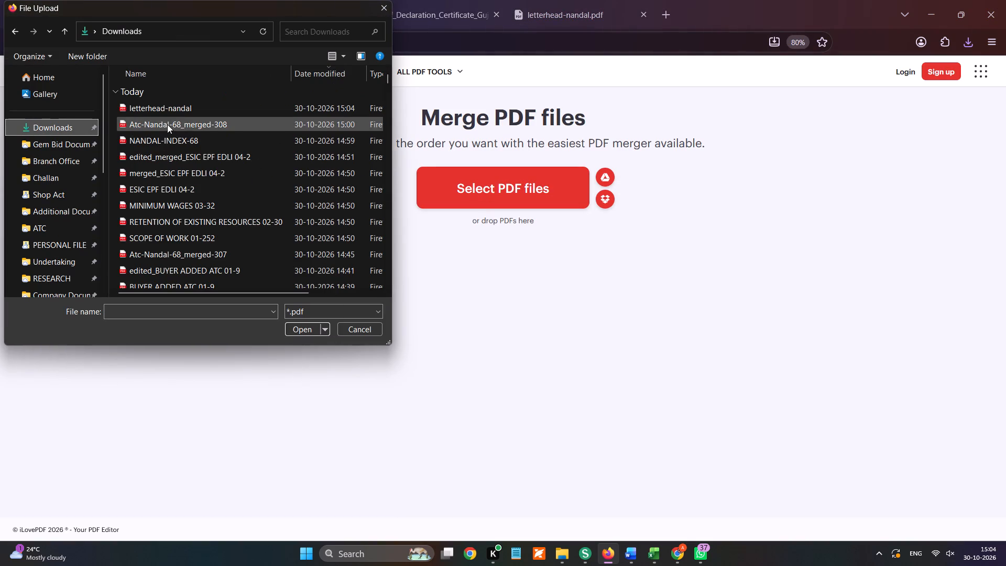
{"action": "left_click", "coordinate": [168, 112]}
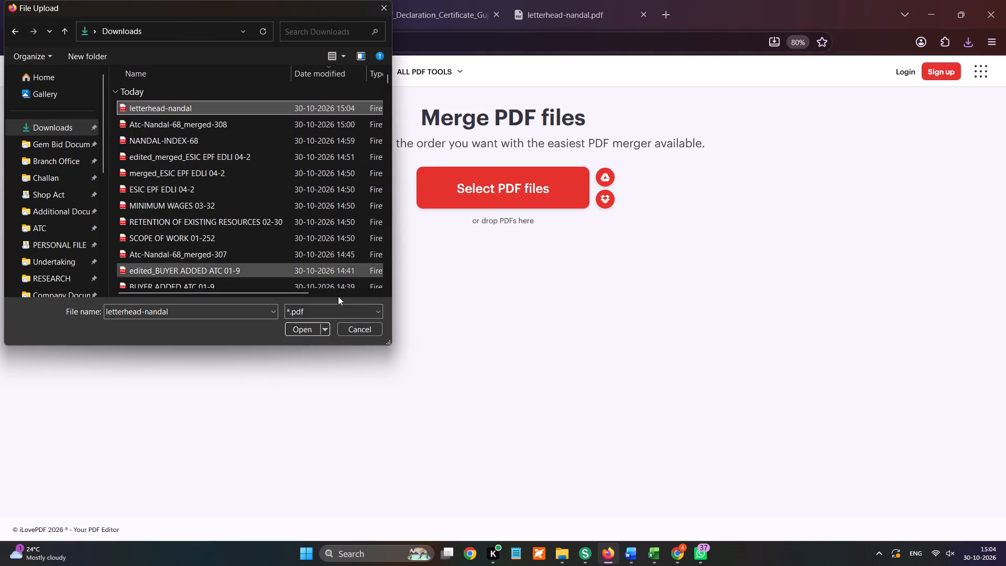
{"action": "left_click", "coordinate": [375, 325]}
Download SCOPE OF WORK 01.pdf from the GEM2026B8212643 Drive folder.
{"action": "left_click", "coordinate": [311, 14]}
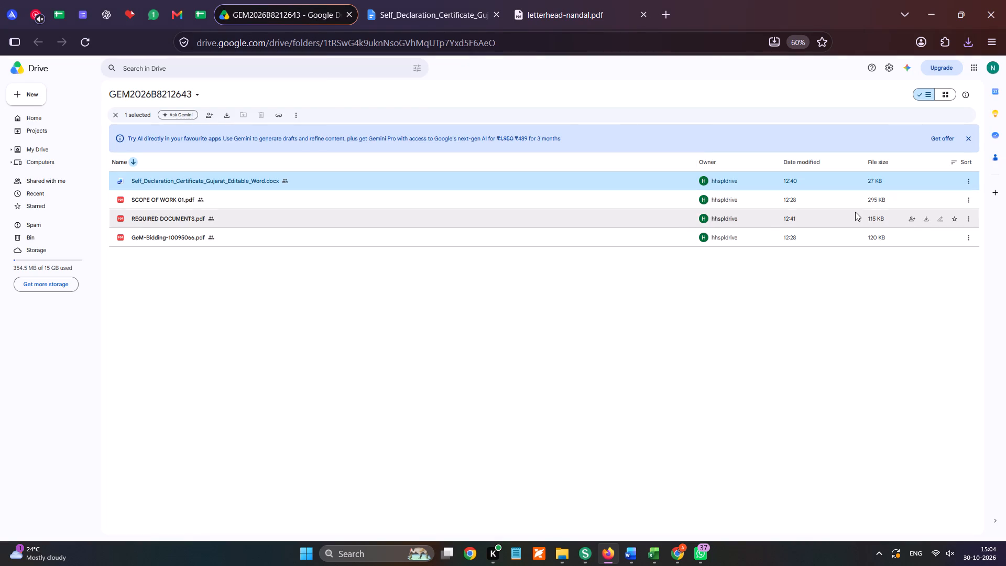
{"action": "left_click", "coordinate": [925, 201]}
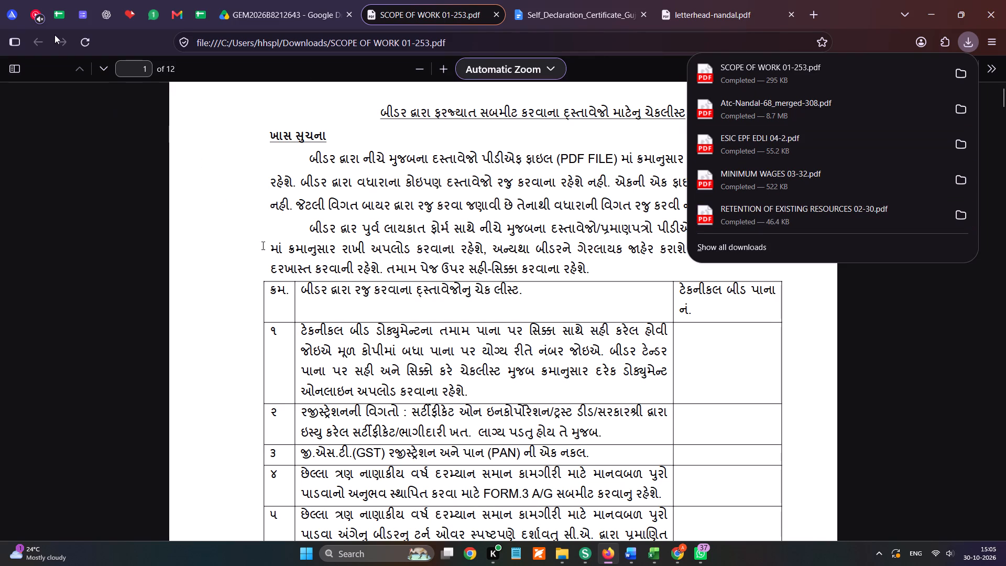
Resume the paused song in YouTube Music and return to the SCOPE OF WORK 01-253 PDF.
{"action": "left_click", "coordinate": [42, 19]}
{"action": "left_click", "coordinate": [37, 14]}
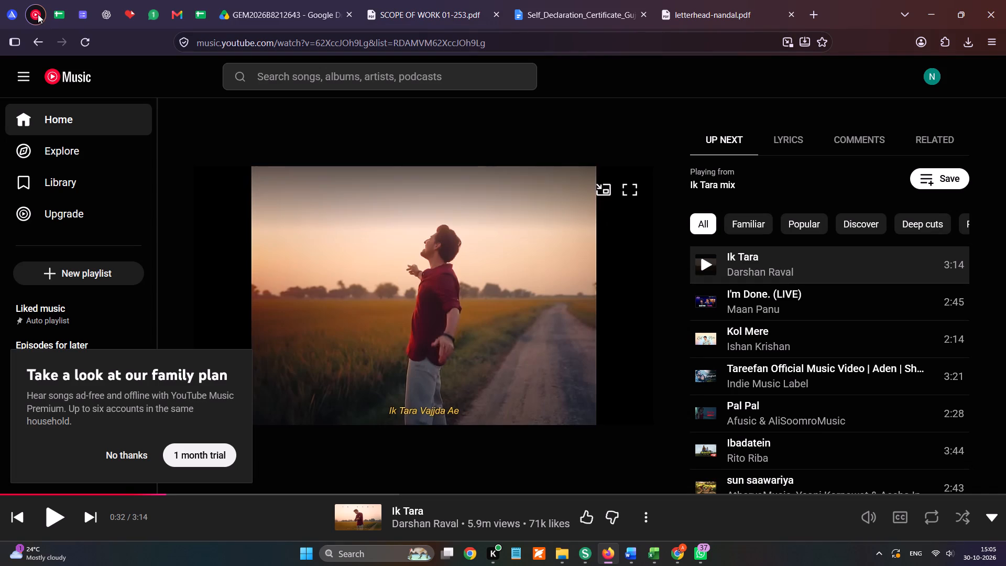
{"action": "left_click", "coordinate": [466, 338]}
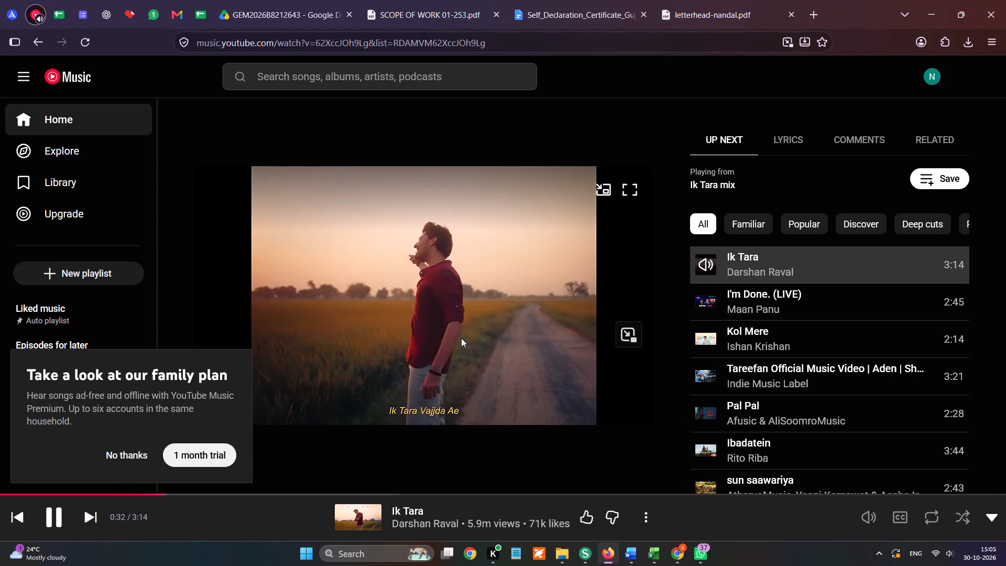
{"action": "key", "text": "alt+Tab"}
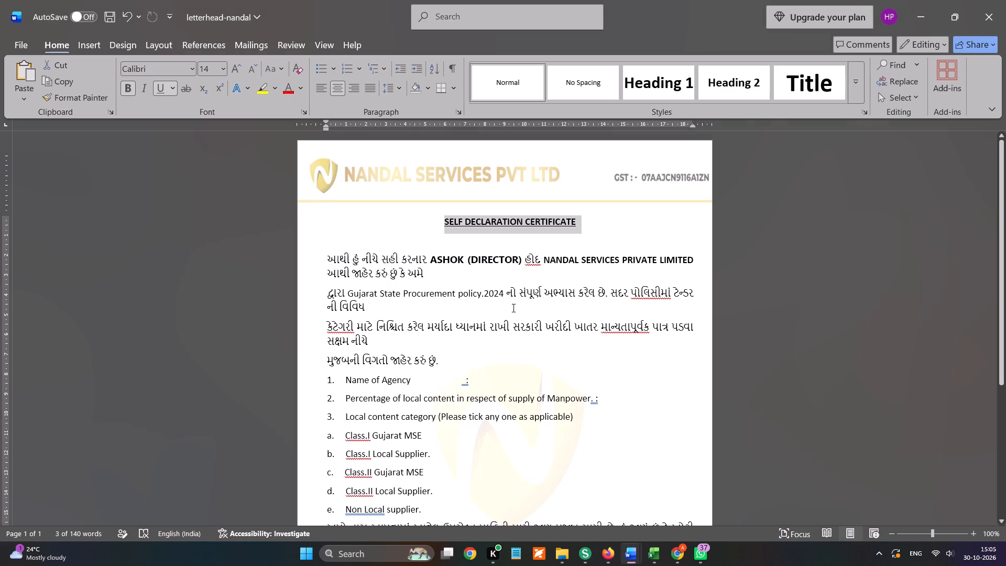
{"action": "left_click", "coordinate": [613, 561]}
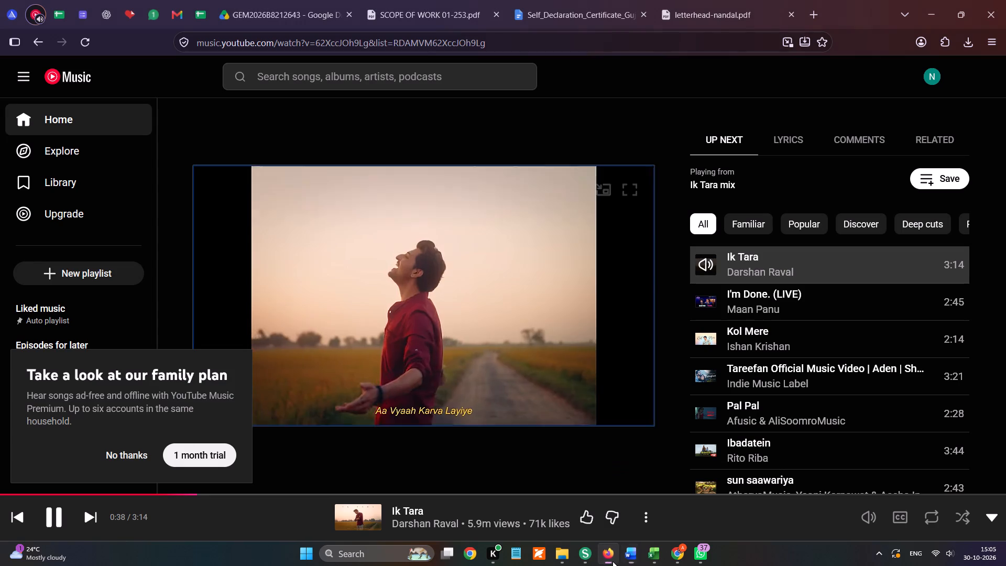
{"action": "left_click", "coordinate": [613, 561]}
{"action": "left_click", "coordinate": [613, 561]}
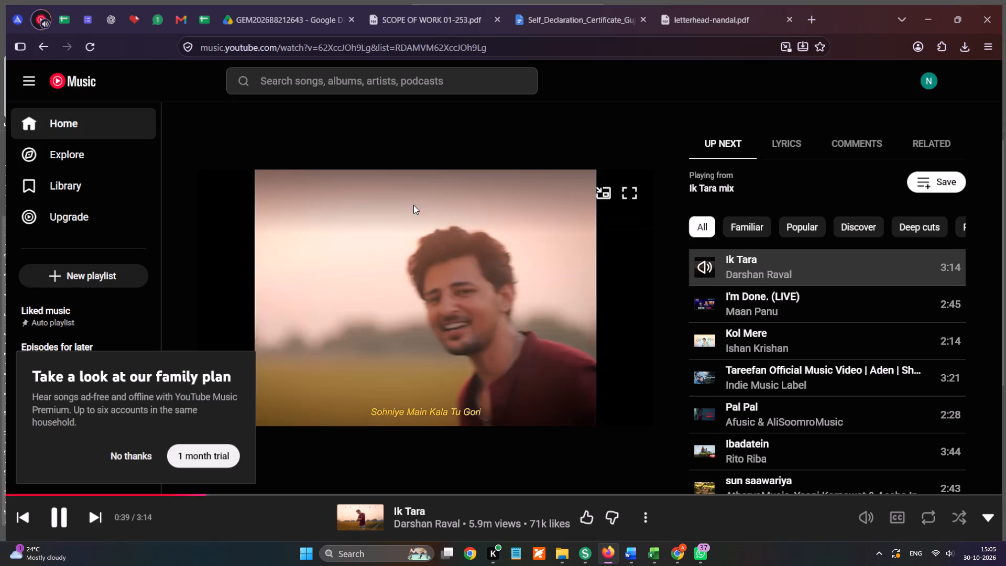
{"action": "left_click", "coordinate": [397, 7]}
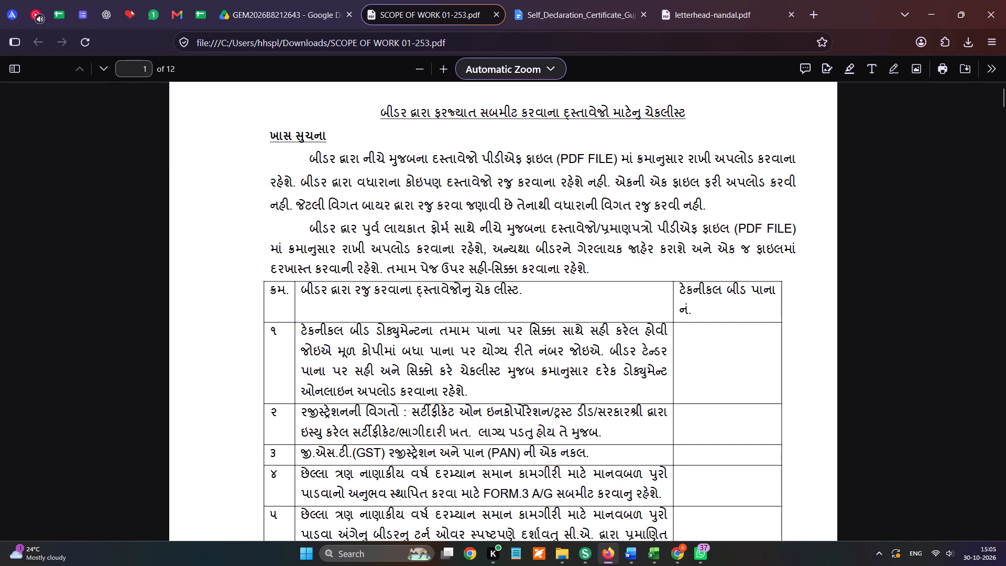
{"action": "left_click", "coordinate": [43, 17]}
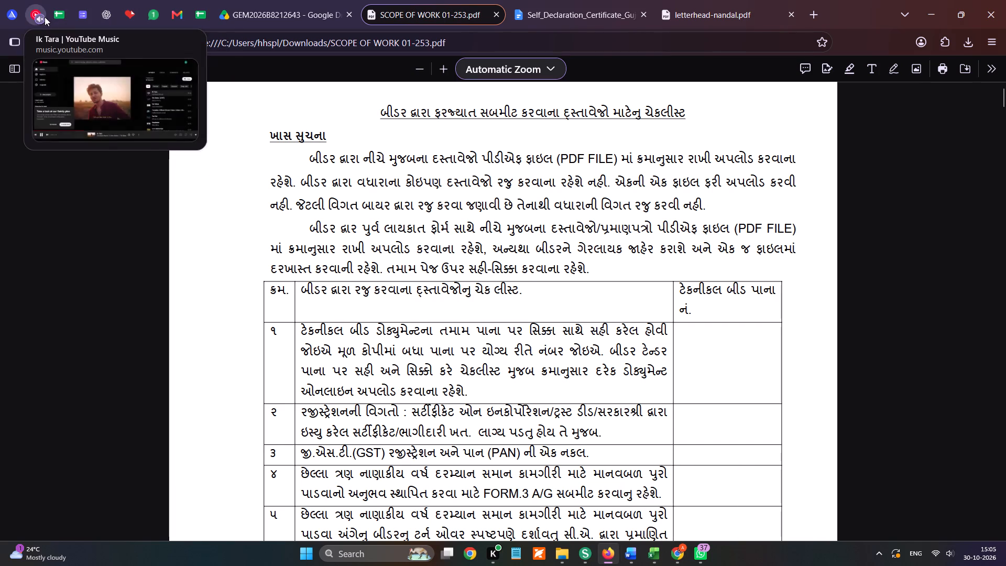
Switch to Chrome, pause the playing YouTube video and return to the GeM Bid Details page.
{"action": "left_click", "coordinate": [681, 554]}
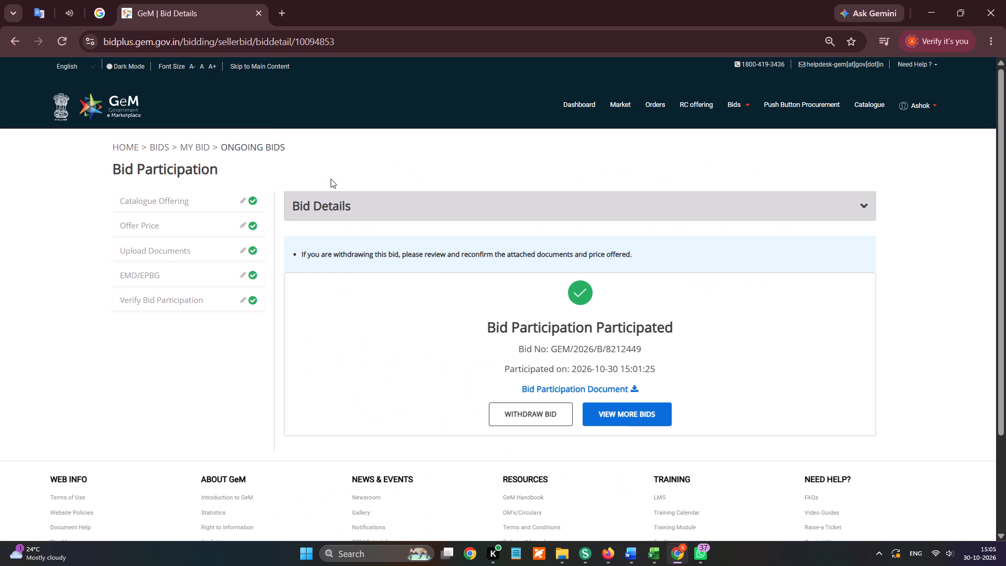
{"action": "left_click", "coordinate": [70, 13]}
{"action": "left_click", "coordinate": [341, 262]}
{"action": "left_click", "coordinate": [178, 15]}
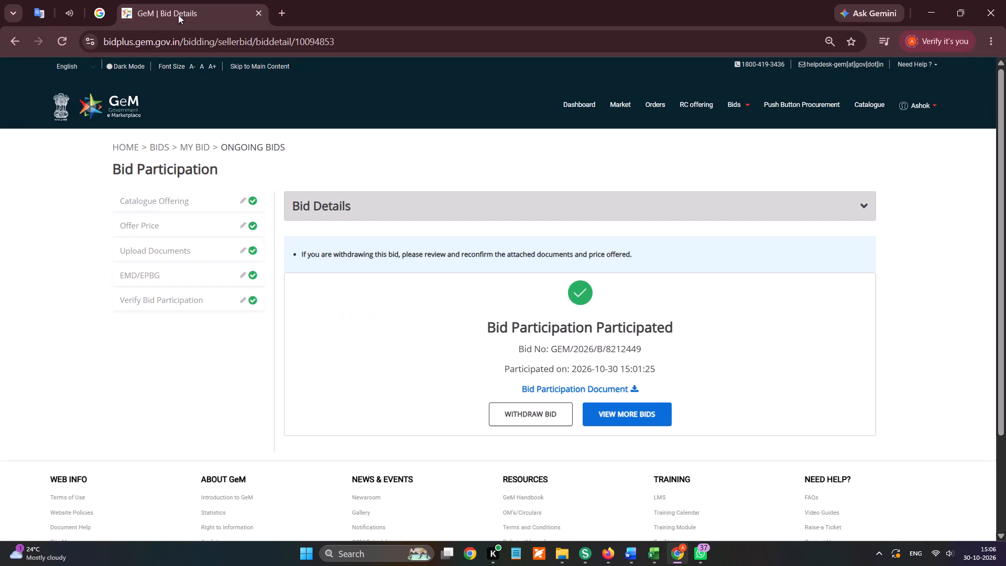
Check the live New Zealand vs India match summary and India's batting scorecard in the Google search results.
{"action": "left_click", "coordinate": [106, 9]}
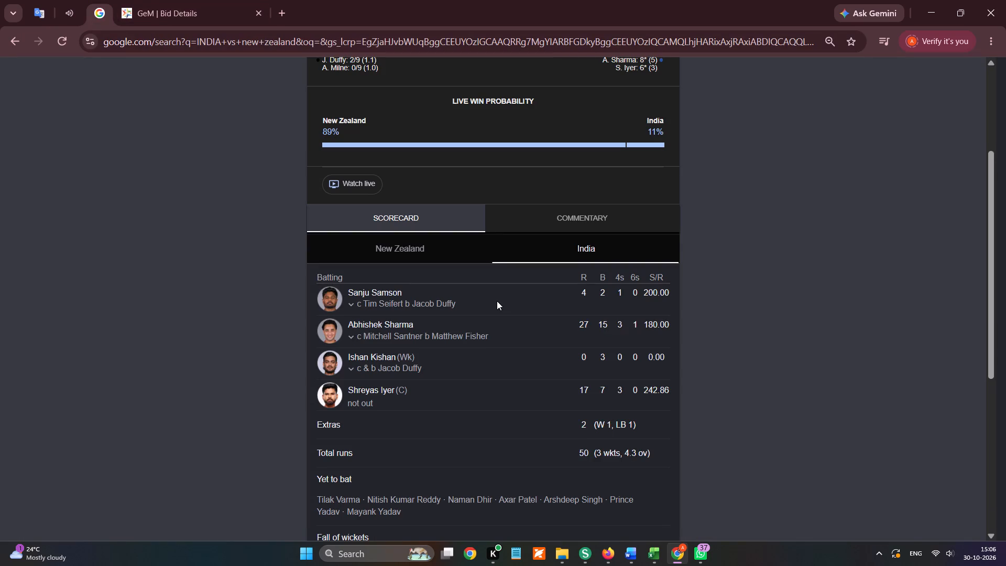
{"action": "scroll", "coordinate": [528, 315], "scroll_direction": "up", "scroll_amount": 4}
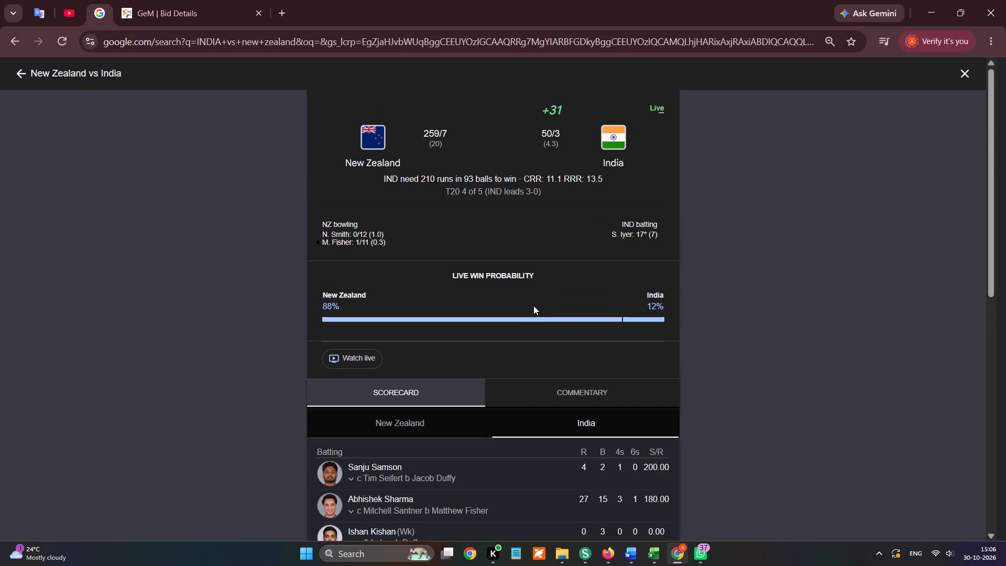
{"action": "scroll", "coordinate": [544, 294], "scroll_direction": "down", "scroll_amount": 1}
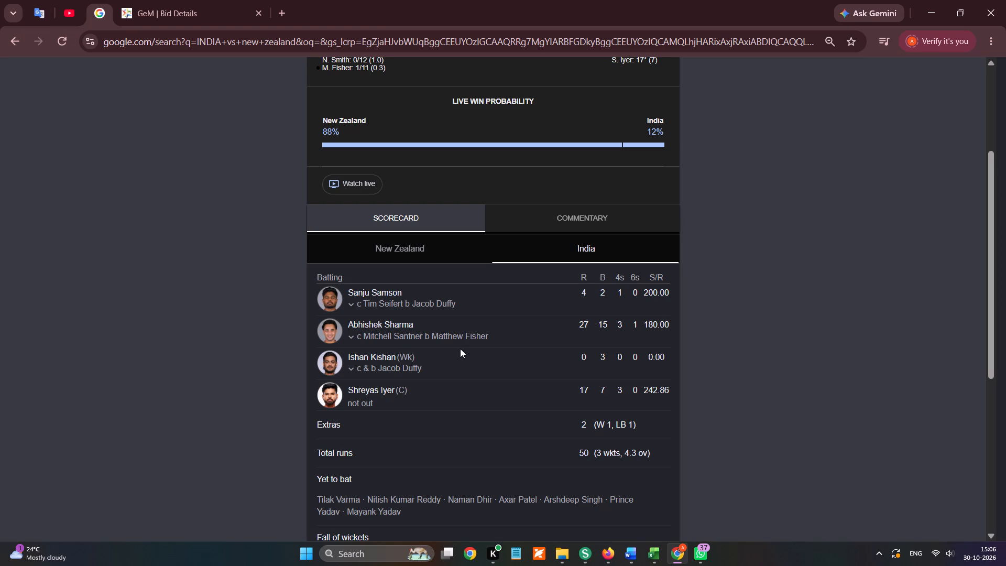
{"action": "scroll", "coordinate": [467, 354], "scroll_direction": "up", "scroll_amount": 3}
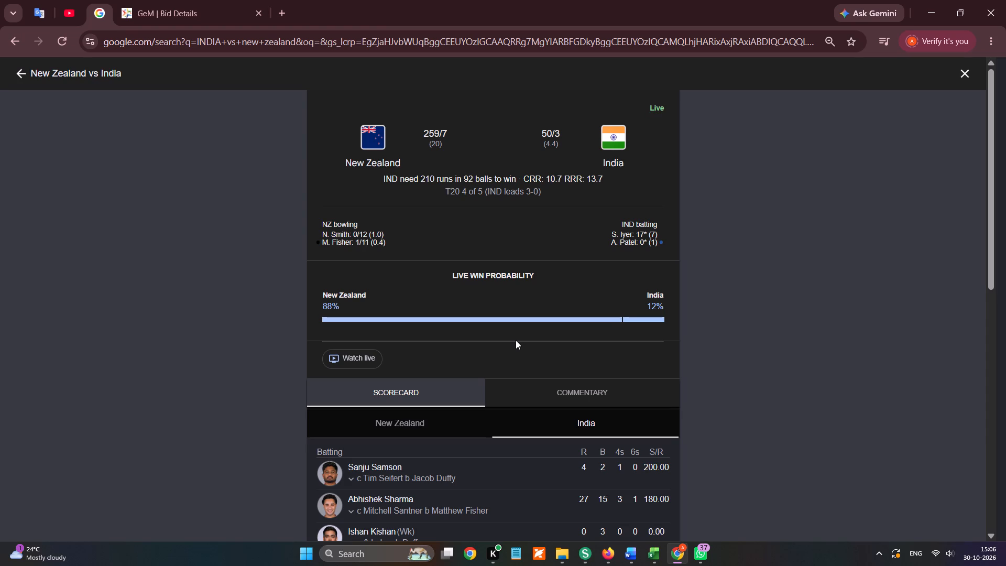
{"action": "scroll", "coordinate": [516, 340], "scroll_direction": "down", "scroll_amount": 1}
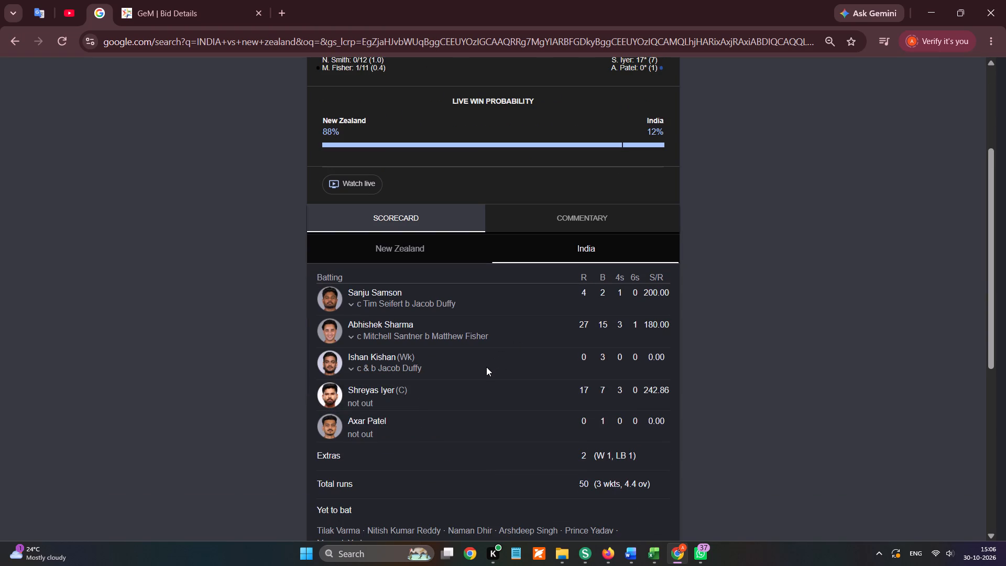
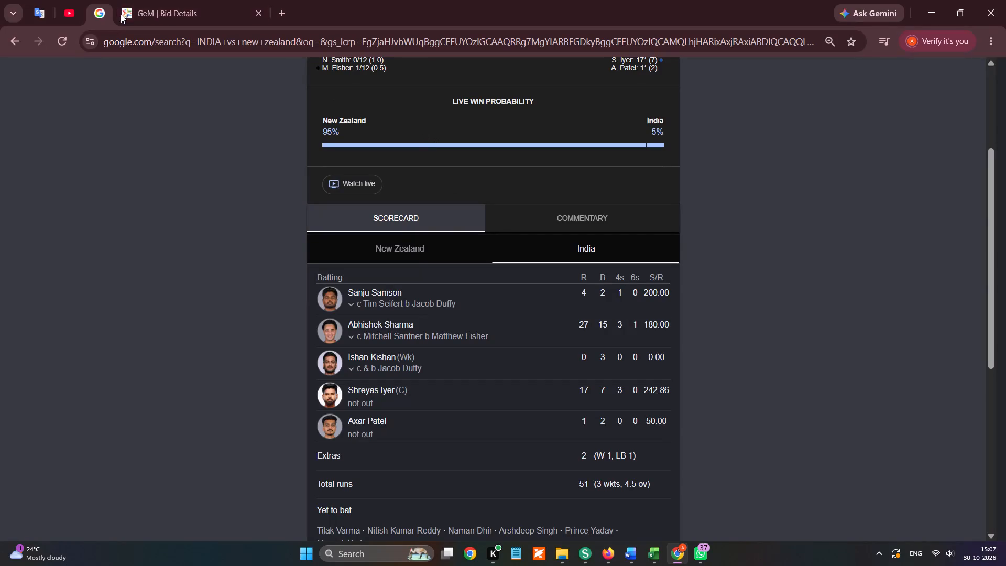
Return to the GeM Bid Details page and open the seller bid listing.
{"action": "left_click", "coordinate": [160, 21]}
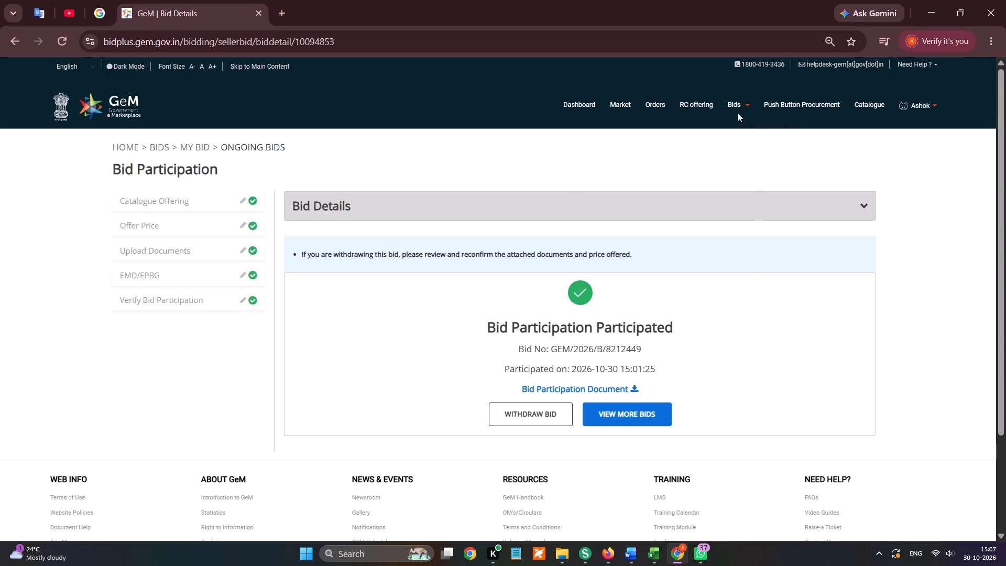
{"action": "left_click", "coordinate": [740, 121]}
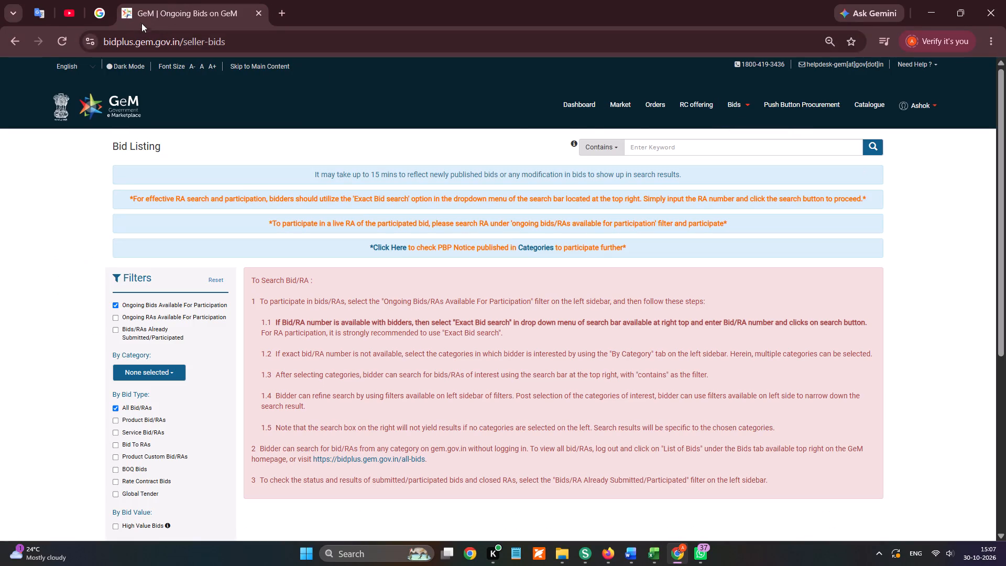
Switch to Firefox and close the Drive folder, SCOPE OF WORK 01-253, self-declaration and letterhead-nandal tabs.
{"action": "key", "text": "Tab"}
{"action": "key", "text": "alt+Tab"}
{"action": "left_click", "coordinate": [204, 14]}
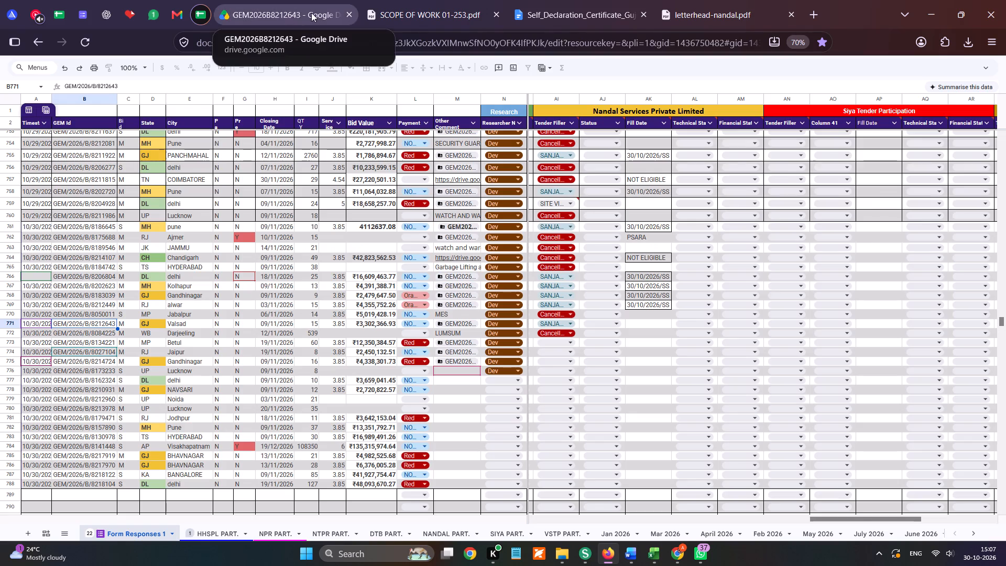
{"action": "left_click", "coordinate": [311, 13]}
{"action": "double_click", "coordinate": [346, 13]}
{"action": "left_click", "coordinate": [346, 13]}
{"action": "left_click", "coordinate": [346, 13]}
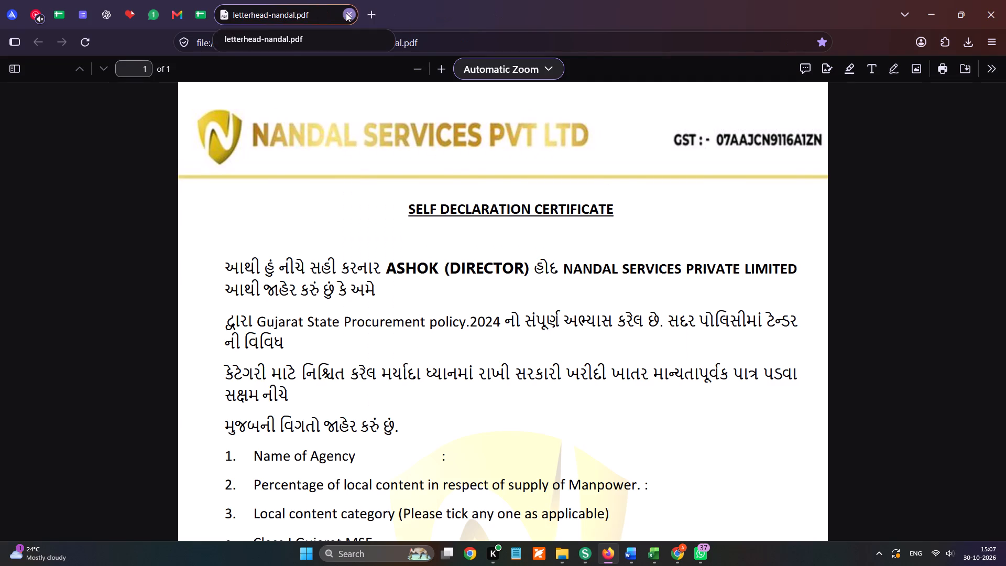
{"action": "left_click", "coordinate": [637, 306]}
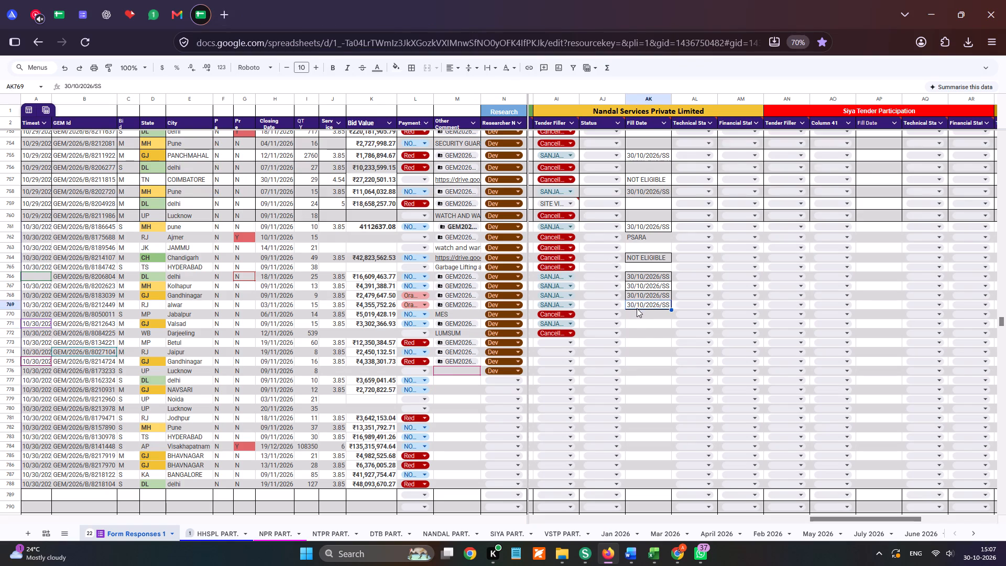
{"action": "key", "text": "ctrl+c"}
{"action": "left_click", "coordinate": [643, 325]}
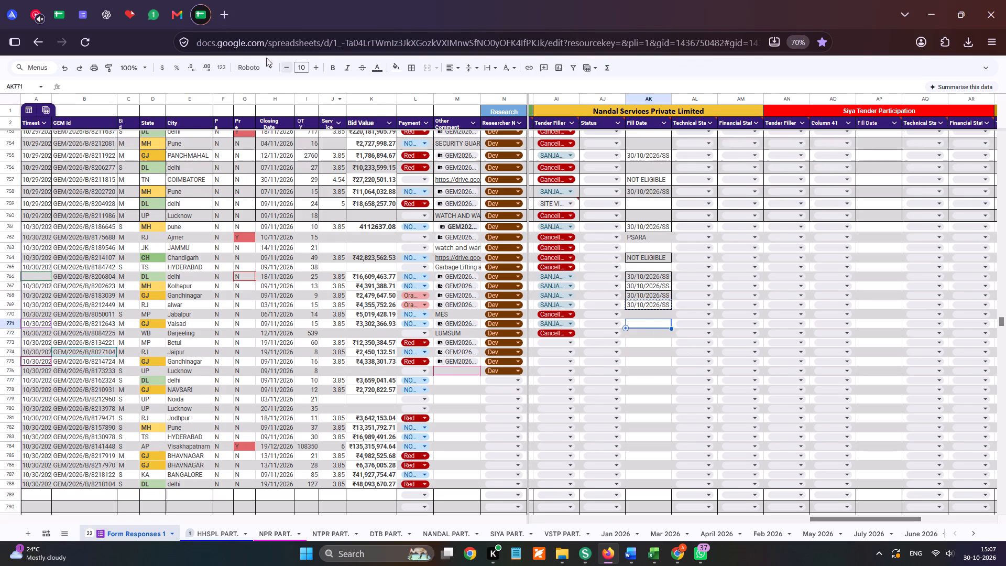
Copy GEM/2026/B/8212643 from row 771 of the tender sheet and search for it on GeM in Chrome using Exact Bid Search.
{"action": "left_click", "coordinate": [8, 323]}
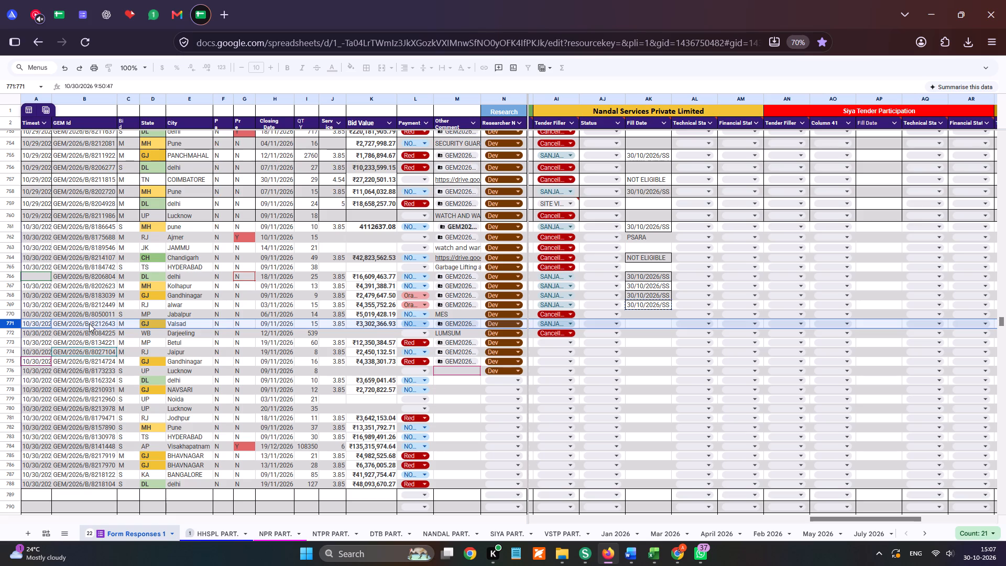
{"action": "left_click", "coordinate": [89, 323]}
{"action": "key", "text": "ctrl+c"}
{"action": "key", "text": "ctrl+c"}
{"action": "key", "text": "ctrl+c"}
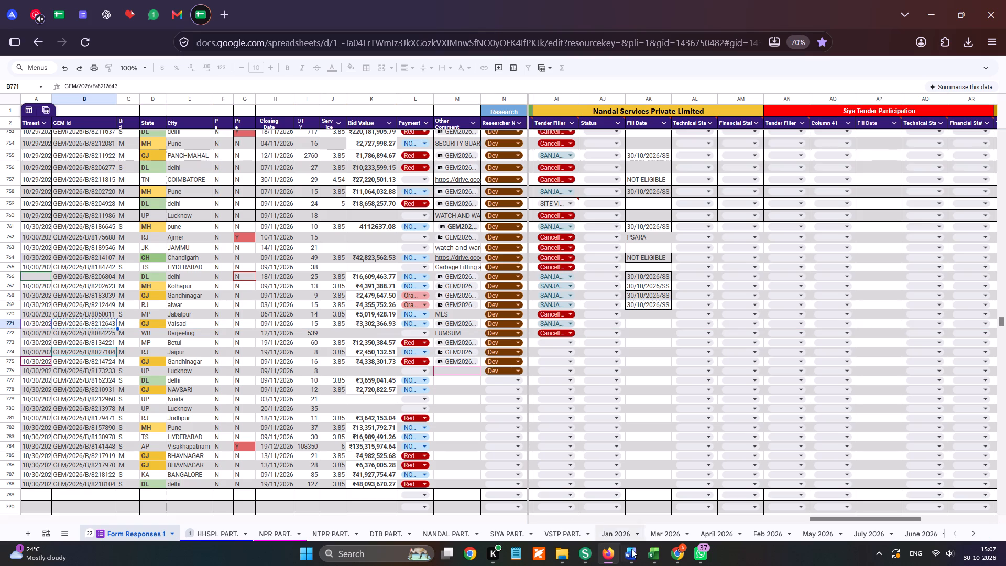
{"action": "left_click", "coordinate": [674, 550]}
{"action": "left_click", "coordinate": [666, 148]}
{"action": "key", "text": "ctrl+v"}
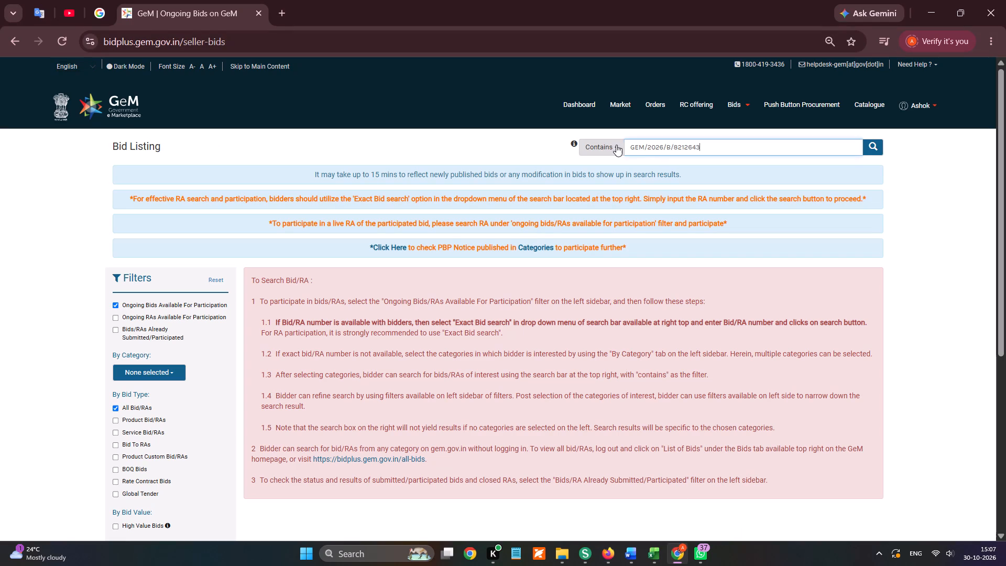
{"action": "left_click", "coordinate": [615, 145]}
{"action": "left_click", "coordinate": [636, 216]}
{"action": "left_click", "coordinate": [893, 140]}
{"action": "left_click", "coordinate": [877, 148]}
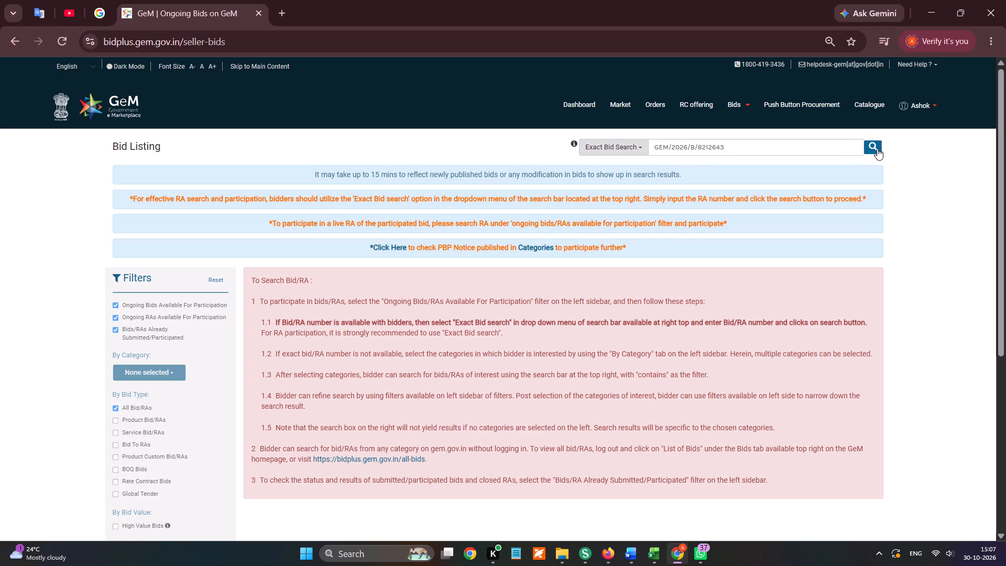
Participate in the bid, answering No to compliance statements 1 and 2 and Yes to statement 3, and save the declaration.
{"action": "left_click", "coordinate": [828, 375]}
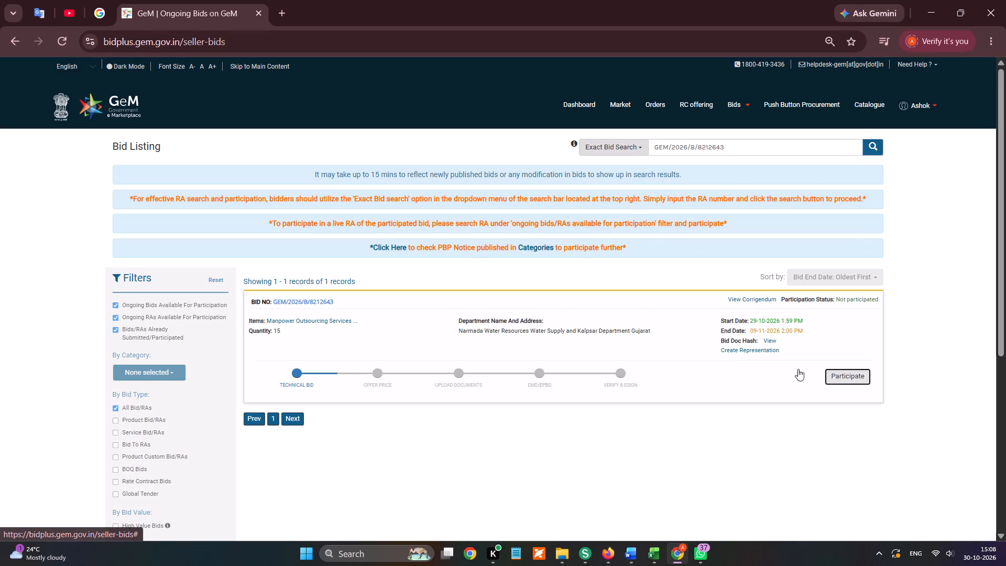
{"action": "left_click", "coordinate": [540, 181]}
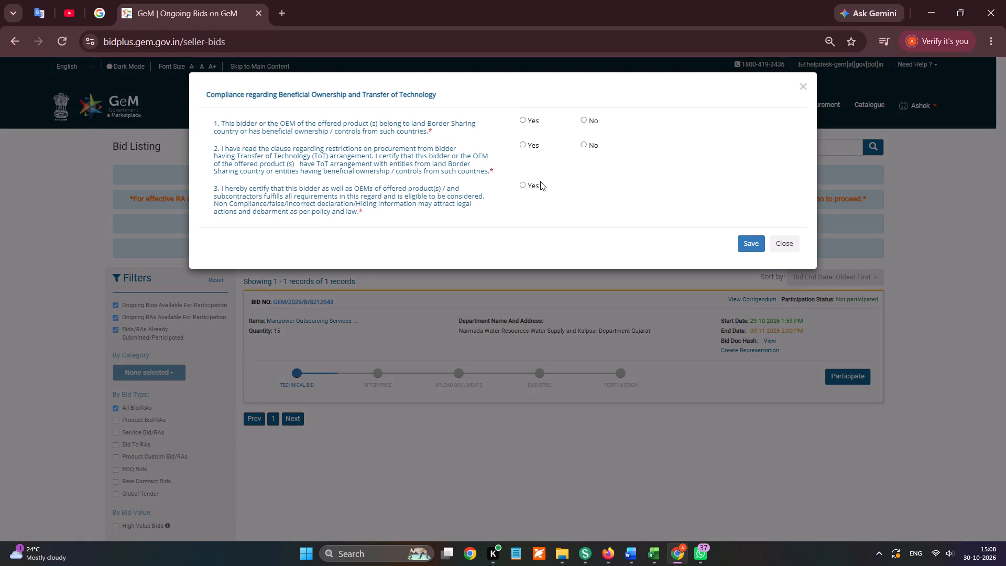
{"action": "left_click", "coordinate": [583, 144]}
{"action": "left_click", "coordinate": [583, 120]}
{"action": "left_click", "coordinate": [742, 245]}
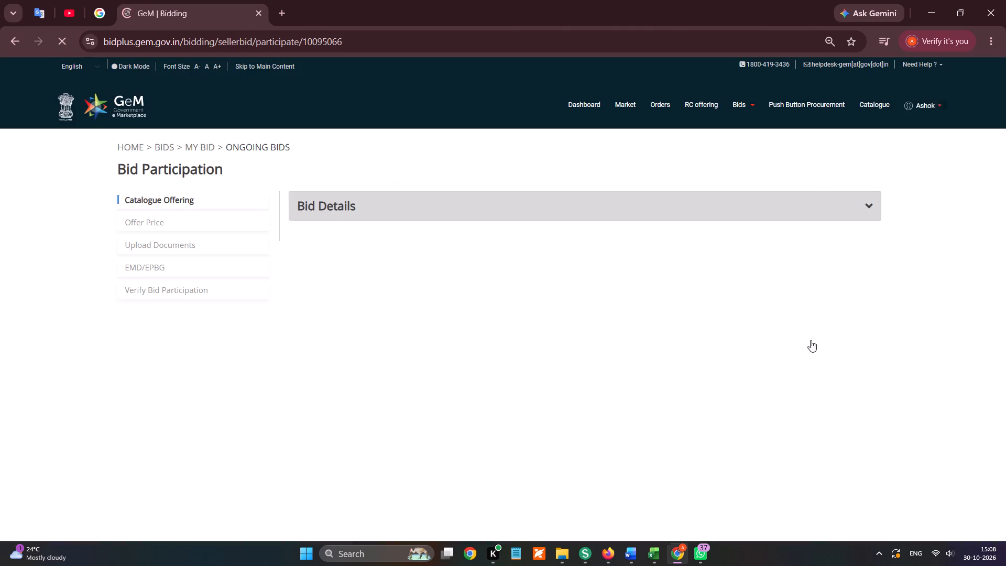
Offer the Skilled manpower catalogue with skill category Skilled, function Others and geographical presence in Gujarat, and encrypt and save it.
{"action": "left_click", "coordinate": [834, 308]}
{"action": "scroll", "coordinate": [798, 301], "scroll_direction": "down", "scroll_amount": 1}
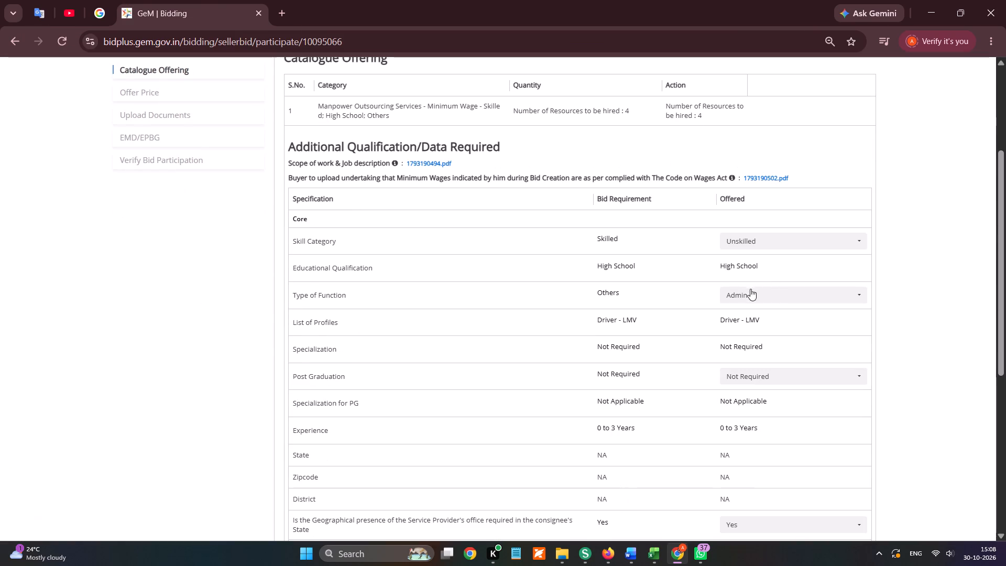
{"action": "left_click", "coordinate": [739, 296]}
{"action": "scroll", "coordinate": [736, 346], "scroll_direction": "down", "scroll_amount": 1}
{"action": "left_click", "coordinate": [736, 354]}
{"action": "left_click", "coordinate": [741, 235]}
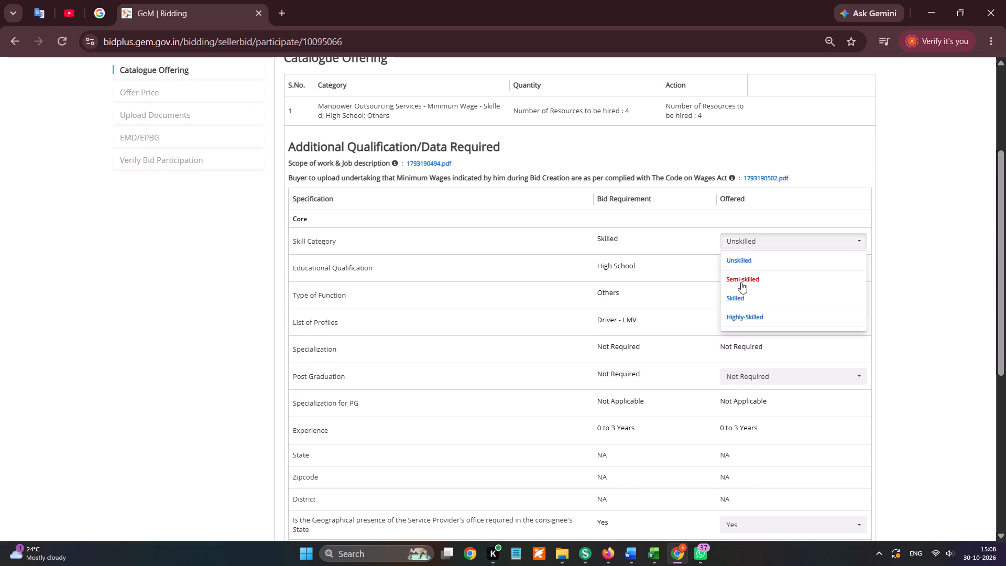
{"action": "left_click", "coordinate": [739, 303]}
{"action": "scroll", "coordinate": [739, 290], "scroll_direction": "down", "scroll_amount": 1}
{"action": "left_click", "coordinate": [739, 376]}
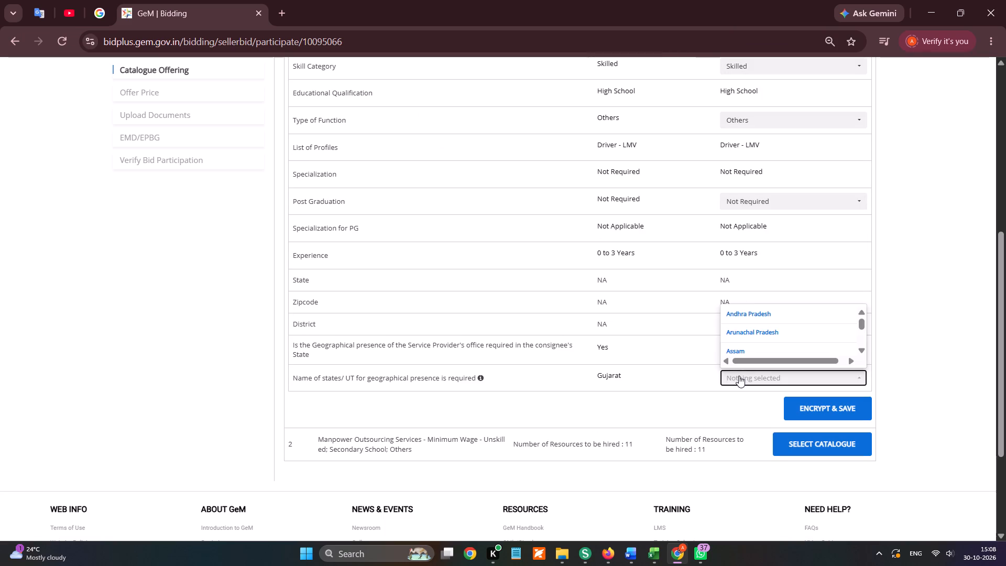
{"action": "key", "text": "g"}
{"action": "left_click", "coordinate": [736, 351]}
{"action": "left_click", "coordinate": [750, 384]}
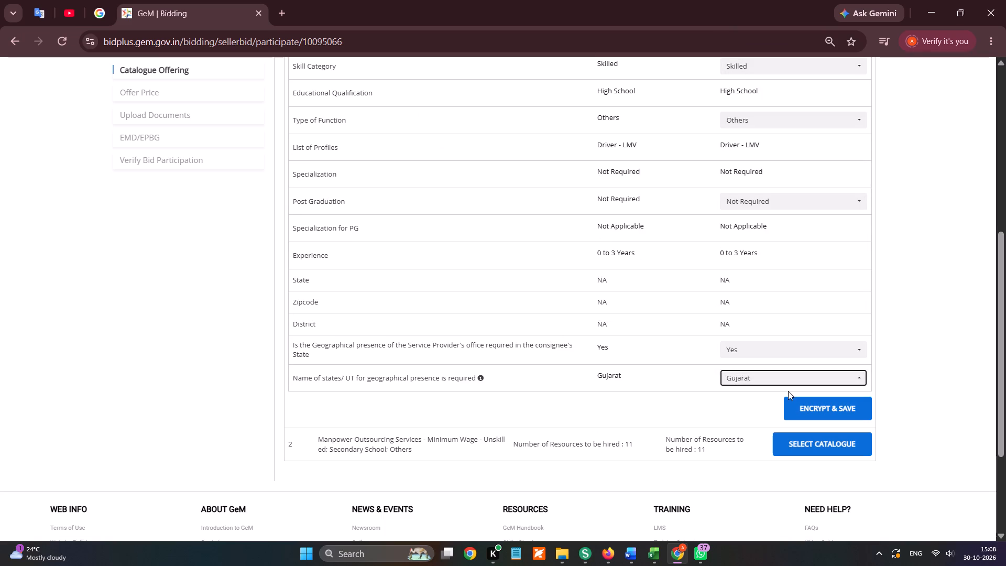
{"action": "left_click", "coordinate": [804, 406]}
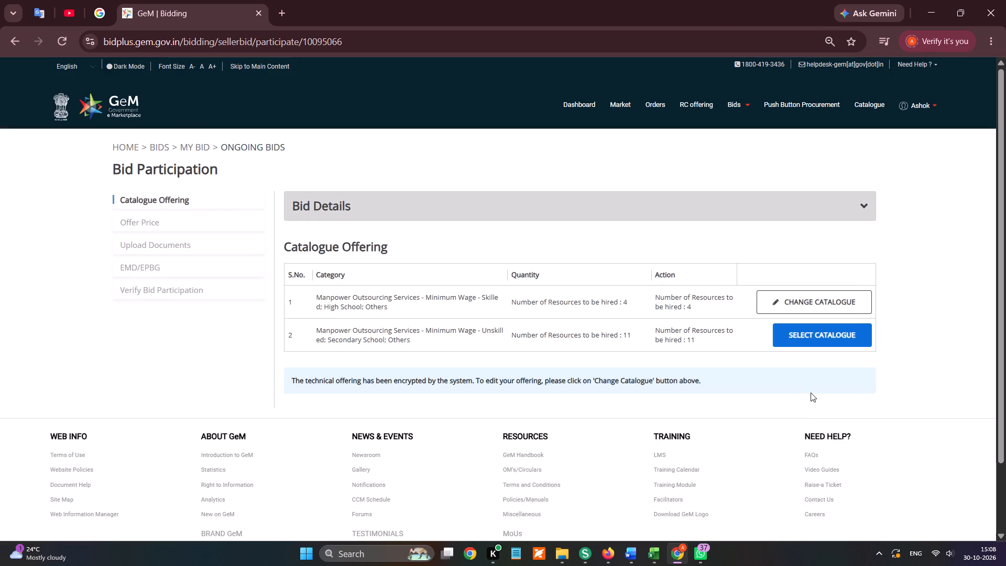
Offer the Unskilled manpower catalogue with function Others and geographical presence in Gujarat, encrypt and save it, and continue to Offer Price.
{"action": "left_click", "coordinate": [832, 343]}
{"action": "scroll", "coordinate": [713, 307], "scroll_direction": "down", "scroll_amount": 1}
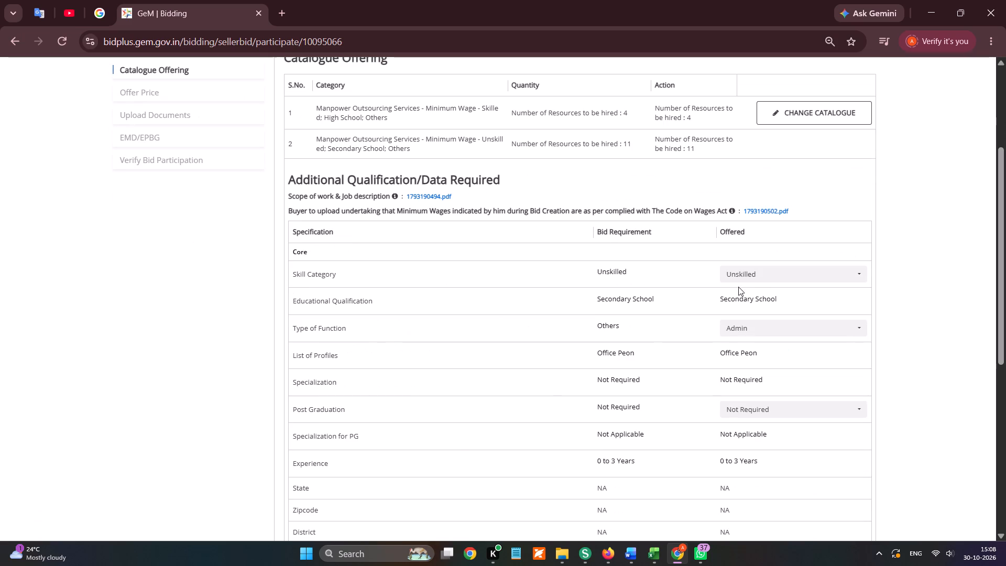
{"action": "left_click", "coordinate": [739, 325]}
{"action": "scroll", "coordinate": [739, 296], "scroll_direction": "down", "scroll_amount": 2}
{"action": "left_click", "coordinate": [736, 300]}
{"action": "scroll", "coordinate": [736, 326], "scroll_direction": "down", "scroll_amount": 1}
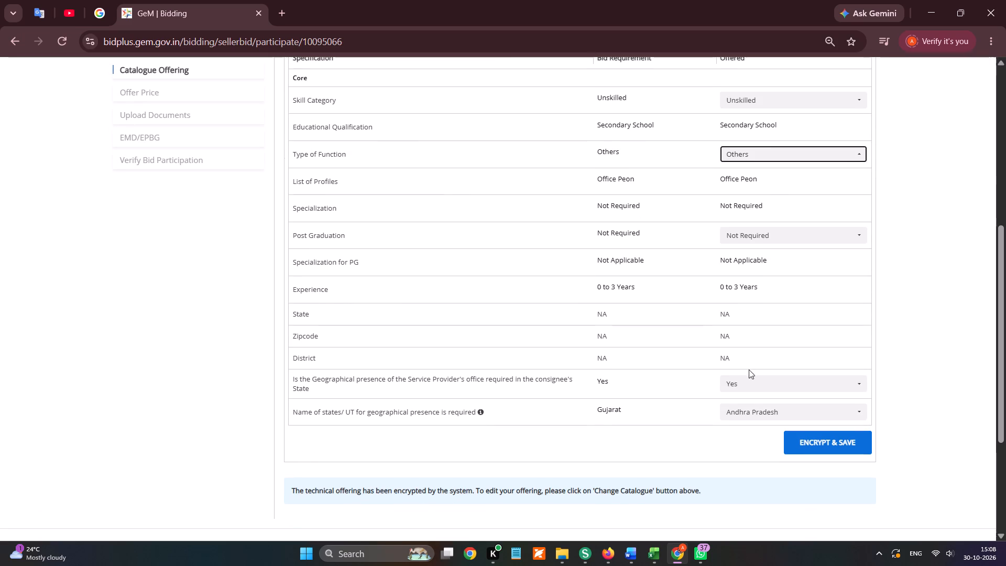
{"action": "left_click", "coordinate": [743, 405]}
{"action": "left_click", "coordinate": [751, 349]}
{"action": "double_click", "coordinate": [734, 411]}
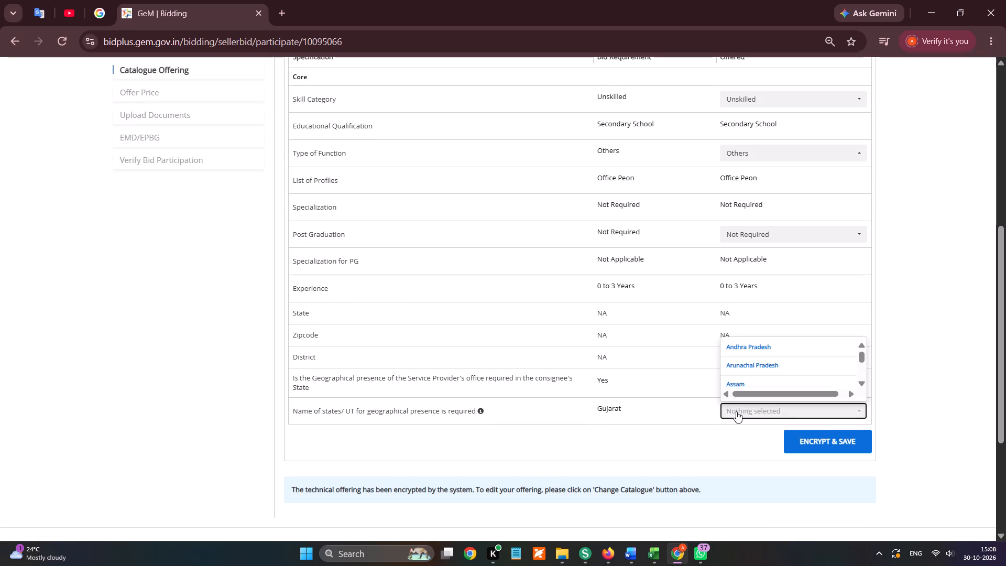
{"action": "key", "text": "g"}
{"action": "left_click", "coordinate": [739, 379]}
{"action": "left_click", "coordinate": [741, 416]}
{"action": "left_click", "coordinate": [816, 442]}
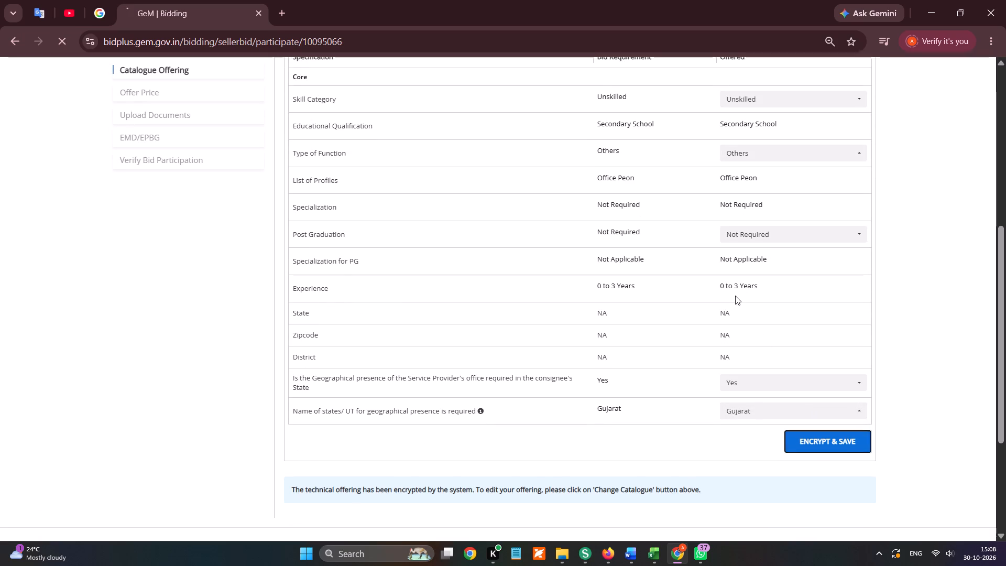
{"action": "left_click", "coordinate": [814, 380]}
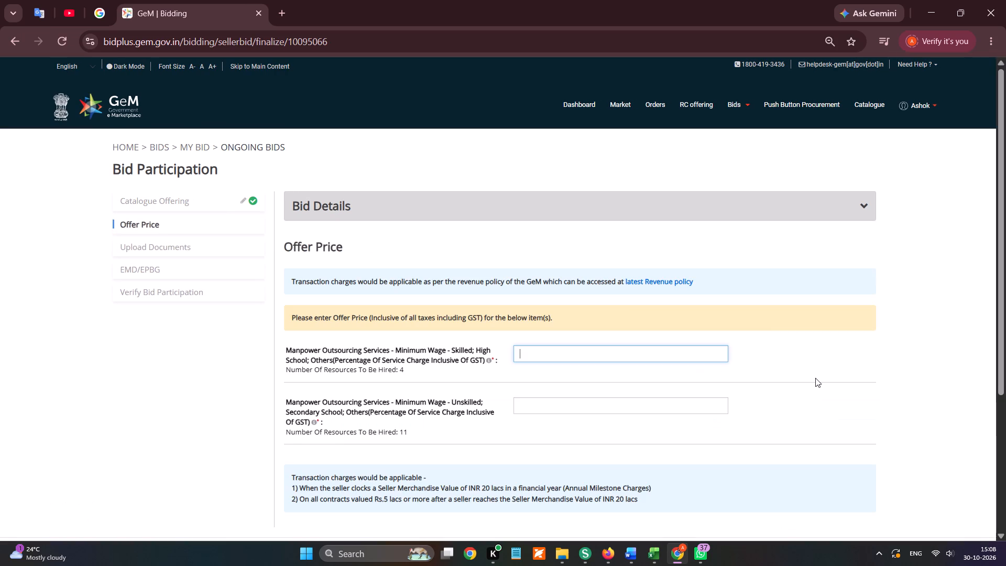
Set the service charge percentage to 3.85 for both the Skilled and Unskilled manpower items.
{"action": "scroll", "coordinate": [815, 378], "scroll_direction": "down", "scroll_amount": 1}
{"action": "type", "text": "3.85"}
{"action": "key", "text": "Tab"}
{"action": "type", "text": "3.85"}
{"action": "key", "text": "Tab"}
Show the estimated price breakdown and copy the total offer price.
{"action": "left_click", "coordinate": [809, 274]}
{"action": "scroll", "coordinate": [753, 282], "scroll_direction": "down", "scroll_amount": 5}
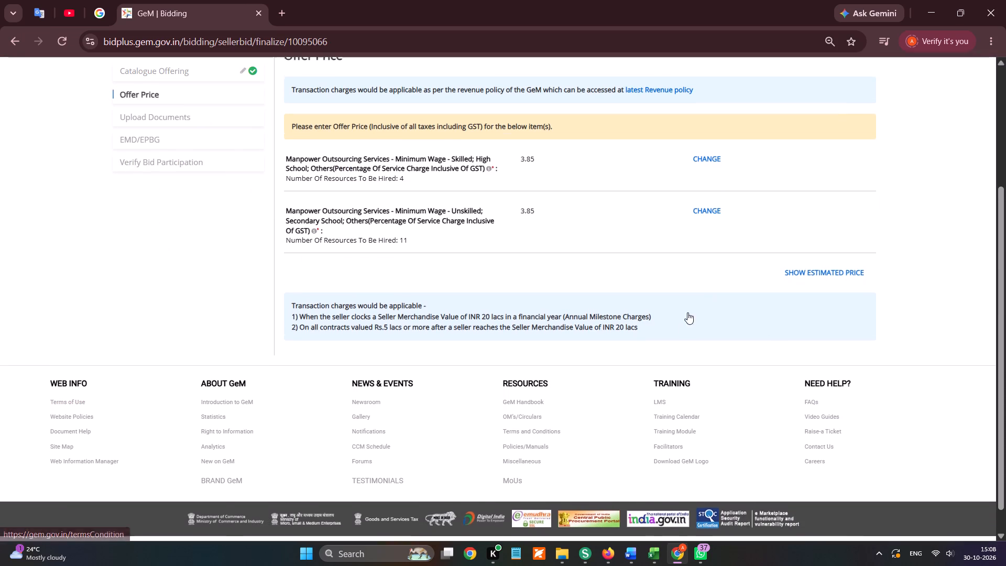
{"action": "scroll", "coordinate": [687, 312], "scroll_direction": "down", "scroll_amount": 1}
{"action": "scroll", "coordinate": [664, 373], "scroll_direction": "down", "scroll_amount": 3}
{"action": "left_click", "coordinate": [668, 431]}
{"action": "double_click", "coordinate": [668, 438]}
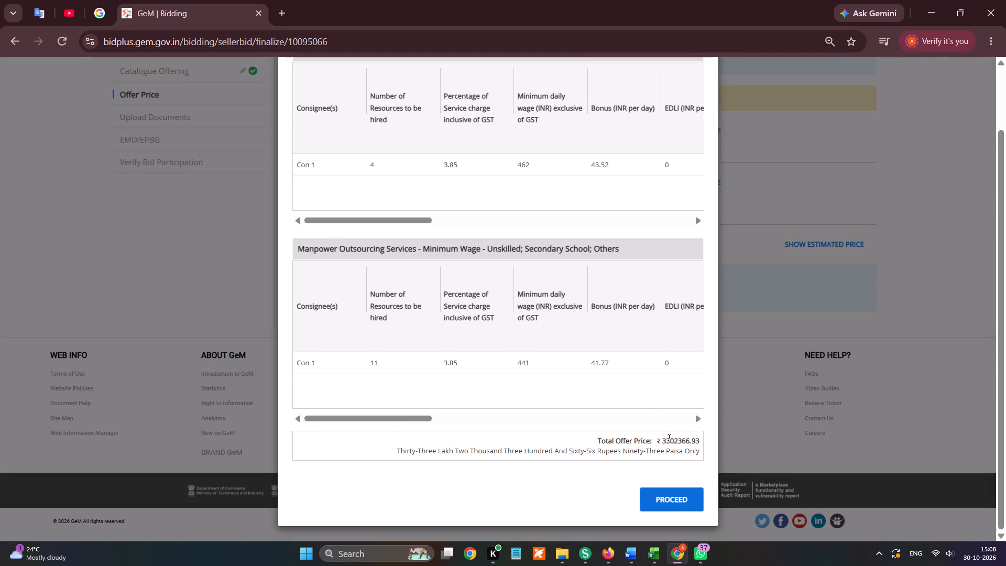
{"action": "key", "text": "ctrl+c"}
Proceed with the offer price and encrypt and save it.
{"action": "left_click", "coordinate": [667, 500]}
{"action": "left_click", "coordinate": [810, 280]}
{"action": "left_click", "coordinate": [577, 157]}
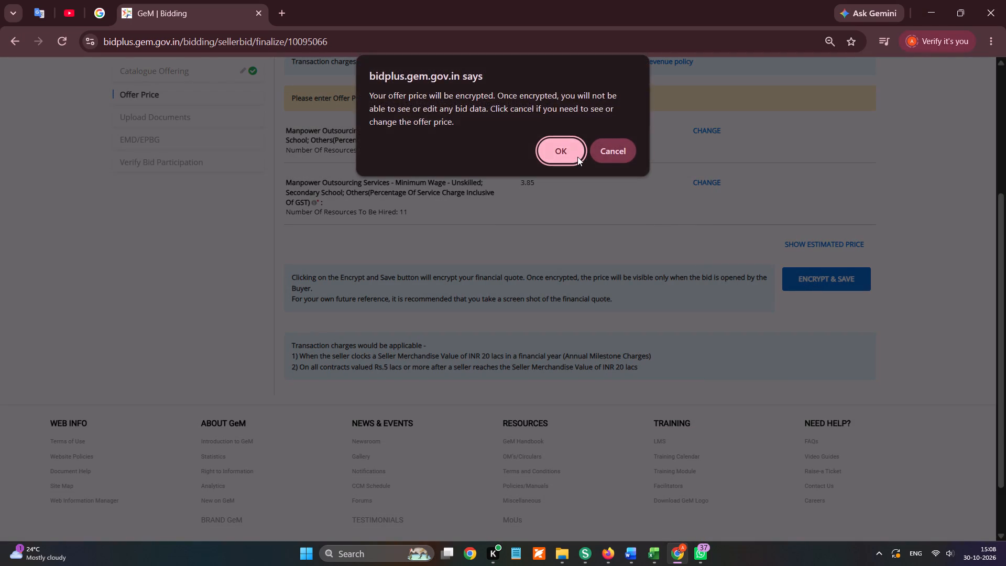
Upload experience-criteria-nandal for Experience Criteria and turnover-certificate-nandal for Bidder Turnover from the Gem Bid Documents - Nandal folder.
{"action": "left_click", "coordinate": [591, 271]}
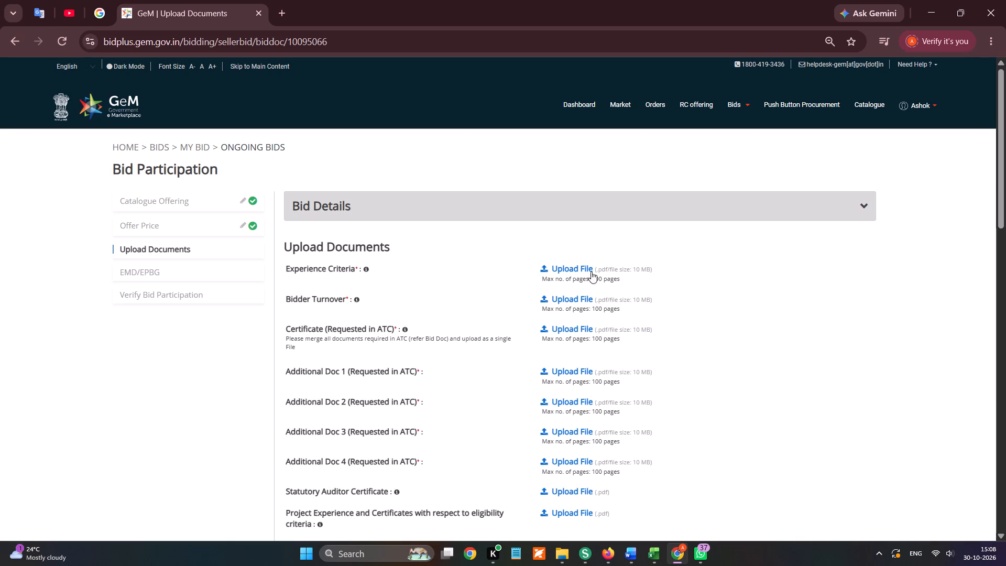
{"action": "scroll", "coordinate": [84, 228], "scroll_direction": "up", "scroll_amount": 4}
{"action": "left_click", "coordinate": [84, 209]}
{"action": "double_click", "coordinate": [177, 382]}
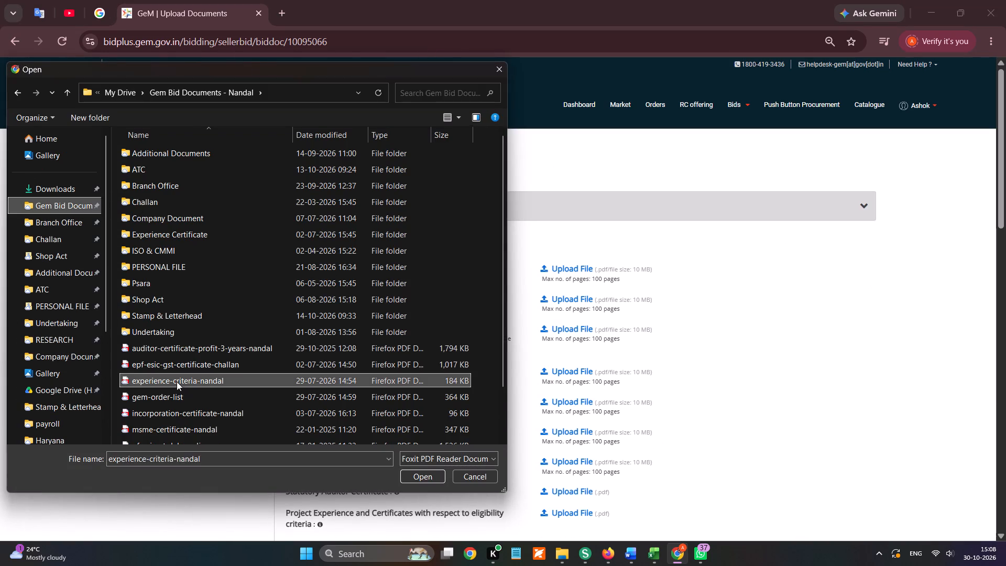
{"action": "left_click", "coordinate": [575, 311]}
{"action": "scroll", "coordinate": [168, 358], "scroll_direction": "down", "scroll_amount": 6}
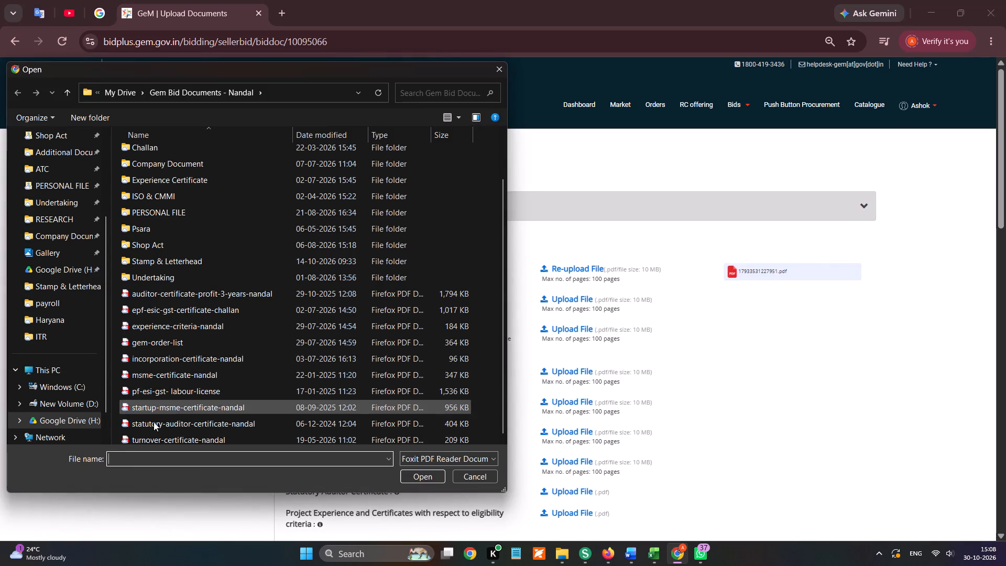
{"action": "double_click", "coordinate": [154, 440]}
Upload gst-clearance-certificate-nandal as Additional Doc 1 and power of attorney -nandal as Additional Doc 2 from the Additional Documents folder.
{"action": "left_click", "coordinate": [571, 369]}
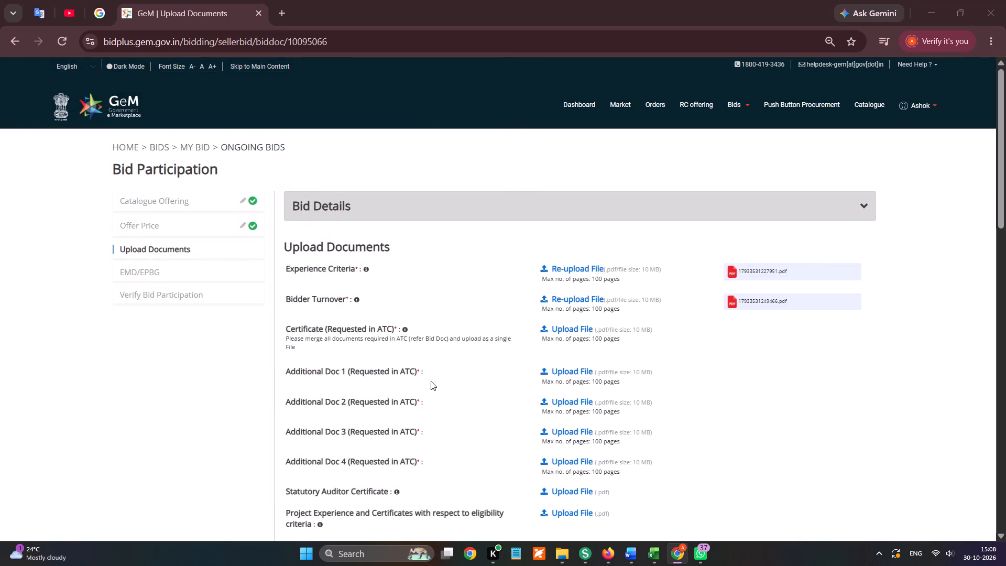
{"action": "scroll", "coordinate": [105, 269], "scroll_direction": "up", "scroll_amount": 4}
{"action": "left_click", "coordinate": [76, 274]}
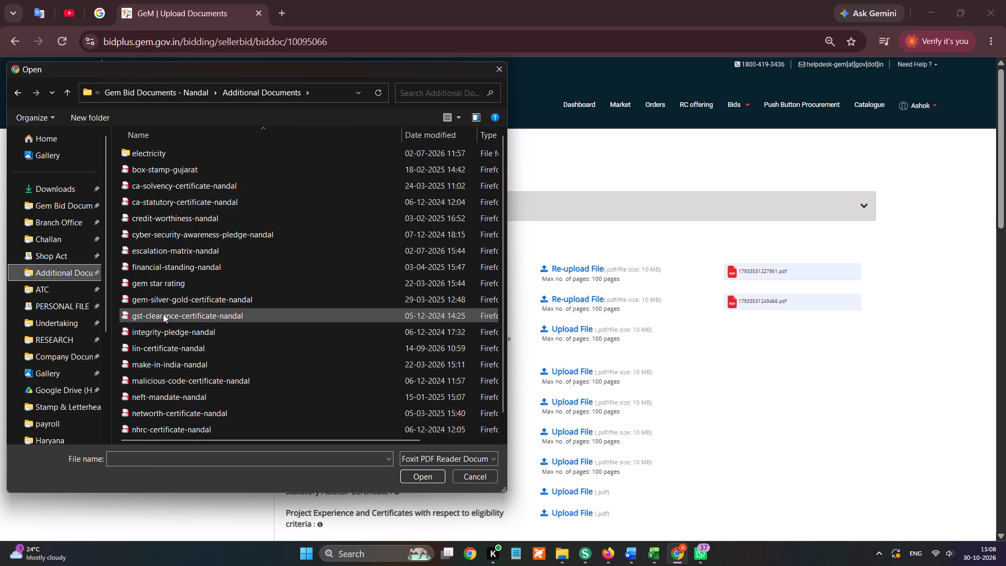
{"action": "double_click", "coordinate": [163, 314]}
{"action": "left_click", "coordinate": [573, 399]}
{"action": "scroll", "coordinate": [157, 422], "scroll_direction": "down", "scroll_amount": 1}
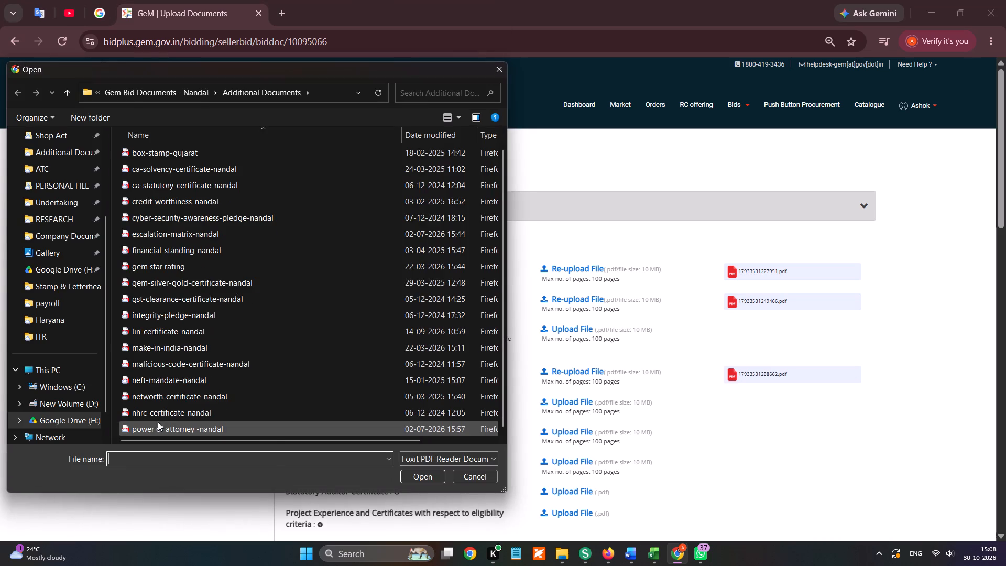
{"action": "double_click", "coordinate": [158, 427]}
Upload neft-mandate-nandal as Additional Doc 3 and networth-certificate-nandal as Additional Doc 4.
{"action": "left_click", "coordinate": [581, 438]}
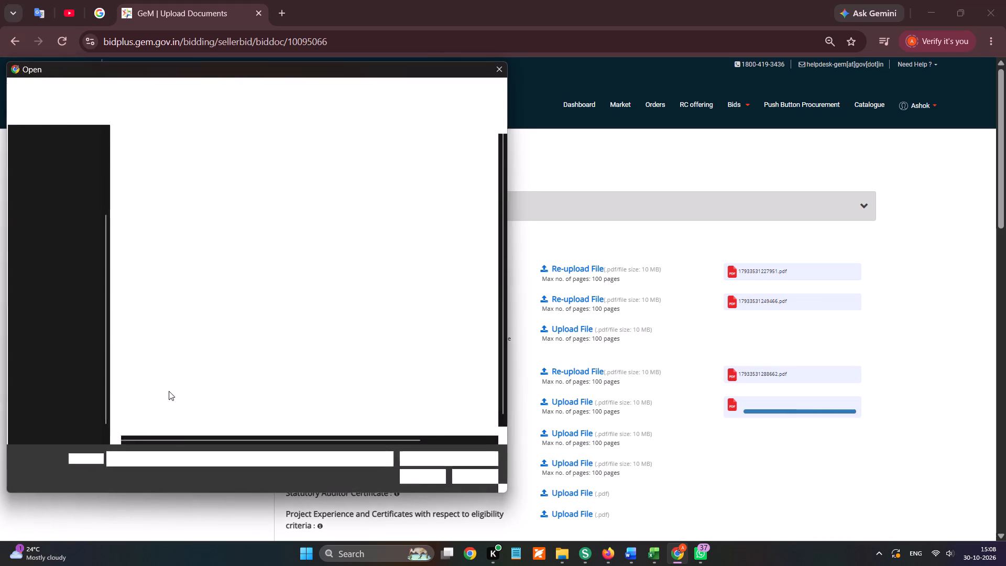
{"action": "double_click", "coordinate": [154, 400]}
{"action": "left_click", "coordinate": [584, 466]}
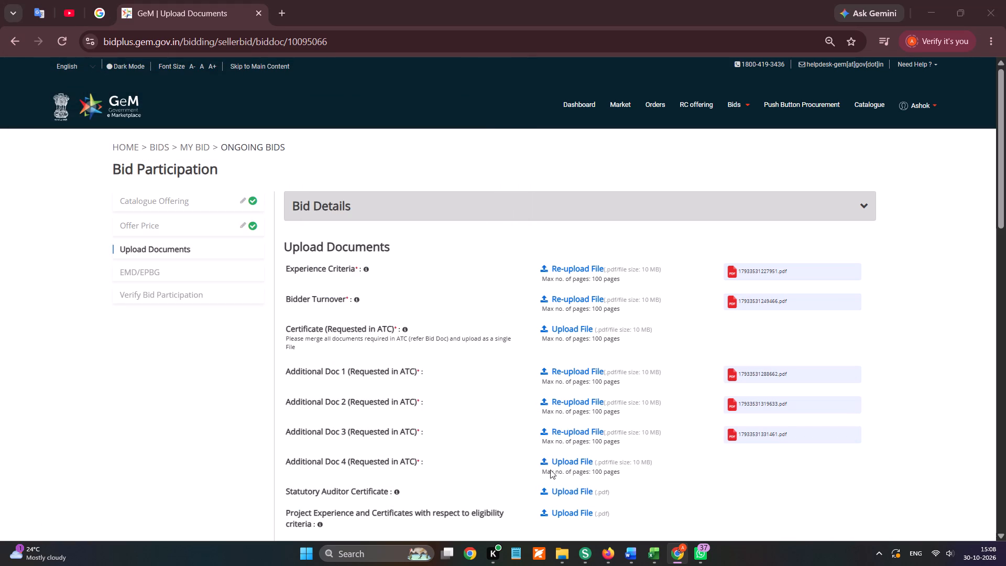
{"action": "double_click", "coordinate": [170, 413]}
{"action": "scroll", "coordinate": [606, 447], "scroll_direction": "down", "scroll_amount": 1}
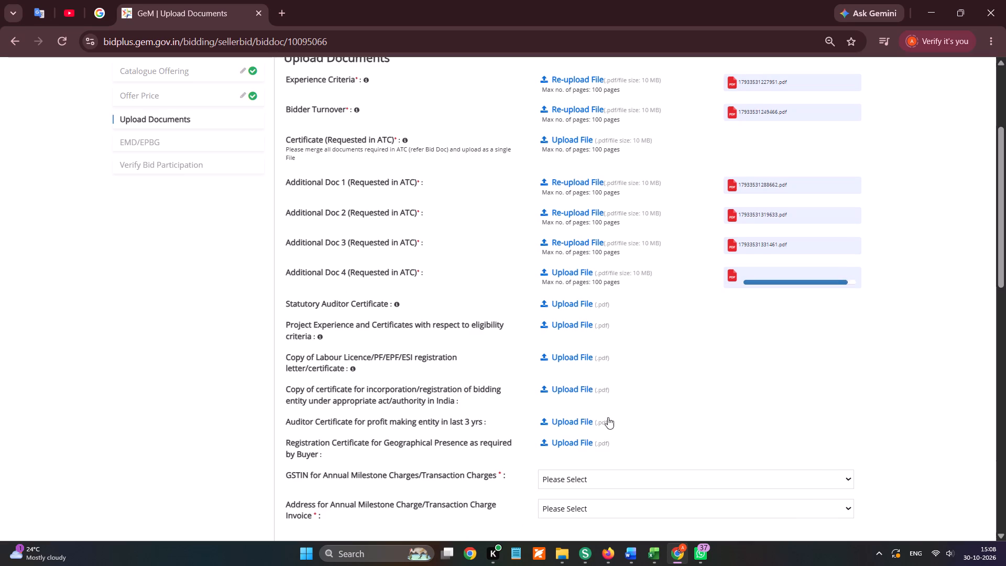
Upload statutory-auditor-certificate-nandal from the Gem Bid Documents - Nandal folder for the Statutory Auditor Certificate.
{"action": "left_click", "coordinate": [581, 300]}
{"action": "scroll", "coordinate": [52, 208], "scroll_direction": "up", "scroll_amount": 3}
{"action": "left_click", "coordinate": [78, 208]}
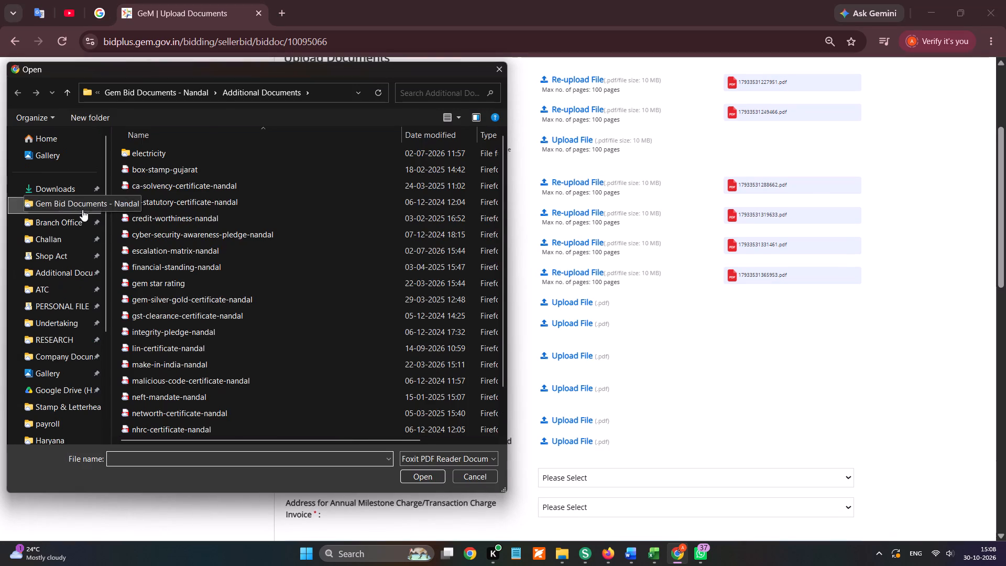
{"action": "scroll", "coordinate": [265, 420], "scroll_direction": "down", "scroll_amount": 3}
{"action": "double_click", "coordinate": [163, 423]}
Upload gem-order-list for Project Experience and Certificates with respect to eligibility criteria.
{"action": "left_click", "coordinate": [585, 336]}
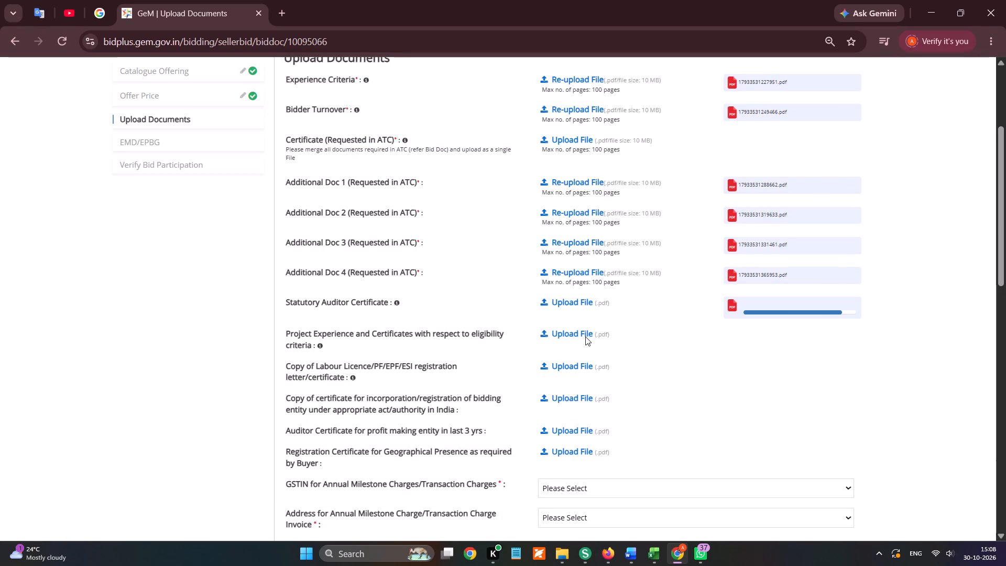
{"action": "left_click", "coordinate": [583, 328]}
{"action": "scroll", "coordinate": [302, 365], "scroll_direction": "down", "scroll_amount": 5}
{"action": "left_click", "coordinate": [177, 374]}
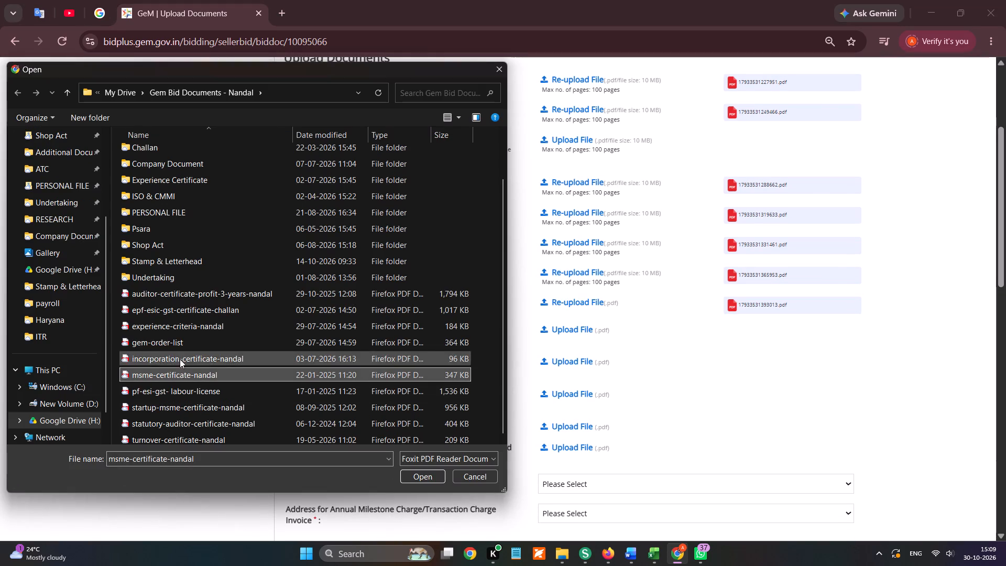
{"action": "double_click", "coordinate": [183, 341]}
Upload pf-esi-gst- labour-license for the Copy of Labour Licence/PF/EPF/ESI registration letter/certificate.
{"action": "left_click", "coordinate": [579, 361]}
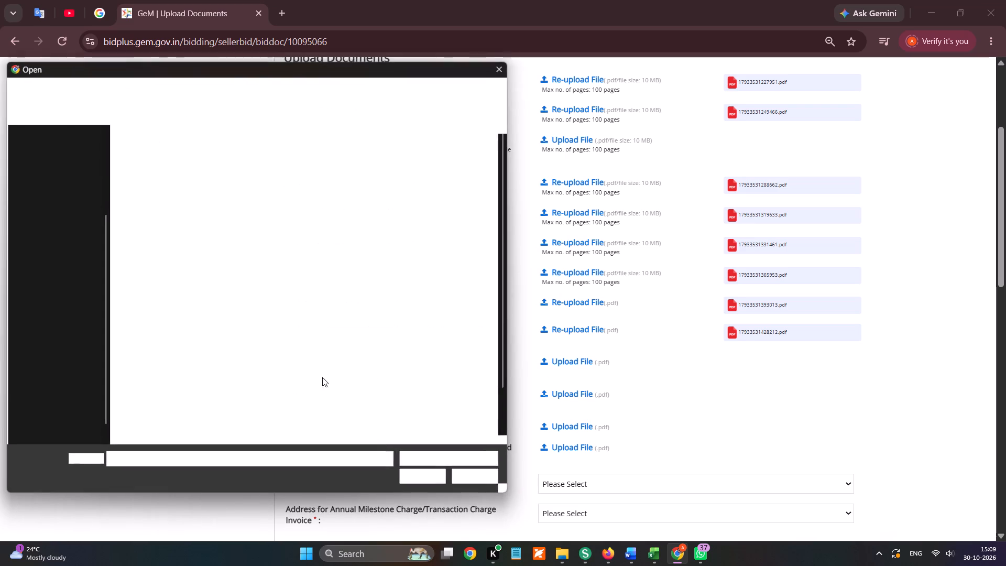
{"action": "scroll", "coordinate": [270, 389], "scroll_direction": "down", "scroll_amount": 2}
{"action": "left_click", "coordinate": [215, 402]}
{"action": "double_click", "coordinate": [219, 389]}
Upload incorporation-certificate-nandal for the certificate of incorporation and auditor-certificate-profit-3-years-nandal for the Auditor Certificate for profit making entity.
{"action": "left_click", "coordinate": [584, 391]}
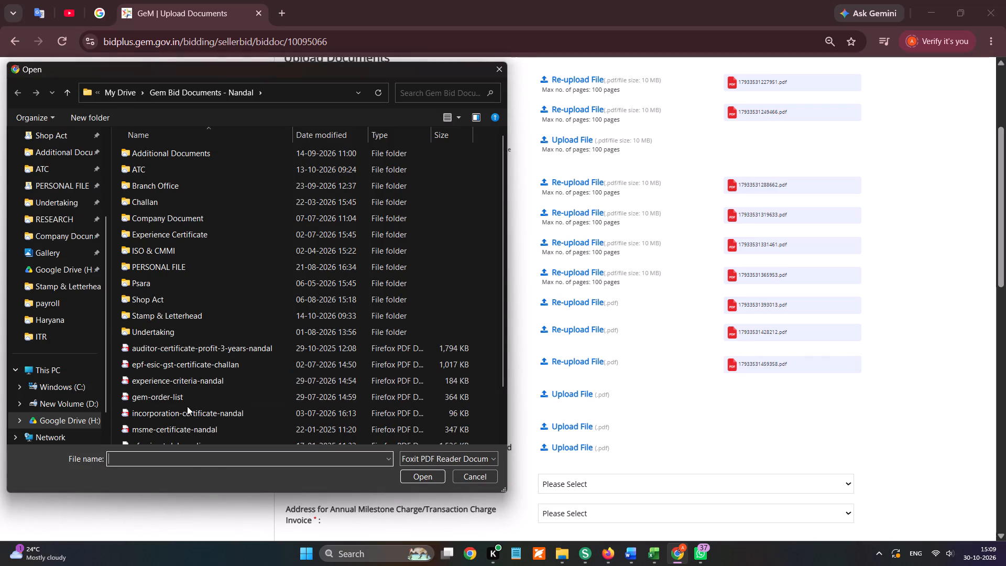
{"action": "double_click", "coordinate": [187, 407]}
{"action": "left_click", "coordinate": [570, 427]}
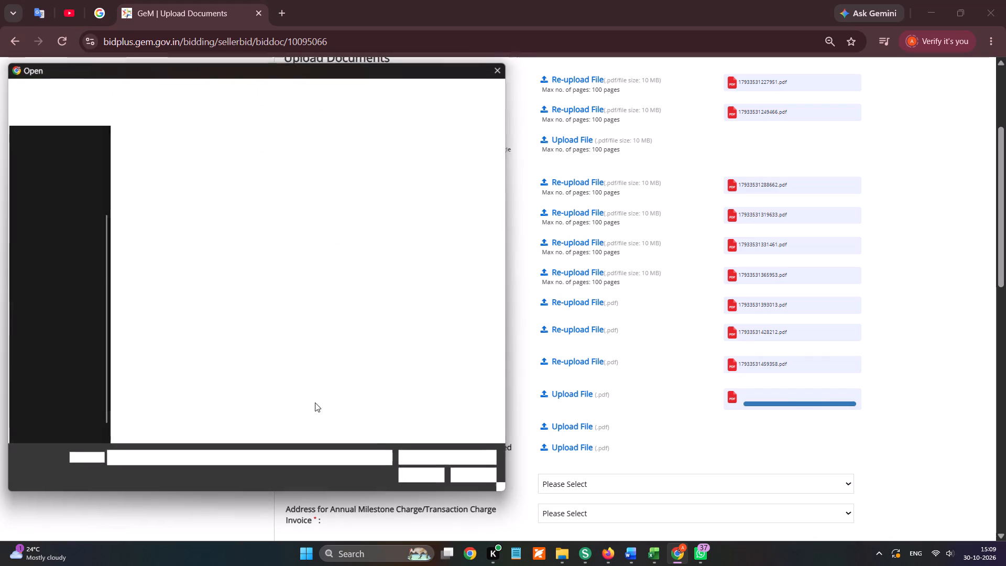
{"action": "double_click", "coordinate": [263, 347]}
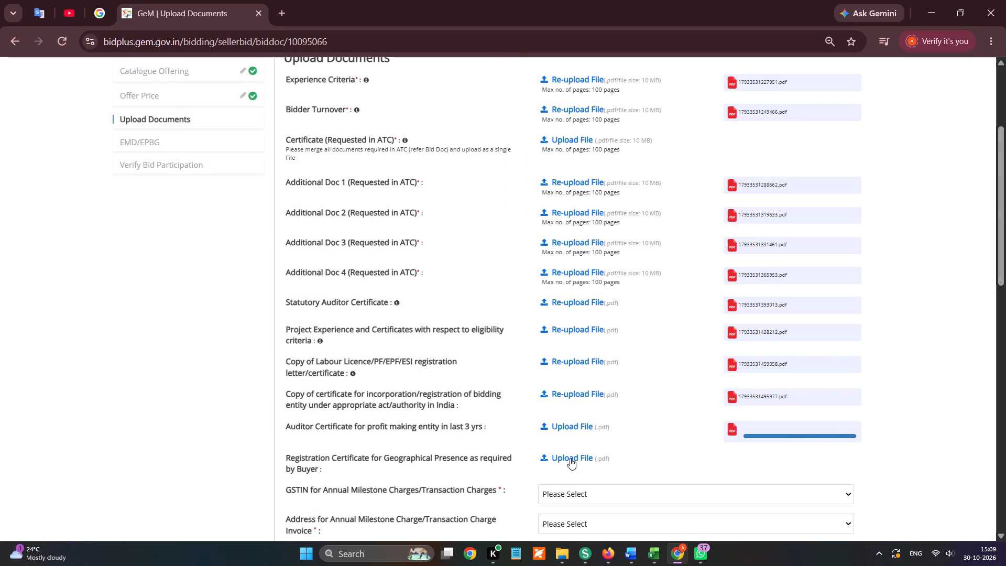
Check the bid's row in the tender spreadsheet and upload the VALSAD file from the Branch Office folder for Registration Certificate for Geographical Presence.
{"action": "key", "text": "alt+Tab"}
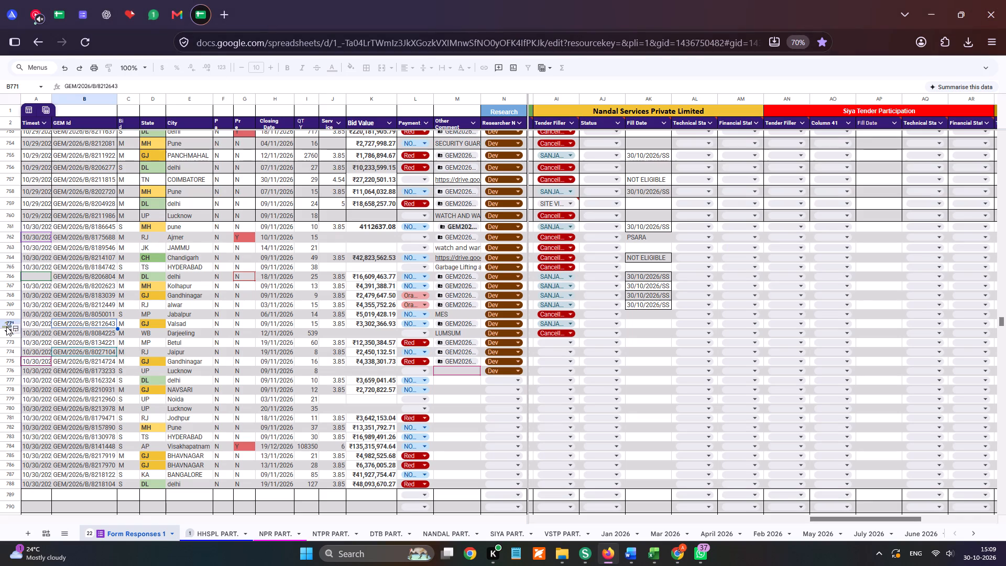
{"action": "left_click", "coordinate": [6, 326]}
{"action": "key", "text": "alt+Tab"}
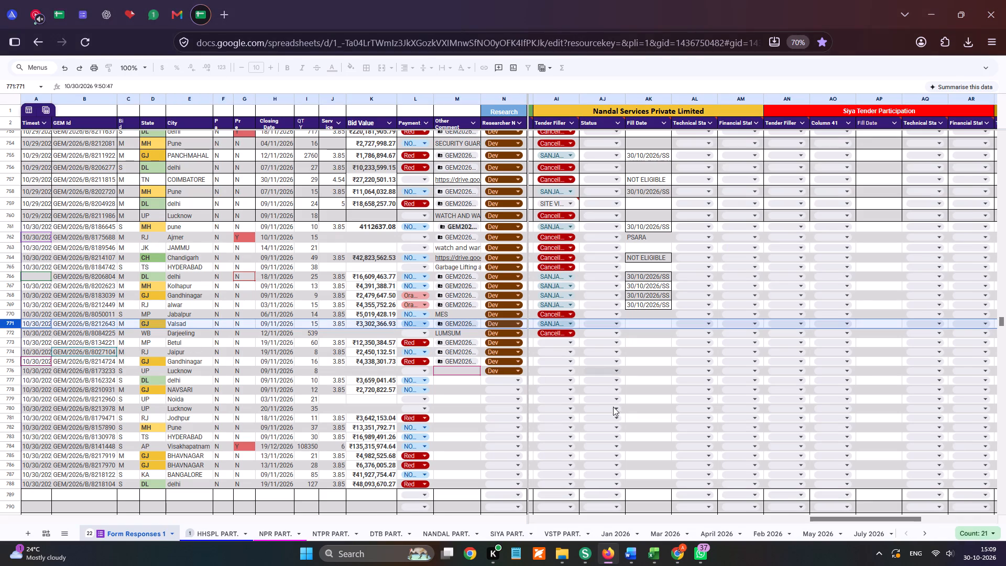
{"action": "left_click", "coordinate": [583, 447]}
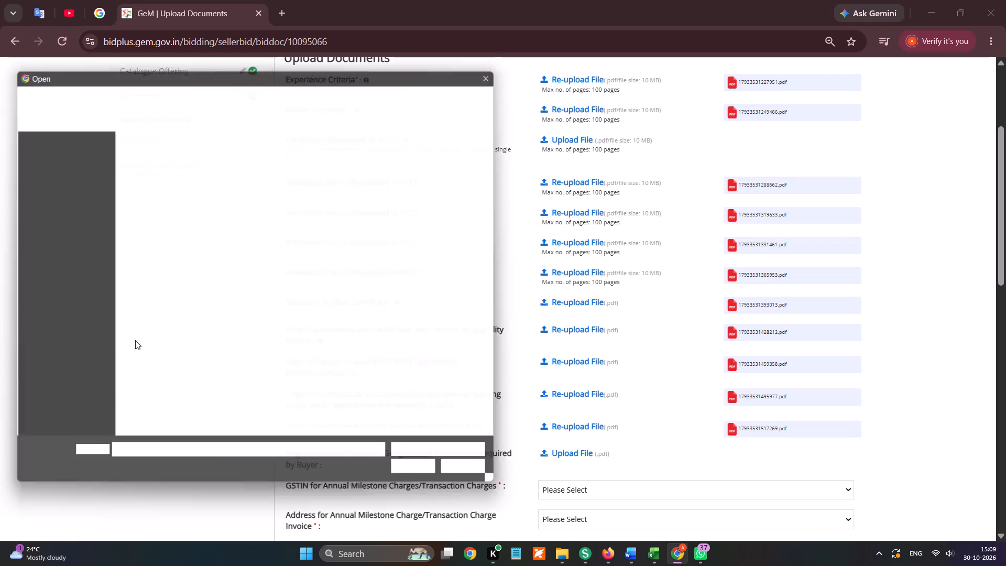
{"action": "scroll", "coordinate": [68, 241], "scroll_direction": "up", "scroll_amount": 5}
{"action": "left_click", "coordinate": [69, 224]}
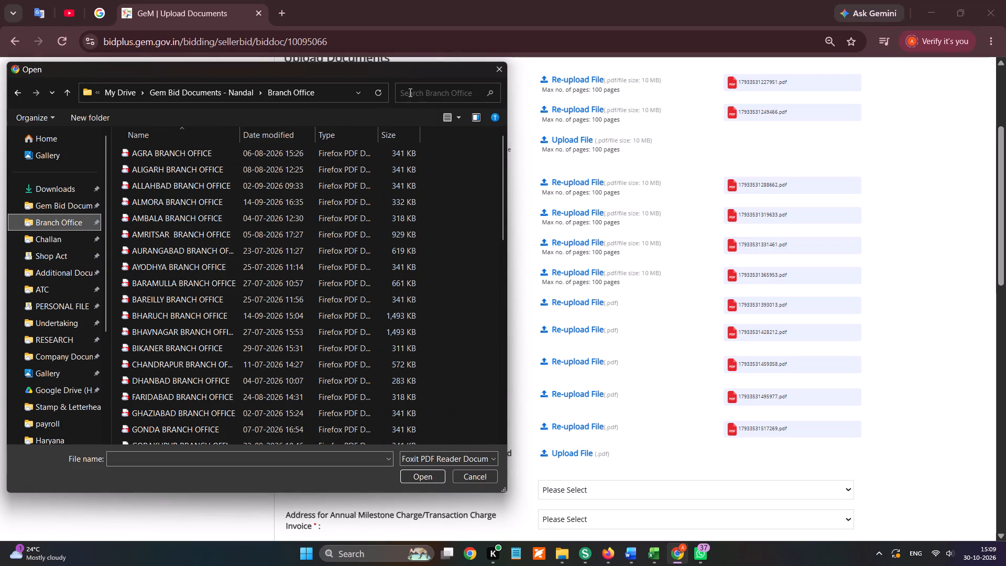
{"action": "left_click", "coordinate": [409, 92]}
{"action": "key", "text": "s"}
{"action": "key", "text": "BackSpace"}
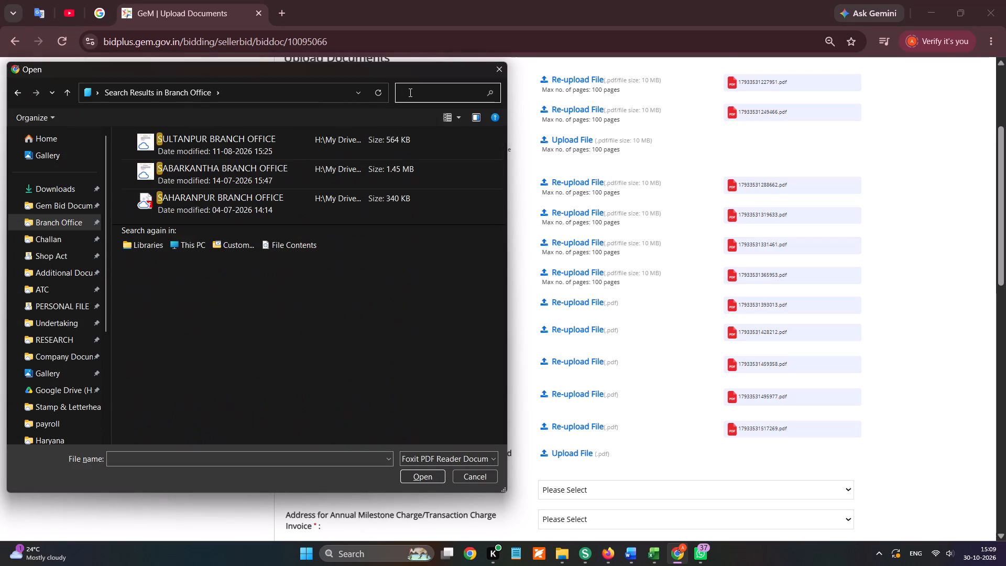
{"action": "key", "text": "BackSpace"}
{"action": "type", "text": "VALSAD"}
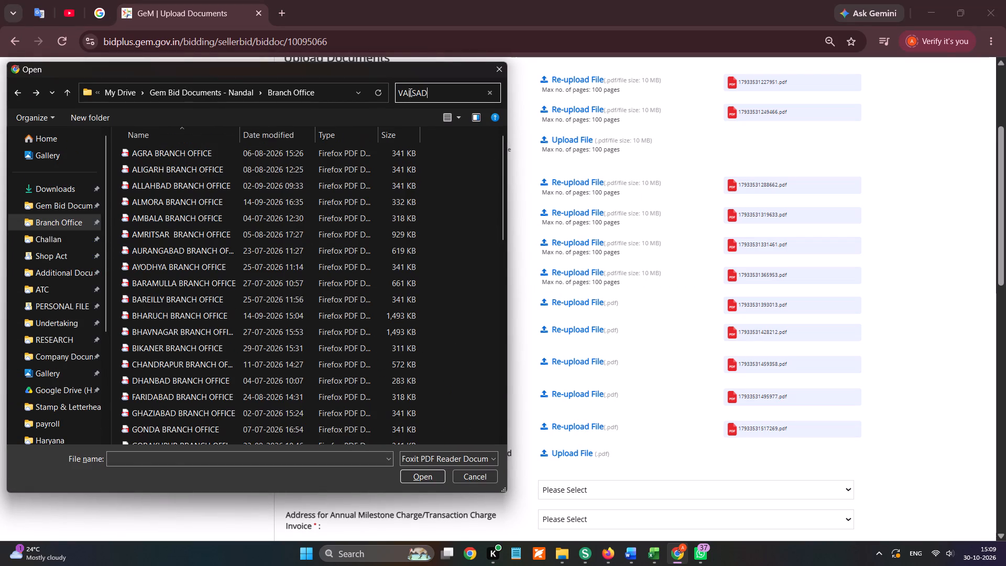
{"action": "double_click", "coordinate": [254, 147]}
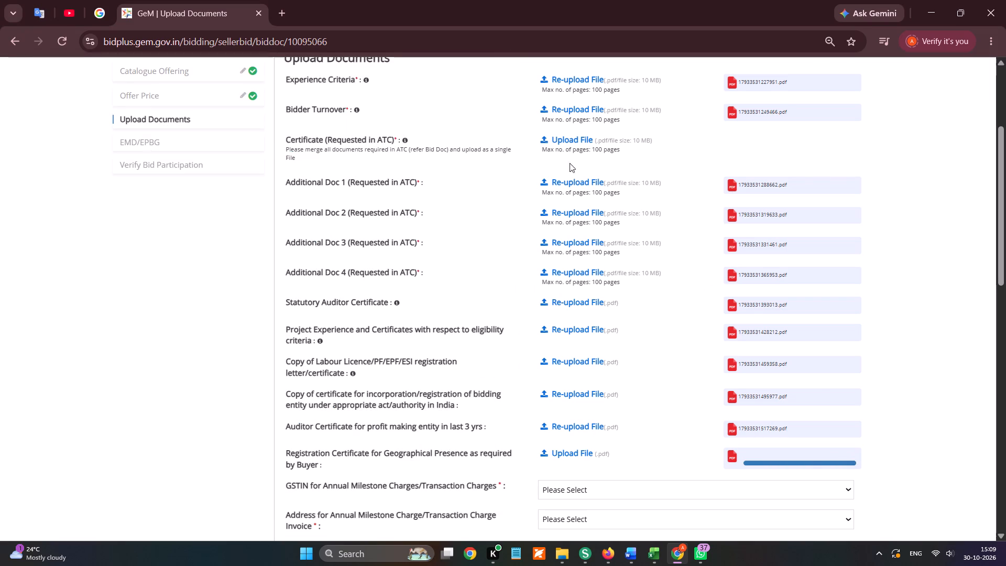
Switch to Sejda PDF Desktop and open SCOPE OF WORK 01-253 from the Downloads folder in the PDF Editor.
{"action": "key", "text": "alt+Tab"}
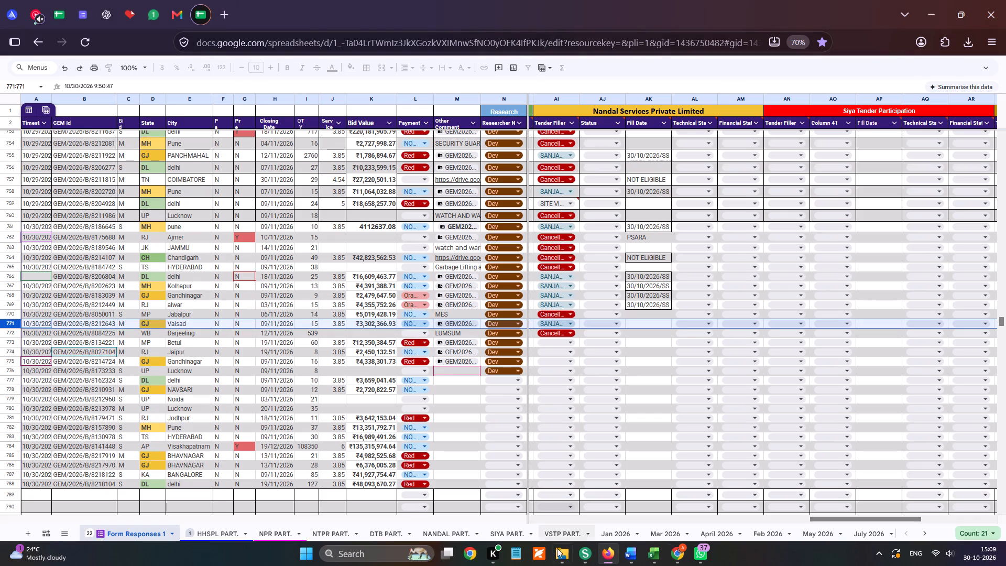
{"action": "left_click", "coordinate": [588, 552]}
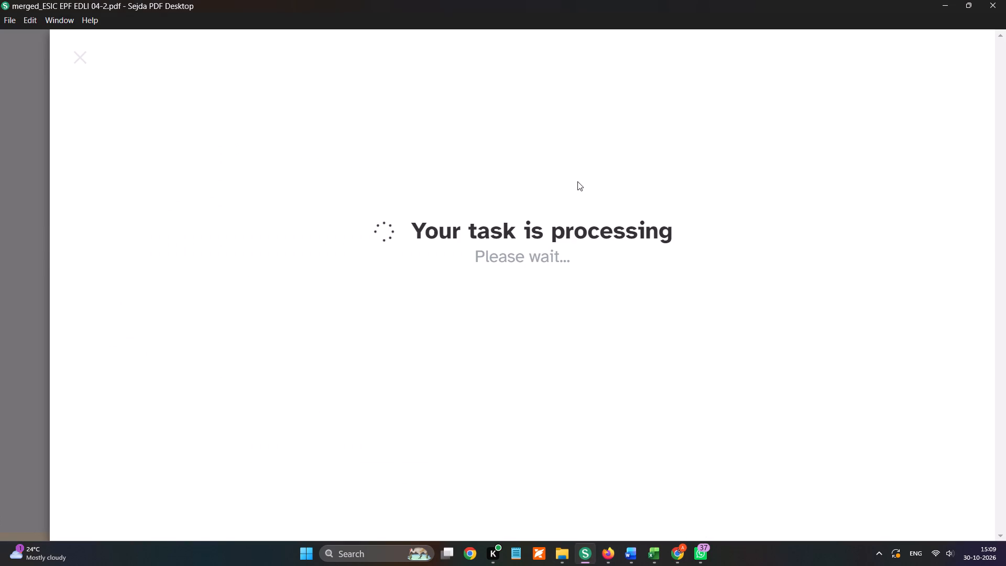
{"action": "left_click", "coordinate": [616, 166]}
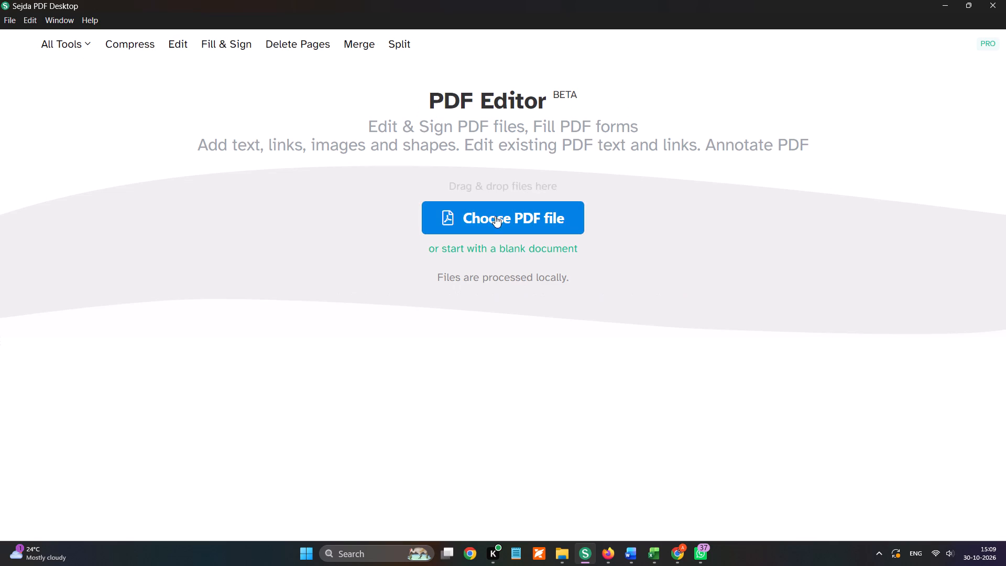
{"action": "left_click", "coordinate": [497, 223]}
{"action": "scroll", "coordinate": [64, 178], "scroll_direction": "up", "scroll_amount": 5}
{"action": "left_click", "coordinate": [70, 130]}
{"action": "left_click", "coordinate": [70, 134]}
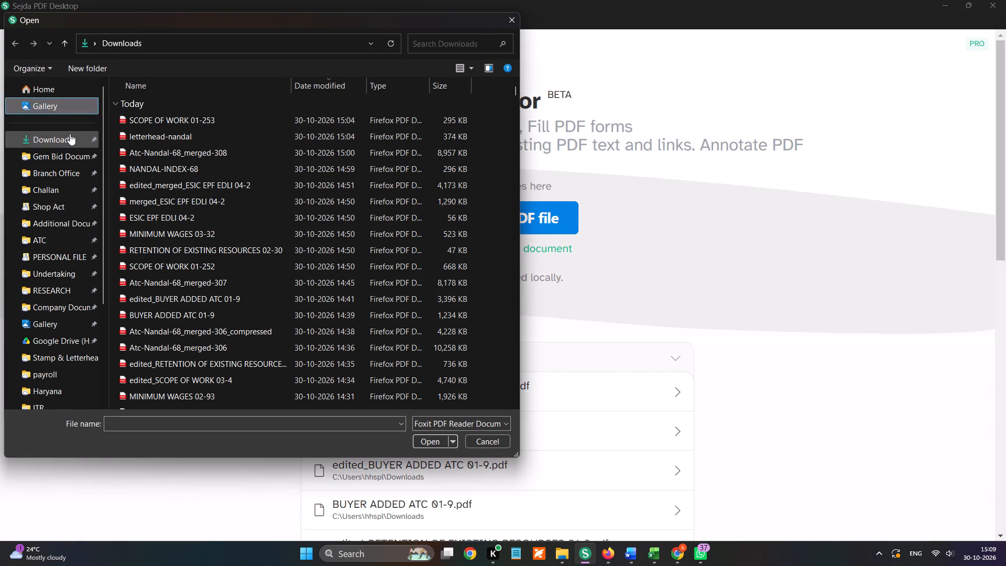
{"action": "double_click", "coordinate": [161, 120]}
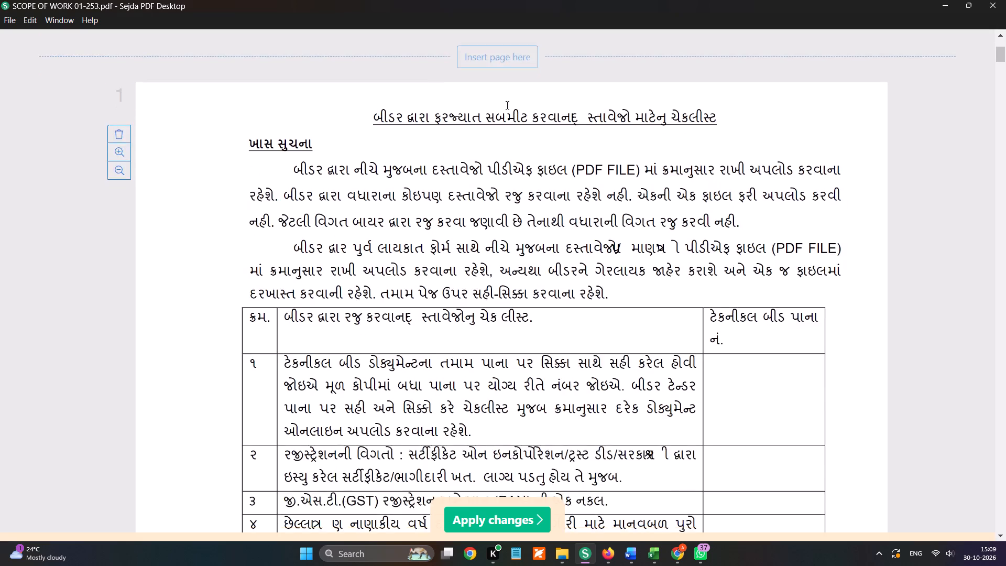
Place the Nandal Services director signature over rows 11 and 12 of page 1's table, and the round Delhi stamp in the empty column beside them.
{"action": "left_click", "coordinate": [473, 46]}
{"action": "left_click", "coordinate": [510, 159]}
{"action": "scroll", "coordinate": [531, 206], "scroll_direction": "down", "scroll_amount": 4}
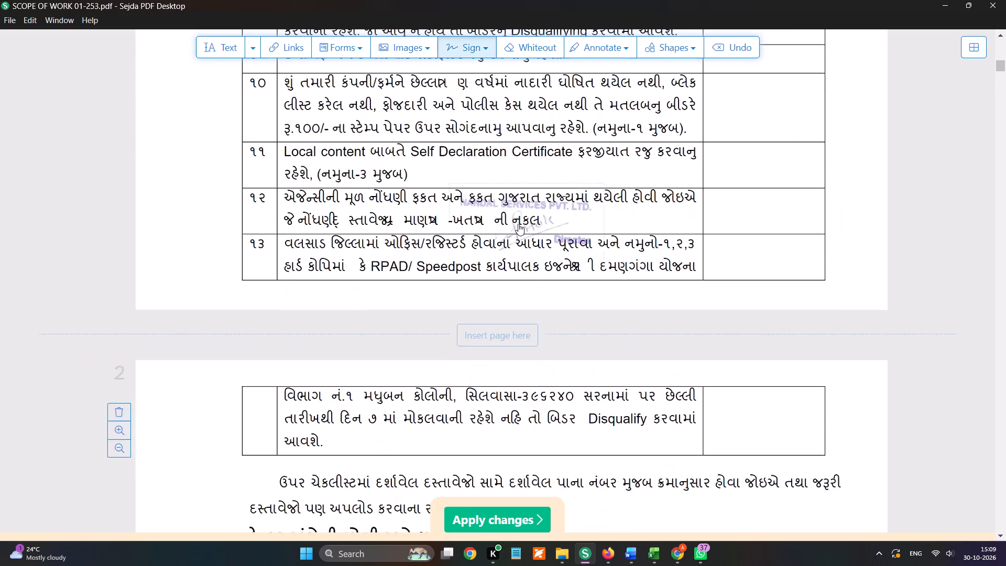
{"action": "scroll", "coordinate": [475, 232], "scroll_direction": "down", "scroll_amount": 1}
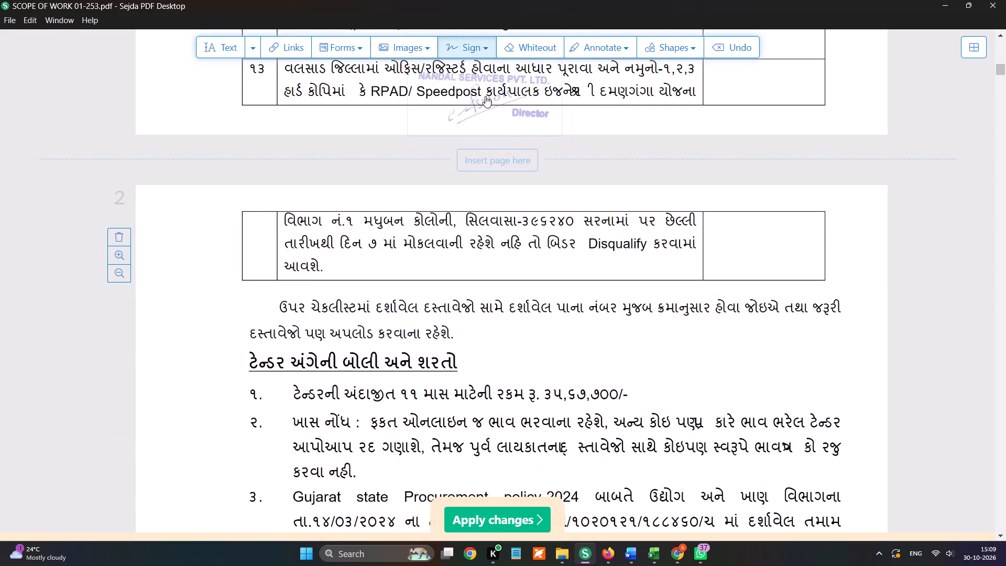
{"action": "scroll", "coordinate": [485, 117], "scroll_direction": "up", "scroll_amount": 1}
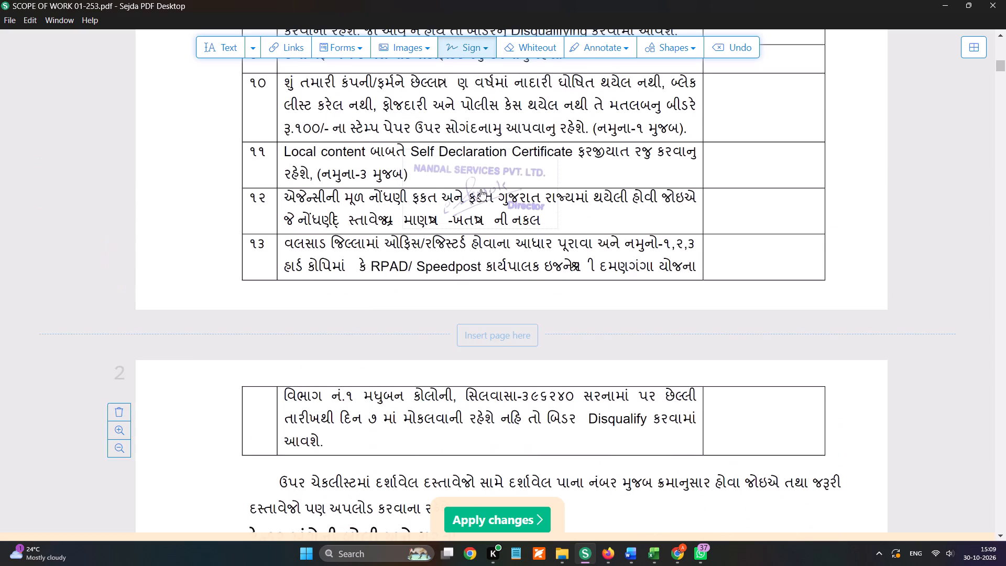
{"action": "left_click", "coordinate": [509, 190]}
{"action": "left_click", "coordinate": [472, 50]}
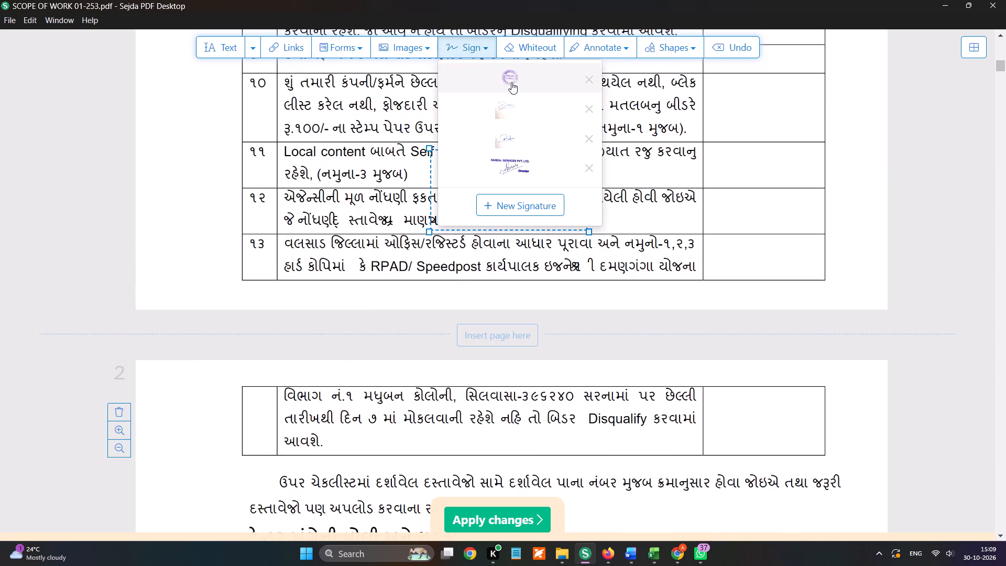
{"action": "left_click", "coordinate": [511, 82]}
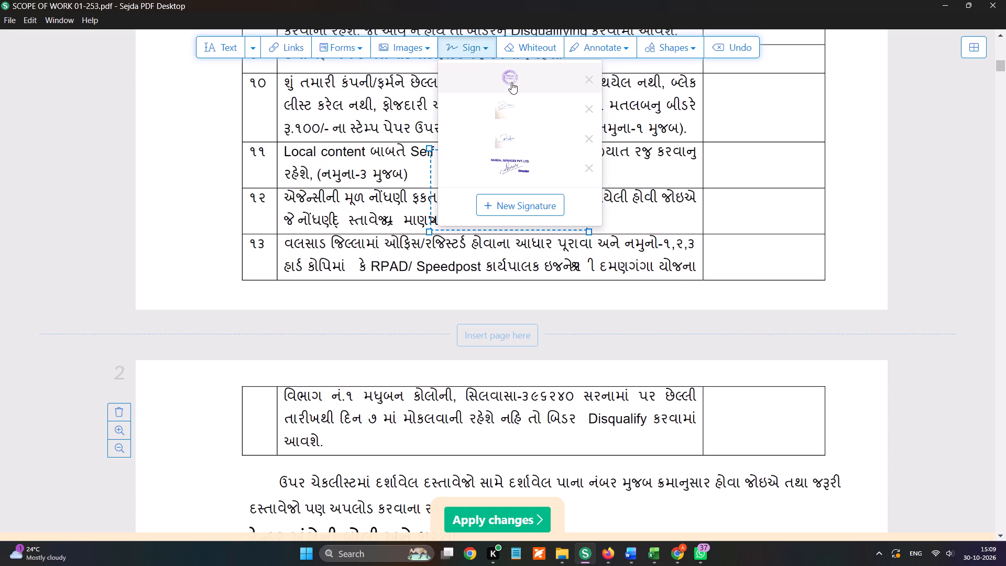
{"action": "left_click", "coordinate": [749, 190]}
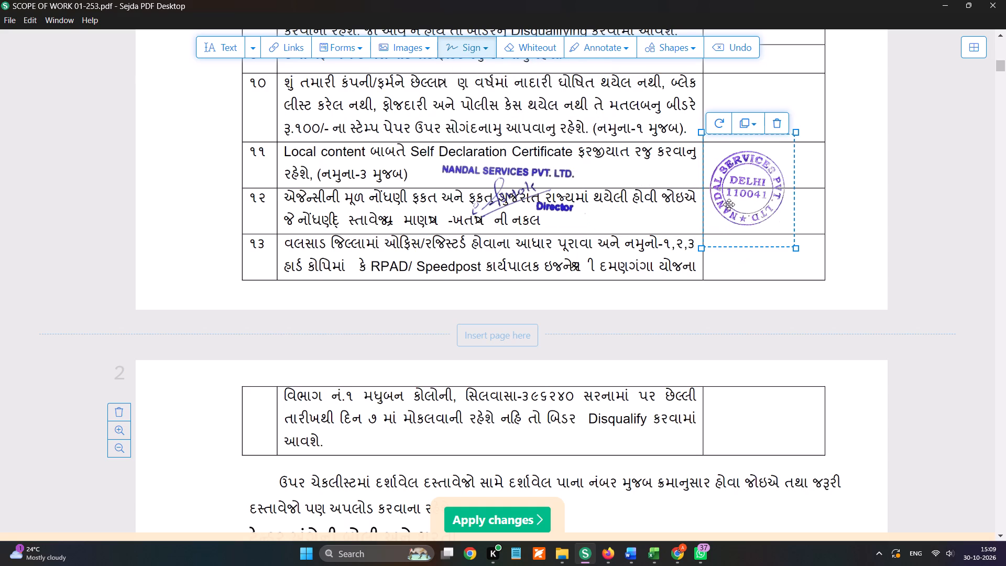
Repeat both the director signature and the round company stamp on all pages of the document.
{"action": "scroll", "coordinate": [728, 202], "scroll_direction": "down", "scroll_amount": 2}
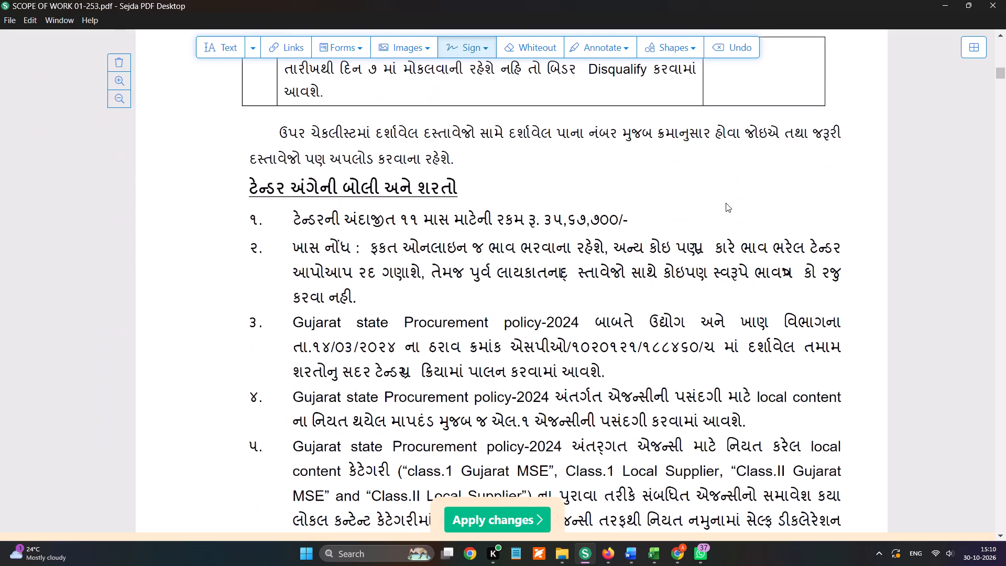
{"action": "scroll", "coordinate": [726, 203], "scroll_direction": "down", "scroll_amount": 6}
{"action": "scroll", "coordinate": [698, 224], "scroll_direction": "up", "scroll_amount": 9}
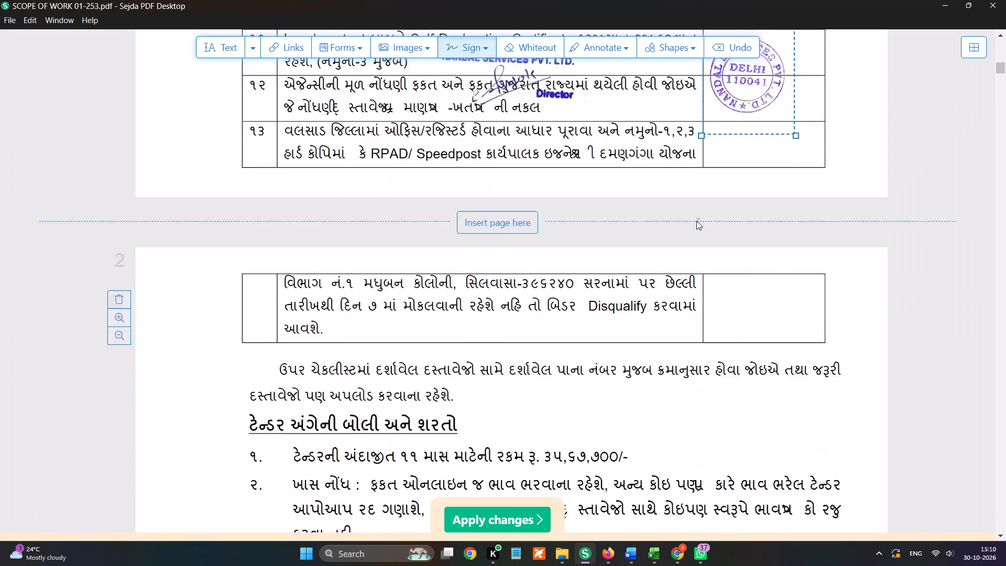
{"action": "scroll", "coordinate": [652, 249], "scroll_direction": "down", "scroll_amount": 1}
{"action": "left_click", "coordinate": [467, 145]}
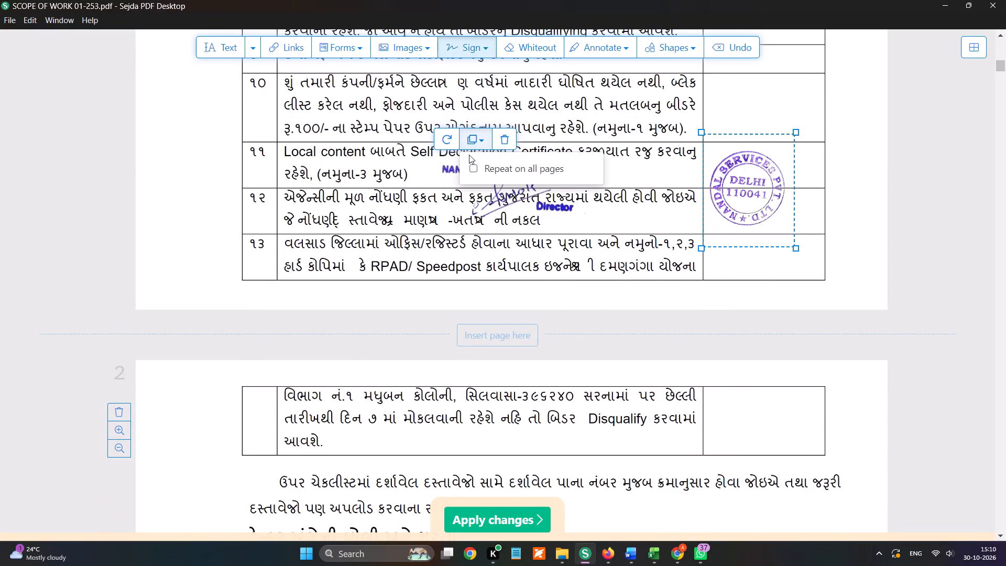
{"action": "left_click", "coordinate": [468, 168]}
{"action": "left_click", "coordinate": [482, 167]}
{"action": "left_click", "coordinate": [466, 167]}
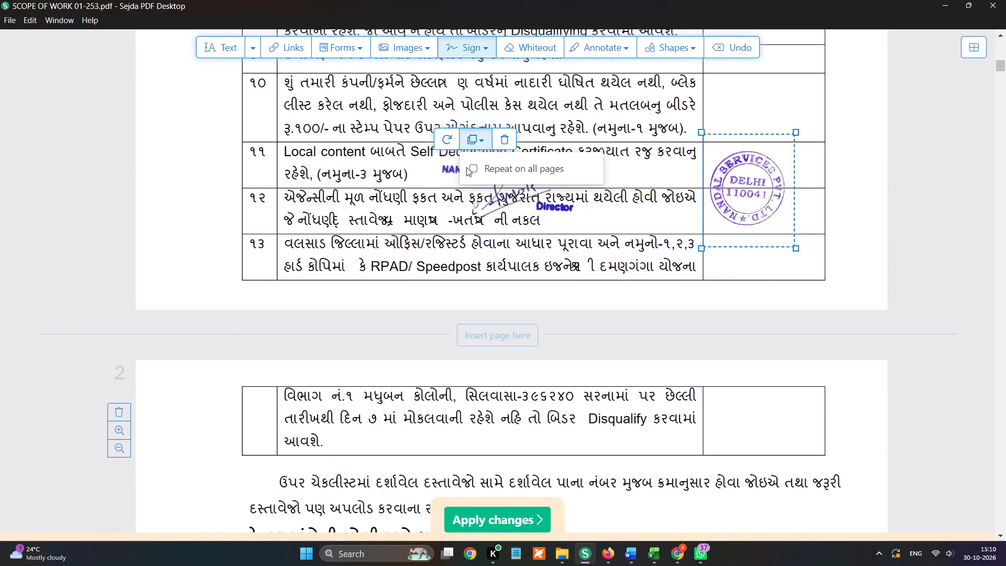
{"action": "left_click", "coordinate": [475, 168]}
{"action": "left_click", "coordinate": [750, 127]}
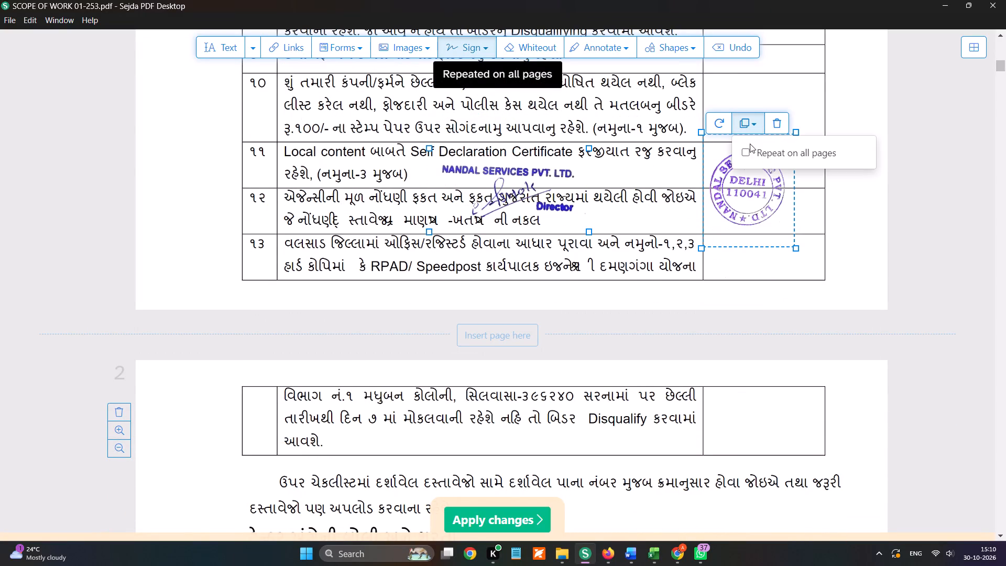
{"action": "left_click", "coordinate": [749, 150]}
Check the signatures on pages 2 to 5 and replace page 5's director signature with one placed slightly lower, over clauses 43 and 44.
{"action": "scroll", "coordinate": [748, 168], "scroll_direction": "down", "scroll_amount": 5}
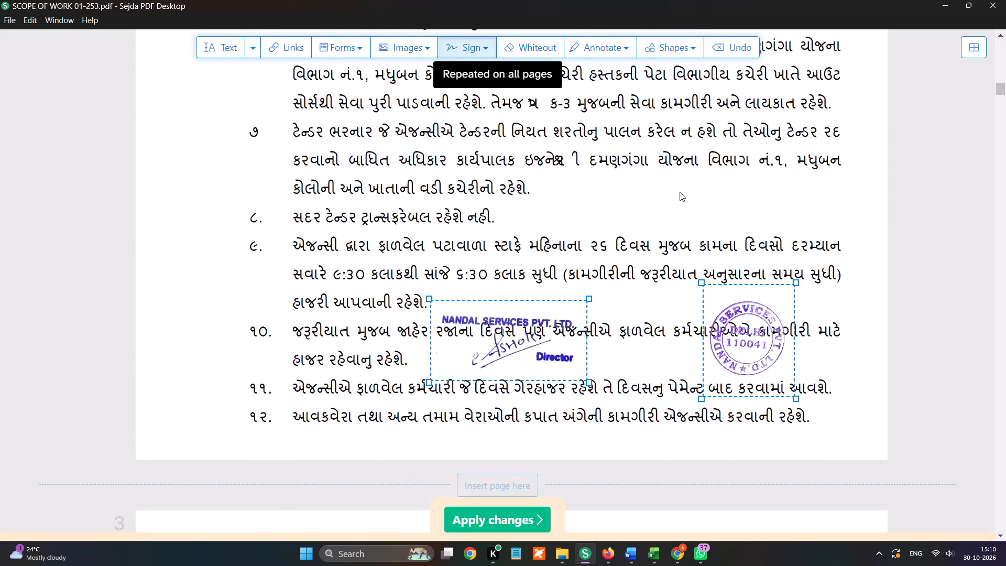
{"action": "key", "text": "space"}
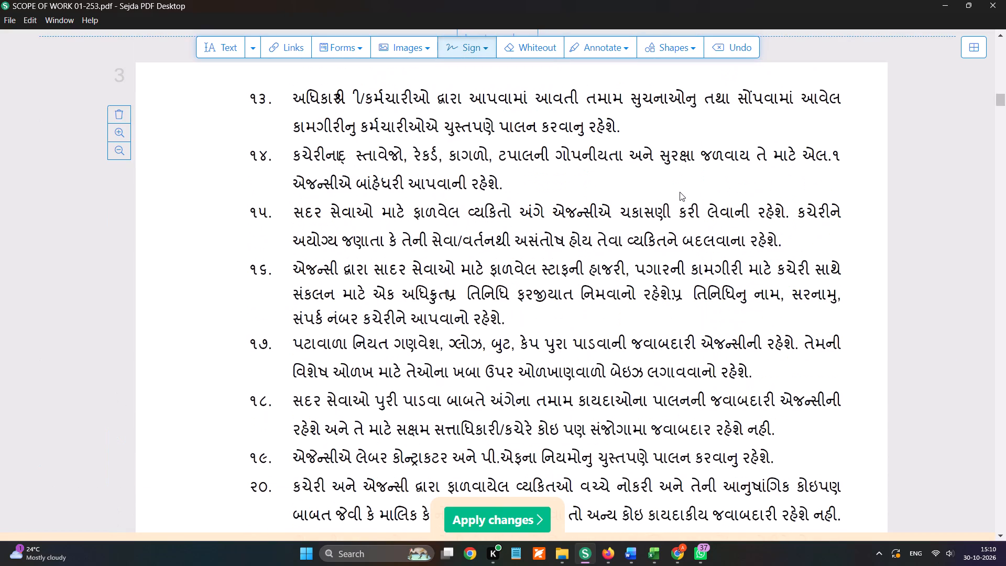
{"action": "key", "text": "space"}
{"action": "key", "text": "space"}
{"action": "key", "text": "space"}
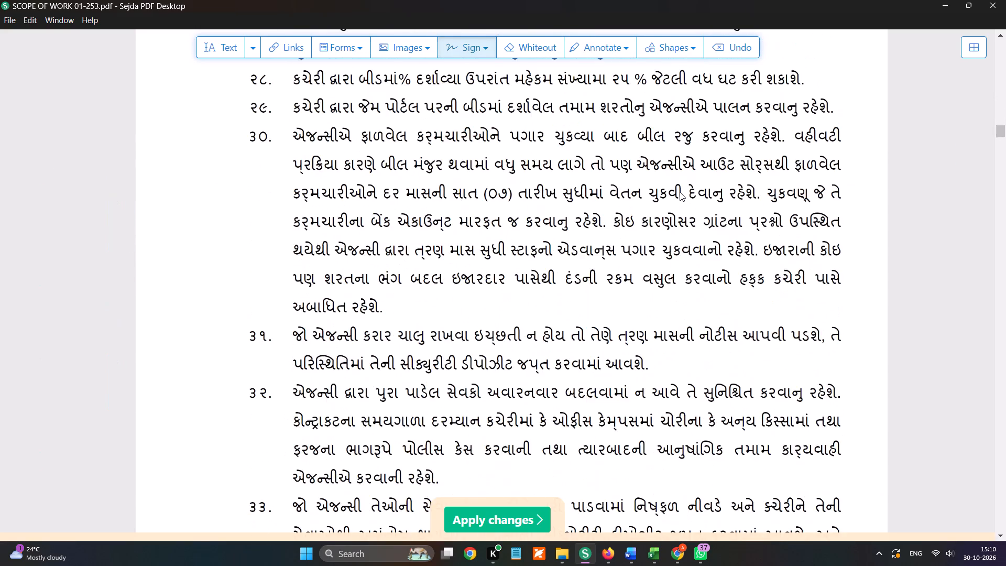
{"action": "key", "text": "space"}
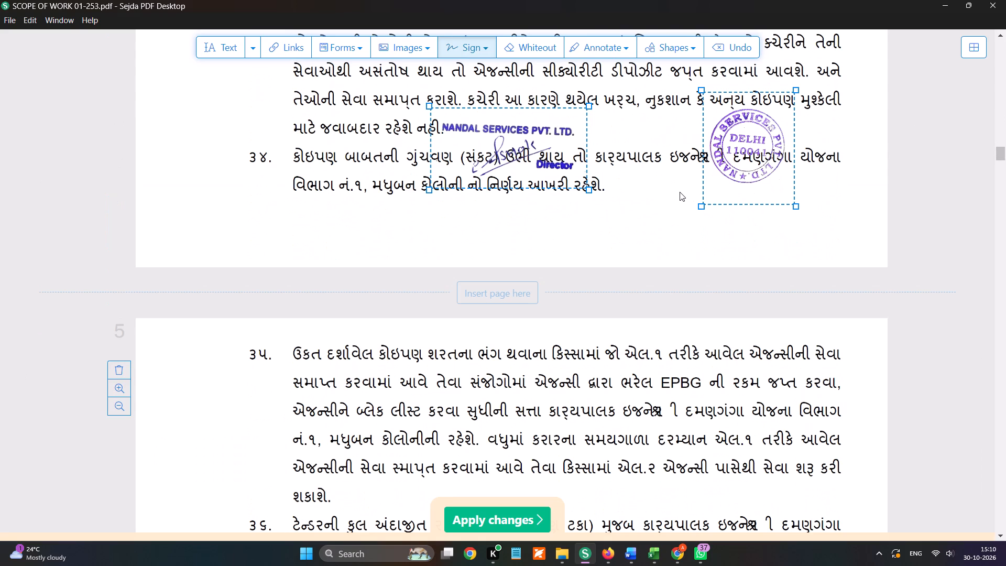
{"action": "key", "text": "space"}
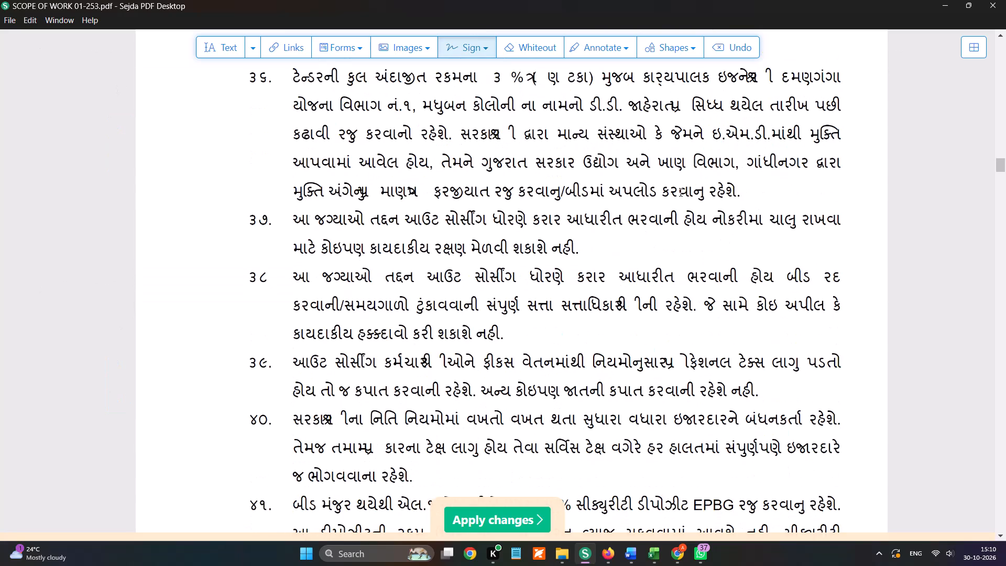
{"action": "key", "text": "space"}
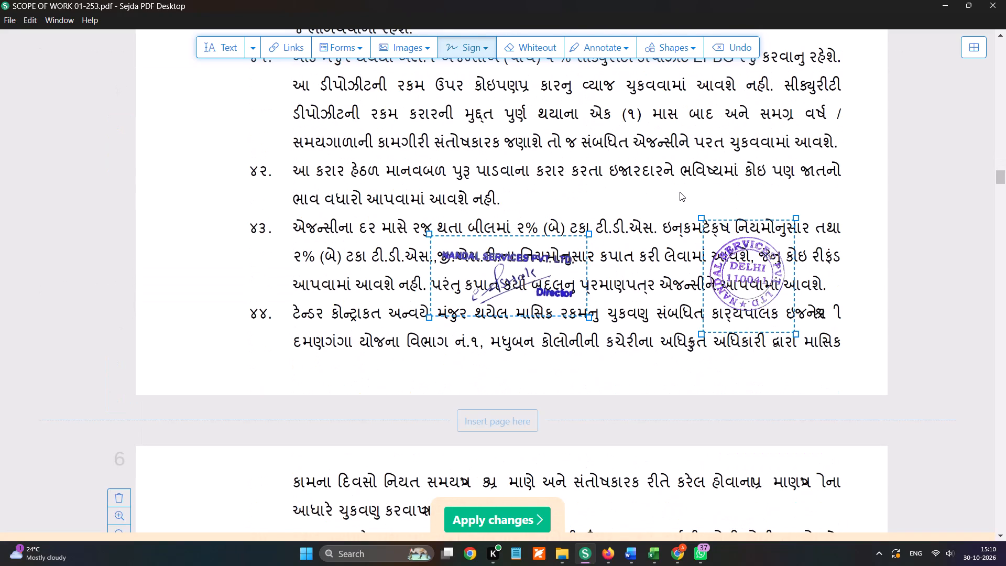
{"action": "left_click", "coordinate": [501, 223]}
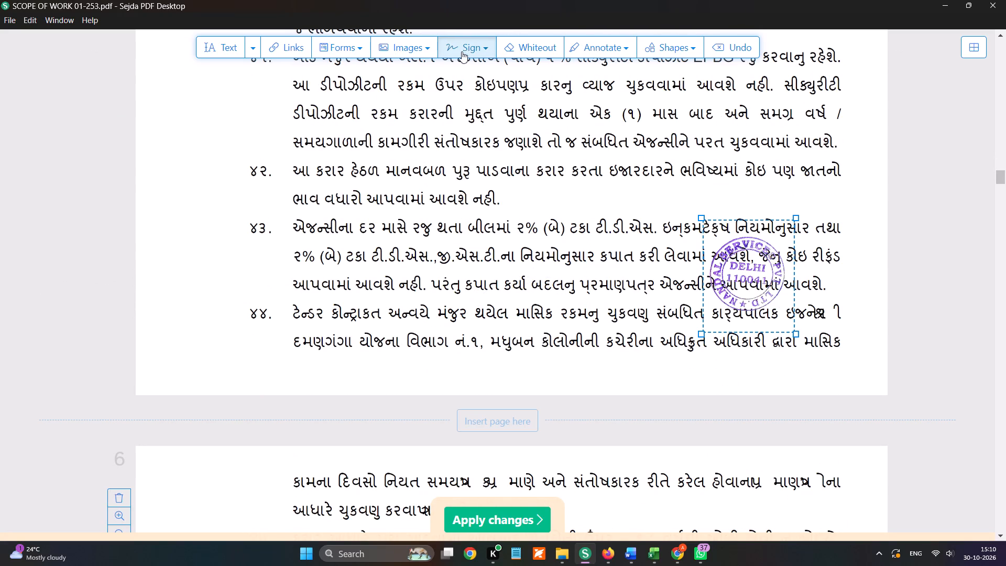
{"action": "left_click", "coordinate": [462, 38]}
{"action": "left_click", "coordinate": [509, 159]}
{"action": "left_click", "coordinate": [516, 295]}
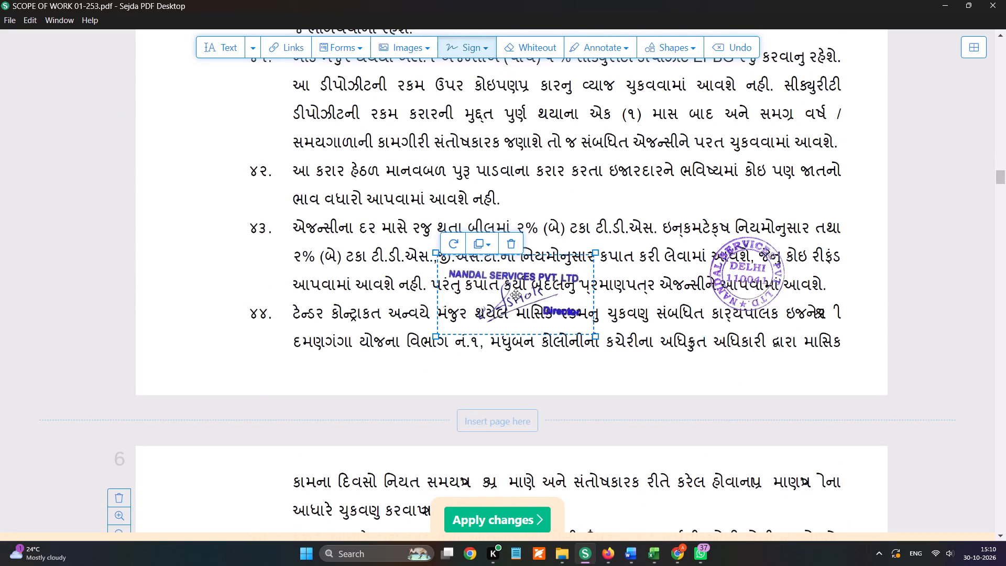
Review the director signature and round stamp placement on the remaining pages, from page 6 to the end of the document.
{"action": "key", "text": "space"}
{"action": "key", "text": "space"}
{"action": "key", "text": "space"}
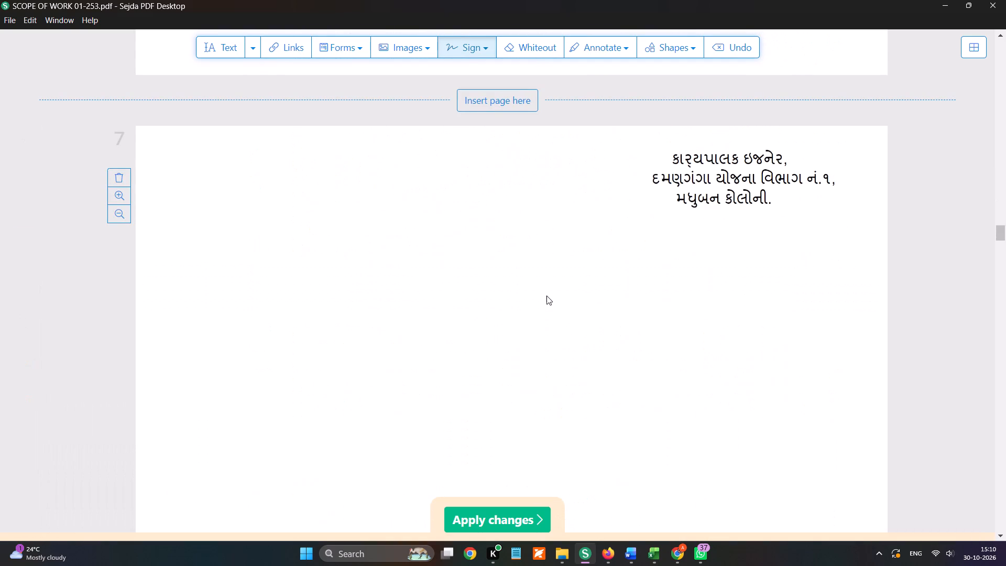
{"action": "key", "text": "space"}
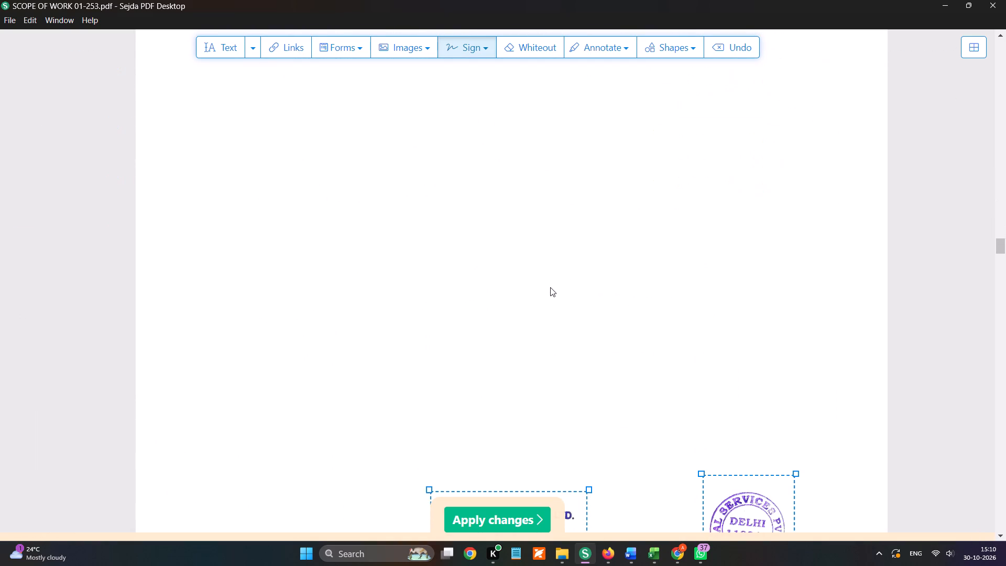
{"action": "key", "text": "space"}
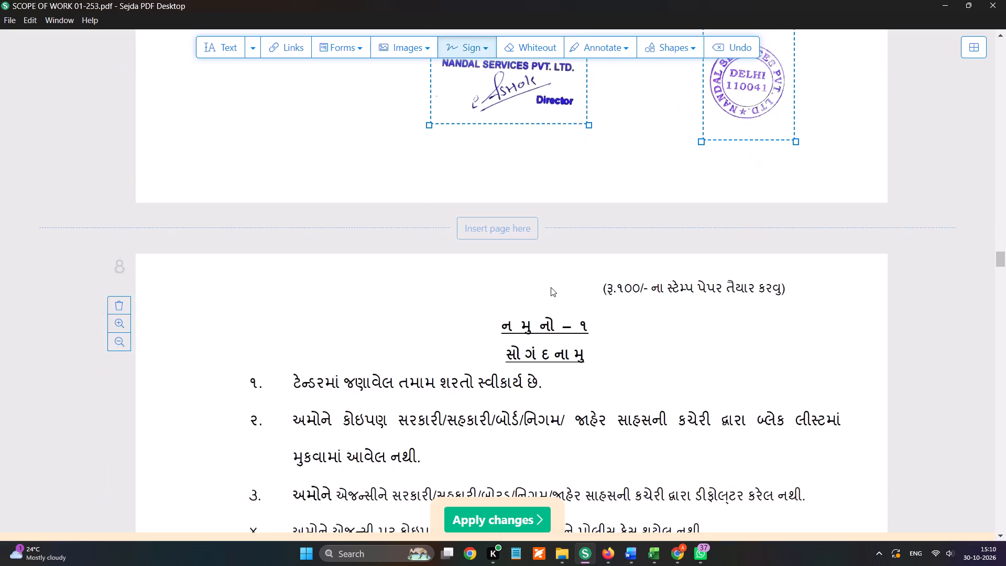
{"action": "key", "text": "space"}
{"action": "key", "text": "space"}
{"action": "key", "text": "space"}
{"action": "key", "text": "space"}
{"action": "key", "text": "space"}
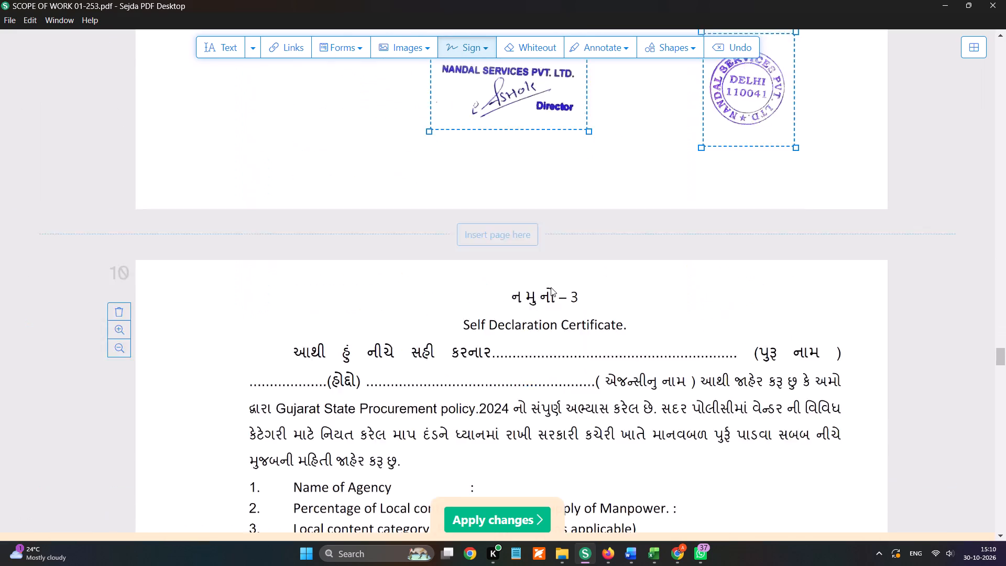
{"action": "key", "text": "space"}
{"action": "key", "text": "space"}
{"action": "key", "text": "space"}
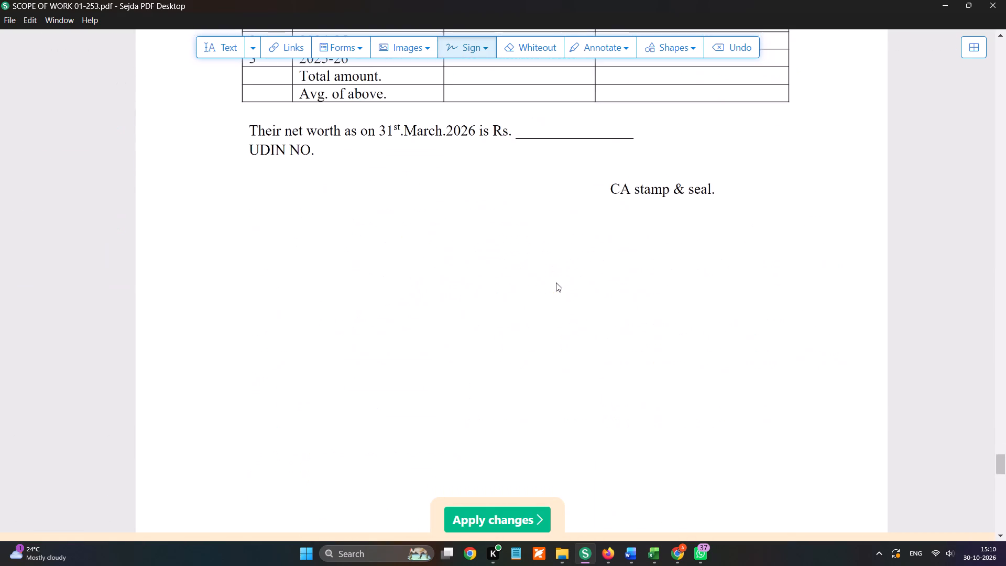
{"action": "key", "text": "space"}
{"action": "key", "text": "space"}
{"action": "key", "text": "space"}
{"action": "key", "text": "space"}
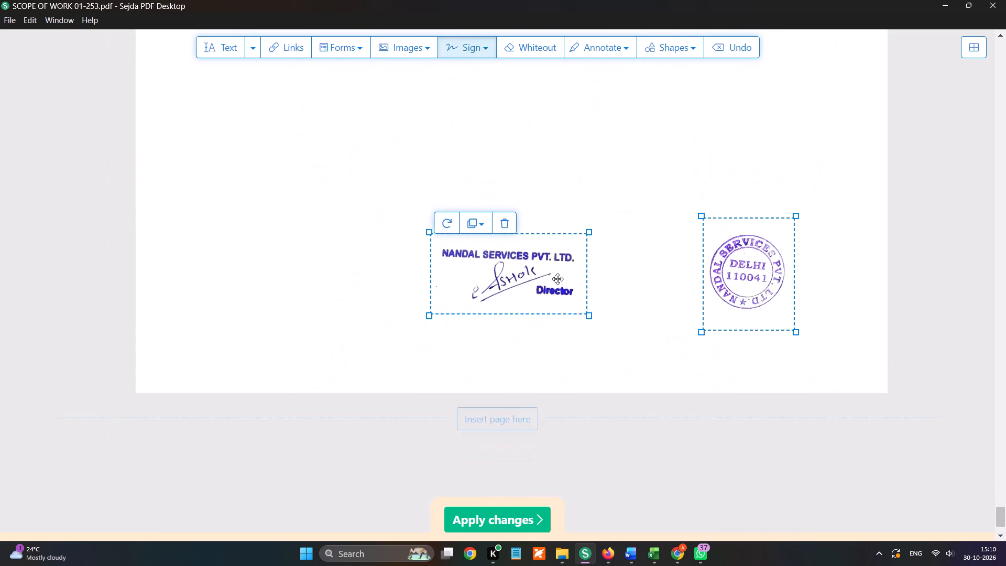
Apply the changes and save the signed PDF as edited_SCOPE OF WORK 01-253 in the Downloads folder.
{"action": "left_click", "coordinate": [468, 508]}
{"action": "scroll", "coordinate": [86, 171], "scroll_direction": "up", "scroll_amount": 6}
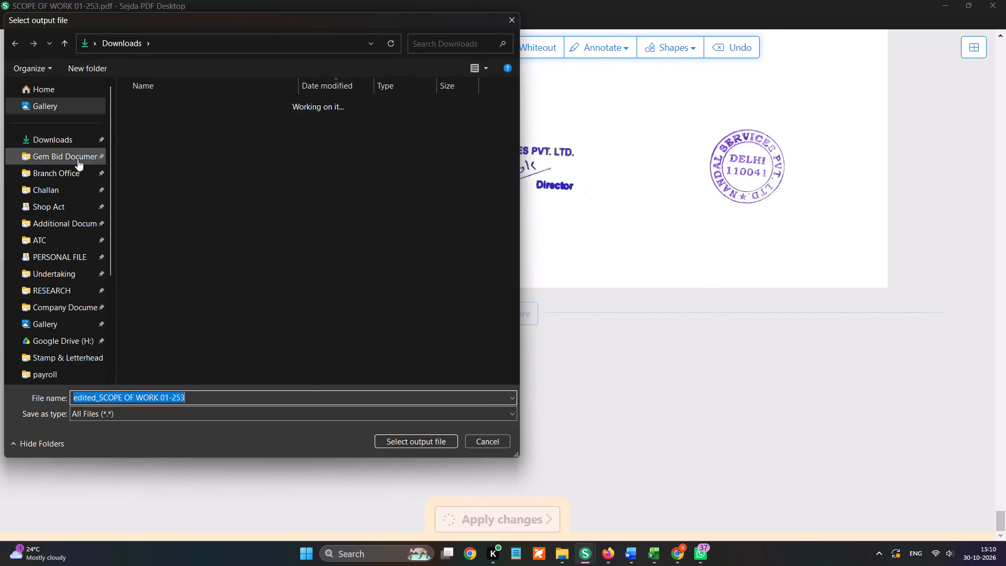
{"action": "left_click", "coordinate": [79, 138]}
{"action": "left_click", "coordinate": [69, 145]}
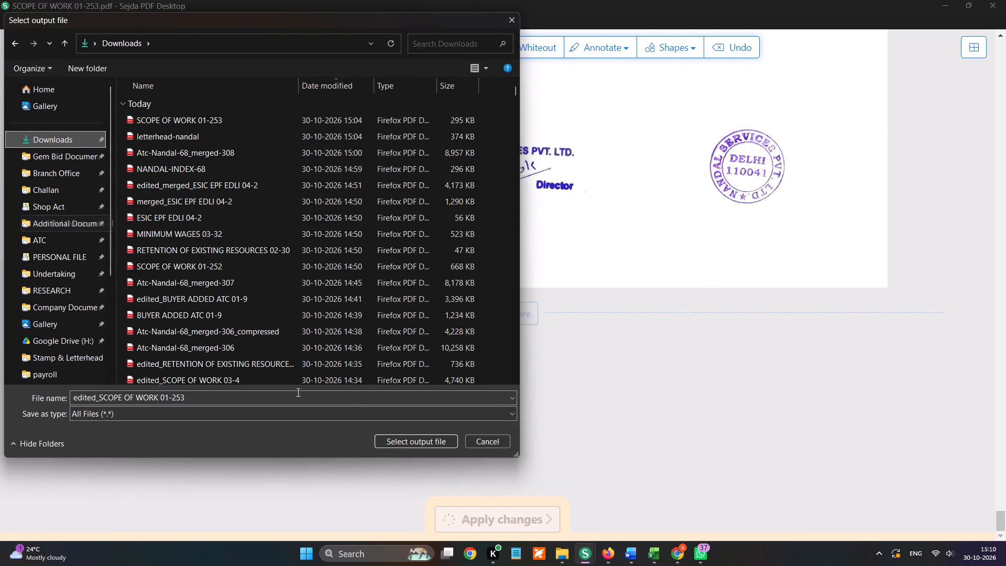
{"action": "left_click", "coordinate": [409, 445]}
Switch to Firefox and load edited_SCOPE OF WORK 01-253 from Downloads into iLovePDF's Merge PDF tool.
{"action": "left_click", "coordinate": [615, 546]}
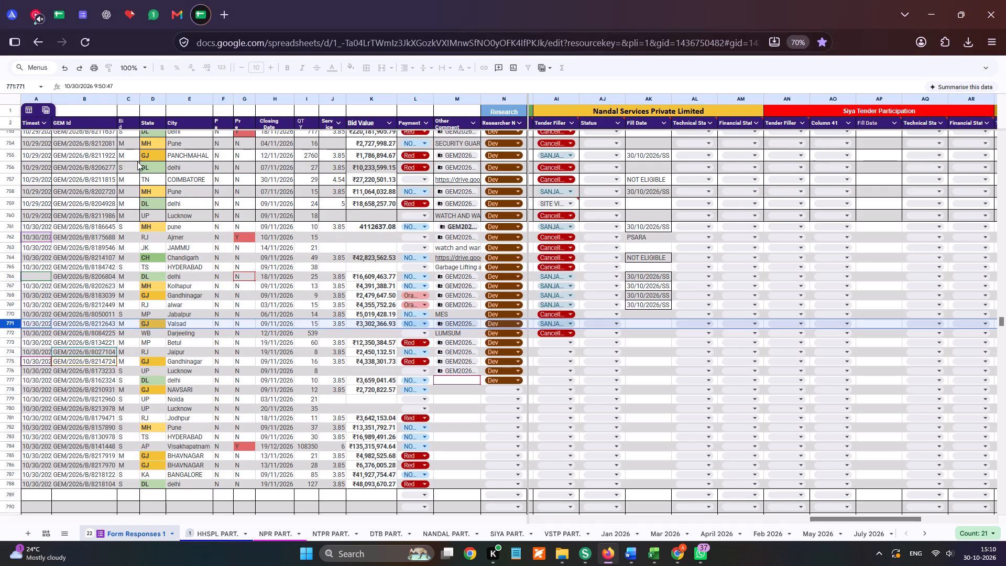
{"action": "left_click", "coordinate": [124, 13]}
{"action": "left_click", "coordinate": [124, 68]}
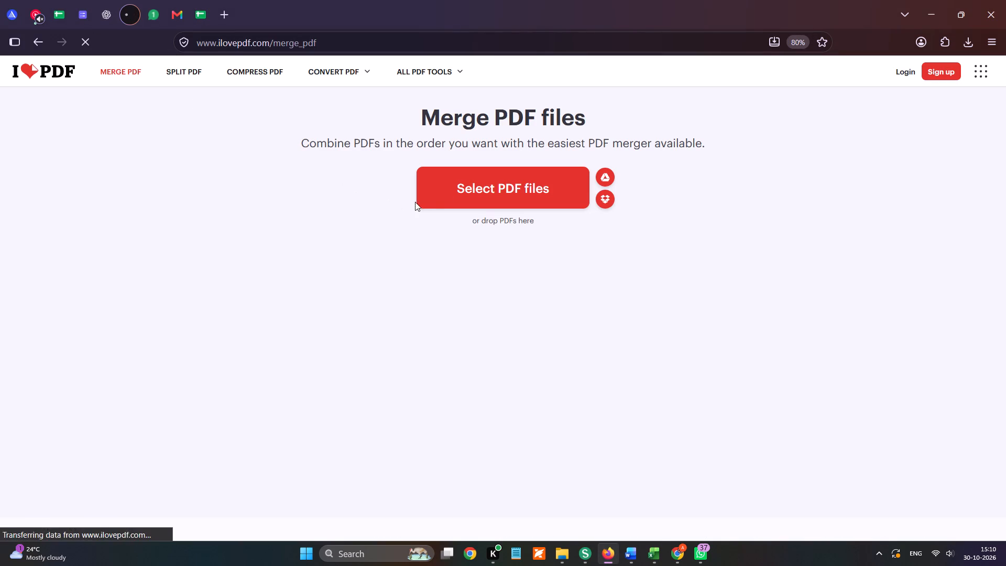
{"action": "left_click", "coordinate": [461, 201]}
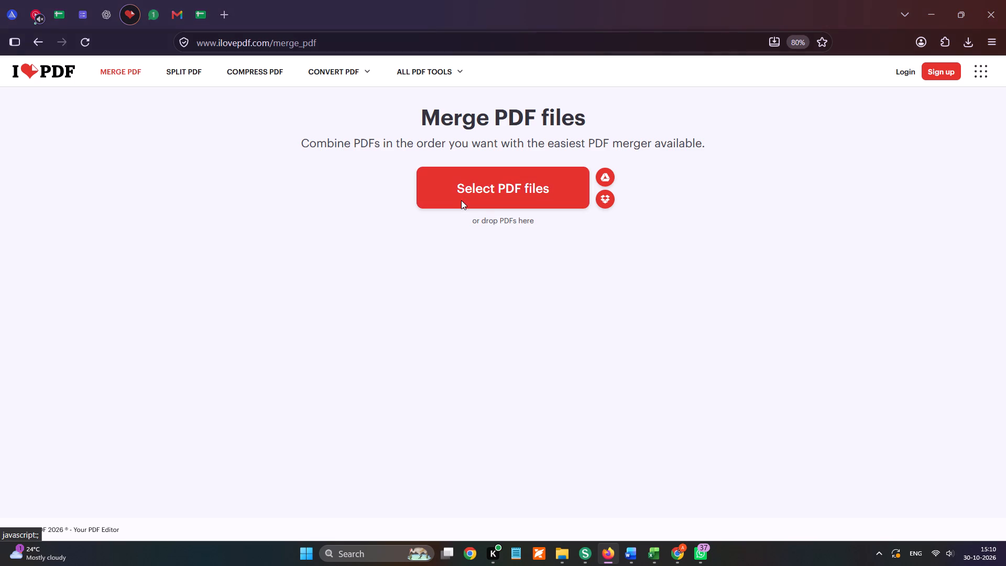
{"action": "scroll", "coordinate": [53, 176], "scroll_direction": "up", "scroll_amount": 5}
{"action": "left_click", "coordinate": [52, 134]}
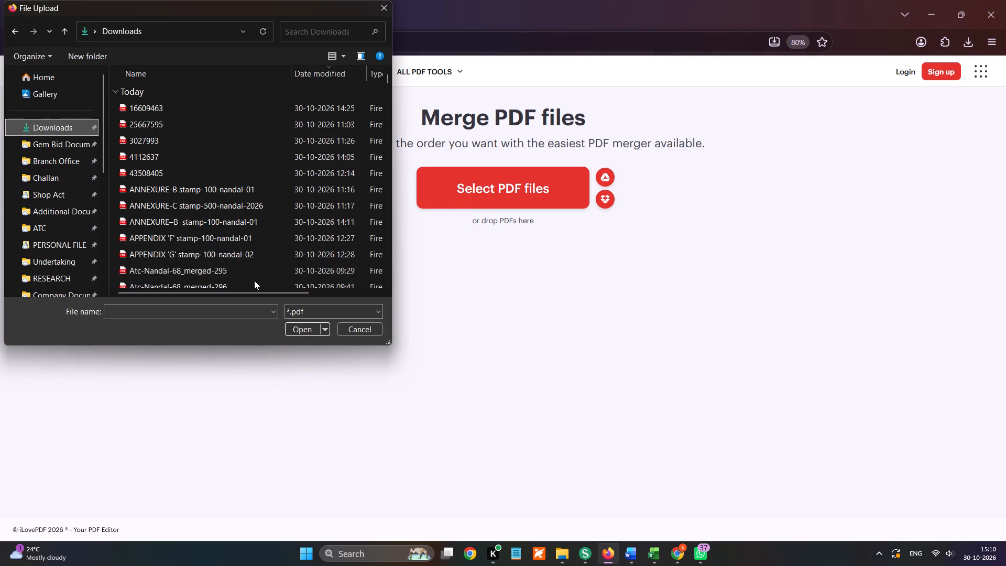
{"action": "double_click", "coordinate": [162, 108]}
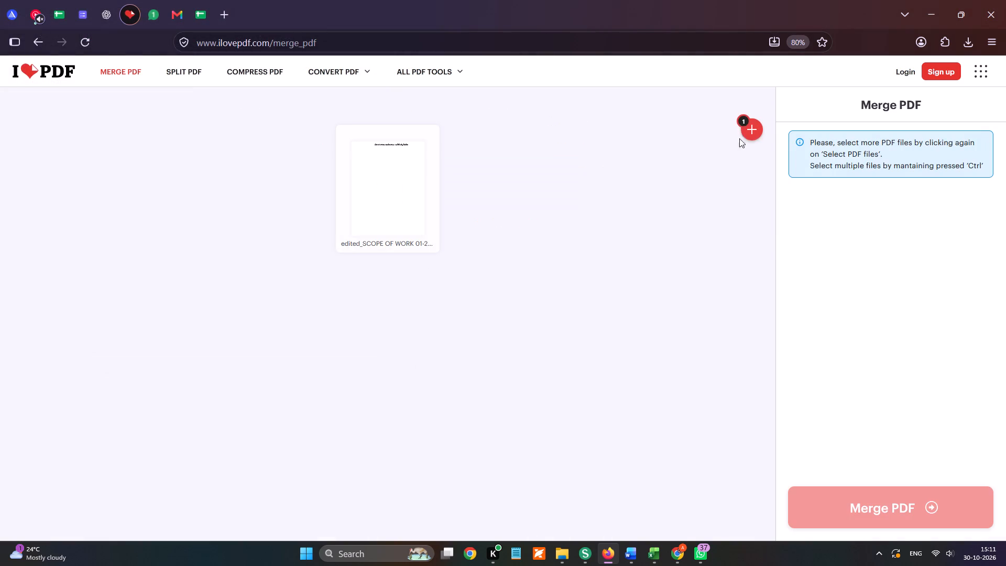
Switch to Sejda PDF Desktop, start a new PDF Editor task and open letterhead-nandal from the Downloads folder.
{"action": "left_click", "coordinate": [591, 549]}
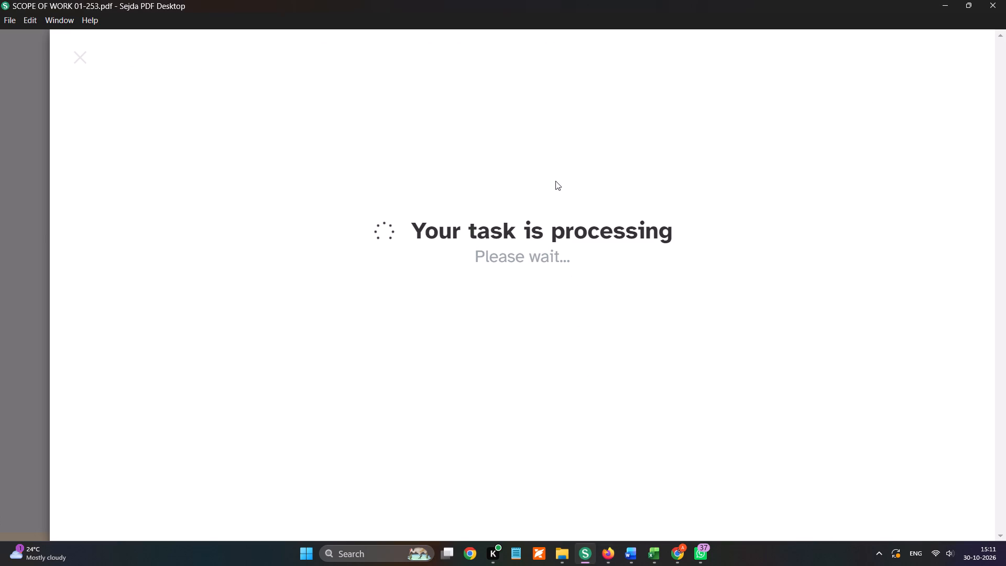
{"action": "left_click", "coordinate": [586, 157]}
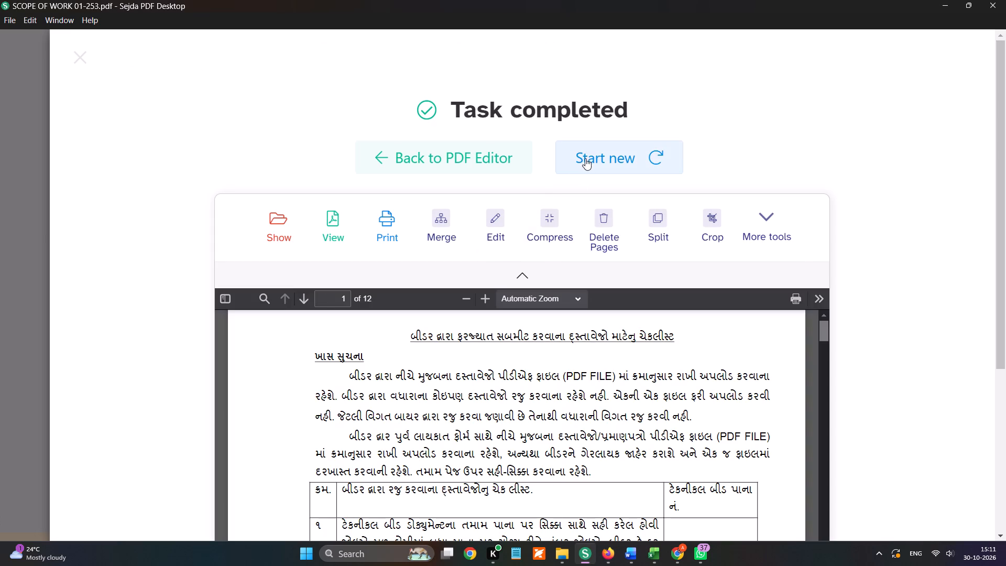
{"action": "left_click", "coordinate": [488, 209]}
{"action": "scroll", "coordinate": [62, 160], "scroll_direction": "up", "scroll_amount": 5}
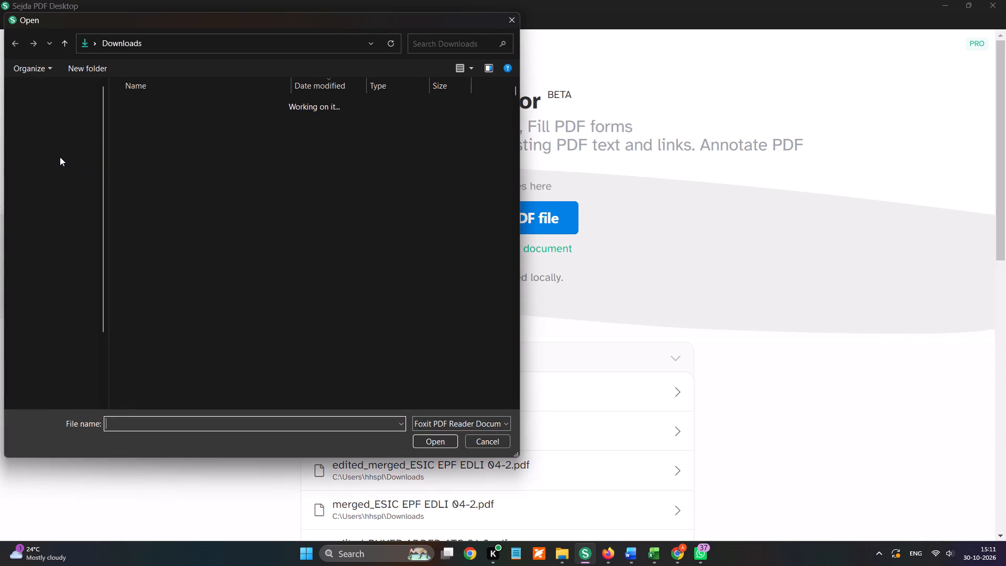
{"action": "left_click", "coordinate": [63, 140]}
{"action": "double_click", "coordinate": [166, 149]}
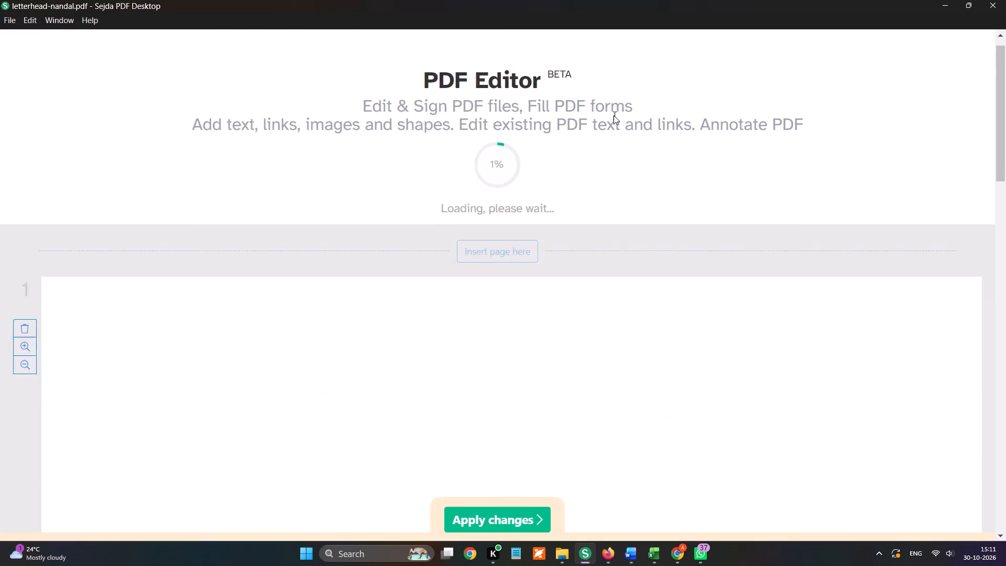
Place the round Delhi company stamp beside the director, date and place lines at the end of the letterhead declaration.
{"action": "left_click", "coordinate": [447, 43]}
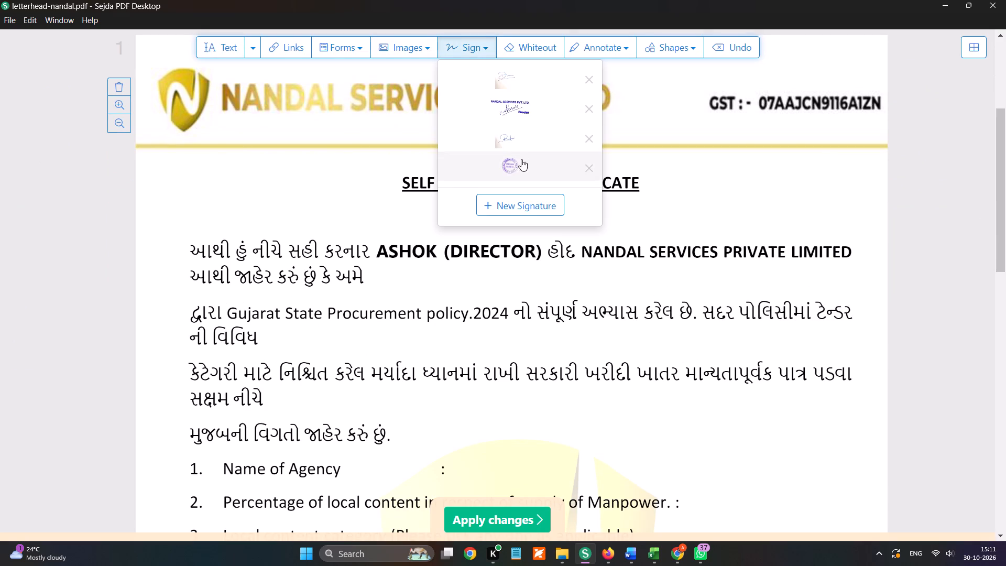
{"action": "left_click", "coordinate": [518, 164]}
{"action": "scroll", "coordinate": [518, 165], "scroll_direction": "down", "scroll_amount": 4}
{"action": "left_click", "coordinate": [522, 192]}
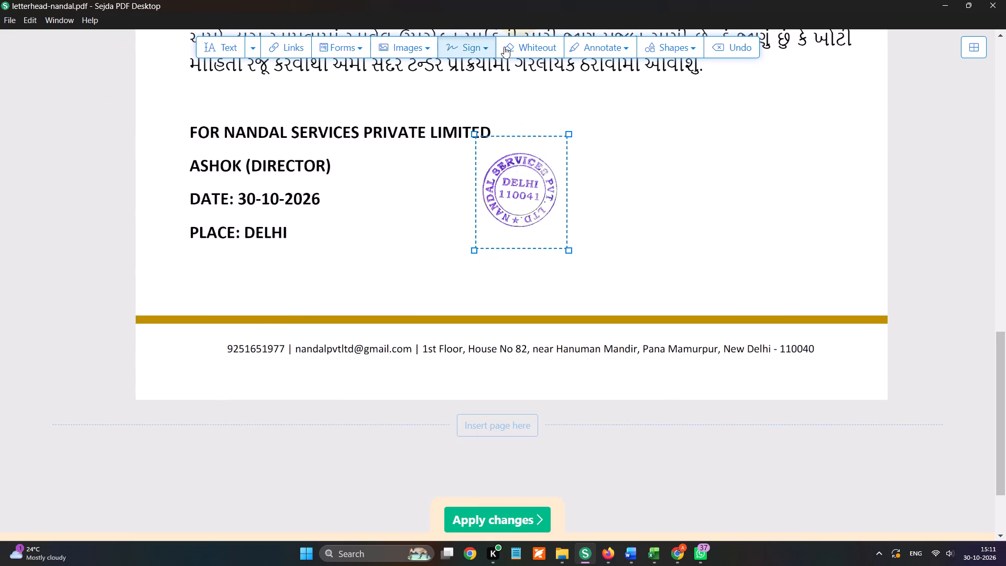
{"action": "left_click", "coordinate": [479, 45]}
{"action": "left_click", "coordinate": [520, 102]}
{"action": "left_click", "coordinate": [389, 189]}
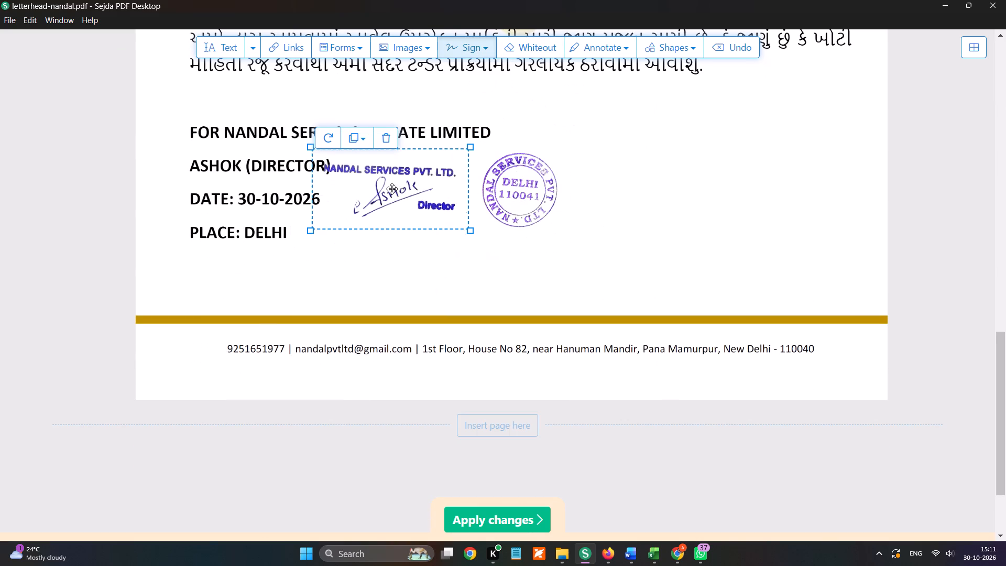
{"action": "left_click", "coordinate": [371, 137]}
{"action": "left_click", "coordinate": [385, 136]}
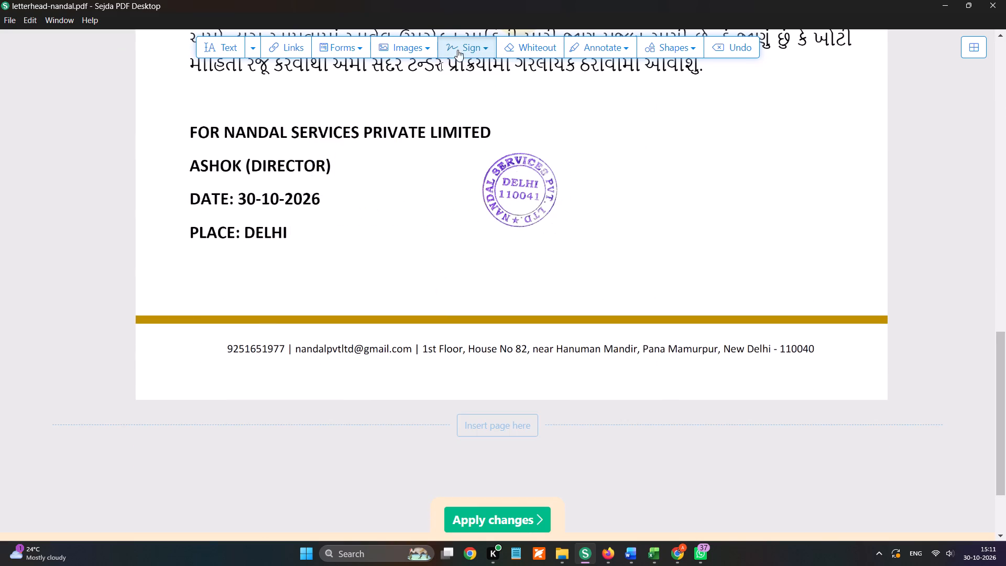
Place the Nandal Services director signature between the director and date lines and the round company stamp.
{"action": "left_click", "coordinate": [463, 46]}
{"action": "left_click", "coordinate": [524, 99]}
{"action": "left_click", "coordinate": [410, 192]}
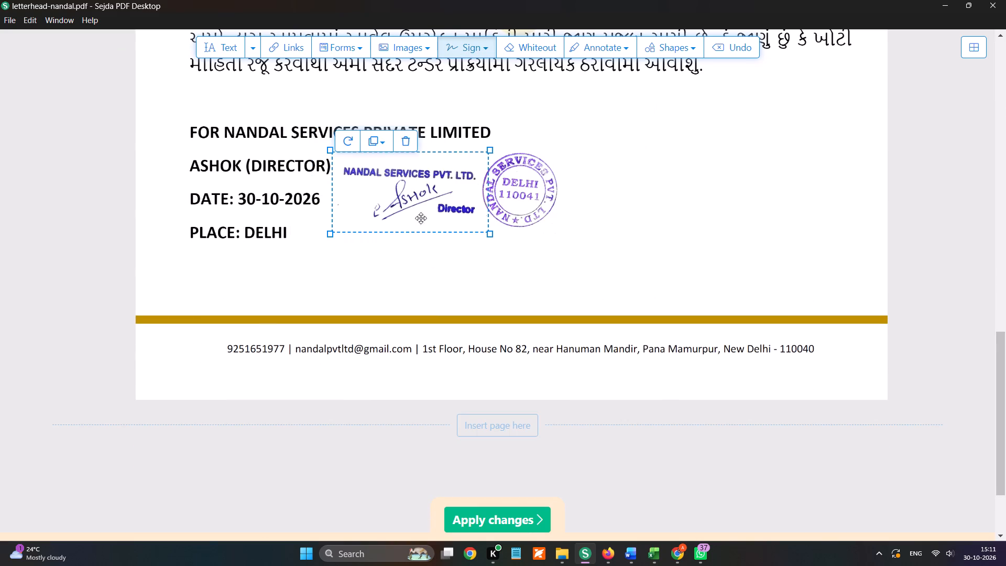
Apply the changes and save the declaration as edited_letterhead-nandal in Downloads, replacing the existing file.
{"action": "scroll", "coordinate": [421, 220], "scroll_direction": "down", "scroll_amount": 4}
{"action": "left_click", "coordinate": [516, 507]}
{"action": "left_click", "coordinate": [512, 510]}
{"action": "scroll", "coordinate": [38, 159], "scroll_direction": "up", "scroll_amount": 4}
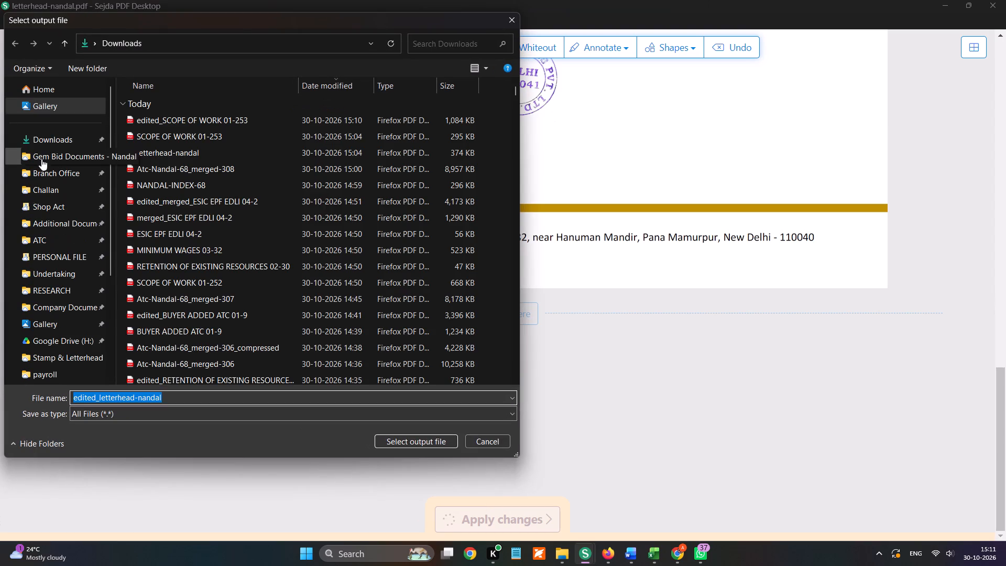
{"action": "left_click", "coordinate": [67, 137]}
{"action": "left_click", "coordinate": [394, 442]}
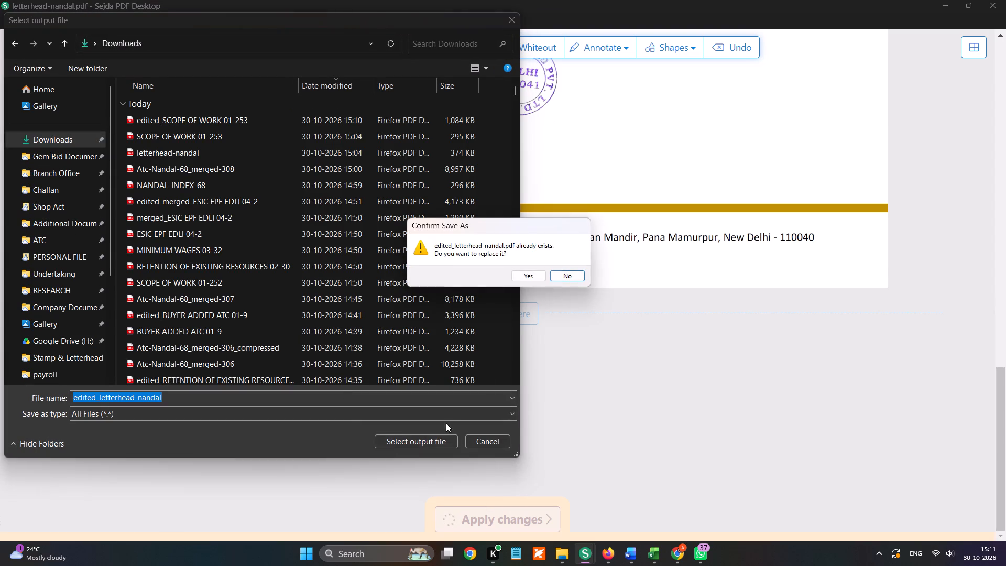
{"action": "left_click", "coordinate": [534, 270]}
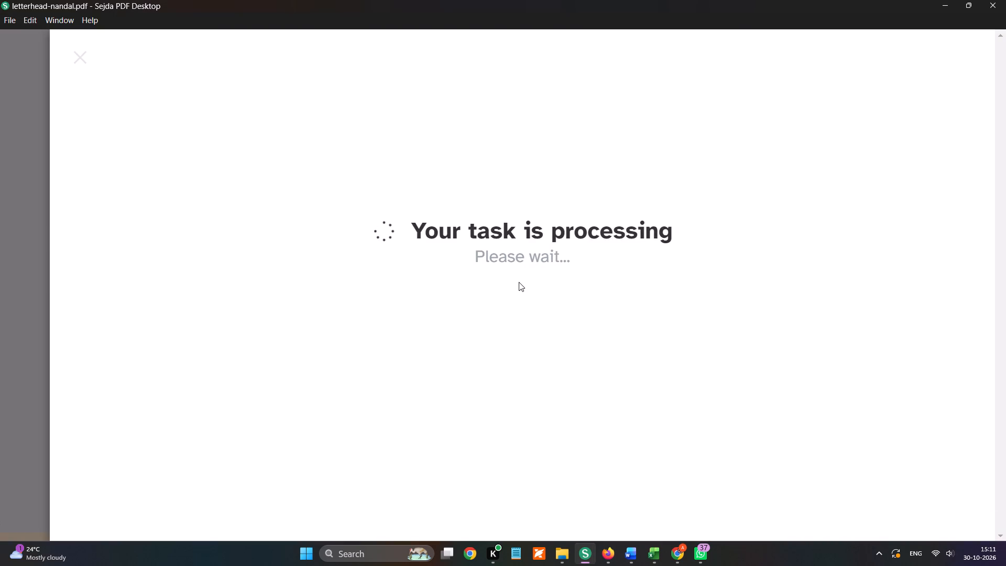
Switch to the iLovePDF merge page in Firefox and add edited_letterhead-nandal from Downloads alongside the edited scope of work.
{"action": "left_click", "coordinate": [608, 542]}
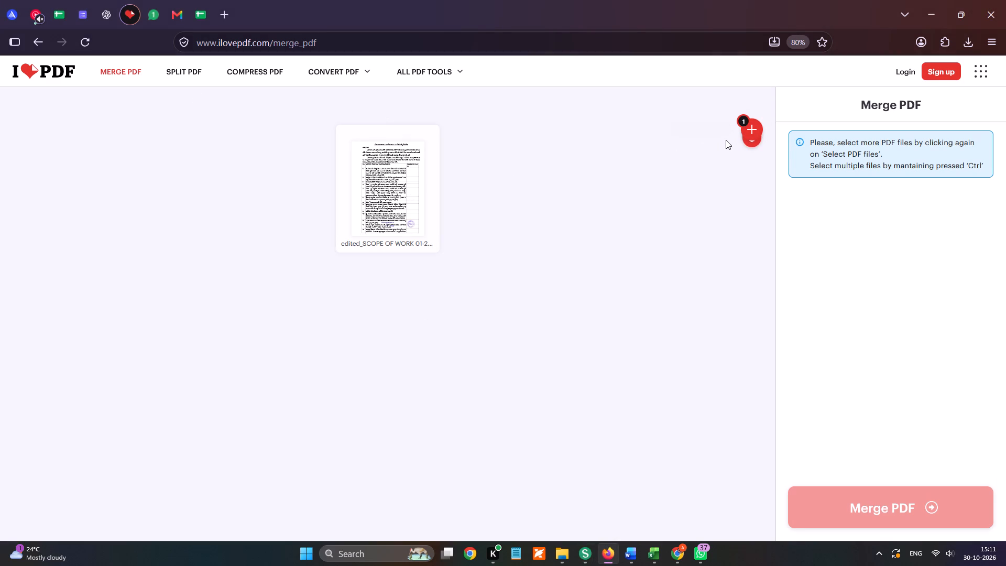
{"action": "left_click", "coordinate": [748, 134]}
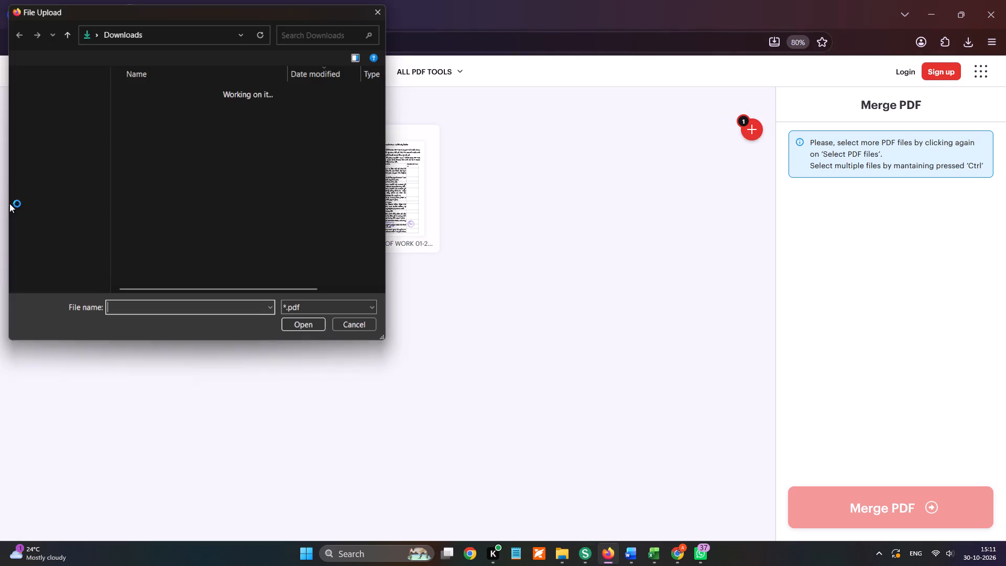
{"action": "scroll", "coordinate": [15, 180], "scroll_direction": "up", "scroll_amount": 6}
{"action": "left_click", "coordinate": [53, 132]}
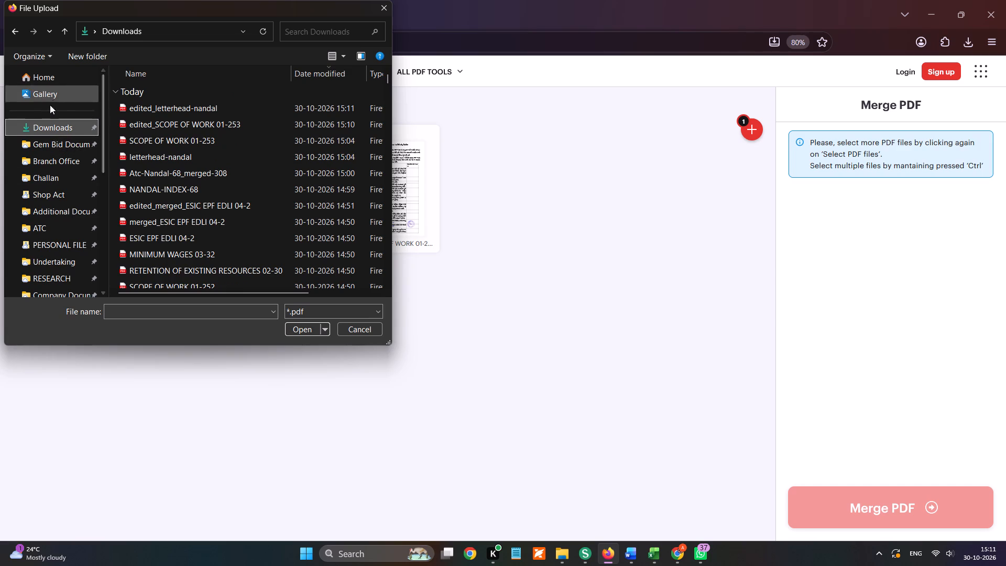
{"action": "double_click", "coordinate": [158, 111]}
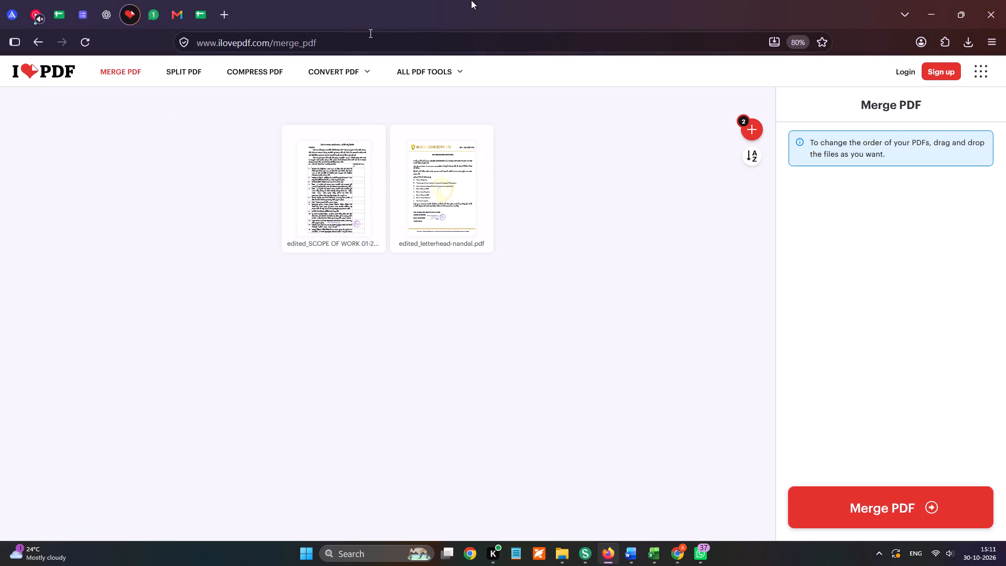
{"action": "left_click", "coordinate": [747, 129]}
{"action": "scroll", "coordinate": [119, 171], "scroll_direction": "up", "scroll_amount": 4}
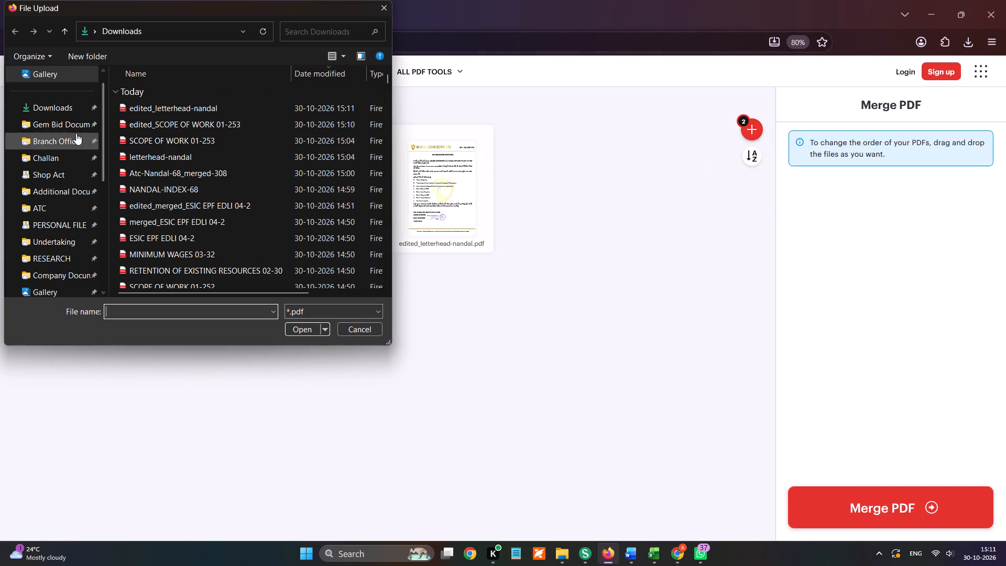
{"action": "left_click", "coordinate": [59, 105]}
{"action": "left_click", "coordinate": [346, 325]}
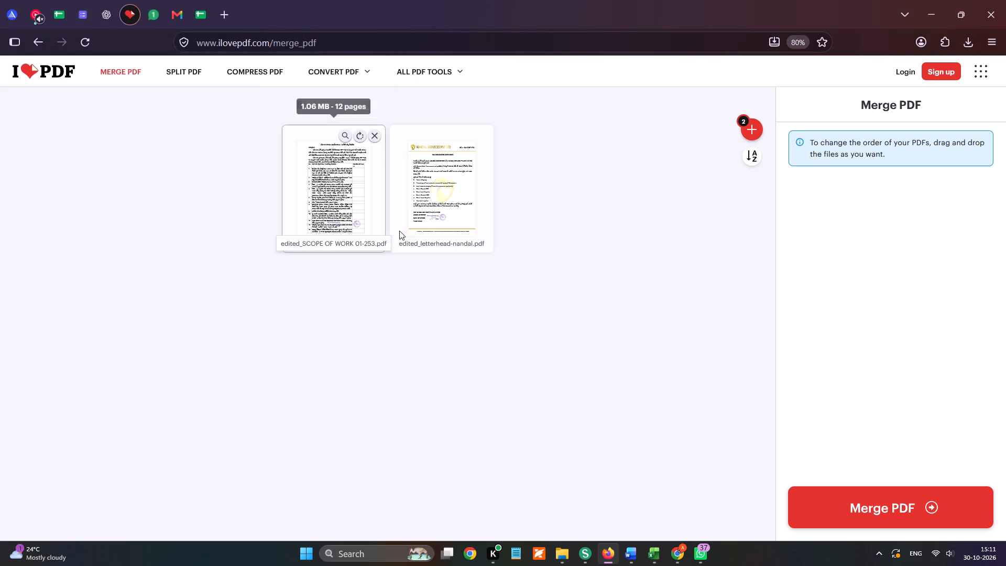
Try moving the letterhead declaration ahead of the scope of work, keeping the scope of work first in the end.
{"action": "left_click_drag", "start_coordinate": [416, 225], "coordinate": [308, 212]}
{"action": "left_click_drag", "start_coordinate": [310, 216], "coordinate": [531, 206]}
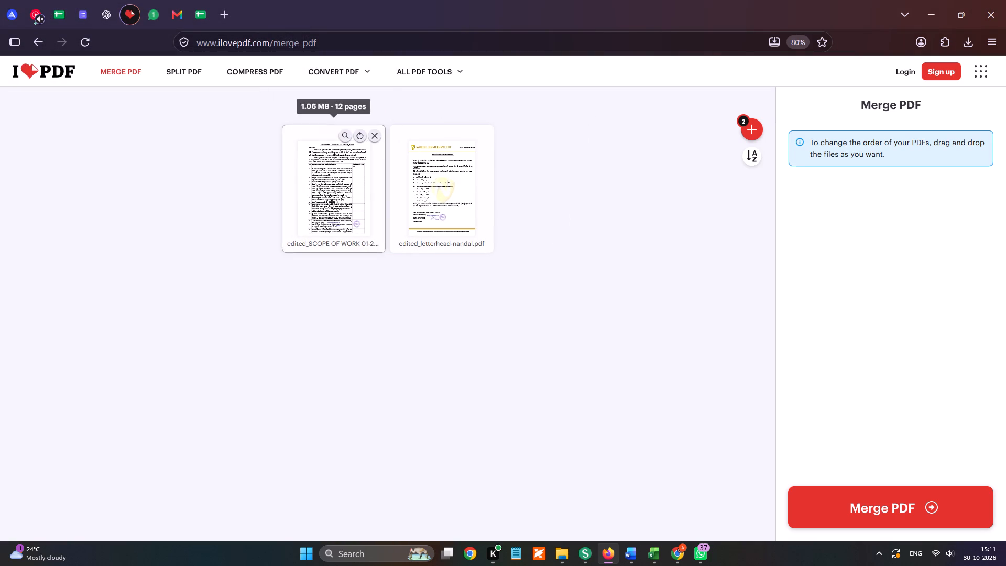
Switch to NANDAL-INDEX-68 in Word and replace the second additional-documents entry with SELF DECLARATION ON LETTERHEAD.
{"action": "left_click", "coordinate": [632, 551]}
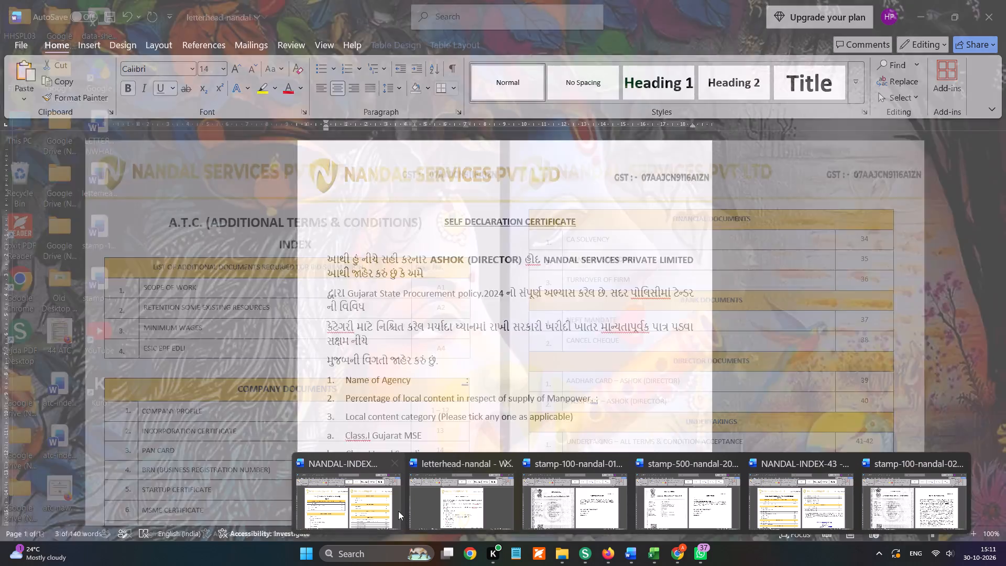
{"action": "left_click", "coordinate": [363, 502]}
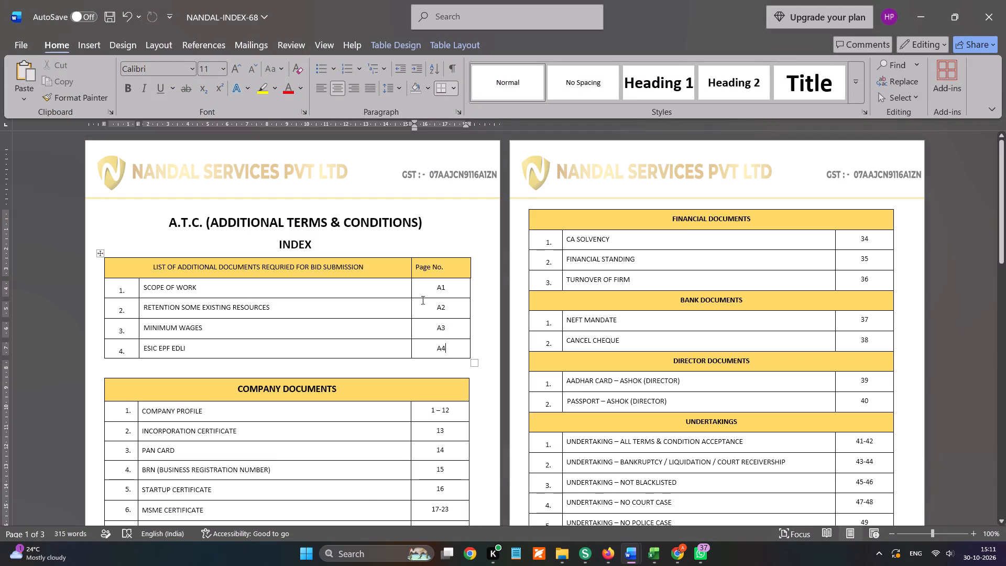
{"action": "left_click", "coordinate": [444, 290]}
{"action": "key", "text": "Tab"}
{"action": "key", "text": "Tab"}
{"action": "key", "text": "alt+Tab"}
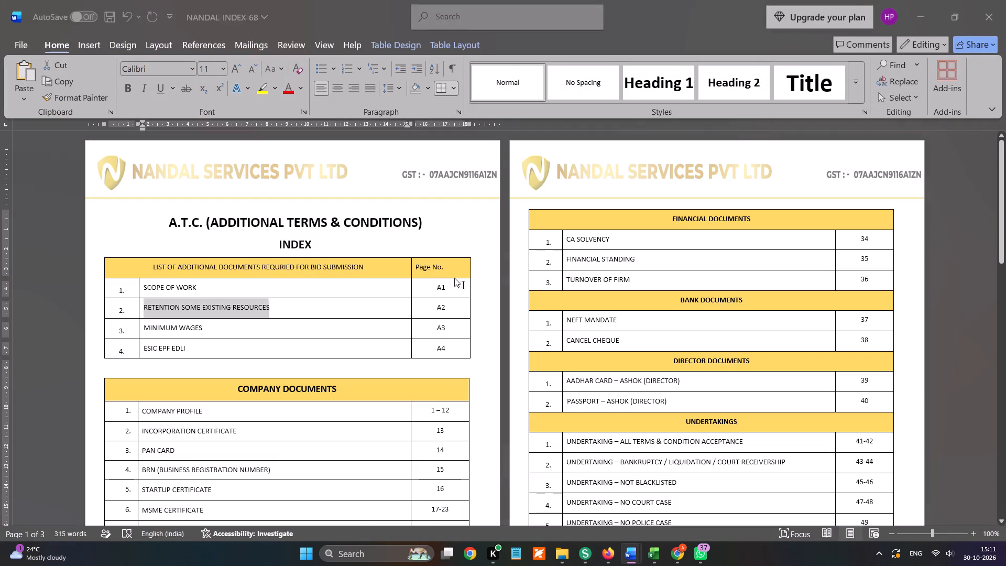
{"action": "key", "text": "alt+Tab"}
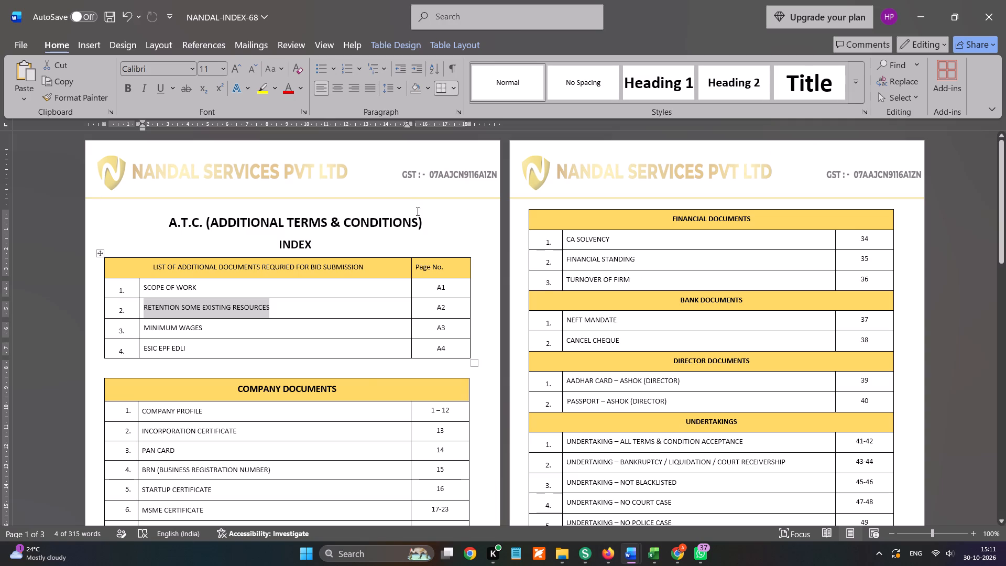
{"action": "key", "text": "alt+Tab"}
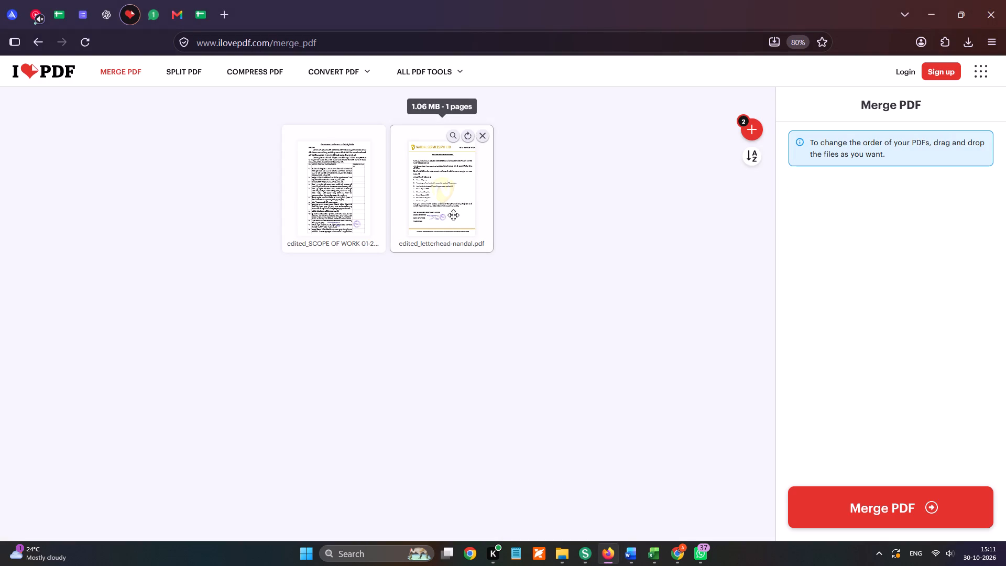
{"action": "key", "text": "alt+Tab"}
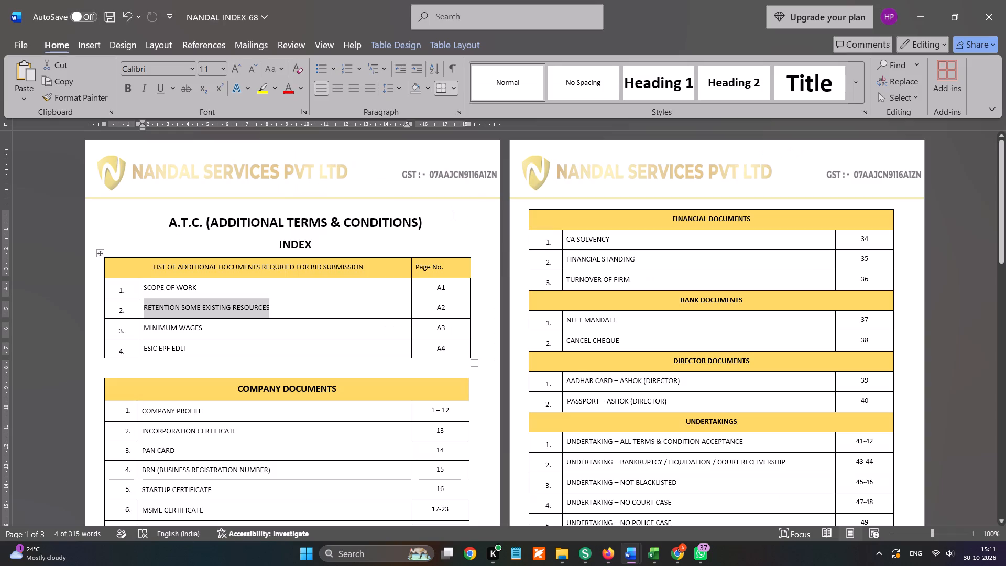
{"action": "type", "text": "SELF"}
{"action": "key", "text": "space"}
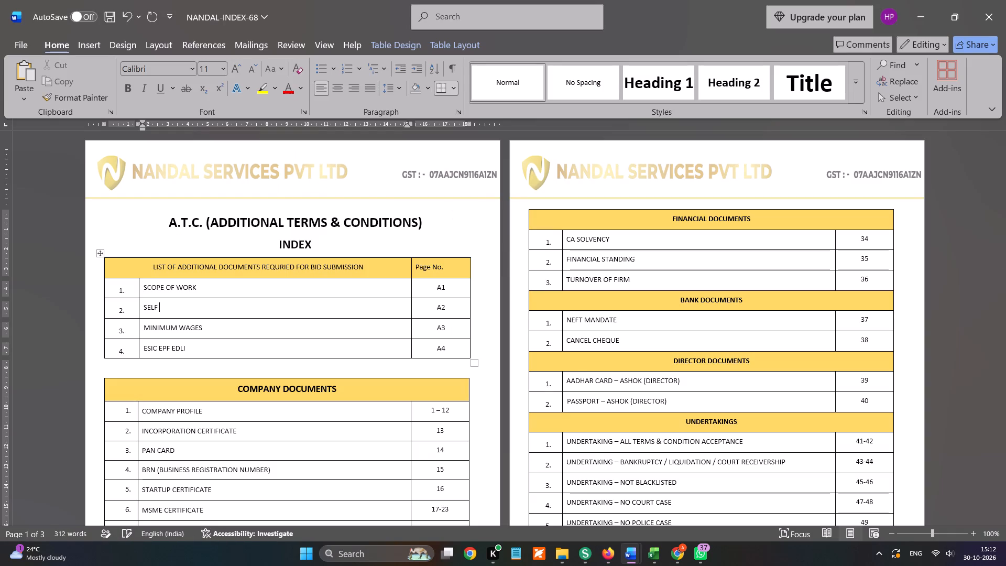
{"action": "key", "text": "e"}
{"action": "key", "text": "BackSpace"}
{"action": "type", "text": "DE"}
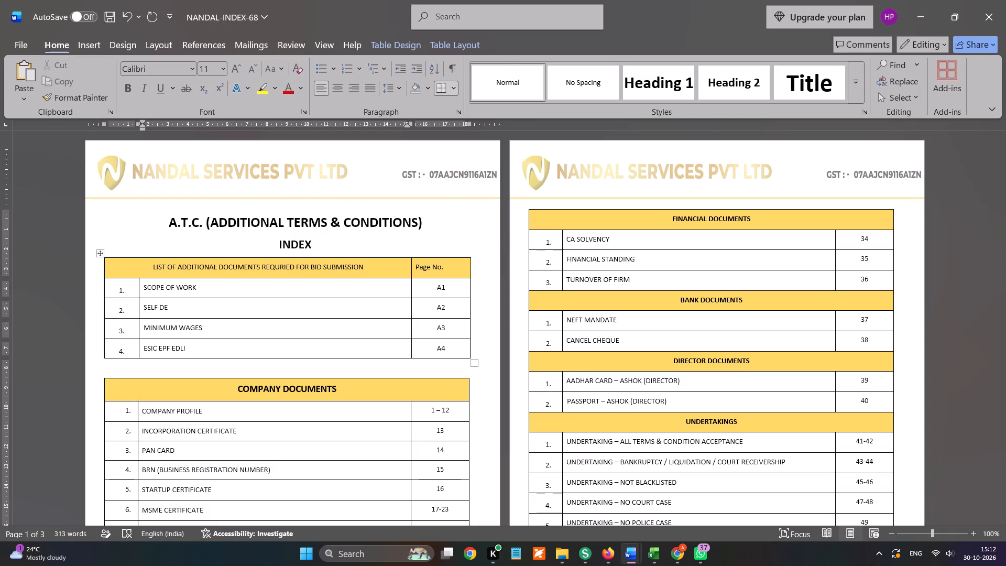
{"action": "key", "text": "c"}
{"action": "type", "text": "LARATION"}
{"action": "key", "text": "space"}
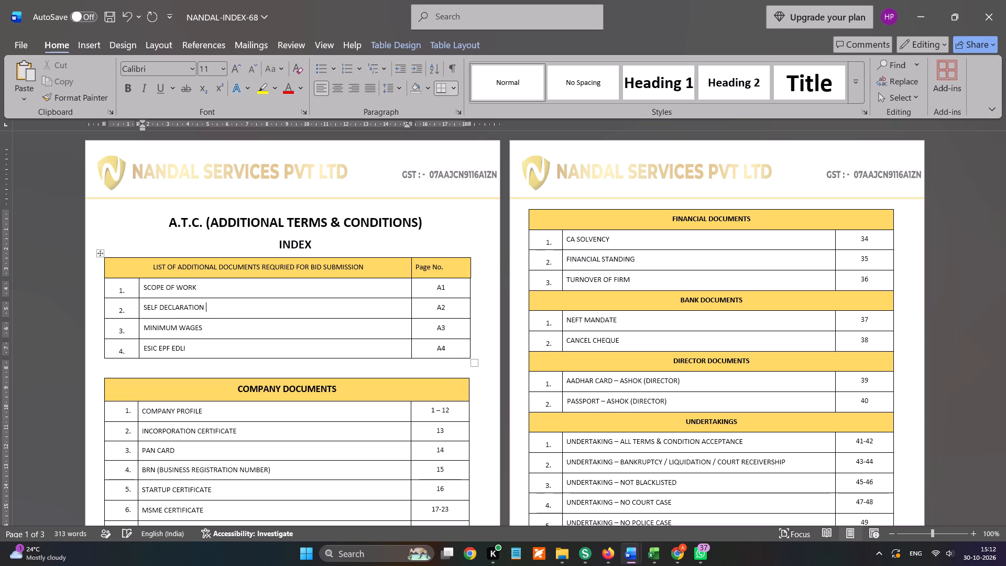
{"action": "type", "text": "ON LE"}
{"action": "key", "text": "t"}
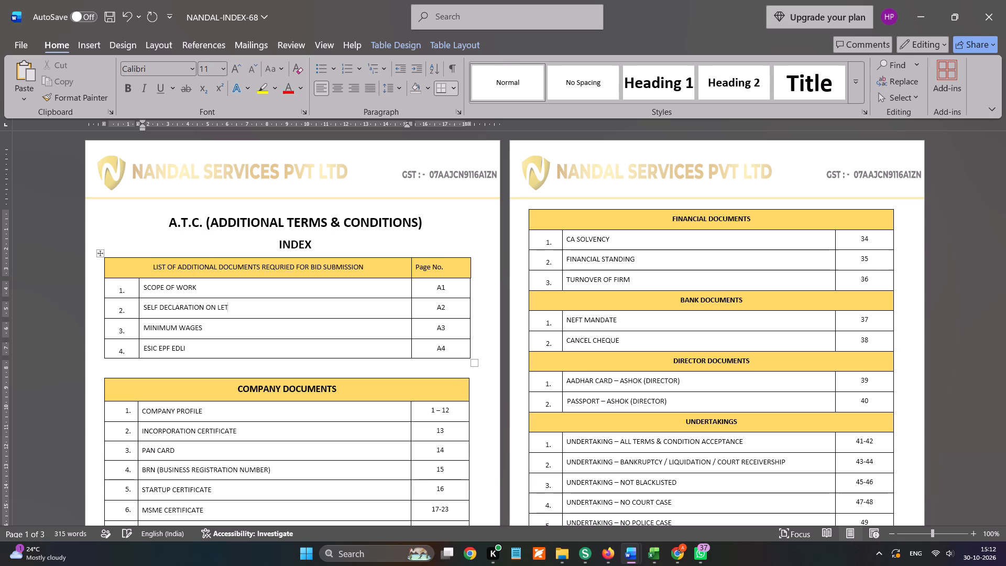
{"action": "type", "text": "TERHEAD"}
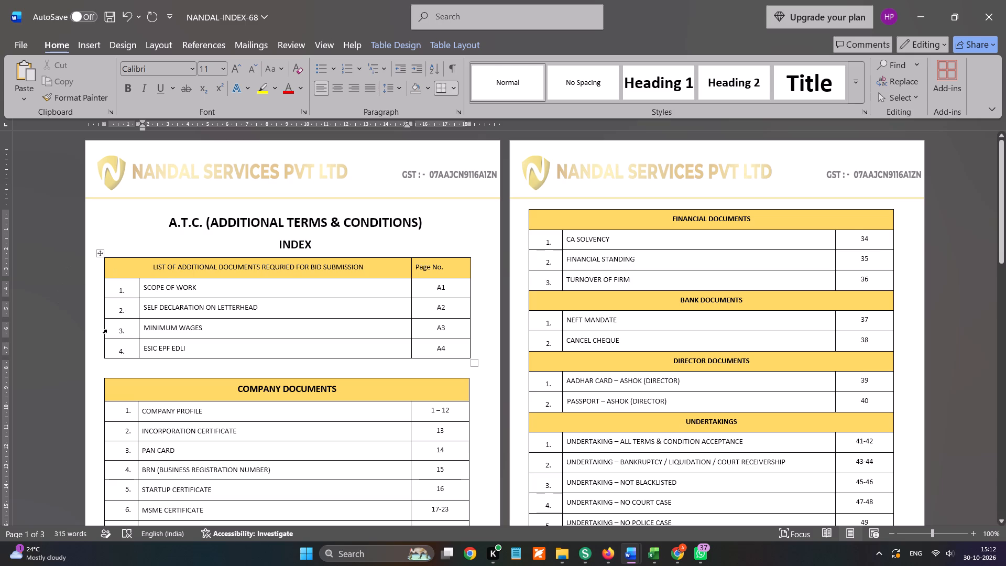
Delete the MINIMUM WAGES and ESIC EPF EDLI rows from the additional documents table.
{"action": "left_click_drag", "start_coordinate": [113, 328], "coordinate": [480, 342]}
{"action": "key", "text": "BackSpace"}
Set the page numbers to A1-A12 for the scope of work and A13 for the self declaration.
{"action": "left_click", "coordinate": [463, 286]}
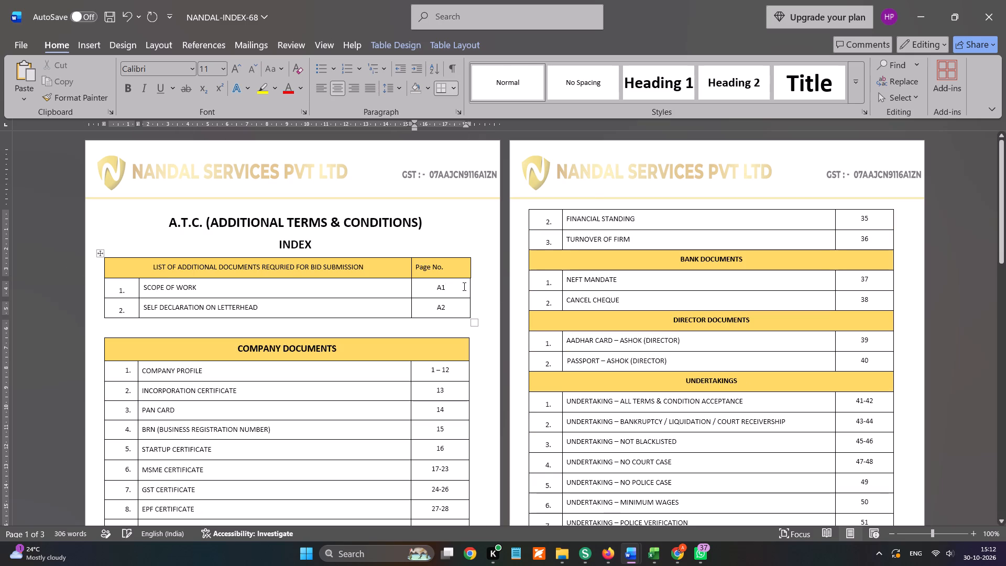
{"action": "type", "text": "-A12"}
{"action": "key", "text": "Down"}
{"action": "key", "text": "BackSpace"}
{"action": "type", "text": "13"}
Export the index as PDF NANDAL-INDEX-68 to Downloads, replacing the existing file, and switch to Firefox.
{"action": "key", "text": "alt+f"}
{"action": "key", "text": "e"}
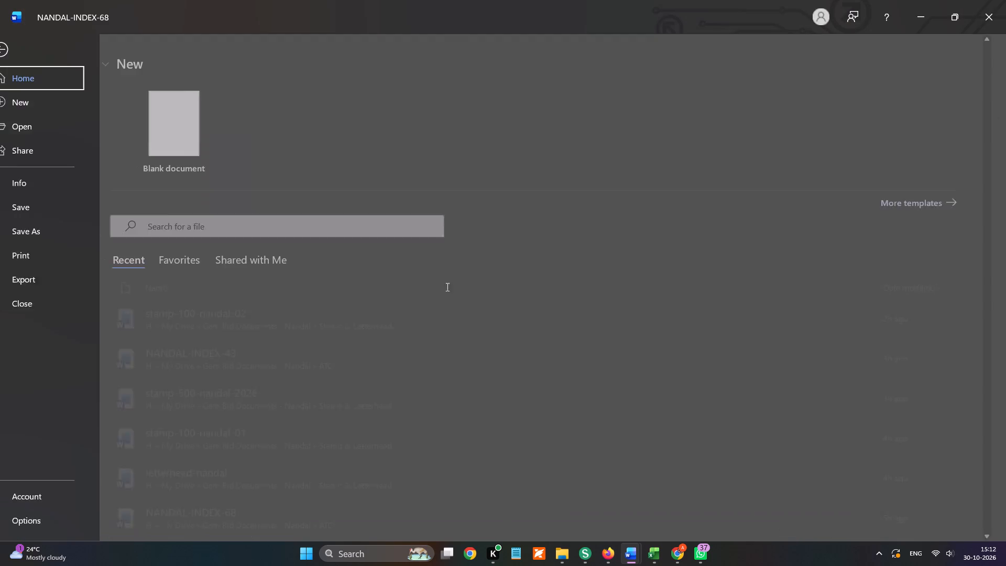
{"action": "key", "text": "a"}
{"action": "scroll", "coordinate": [61, 153], "scroll_direction": "up", "scroll_amount": 12}
{"action": "left_click", "coordinate": [61, 126]}
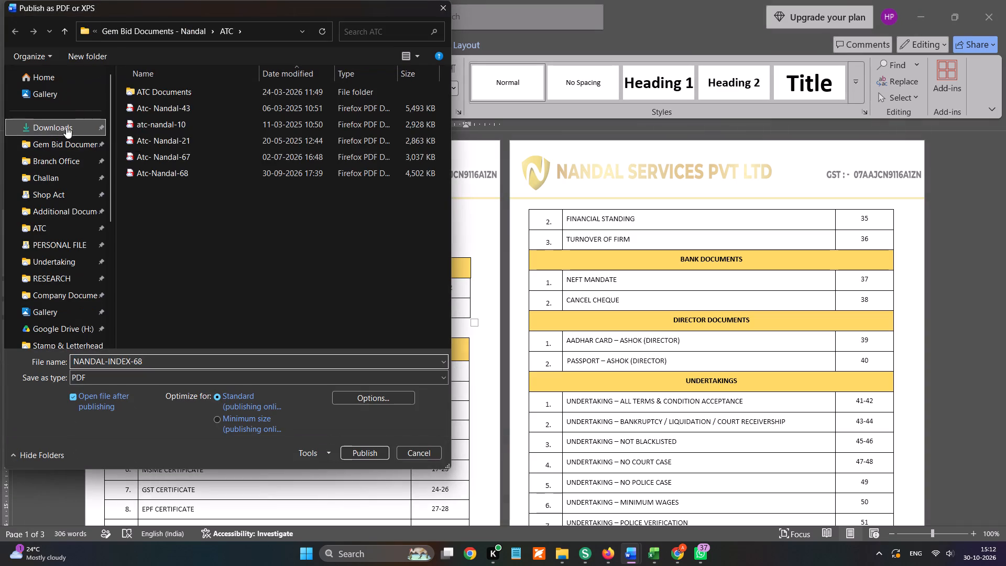
{"action": "left_click", "coordinate": [379, 453]}
{"action": "left_click", "coordinate": [520, 272]}
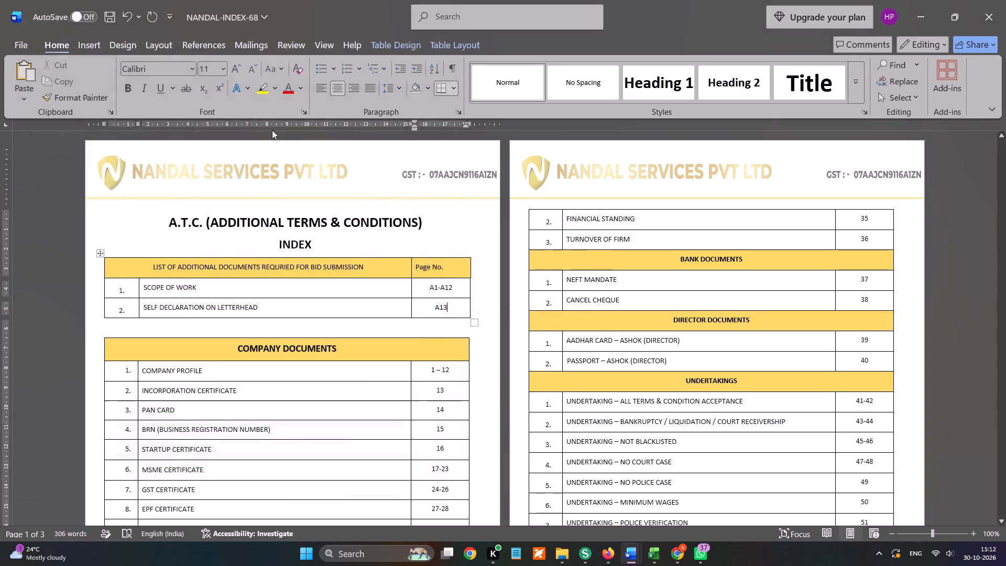
{"action": "key", "text": "alt+Tab"}
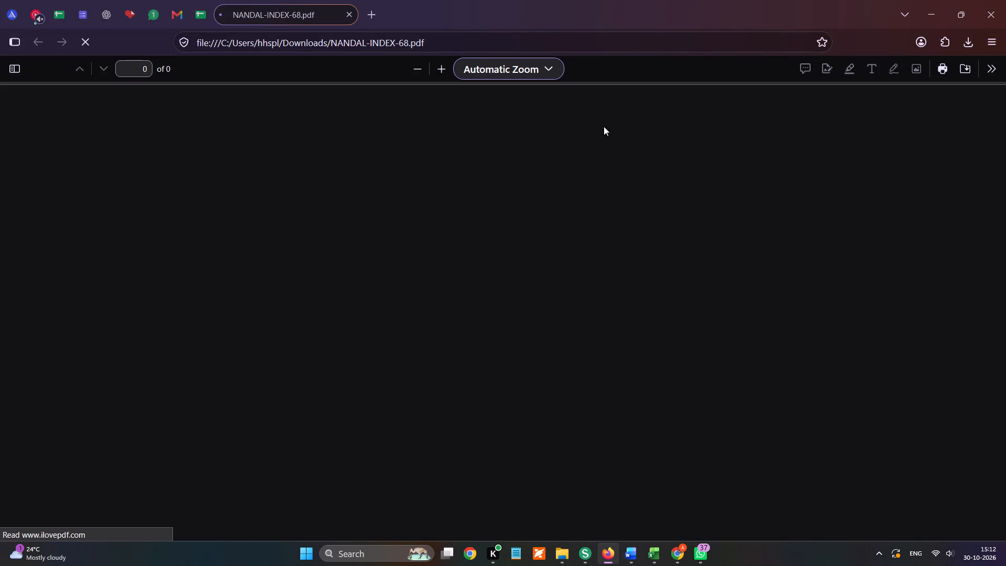
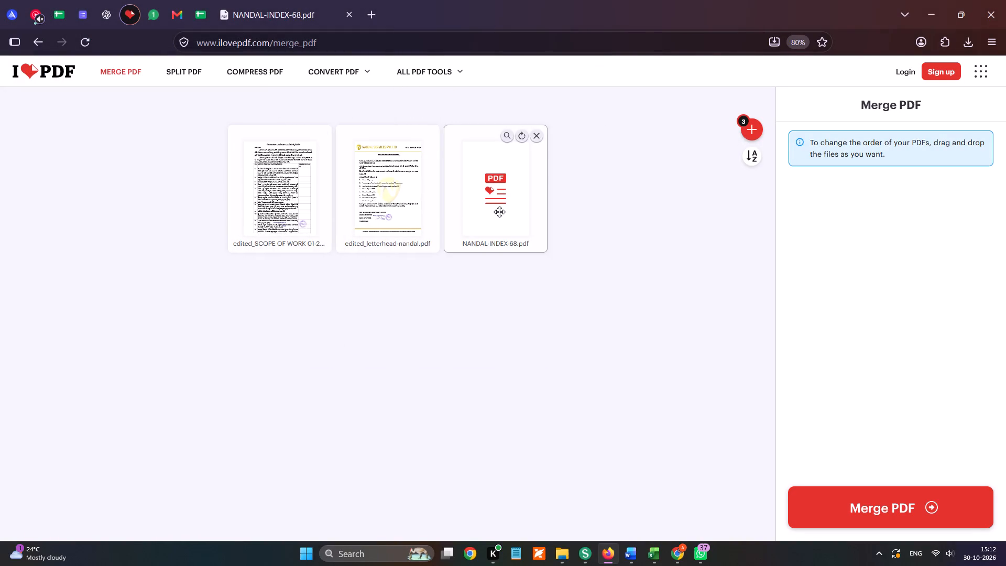
Place NANDAL-INDEX-68.pdf first in the merge order and add Atc-Nandal-68.pdf from the ATC folder.
{"action": "left_click_drag", "start_coordinate": [499, 212], "coordinate": [303, 180]}
{"action": "left_click", "coordinate": [748, 132]}
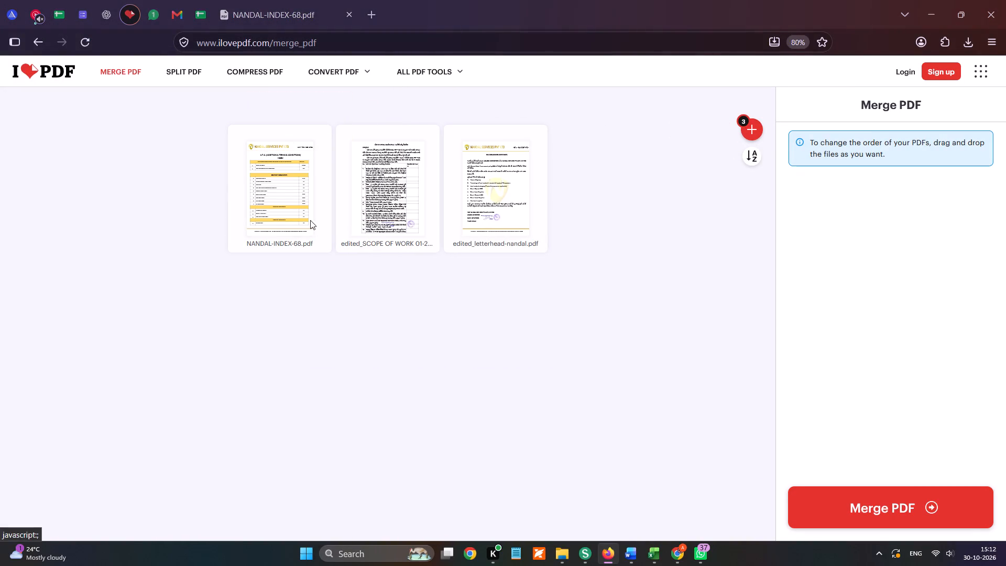
{"action": "scroll", "coordinate": [98, 160], "scroll_direction": "up", "scroll_amount": 5}
{"action": "left_click", "coordinate": [90, 145]}
{"action": "double_click", "coordinate": [167, 108]}
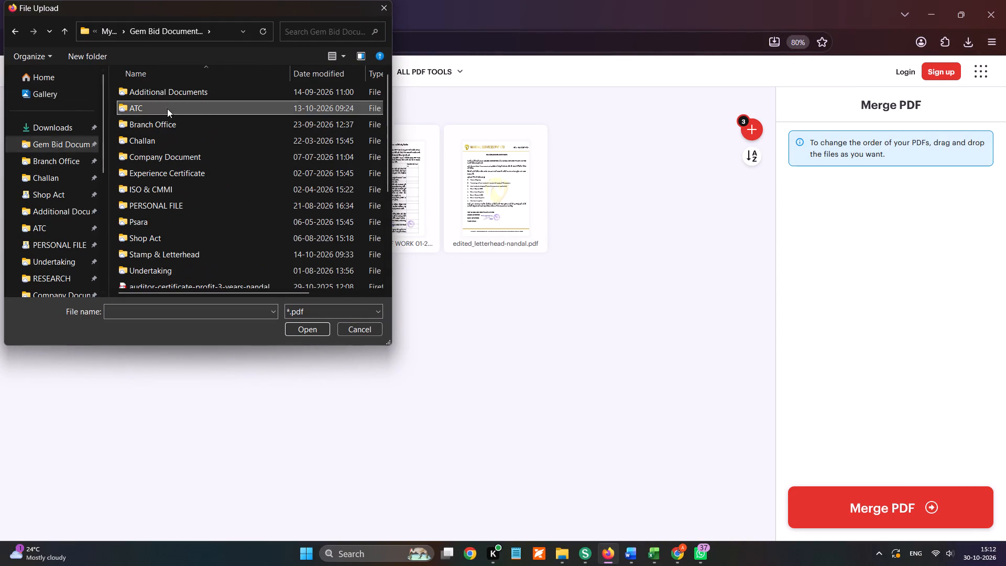
{"action": "double_click", "coordinate": [172, 169]}
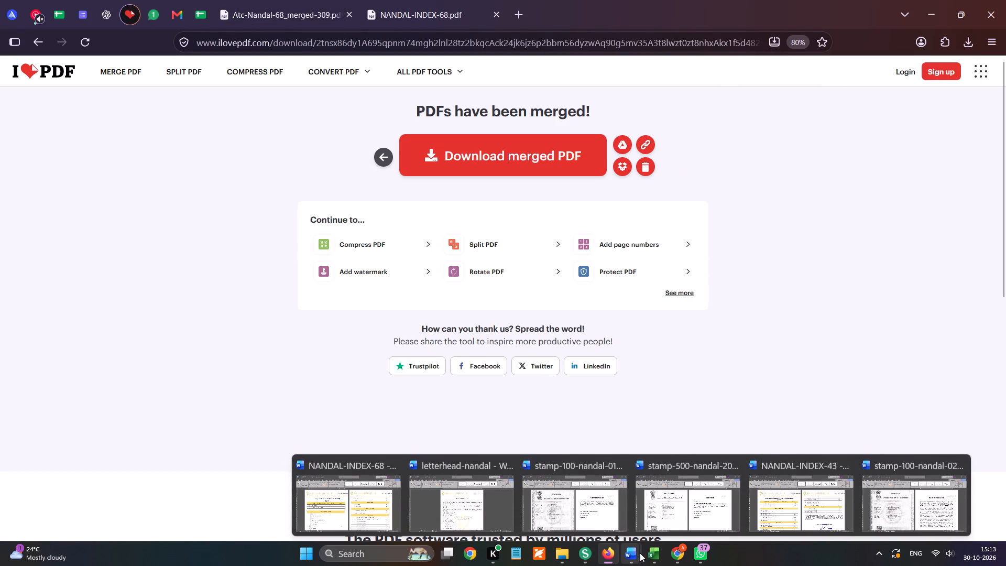
Switch to the GeM bid in Chrome and upload the merged ATC PDF from Downloads as Certificate (Requested in ATC).
{"action": "left_click", "coordinate": [680, 561]}
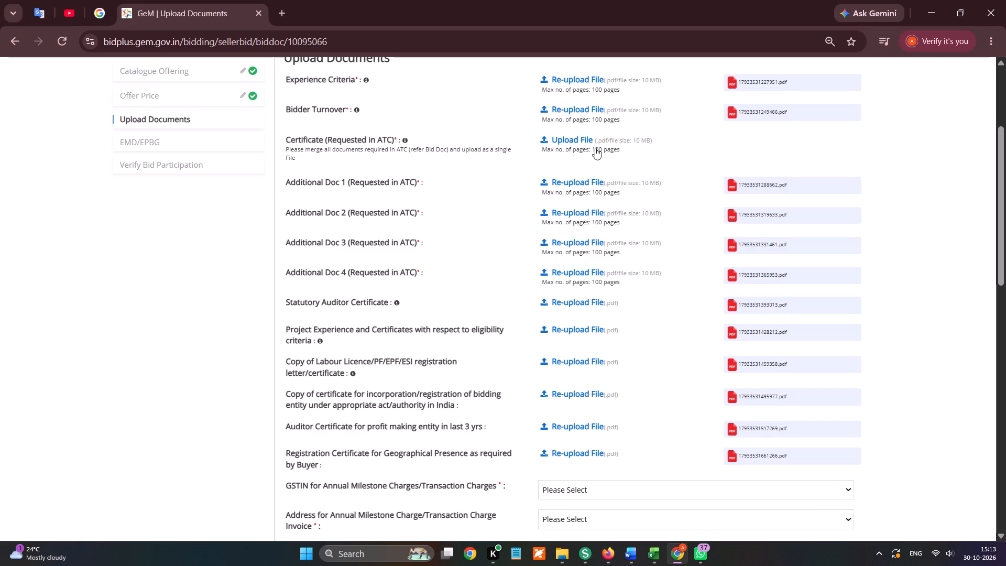
{"action": "left_click", "coordinate": [595, 148]}
{"action": "scroll", "coordinate": [76, 176], "scroll_direction": "up", "scroll_amount": 6}
{"action": "left_click", "coordinate": [72, 181]}
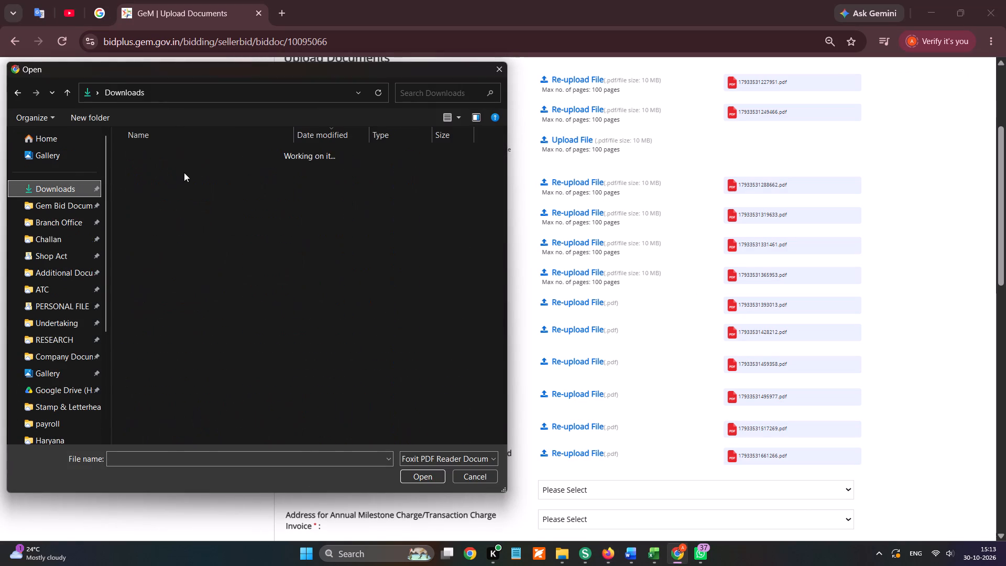
{"action": "double_click", "coordinate": [184, 172]}
Select the registered GSTIN and the Delhi address for the Annual Milestone Charge/Transaction Charge, accepting both confirmations.
{"action": "scroll", "coordinate": [749, 242], "scroll_direction": "down", "scroll_amount": 1}
{"action": "left_click", "coordinate": [607, 310]}
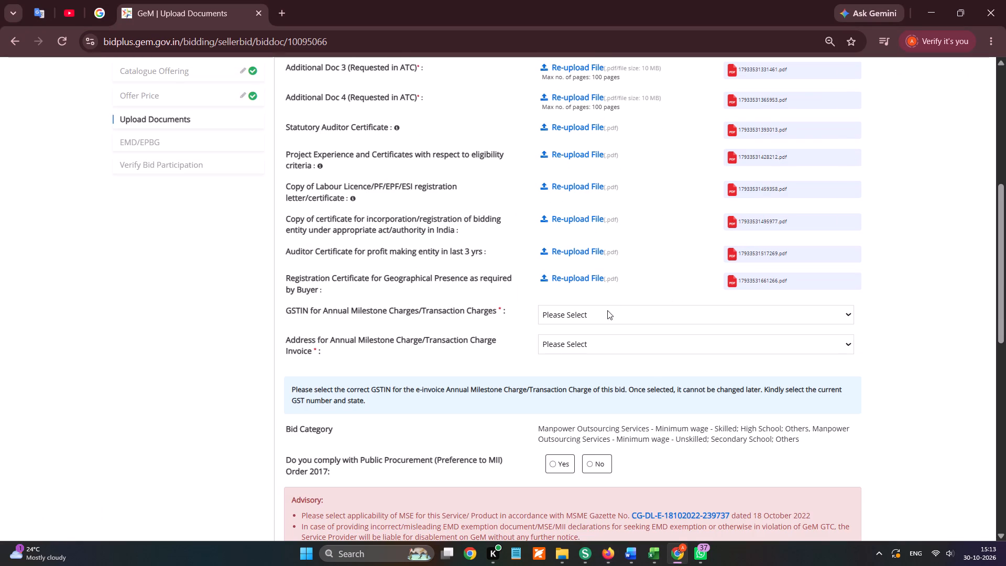
{"action": "left_click", "coordinate": [617, 342]}
{"action": "left_click", "coordinate": [623, 137]}
{"action": "left_click", "coordinate": [597, 350]}
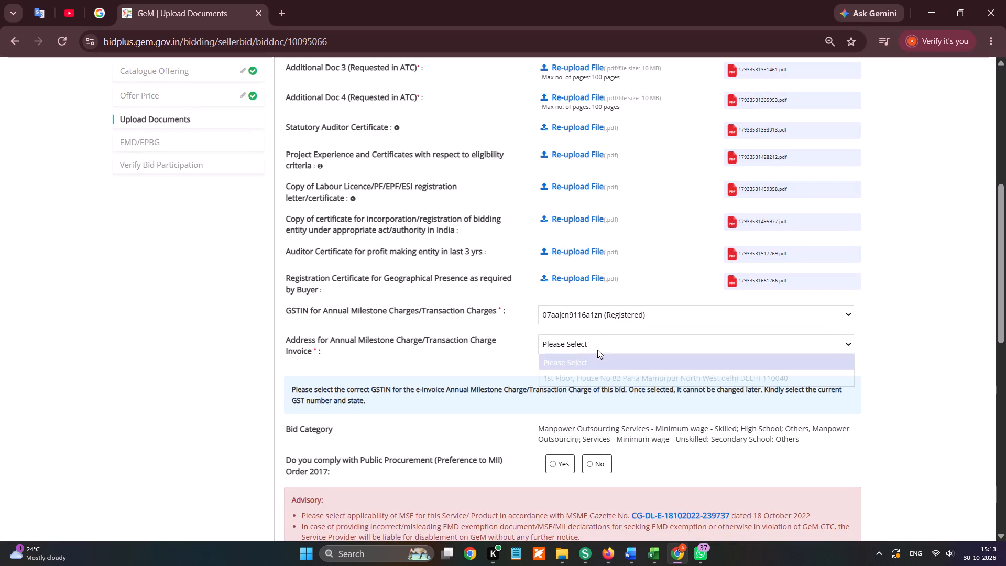
{"action": "left_click", "coordinate": [596, 386]}
{"action": "left_click", "coordinate": [603, 374]}
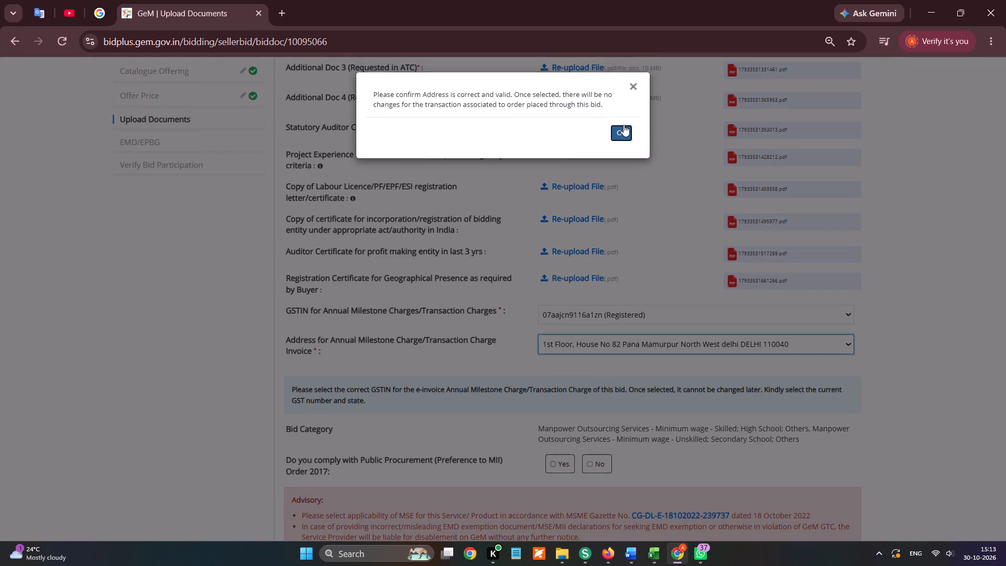
{"action": "left_click", "coordinate": [624, 125]}
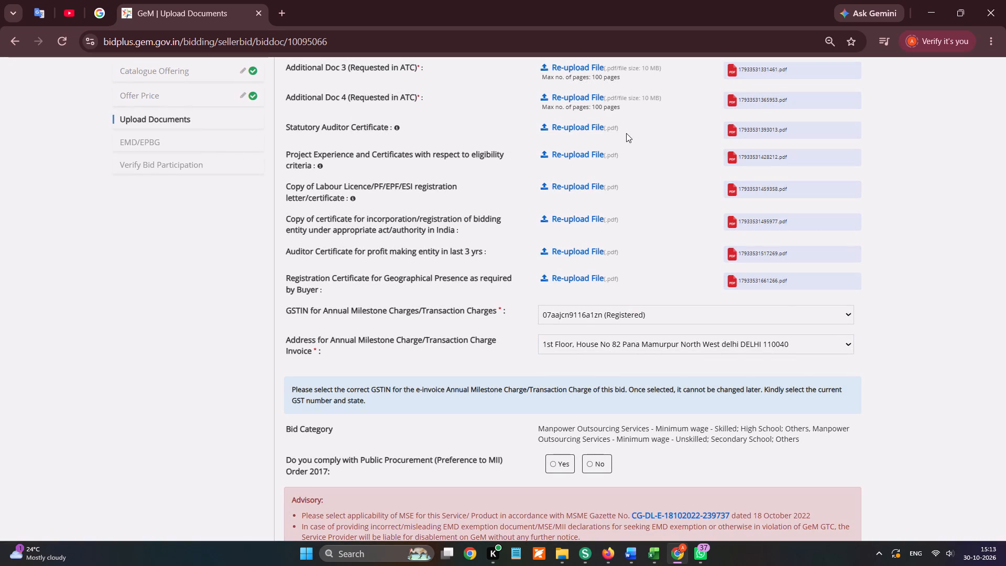
Answer Yes to compliance with the Public Procurement (Preference to MII) Order 2017.
{"action": "scroll", "coordinate": [647, 220], "scroll_direction": "down", "scroll_amount": 2}
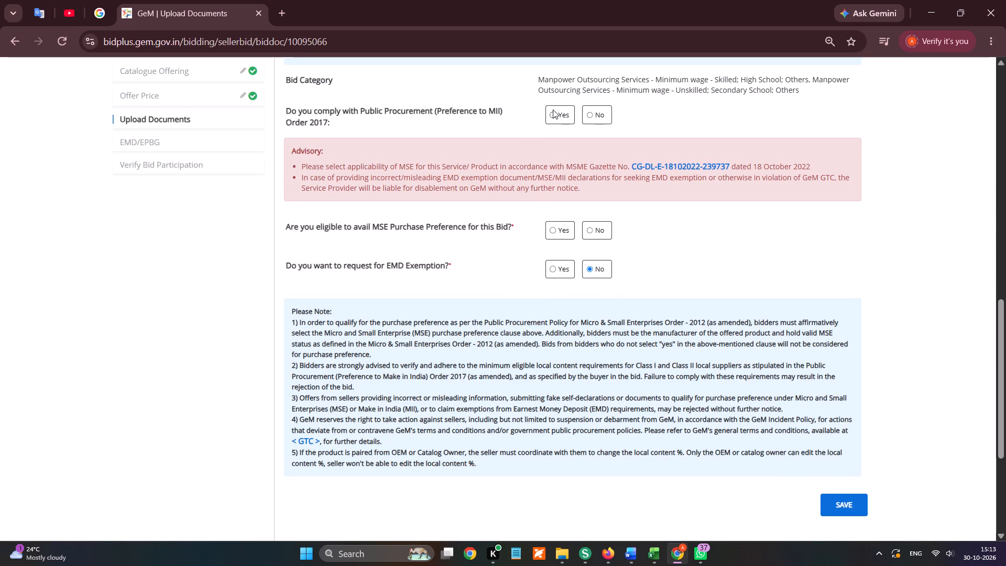
{"action": "left_click", "coordinate": [553, 113]}
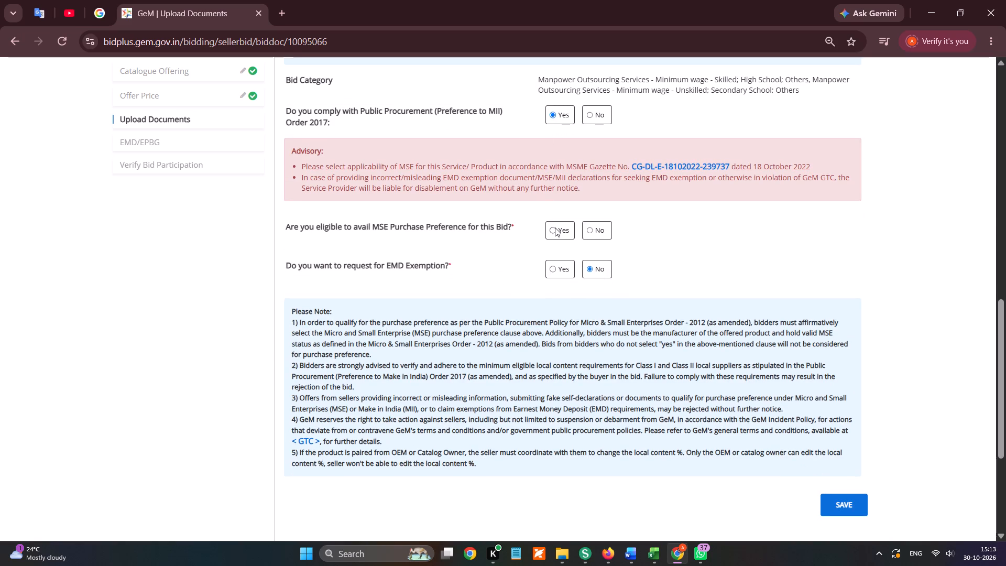
Answer Yes to MSE Purchase Preference eligibility and upload the MSE category certificate from the Gem Bid Documents folder.
{"action": "left_click", "coordinate": [555, 227]}
{"action": "left_click", "coordinate": [557, 251]}
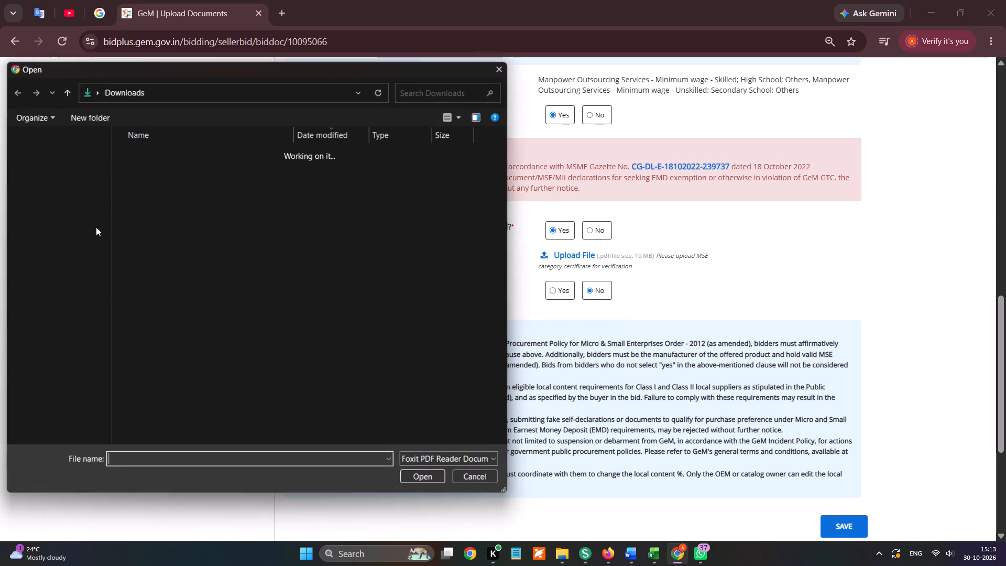
{"action": "scroll", "coordinate": [78, 215], "scroll_direction": "up", "scroll_amount": 5}
{"action": "left_click", "coordinate": [71, 202]}
{"action": "double_click", "coordinate": [159, 429]}
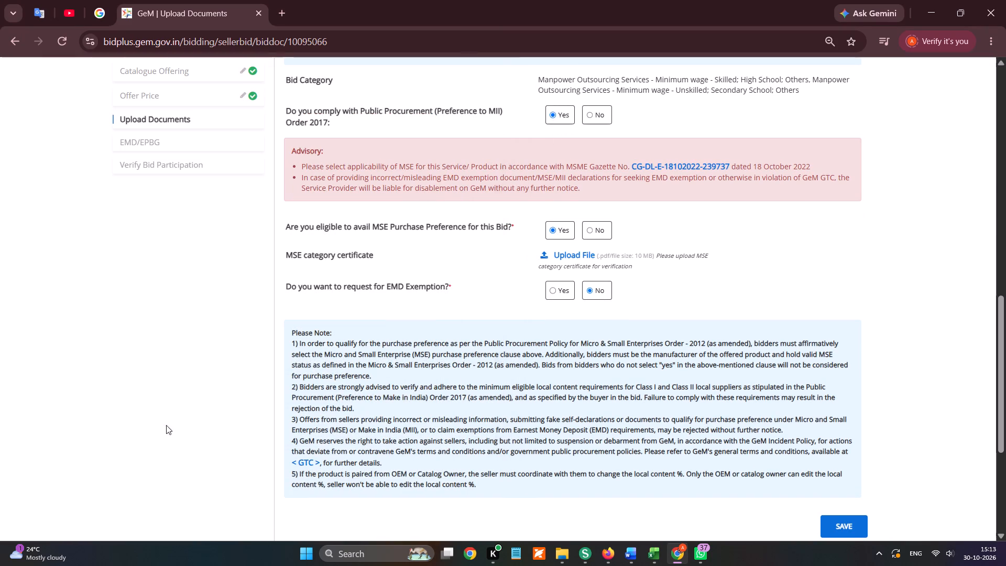
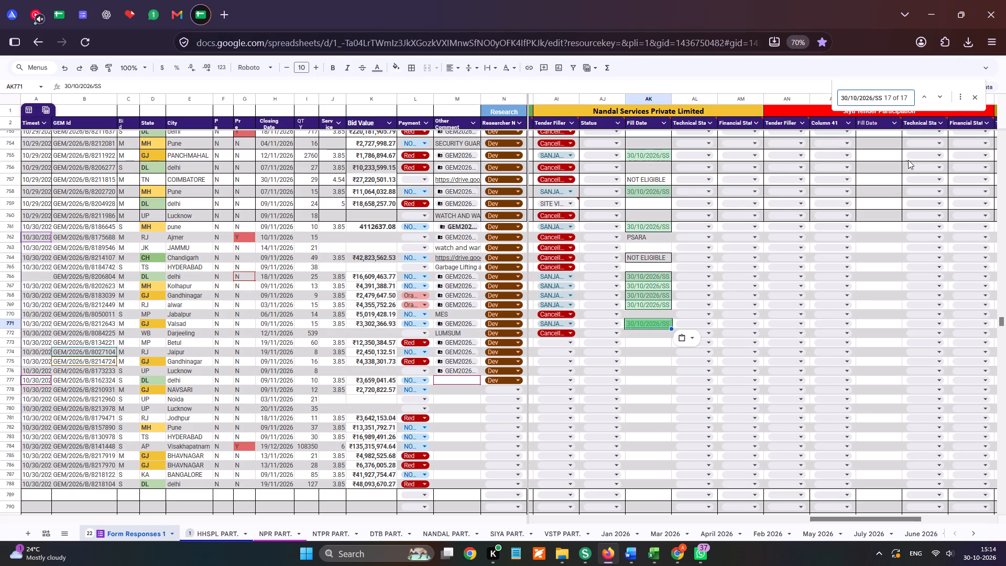
Set the Nandal Services Private Limited Tender Filler in row 773 to the SANJA… entry, as in the rows above.
{"action": "left_click", "coordinate": [973, 100]}
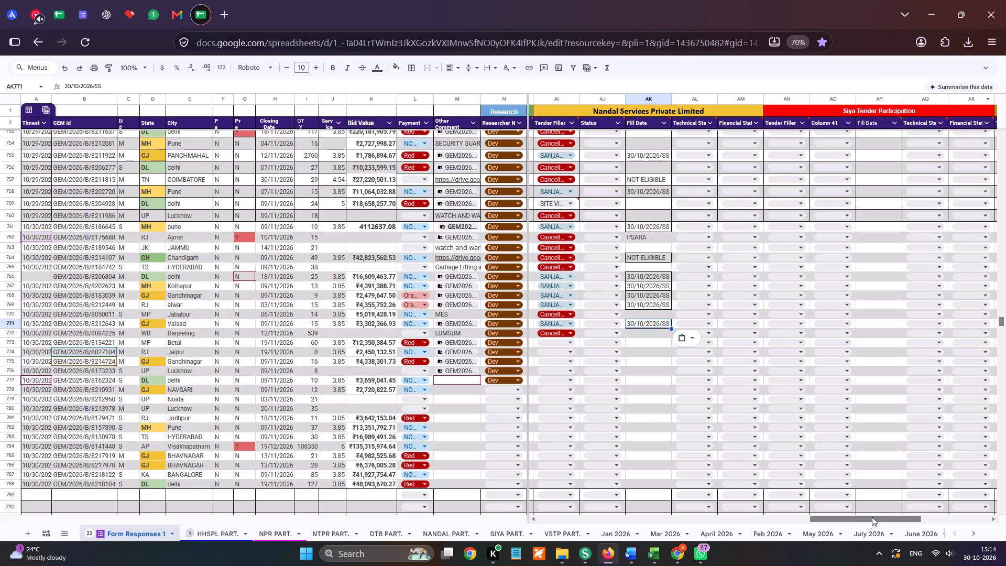
{"action": "left_click_drag", "start_coordinate": [872, 521], "coordinate": [939, 535]}
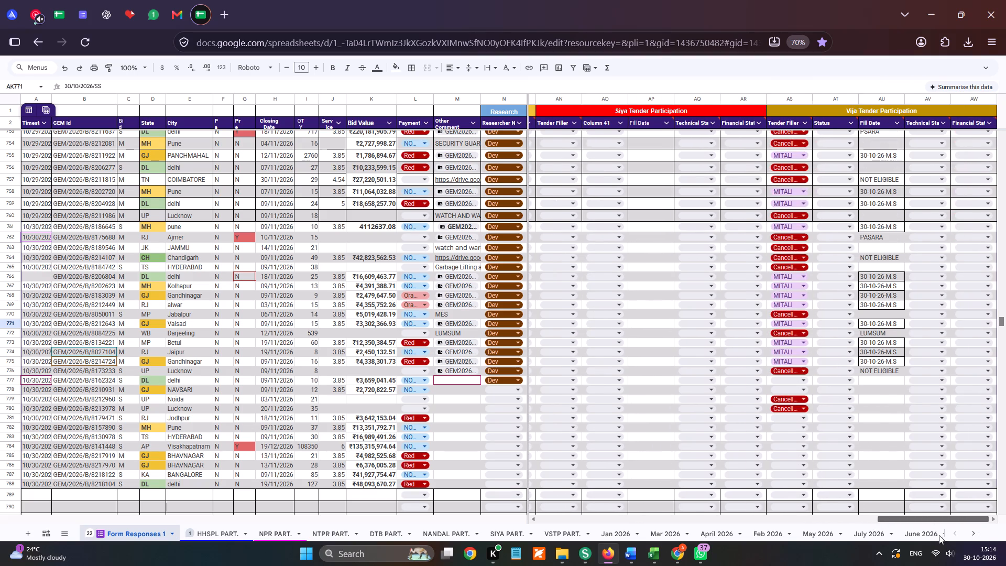
{"action": "left_click_drag", "start_coordinate": [939, 535], "coordinate": [865, 526]}
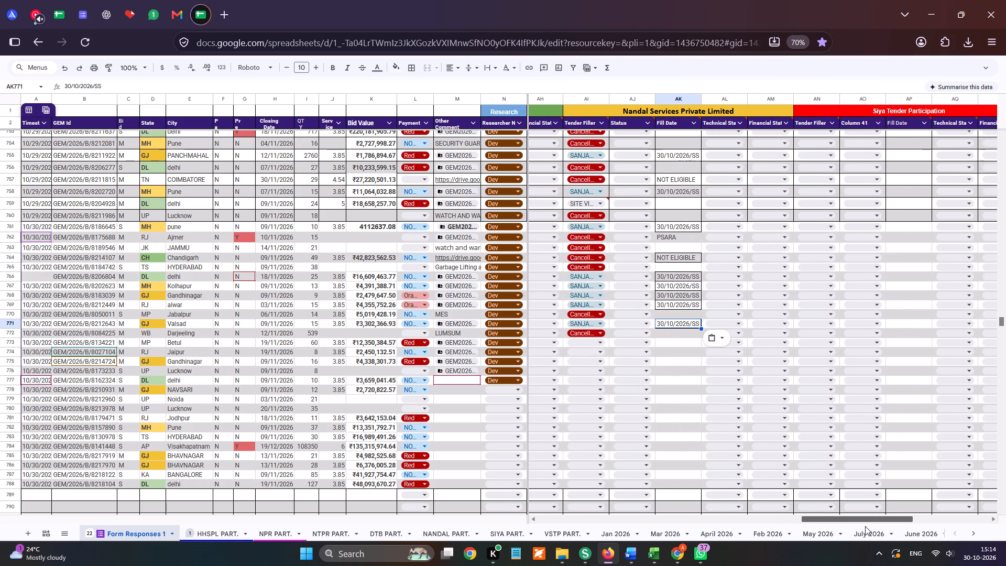
{"action": "left_click_drag", "start_coordinate": [865, 526], "coordinate": [811, 518]}
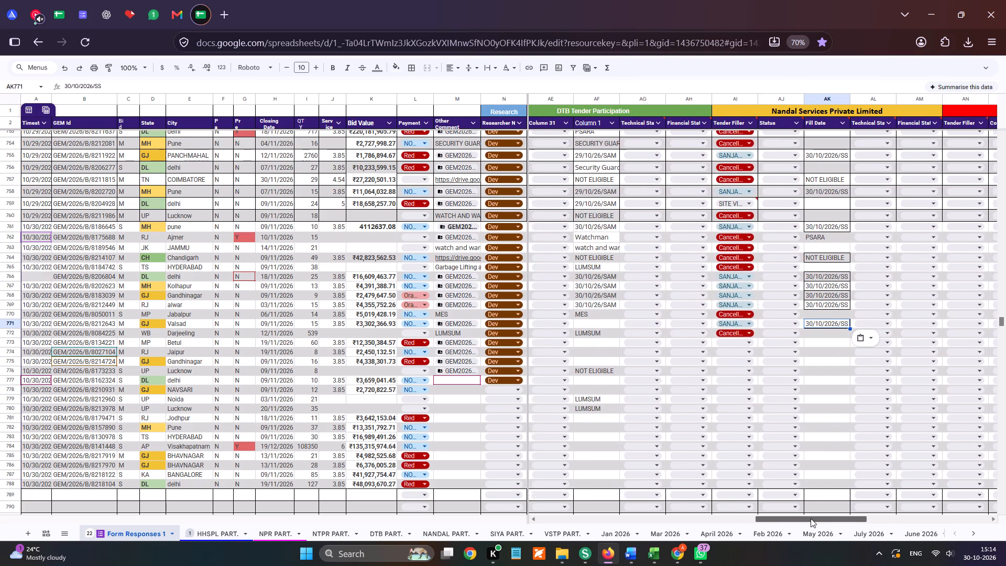
{"action": "left_click_drag", "start_coordinate": [811, 518], "coordinate": [841, 510]}
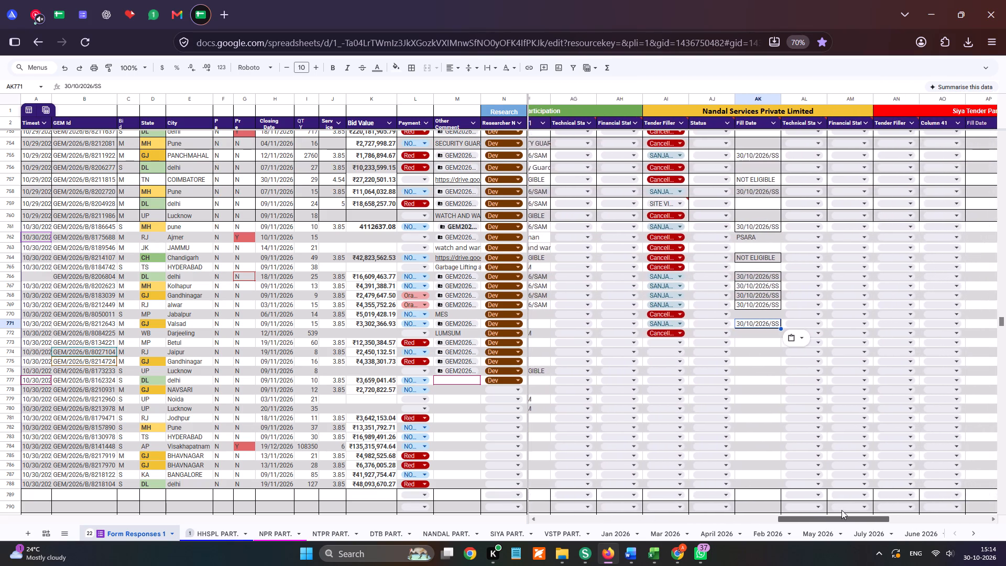
{"action": "left_click_drag", "start_coordinate": [841, 510], "coordinate": [872, 492]}
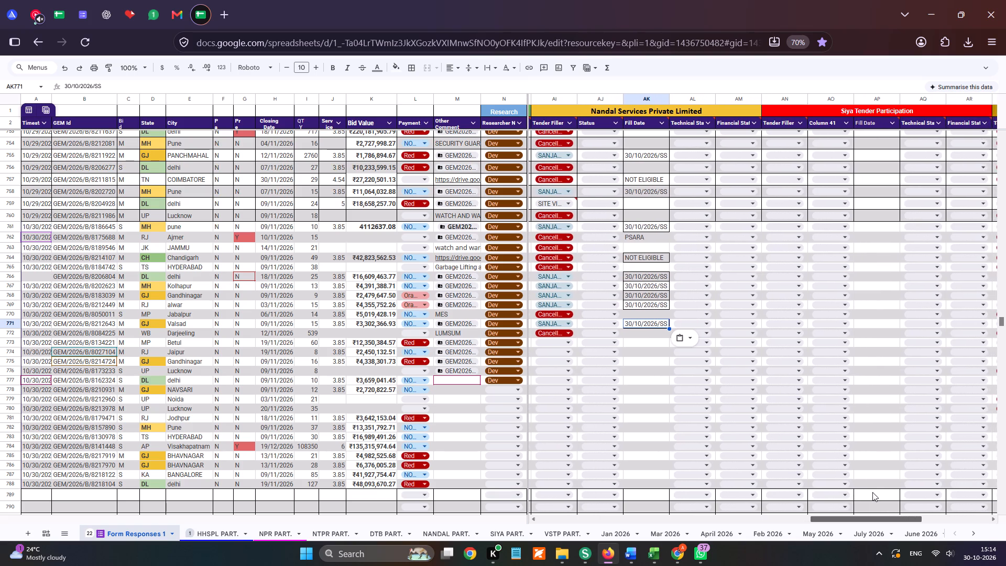
{"action": "left_click_drag", "start_coordinate": [872, 492], "coordinate": [873, 492]}
{"action": "left_click_drag", "start_coordinate": [560, 339], "coordinate": [557, 344]}
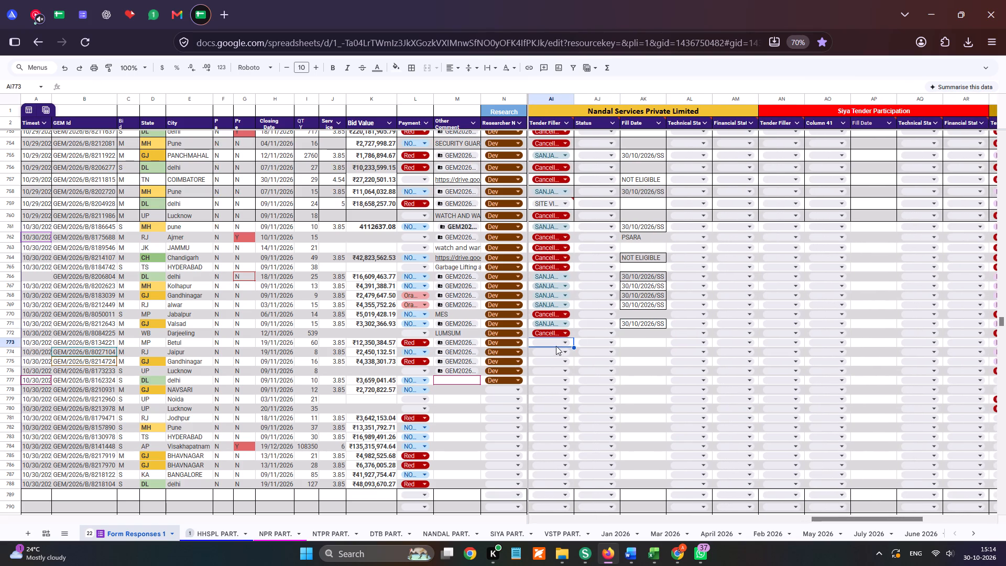
{"action": "left_click", "coordinate": [557, 341]}
{"action": "left_click", "coordinate": [556, 352]}
Copy the GeM Id GEM/2026/B/8134221 from row 773 and open that bid's linked Drive folder.
{"action": "left_click", "coordinate": [4, 340]}
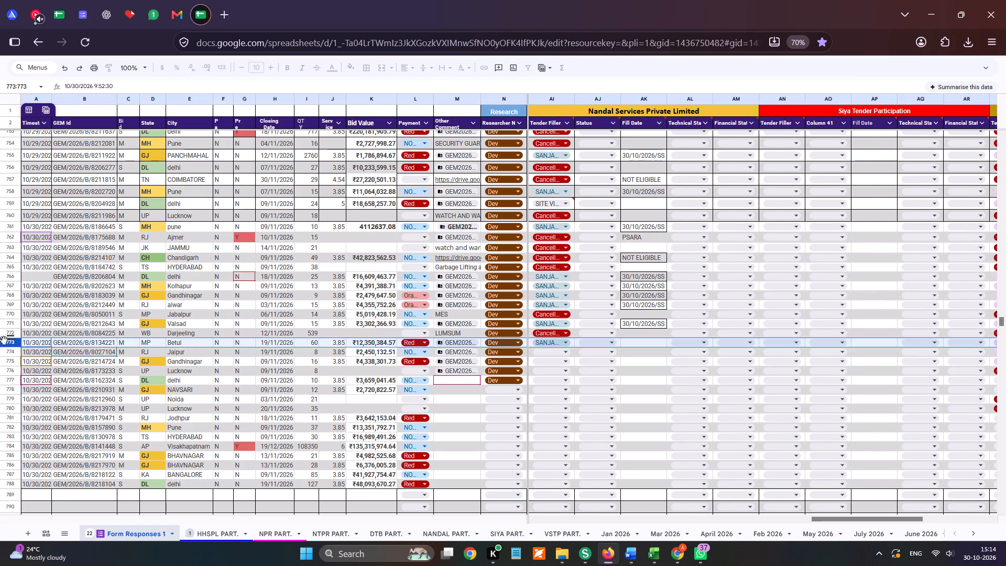
{"action": "left_click", "coordinate": [83, 344]}
{"action": "key", "text": "ctrl+c"}
{"action": "key", "text": "ctrl+c"}
{"action": "key", "text": "ctrl+c"}
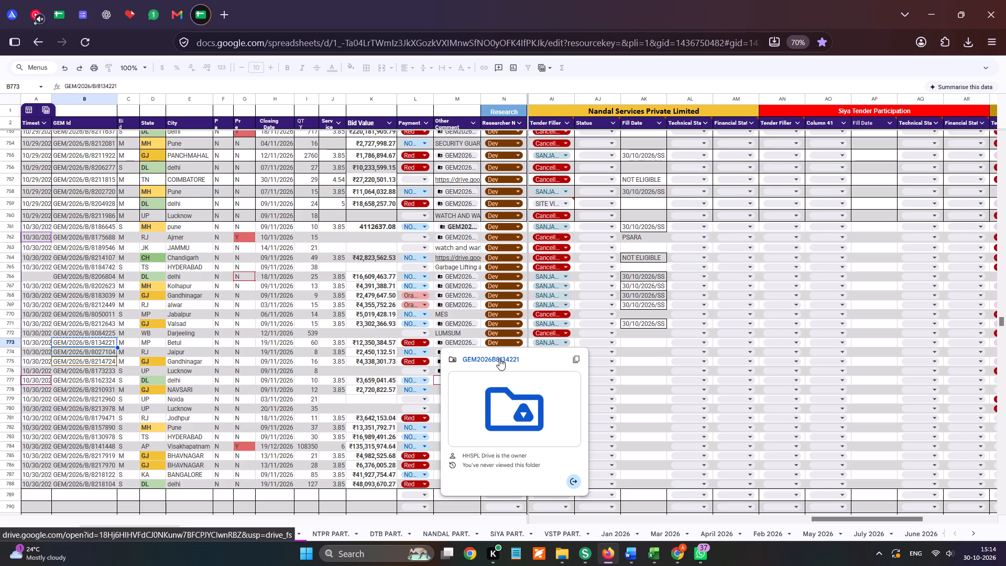
{"action": "left_click", "coordinate": [499, 358]}
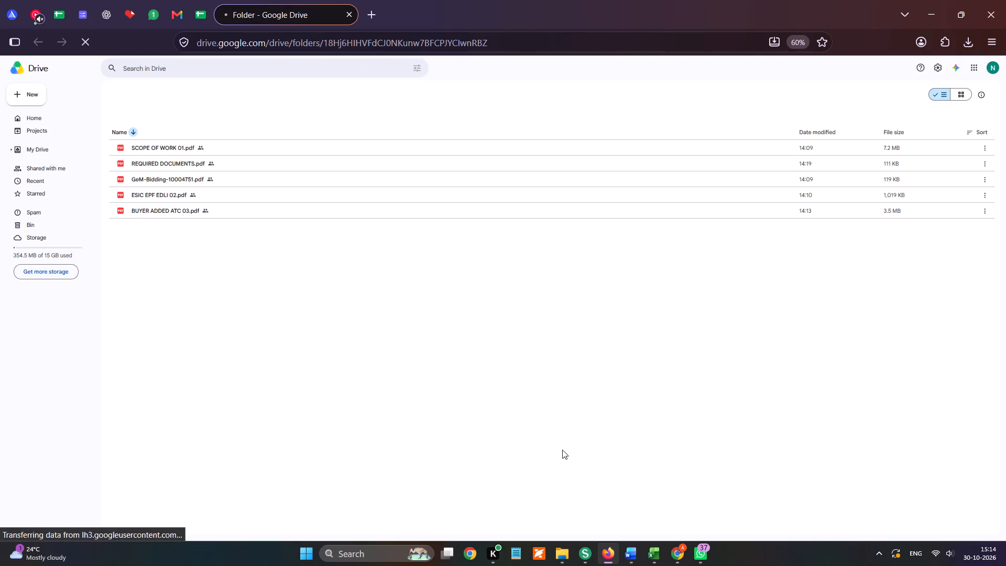
Switch to the GeM portal in Chrome, open the bid listing and enter GEM/2026/B/8134221 as an Exact Bid Search.
{"action": "left_click", "coordinate": [678, 552]}
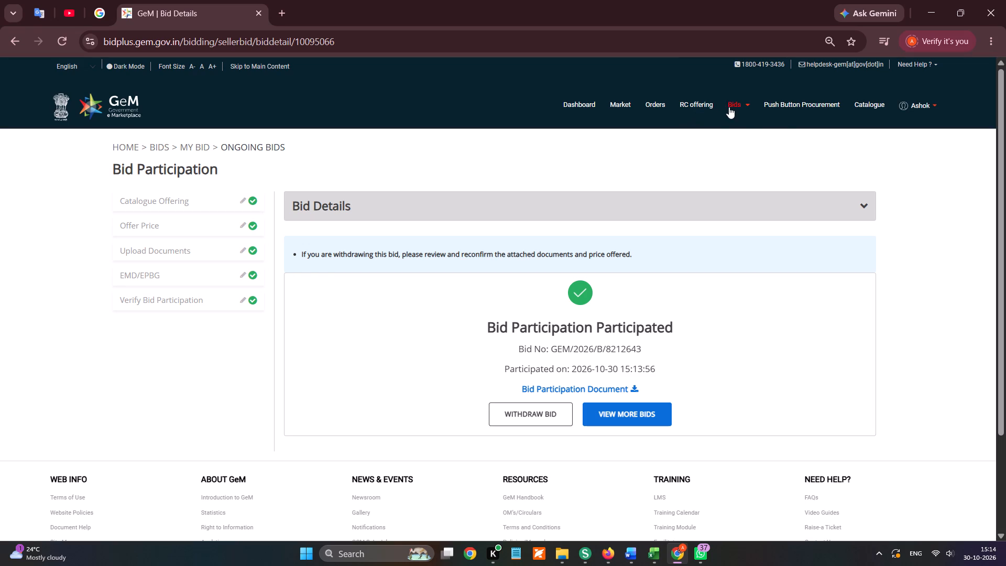
{"action": "left_click", "coordinate": [763, 129]}
{"action": "left_click", "coordinate": [725, 159]}
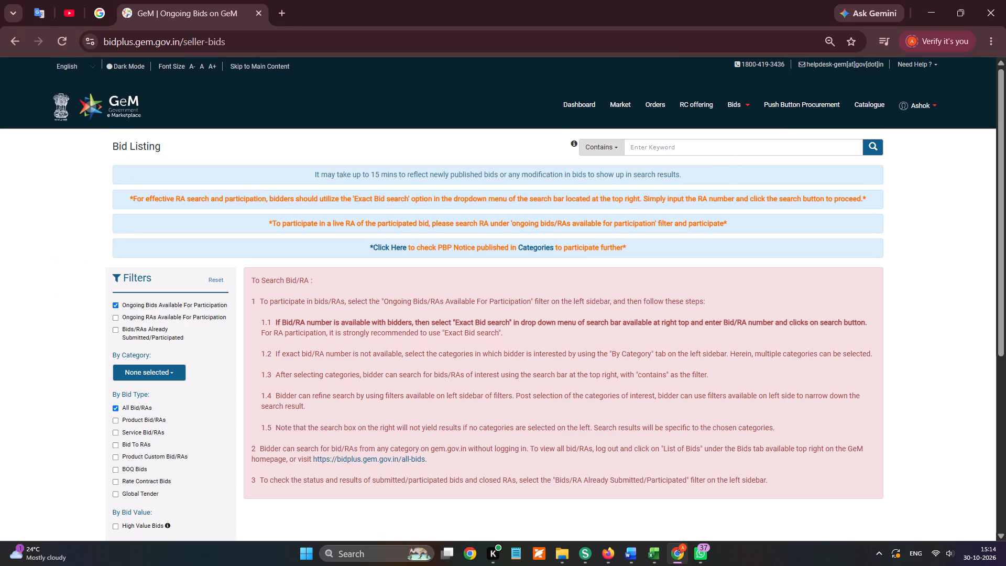
{"action": "left_click", "coordinate": [724, 146], "text": "ctrl"}
{"action": "key", "text": "ctrl+v"}
{"action": "left_click", "coordinate": [628, 146]}
{"action": "left_click", "coordinate": [616, 148]}
{"action": "left_click", "coordinate": [620, 210]}
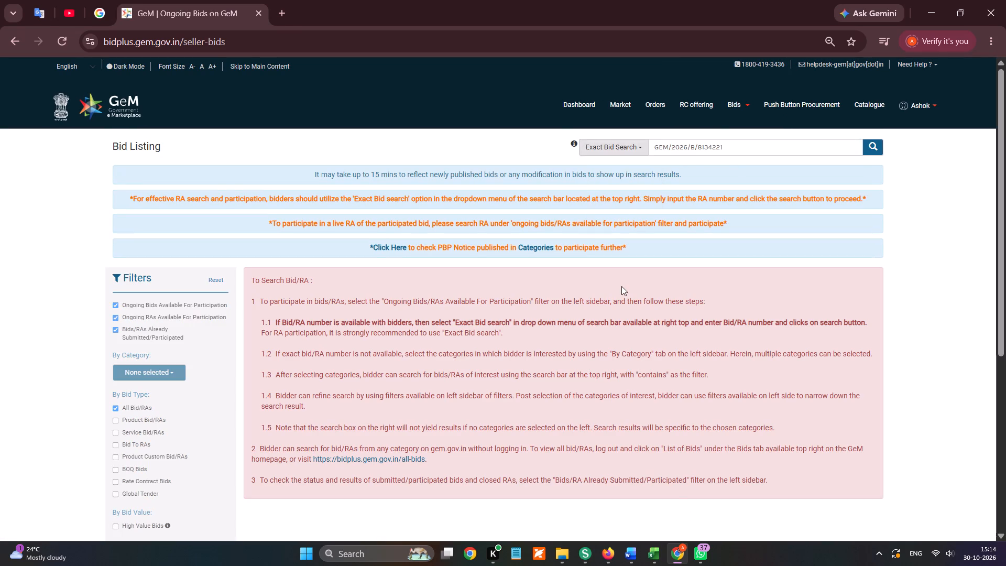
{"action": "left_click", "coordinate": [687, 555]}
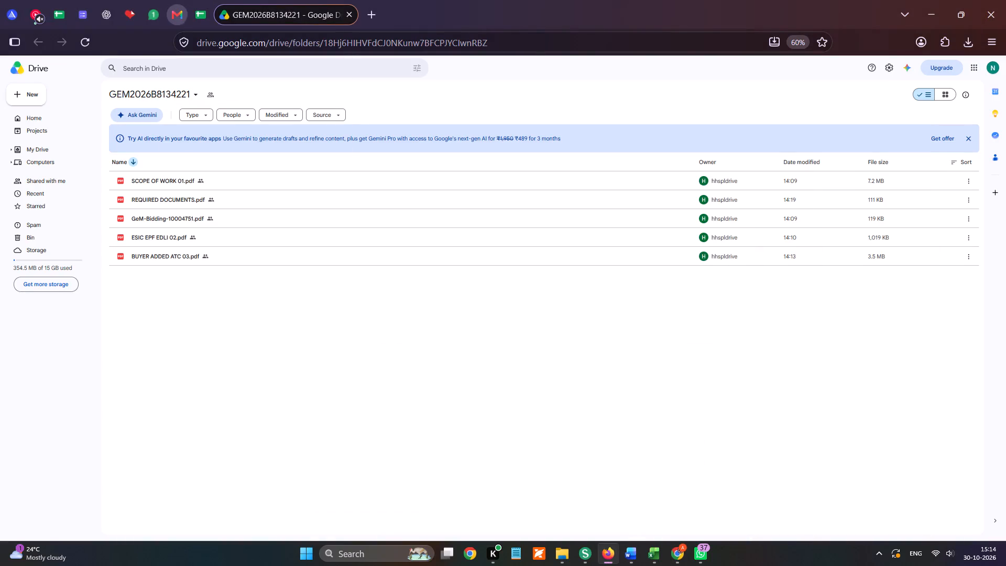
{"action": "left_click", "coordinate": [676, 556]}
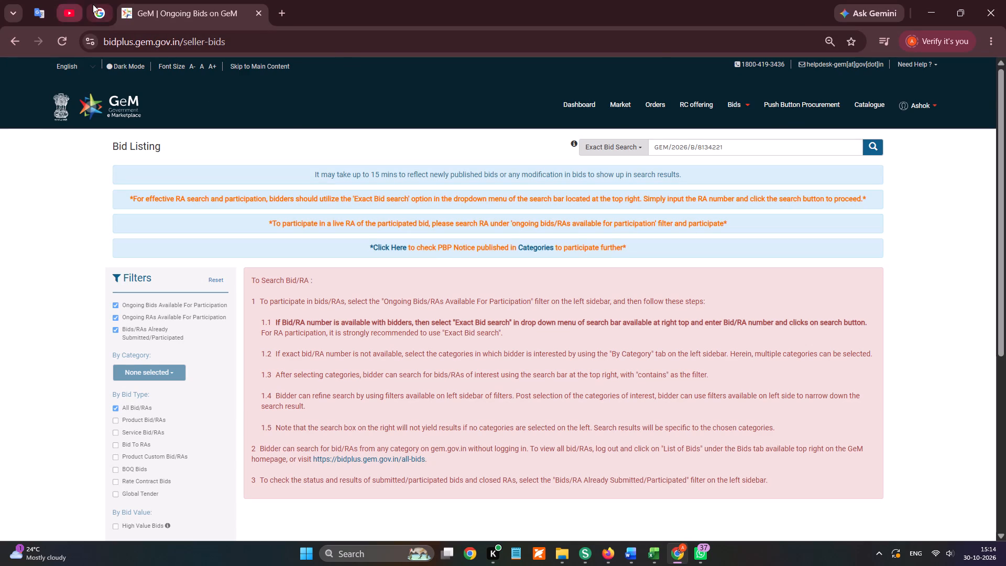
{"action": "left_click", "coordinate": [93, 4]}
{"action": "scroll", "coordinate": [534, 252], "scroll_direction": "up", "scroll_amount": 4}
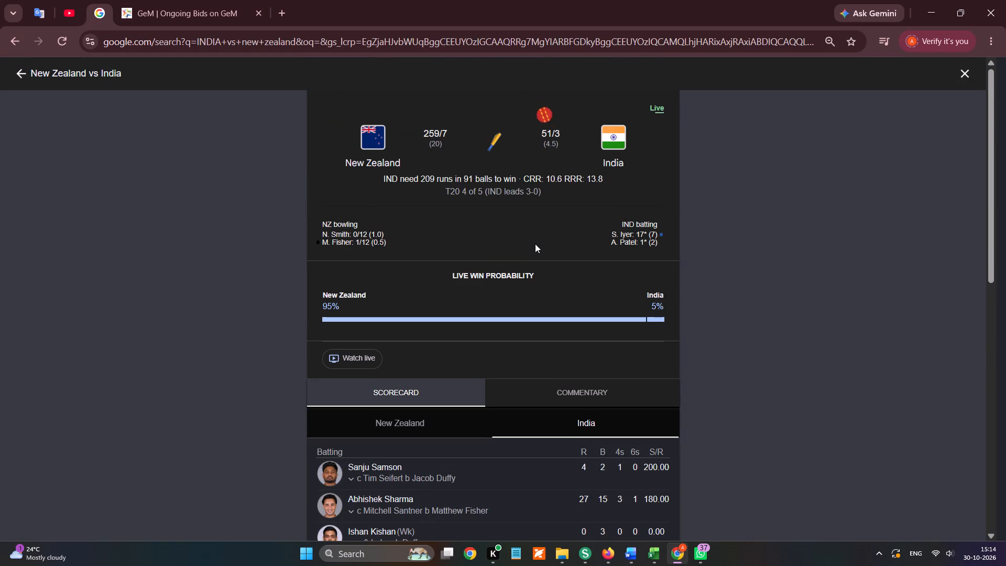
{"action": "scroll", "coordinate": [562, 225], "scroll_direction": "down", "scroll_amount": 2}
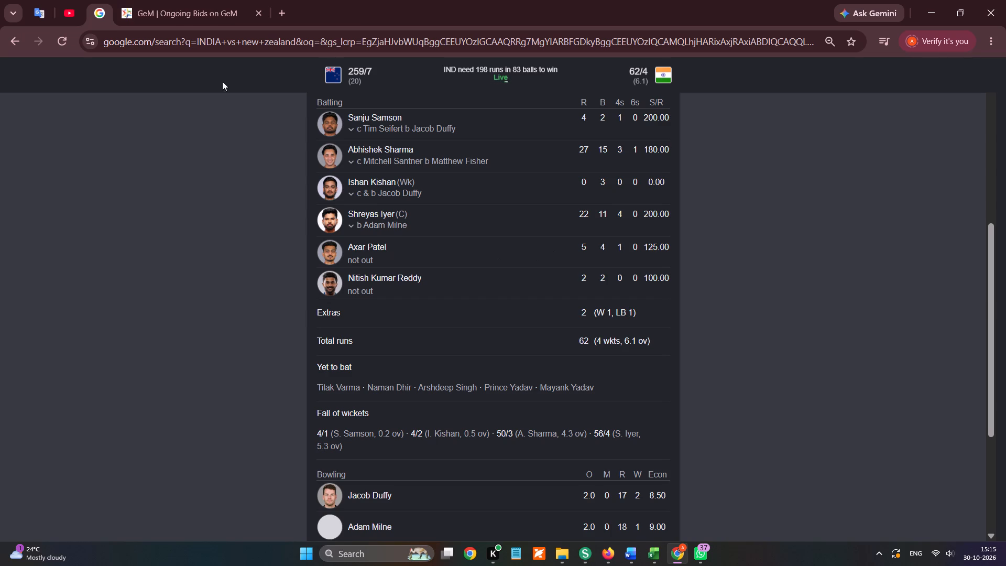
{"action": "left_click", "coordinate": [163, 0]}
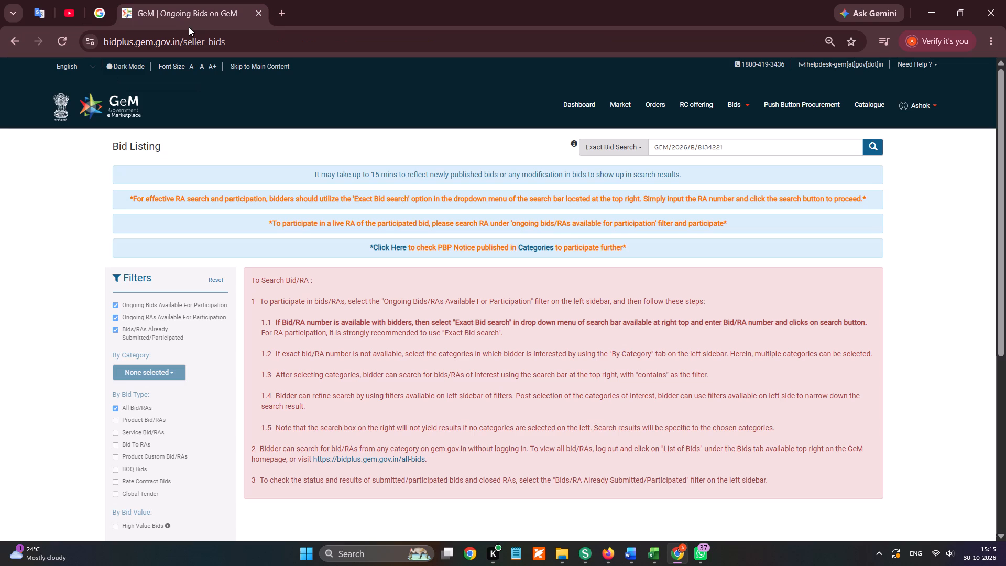
Search the bid listing for the entered bid number and start participating in that bid.
{"action": "left_click", "coordinate": [865, 151]}
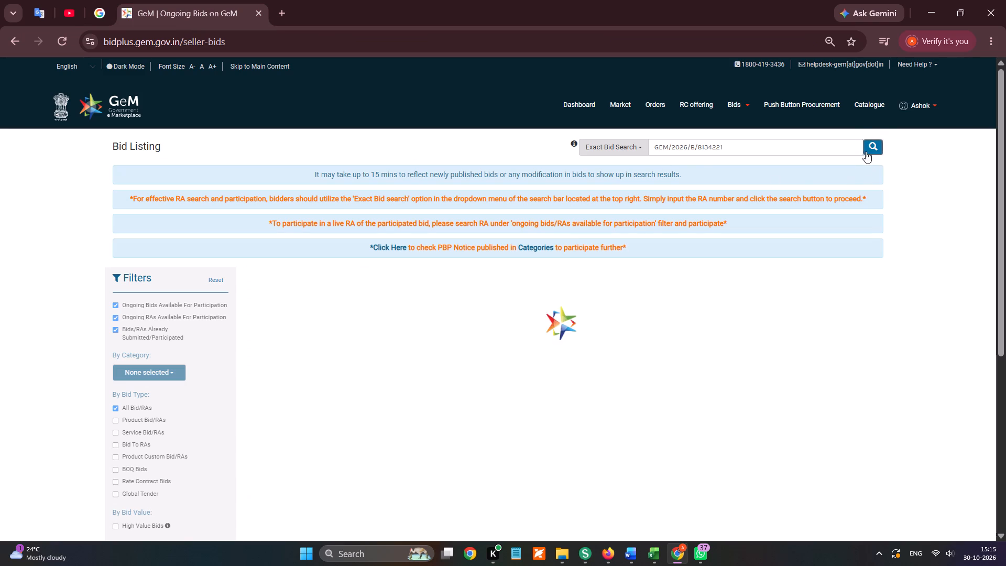
{"action": "left_click", "coordinate": [867, 381]}
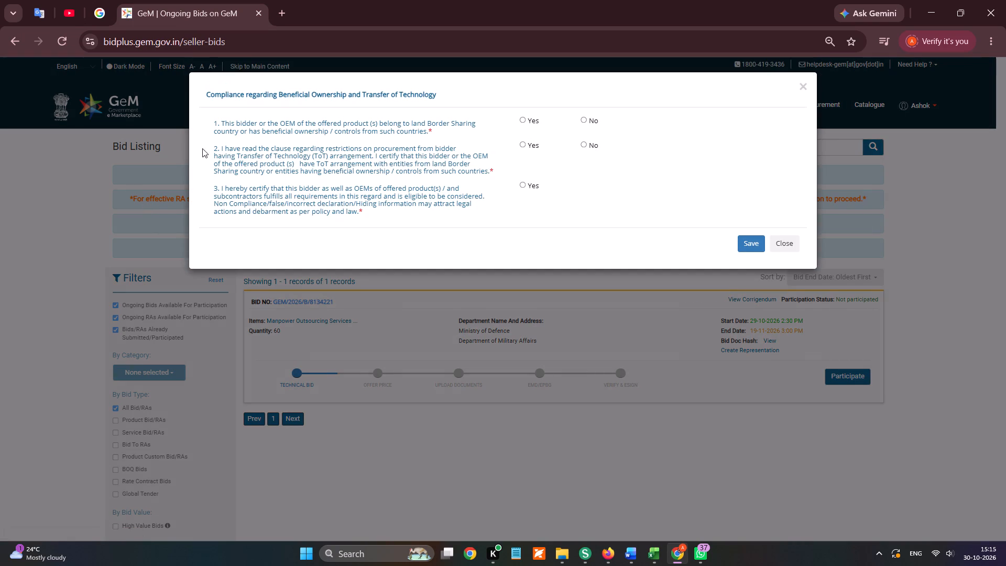
Answer No, No and Yes to the three Beneficial Ownership and Transfer of Technology declarations and save them.
{"action": "left_click", "coordinate": [520, 184]}
{"action": "left_click", "coordinate": [593, 145]}
{"action": "left_click", "coordinate": [596, 121]}
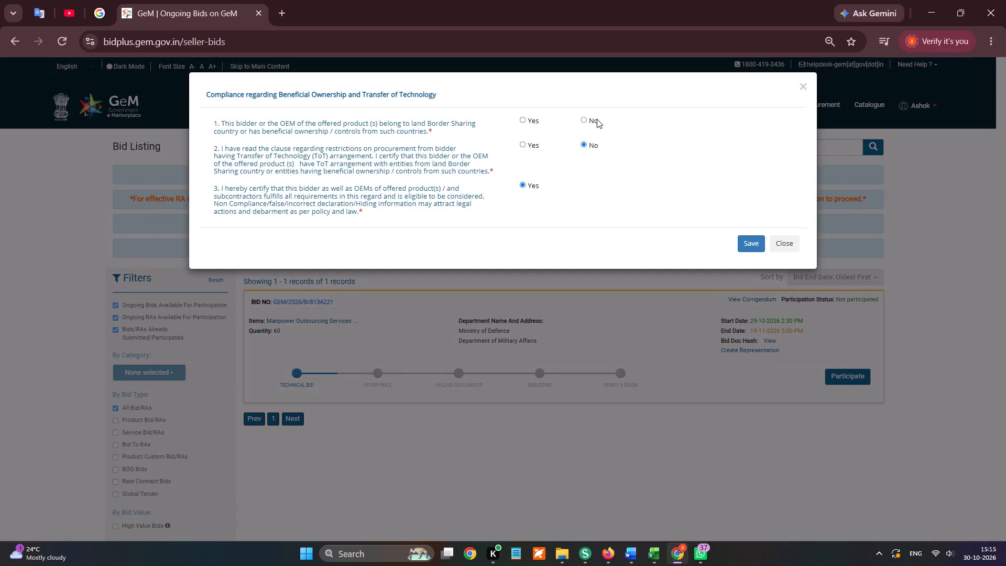
{"action": "left_click", "coordinate": [586, 117]}
{"action": "left_click", "coordinate": [750, 245]}
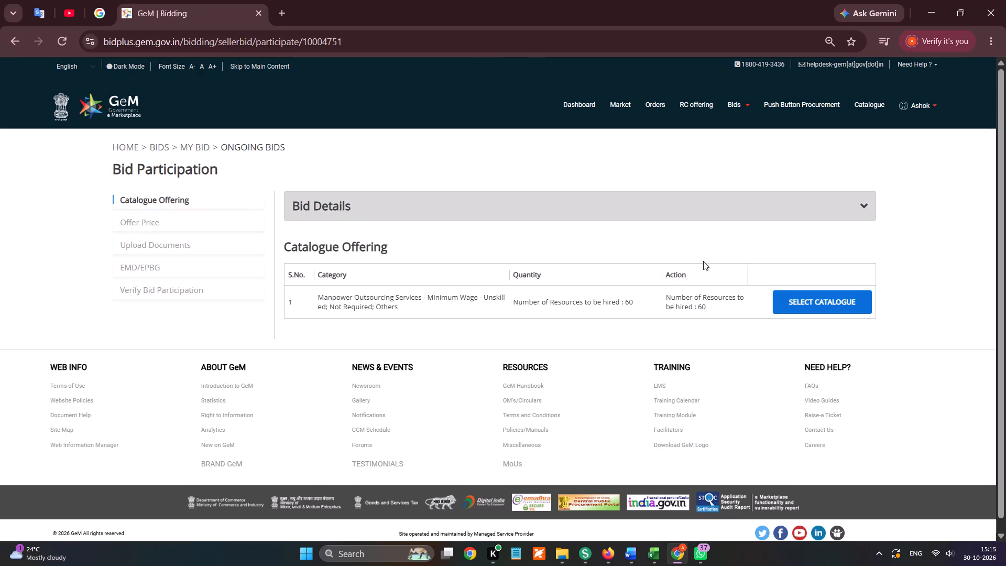
Select the catalogue for the manpower outsourcing service and set the offered Type of Function to Others.
{"action": "left_click", "coordinate": [778, 302]}
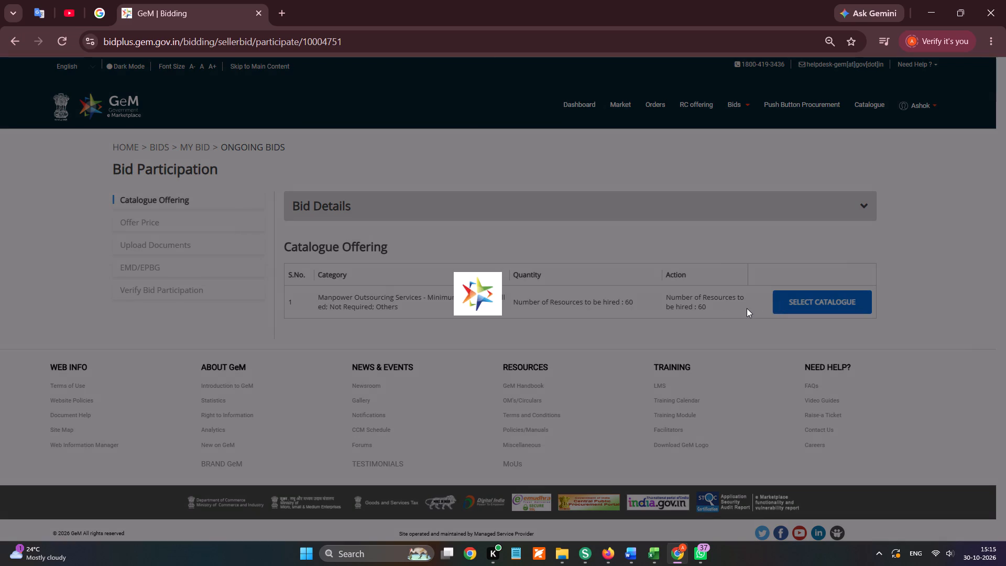
{"action": "scroll", "coordinate": [747, 308], "scroll_direction": "down", "scroll_amount": 3}
{"action": "left_click", "coordinate": [749, 312]}
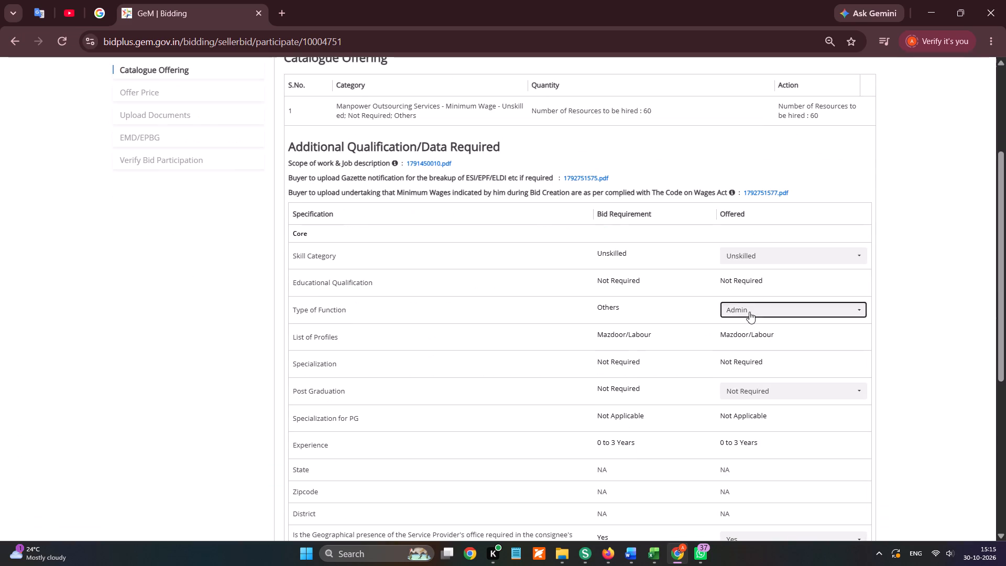
{"action": "scroll", "coordinate": [745, 292], "scroll_direction": "down", "scroll_amount": 1}
{"action": "left_click", "coordinate": [742, 289]}
Replace Andhra Pradesh with Madhya Pradesh as the offered geographical presence state, encrypt and save the catalogue offering, and continue to Offer Price.
{"action": "scroll", "coordinate": [751, 321], "scroll_direction": "down", "scroll_amount": 1}
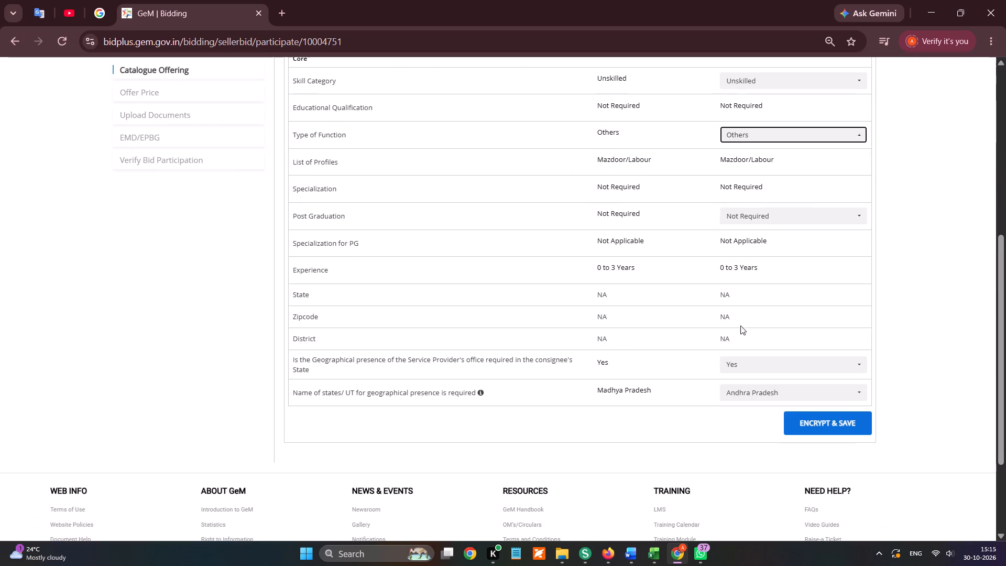
{"action": "left_click", "coordinate": [743, 388]}
{"action": "left_click", "coordinate": [738, 339]}
{"action": "left_click", "coordinate": [734, 399]}
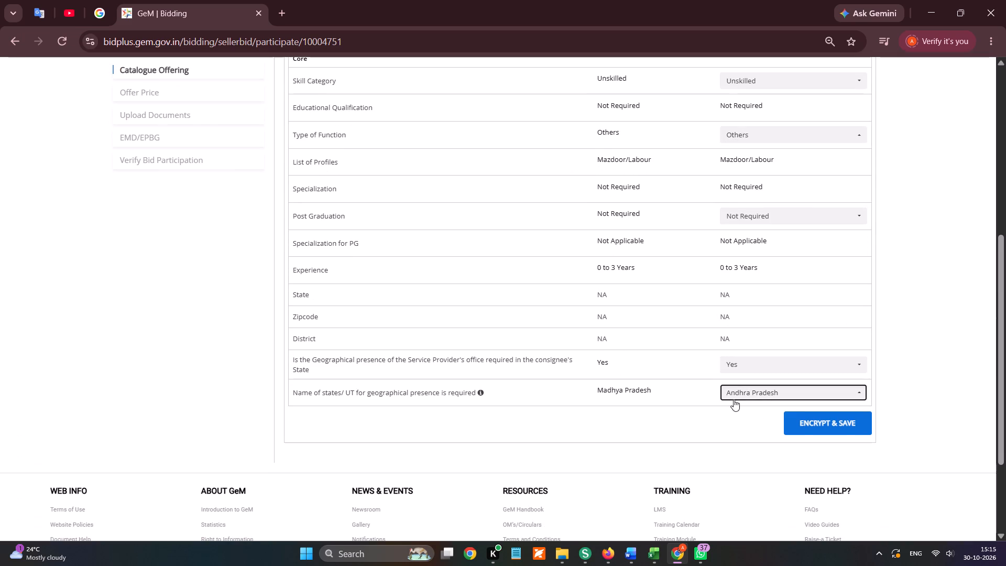
{"action": "left_click", "coordinate": [743, 329]}
{"action": "left_click", "coordinate": [739, 397]}
{"action": "left_click", "coordinate": [739, 388]}
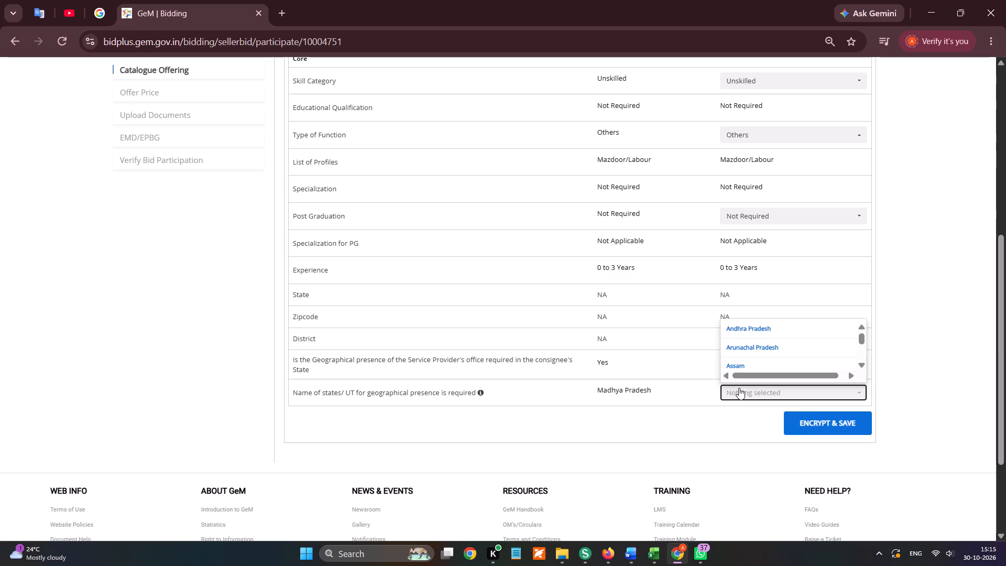
{"action": "key", "text": "m"}
{"action": "left_click", "coordinate": [761, 351]}
{"action": "left_click", "coordinate": [753, 410]}
{"action": "left_click", "coordinate": [825, 420]}
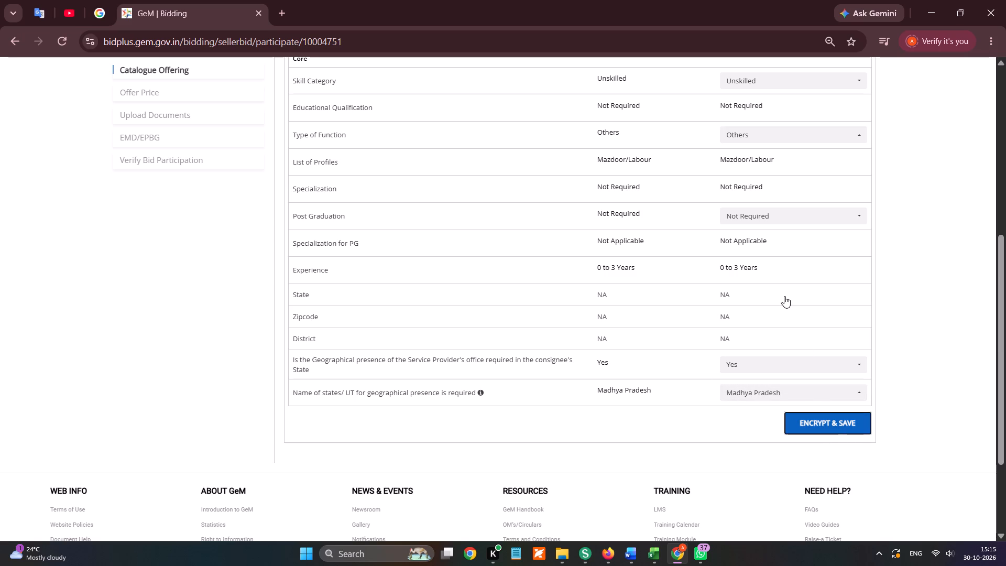
{"action": "left_click", "coordinate": [841, 342]}
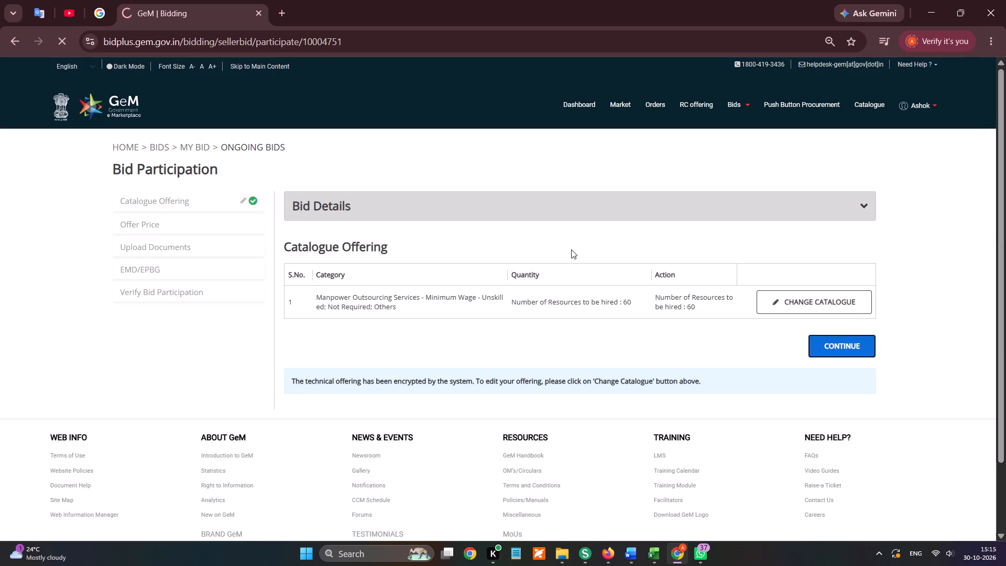
Enter 3.85 as the offered percentage of service charge inclusive of GST.
{"action": "scroll", "coordinate": [570, 251], "scroll_direction": "down", "scroll_amount": 2}
{"action": "type", "text": "3.85"}
{"action": "key", "text": "Return"}
{"action": "left_click", "coordinate": [836, 206]}
Show the estimated price, copy its value, and encrypt and save the financial quote to reach Upload Documents.
{"action": "left_click", "coordinate": [826, 224]}
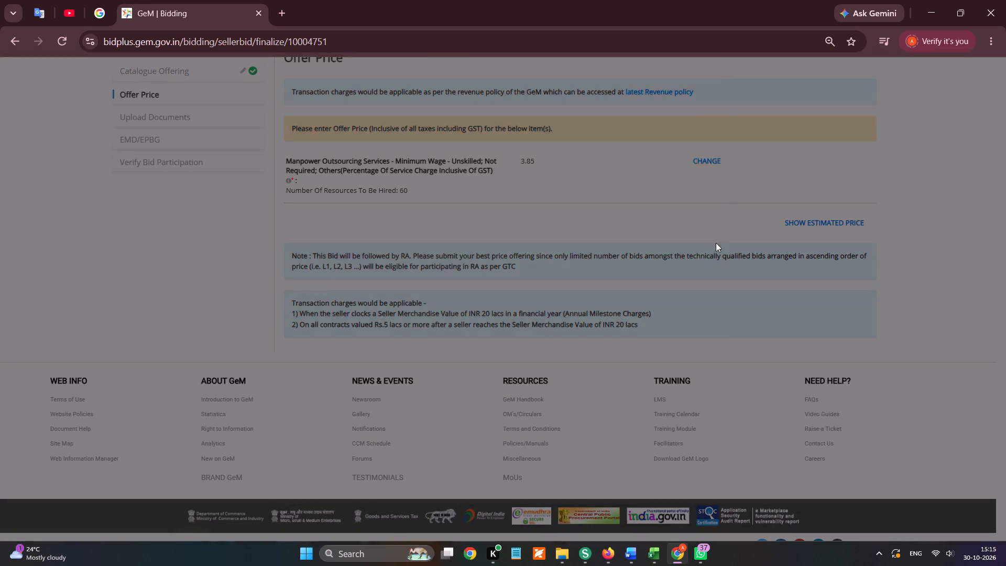
{"action": "scroll", "coordinate": [703, 244], "scroll_direction": "down", "scroll_amount": 6}
{"action": "double_click", "coordinate": [677, 318]}
{"action": "key", "text": "ctrl+c"}
{"action": "left_click", "coordinate": [678, 379]}
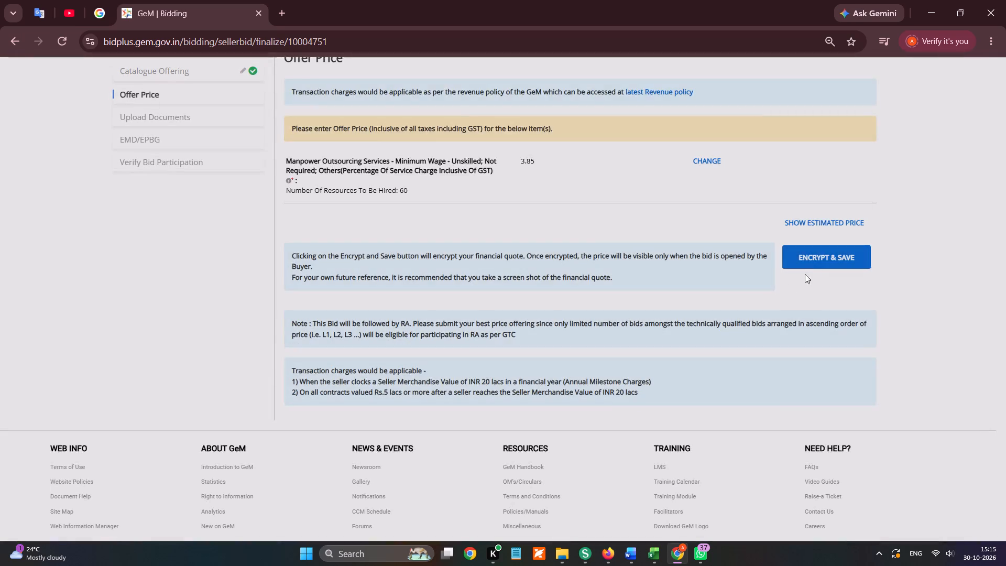
{"action": "left_click", "coordinate": [811, 268]}
{"action": "left_click", "coordinate": [557, 165]}
{"action": "left_click", "coordinate": [559, 159]}
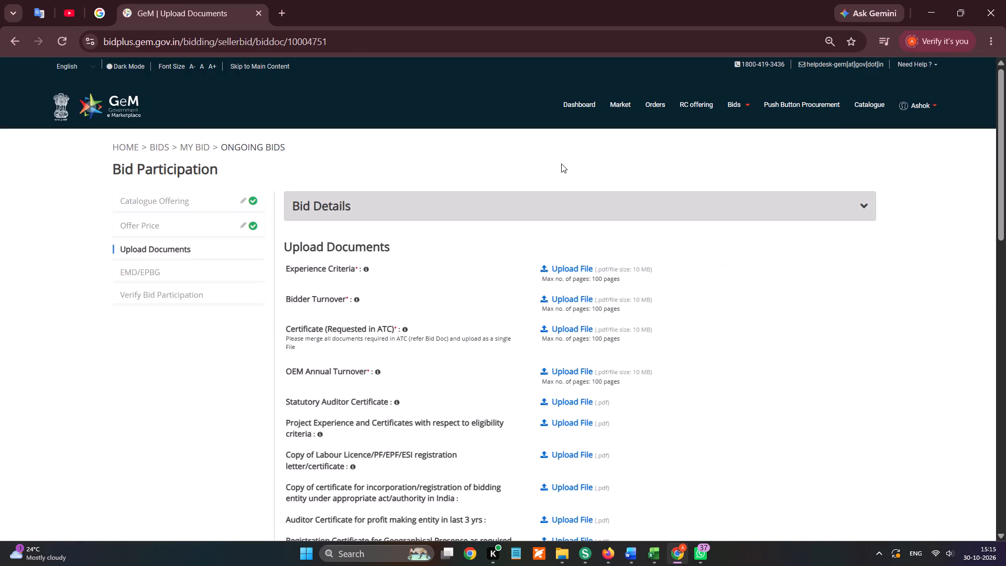
Upload experience-criteria-nandal from the Gem Bid Documents - Nandal folder for Experience Criteria.
{"action": "left_click", "coordinate": [589, 271]}
{"action": "scroll", "coordinate": [100, 211], "scroll_direction": "up", "scroll_amount": 5}
{"action": "left_click", "coordinate": [75, 203]}
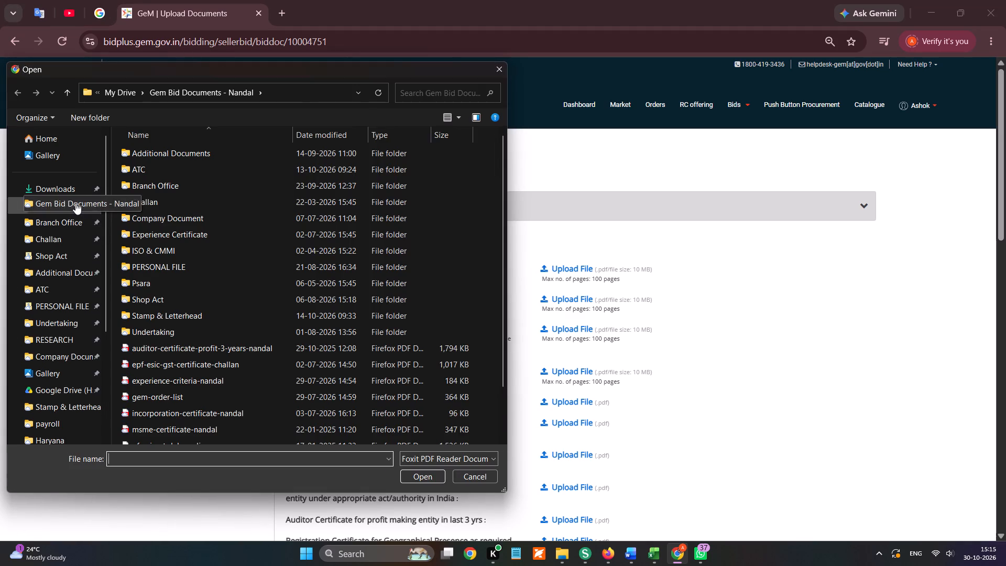
{"action": "double_click", "coordinate": [153, 378]}
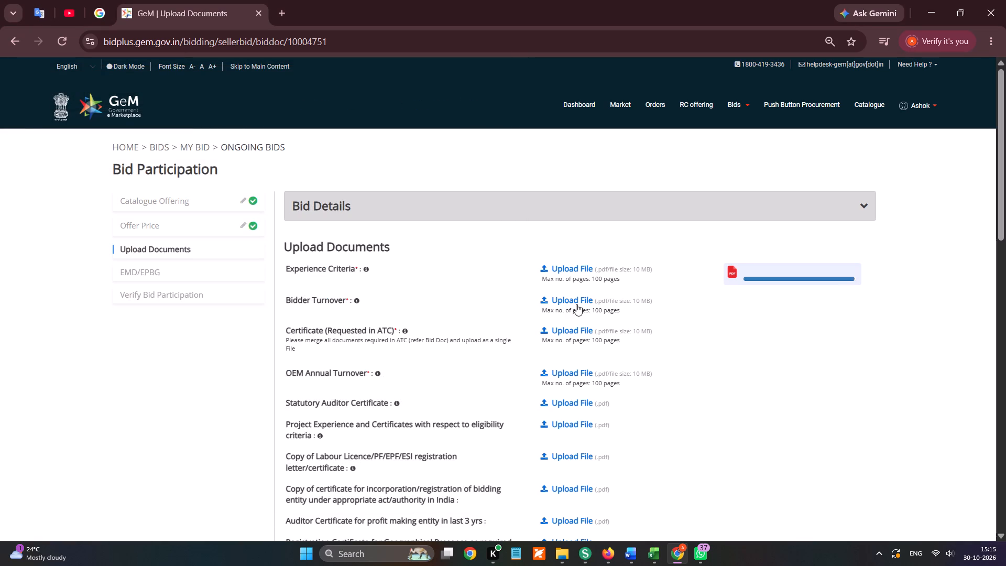
Upload turnover-certificate-nandal from the Gem Bid Documents - Nandal folder for Bidder Turnover.
{"action": "left_click", "coordinate": [576, 304]}
{"action": "scroll", "coordinate": [255, 377], "scroll_direction": "down", "scroll_amount": 6}
{"action": "double_click", "coordinate": [185, 431]}
{"action": "double_click", "coordinate": [185, 435]}
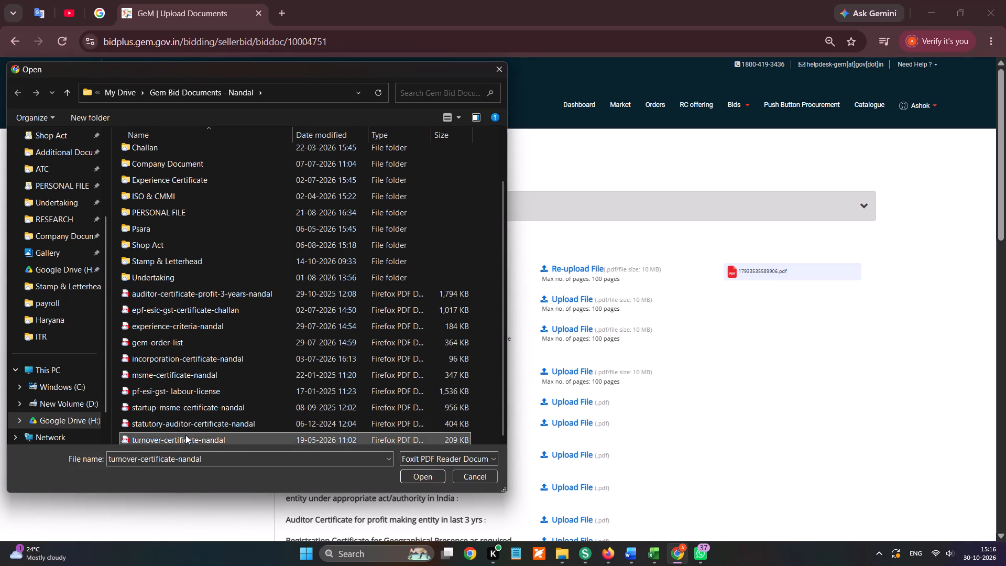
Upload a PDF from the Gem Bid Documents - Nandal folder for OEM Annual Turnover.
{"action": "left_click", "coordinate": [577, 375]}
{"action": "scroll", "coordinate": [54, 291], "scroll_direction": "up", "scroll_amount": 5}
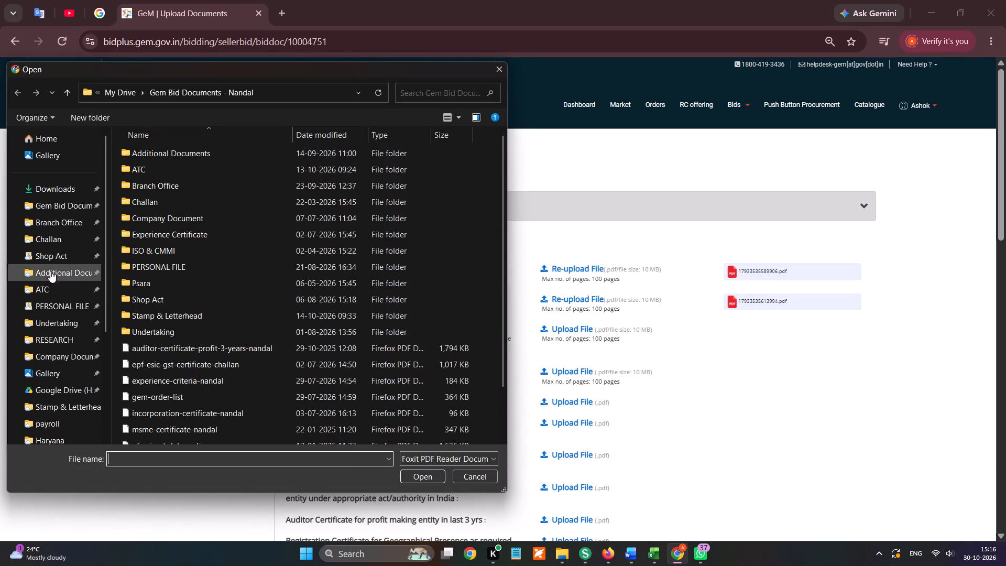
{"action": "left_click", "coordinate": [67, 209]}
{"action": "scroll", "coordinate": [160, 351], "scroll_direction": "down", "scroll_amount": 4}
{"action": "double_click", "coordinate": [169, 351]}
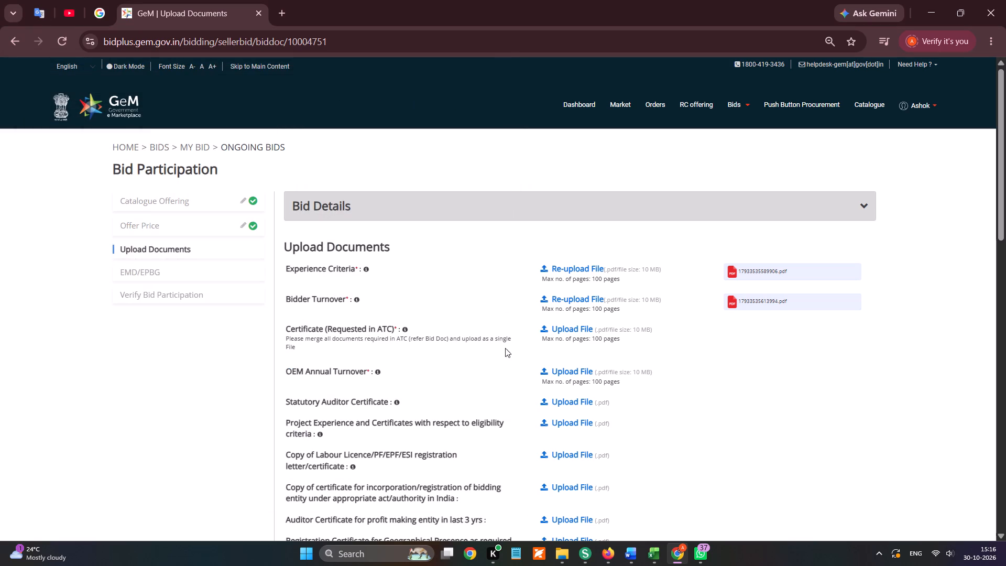
Re-upload OEM Annual Turnover with turnover-certificate-nandal from the Gem Bid Documents - Nandal folder.
{"action": "left_click", "coordinate": [574, 374]}
{"action": "scroll", "coordinate": [319, 431], "scroll_direction": "down", "scroll_amount": 5}
{"action": "double_click", "coordinate": [233, 440]}
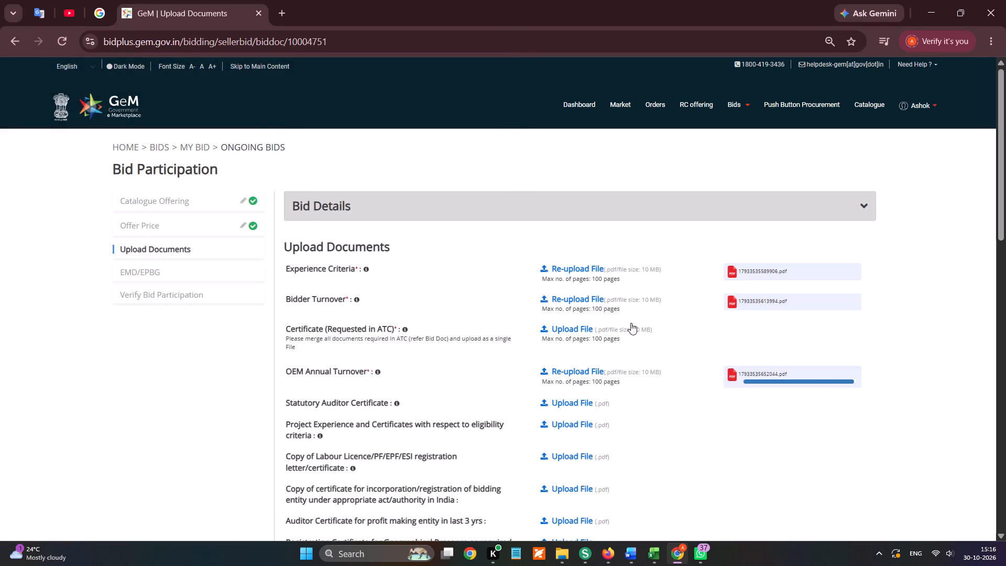
Switch to the GEM2026B8134221 Drive folder in Firefox and download SCOPE OF WORK 01, ESIC EPF EDLI 02 and BUYER ADDED ATC 03.
{"action": "key", "text": "alt+Tab"}
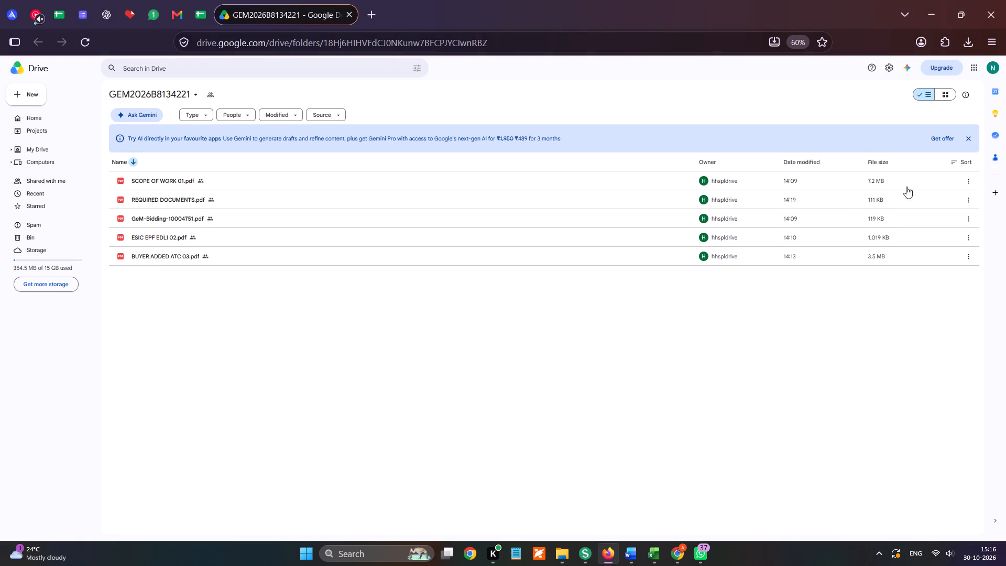
{"action": "left_click", "coordinate": [928, 182]}
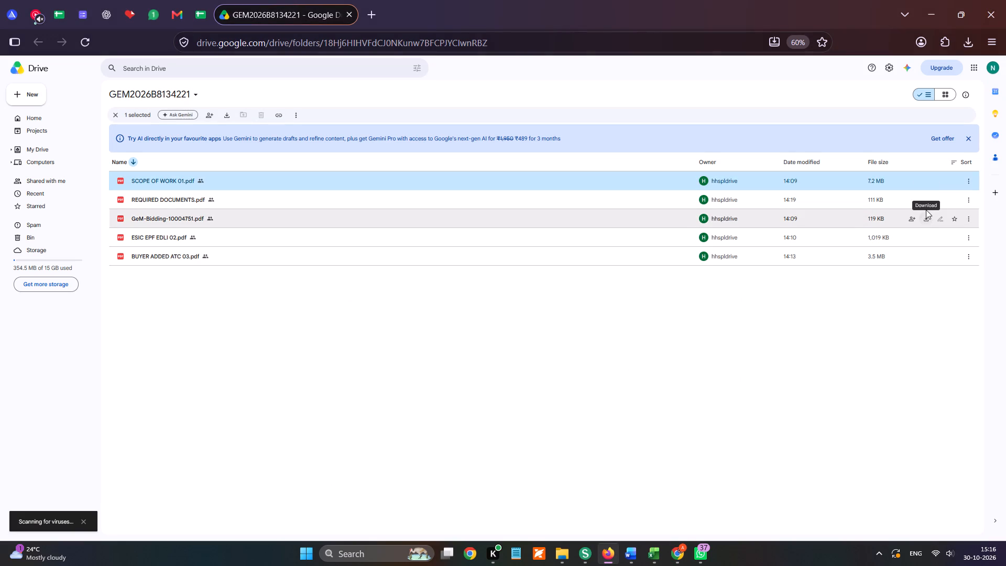
{"action": "left_click", "coordinate": [926, 238]}
{"action": "left_click", "coordinate": [927, 254]}
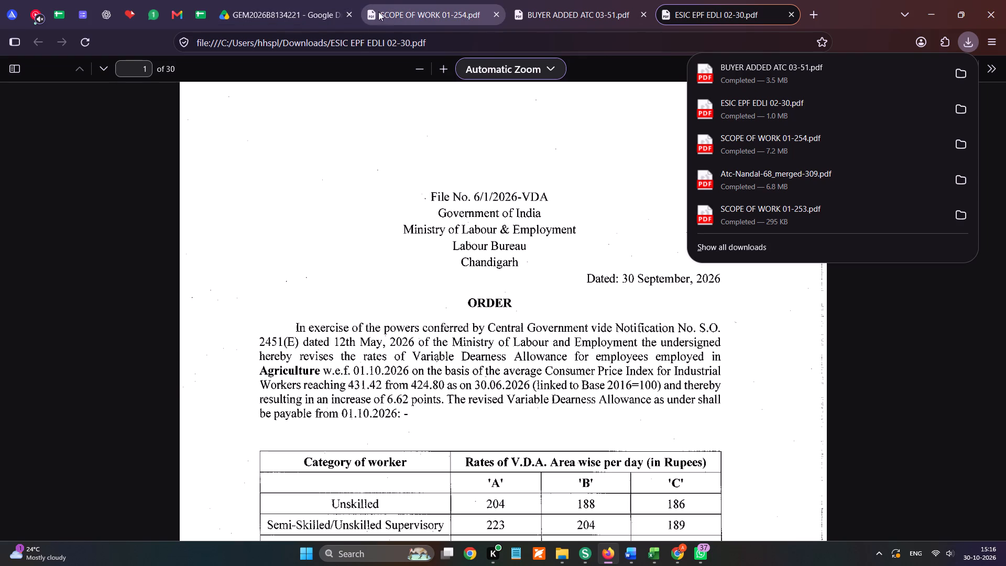
{"action": "left_click", "coordinate": [396, 3]}
{"action": "left_click", "coordinate": [576, 5]}
{"action": "left_click", "coordinate": [701, 9]}
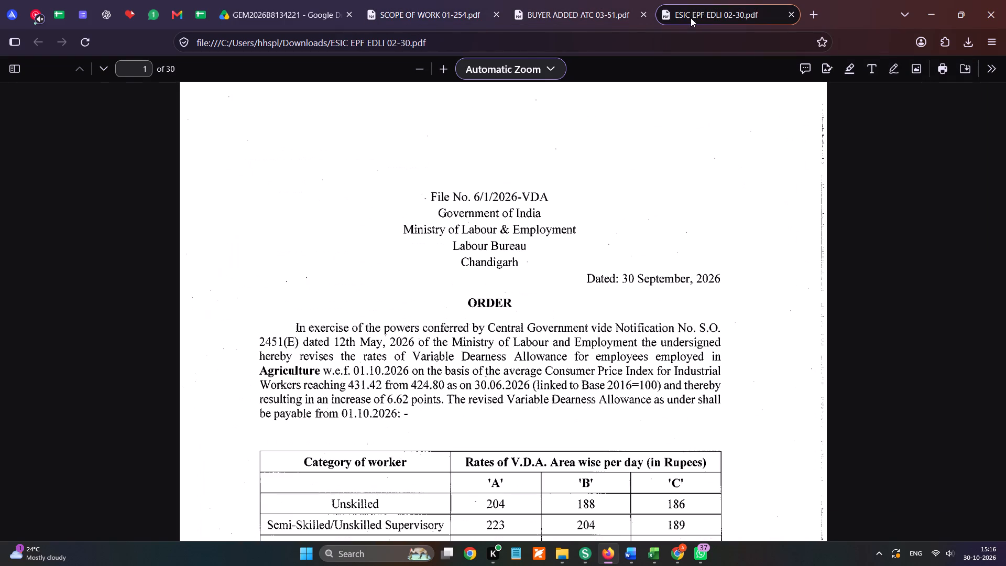
Review the upload slots on the GeM page, then read REQUIRED DOCUMENTS.pdf in the bid's Drive folder.
{"action": "left_click", "coordinate": [681, 553]}
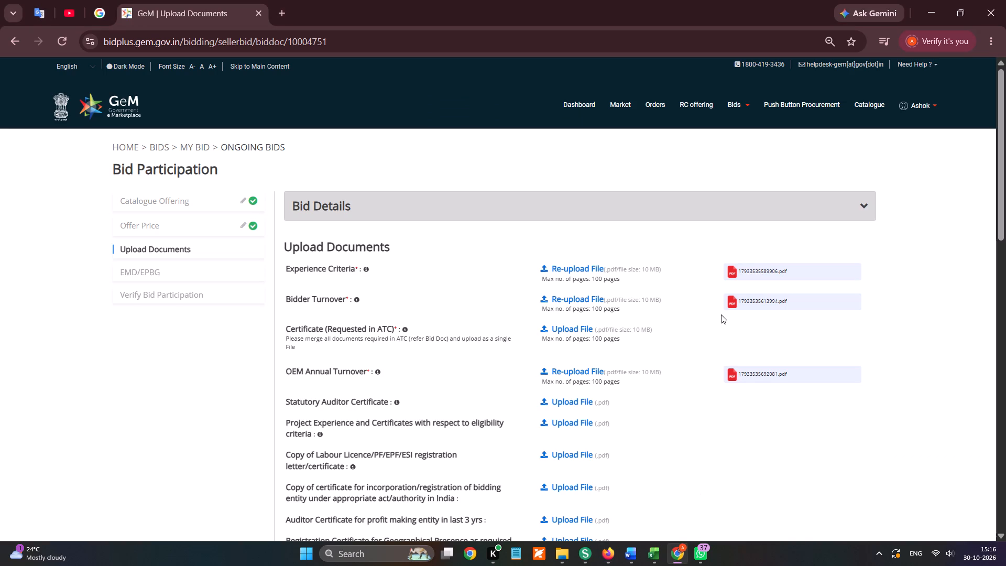
{"action": "scroll", "coordinate": [691, 328], "scroll_direction": "down", "scroll_amount": 1}
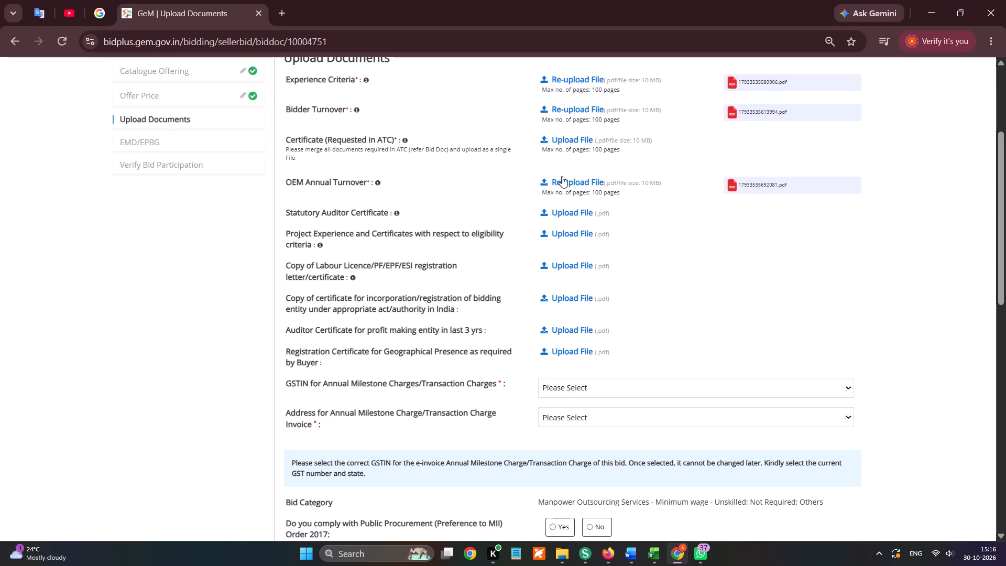
{"action": "key", "text": "alt+Tab"}
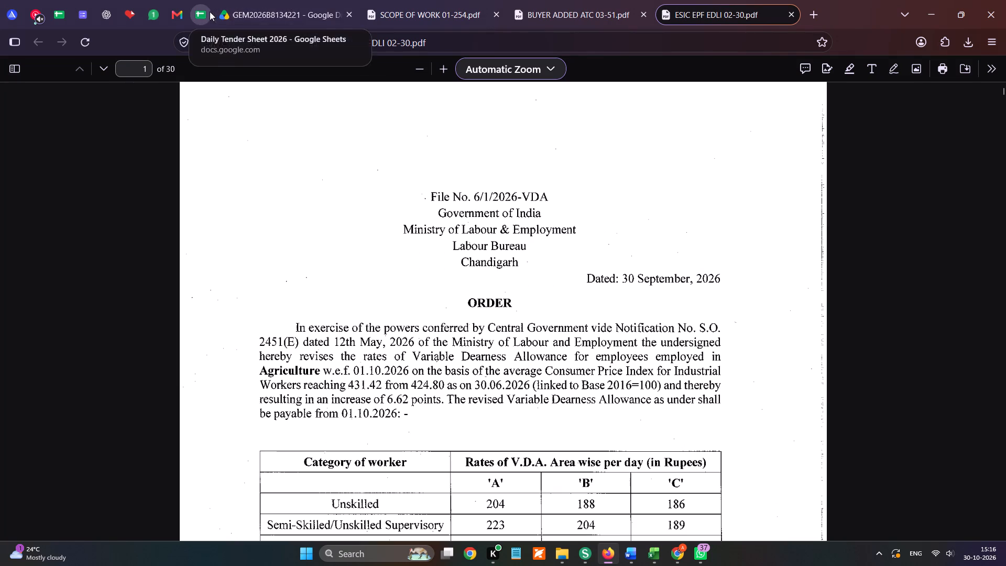
{"action": "left_click", "coordinate": [277, 11]}
{"action": "double_click", "coordinate": [206, 200]}
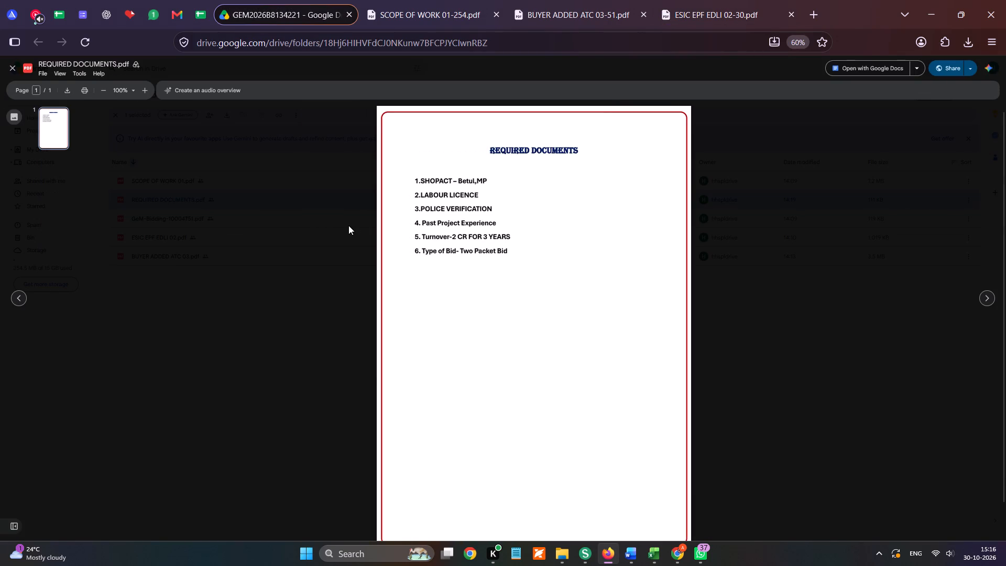
{"action": "left_click", "coordinate": [321, 226]}
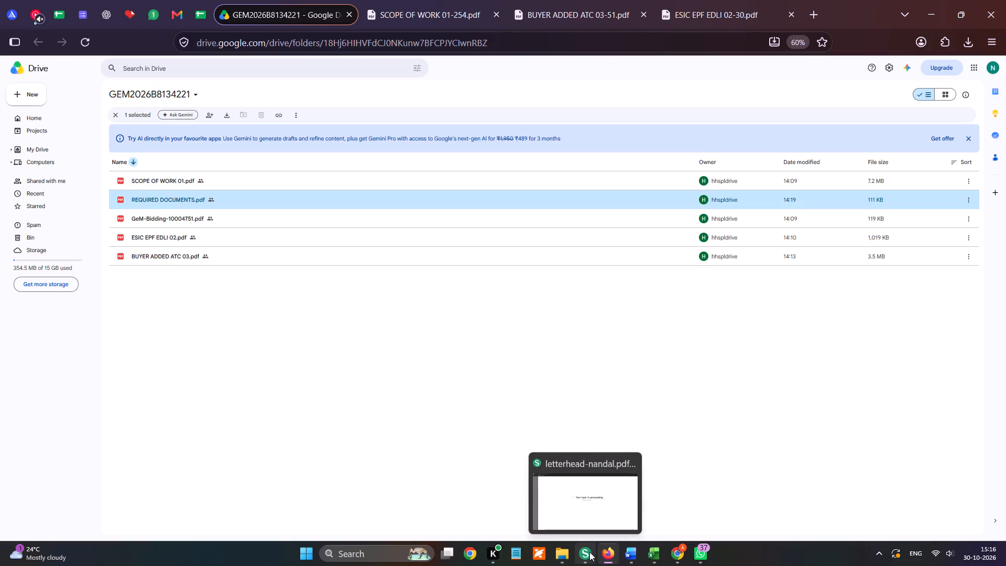
Switch to Sejda PDF Desktop, start a new PDF Editor task and open SCOPE OF WORK 01-254 from Downloads.
{"action": "left_click", "coordinate": [603, 499]}
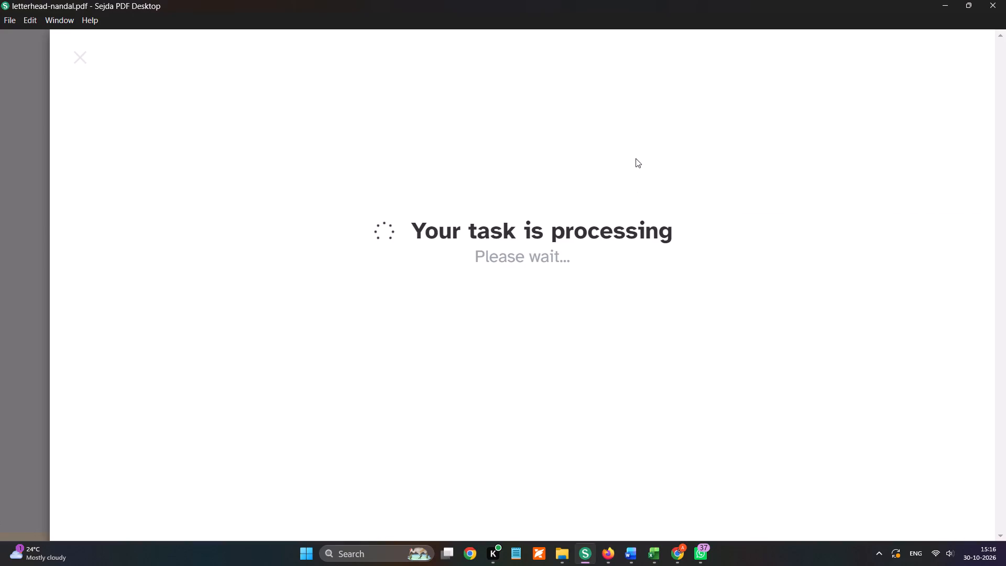
{"action": "left_click", "coordinate": [628, 159]}
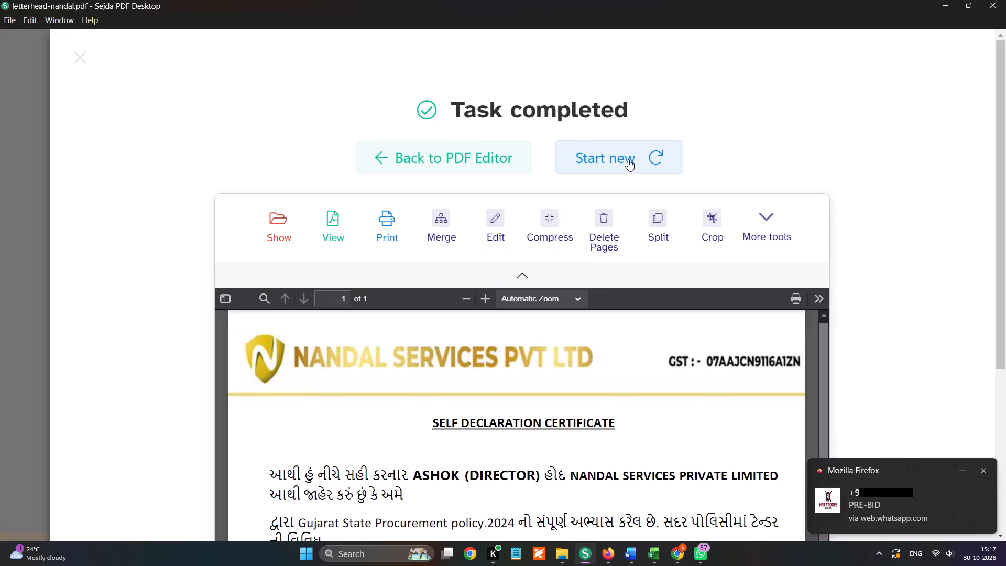
{"action": "left_click", "coordinate": [538, 223]}
{"action": "scroll", "coordinate": [60, 203], "scroll_direction": "up", "scroll_amount": 5}
{"action": "left_click", "coordinate": [73, 135]}
{"action": "left_click", "coordinate": [81, 122]}
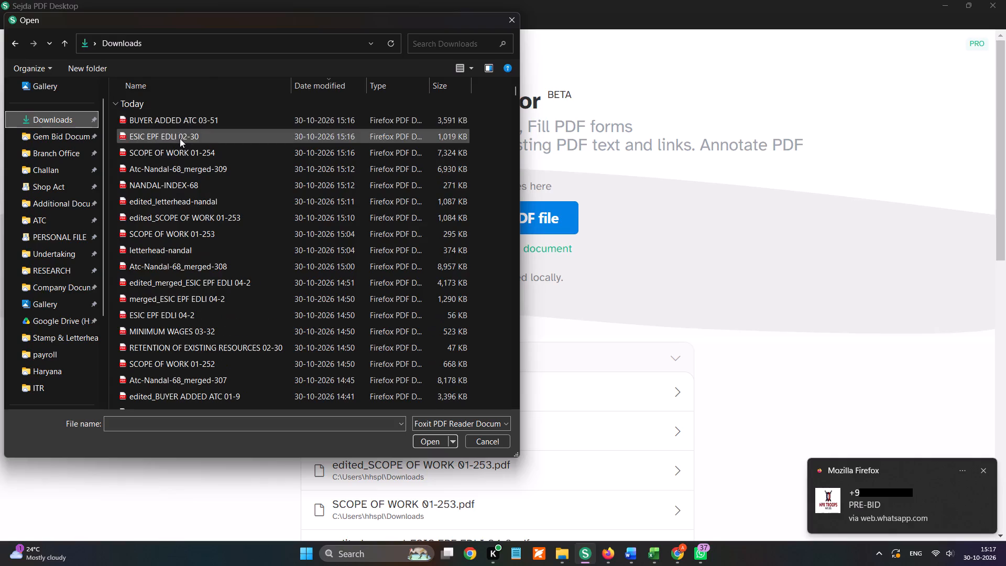
{"action": "double_click", "coordinate": [176, 151]}
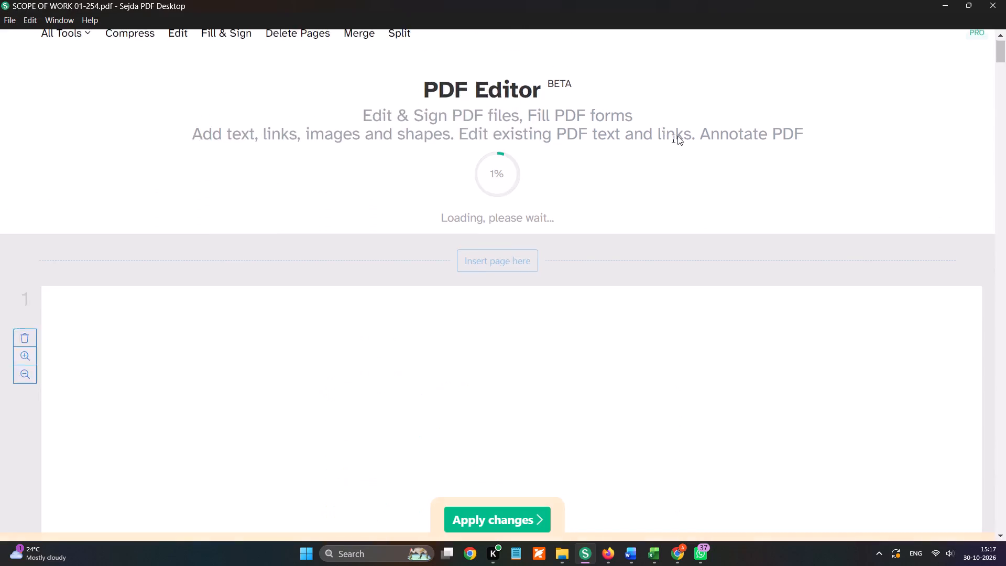
Place the Nandal Services director signature at the bottom of page 1 and repeat it on all pages.
{"action": "left_click", "coordinate": [473, 46]}
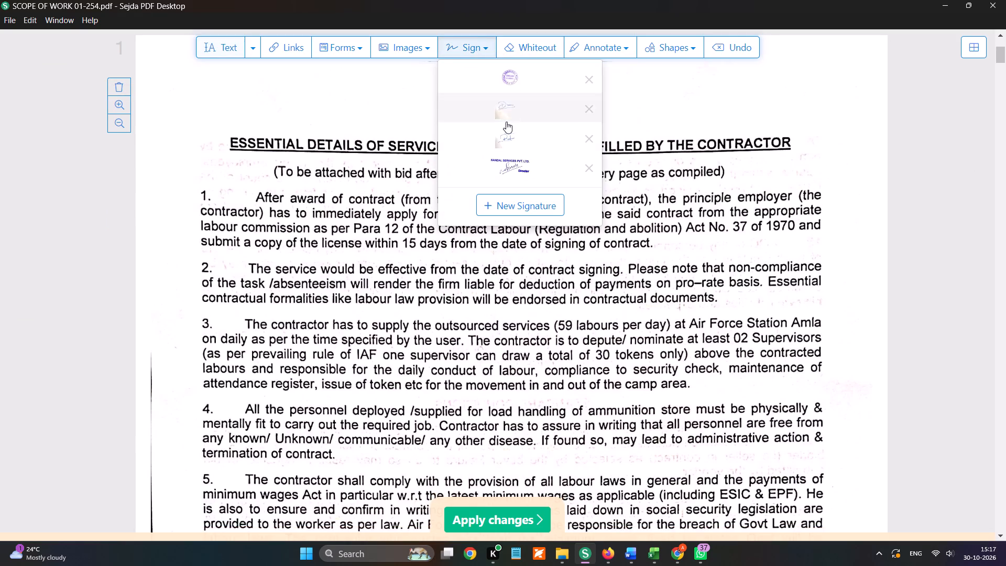
{"action": "left_click", "coordinate": [505, 160]}
{"action": "scroll", "coordinate": [514, 192], "scroll_direction": "down", "scroll_amount": 4}
{"action": "scroll", "coordinate": [465, 251], "scroll_direction": "down", "scroll_amount": 1}
{"action": "left_click", "coordinate": [431, 144]}
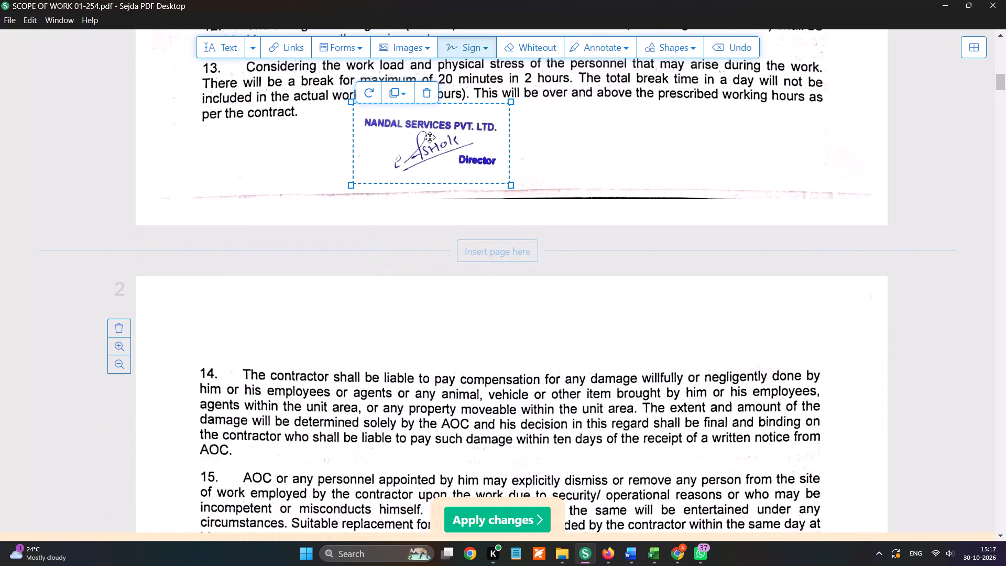
{"action": "left_click", "coordinate": [396, 95]}
{"action": "left_click", "coordinate": [397, 112]}
{"action": "left_click", "coordinate": [398, 122]}
Place the round Nandal Services seal beside the director signature on page 1 and repeat it on all pages.
{"action": "left_click", "coordinate": [461, 47]}
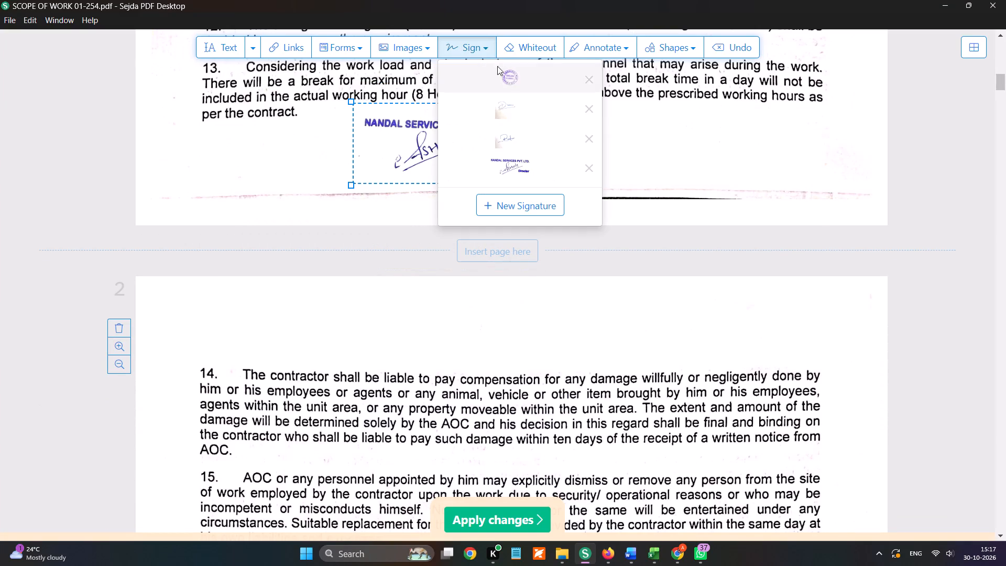
{"action": "left_click", "coordinate": [506, 75]}
{"action": "left_click", "coordinate": [562, 135]}
{"action": "left_click", "coordinate": [561, 71]}
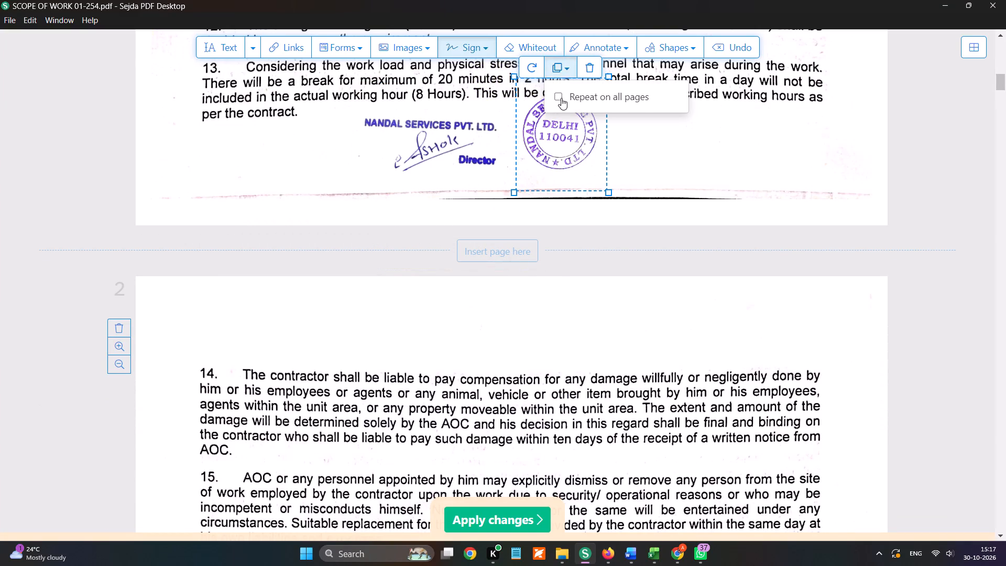
{"action": "left_click", "coordinate": [561, 98]}
Check the placement of the repeated signature and seal on the following pages of the scope of work.
{"action": "scroll", "coordinate": [543, 202], "scroll_direction": "down", "scroll_amount": 6}
{"action": "scroll", "coordinate": [521, 238], "scroll_direction": "down", "scroll_amount": 7}
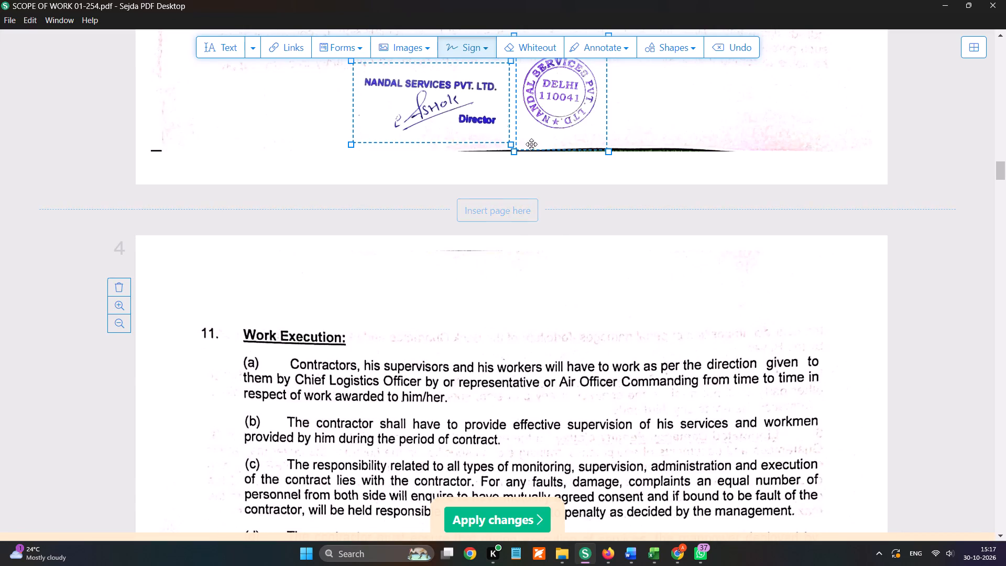
{"action": "scroll", "coordinate": [530, 148], "scroll_direction": "down", "scroll_amount": 2}
{"action": "scroll", "coordinate": [498, 212], "scroll_direction": "down", "scroll_amount": 4}
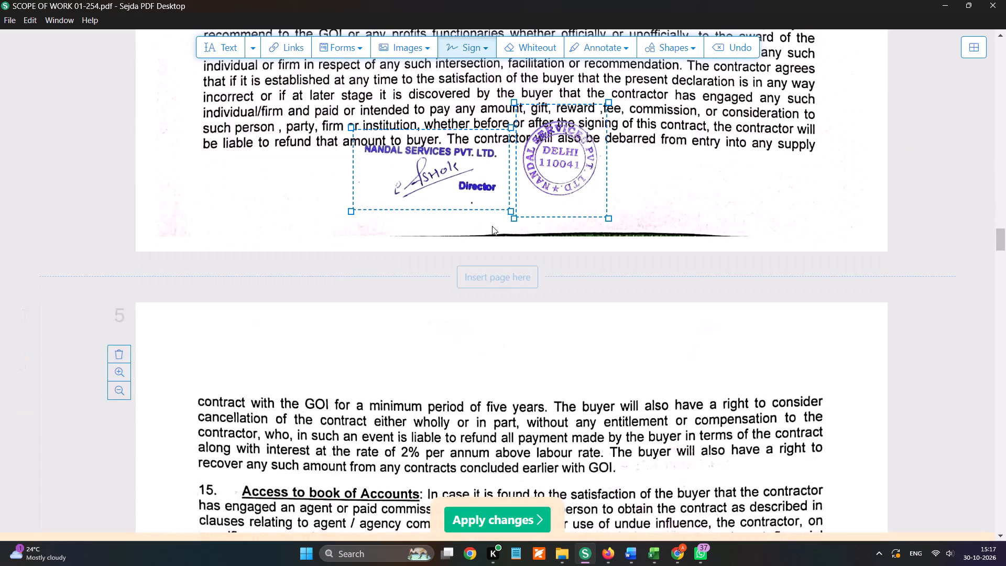
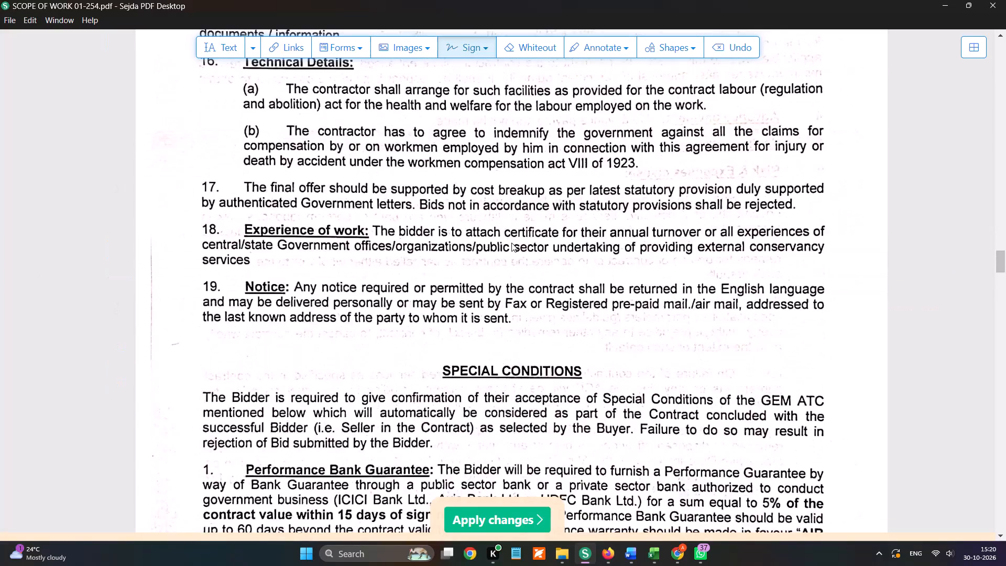
Check the repeated signature and seal on the remaining pages of the scope of work through the last page.
{"action": "scroll", "coordinate": [514, 243], "scroll_direction": "down", "scroll_amount": 4}
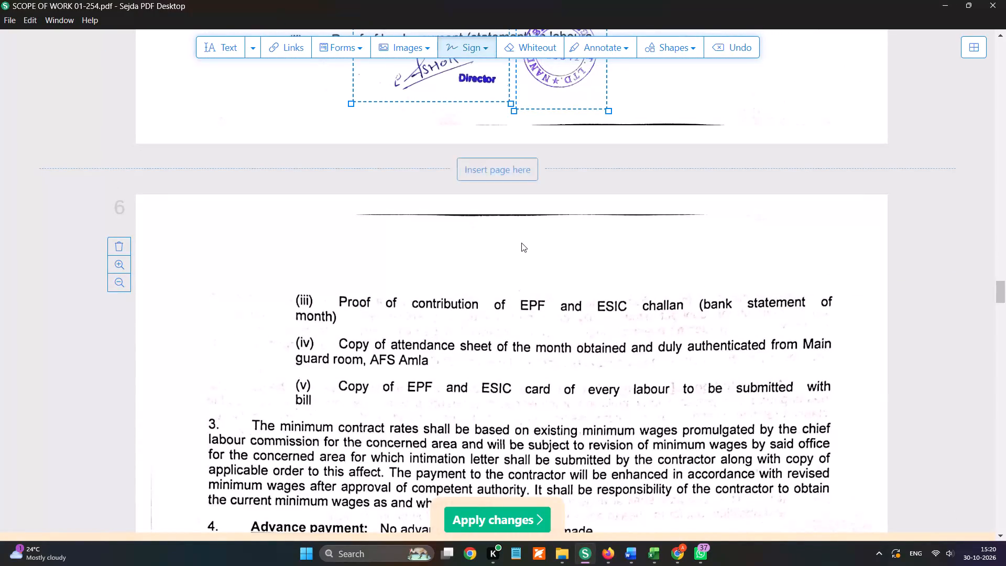
{"action": "scroll", "coordinate": [521, 243], "scroll_direction": "down", "scroll_amount": 2}
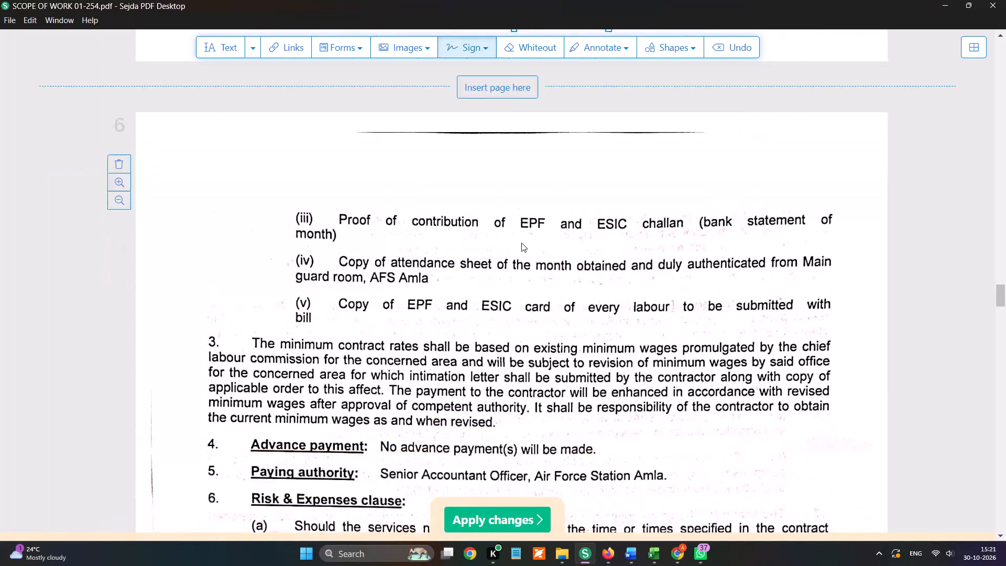
{"action": "scroll", "coordinate": [521, 243], "scroll_direction": "down", "scroll_amount": 11}
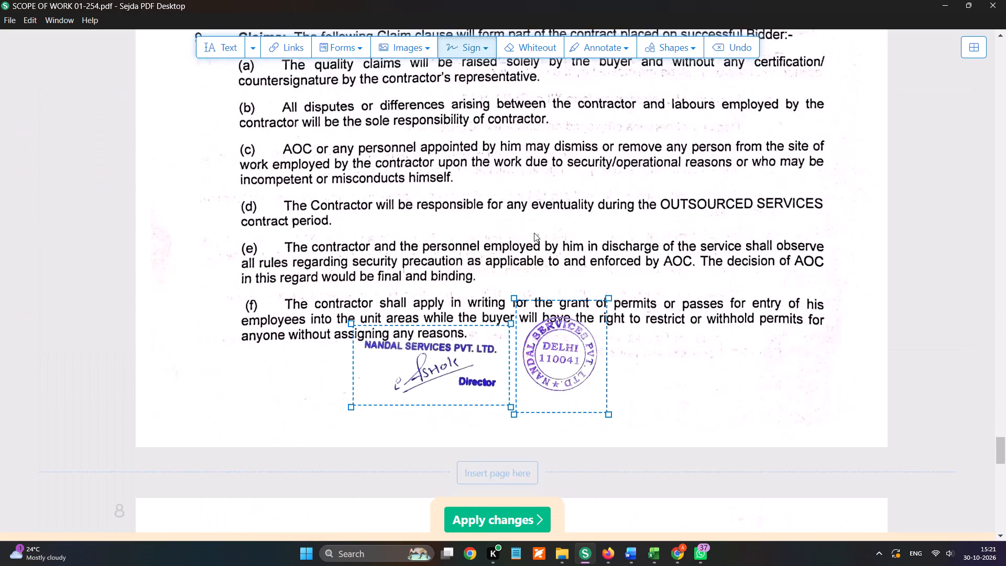
{"action": "scroll", "coordinate": [534, 233], "scroll_direction": "down", "scroll_amount": 17}
Apply the changes and save the signed file in Downloads as edited_SCOPE OF WORK 01-254.
{"action": "left_click", "coordinate": [499, 519]}
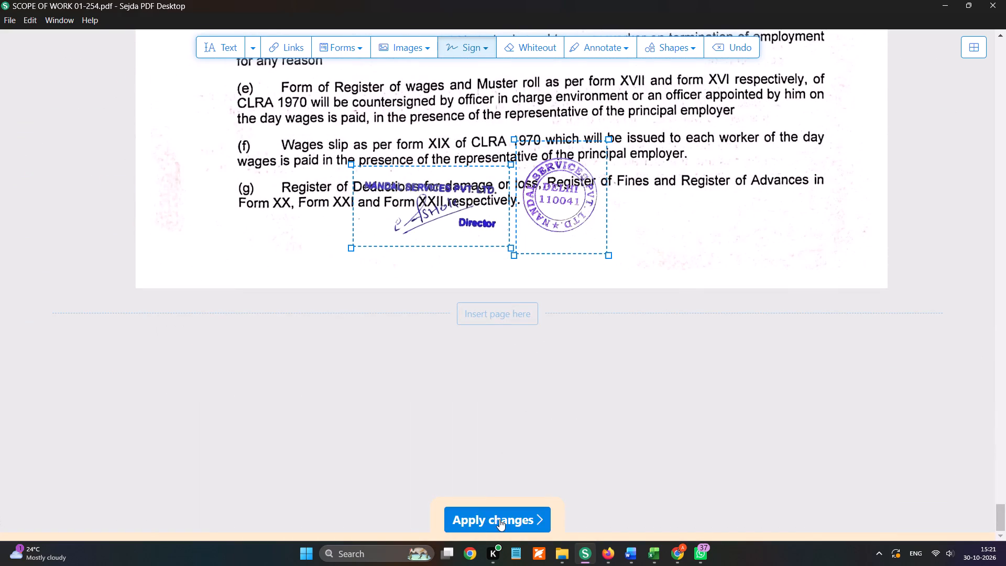
{"action": "scroll", "coordinate": [67, 174], "scroll_direction": "up", "scroll_amount": 5}
{"action": "left_click", "coordinate": [65, 143]}
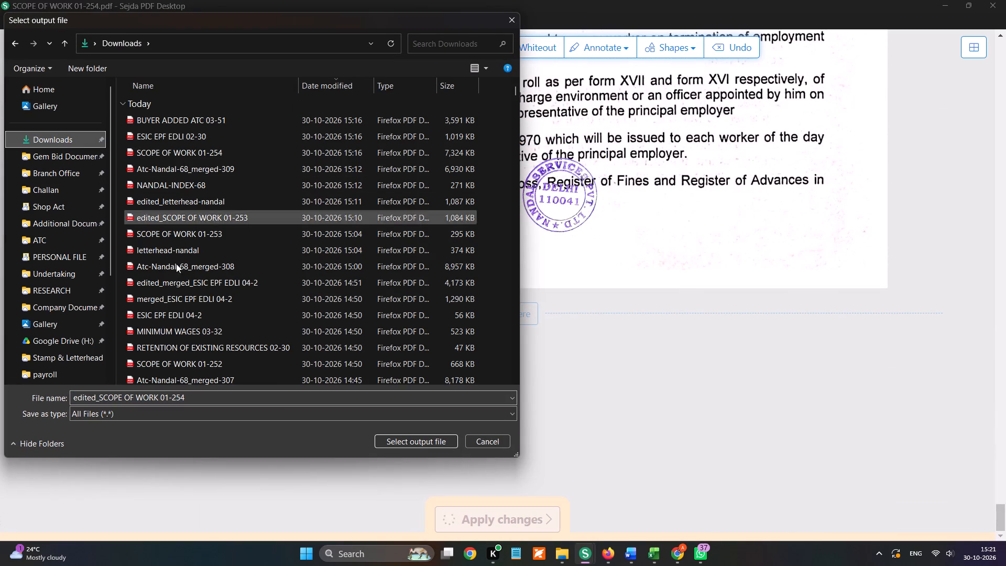
{"action": "left_click", "coordinate": [446, 439]}
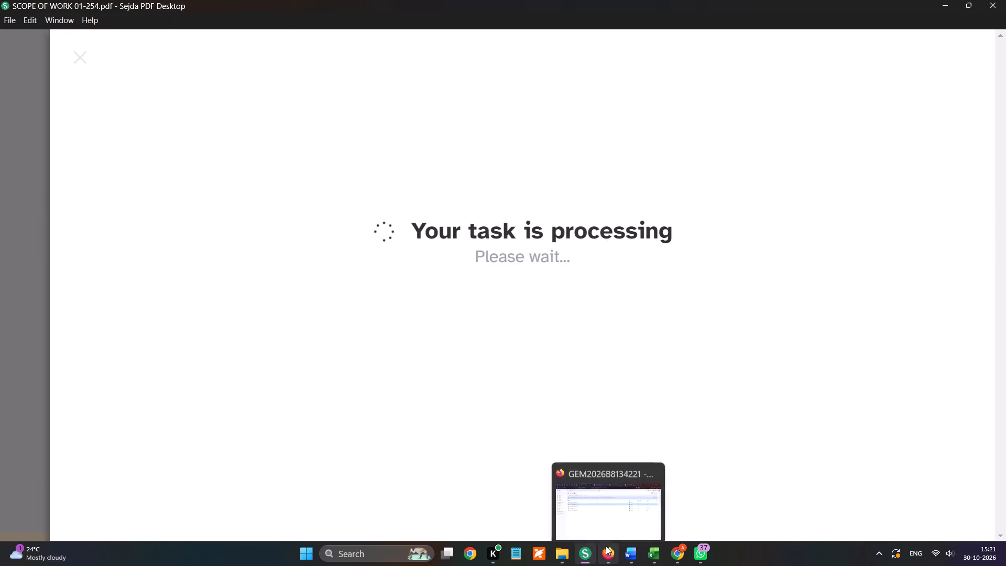
{"action": "left_click", "coordinate": [606, 546]}
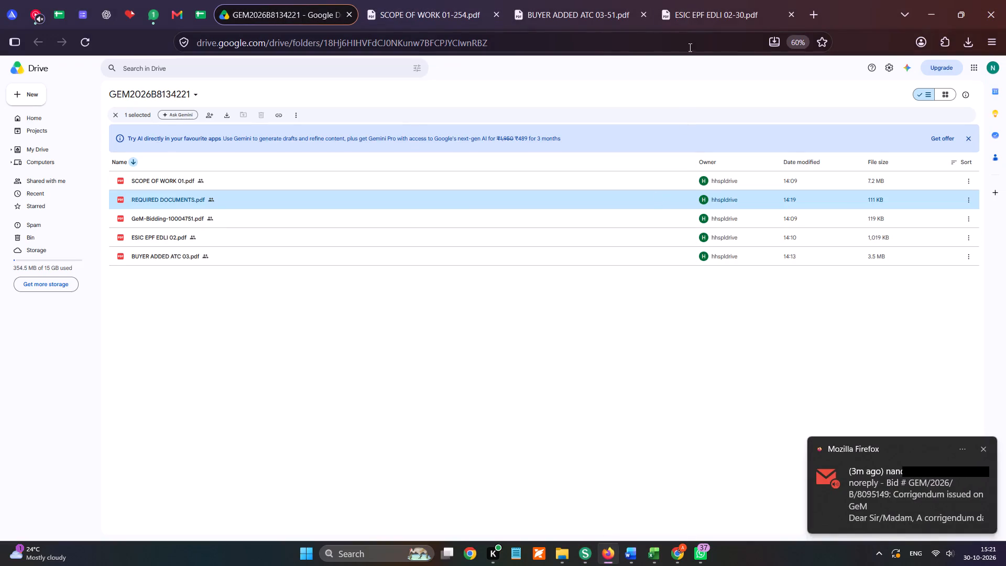
Start a new PDF Editor task and open ESIC EPF EDLI 02-30 from Downloads.
{"action": "left_click", "coordinate": [587, 554]}
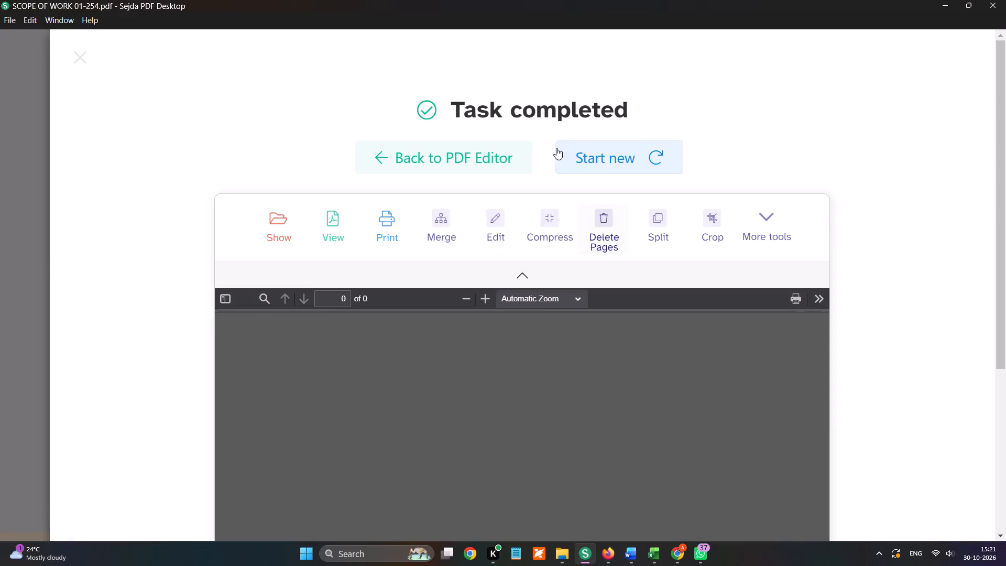
{"action": "left_click", "coordinate": [615, 161]}
{"action": "left_click", "coordinate": [530, 212]}
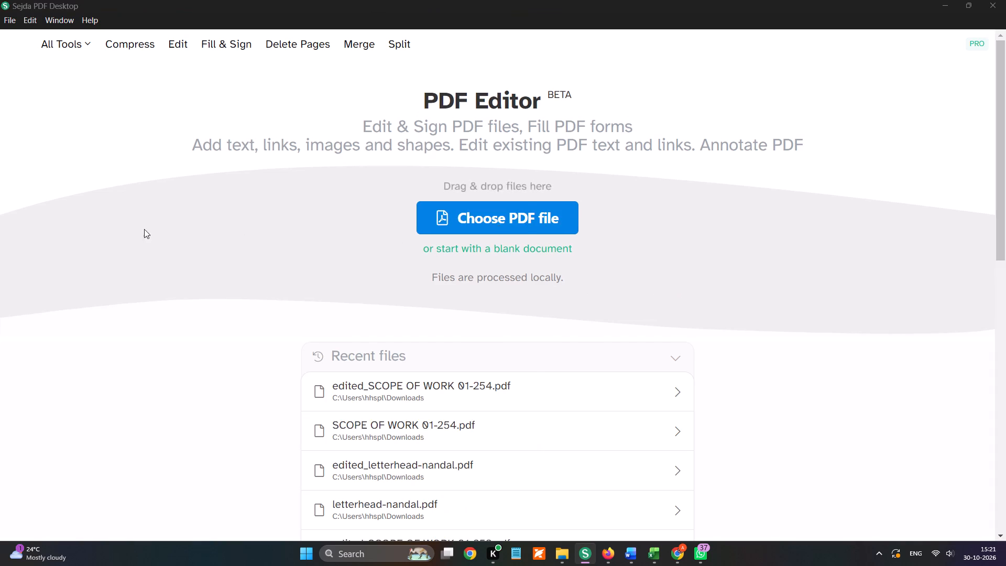
{"action": "left_click", "coordinate": [76, 118]}
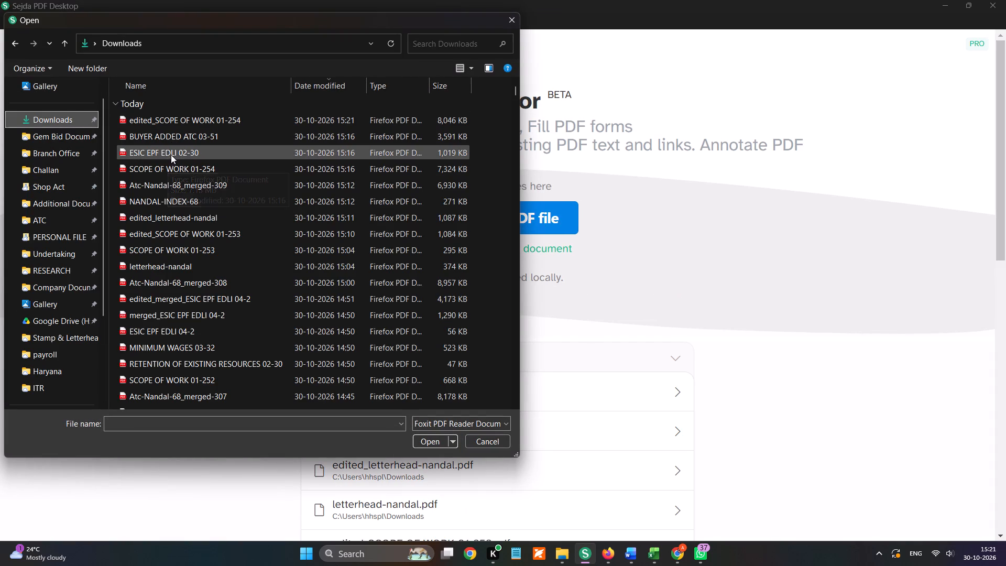
{"action": "double_click", "coordinate": [171, 152]}
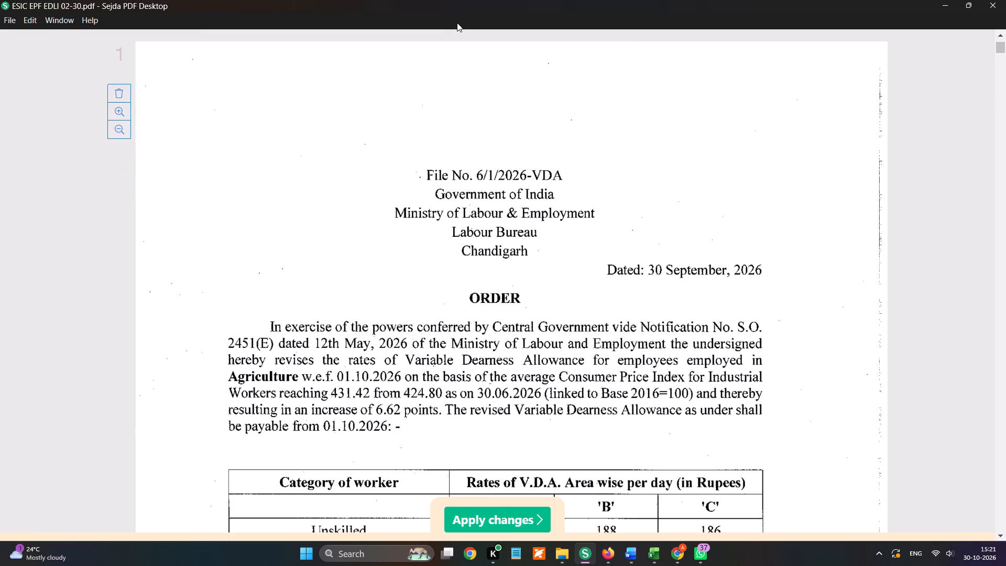
Place the Nandal Services director signature at the bottom of page 1.
{"action": "left_click", "coordinate": [495, 41]}
{"action": "left_click", "coordinate": [474, 51]}
{"action": "left_click", "coordinate": [528, 167]}
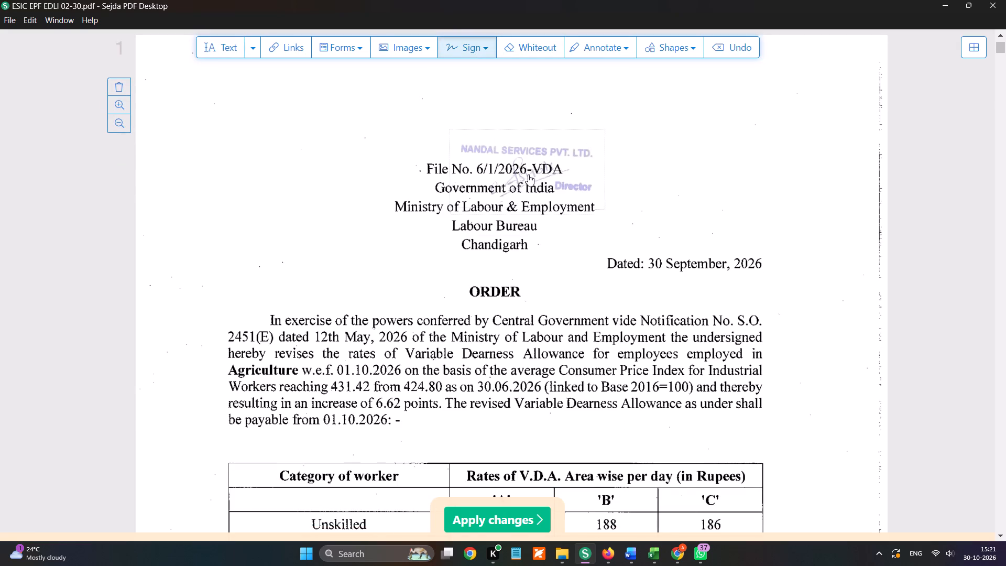
{"action": "scroll", "coordinate": [521, 198], "scroll_direction": "down", "scroll_amount": 5}
{"action": "left_click", "coordinate": [336, 107]}
Place the round Nandal Services seal beside the director signature on page 1 and repeat both stamps on all pages.
{"action": "left_click", "coordinate": [473, 52]}
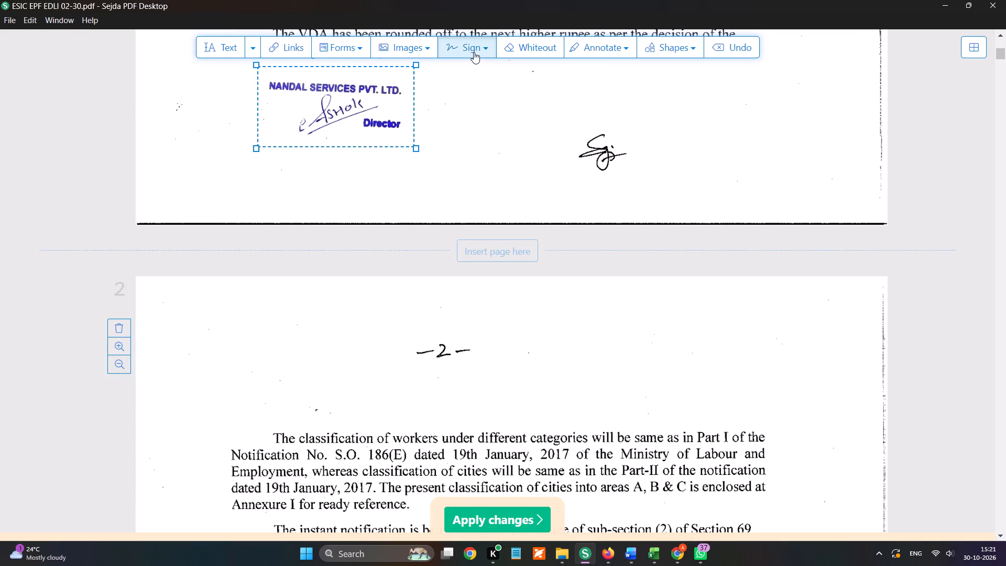
{"action": "left_click", "coordinate": [511, 78]}
{"action": "left_click", "coordinate": [473, 121]}
{"action": "left_click", "coordinate": [465, 55]}
{"action": "left_click", "coordinate": [476, 86]}
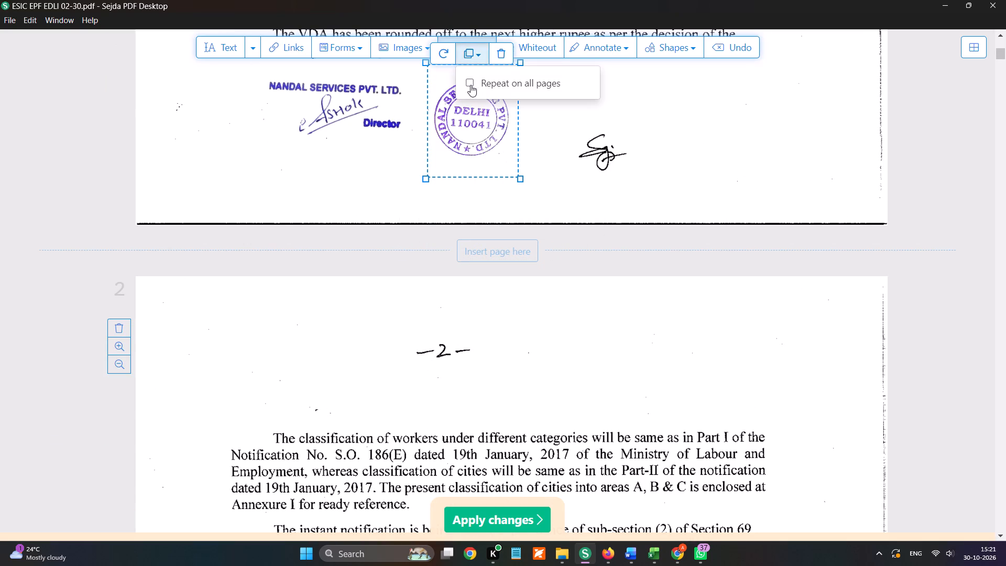
{"action": "left_click", "coordinate": [467, 84]}
{"action": "left_click", "coordinate": [297, 58]}
{"action": "double_click", "coordinate": [301, 91]}
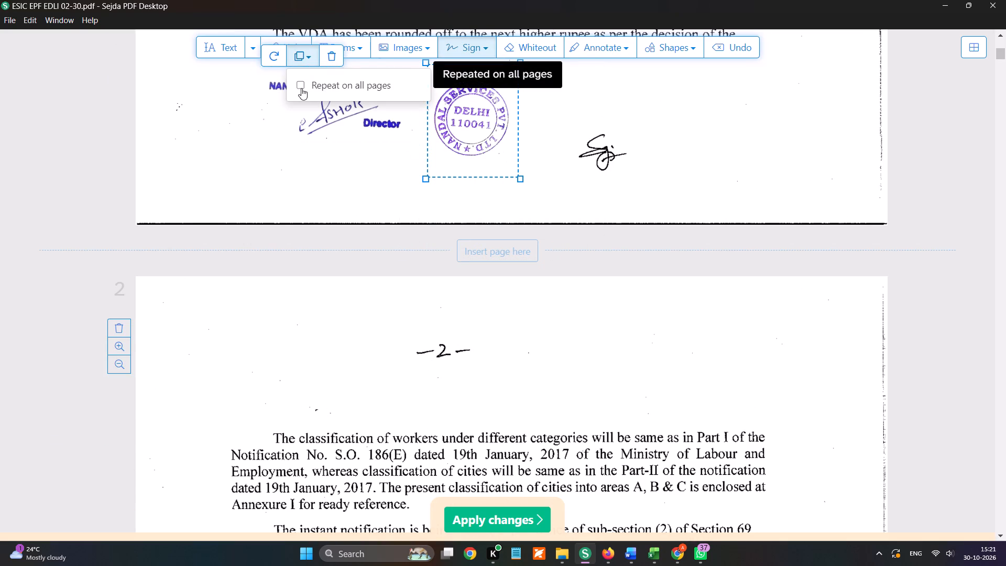
Check the placement of the repeated signature and seal across the pages of ESIC EPF EDLI 02-30.
{"action": "key", "text": "space"}
{"action": "key", "text": "space"}
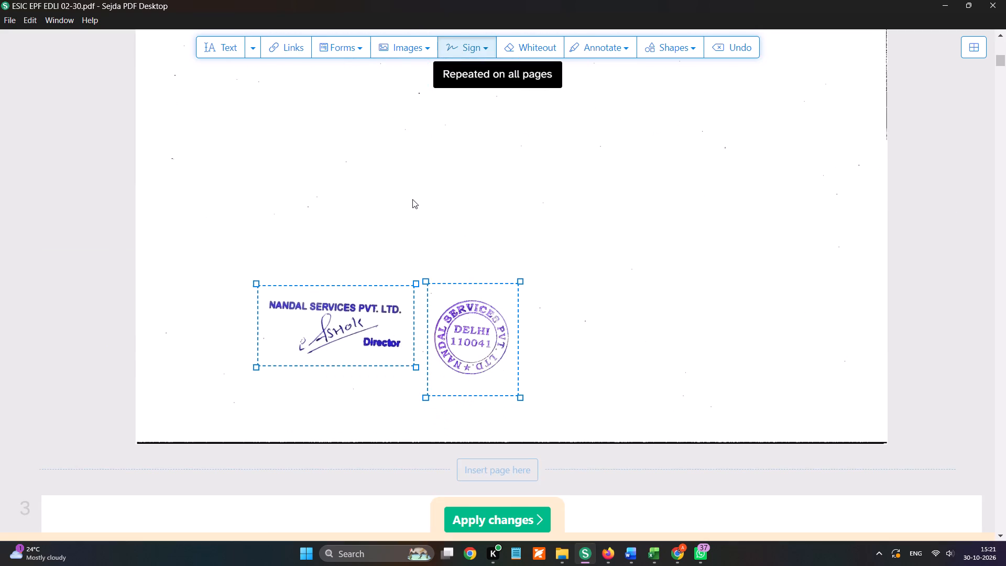
{"action": "key", "text": "space"}
{"action": "key", "text": "space"}
{"action": "key", "text": "space"}
{"action": "key", "text": "space"}
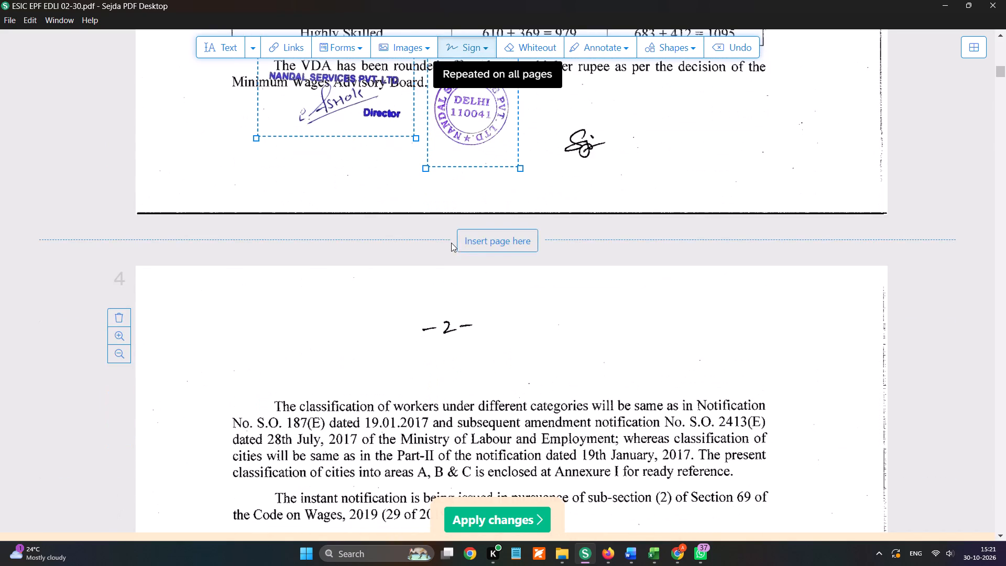
{"action": "key", "text": "space"}
{"action": "key", "text": "space"}
{"action": "key", "text": "space"}
{"action": "key", "text": "space"}
{"action": "key", "text": "space"}
{"action": "key", "text": "space"}
{"action": "key", "text": "space"}
{"action": "key", "text": "space"}
{"action": "key", "text": "space"}
{"action": "key", "text": "space"}
{"action": "key", "text": "space"}
{"action": "key", "text": "space"}
{"action": "key", "text": "space"}
{"action": "key", "text": "space"}
{"action": "key", "text": "space"}
{"action": "key", "text": "space"}
{"action": "key", "text": "space"}
{"action": "key", "text": "space"}
{"action": "key", "text": "space"}
{"action": "key", "text": "space"}
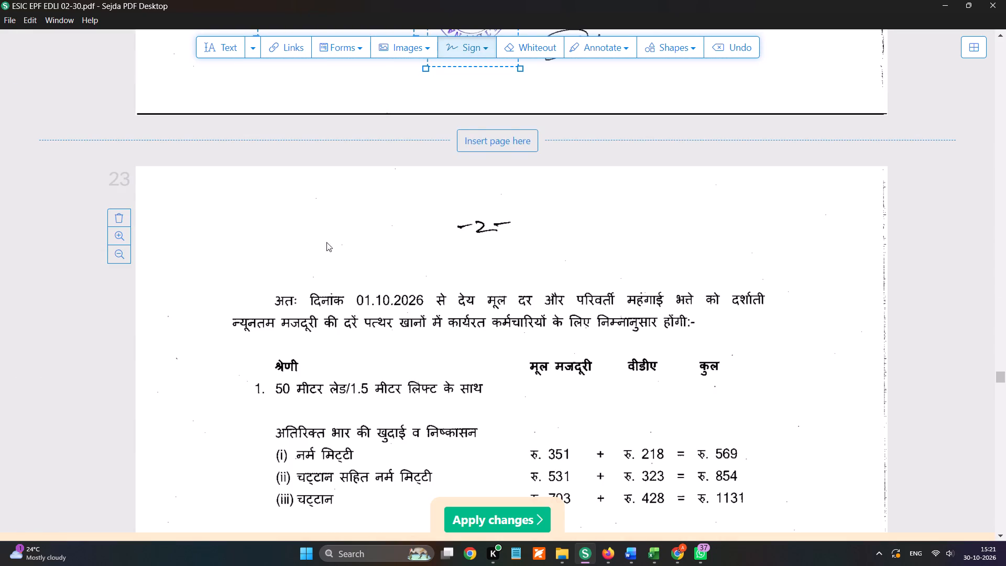
{"action": "scroll", "coordinate": [322, 241], "scroll_direction": "up", "scroll_amount": 5}
{"action": "scroll", "coordinate": [333, 238], "scroll_direction": "up", "scroll_amount": 20}
{"action": "scroll", "coordinate": [333, 238], "scroll_direction": "up", "scroll_amount": 7}
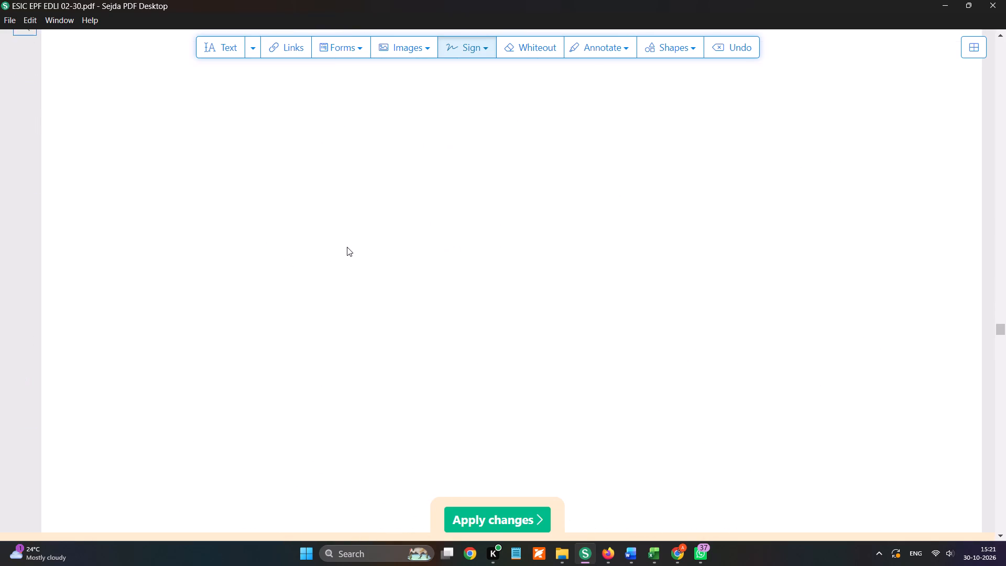
{"action": "scroll", "coordinate": [347, 247], "scroll_direction": "up", "scroll_amount": 15}
{"action": "scroll", "coordinate": [347, 252], "scroll_direction": "up", "scroll_amount": 16}
{"action": "scroll", "coordinate": [349, 253], "scroll_direction": "up", "scroll_amount": 11}
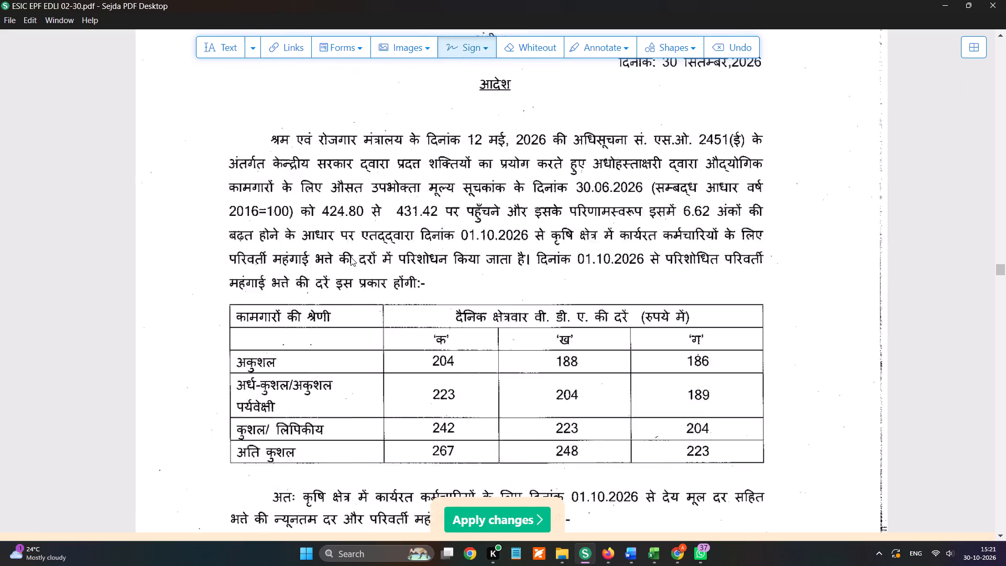
{"action": "scroll", "coordinate": [351, 257], "scroll_direction": "up", "scroll_amount": 2}
{"action": "scroll", "coordinate": [351, 257], "scroll_direction": "down", "scroll_amount": 5}
{"action": "scroll", "coordinate": [351, 257], "scroll_direction": "up", "scroll_amount": 5}
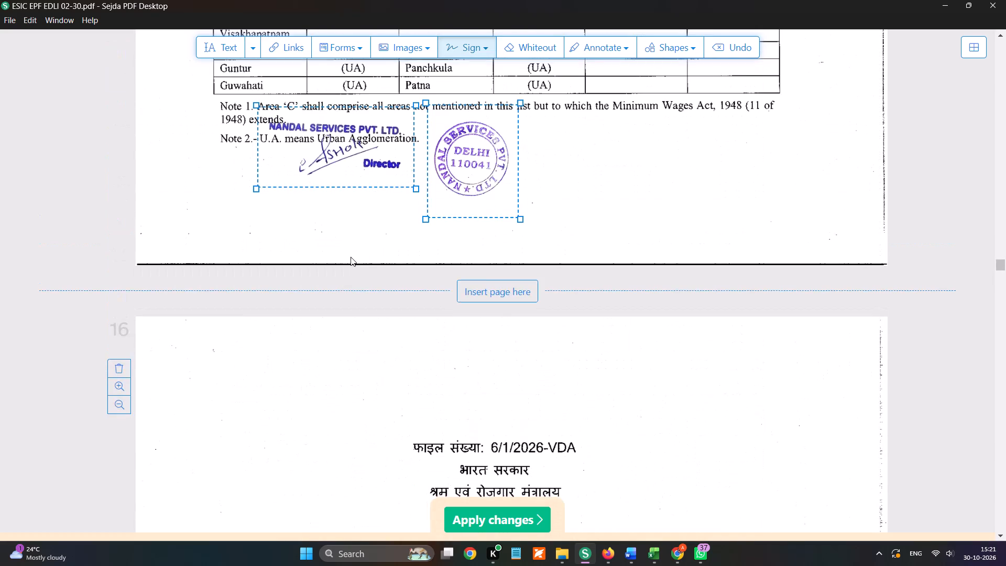
{"action": "scroll", "coordinate": [351, 257], "scroll_direction": "down", "scroll_amount": 9}
Apply the changes and save the signed file in Downloads as edited_ESIC EPF EDLI 02-30.
{"action": "left_click", "coordinate": [508, 529]}
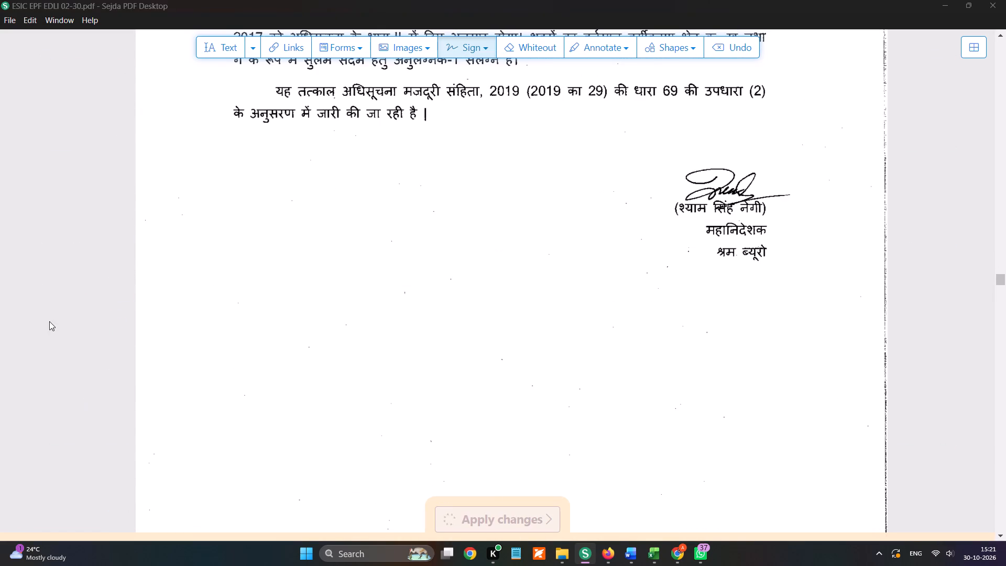
{"action": "scroll", "coordinate": [41, 233], "scroll_direction": "up", "scroll_amount": 5}
{"action": "left_click", "coordinate": [76, 146]}
{"action": "left_click", "coordinate": [406, 441]}
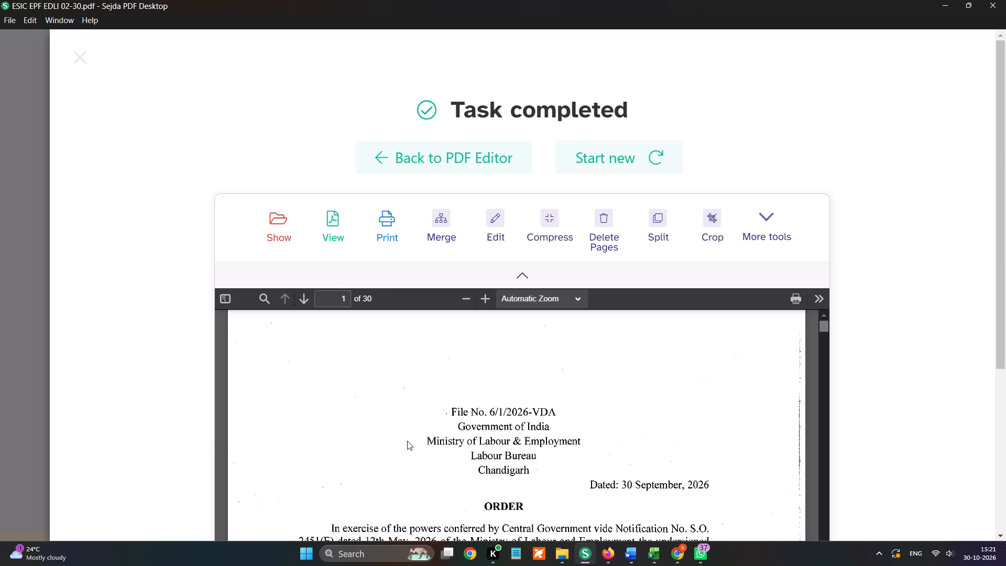
Start a new PDF Editor task and open BUYER ADDED ATC 03-51 from Downloads.
{"action": "left_click", "coordinate": [576, 178]}
{"action": "left_click", "coordinate": [610, 155]}
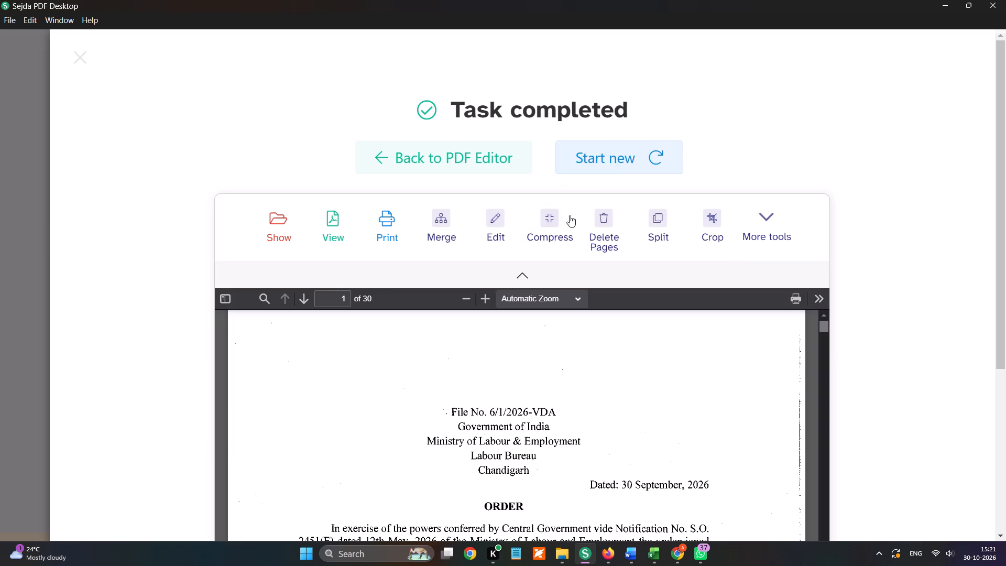
{"action": "left_click", "coordinate": [531, 234]}
{"action": "left_click", "coordinate": [530, 229]}
{"action": "scroll", "coordinate": [80, 173], "scroll_direction": "up", "scroll_amount": 5}
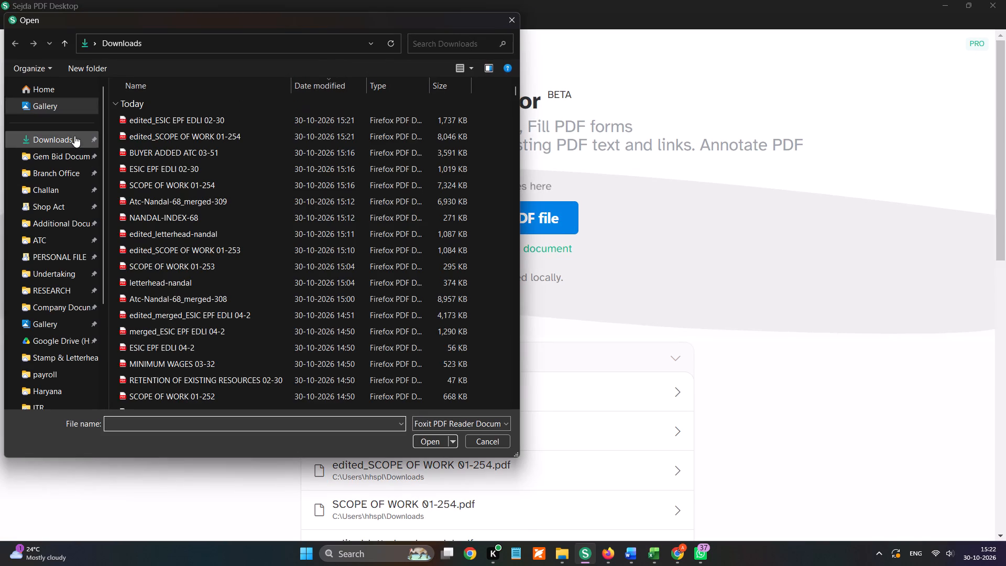
{"action": "left_click", "coordinate": [74, 136]}
{"action": "double_click", "coordinate": [173, 151]}
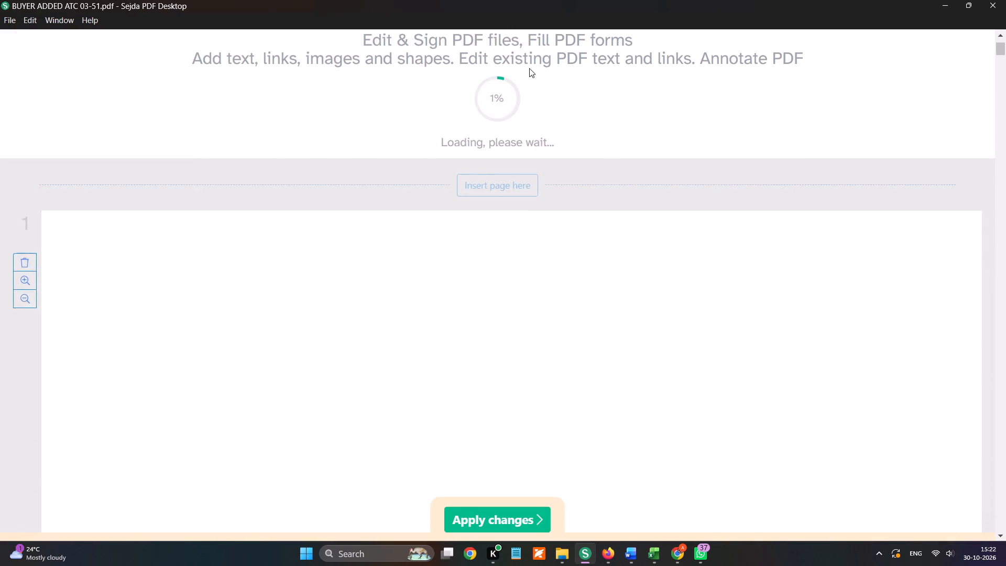
Place the Nandal Services director signature at the bottom of page 1 and repeat it on all pages.
{"action": "left_click", "coordinate": [479, 51]}
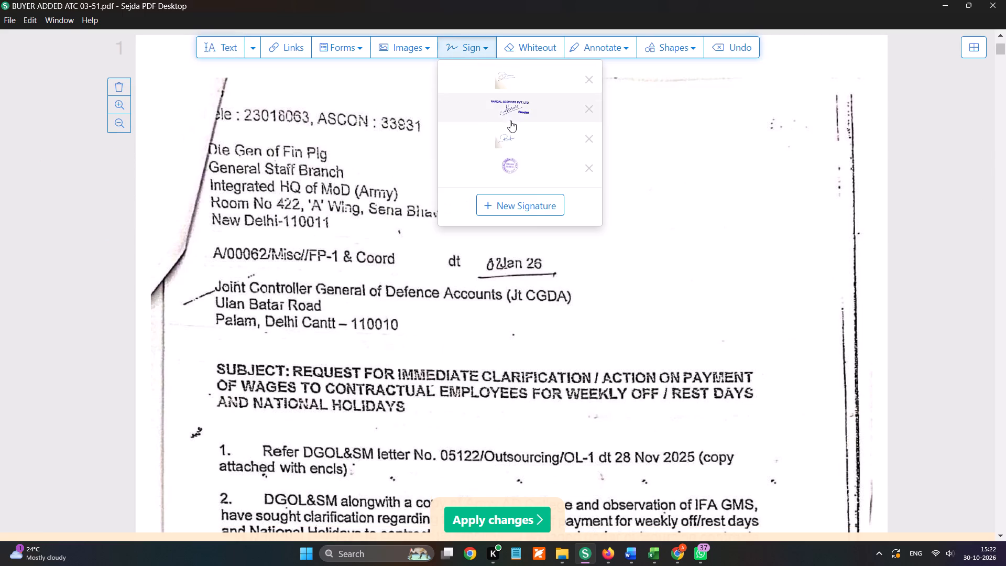
{"action": "left_click", "coordinate": [513, 110]}
{"action": "scroll", "coordinate": [517, 188], "scroll_direction": "down", "scroll_amount": 5}
{"action": "left_click", "coordinate": [432, 132]}
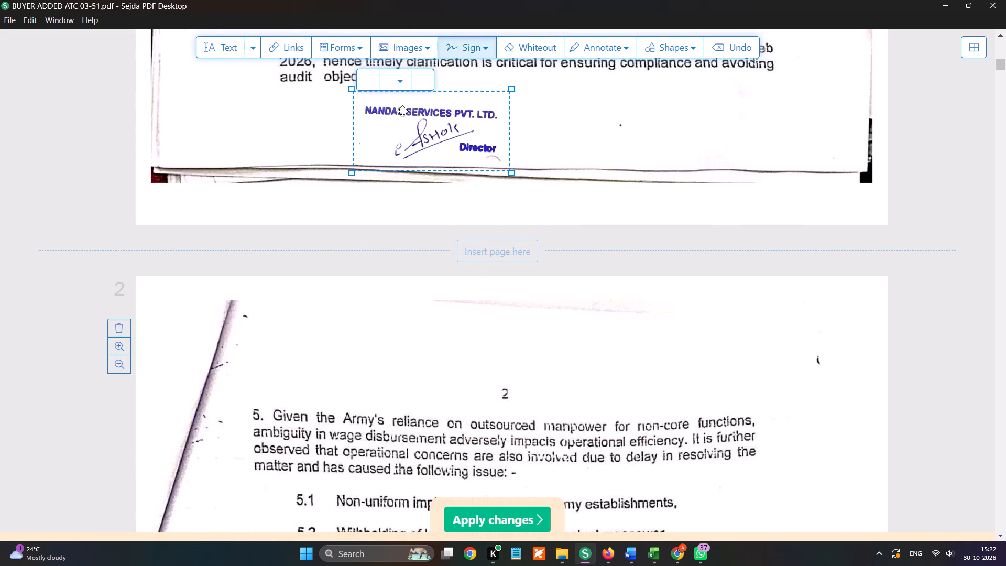
{"action": "left_click", "coordinate": [394, 80]}
{"action": "left_click", "coordinate": [395, 102]}
{"action": "left_click", "coordinate": [397, 108]}
Place the round Nandal Services seal beside the director signature on page 1 and repeat it on all pages.
{"action": "left_click", "coordinate": [473, 46]}
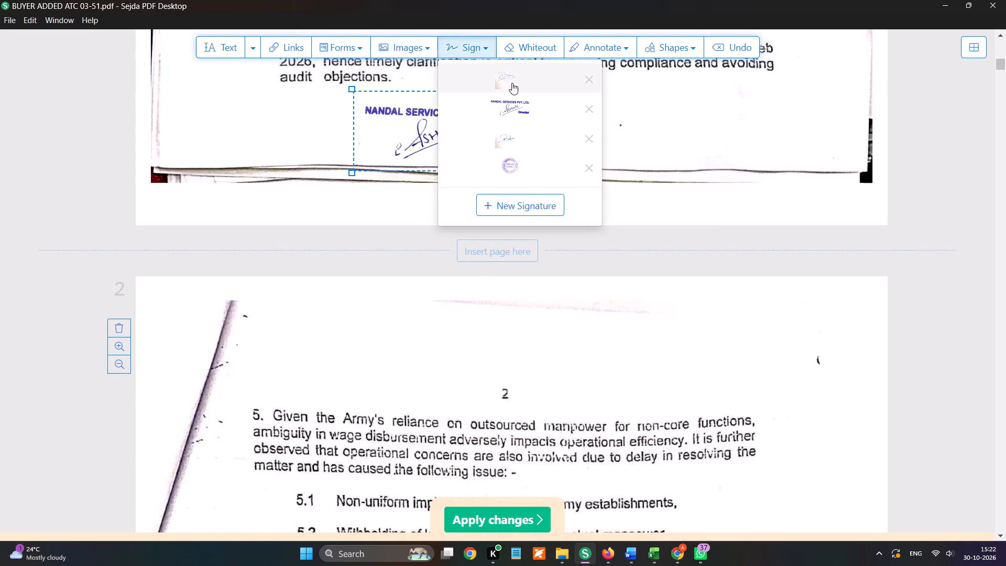
{"action": "left_click", "coordinate": [511, 161]}
{"action": "left_click", "coordinate": [551, 146]}
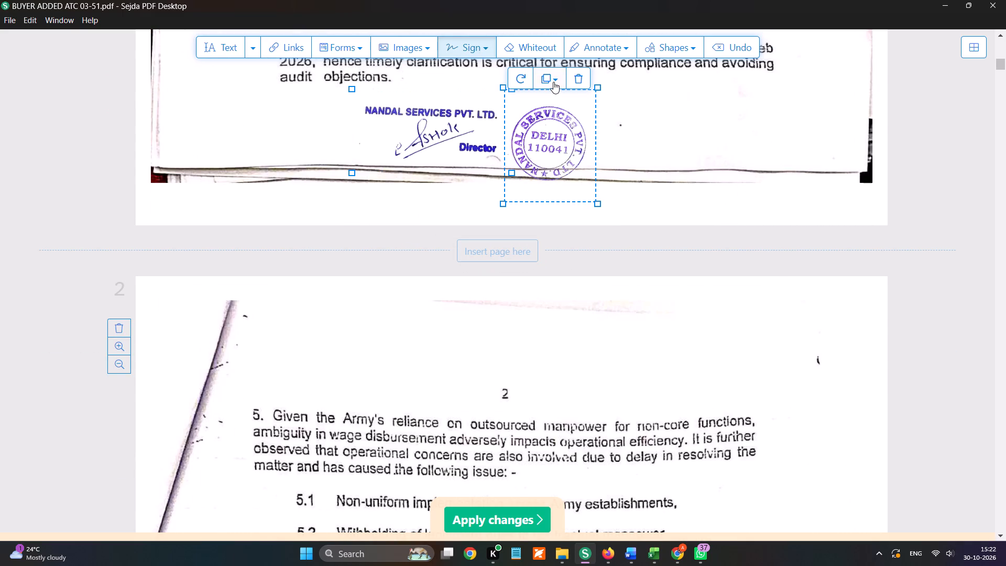
{"action": "left_click", "coordinate": [543, 79]}
{"action": "left_click", "coordinate": [545, 108]}
Look through the pages of BUYER ADDED ATC 03-51 to the end to check the repeated signature and seal.
{"action": "key", "text": "space"}
{"action": "key", "text": "space"}
{"action": "key", "text": "space"}
{"action": "key", "text": "space"}
{"action": "key", "text": "space"}
{"action": "key", "text": "space"}
{"action": "key", "text": "space"}
{"action": "key", "text": "space"}
{"action": "key", "text": "space"}
{"action": "key", "text": "space"}
{"action": "key", "text": "space"}
{"action": "key", "text": "space"}
{"action": "key", "text": "space"}
{"action": "key", "text": "space"}
{"action": "key", "text": "space"}
{"action": "key", "text": "space"}
{"action": "key", "text": "space"}
{"action": "key", "text": "space"}
{"action": "key", "text": "space"}
{"action": "key", "text": "space"}
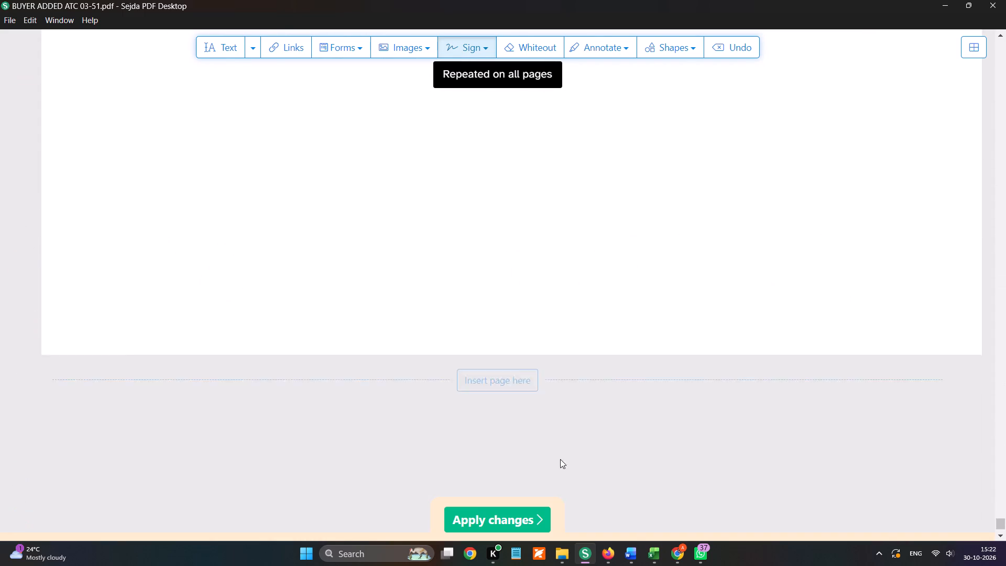
Apply the changes and save the signed file in Downloads as edited_BUYER ADDED ATC 03-51.
{"action": "left_click", "coordinate": [499, 510]}
{"action": "scroll", "coordinate": [113, 214], "scroll_direction": "up", "scroll_amount": 4}
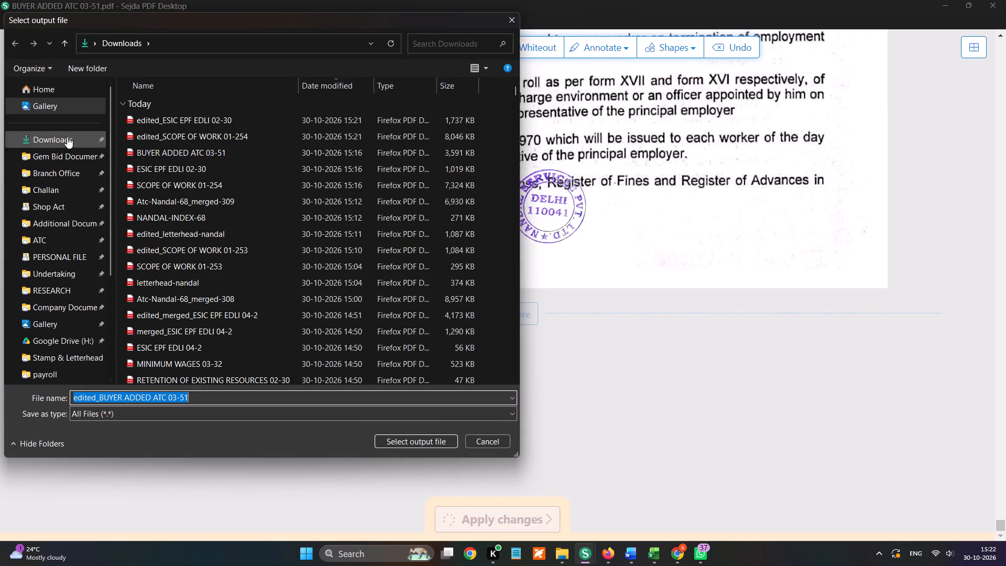
{"action": "left_click", "coordinate": [74, 127]}
{"action": "left_click", "coordinate": [84, 136]}
{"action": "left_click", "coordinate": [444, 440]}
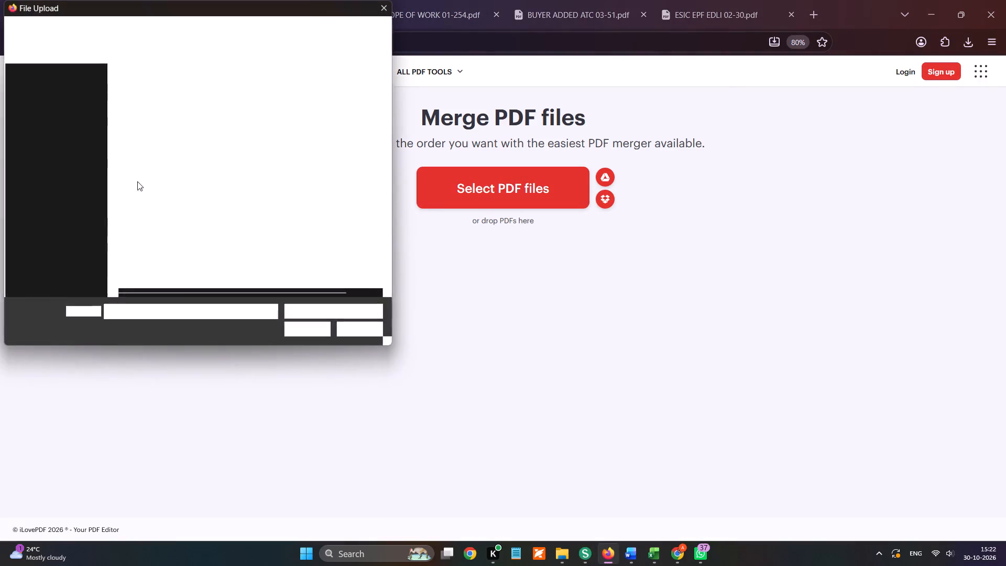
{"action": "scroll", "coordinate": [84, 164], "scroll_direction": "up", "scroll_amount": 4}
{"action": "left_click", "coordinate": [58, 134]}
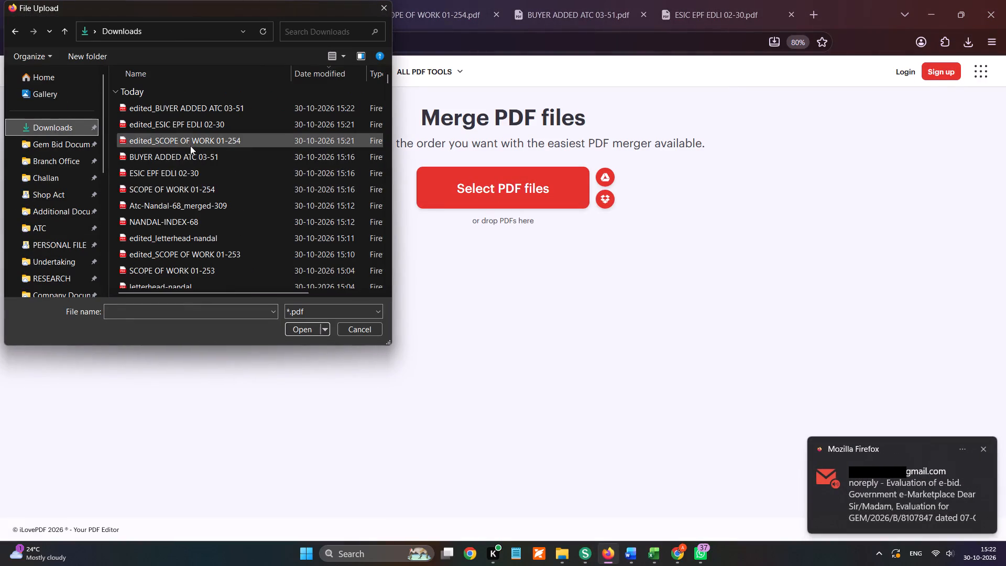
{"action": "left_click", "coordinate": [187, 143], "text": "ctrl"}
{"action": "left_click", "coordinate": [187, 122], "text": "ctrl"}
{"action": "left_click", "coordinate": [193, 106], "text": "ctrl"}
{"action": "left_click", "coordinate": [293, 324]}
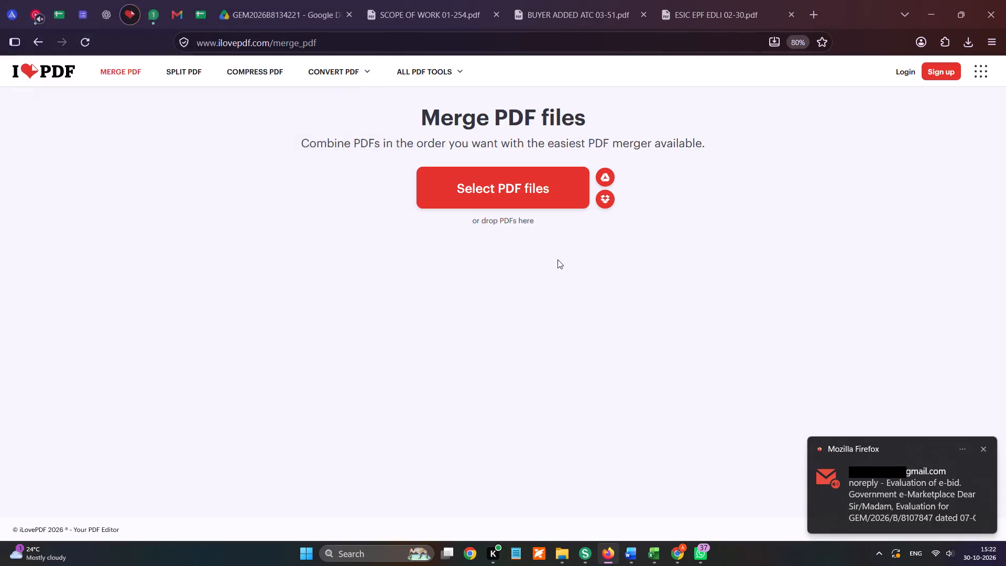
Add Atc-Nandal-68 from the Gem Bid Documents ATC folder to the merge.
{"action": "left_click", "coordinate": [746, 129]}
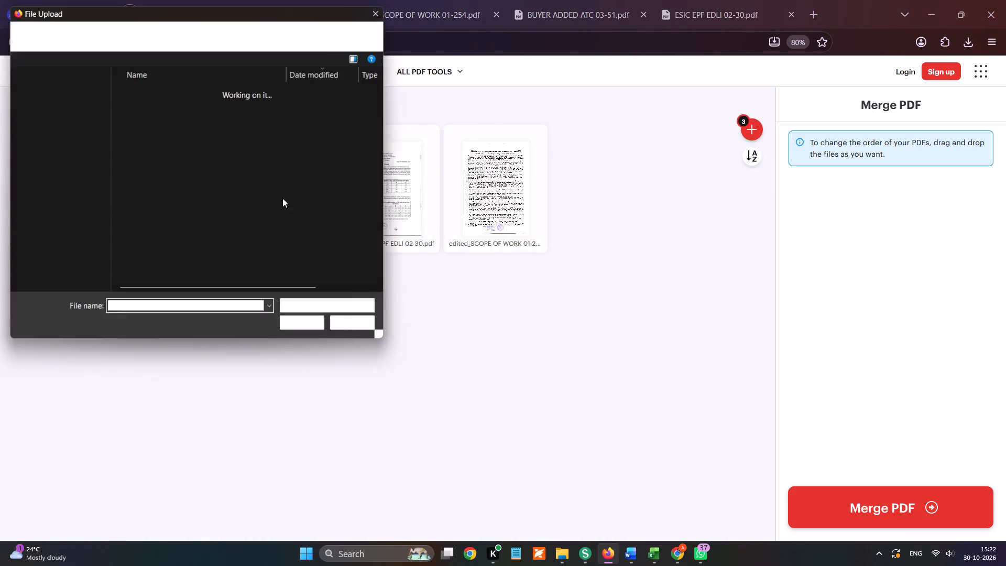
{"action": "scroll", "coordinate": [95, 167], "scroll_direction": "up", "scroll_amount": 5}
{"action": "left_click", "coordinate": [74, 141]}
{"action": "double_click", "coordinate": [174, 113]}
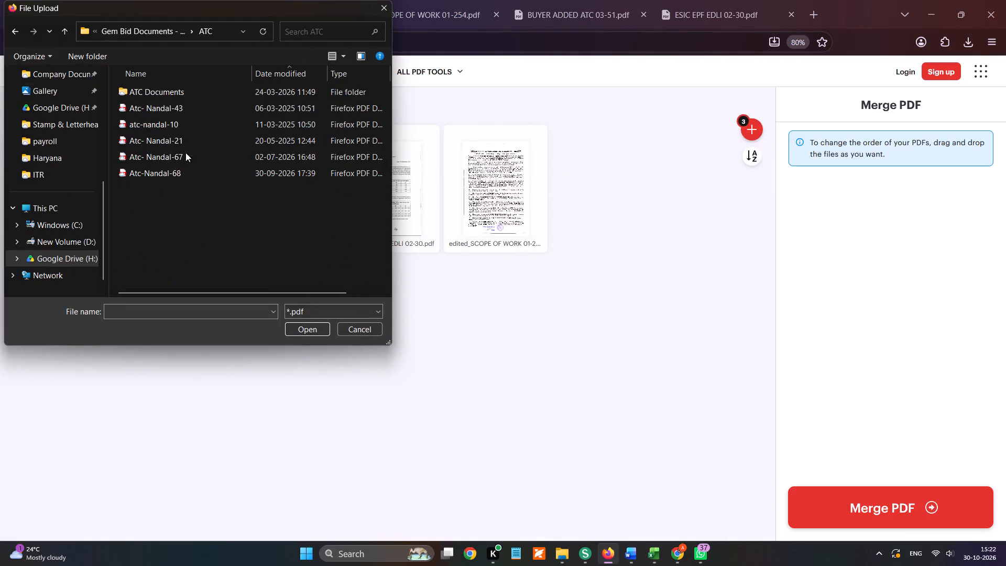
{"action": "double_click", "coordinate": [178, 170]}
Order the merge files as SCOPE OF WORK, ESIC EPF EDLI, BUYER ADDED ATC, with Atc-Nandal-68 last.
{"action": "left_click_drag", "start_coordinate": [440, 222], "coordinate": [211, 204]}
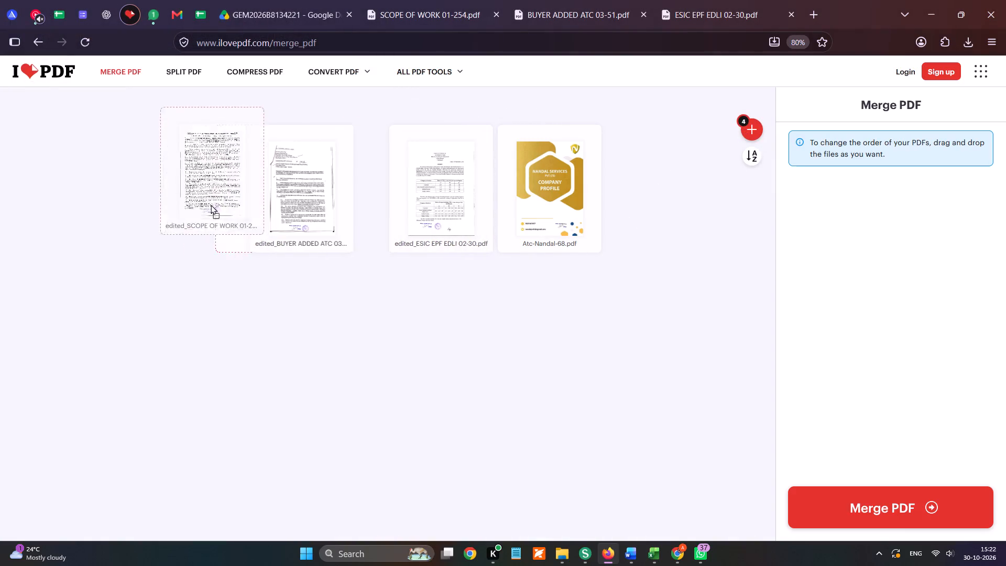
{"action": "left_click_drag", "start_coordinate": [211, 204], "coordinate": [210, 204]}
{"action": "left_click_drag", "start_coordinate": [431, 214], "coordinate": [326, 201]}
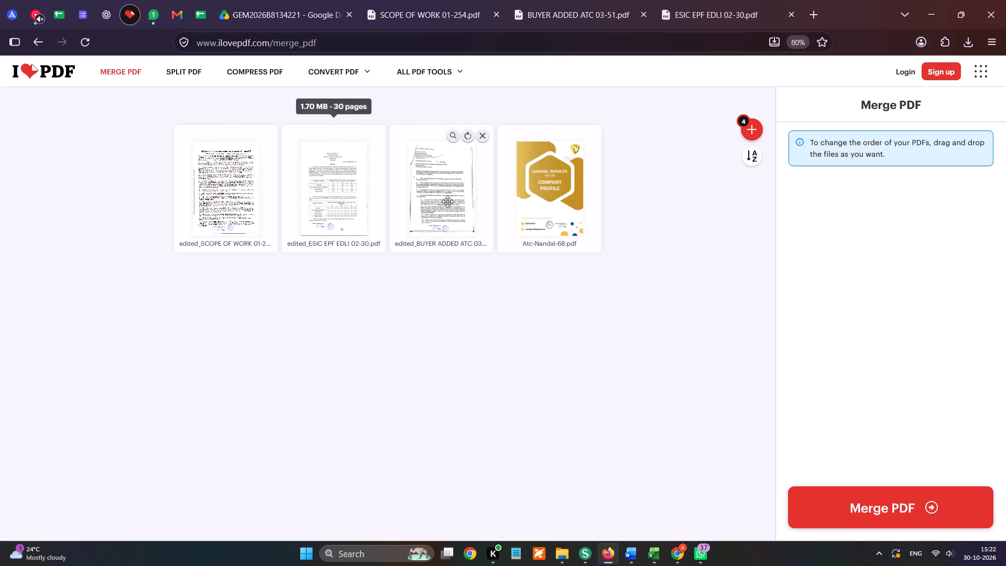
In the NANDAL-INDEX-68 Word document, set the SCOPE OF WORK page range to A1-A8.
{"action": "left_click", "coordinate": [633, 552]}
{"action": "left_click", "coordinate": [356, 503]}
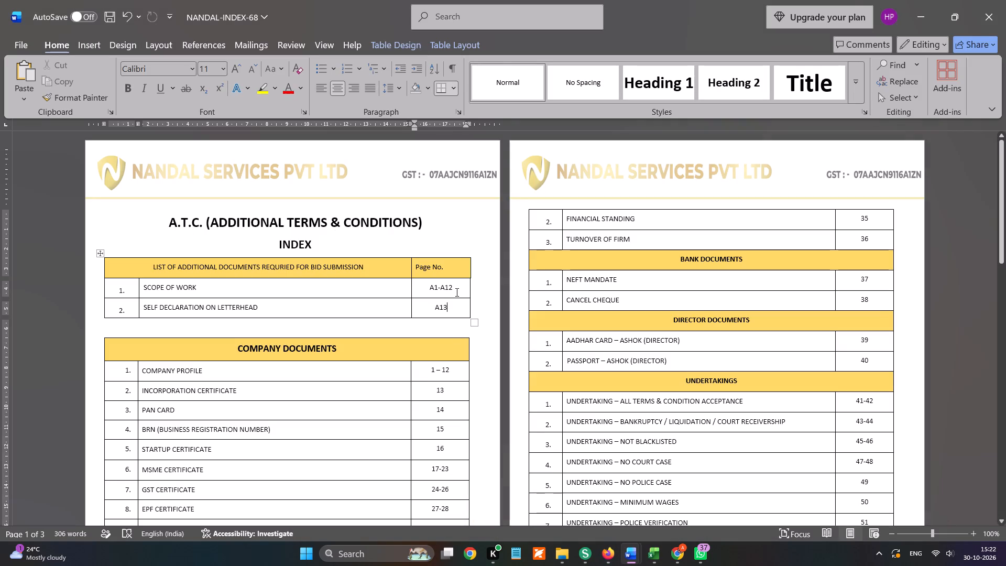
{"action": "left_click", "coordinate": [455, 289]}
{"action": "key", "text": "BackSpace"}
{"action": "key", "text": "BackSpace"}
{"action": "key", "text": "8"}
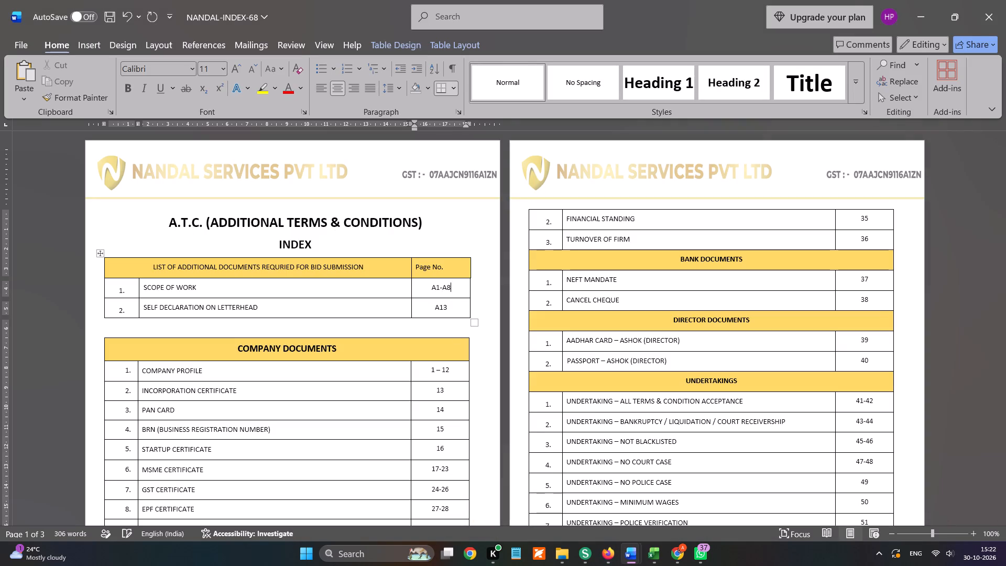
Replace the second additional-documents entry with ESIC EPF EDLI and add a third row named BUYER ADDED ATC.
{"action": "key", "text": "Tab"}
{"action": "key", "text": "Tab"}
{"action": "key", "text": "alt+Tab"}
{"action": "key", "text": "alt+Tab"}
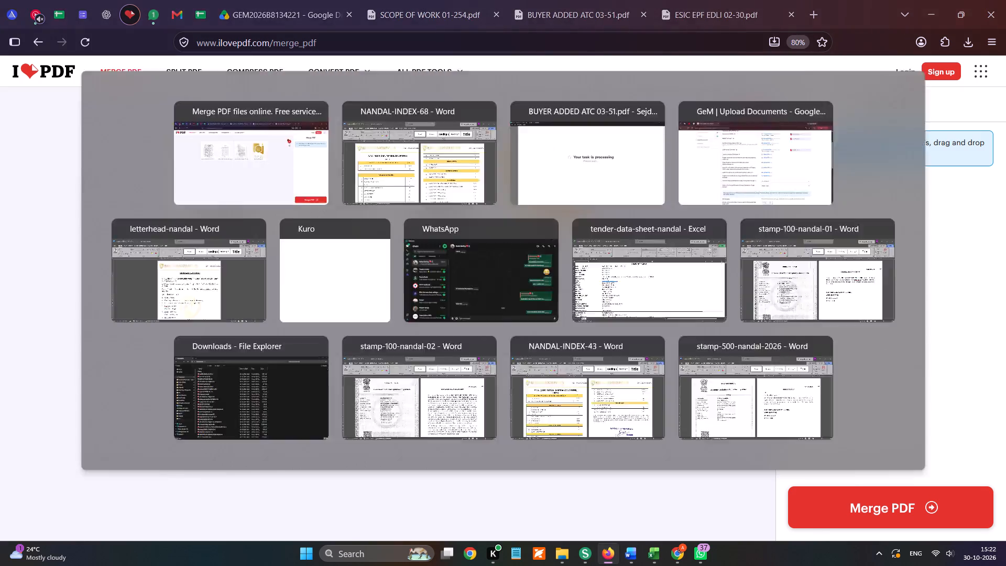
{"action": "key", "text": "alt+Tab"}
{"action": "key", "text": "alt+Tab"}
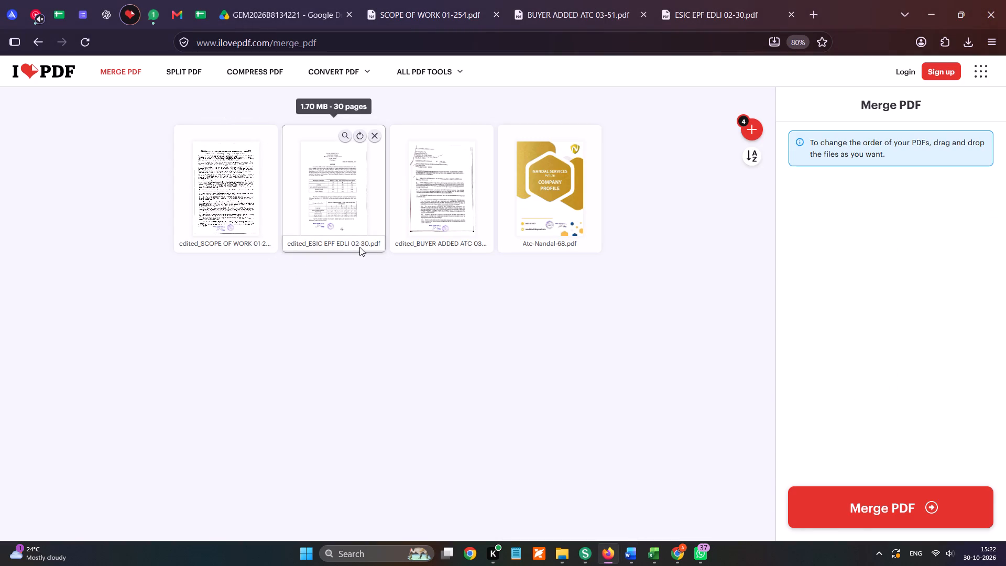
{"action": "type", "text": "ESIC EPF EDLI"}
{"action": "key", "text": "space"}
{"action": "key", "text": "Tab"}
{"action": "key", "text": "Tab"}
{"action": "key", "text": "Tab"}
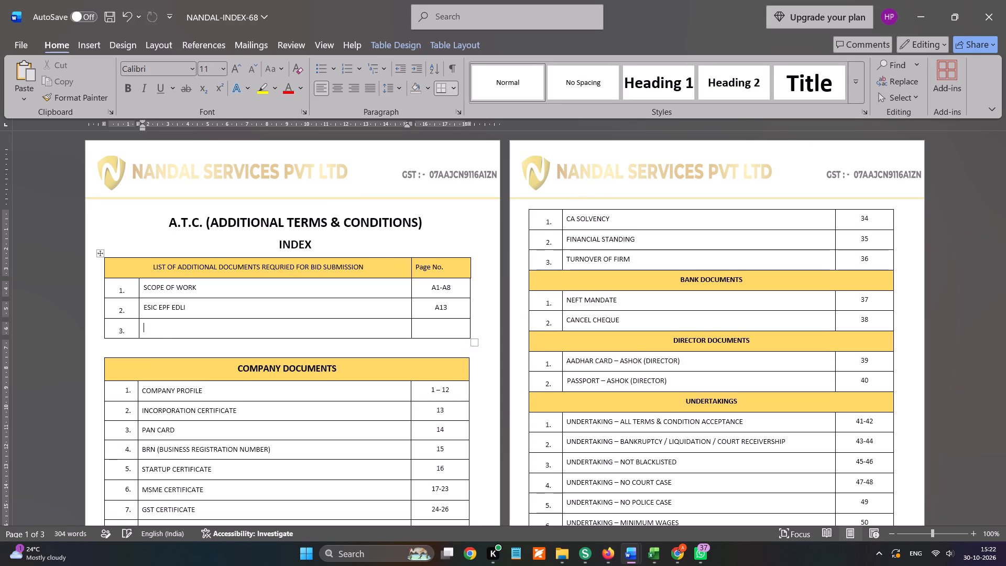
{"action": "key", "text": "alt+Tab"}
{"action": "key", "text": "alt+Tab"}
{"action": "type", "text": "BUYER ADDED ATC"}
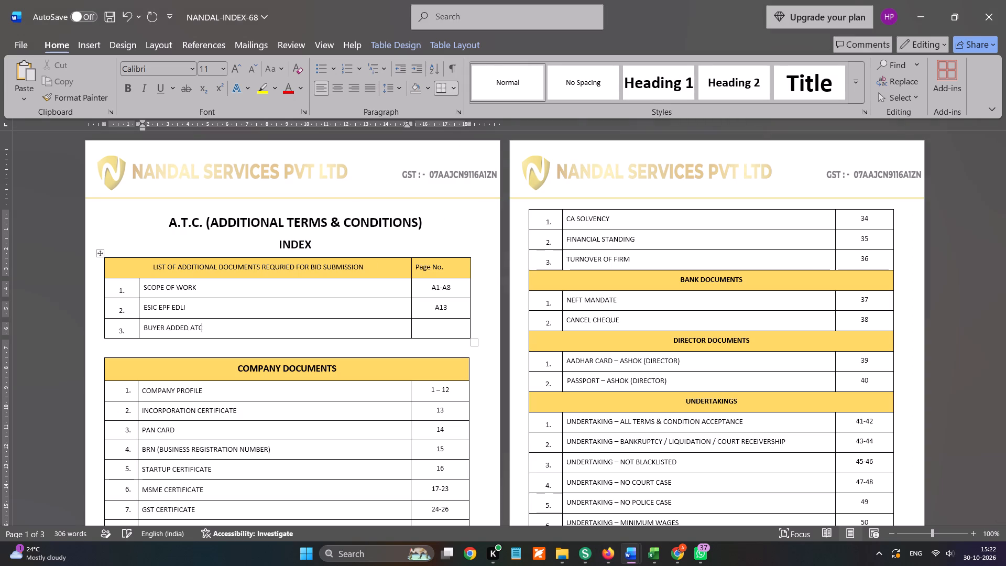
{"action": "key", "text": "space"}
{"action": "key", "text": "Tab"}
Using the merge files' page counts, set the index page ranges to A9-A38 for ESIC EPF EDLI and A39-A52 for BUYER ADDED ATC.
{"action": "key", "text": "alt+Tab"}
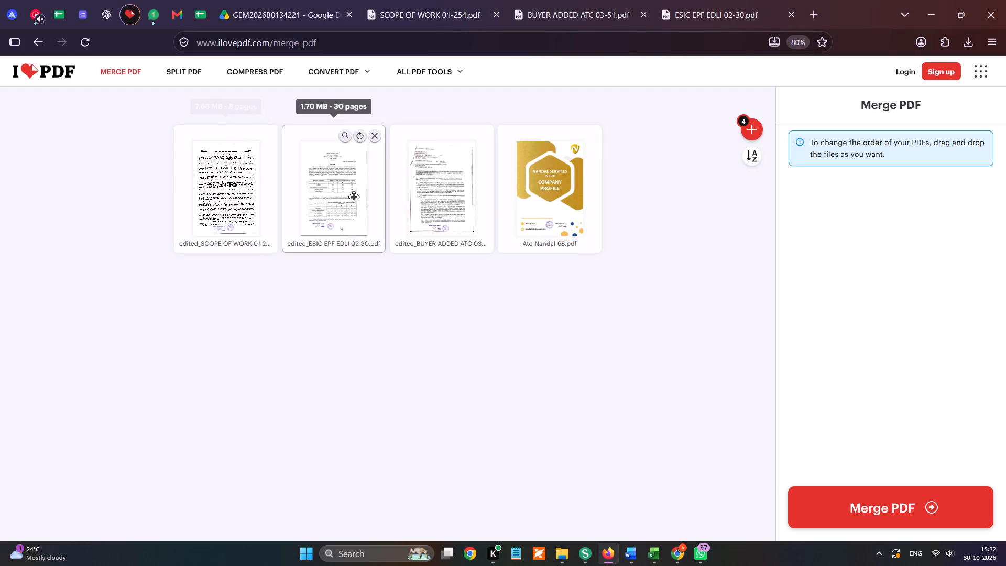
{"action": "key", "text": "alt+Tab"}
{"action": "left_click", "coordinate": [462, 289]}
{"action": "left_click", "coordinate": [454, 307]}
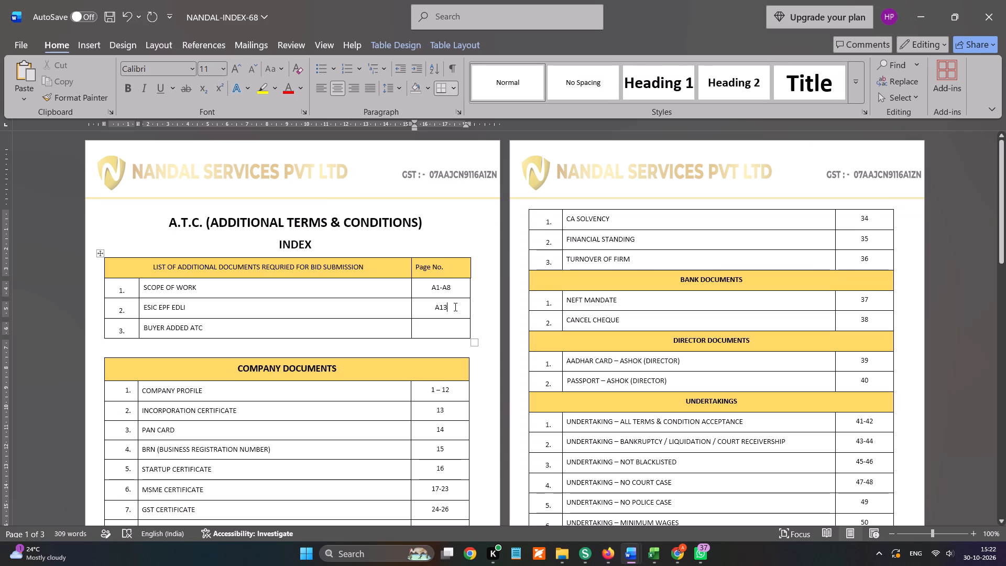
{"action": "key", "text": "BackSpace"}
{"action": "key", "text": "BackSpace"}
{"action": "type", "text": "9-A30"}
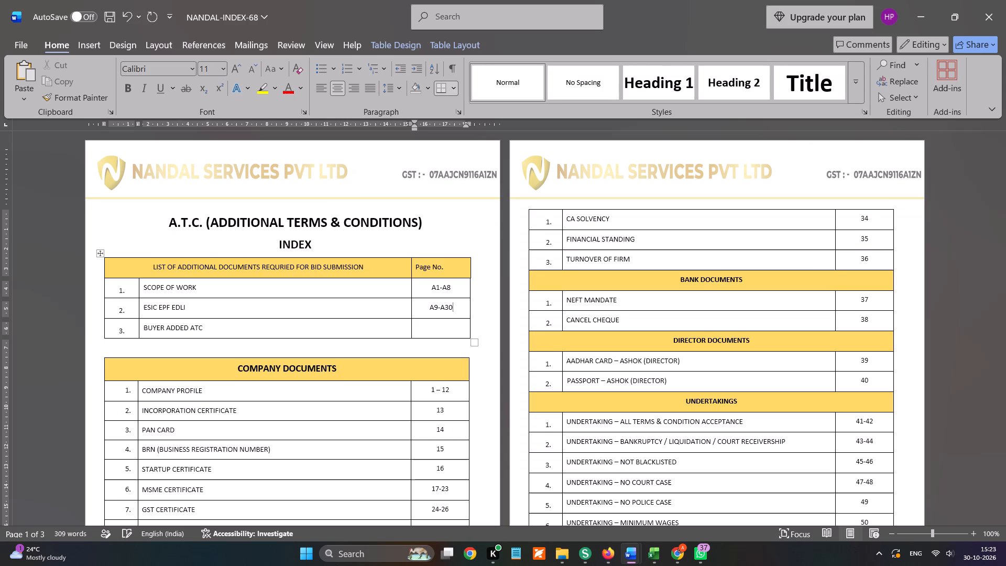
{"action": "key", "text": "BackSpace"}
{"action": "key", "text": "8"}
{"action": "key", "text": "Down"}
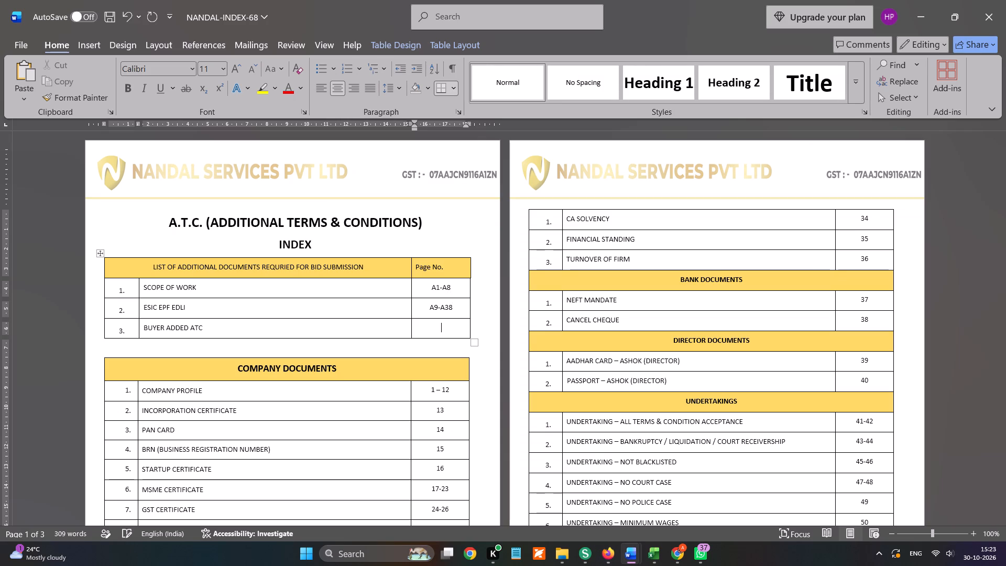
{"action": "type", "text": "A39-A"}
{"action": "key", "text": "alt+Tab"}
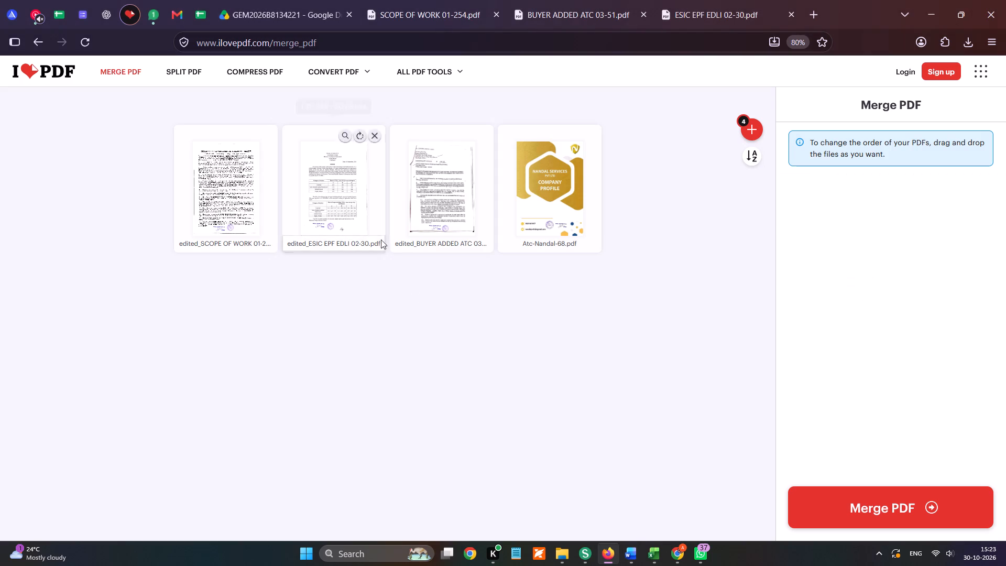
{"action": "key", "text": "alt+Tab"}
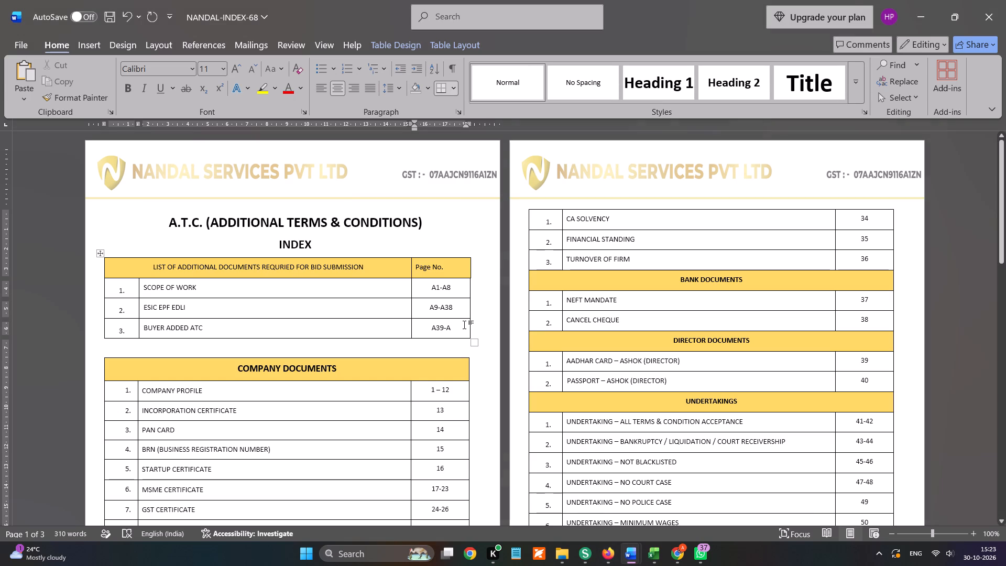
{"action": "type", "text": "52"}
Export the index as PDF NANDAL-INDEX-68 into Downloads, replacing the existing file.
{"action": "key", "text": "alt+f"}
{"action": "key", "text": "e"}
{"action": "key", "text": "a"}
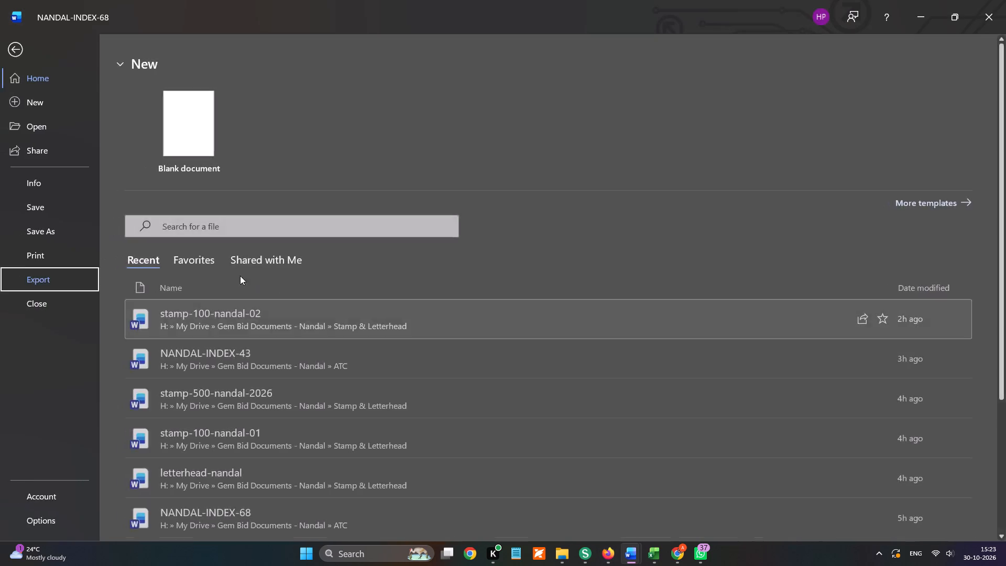
{"action": "scroll", "coordinate": [70, 146], "scroll_direction": "up", "scroll_amount": 5}
{"action": "left_click", "coordinate": [61, 130]}
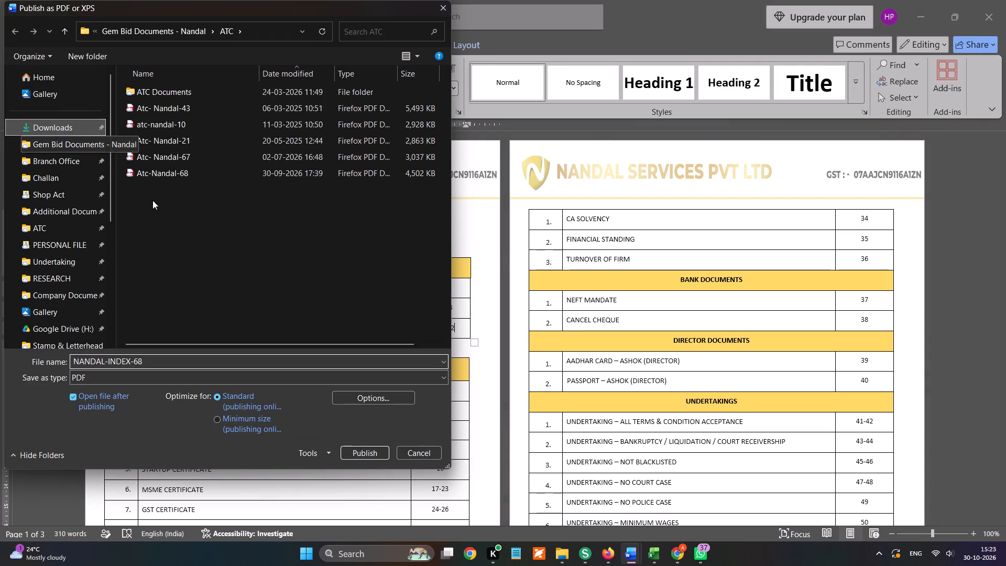
{"action": "left_click", "coordinate": [342, 451]}
{"action": "left_click", "coordinate": [512, 275]}
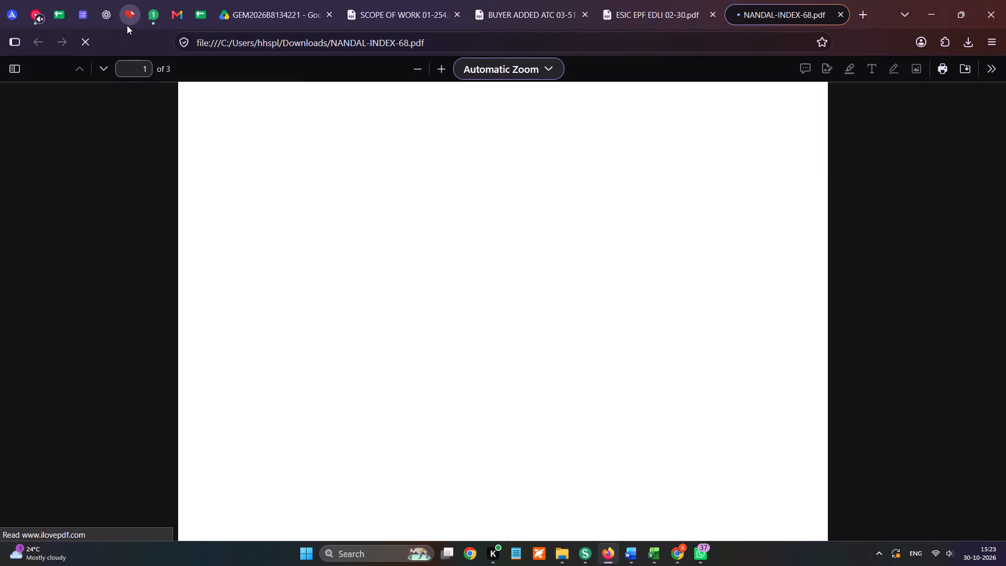
Back in the iLovePDF merge, add NANDAL-INDEX-68 from Downloads and place it first in the order.
{"action": "left_click", "coordinate": [132, 8]}
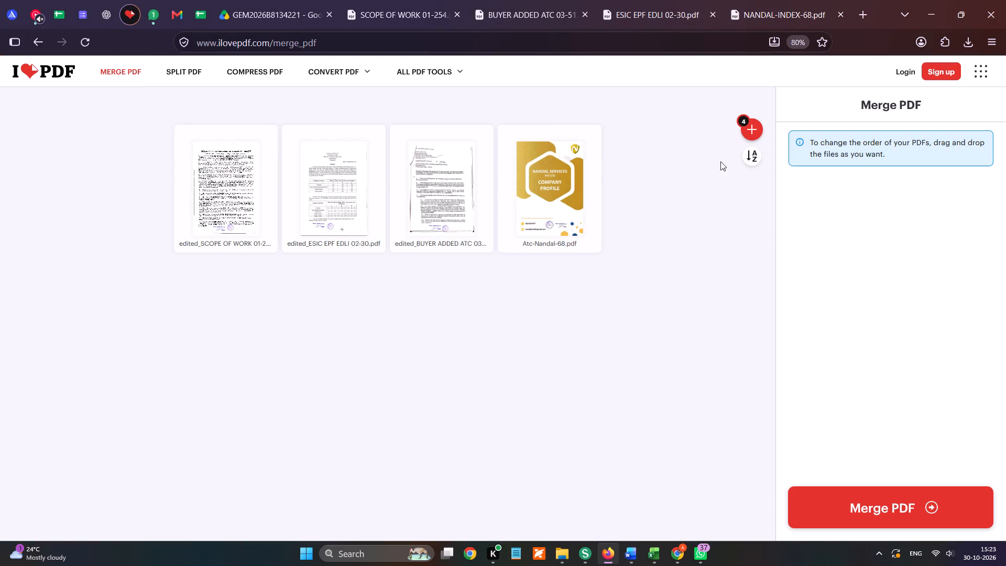
{"action": "left_click", "coordinate": [746, 136]}
{"action": "scroll", "coordinate": [108, 157], "scroll_direction": "up", "scroll_amount": 3}
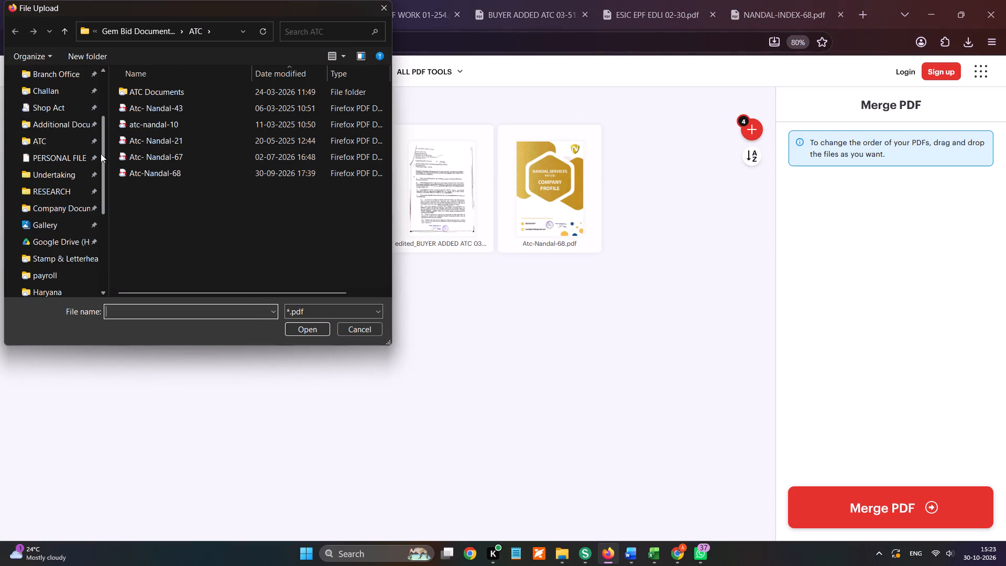
{"action": "scroll", "coordinate": [85, 161], "scroll_direction": "up", "scroll_amount": 3}
{"action": "left_click", "coordinate": [67, 124]}
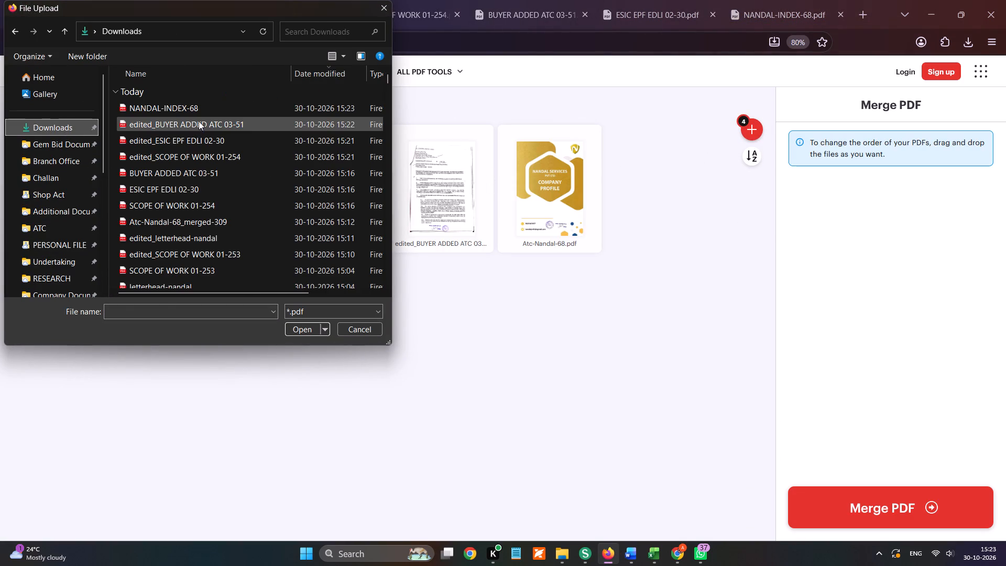
{"action": "double_click", "coordinate": [202, 108]}
{"action": "left_click_drag", "start_coordinate": [591, 209], "coordinate": [146, 191]}
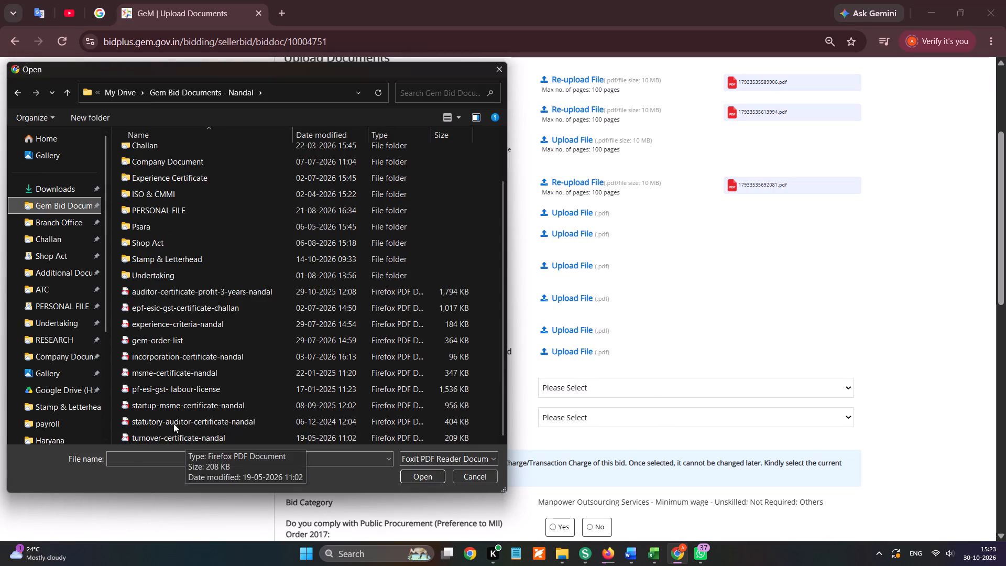
{"action": "double_click", "coordinate": [172, 418]}
Upload gem-order-list for Project Experience and Certificates with respect to eligibility criteria.
{"action": "left_click", "coordinate": [592, 243]}
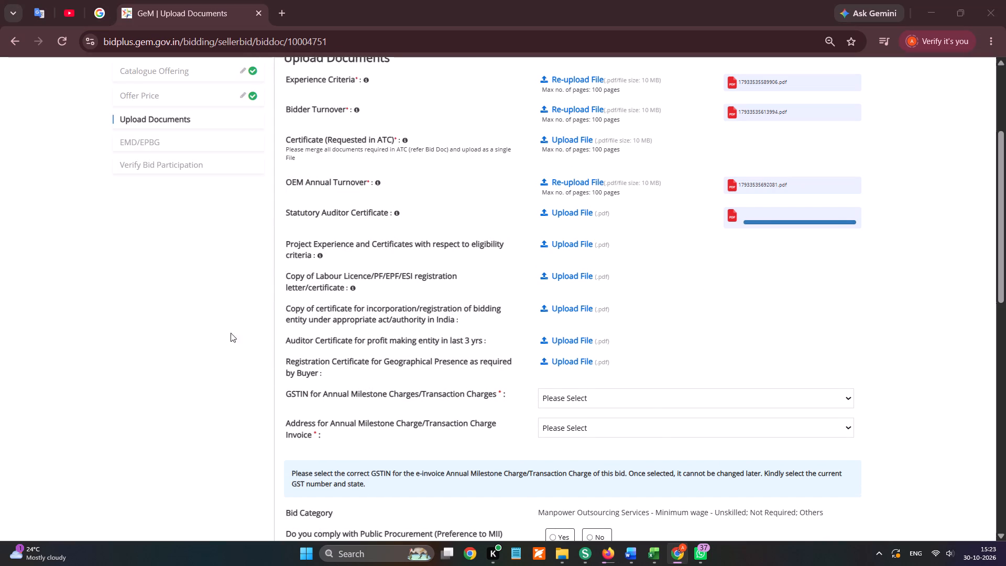
{"action": "scroll", "coordinate": [211, 349], "scroll_direction": "down", "scroll_amount": 2}
{"action": "double_click", "coordinate": [165, 345]}
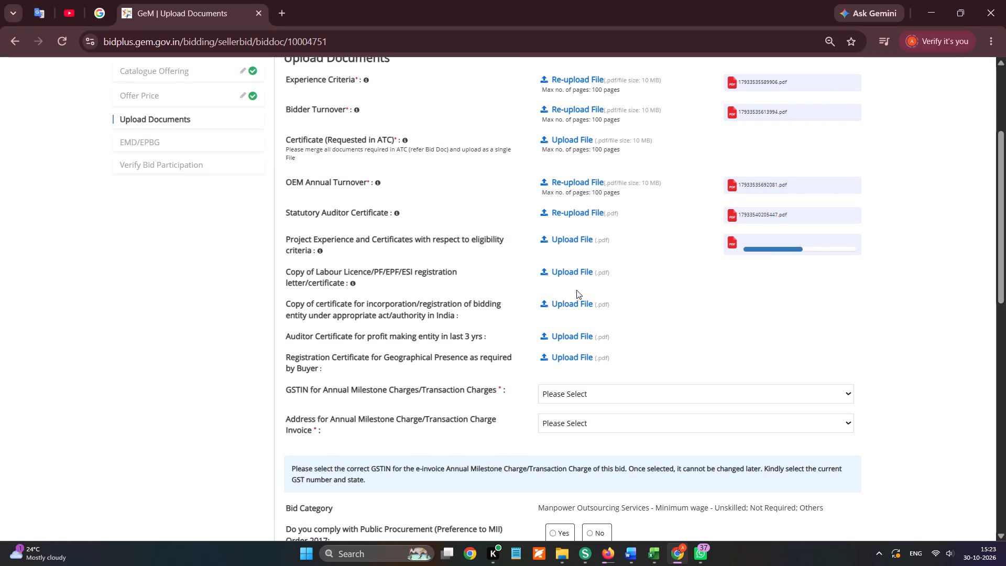
Upload the EPF/ESI registration PDF from Gem Bid Documents - Nandal for Copy of Labour Licence/PF/EPF/ESI registration letter/certificate.
{"action": "left_click", "coordinate": [582, 278]}
{"action": "left_click", "coordinate": [583, 275]}
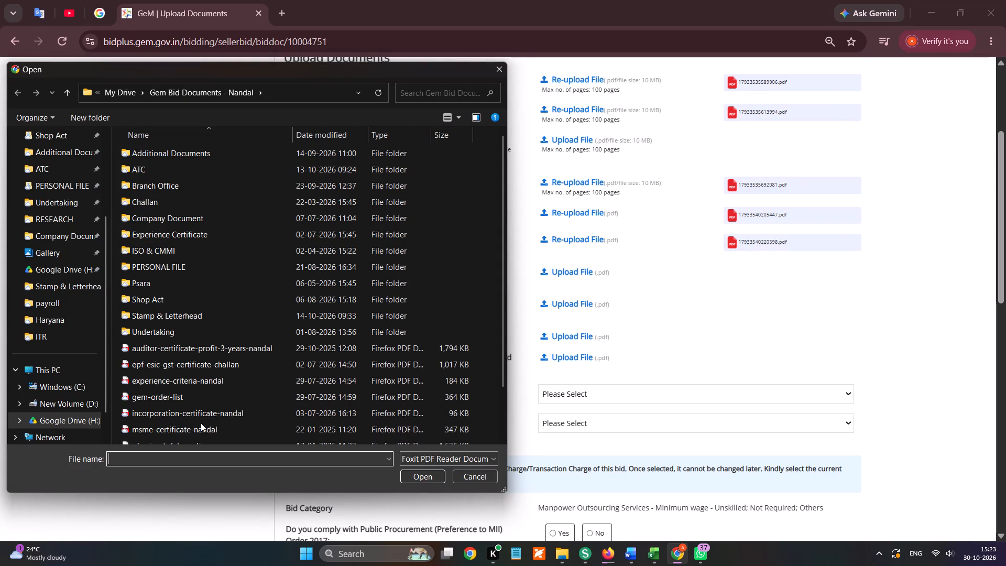
{"action": "scroll", "coordinate": [201, 424], "scroll_direction": "down", "scroll_amount": 1}
{"action": "double_click", "coordinate": [206, 391]}
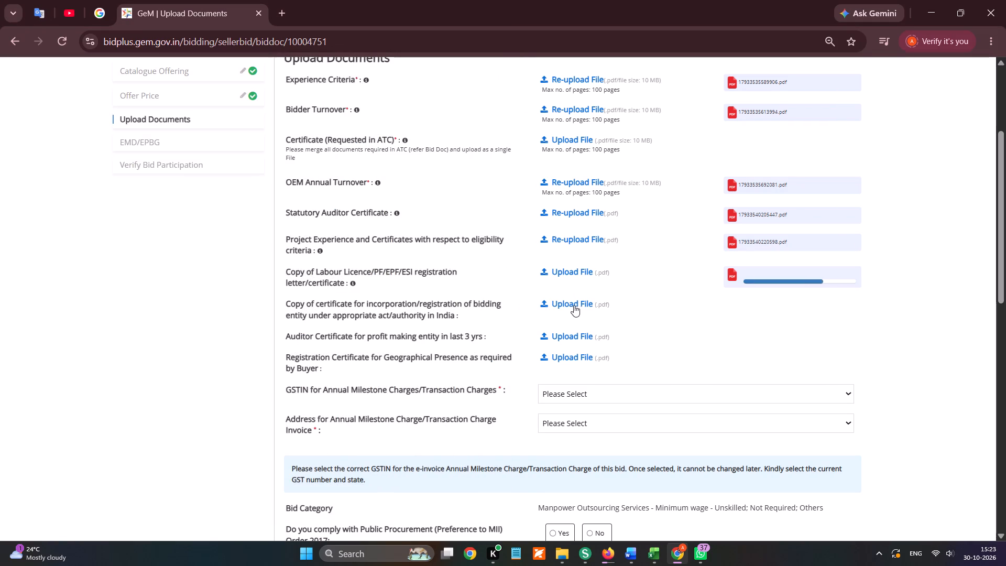
Upload incorporation-certificate-nandal as the copy of the bidding entity's incorporation/registration certificate.
{"action": "left_click", "coordinate": [574, 305]}
{"action": "left_click", "coordinate": [182, 382]}
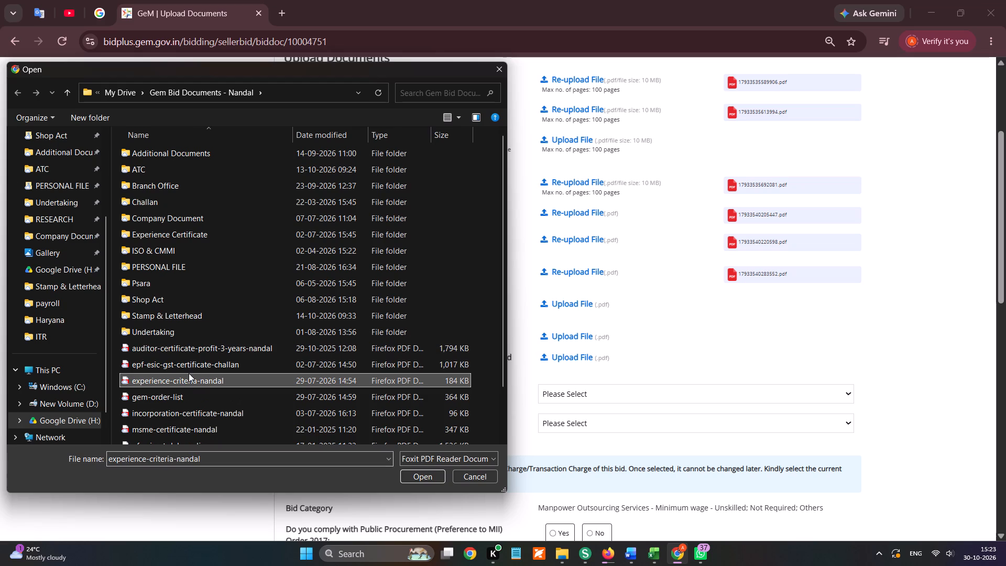
{"action": "double_click", "coordinate": [176, 408]}
Upload auditor-certificate-profit-3-years-nandal as the Auditor Certificate for profit making entity in last 3 yrs.
{"action": "left_click", "coordinate": [577, 335]}
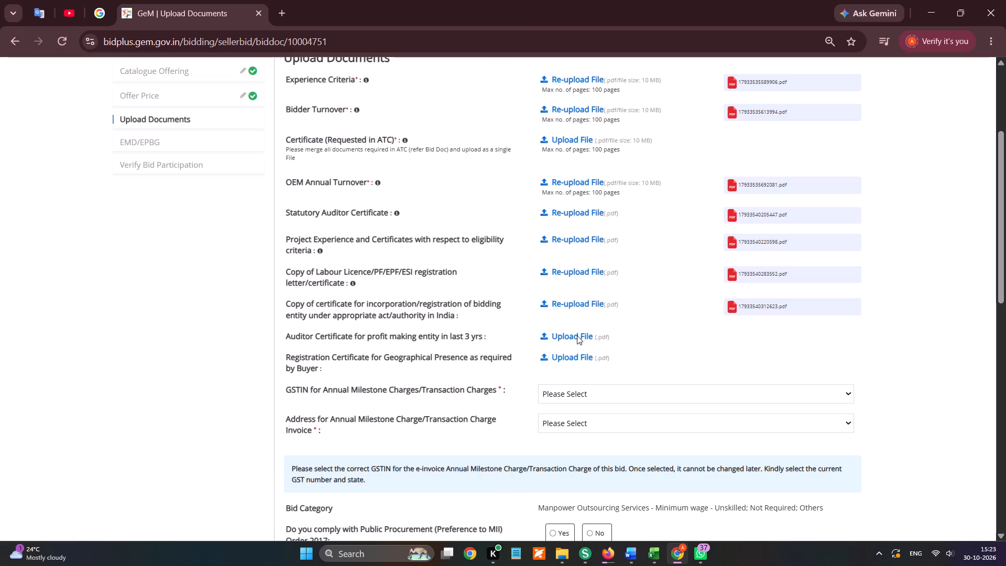
{"action": "left_click", "coordinate": [241, 337]}
{"action": "double_click", "coordinate": [236, 352]}
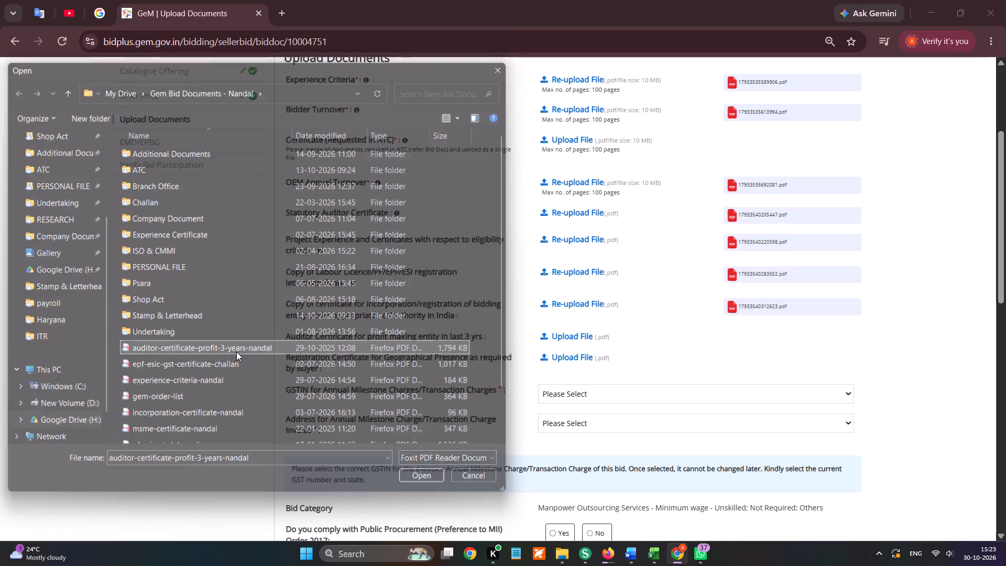
Check the bid's location in the Firefox tracking sheet, and upload mp-bhopal-rent-nandal from Shop Act as the Geographical Presence registration certificate in Chrome.
{"action": "key", "text": "alt+Tab"}
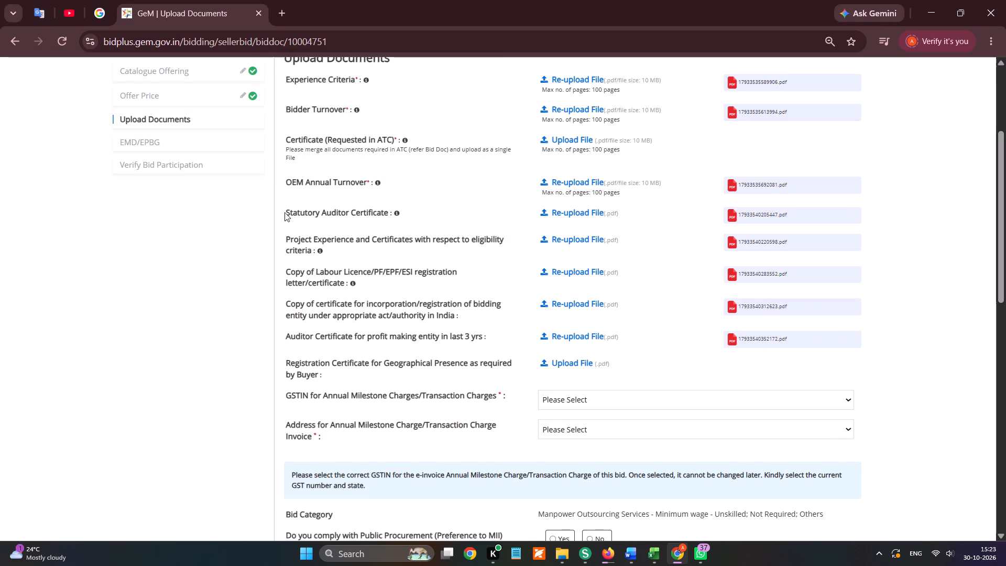
{"action": "left_click", "coordinate": [196, 16]}
{"action": "left_click", "coordinate": [3, 341]}
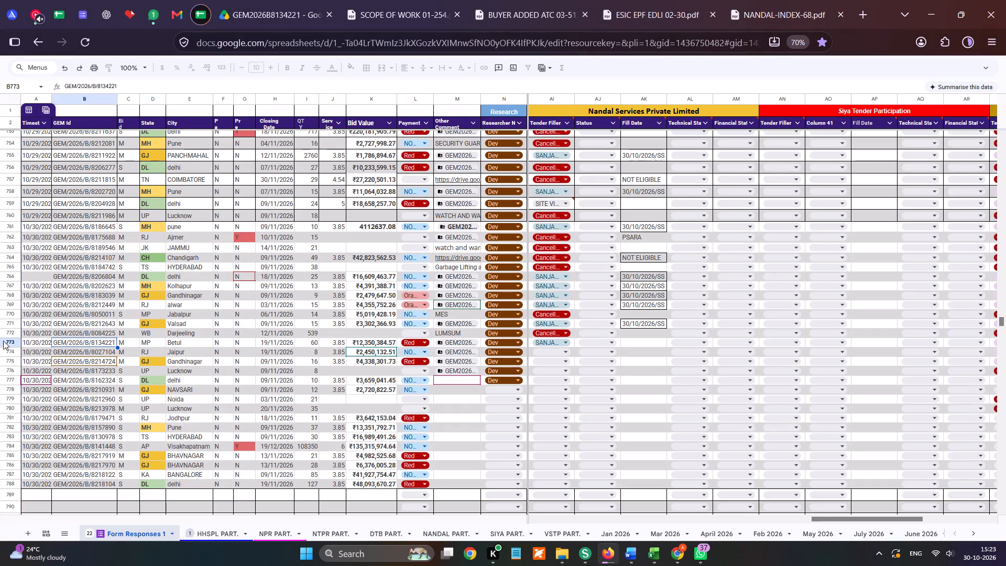
{"action": "key", "text": "alt+Tab"}
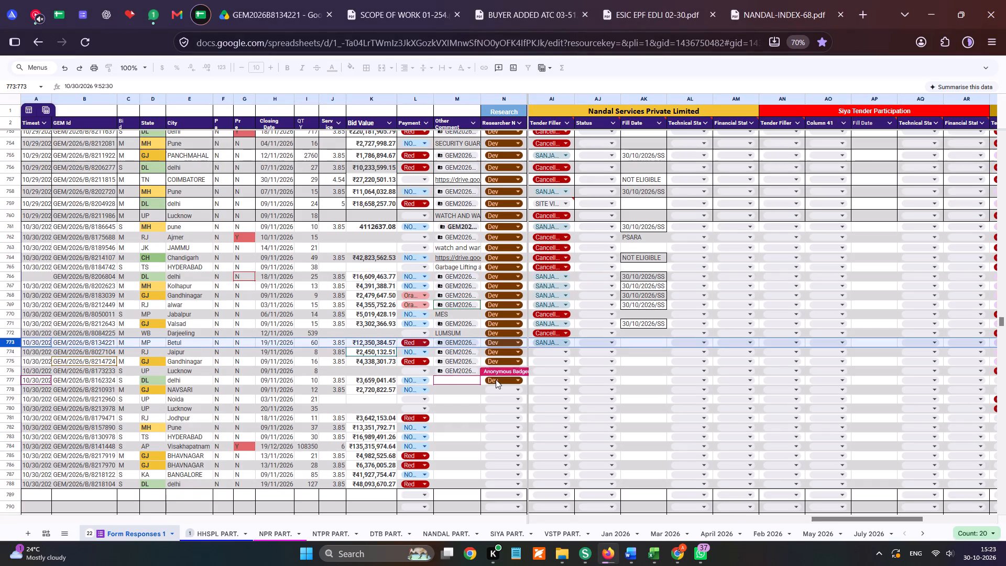
{"action": "left_click", "coordinate": [585, 363]}
{"action": "scroll", "coordinate": [50, 244], "scroll_direction": "up", "scroll_amount": 3}
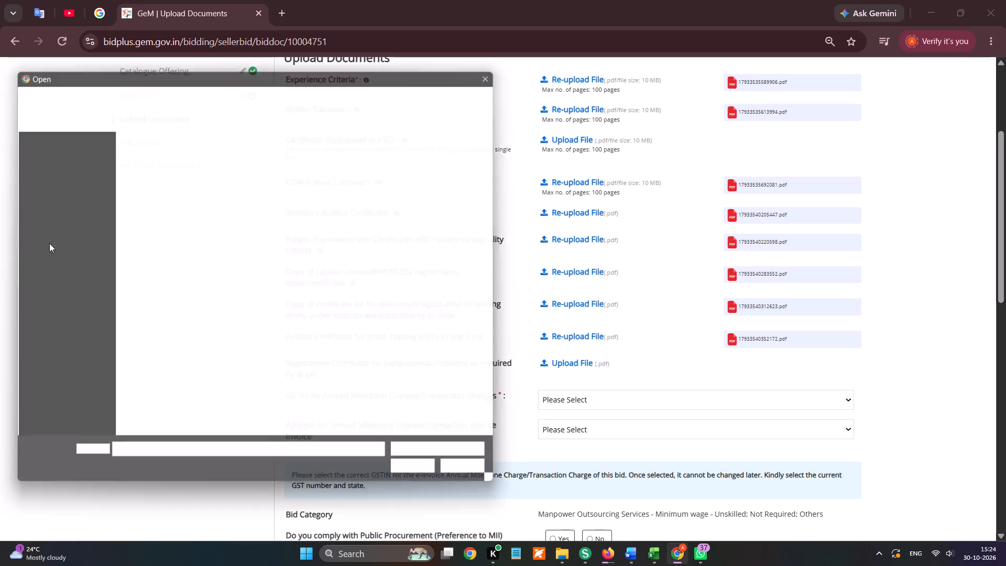
{"action": "scroll", "coordinate": [49, 243], "scroll_direction": "up", "scroll_amount": 2}
{"action": "left_click", "coordinate": [72, 224]}
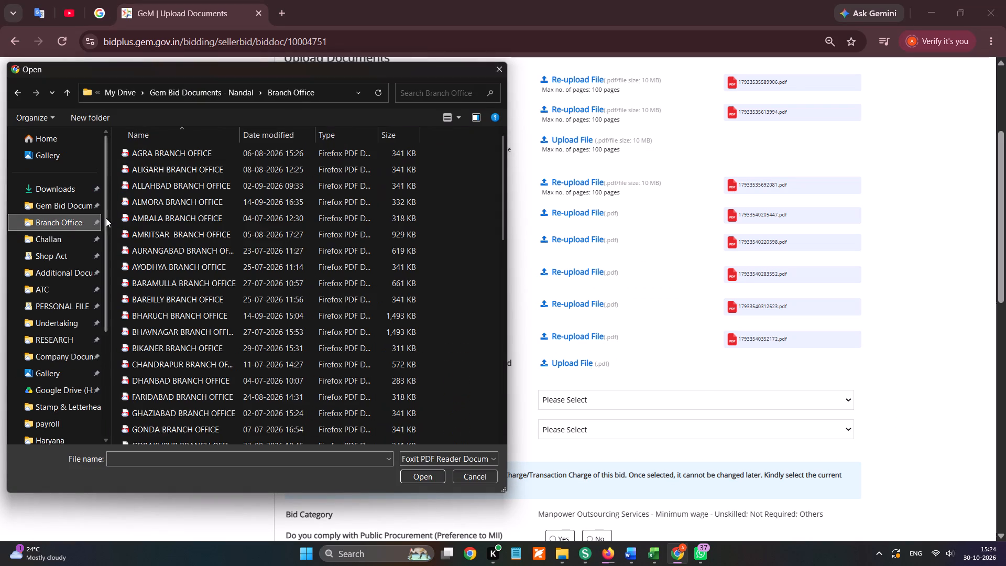
{"action": "left_click", "coordinate": [62, 251]}
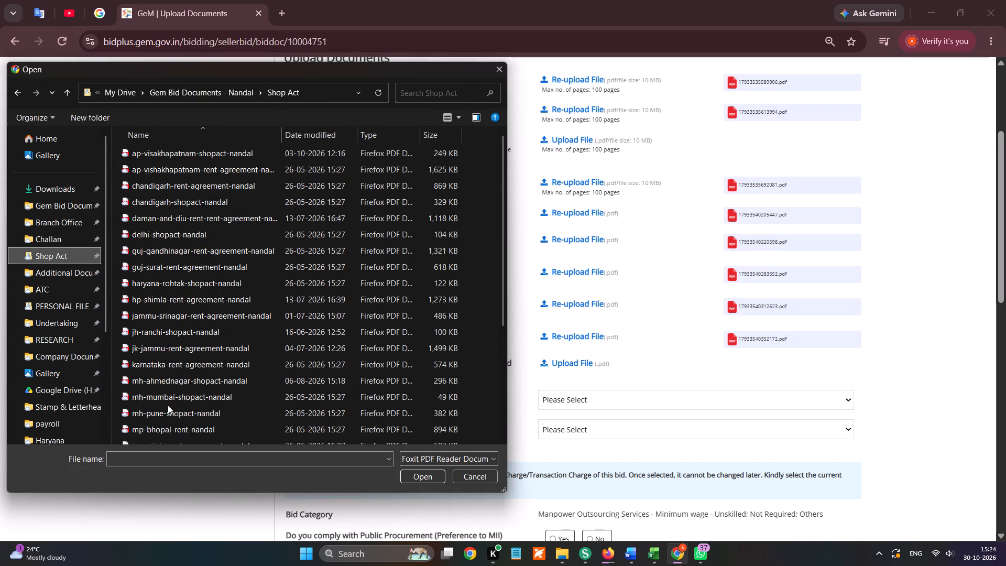
{"action": "double_click", "coordinate": [163, 428]}
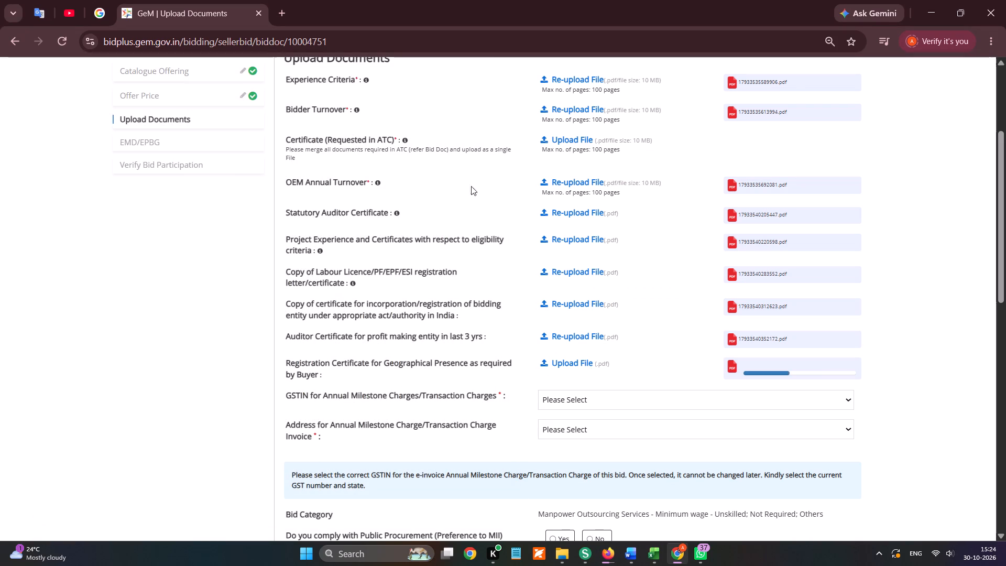
Upload Atc-Nandal-68_merged-310 from Downloads as the Certificate (Requested in ATC).
{"action": "left_click", "coordinate": [533, 146]}
{"action": "left_click", "coordinate": [553, 140]}
{"action": "scroll", "coordinate": [58, 178], "scroll_direction": "up", "scroll_amount": 6}
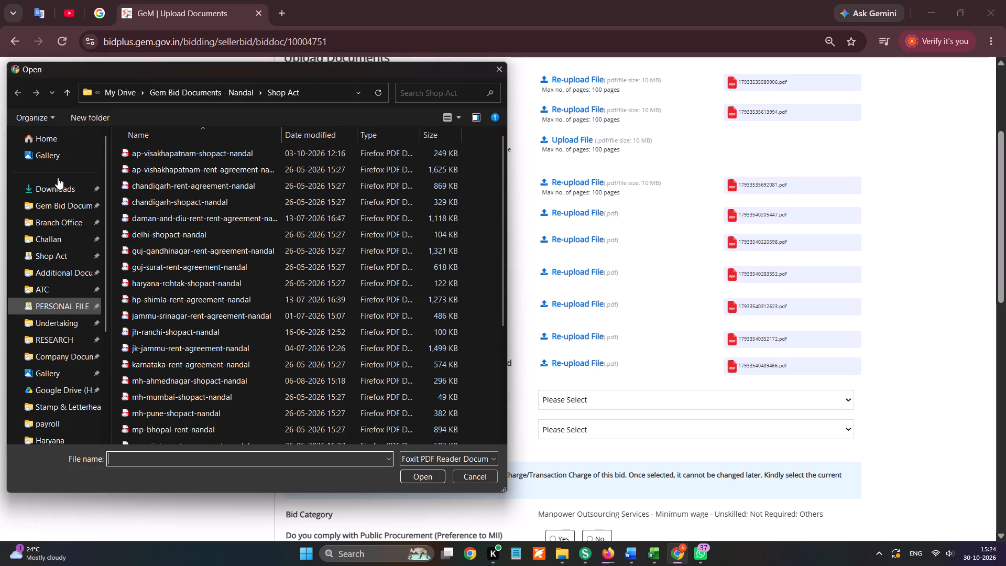
{"action": "left_click", "coordinate": [58, 178]}
{"action": "left_click", "coordinate": [73, 193]}
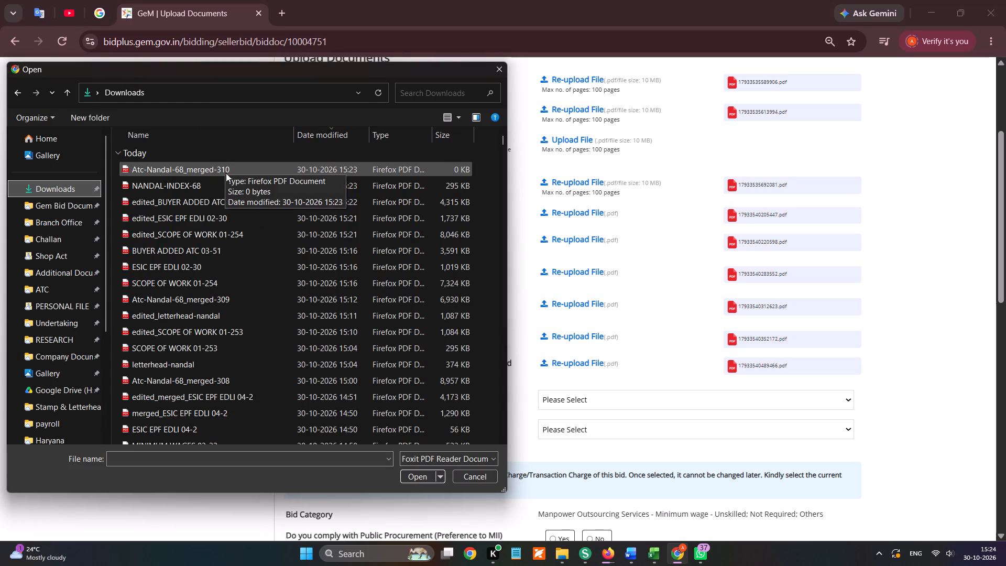
{"action": "double_click", "coordinate": [226, 173]}
{"action": "key", "text": "alt+Tab"}
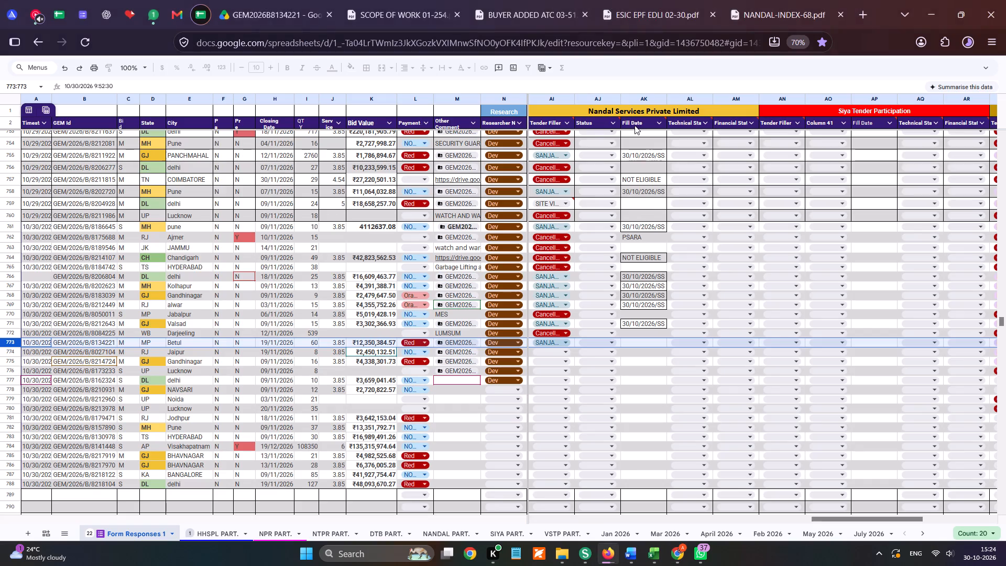
{"action": "key", "text": "alt+Tab"}
{"action": "left_click", "coordinate": [626, 124]}
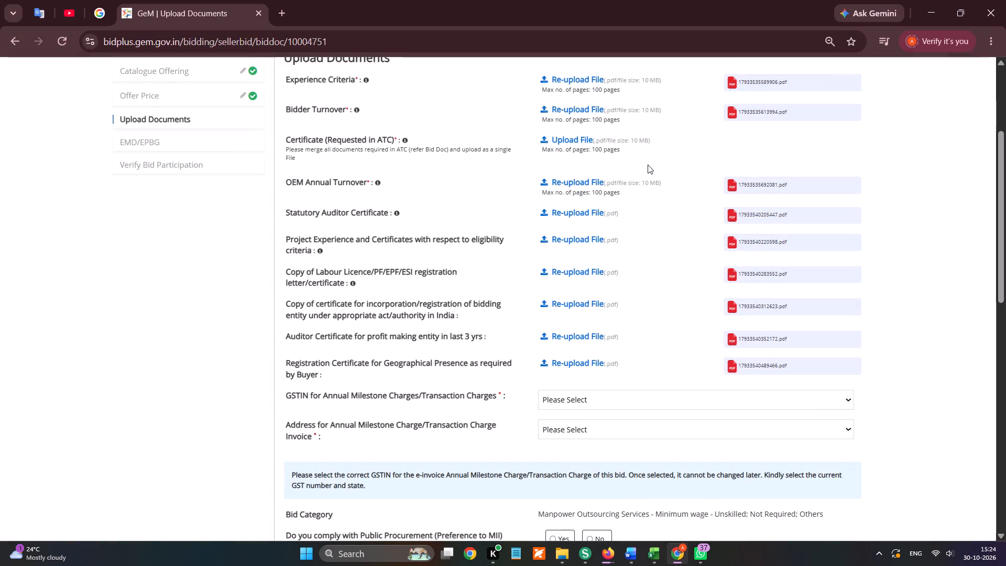
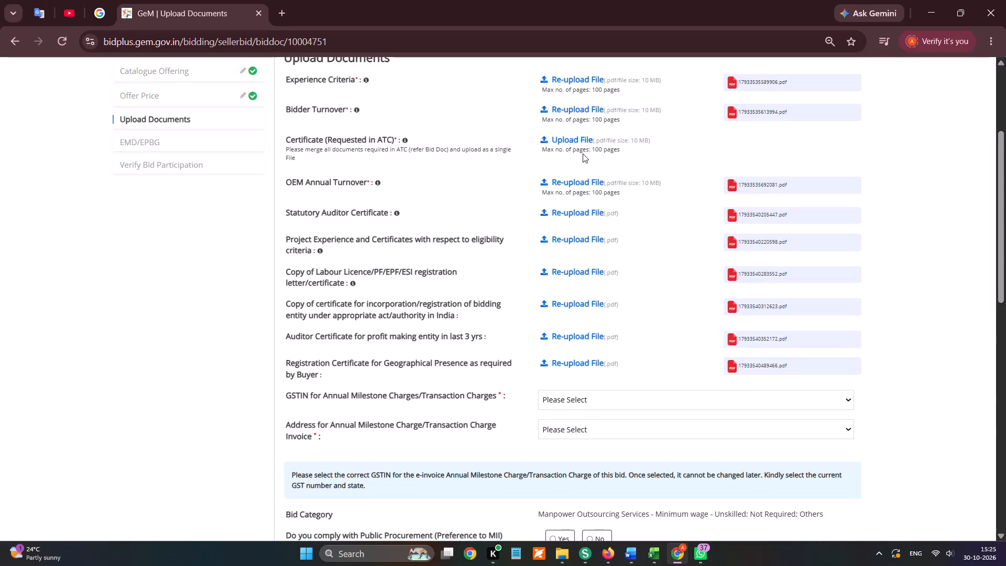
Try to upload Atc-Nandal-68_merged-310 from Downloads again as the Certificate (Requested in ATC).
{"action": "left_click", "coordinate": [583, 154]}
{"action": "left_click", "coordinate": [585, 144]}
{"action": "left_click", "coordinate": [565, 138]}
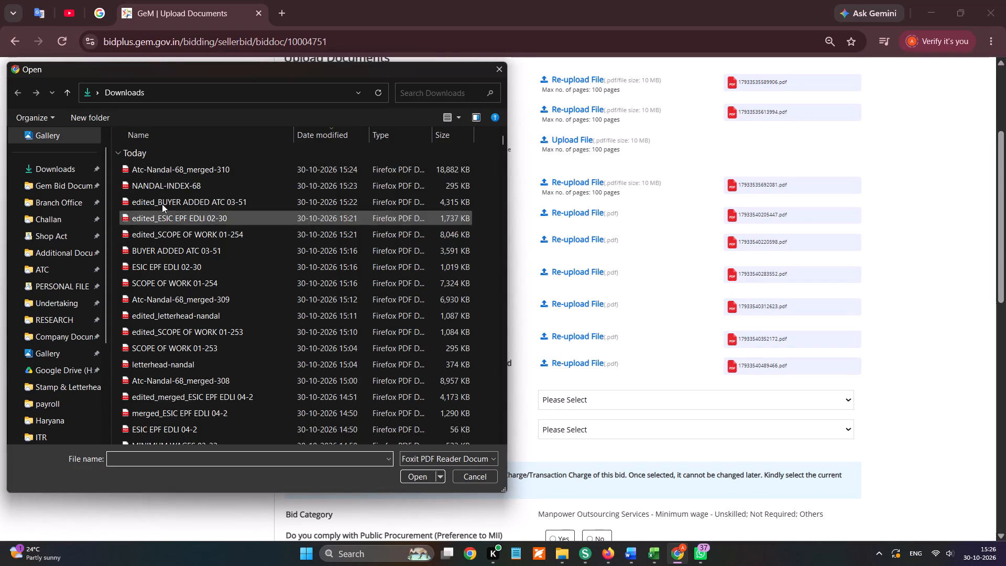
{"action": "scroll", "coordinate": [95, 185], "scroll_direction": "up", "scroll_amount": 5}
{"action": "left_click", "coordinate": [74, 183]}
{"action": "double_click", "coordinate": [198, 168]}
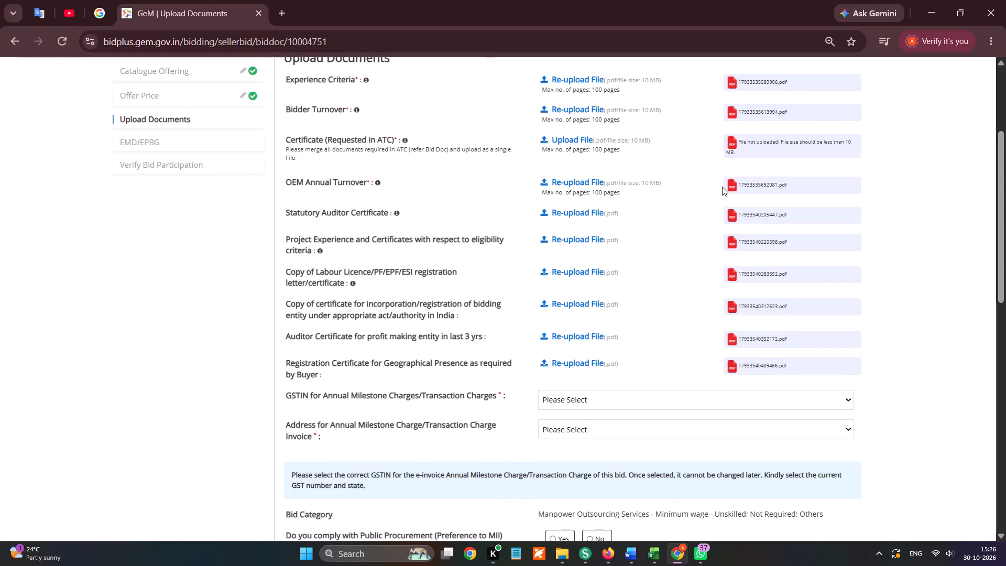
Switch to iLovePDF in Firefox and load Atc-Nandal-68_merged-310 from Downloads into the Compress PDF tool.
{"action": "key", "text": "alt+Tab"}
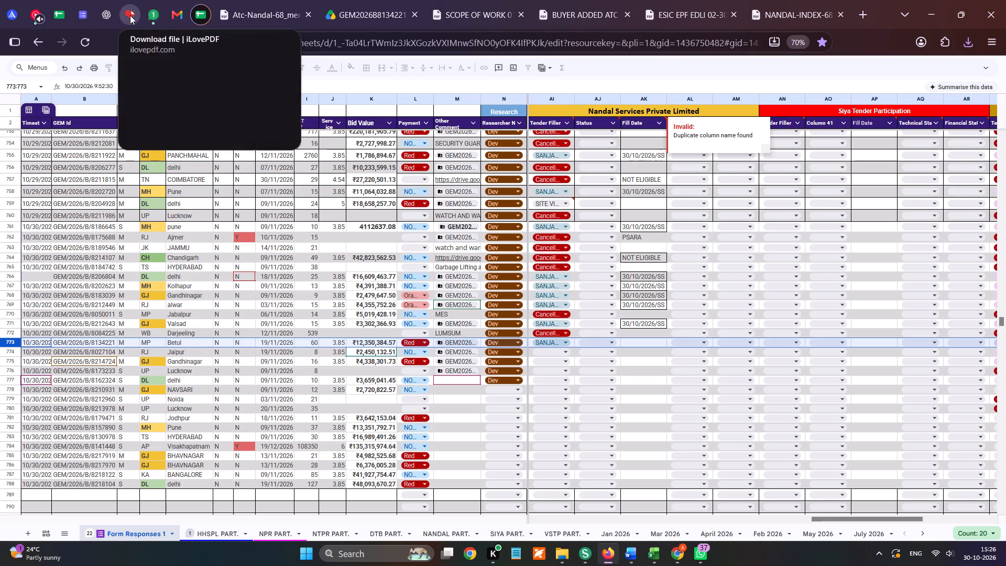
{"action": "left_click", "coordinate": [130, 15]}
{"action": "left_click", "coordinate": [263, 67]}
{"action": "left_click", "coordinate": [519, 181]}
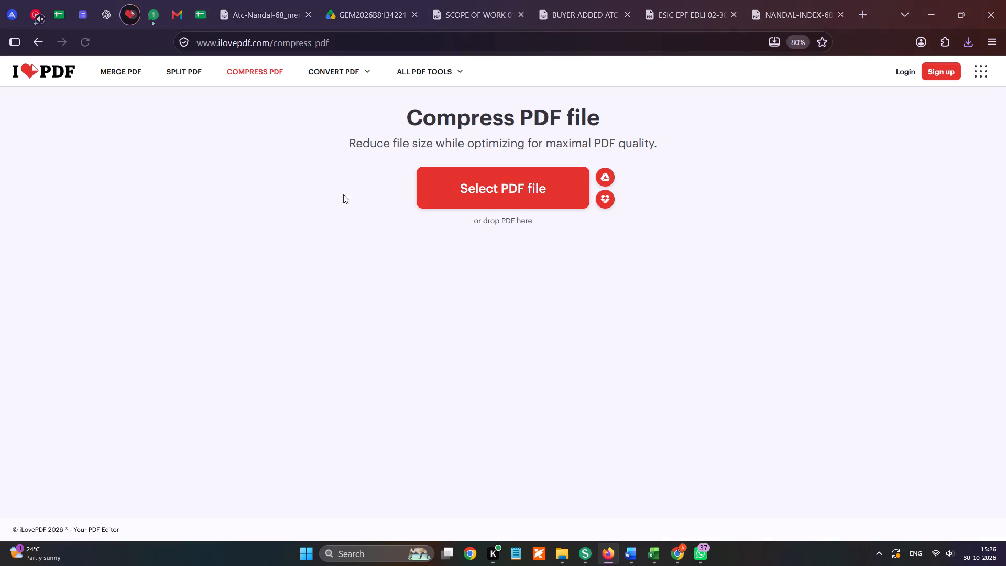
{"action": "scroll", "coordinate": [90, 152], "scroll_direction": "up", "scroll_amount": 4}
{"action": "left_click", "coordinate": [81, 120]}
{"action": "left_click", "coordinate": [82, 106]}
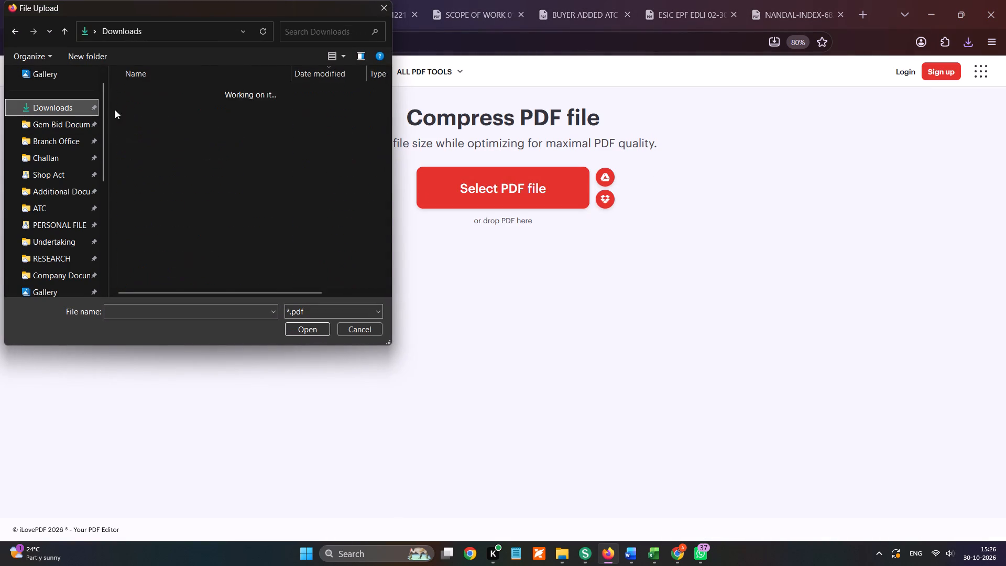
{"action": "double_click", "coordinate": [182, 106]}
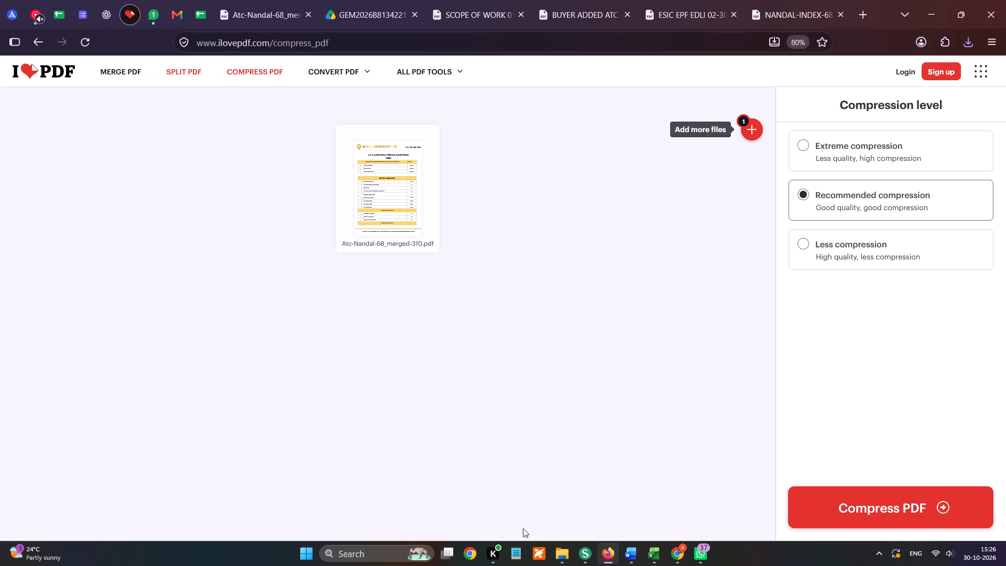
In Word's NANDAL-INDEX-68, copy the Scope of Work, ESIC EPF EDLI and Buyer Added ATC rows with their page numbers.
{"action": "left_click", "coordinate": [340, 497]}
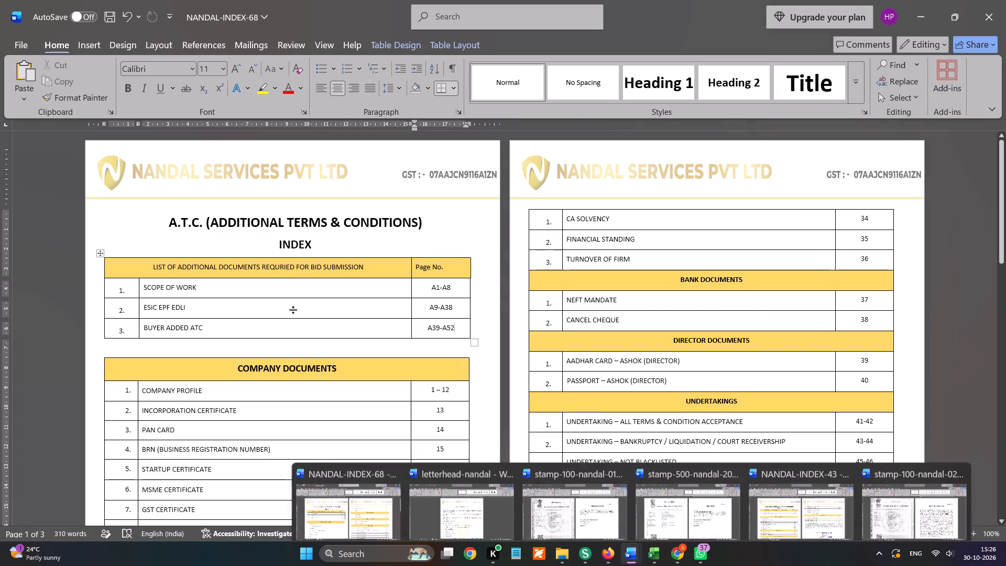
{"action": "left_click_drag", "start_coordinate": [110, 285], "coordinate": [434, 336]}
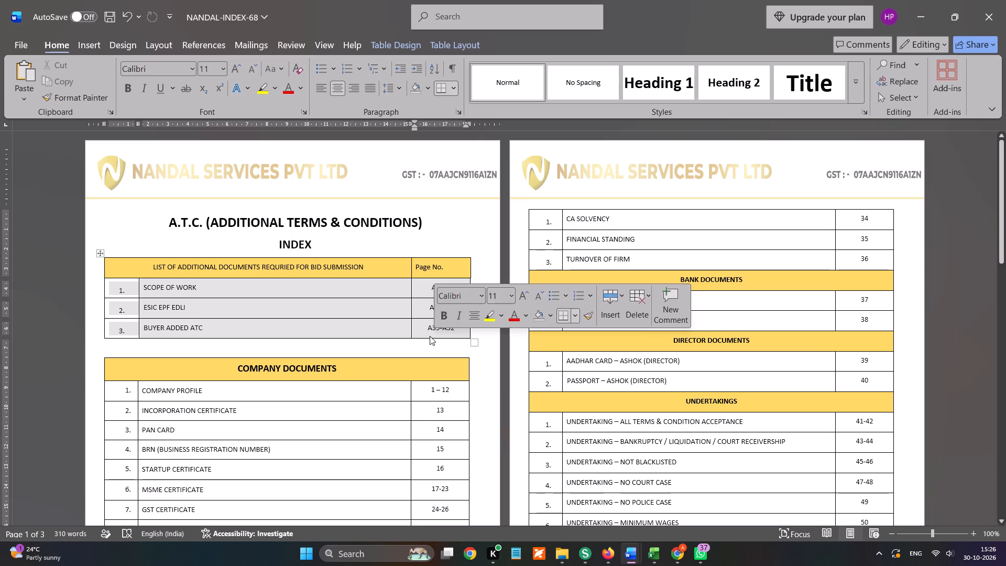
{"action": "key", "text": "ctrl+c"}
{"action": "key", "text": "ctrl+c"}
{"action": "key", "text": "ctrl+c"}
Add a third row to the additional documents table in NANDAL-INDEX-43.
{"action": "left_click", "coordinate": [628, 552]}
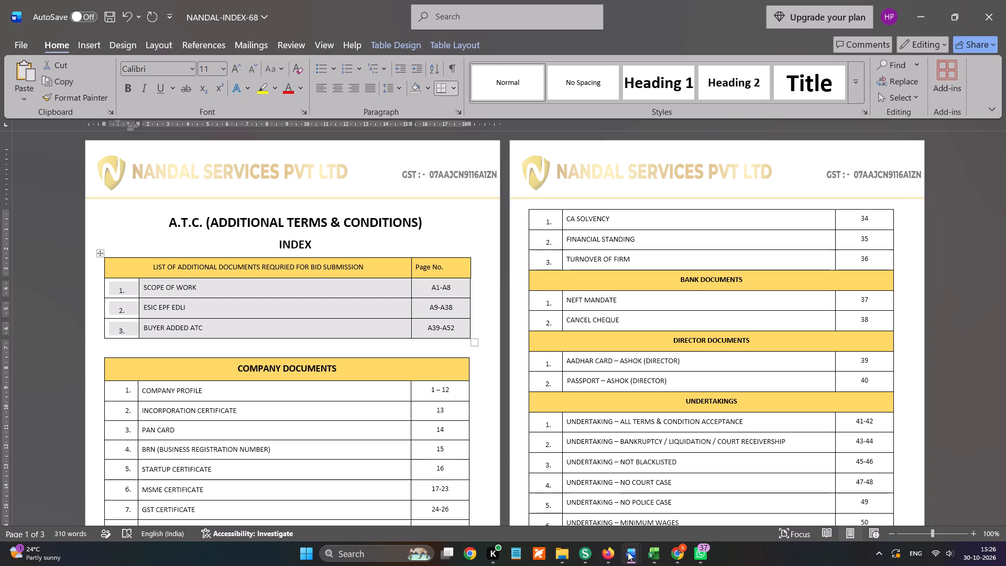
{"action": "left_click", "coordinate": [815, 520]}
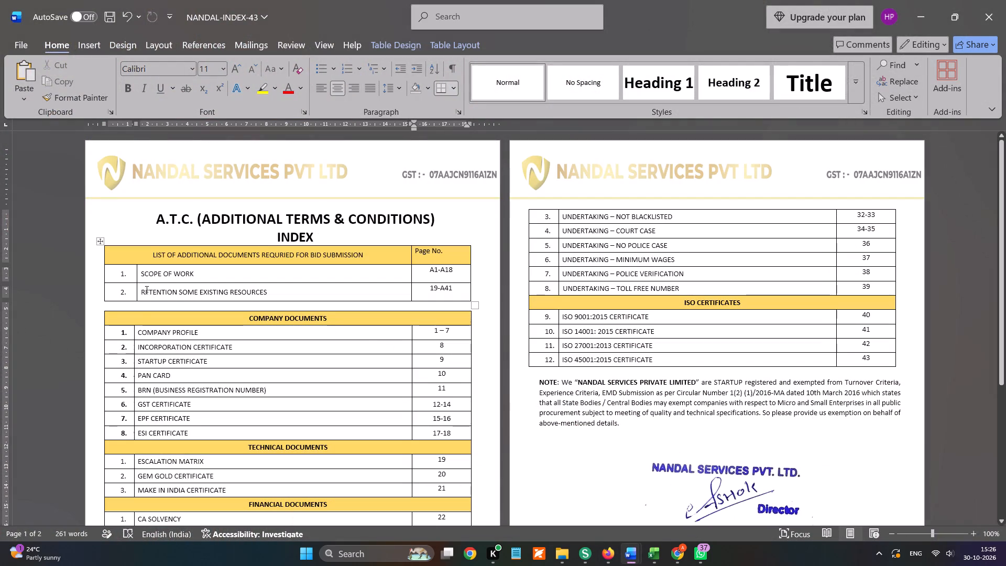
{"action": "left_click", "coordinate": [171, 291]}
{"action": "key", "text": "Tab"}
{"action": "key", "text": "Tab"}
{"action": "key", "text": "Tab"}
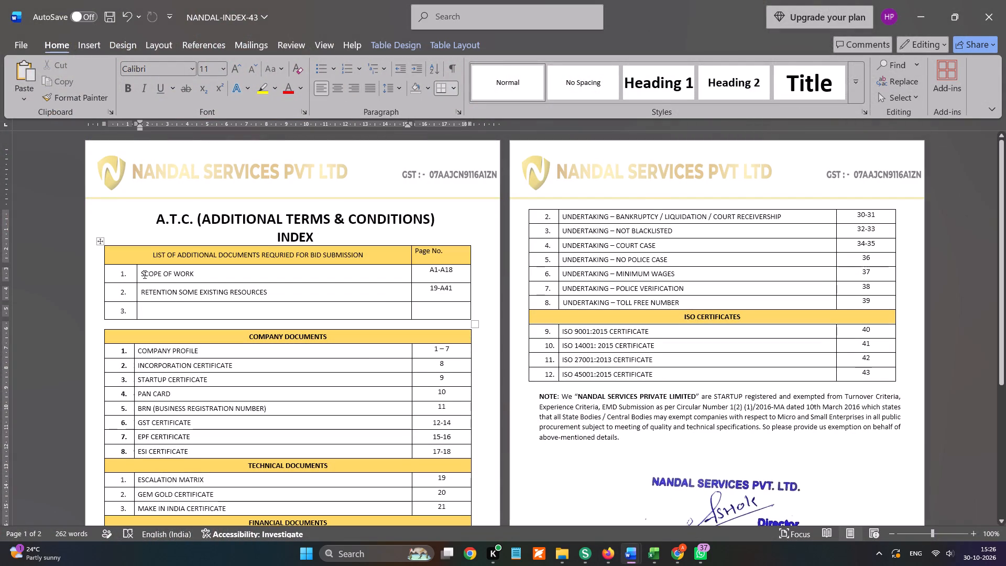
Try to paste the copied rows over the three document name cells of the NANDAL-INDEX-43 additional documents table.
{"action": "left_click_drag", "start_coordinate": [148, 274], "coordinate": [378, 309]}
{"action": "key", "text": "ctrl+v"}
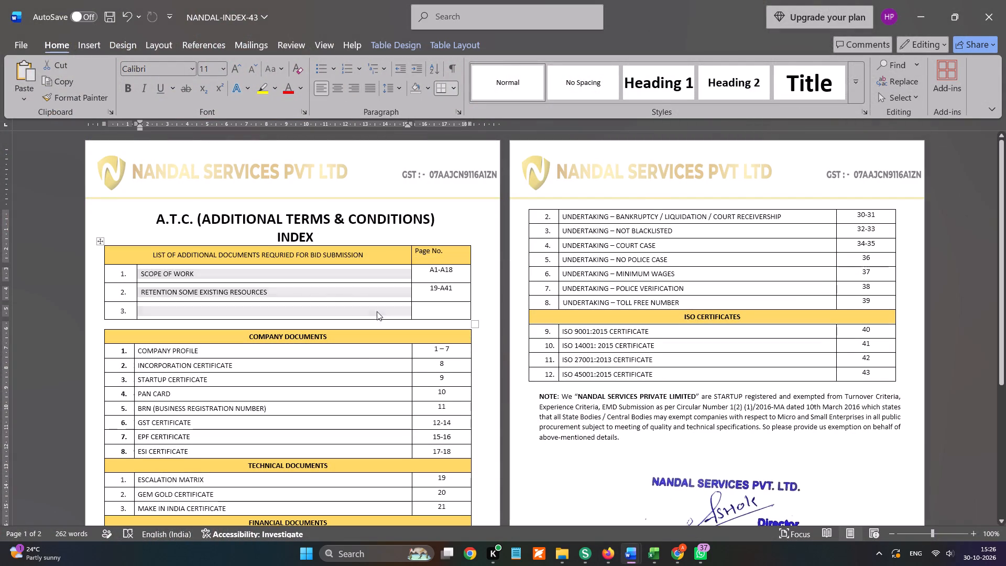
Copy the three numbered additional document rows from NANDAL-INDEX-68 and paste them over the three full rows in NANDAL-INDEX-43.
{"action": "key", "text": "alt+Tab"}
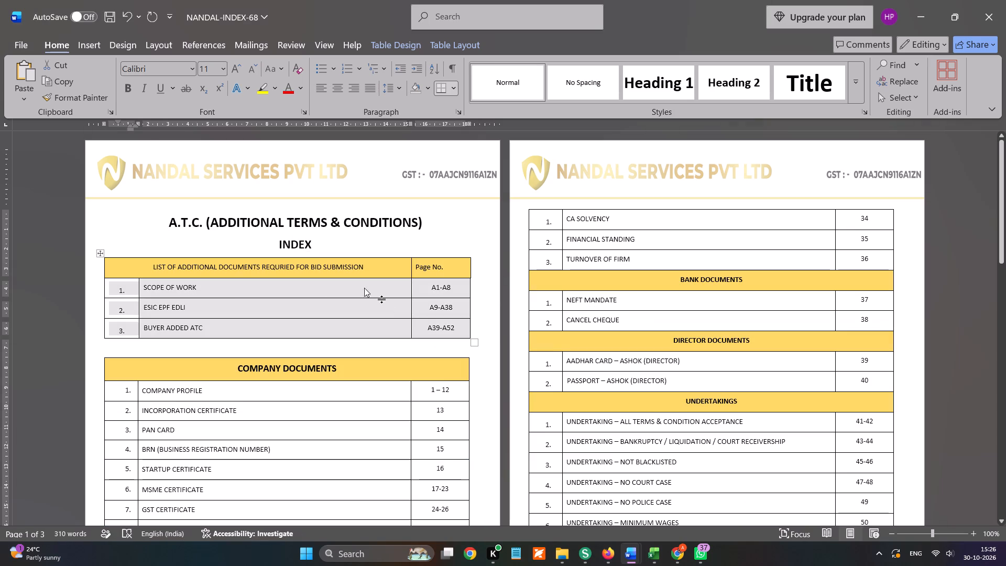
{"action": "left_click", "coordinate": [114, 289]}
{"action": "left_click_drag", "start_coordinate": [114, 289], "coordinate": [324, 323]}
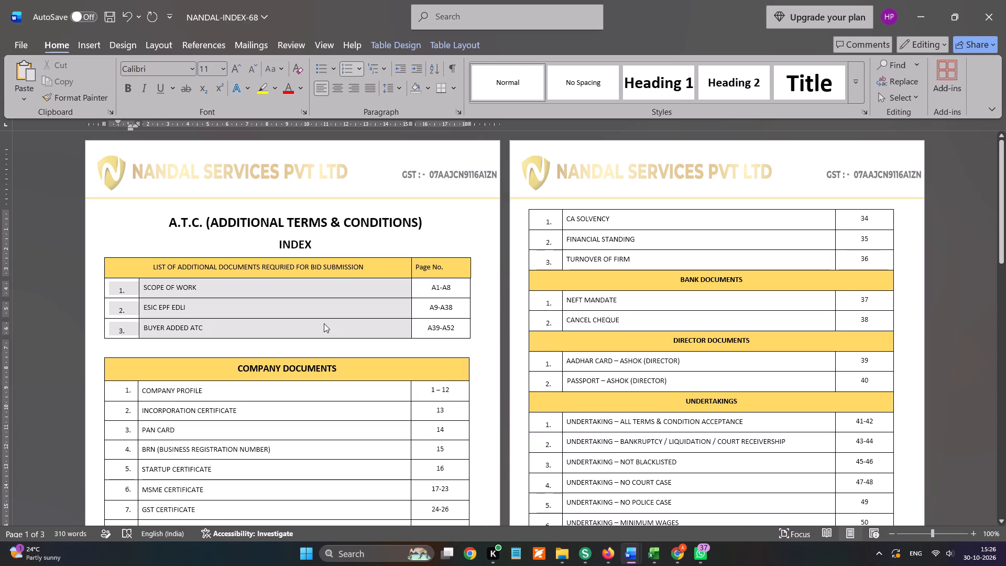
{"action": "left_click_drag", "start_coordinate": [324, 323], "coordinate": [427, 325]}
{"action": "key", "text": "ctrl+c"}
{"action": "key", "text": "ctrl+c"}
{"action": "key", "text": "alt+Tab"}
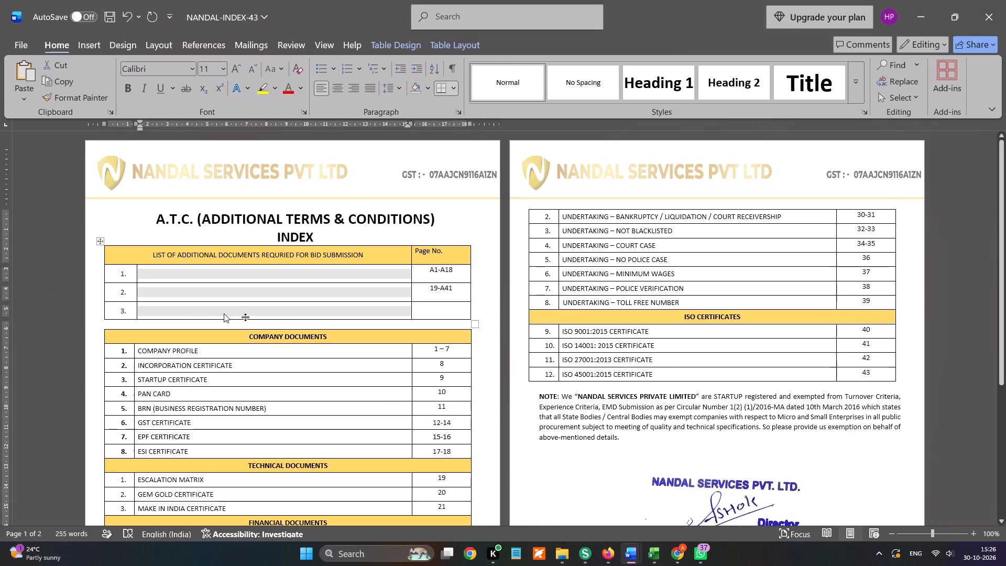
{"action": "left_click_drag", "start_coordinate": [113, 277], "coordinate": [425, 312]}
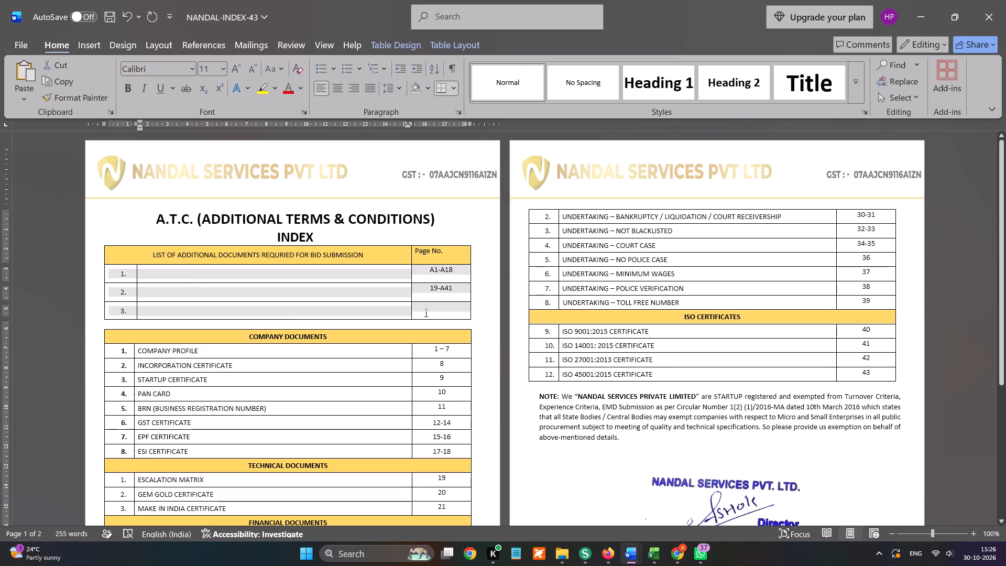
{"action": "left_click_drag", "start_coordinate": [425, 312], "coordinate": [426, 312]}
{"action": "key", "text": "ctrl+v"}
{"action": "key", "text": "alt+Tab"}
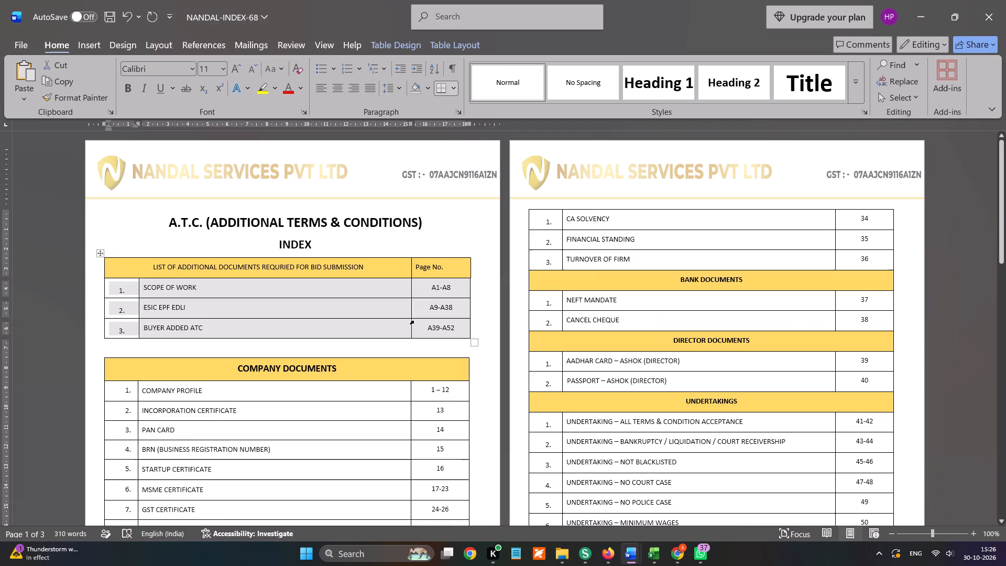
{"action": "key", "text": "alt+Tab"}
Export the index as the PDF NANDAL-INDEX-43 to Downloads, replacing the existing file.
{"action": "key", "text": "alt+f"}
{"action": "key", "text": "e"}
{"action": "key", "text": "a"}
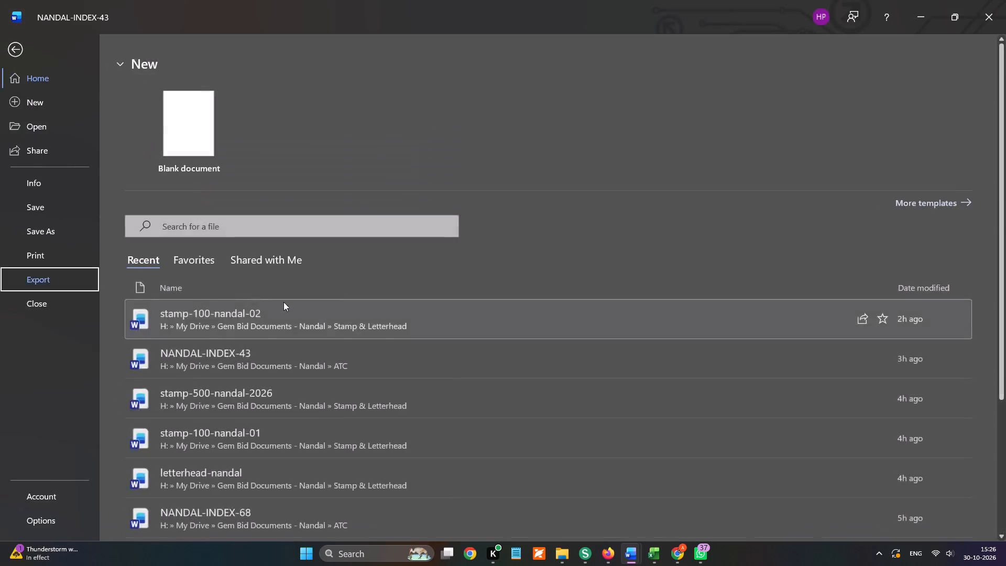
{"action": "scroll", "coordinate": [56, 171], "scroll_direction": "up", "scroll_amount": 4}
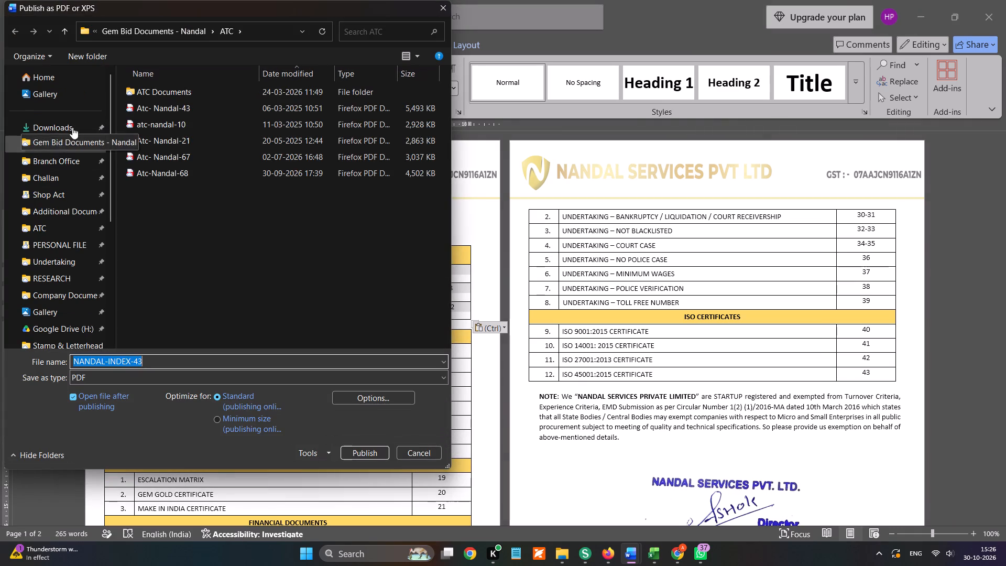
{"action": "left_click", "coordinate": [73, 127]}
{"action": "left_click", "coordinate": [375, 447]}
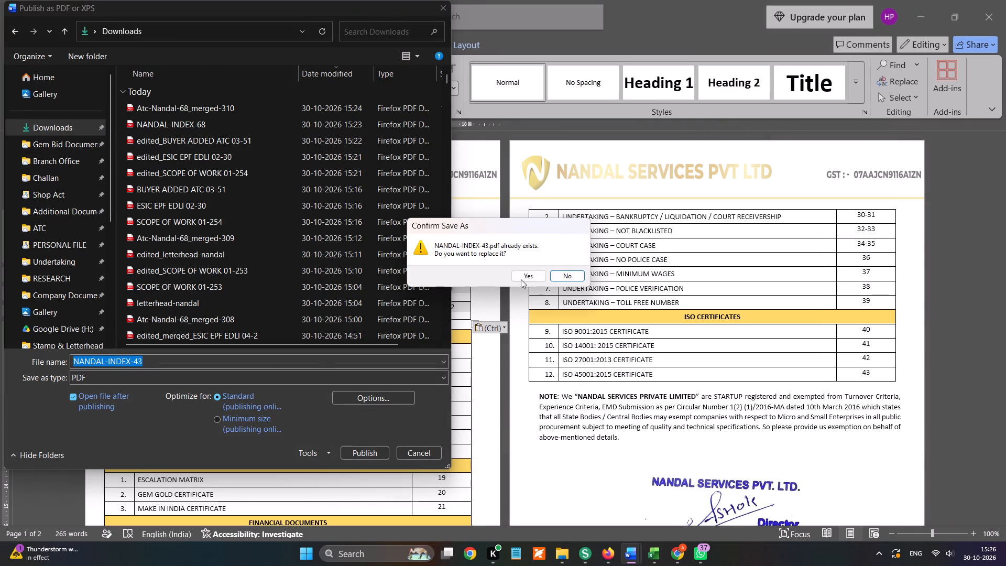
{"action": "left_click", "coordinate": [521, 279]}
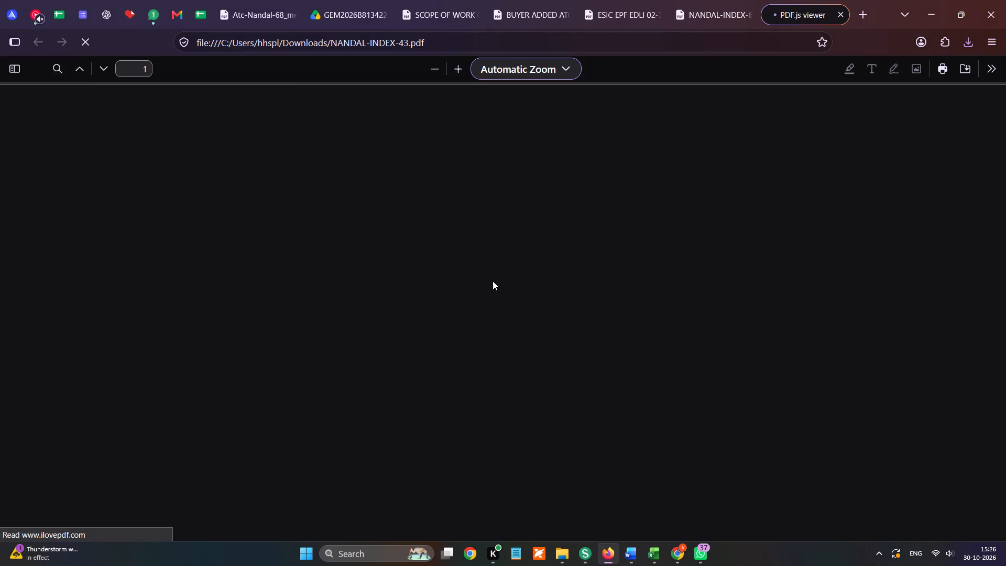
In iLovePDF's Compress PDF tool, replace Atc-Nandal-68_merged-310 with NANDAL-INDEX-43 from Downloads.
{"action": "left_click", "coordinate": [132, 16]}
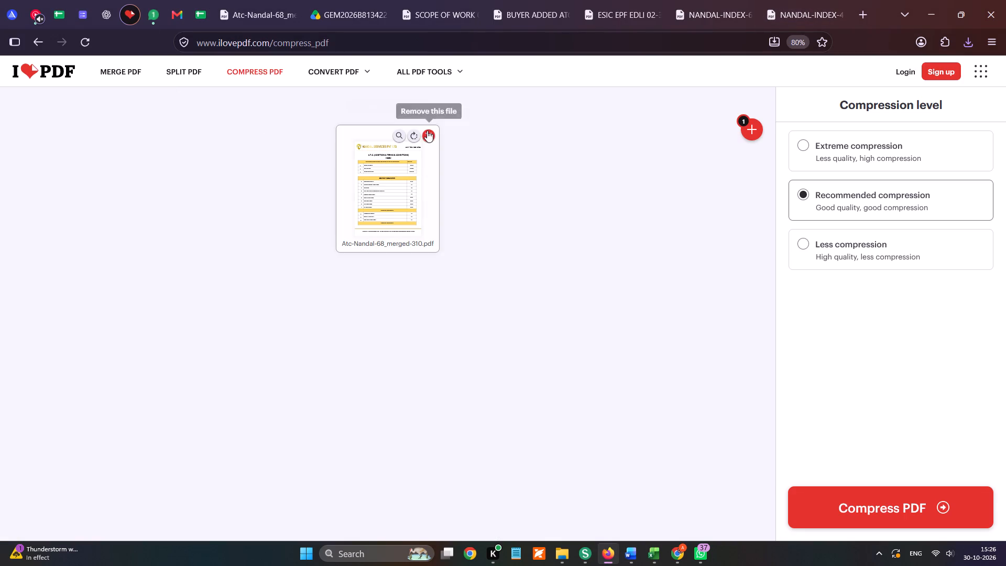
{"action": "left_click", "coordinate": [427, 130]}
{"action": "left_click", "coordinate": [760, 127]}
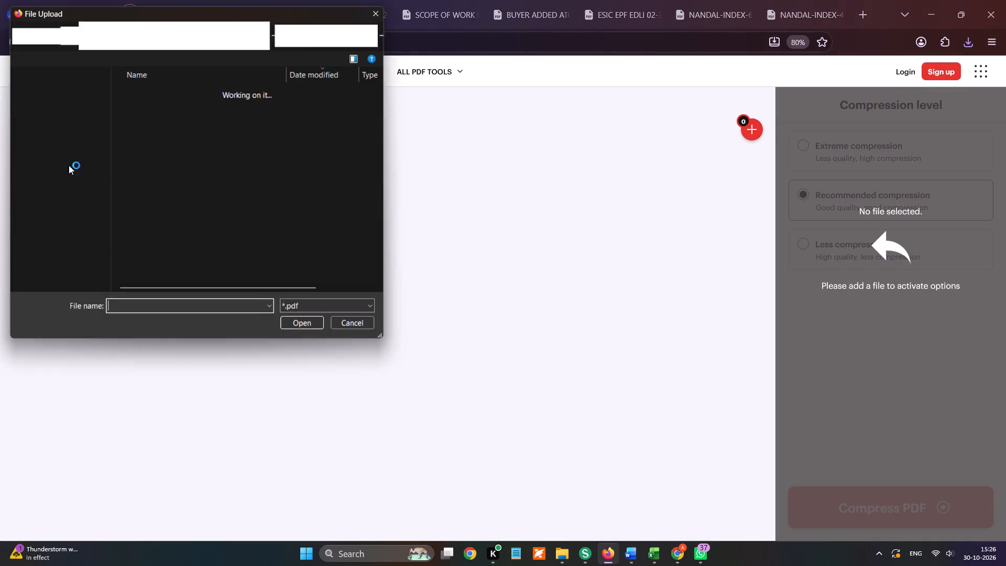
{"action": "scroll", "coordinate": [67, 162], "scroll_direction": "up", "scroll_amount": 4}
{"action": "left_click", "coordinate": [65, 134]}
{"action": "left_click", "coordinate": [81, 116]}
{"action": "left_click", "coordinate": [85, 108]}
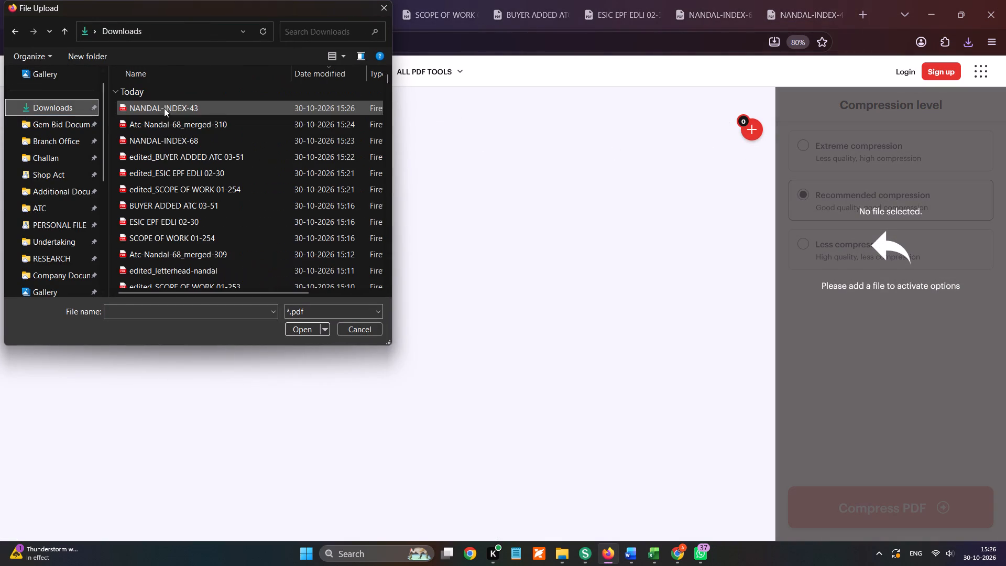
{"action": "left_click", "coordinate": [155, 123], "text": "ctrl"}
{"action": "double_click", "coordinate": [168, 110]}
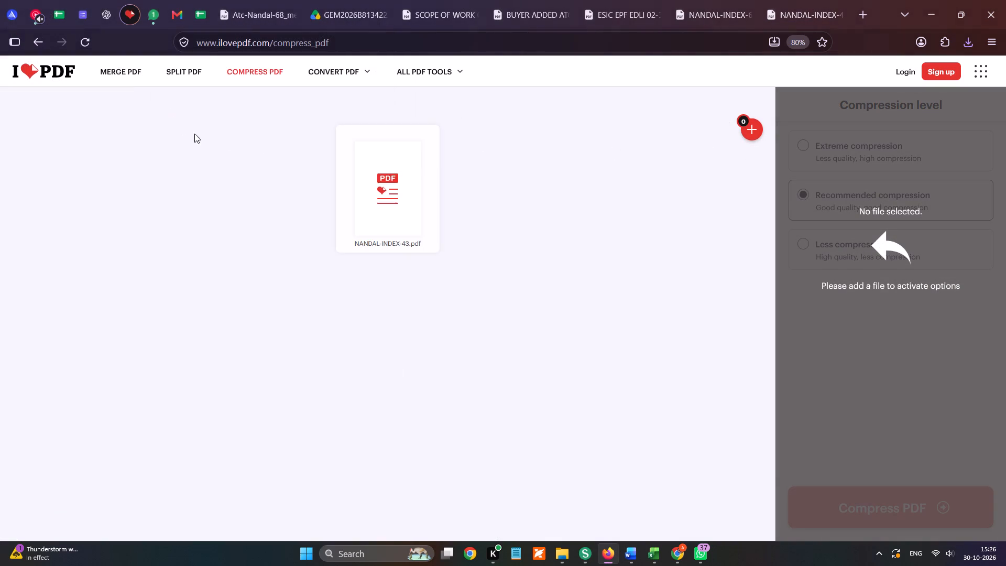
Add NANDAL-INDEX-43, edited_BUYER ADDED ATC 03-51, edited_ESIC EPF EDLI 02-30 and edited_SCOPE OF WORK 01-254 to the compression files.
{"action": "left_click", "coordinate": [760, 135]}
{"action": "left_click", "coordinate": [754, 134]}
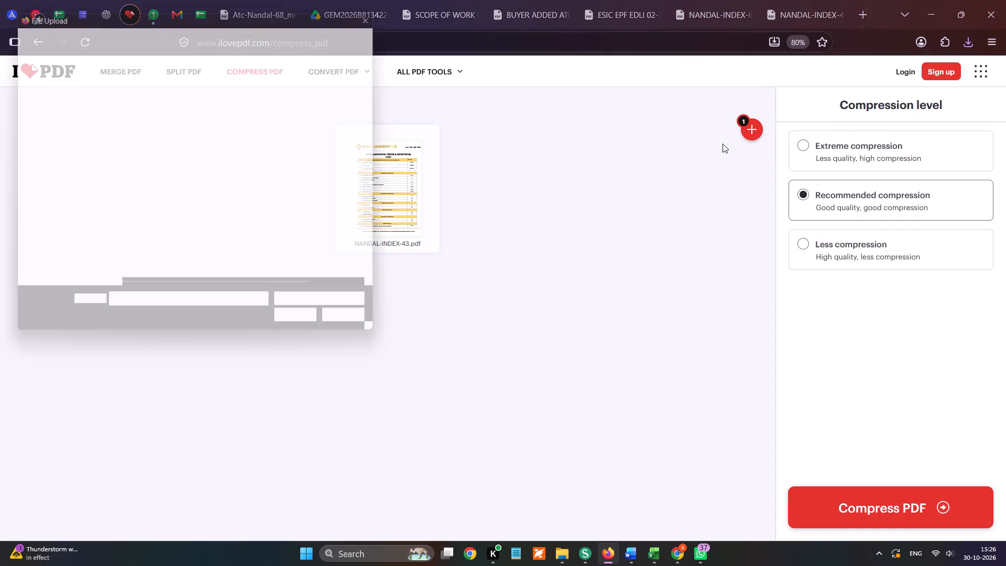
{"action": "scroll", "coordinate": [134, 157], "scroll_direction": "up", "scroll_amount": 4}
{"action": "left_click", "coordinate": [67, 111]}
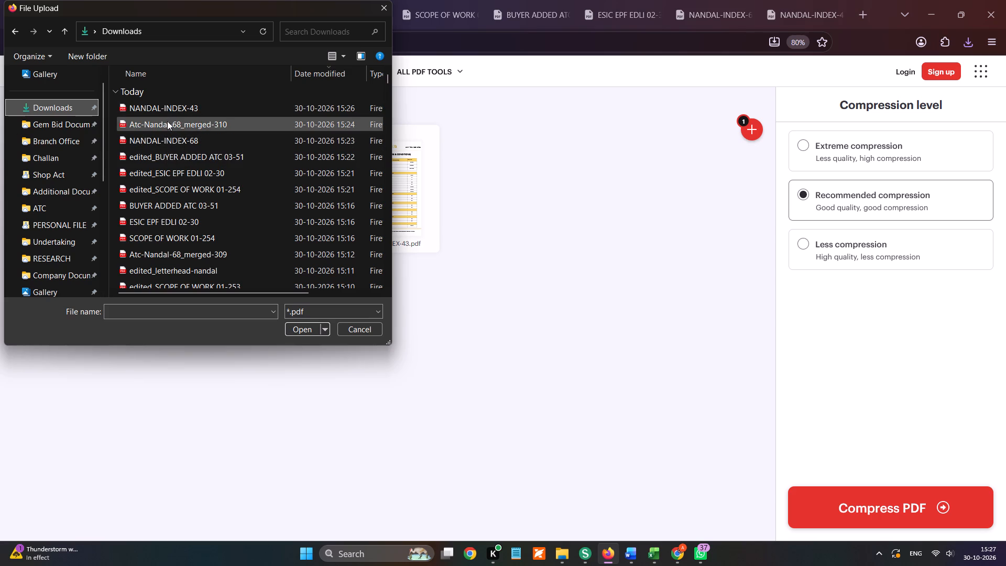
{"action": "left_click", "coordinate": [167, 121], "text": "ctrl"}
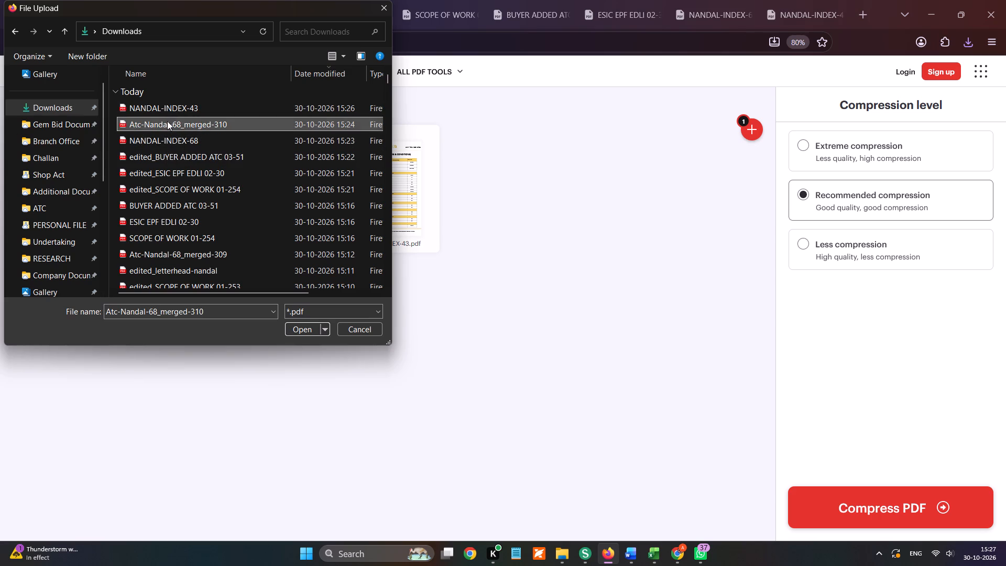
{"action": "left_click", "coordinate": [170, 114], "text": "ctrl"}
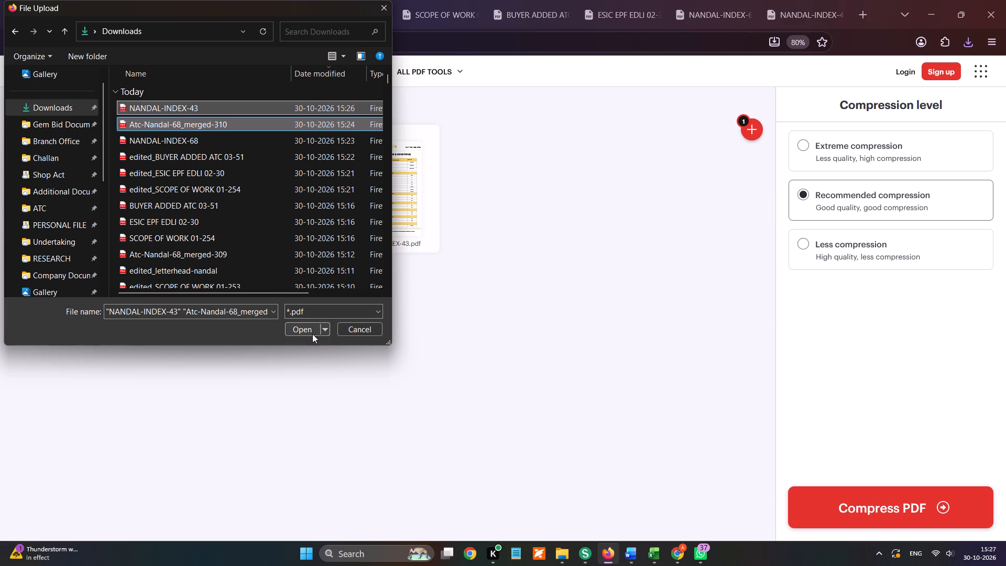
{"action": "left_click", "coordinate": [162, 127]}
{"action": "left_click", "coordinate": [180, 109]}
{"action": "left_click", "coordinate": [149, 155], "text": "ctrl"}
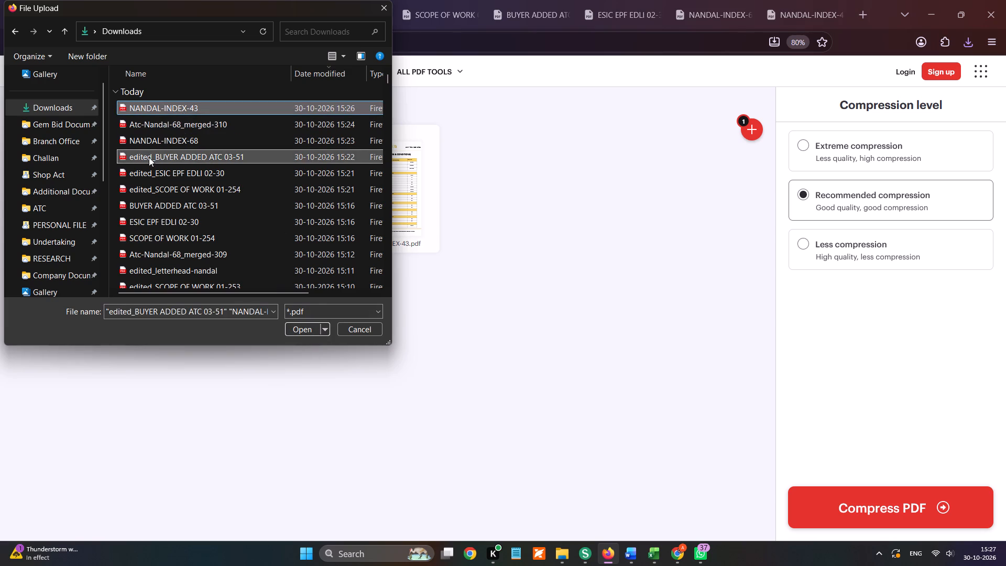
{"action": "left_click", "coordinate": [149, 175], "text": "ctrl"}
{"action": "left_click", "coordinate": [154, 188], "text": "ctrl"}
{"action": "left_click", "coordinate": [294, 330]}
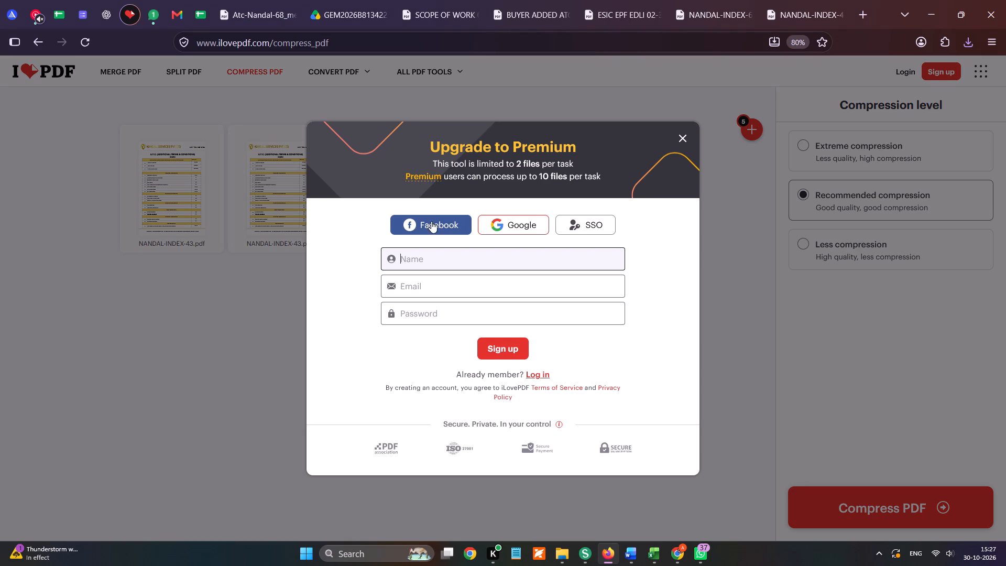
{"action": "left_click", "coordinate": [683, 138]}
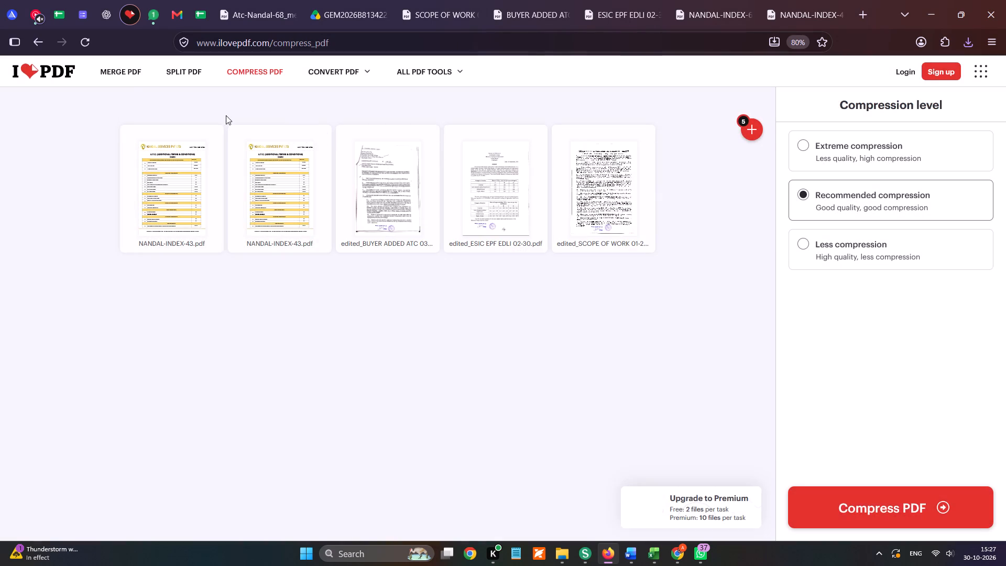
In iLovePDF's Merge PDF tool, load NANDAL-INDEX-43, edited_BUYER ADDED ATC 03-51, edited_ESIC EPF EDLI 02-30 and edited_SCOPE OF WORK 01-254 from Downloads.
{"action": "left_click", "coordinate": [129, 77]}
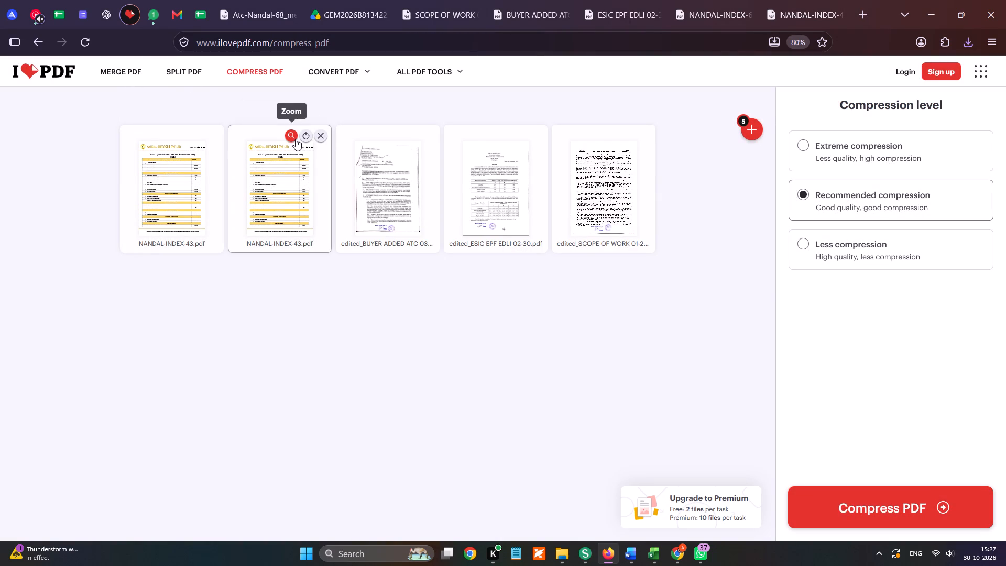
{"action": "left_click", "coordinate": [126, 67]}
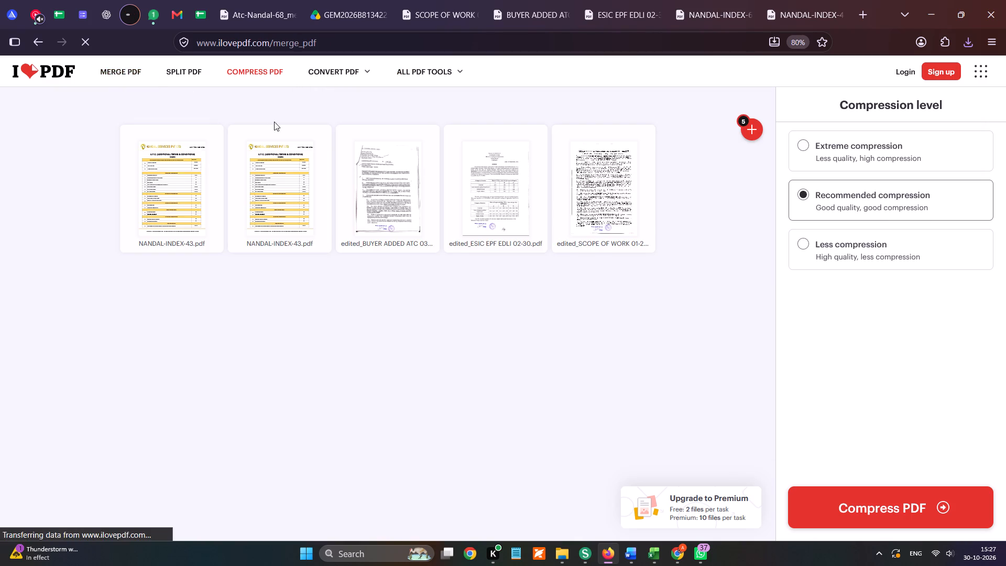
{"action": "left_click", "coordinate": [536, 188]}
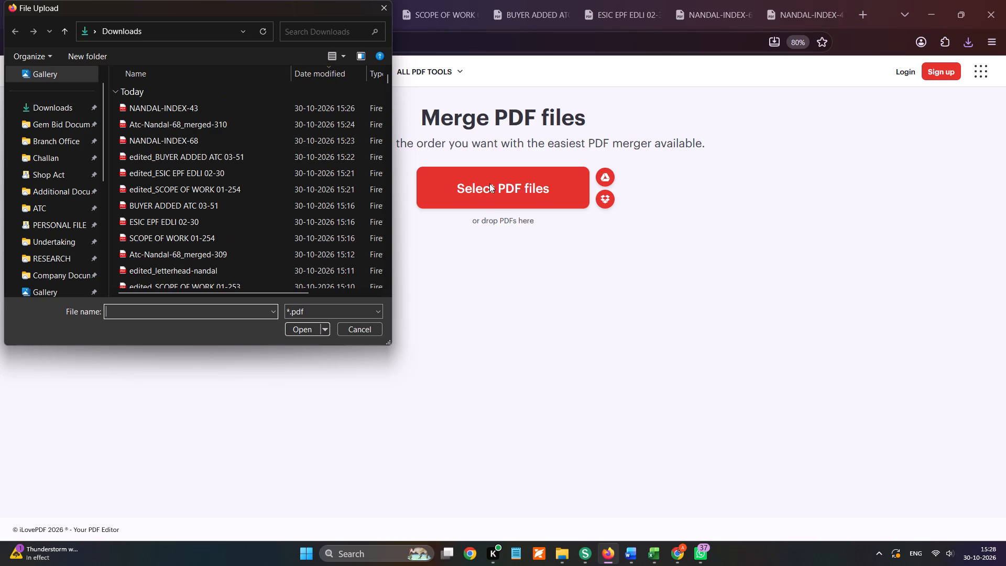
{"action": "left_click", "coordinate": [75, 110]}
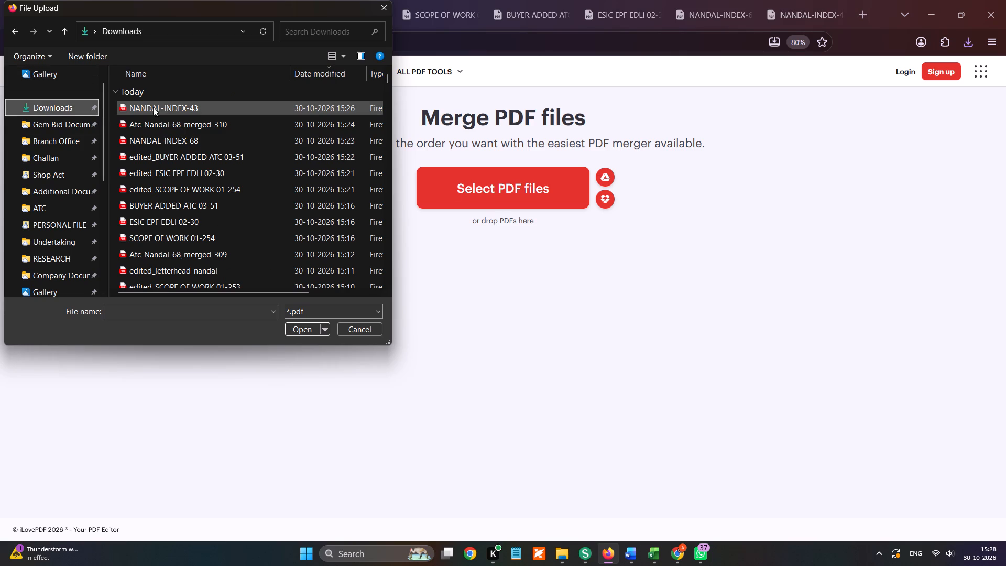
{"action": "left_click", "coordinate": [170, 107]}
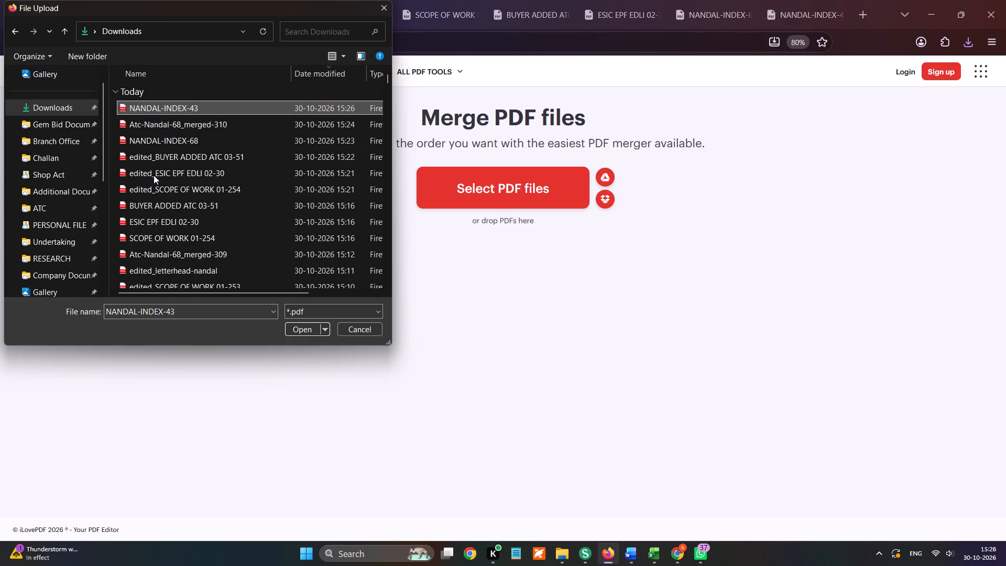
{"action": "left_click", "coordinate": [147, 188], "text": "ctrl"}
{"action": "left_click", "coordinate": [156, 173], "text": "ctrl"}
{"action": "left_click", "coordinate": [175, 156], "text": "ctrl"}
{"action": "left_click", "coordinate": [295, 329]}
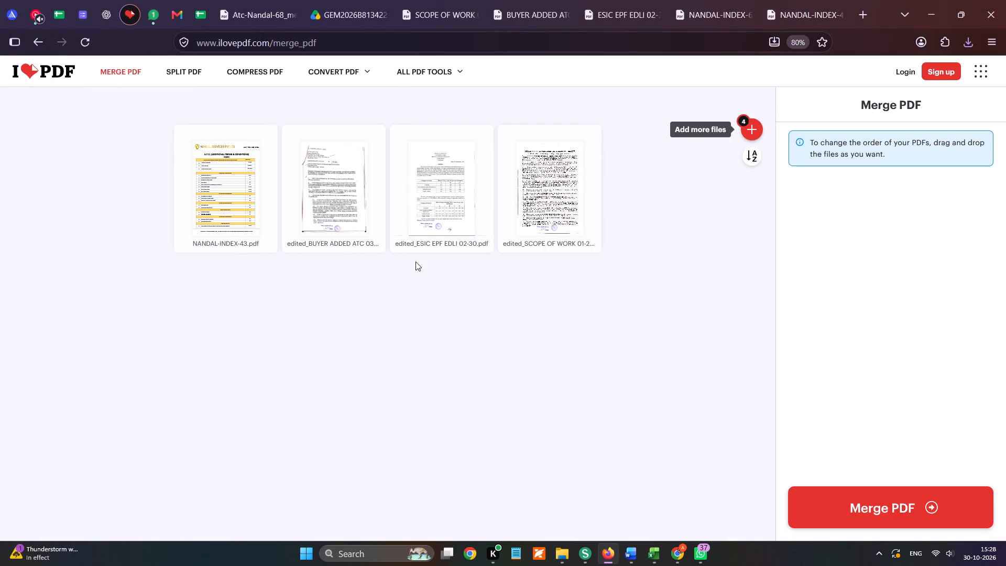
Add Atc-Nandal-68 from the ATC folder of Gem Bid Documents - Nandal and merge the five PDFs into one download.
{"action": "left_click", "coordinate": [746, 132]}
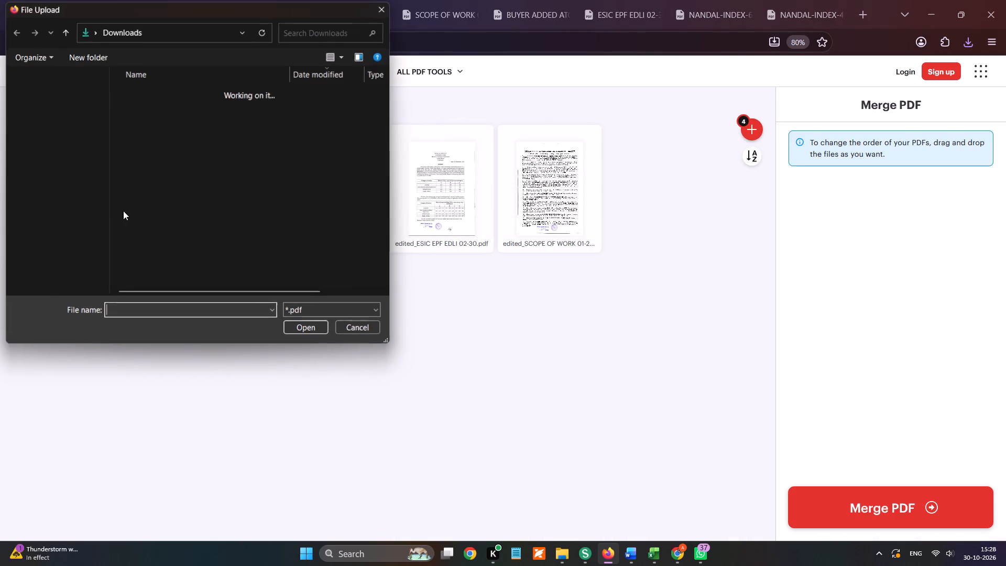
{"action": "scroll", "coordinate": [90, 191], "scroll_direction": "up", "scroll_amount": 4}
{"action": "left_click", "coordinate": [69, 136]}
{"action": "double_click", "coordinate": [158, 99]}
{"action": "left_click", "coordinate": [161, 118]}
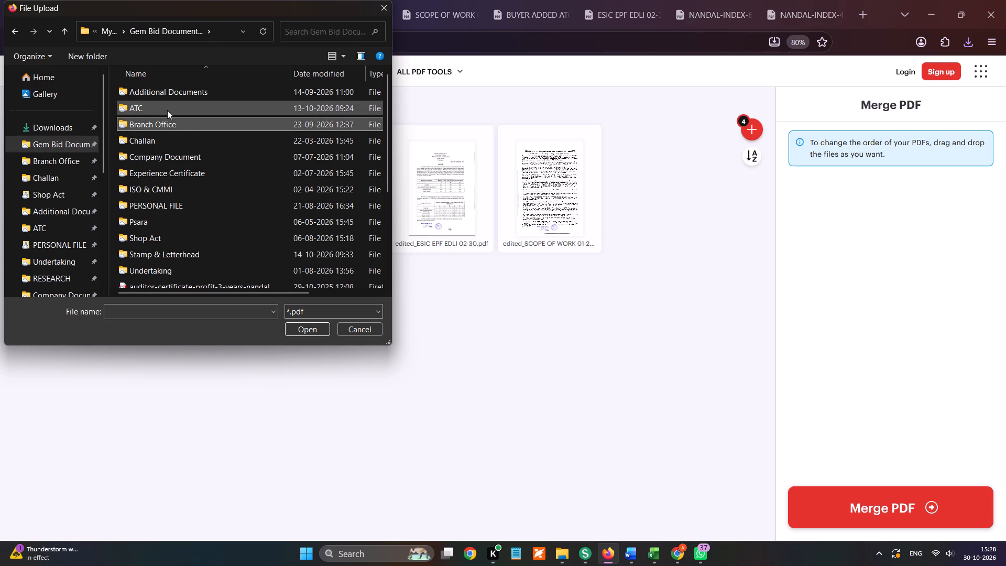
{"action": "double_click", "coordinate": [168, 108]}
{"action": "double_click", "coordinate": [171, 171]}
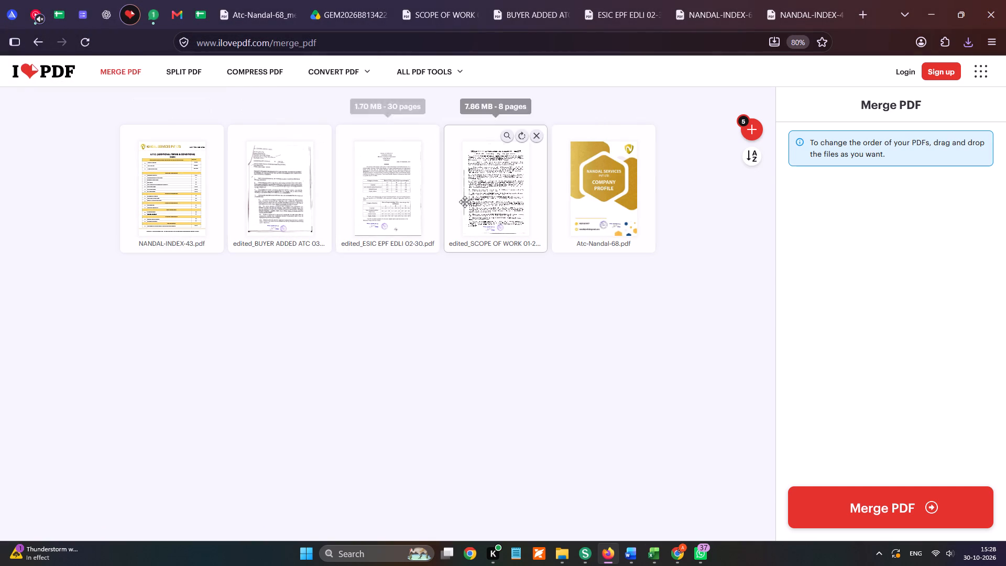
{"action": "left_click", "coordinate": [916, 524]}
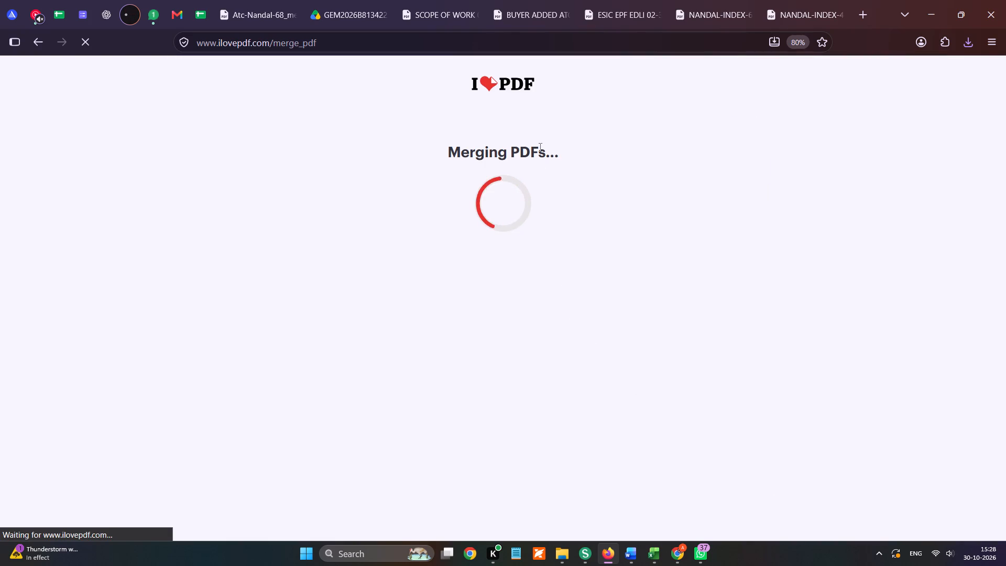
{"action": "left_click", "coordinate": [539, 147]}
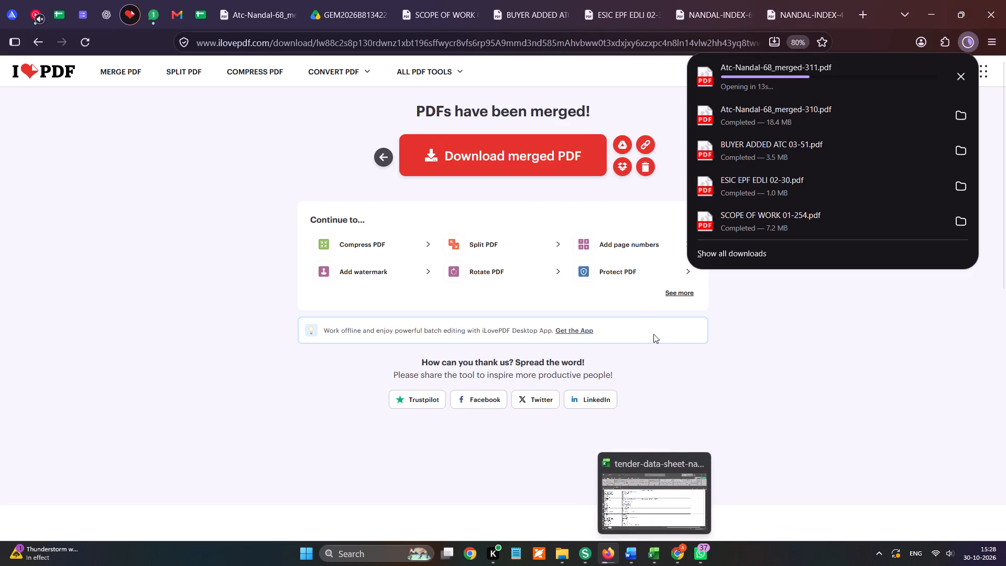
On the GeM Upload Documents page in Chrome, select the registered GSTIN starting with 07 and the North West Delhi address for transaction charges.
{"action": "left_click", "coordinate": [675, 556]}
{"action": "scroll", "coordinate": [635, 215], "scroll_direction": "down", "scroll_amount": 1}
{"action": "left_click", "coordinate": [607, 231]}
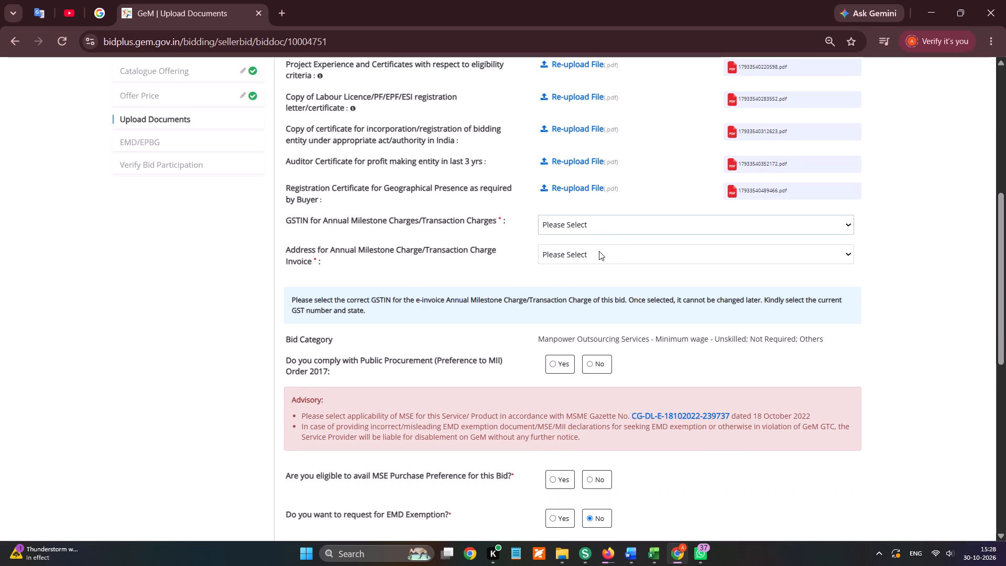
{"action": "left_click", "coordinate": [597, 256]}
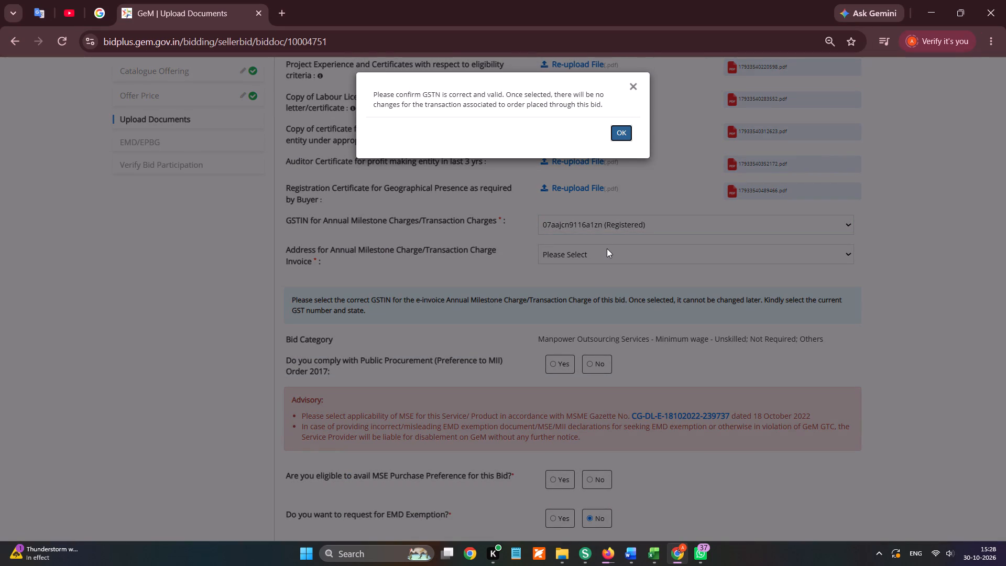
{"action": "left_click", "coordinate": [624, 122]}
{"action": "left_click", "coordinate": [621, 133]}
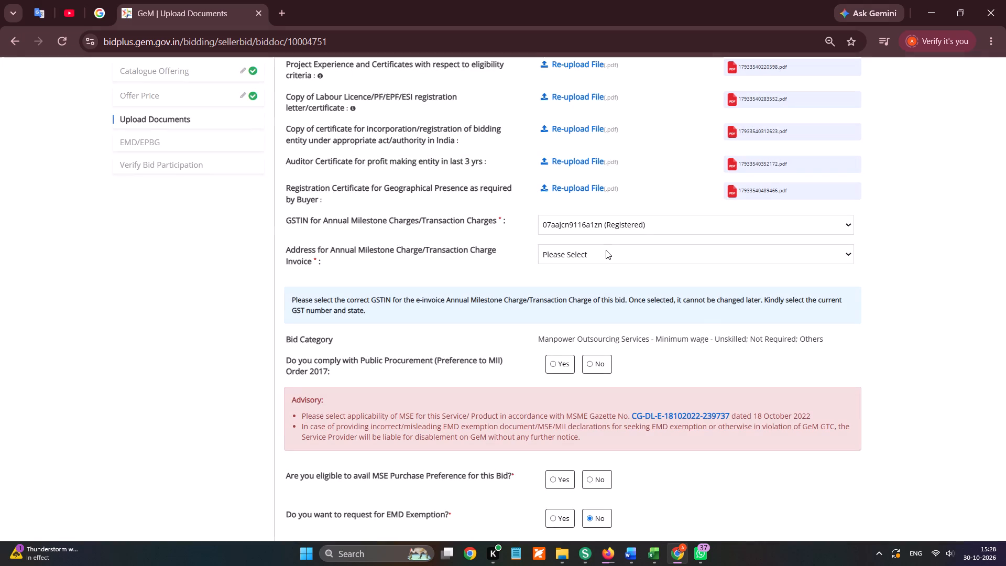
{"action": "left_click", "coordinate": [606, 250]}
{"action": "left_click", "coordinate": [599, 273]}
{"action": "left_click", "coordinate": [606, 246]}
{"action": "left_click", "coordinate": [604, 284]}
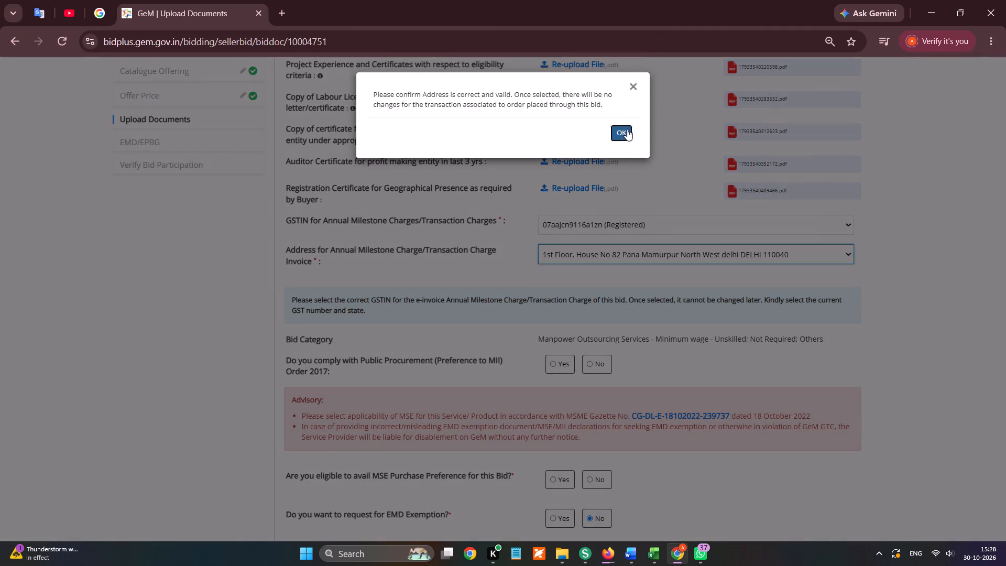
{"action": "left_click", "coordinate": [627, 129]}
Answer Yes to MII Order 2017 compliance and MSE Purchase Preference, and upload msme-certificate-nandal as the MSE category certificate.
{"action": "left_click", "coordinate": [550, 363]}
{"action": "scroll", "coordinate": [551, 364], "scroll_direction": "down", "scroll_amount": 1}
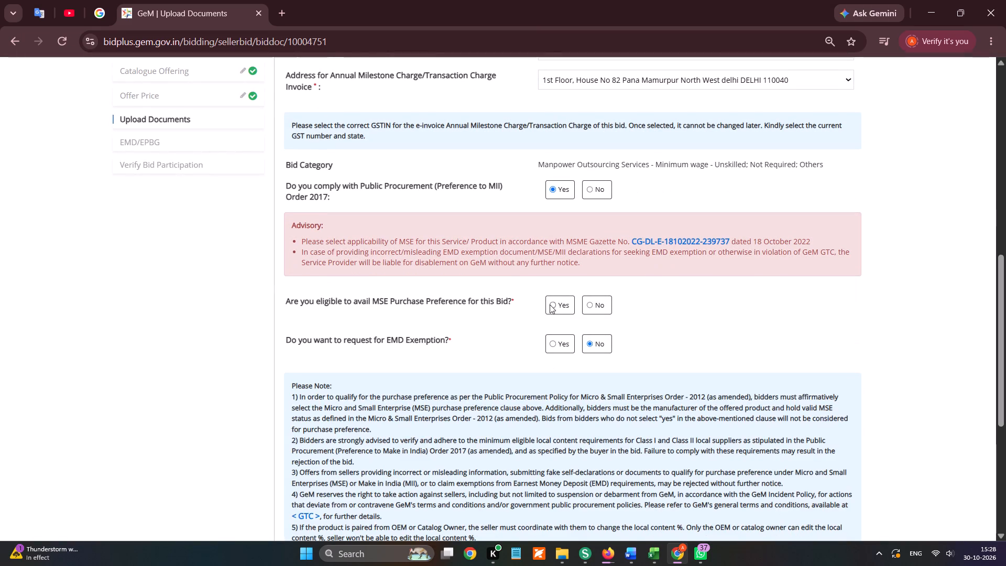
{"action": "left_click", "coordinate": [550, 304]}
{"action": "left_click", "coordinate": [564, 324]}
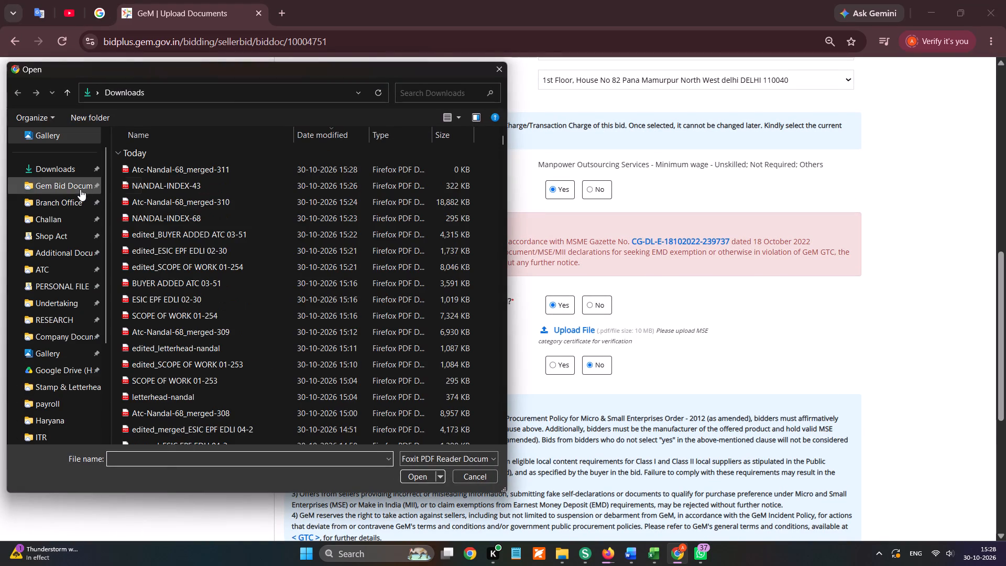
{"action": "left_click", "coordinate": [81, 188]}
{"action": "double_click", "coordinate": [166, 425]}
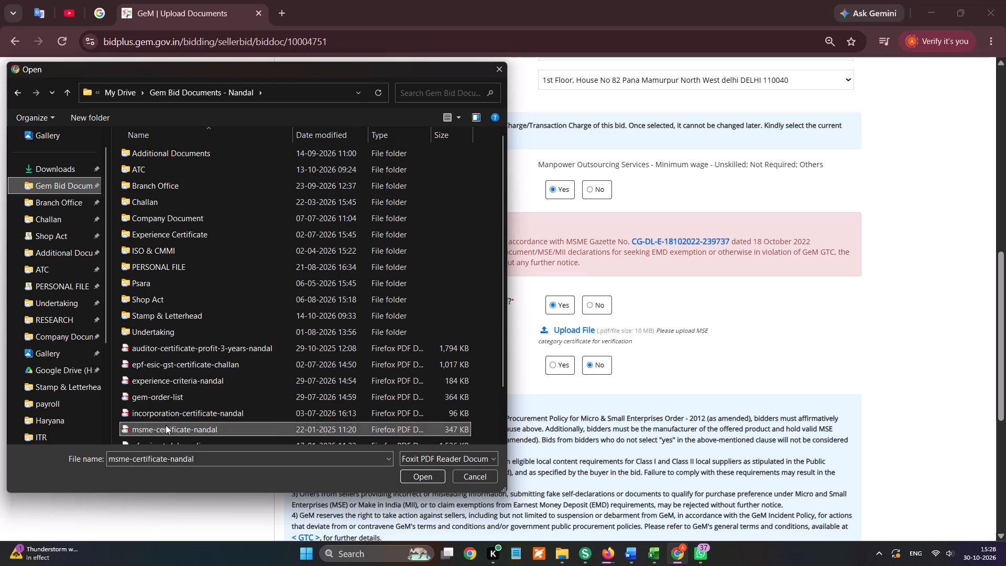
Request EMD exemption under the Start-up category and upload startup-msme-certificate-nandal as the supporting document.
{"action": "left_click", "coordinate": [550, 363]}
{"action": "left_click", "coordinate": [555, 398]}
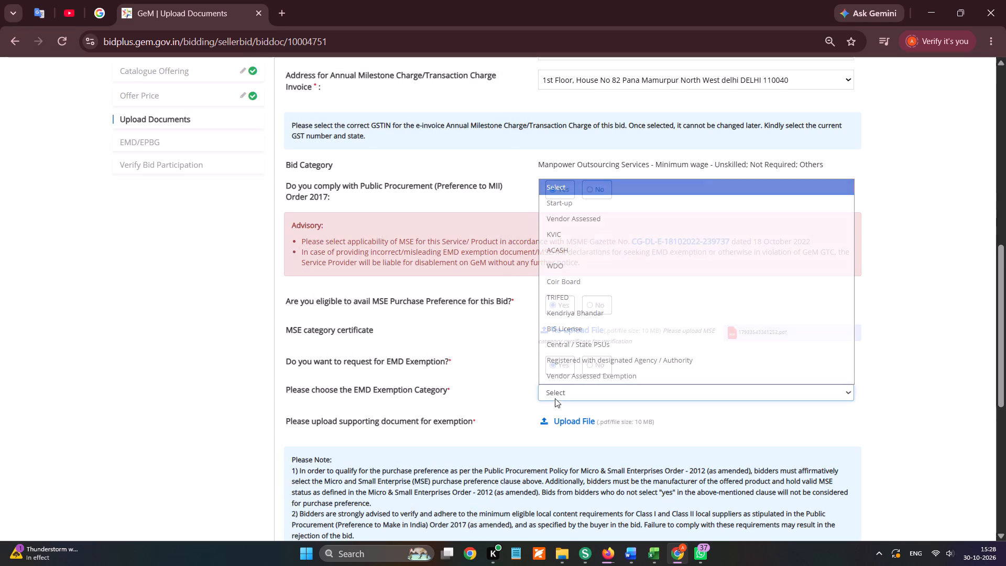
{"action": "left_click", "coordinate": [563, 204]}
{"action": "left_click", "coordinate": [565, 431]}
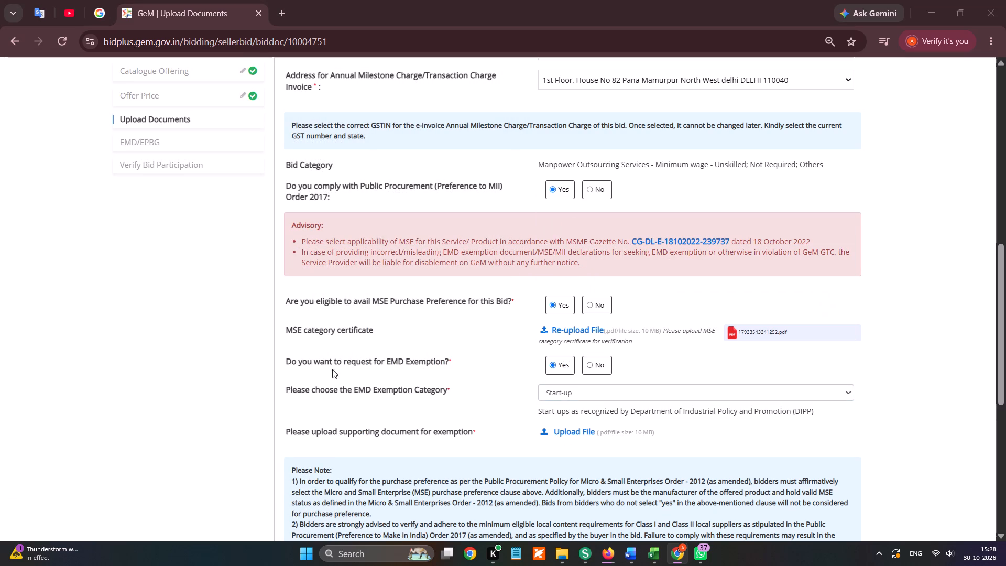
{"action": "scroll", "coordinate": [89, 210], "scroll_direction": "up", "scroll_amount": 3}
{"action": "left_click", "coordinate": [86, 200]}
{"action": "scroll", "coordinate": [153, 356], "scroll_direction": "down", "scroll_amount": 5}
{"action": "double_click", "coordinate": [157, 408]}
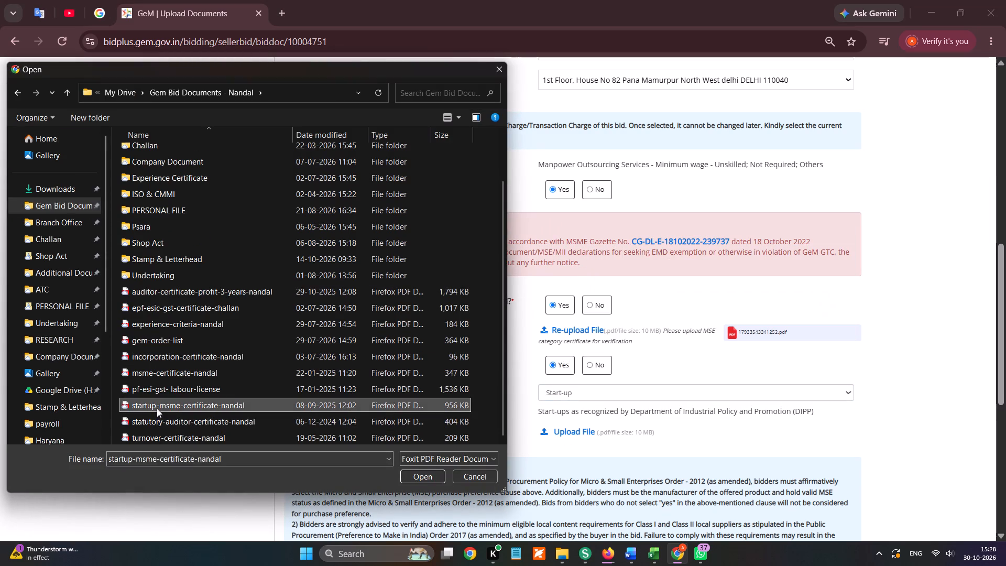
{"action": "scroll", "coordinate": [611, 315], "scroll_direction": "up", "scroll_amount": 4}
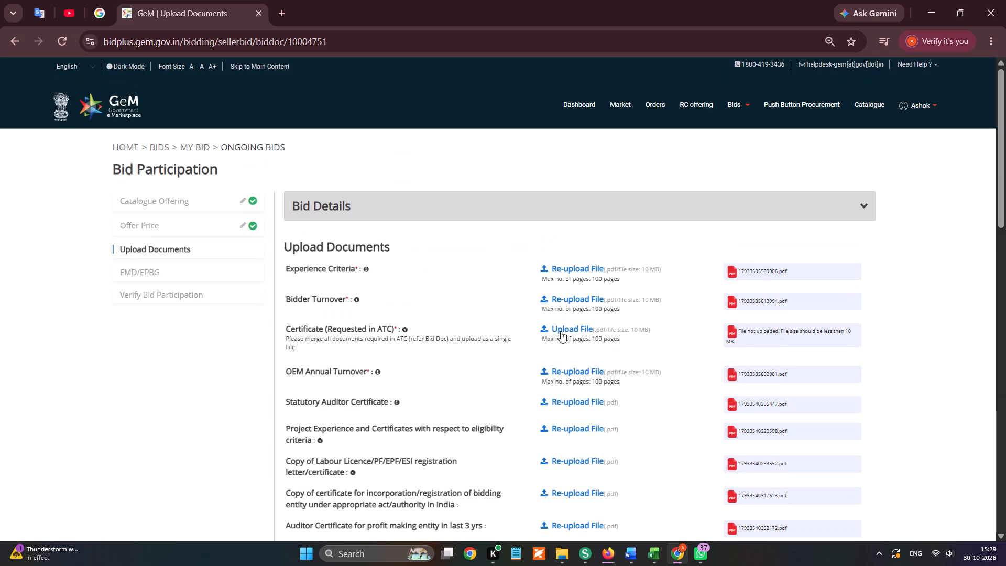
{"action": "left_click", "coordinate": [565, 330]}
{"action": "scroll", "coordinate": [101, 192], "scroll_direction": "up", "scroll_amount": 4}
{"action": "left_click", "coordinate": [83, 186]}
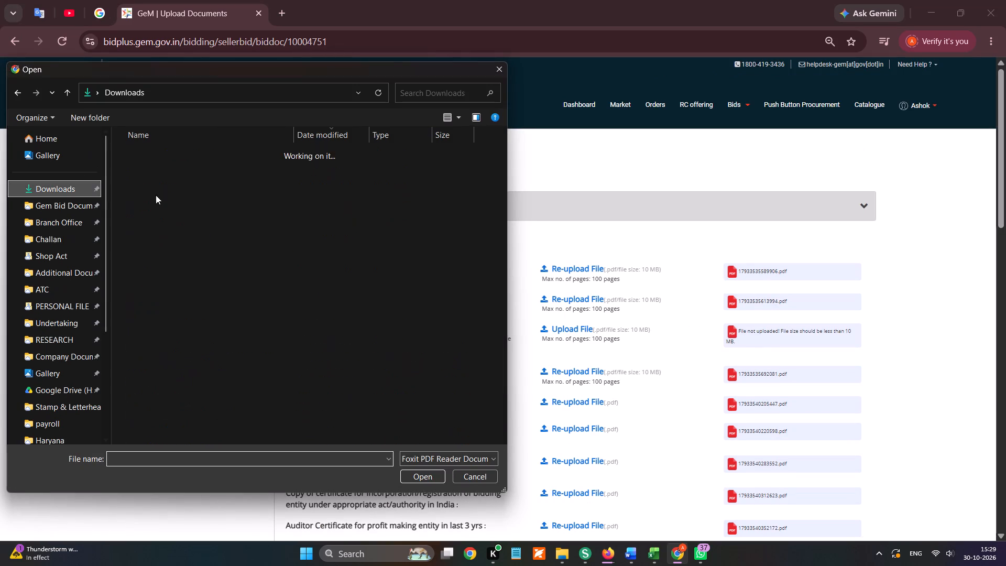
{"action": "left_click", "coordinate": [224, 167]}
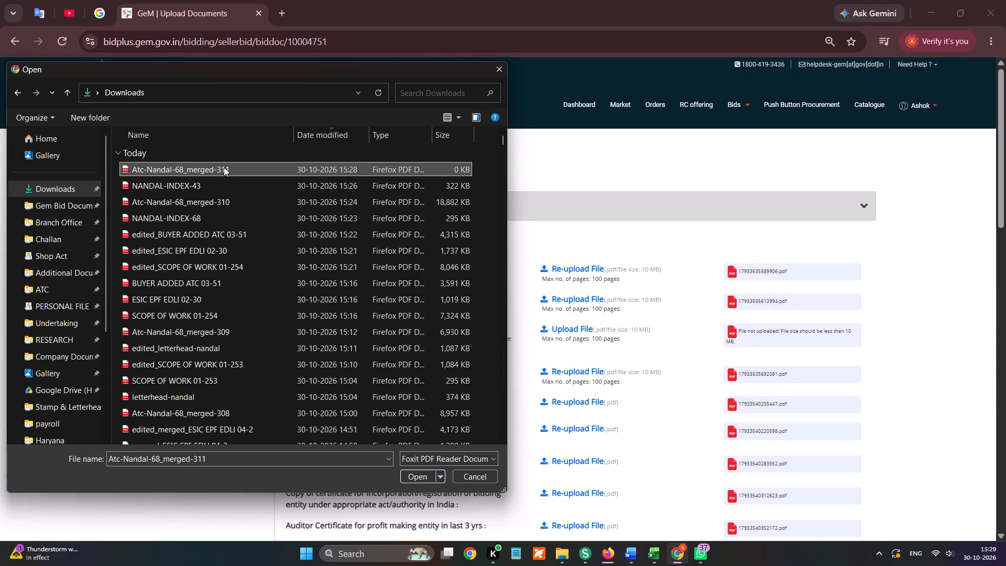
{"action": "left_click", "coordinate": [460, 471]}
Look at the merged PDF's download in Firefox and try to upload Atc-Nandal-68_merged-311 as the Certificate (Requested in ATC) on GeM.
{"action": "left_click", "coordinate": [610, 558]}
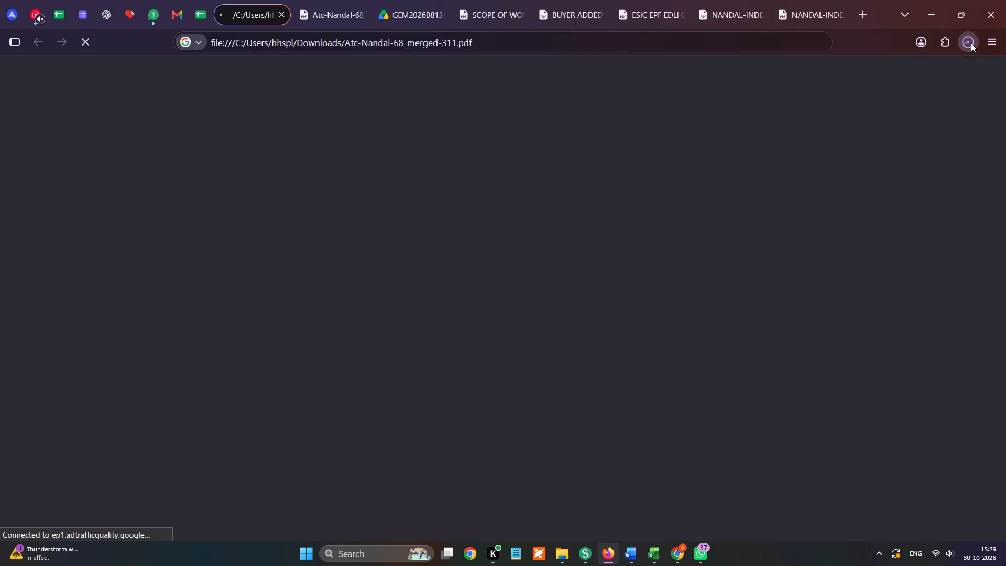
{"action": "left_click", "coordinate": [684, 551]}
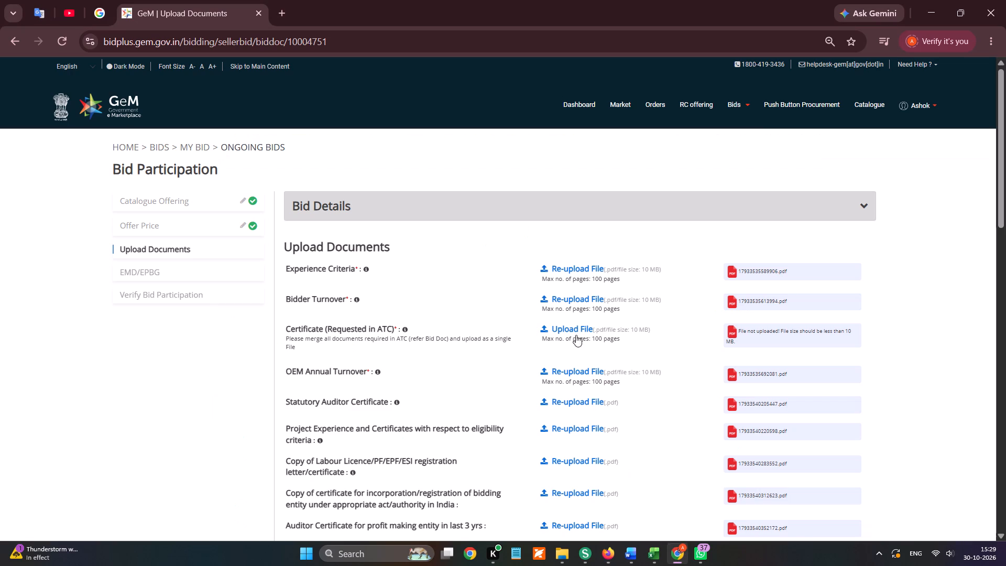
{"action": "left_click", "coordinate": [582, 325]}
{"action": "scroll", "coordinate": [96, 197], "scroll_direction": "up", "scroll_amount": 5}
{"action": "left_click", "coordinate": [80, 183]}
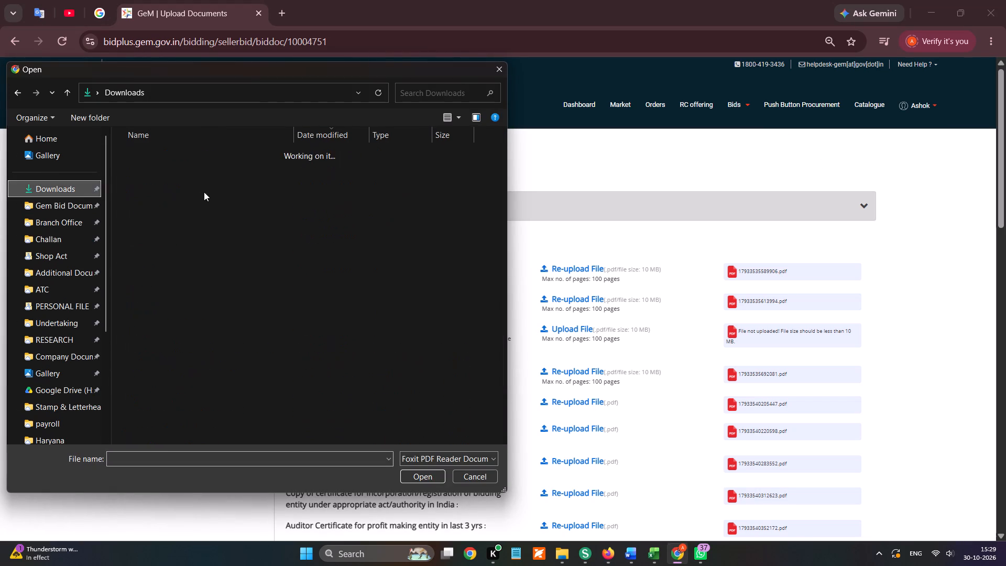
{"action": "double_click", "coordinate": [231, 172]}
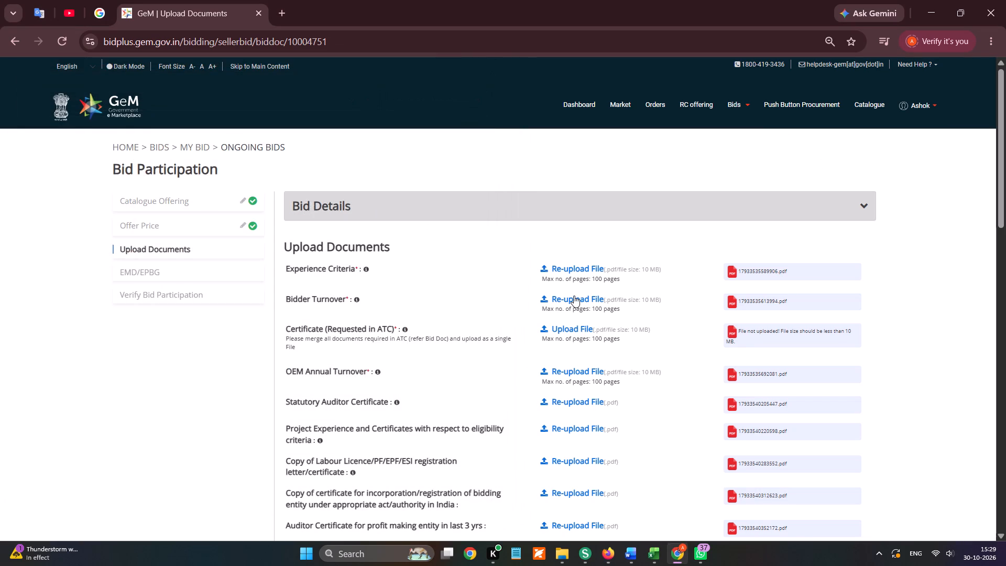
Look at the merged PDF in Firefox and check the file size of Atc-Nandal-68_merged-311 in GeM's ATC certificate file chooser.
{"action": "key", "text": "alt+Tab"}
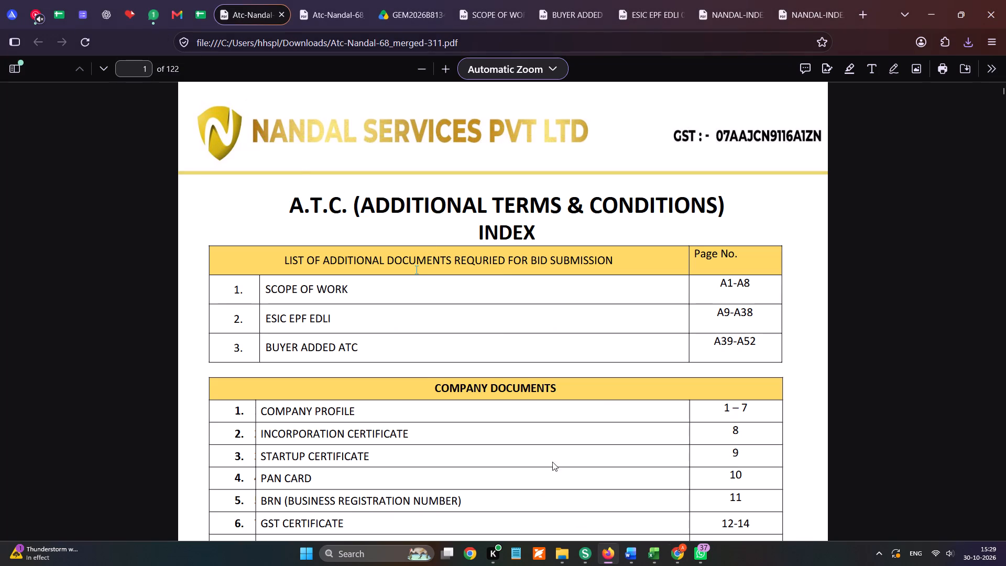
{"action": "left_click", "coordinate": [679, 553]}
{"action": "left_click", "coordinate": [590, 329]}
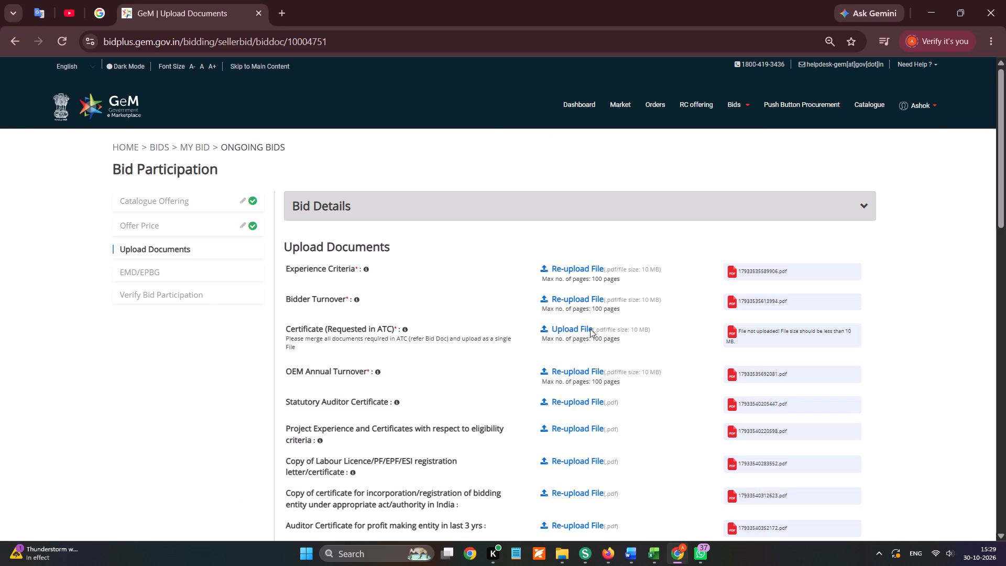
{"action": "scroll", "coordinate": [75, 187], "scroll_direction": "up", "scroll_amount": 5}
{"action": "left_click", "coordinate": [74, 186]}
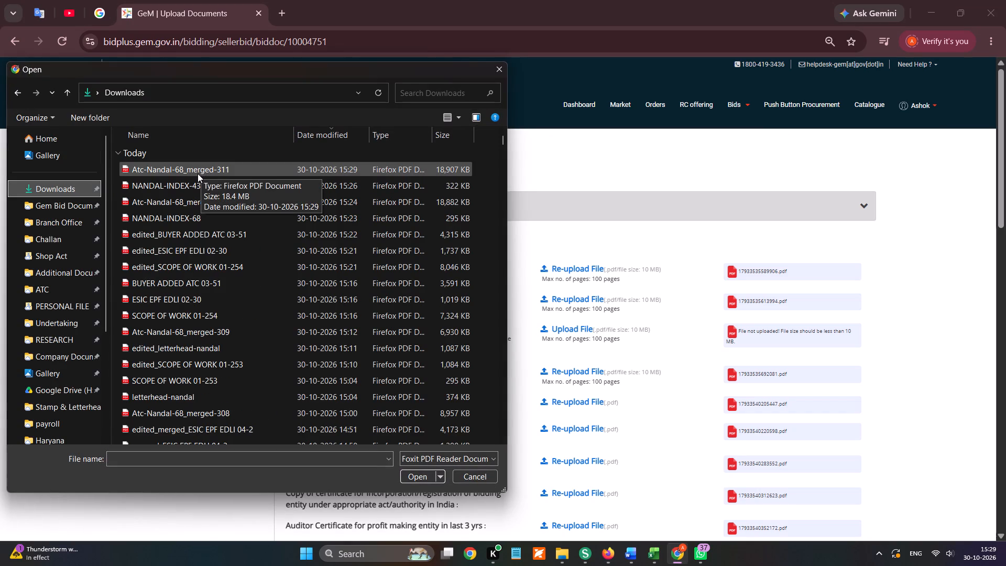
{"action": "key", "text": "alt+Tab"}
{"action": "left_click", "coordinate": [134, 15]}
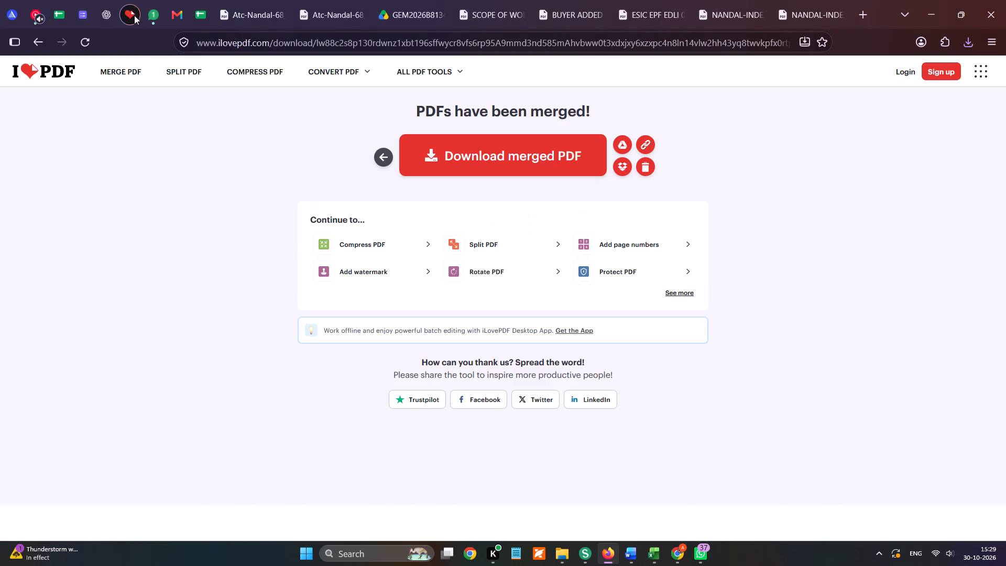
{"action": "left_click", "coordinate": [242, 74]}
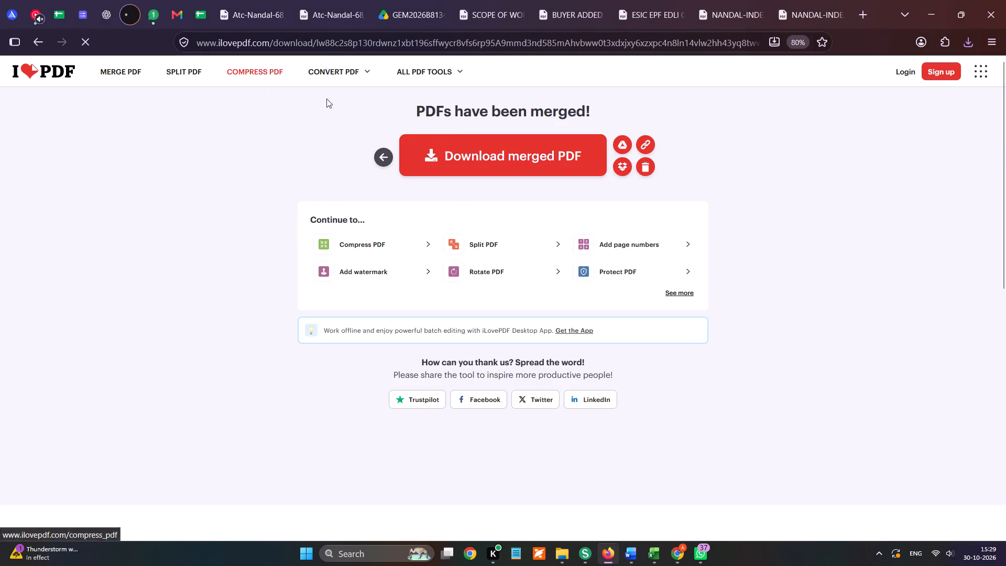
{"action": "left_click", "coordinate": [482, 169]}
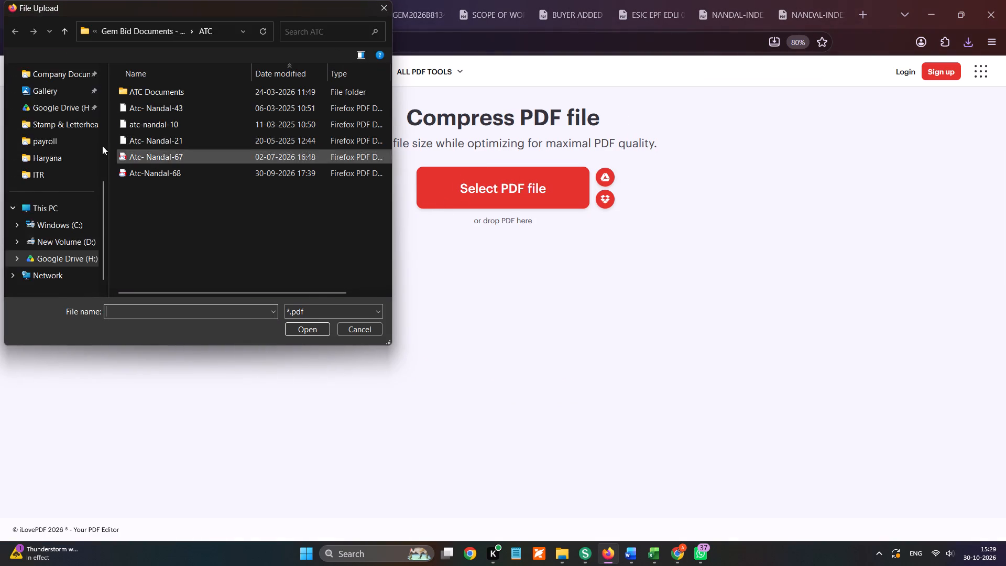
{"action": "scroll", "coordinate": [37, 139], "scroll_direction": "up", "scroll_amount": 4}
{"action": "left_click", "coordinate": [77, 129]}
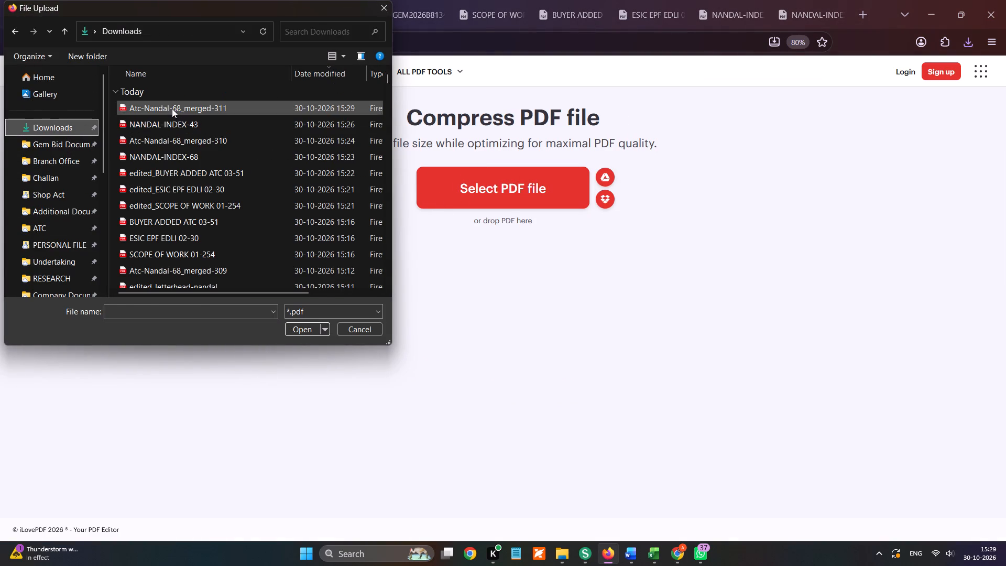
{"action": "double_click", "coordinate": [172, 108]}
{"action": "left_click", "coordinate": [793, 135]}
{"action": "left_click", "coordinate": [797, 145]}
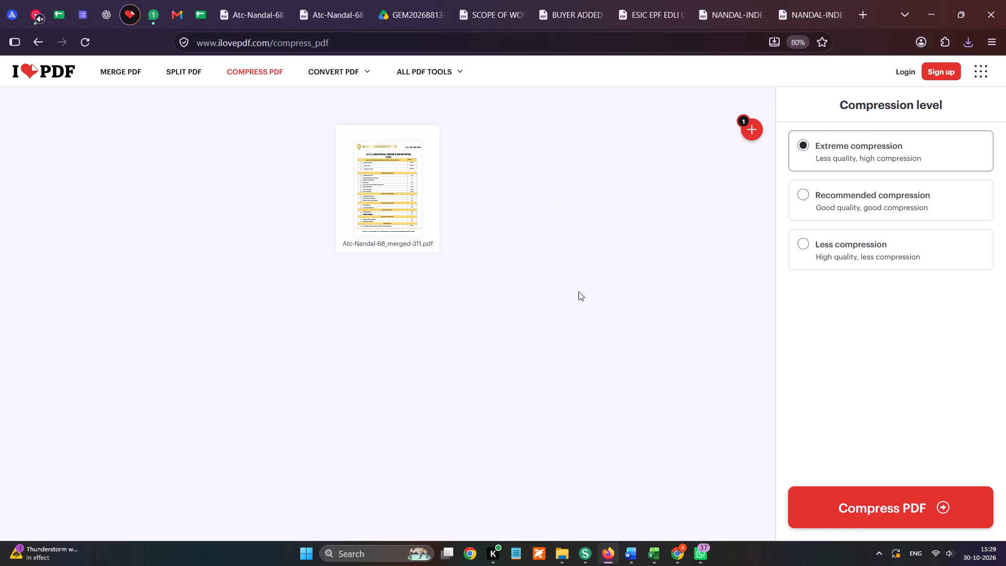
Start a new iLovePDF merge with NANDAL-INDEX-43, edited_SCOPE OF WORK 01-254, edited_ESIC EPF EDLI 02-30 and edited_BUYER ADDED ATC 03-51 from Downloads.
{"action": "left_click", "coordinate": [119, 68]}
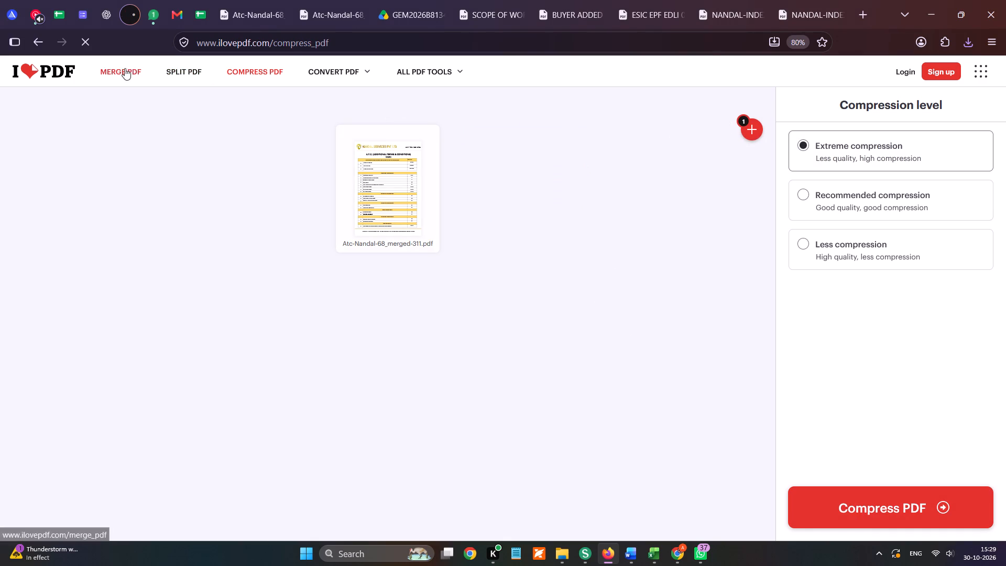
{"action": "left_click", "coordinate": [485, 176]}
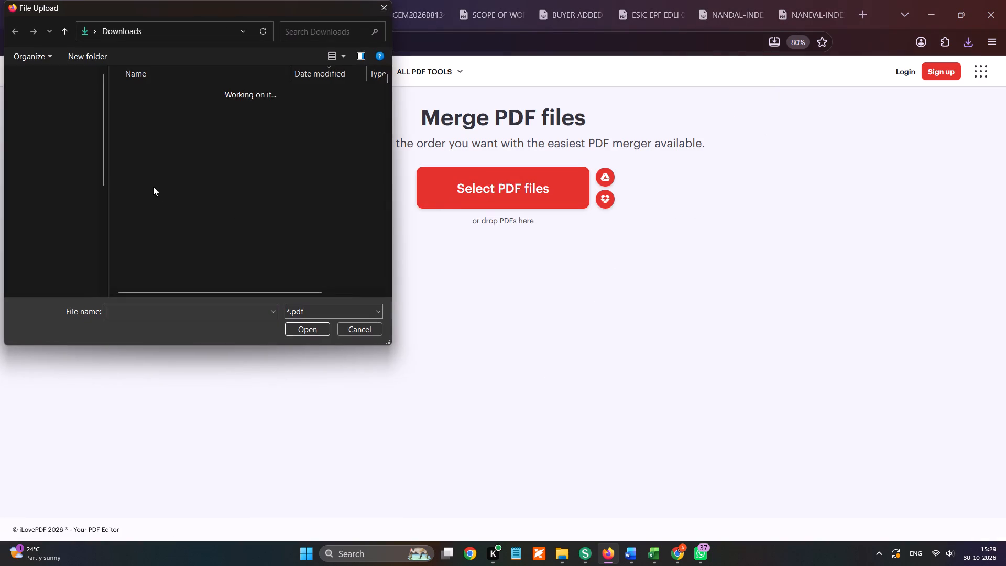
{"action": "scroll", "coordinate": [121, 165], "scroll_direction": "up", "scroll_amount": 5}
{"action": "left_click", "coordinate": [76, 114]}
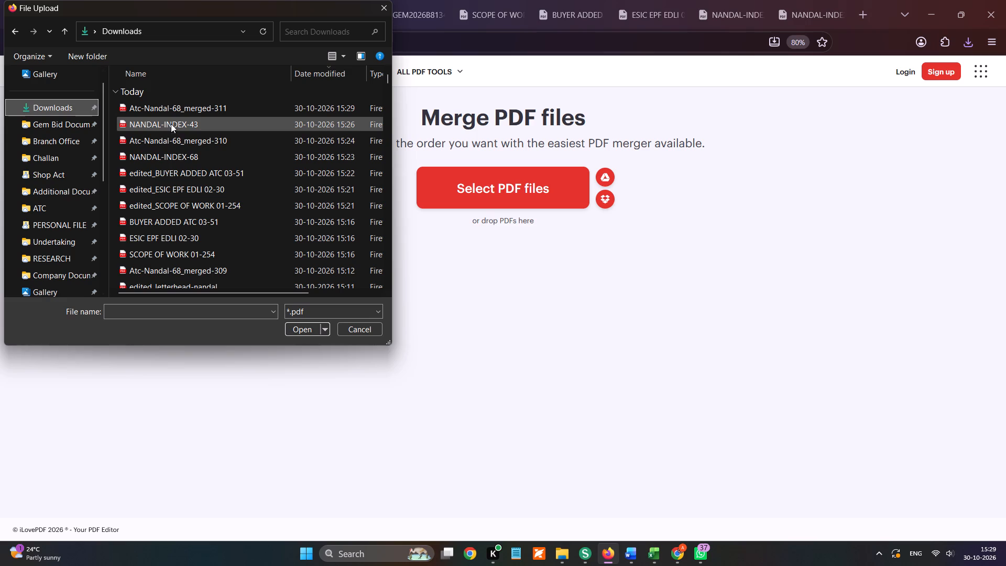
{"action": "left_click", "coordinate": [171, 124], "text": "ctrl"}
{"action": "left_click", "coordinate": [152, 202], "text": "ctrl"}
{"action": "left_click", "coordinate": [157, 191], "text": "ctrl"}
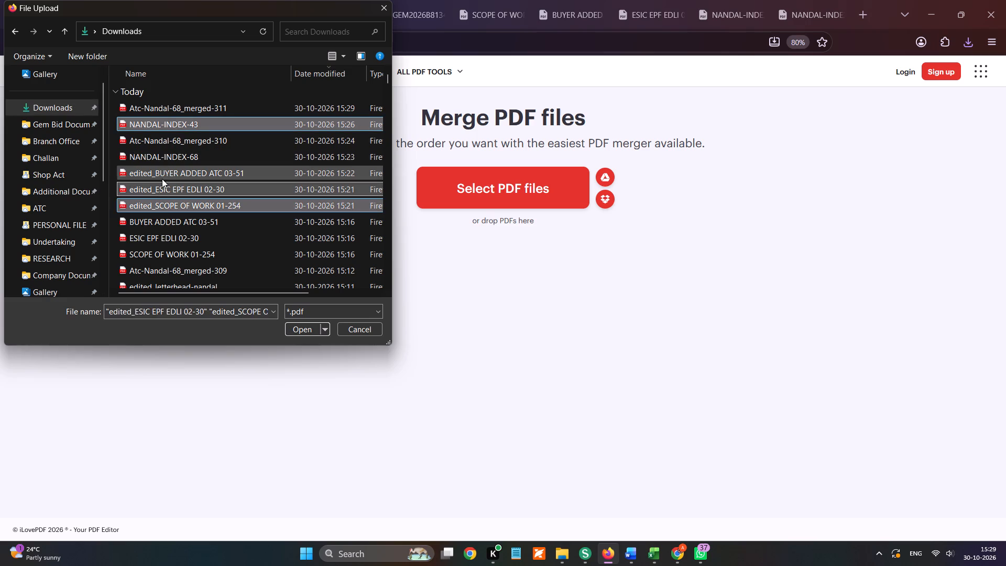
{"action": "left_click", "coordinate": [162, 179], "text": "ctrl"}
{"action": "left_click", "coordinate": [311, 334]}
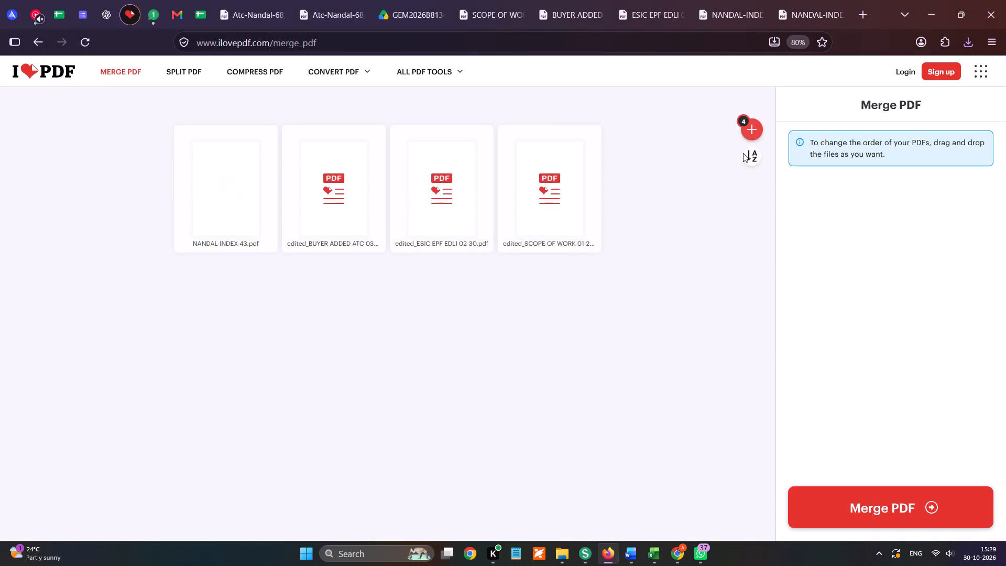
Add Atc- Nandal-43 from the ATC folder in Gem Bid Documents to the files being merged.
{"action": "left_click", "coordinate": [754, 134]}
{"action": "scroll", "coordinate": [73, 183], "scroll_direction": "up", "scroll_amount": 5}
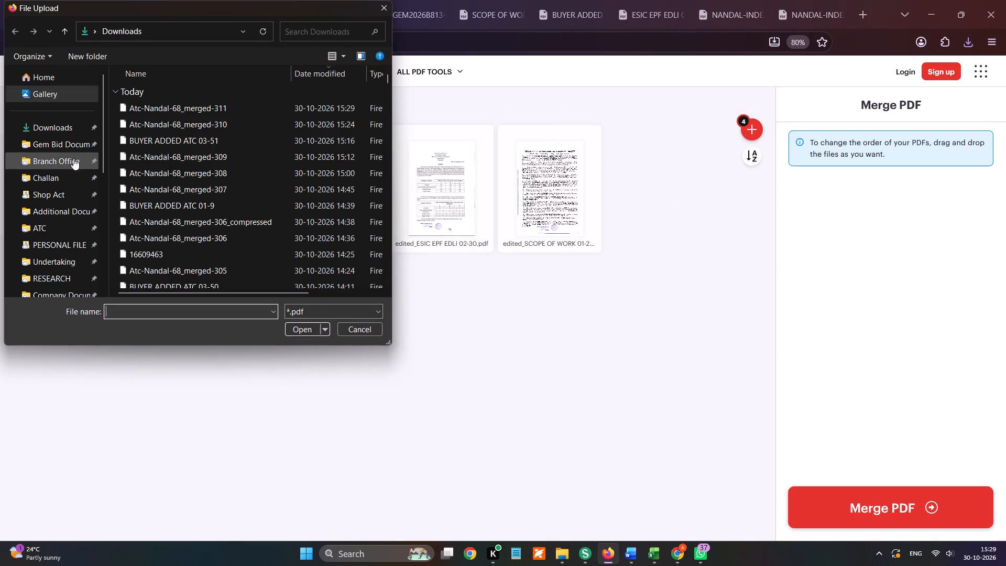
{"action": "left_click", "coordinate": [75, 141]}
{"action": "double_click", "coordinate": [163, 101]}
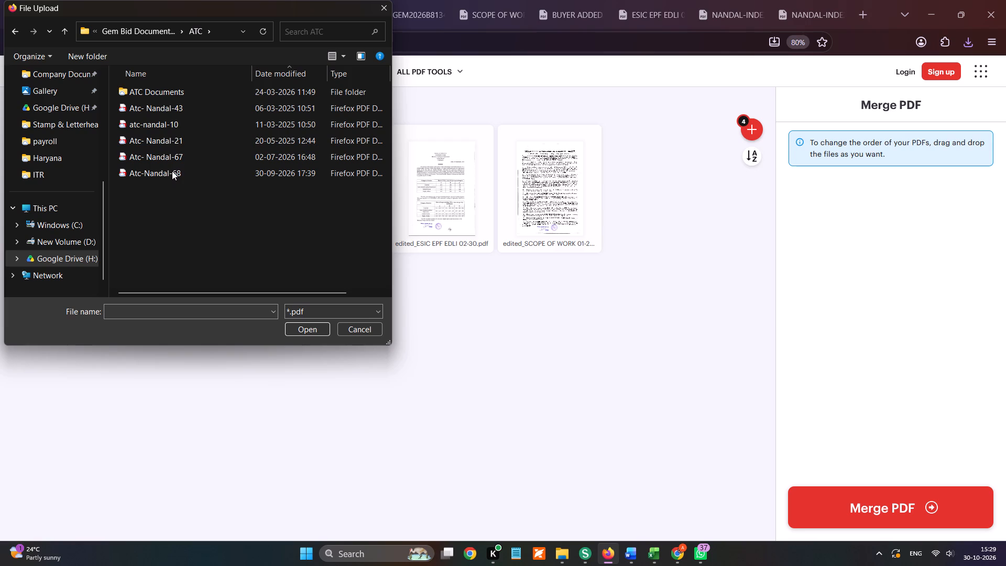
{"action": "double_click", "coordinate": [194, 108]}
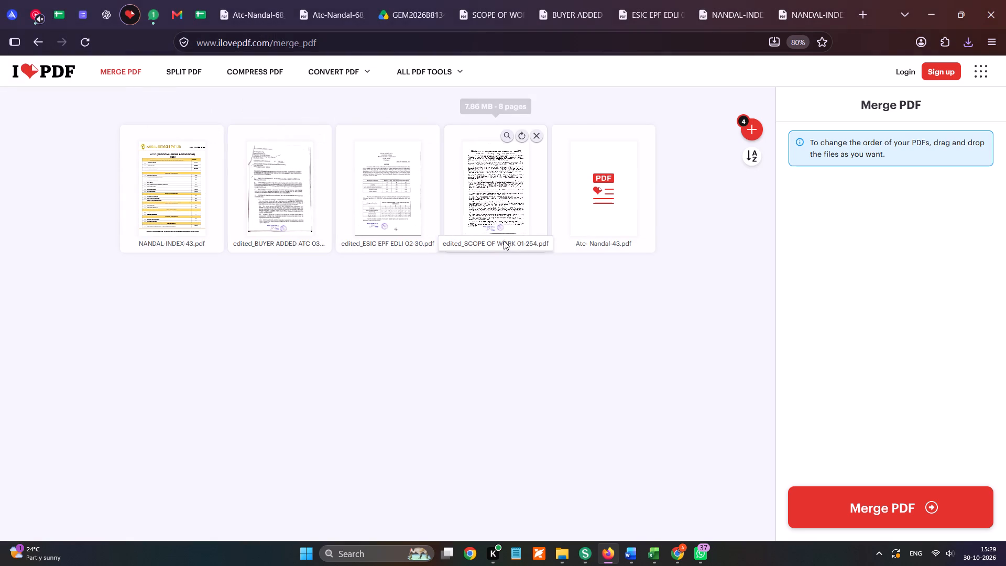
Order the files as index, SCOPE OF WORK, ESIC EPF EDLI, BUYER ADDED ATC and Atc- Nandal-43, and merge them into one PDF.
{"action": "left_click_drag", "start_coordinate": [510, 217], "coordinate": [299, 202]}
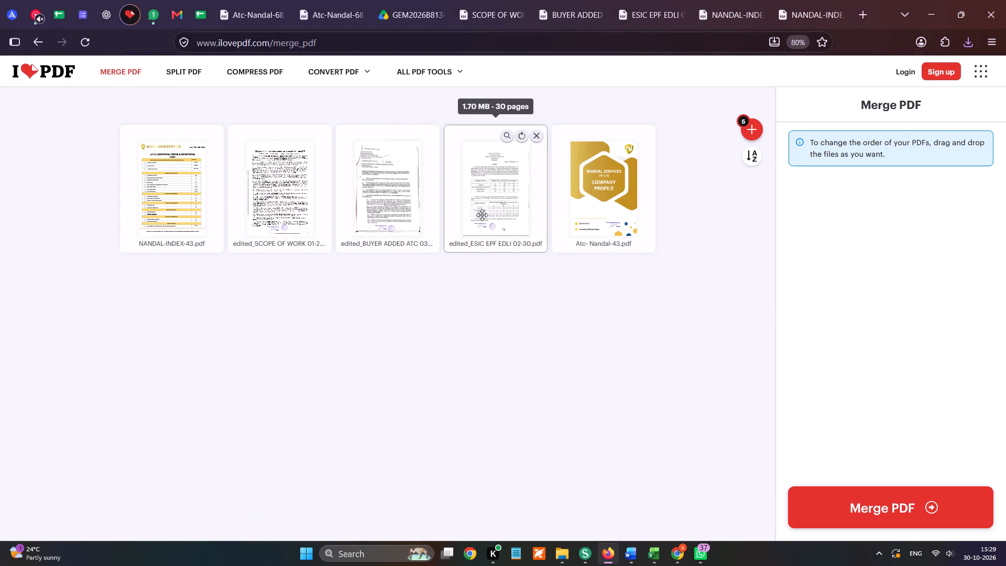
{"action": "left_click_drag", "start_coordinate": [482, 215], "coordinate": [376, 204]}
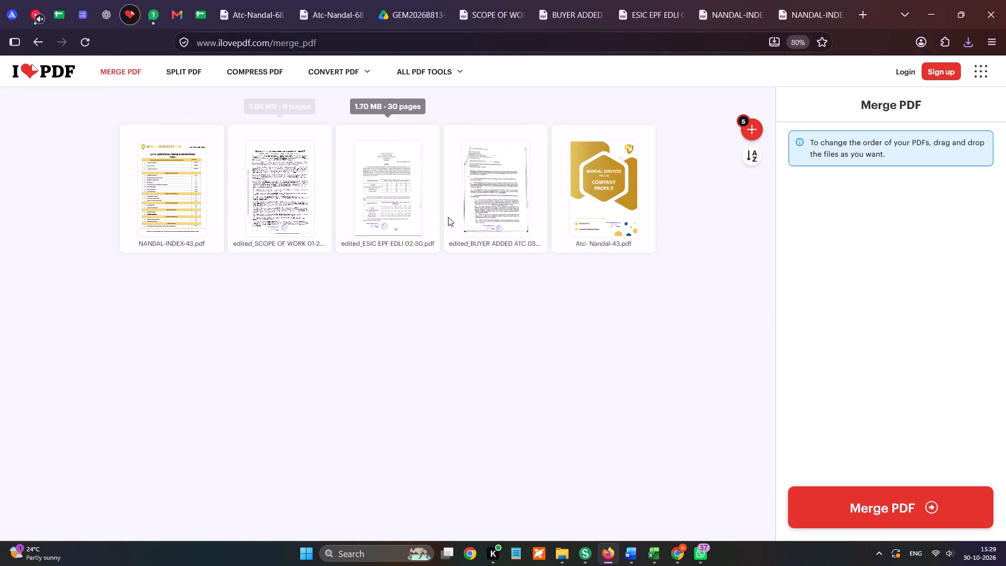
{"action": "left_click", "coordinate": [948, 510]}
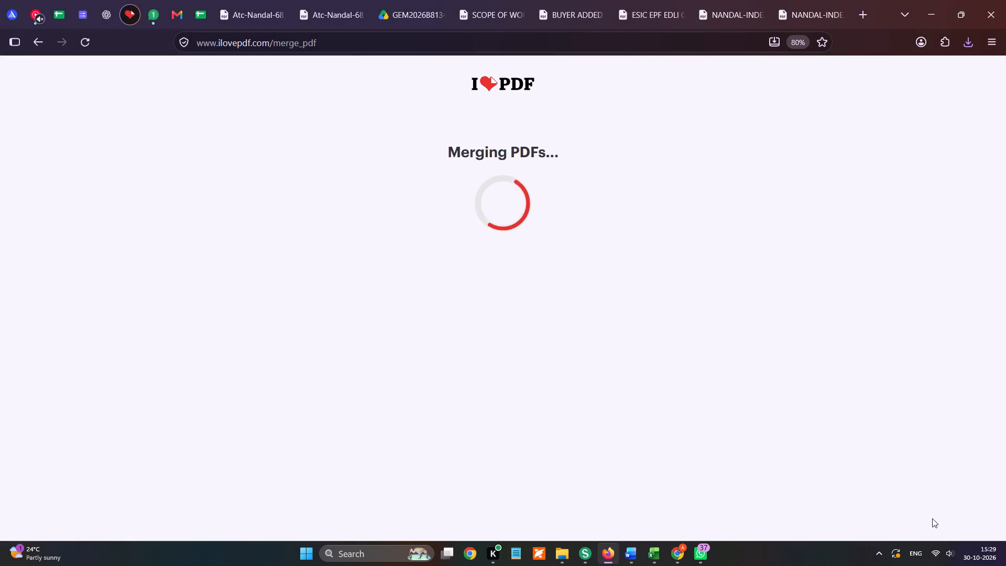
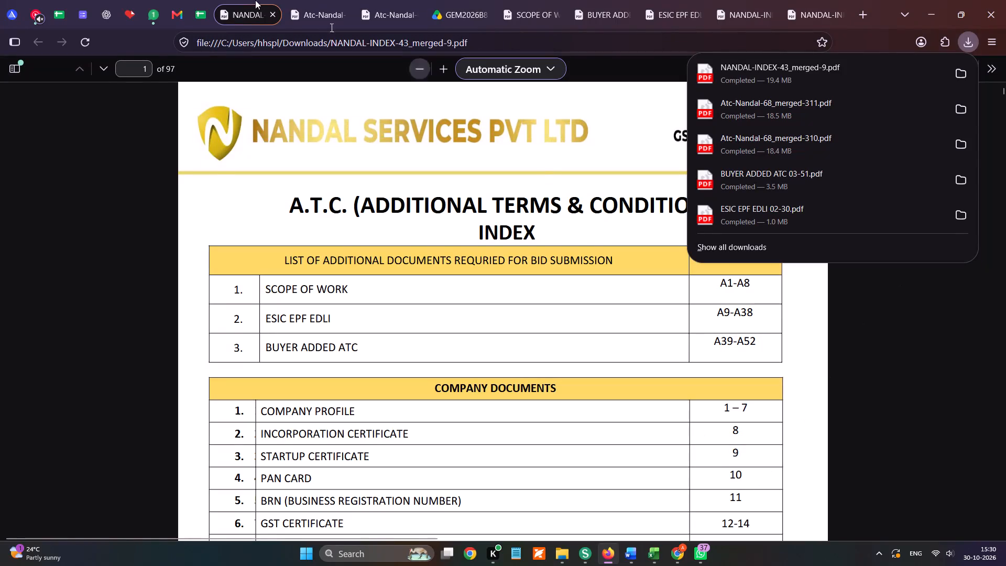
Compress NANDAL-INDEX-43_merged-9 from Downloads with iLovePDF, using the Extreme compression level.
{"action": "left_click", "coordinate": [130, 12]}
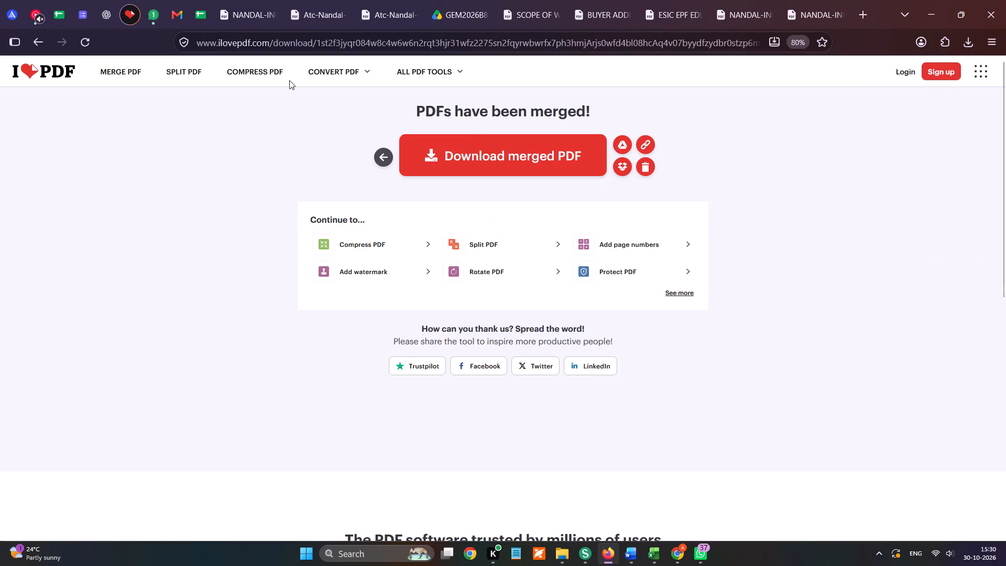
{"action": "left_click", "coordinate": [239, 68]}
{"action": "left_click", "coordinate": [508, 184]}
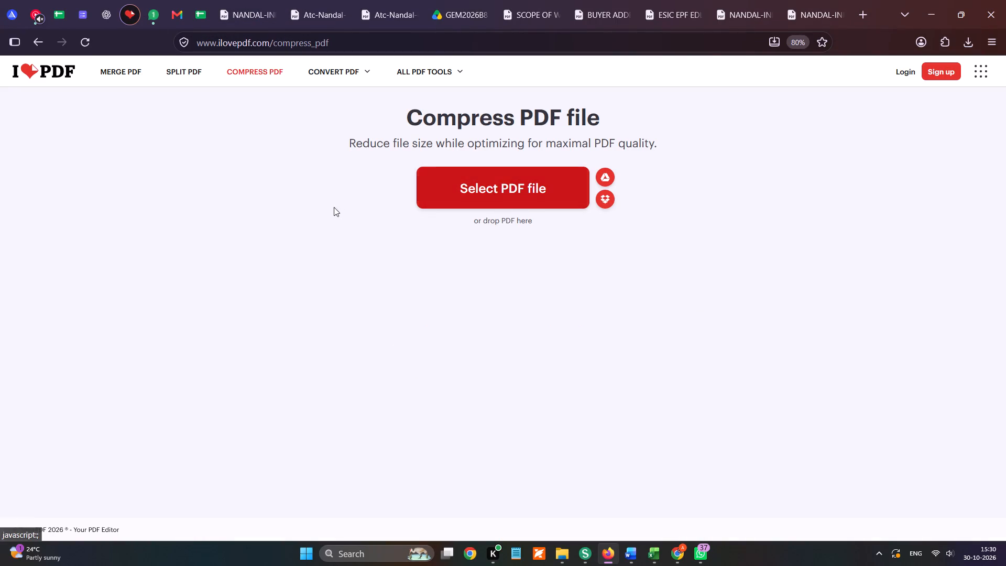
{"action": "left_click", "coordinate": [505, 201]}
{"action": "scroll", "coordinate": [73, 181], "scroll_direction": "up", "scroll_amount": 6}
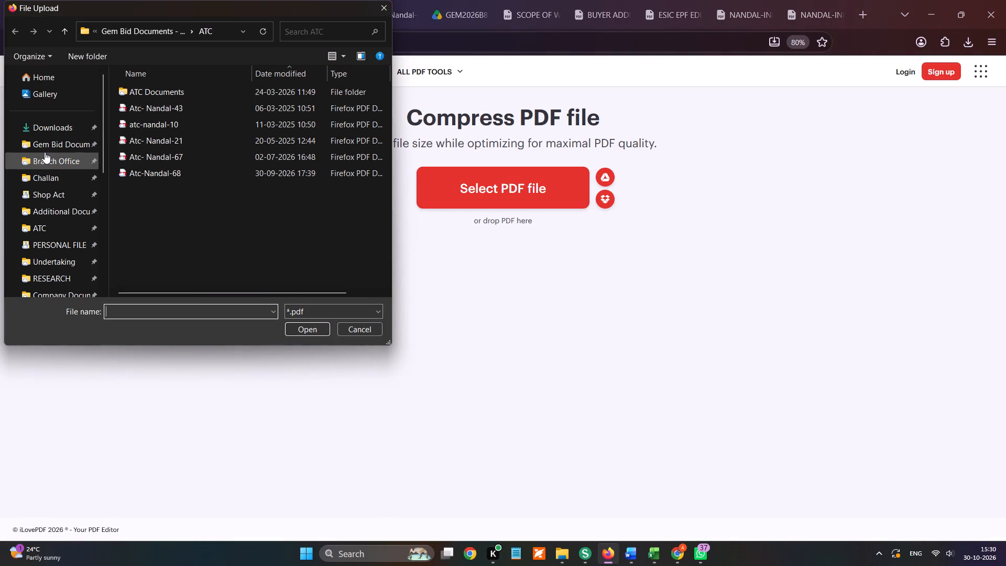
{"action": "scroll", "coordinate": [45, 152], "scroll_direction": "up", "scroll_amount": 2}
{"action": "left_click", "coordinate": [69, 129]}
{"action": "double_click", "coordinate": [207, 108]}
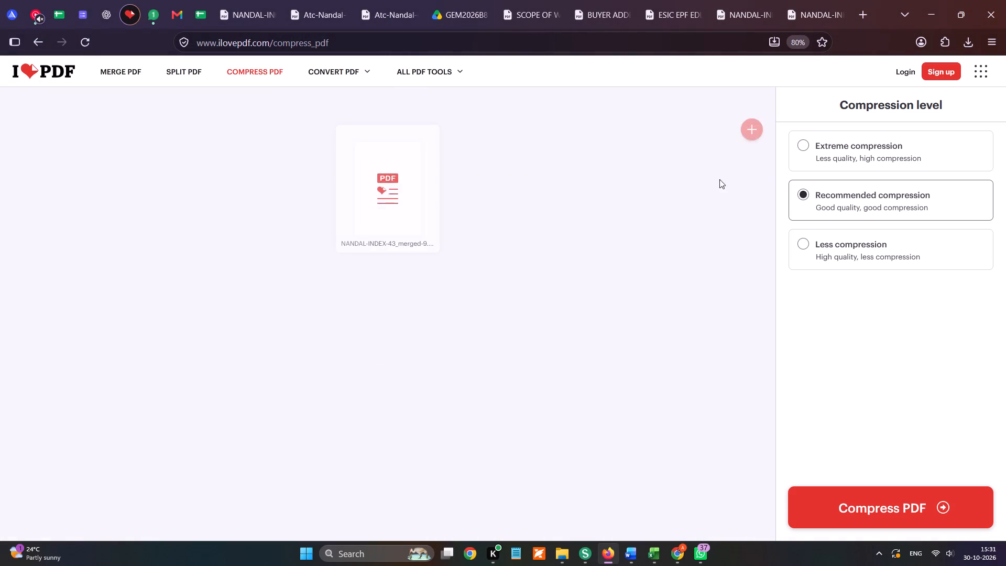
{"action": "left_click", "coordinate": [819, 151]}
{"action": "left_click", "coordinate": [851, 511]}
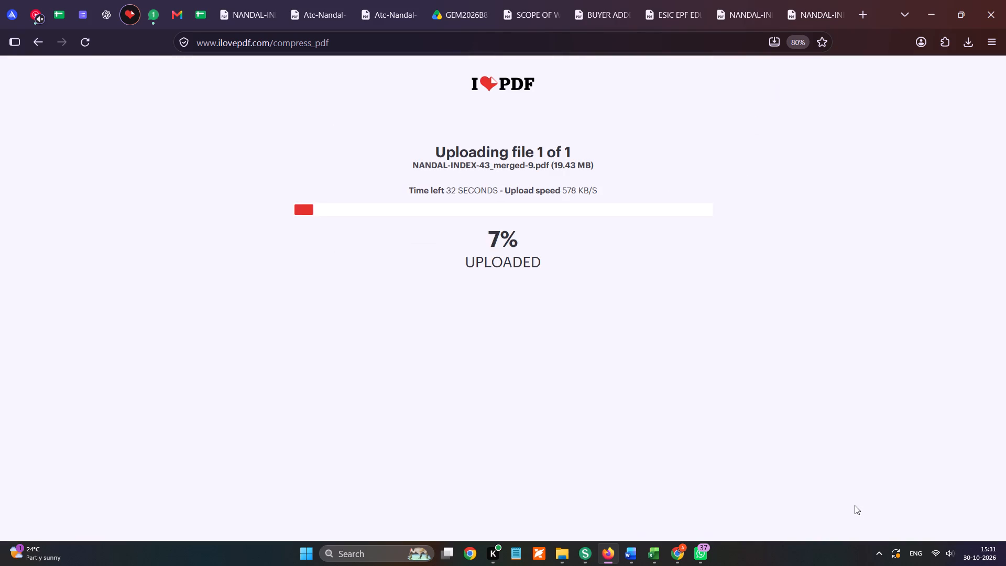
{"action": "left_click", "coordinate": [868, 502]}
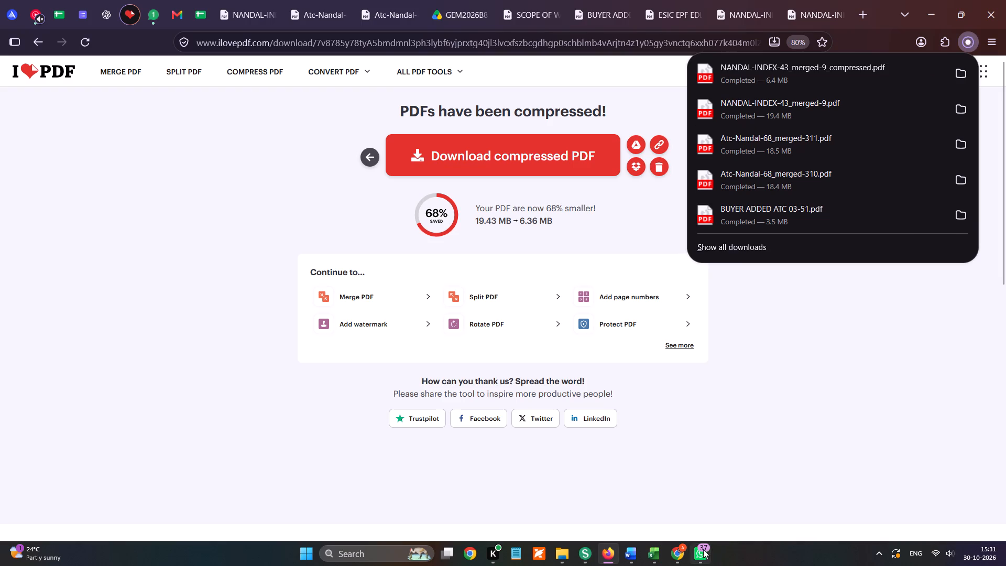
Switch to the GeM page in Chrome, dismiss the open file chooser and restart the upload for Certificate (Requested in ATC).
{"action": "left_click", "coordinate": [673, 547]}
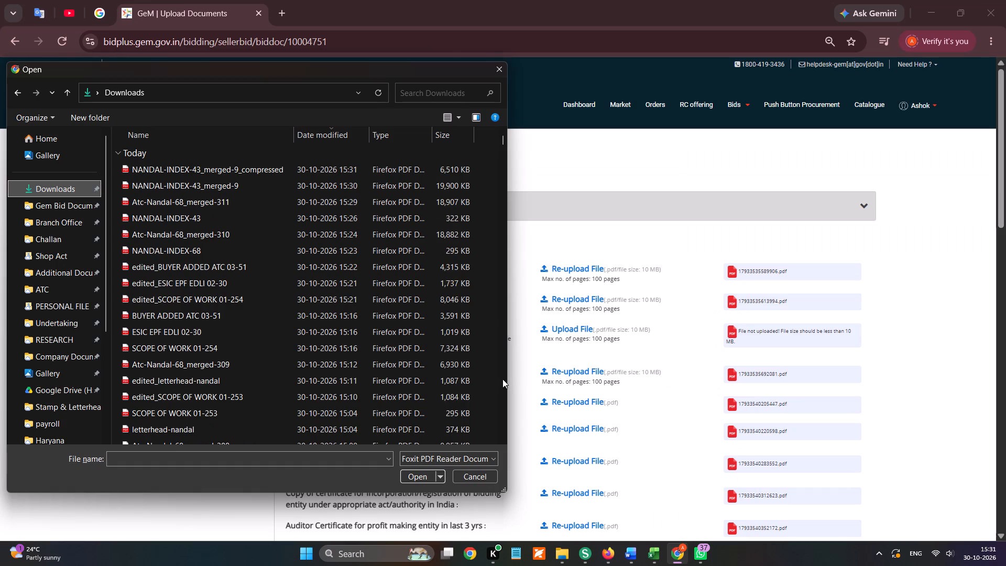
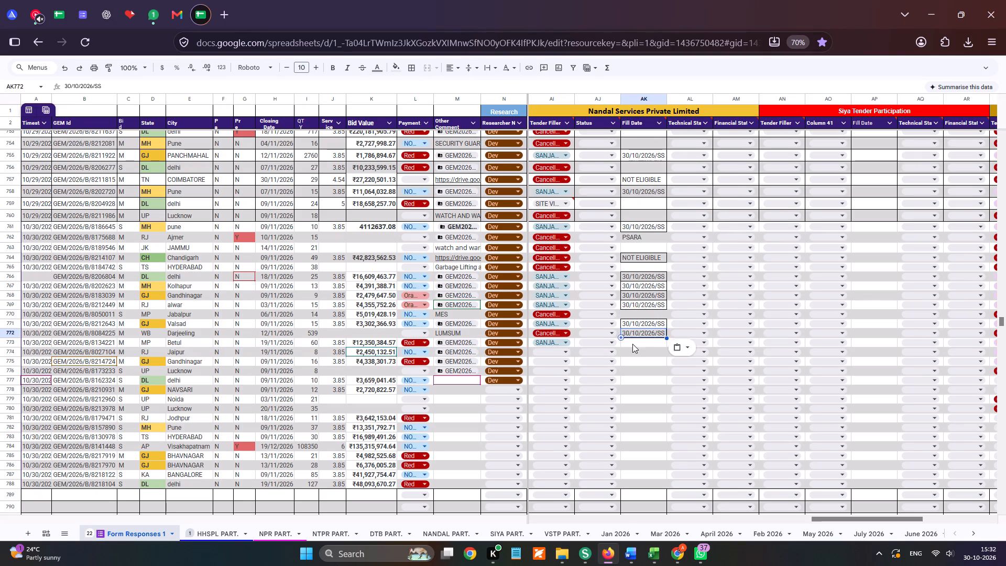
{"action": "left_click", "coordinate": [632, 344]}
{"action": "left_click", "coordinate": [557, 350]}
{"action": "left_click", "coordinate": [558, 362]}
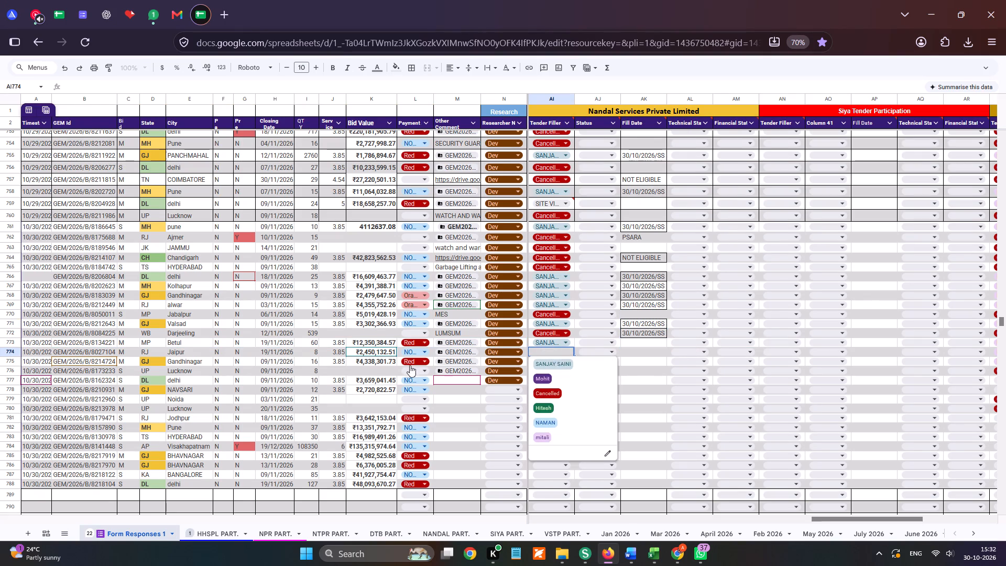
Copy the GeM Id GEM/2026/B/8027104 from the Jaipur bid's row.
{"action": "left_click", "coordinate": [14, 350]}
{"action": "left_click", "coordinate": [85, 349]}
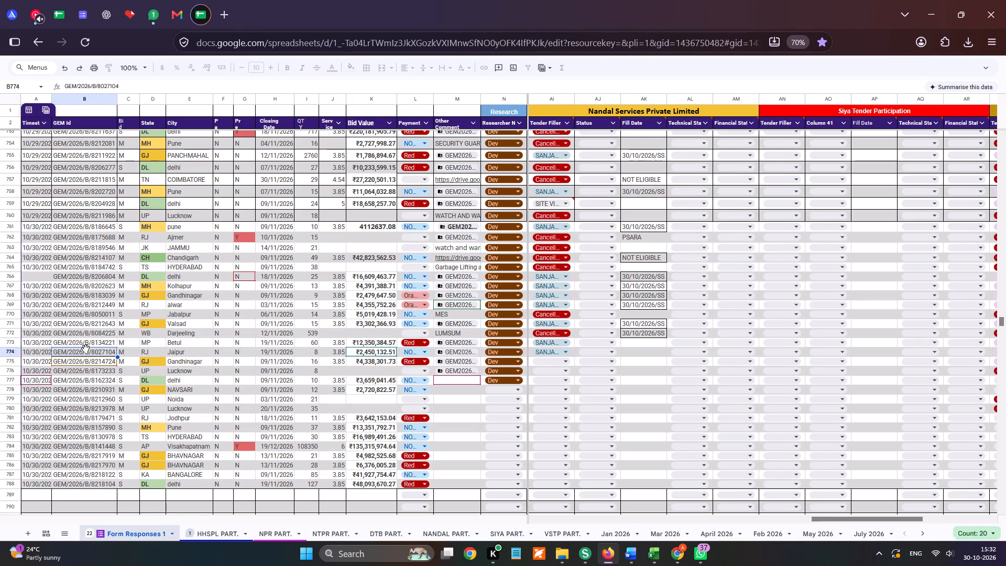
{"action": "key", "text": "ctrl+c"}
{"action": "key", "text": "ctrl+c"}
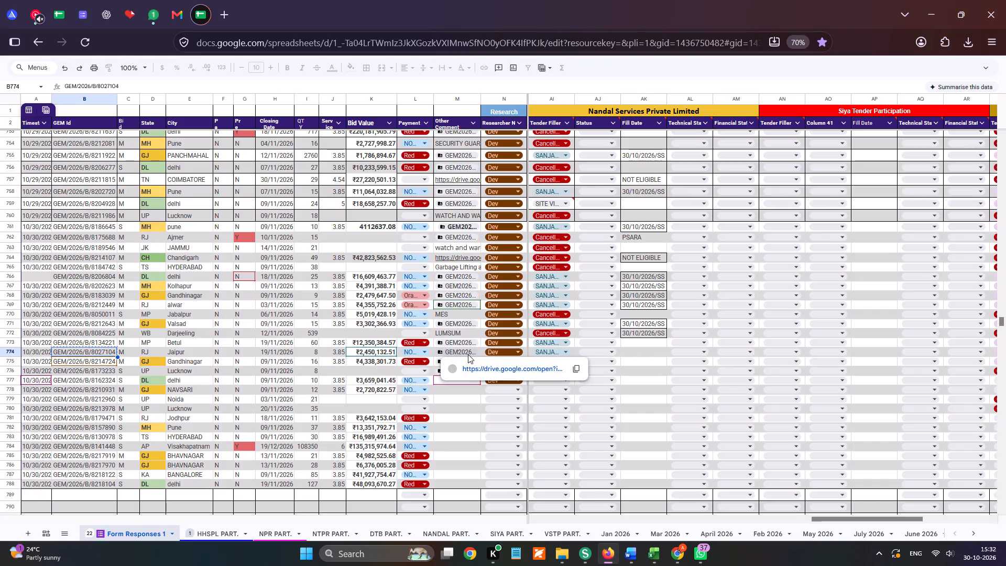
Open the Drive folder linked to bid 8027104 and review REQUIRED DOCUMENTS.pdf.
{"action": "left_click", "coordinate": [485, 366]}
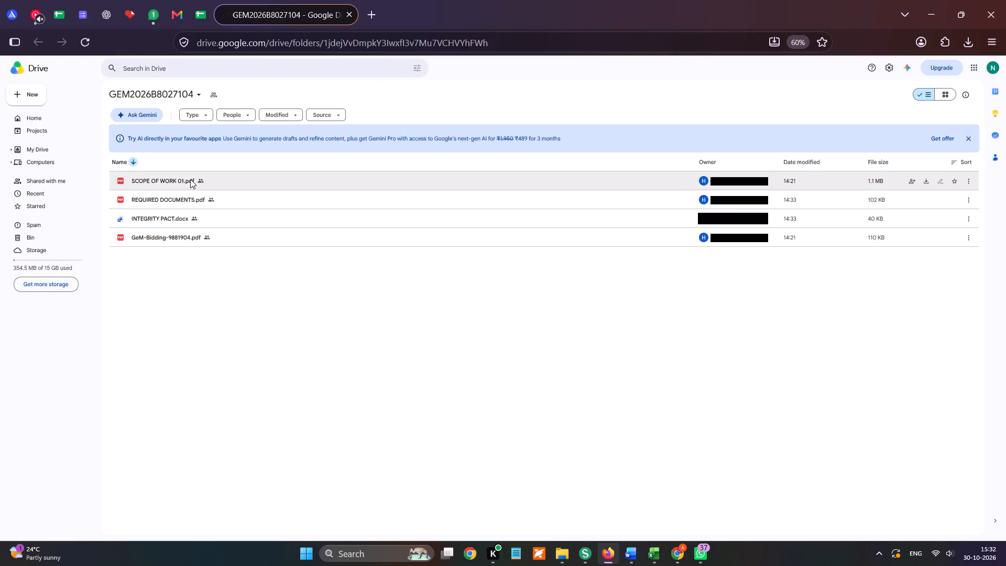
{"action": "double_click", "coordinate": [185, 197]}
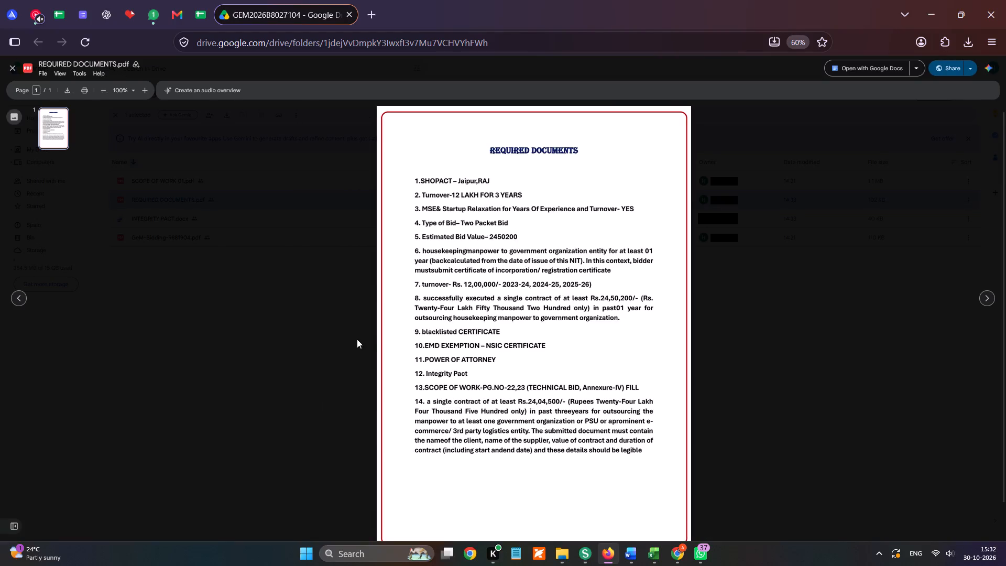
{"action": "left_click", "coordinate": [274, 288]}
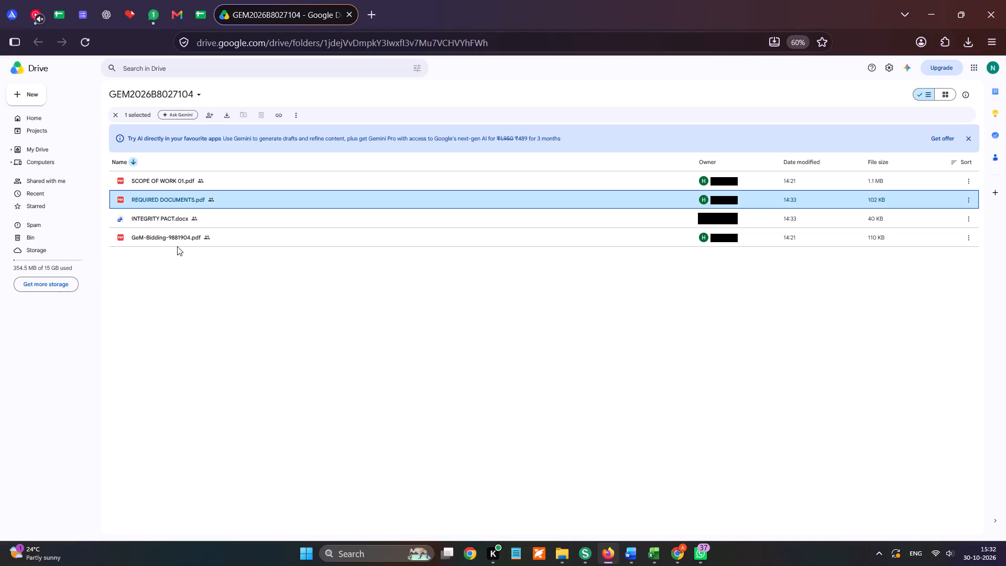
Open INTEGRITY PACT.docx from the bid folder in its own tab and return to the folder.
{"action": "left_click", "coordinate": [177, 221]}
{"action": "double_click", "coordinate": [184, 216]}
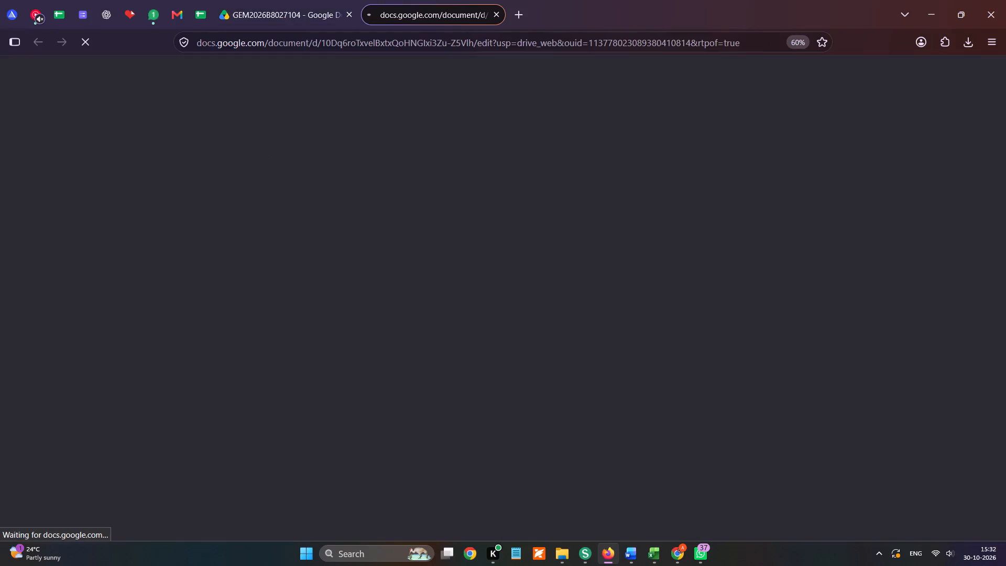
{"action": "left_click", "coordinate": [330, 7]}
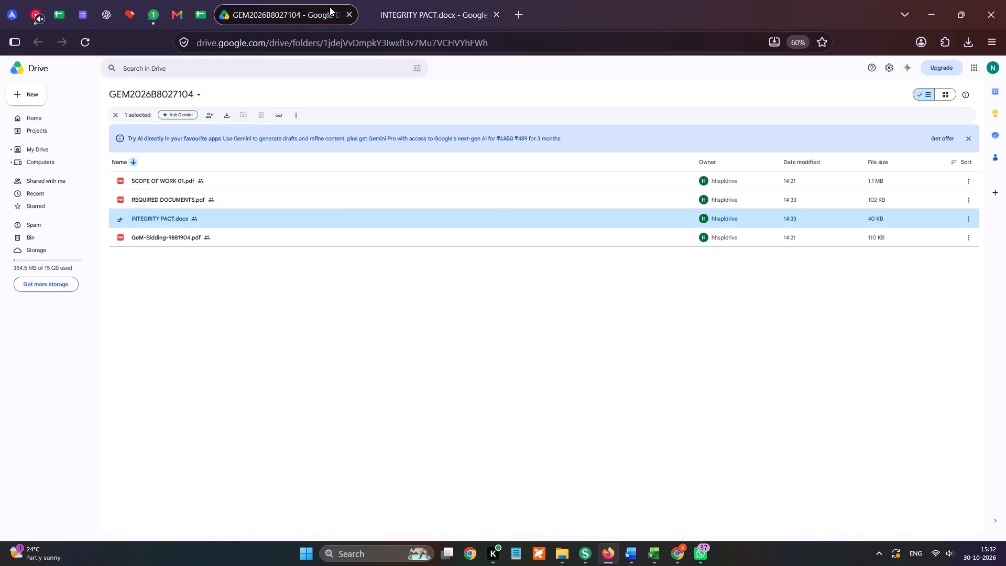
Switch to GeM in Chrome and find GEM/2026/B/8027104 in the bid listing using Exact Bid Search.
{"action": "left_click", "coordinate": [675, 549]}
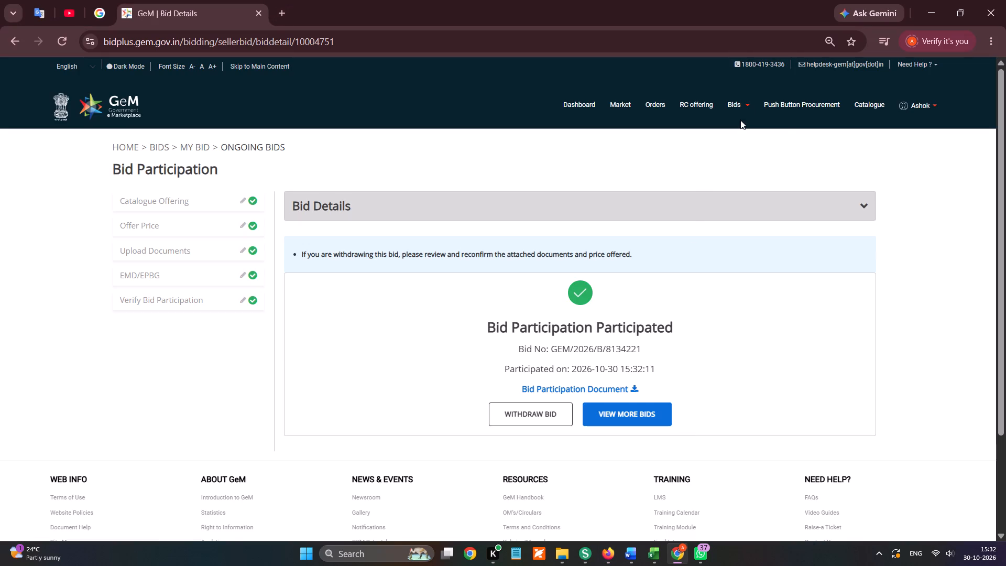
{"action": "left_click", "coordinate": [757, 121]}
{"action": "left_click", "coordinate": [641, 159], "text": "ctrl"}
{"action": "left_click", "coordinate": [643, 149], "text": "ctrl"}
{"action": "key", "text": "ctrl+v"}
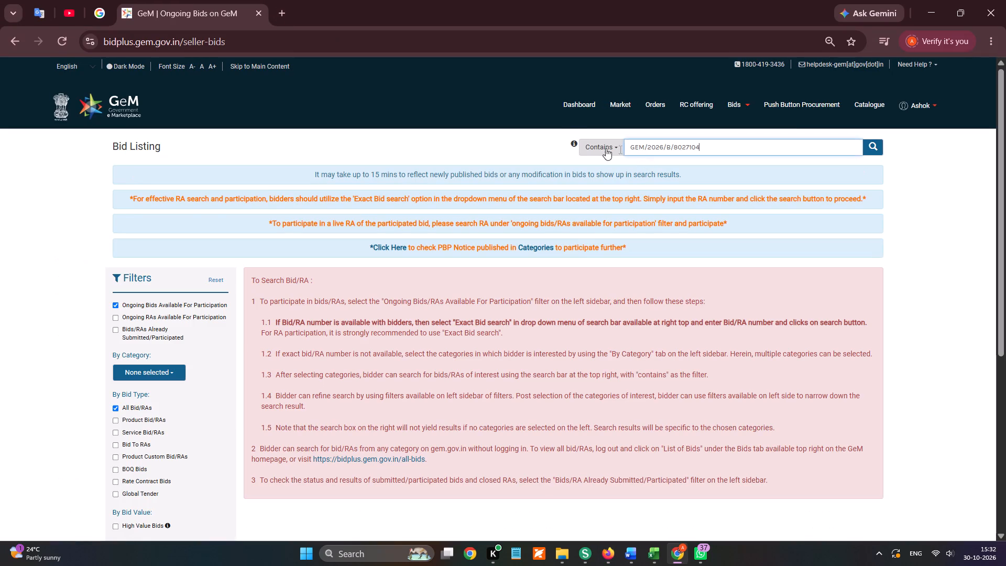
{"action": "left_click", "coordinate": [602, 148]}
{"action": "left_click", "coordinate": [646, 209]}
{"action": "left_click", "coordinate": [880, 144]}
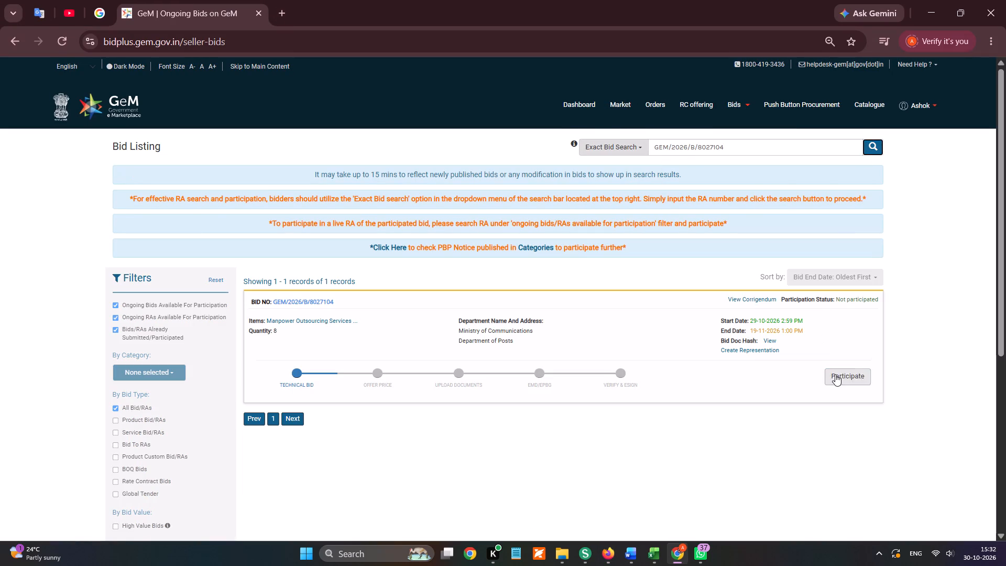
Start participation in the bid and save the compliance declaration with No, No and Yes for its three statements.
{"action": "left_click", "coordinate": [836, 375]}
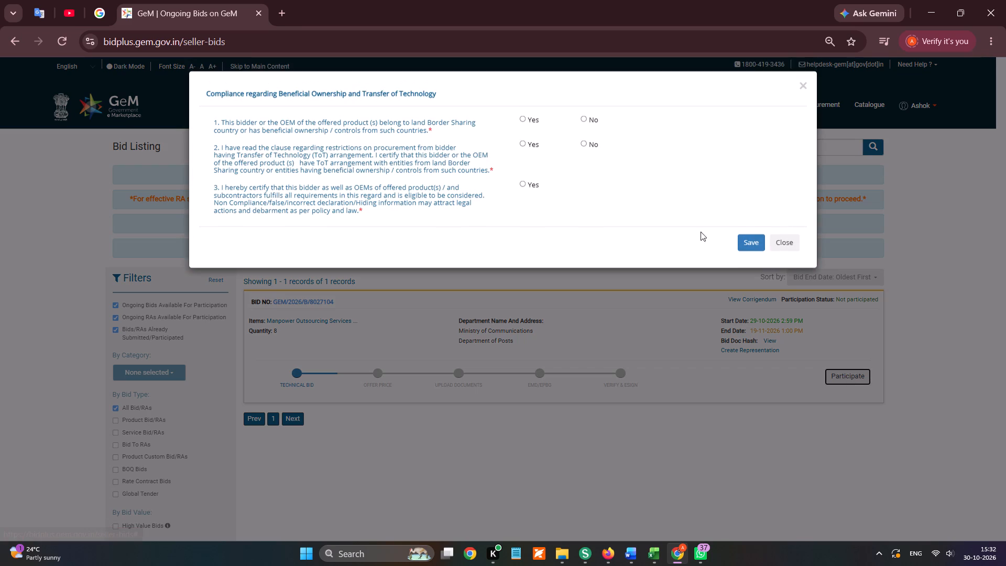
{"action": "left_click", "coordinate": [598, 145]}
{"action": "left_click", "coordinate": [589, 122]}
{"action": "left_click", "coordinate": [516, 185]}
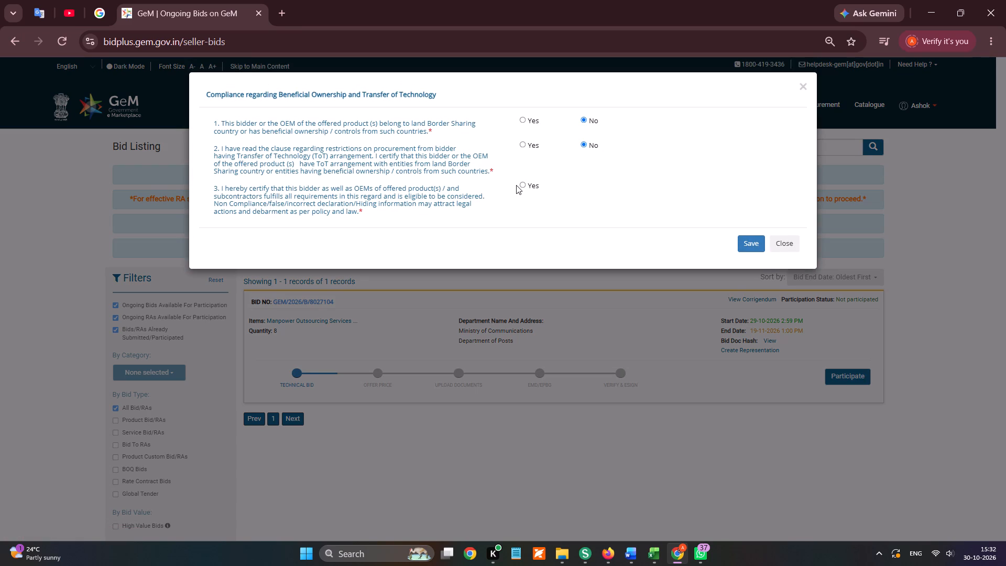
{"action": "left_click", "coordinate": [521, 186]}
{"action": "left_click", "coordinate": [743, 242]}
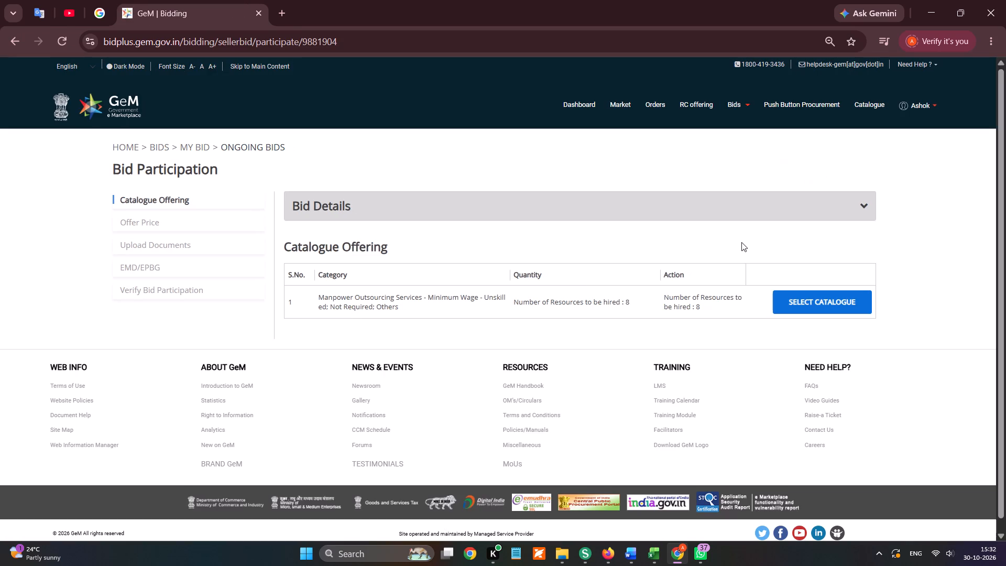
Select the catalogue for the Manpower Outsourcing Services item and set the offered Type of Function to match the bid requirement.
{"action": "right_click_drag", "start_coordinate": [738, 244], "coordinate": [726, 252]}
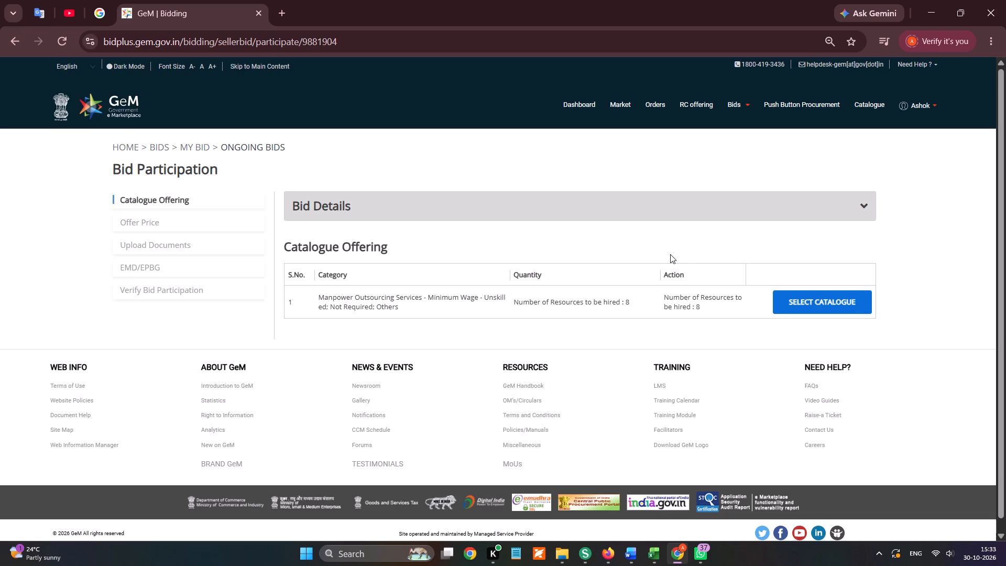
{"action": "left_click", "coordinate": [815, 314]}
{"action": "left_click", "coordinate": [819, 305]}
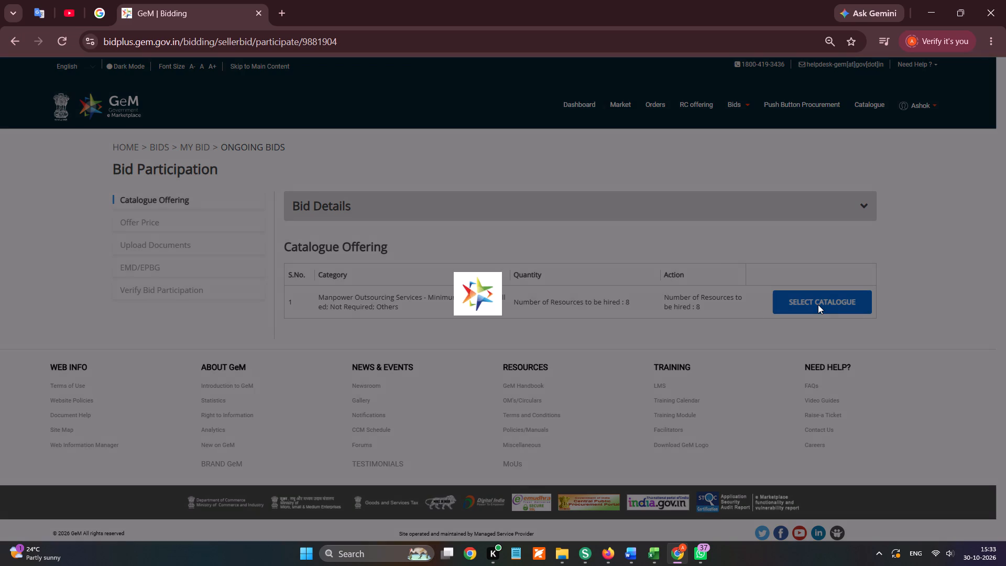
{"action": "scroll", "coordinate": [843, 265], "scroll_direction": "down", "scroll_amount": 1}
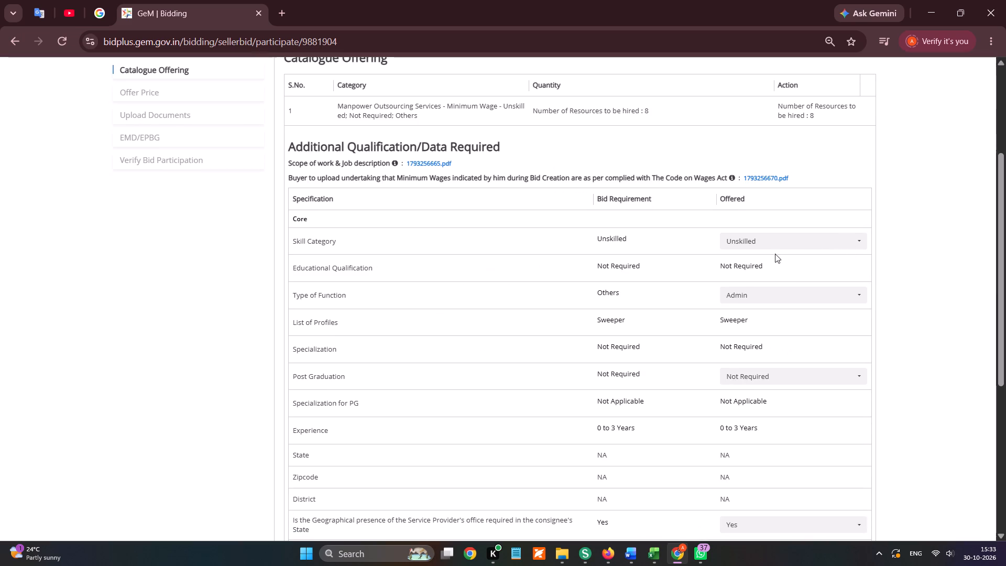
{"action": "left_click", "coordinate": [757, 290]}
{"action": "scroll", "coordinate": [757, 290], "scroll_direction": "down", "scroll_amount": 1}
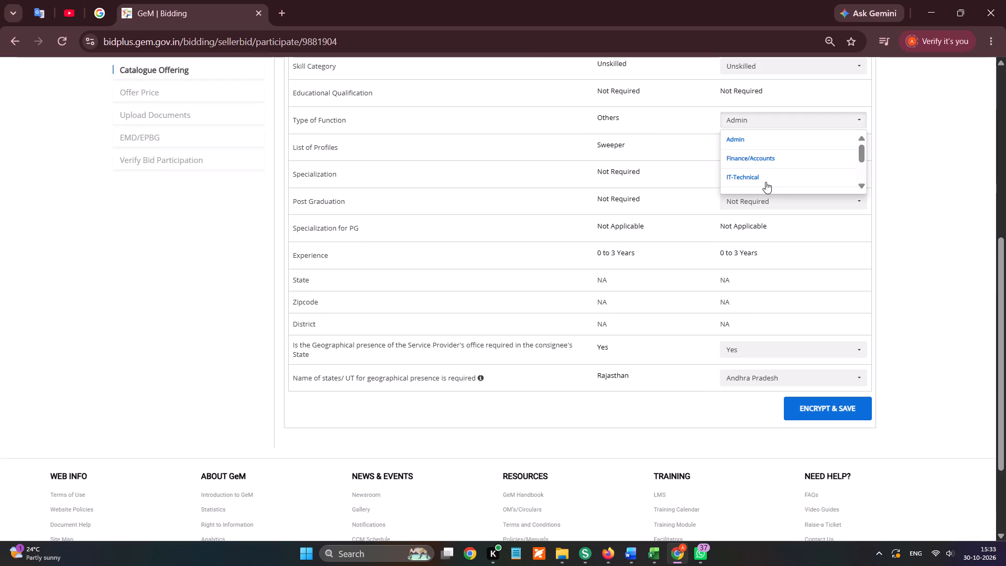
{"action": "scroll", "coordinate": [766, 182], "scroll_direction": "down", "scroll_amount": 1}
{"action": "left_click", "coordinate": [766, 182]}
{"action": "scroll", "coordinate": [769, 271], "scroll_direction": "down", "scroll_amount": 1}
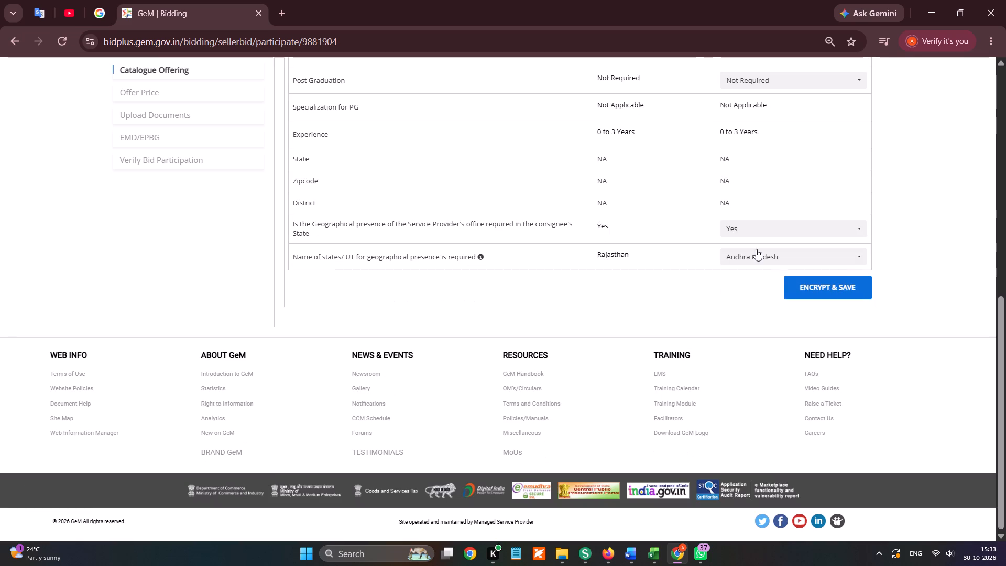
Replace Andhra Pradesh with Rajasthan as the geographical presence state, encrypt and save the catalogue offering, and continue to Offer Price.
{"action": "left_click", "coordinate": [756, 249]}
{"action": "left_click", "coordinate": [752, 268]}
{"action": "left_click", "coordinate": [717, 272]}
{"action": "left_click", "coordinate": [747, 251]}
{"action": "left_click", "coordinate": [749, 276]}
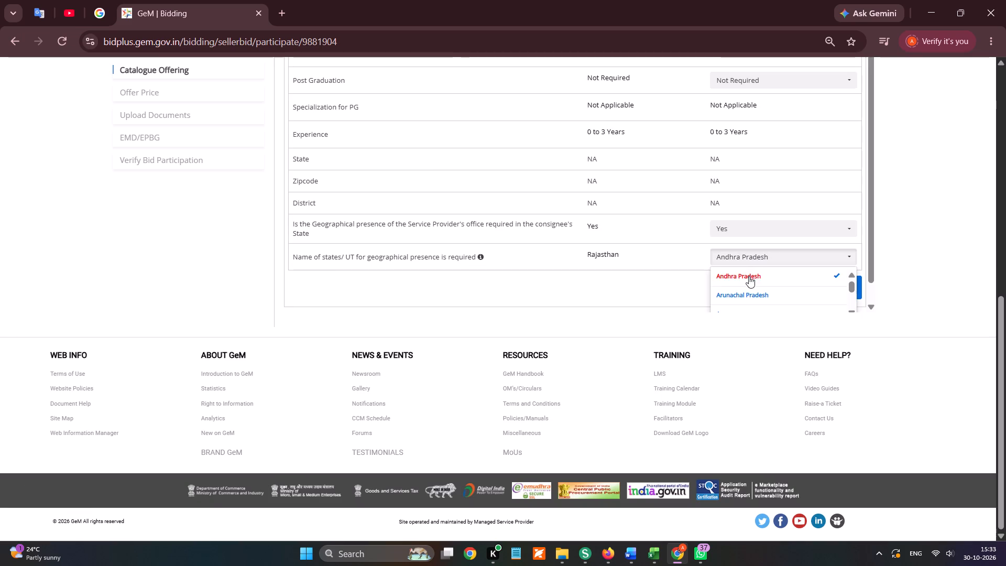
{"action": "left_click", "coordinate": [667, 272]}
{"action": "left_click", "coordinate": [760, 261]}
{"action": "key", "text": "r"}
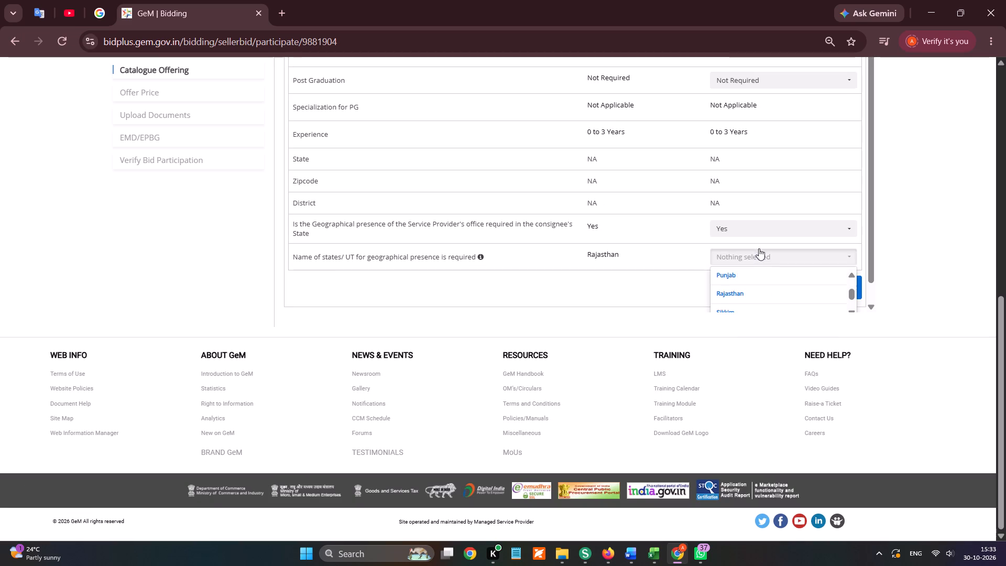
{"action": "left_click", "coordinate": [725, 288]}
{"action": "left_click", "coordinate": [680, 292]}
{"action": "left_click", "coordinate": [775, 292]}
{"action": "left_click", "coordinate": [820, 291]}
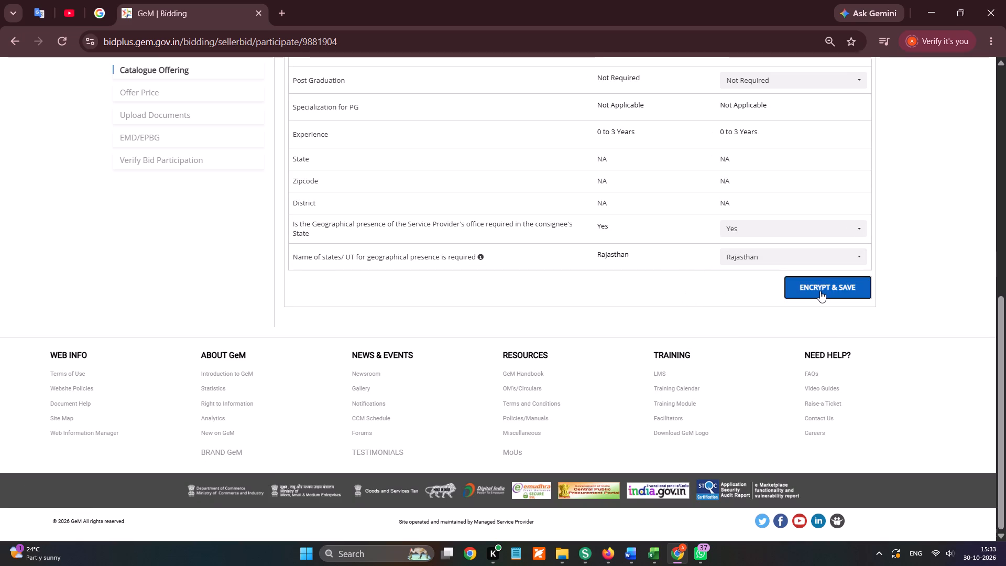
{"action": "left_click", "coordinate": [840, 341]}
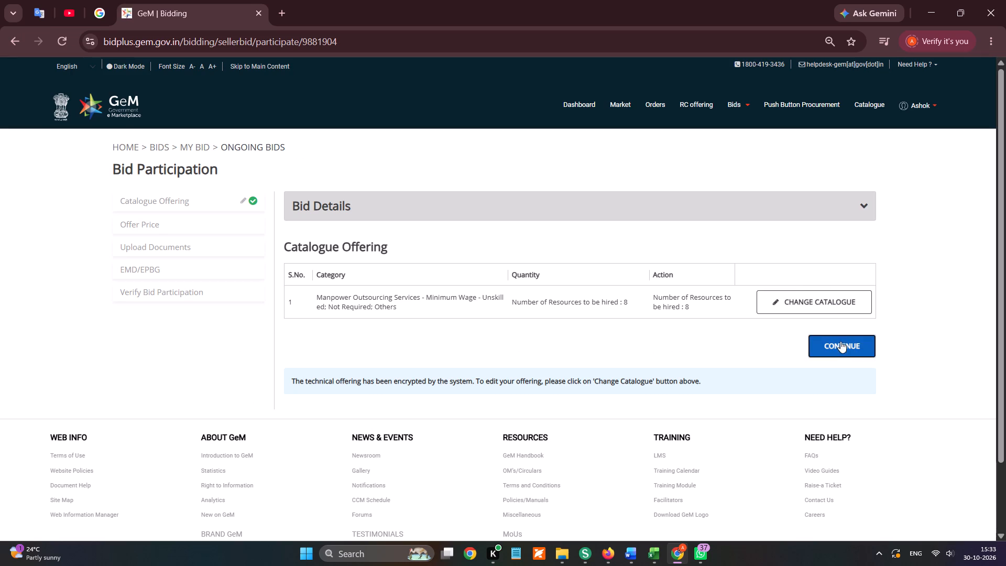
Enter 3.85 as the service charge percentage inclusive of GST for the manpower item.
{"action": "scroll", "coordinate": [720, 306], "scroll_direction": "down", "scroll_amount": 1}
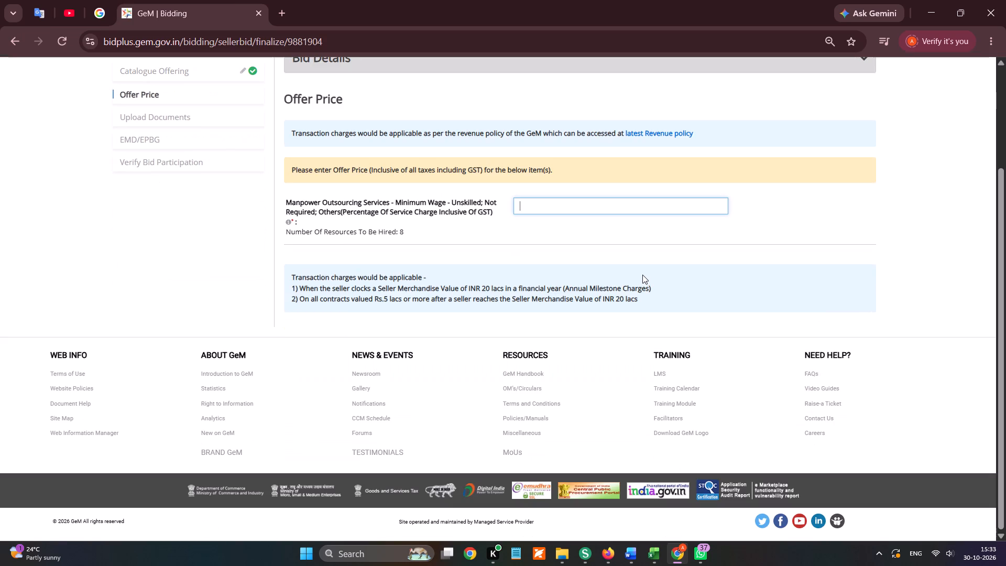
{"action": "type", "text": "3.85"}
{"action": "key", "text": "Tab"}
{"action": "key", "text": "3"}
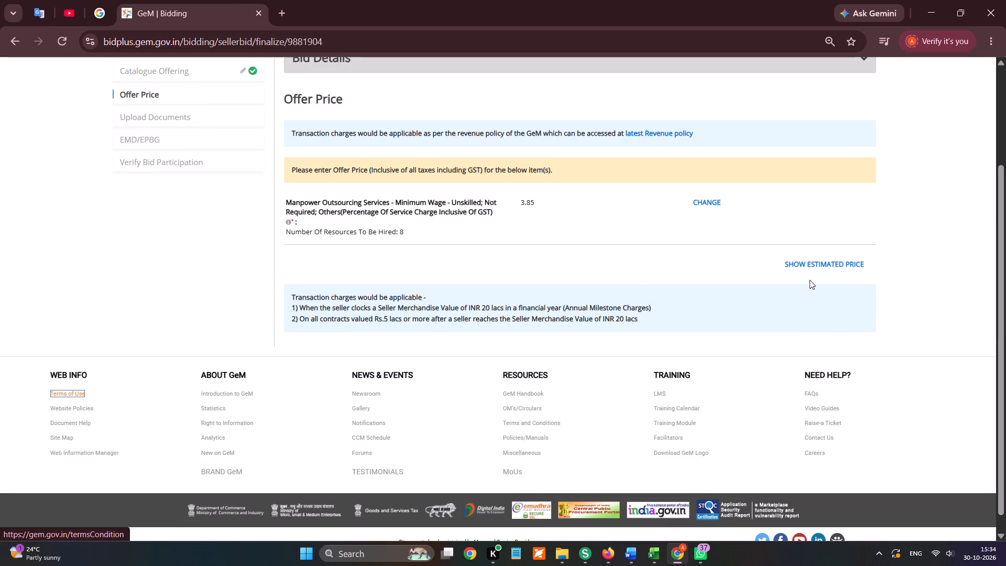
Show the estimated price, copy the total offer price amount, and proceed.
{"action": "left_click", "coordinate": [819, 266]}
{"action": "scroll", "coordinate": [754, 274], "scroll_direction": "down", "scroll_amount": 7}
{"action": "double_click", "coordinate": [688, 316]}
{"action": "key", "text": "ctrl+c"}
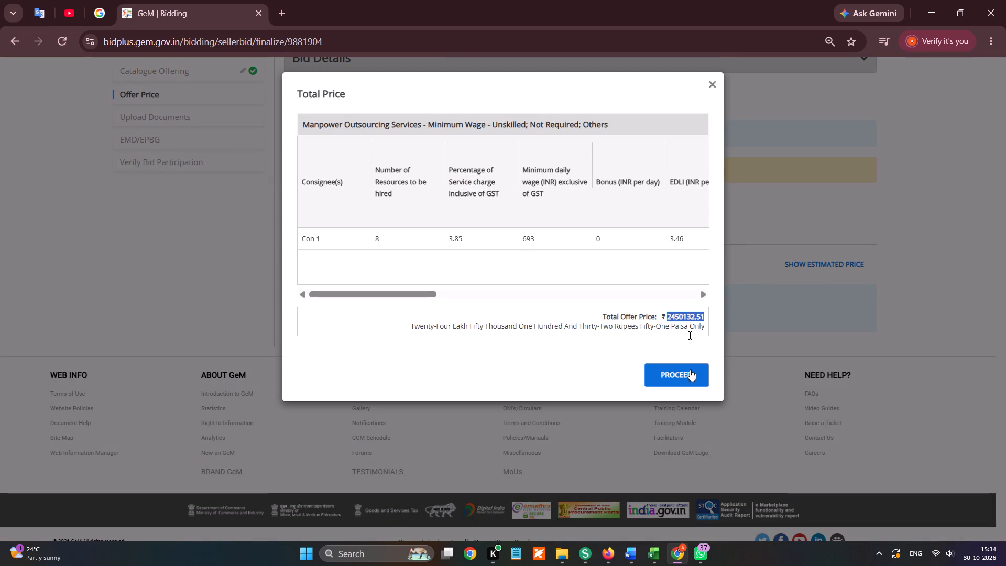
{"action": "left_click", "coordinate": [687, 377]}
Encrypt and save the offer price, accepting the encryption confirmation.
{"action": "left_click", "coordinate": [806, 306]}
{"action": "left_click", "coordinate": [551, 138]}
{"action": "left_click", "coordinate": [561, 147]}
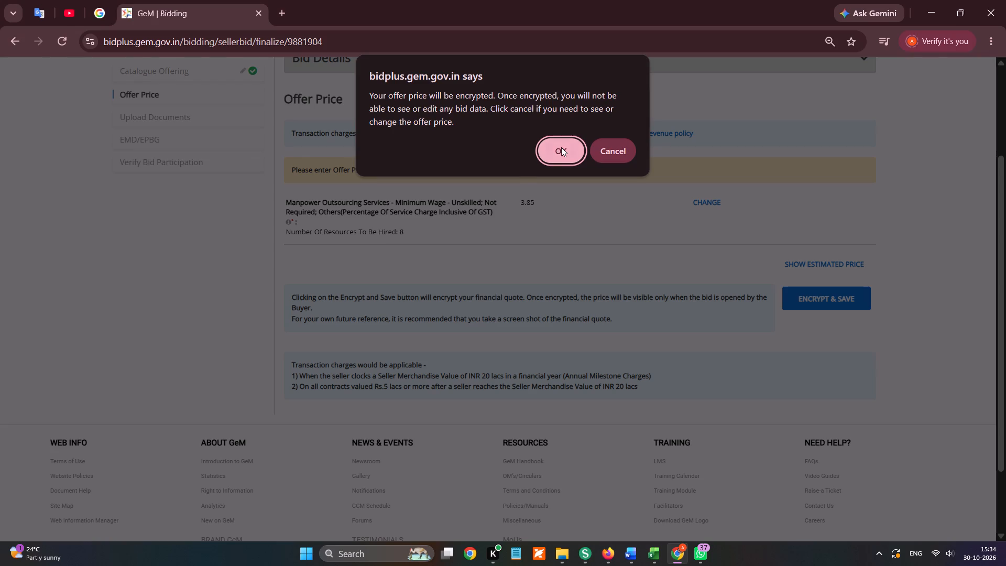
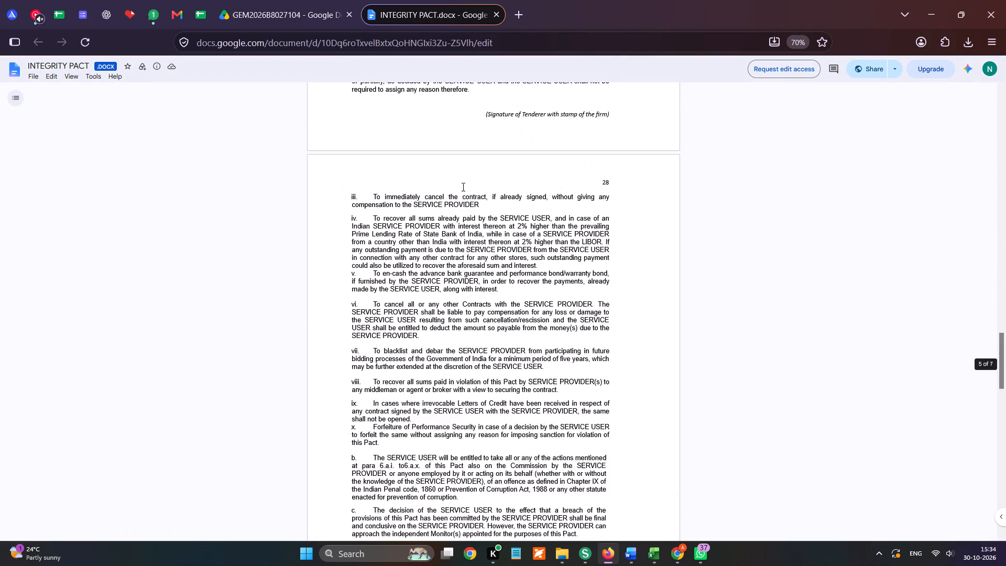
Copy the entire text of the Integrity Pact document.
{"action": "scroll", "coordinate": [460, 197], "scroll_direction": "down", "scroll_amount": 17}
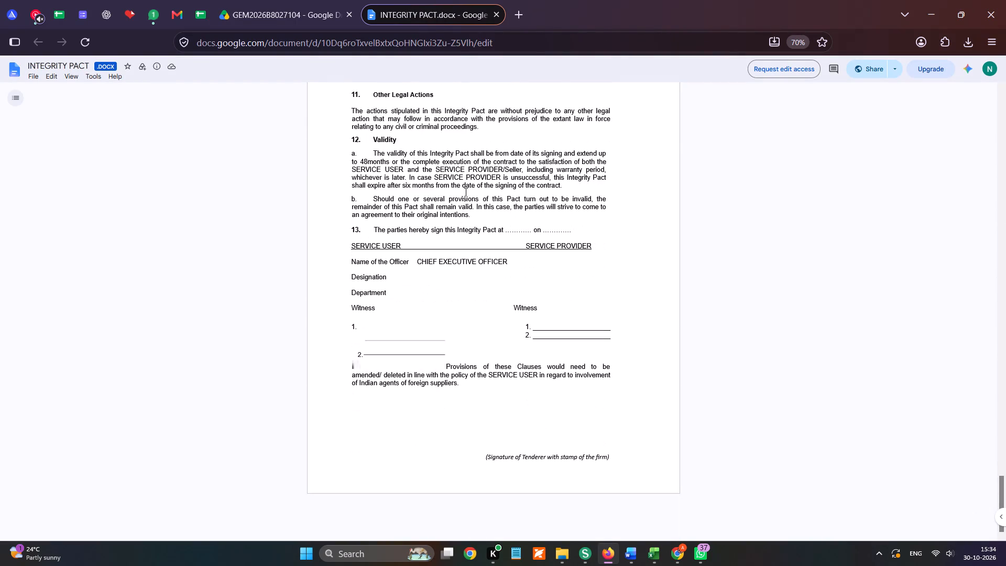
{"action": "scroll", "coordinate": [553, 216], "scroll_direction": "up", "scroll_amount": 20}
{"action": "scroll", "coordinate": [553, 216], "scroll_direction": "up", "scroll_amount": 13}
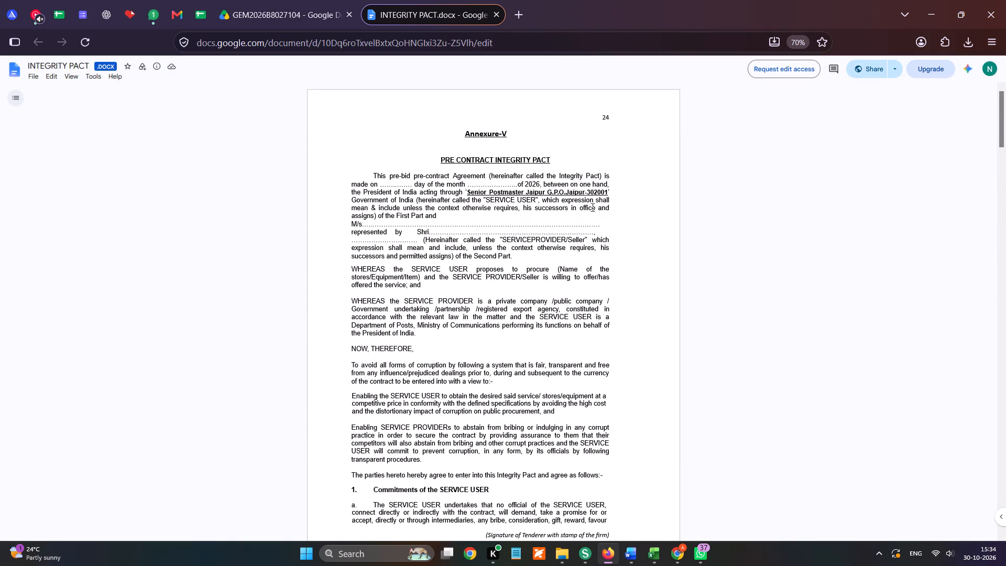
{"action": "key", "text": "ctrl+a"}
{"action": "key", "text": "ctrl+c"}
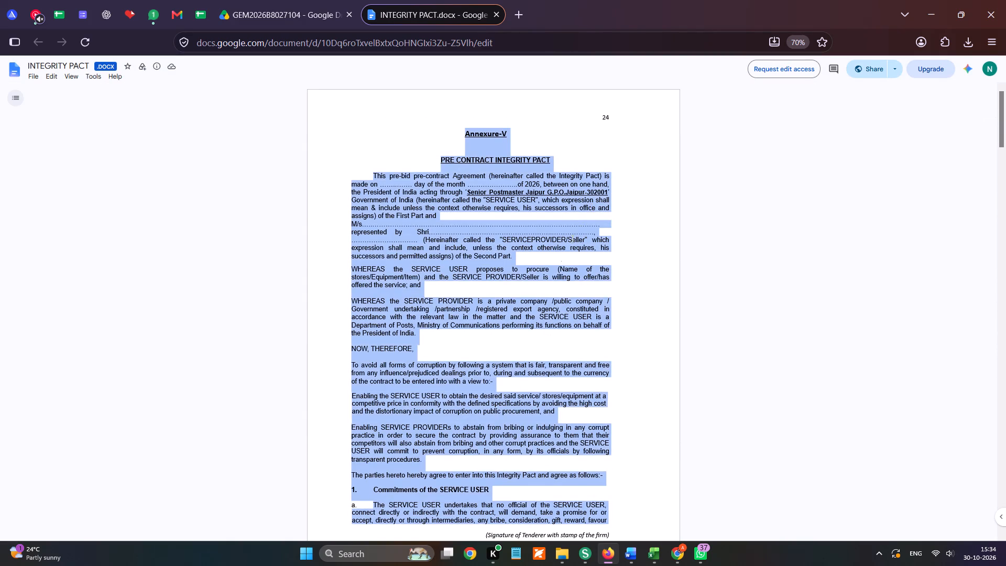
{"action": "key", "text": "ctrl+c"}
{"action": "key", "text": "ctrl+c"}
{"action": "key", "text": "ctrl+c"}
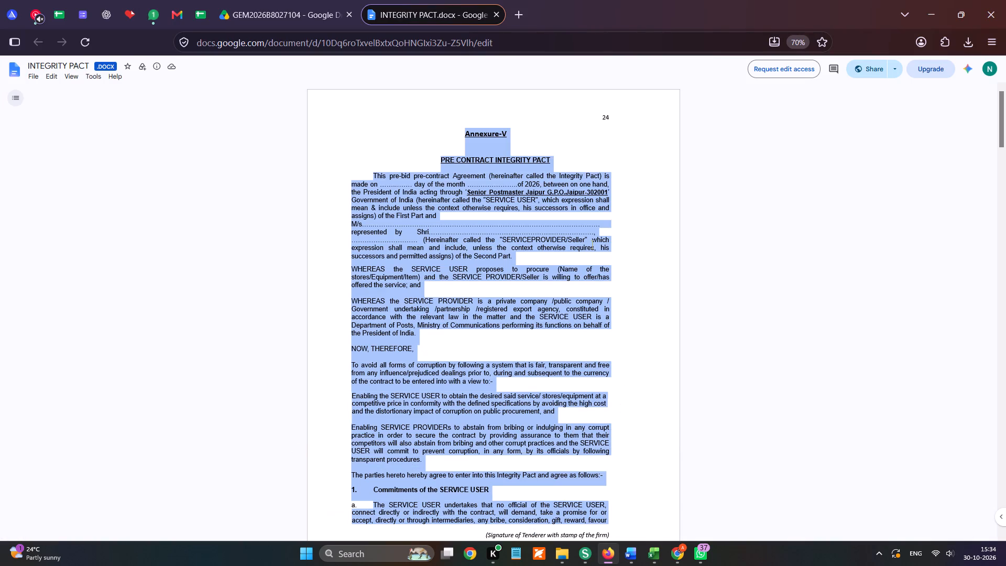
{"action": "key", "text": "ctrl+c"}
{"action": "key", "text": "ctrl+c"}
{"action": "key", "text": "ctrl+c"}
{"action": "key", "text": "ctrl+c"}
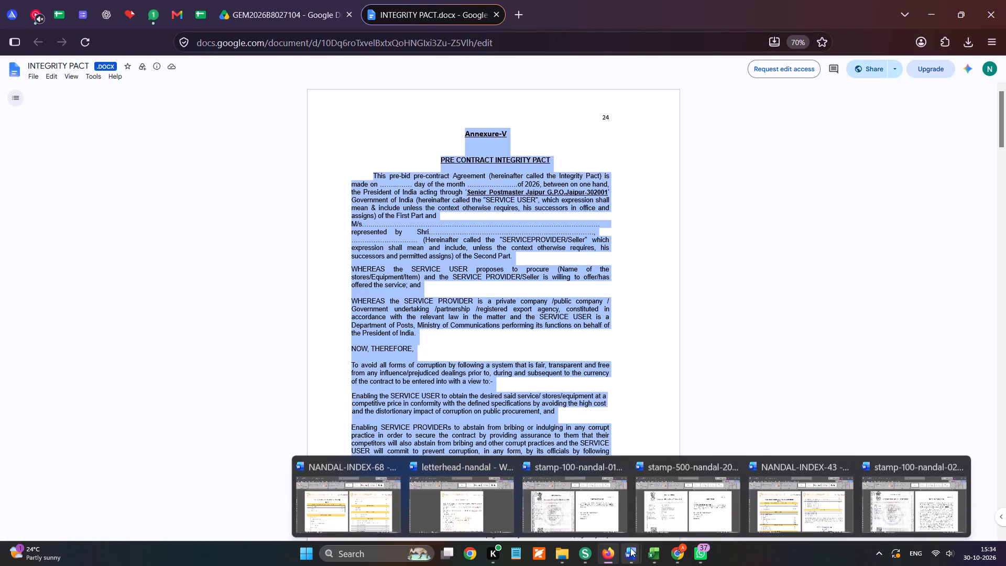
Switch to Word and paste the copied pact text into a new blank document.
{"action": "left_click", "coordinate": [490, 514]}
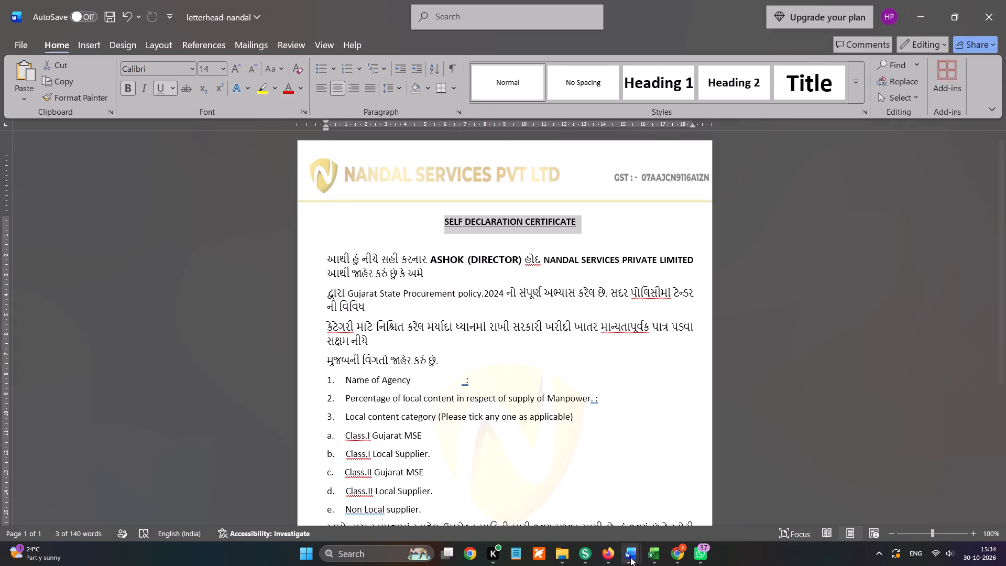
{"action": "left_click", "coordinate": [630, 557]}
{"action": "left_click", "coordinate": [918, 504]}
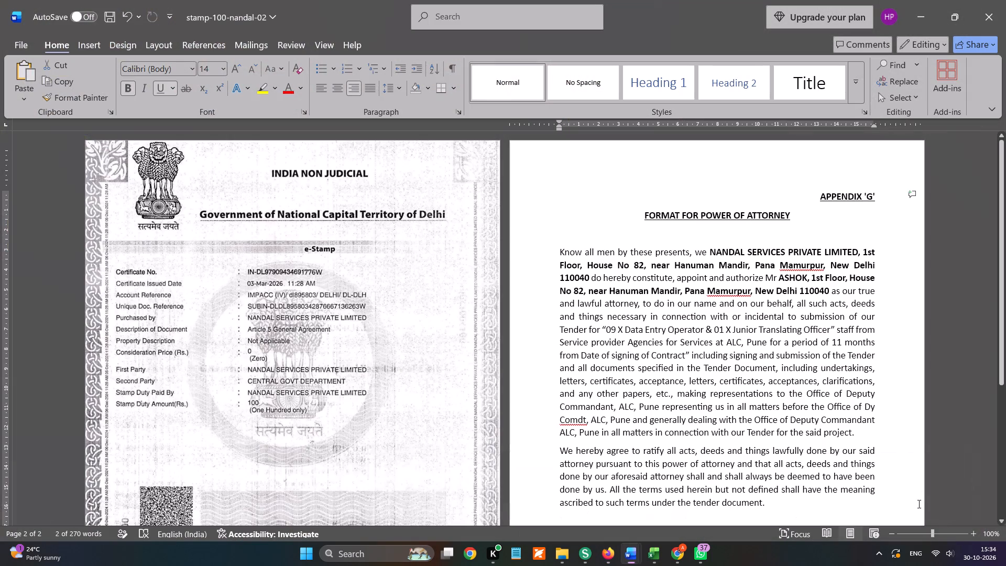
{"action": "key", "text": "ctrl+n"}
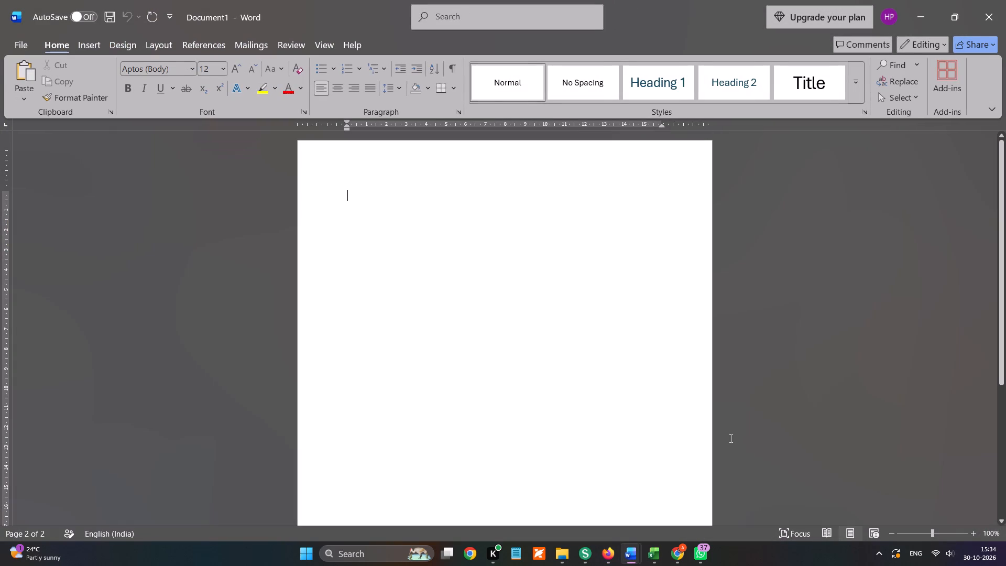
{"action": "key", "text": "ctrl+v"}
{"action": "scroll", "coordinate": [433, 237], "scroll_direction": "up", "scroll_amount": 12}
{"action": "scroll", "coordinate": [433, 237], "scroll_direction": "up", "scroll_amount": 20}
{"action": "scroll", "coordinate": [433, 237], "scroll_direction": "up", "scroll_amount": 7}
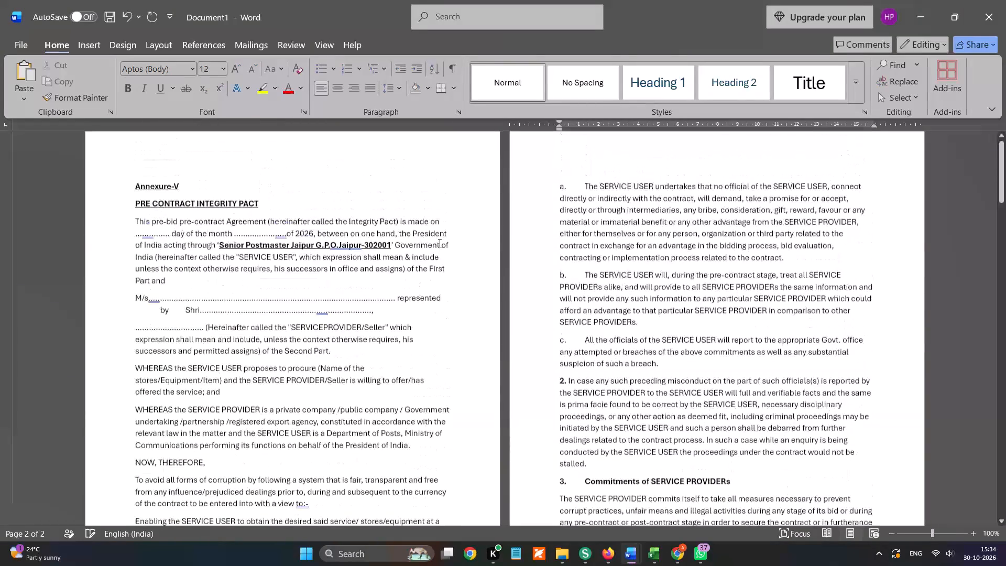
Justify all the text of the new document.
{"action": "key", "text": "ctrl+a"}
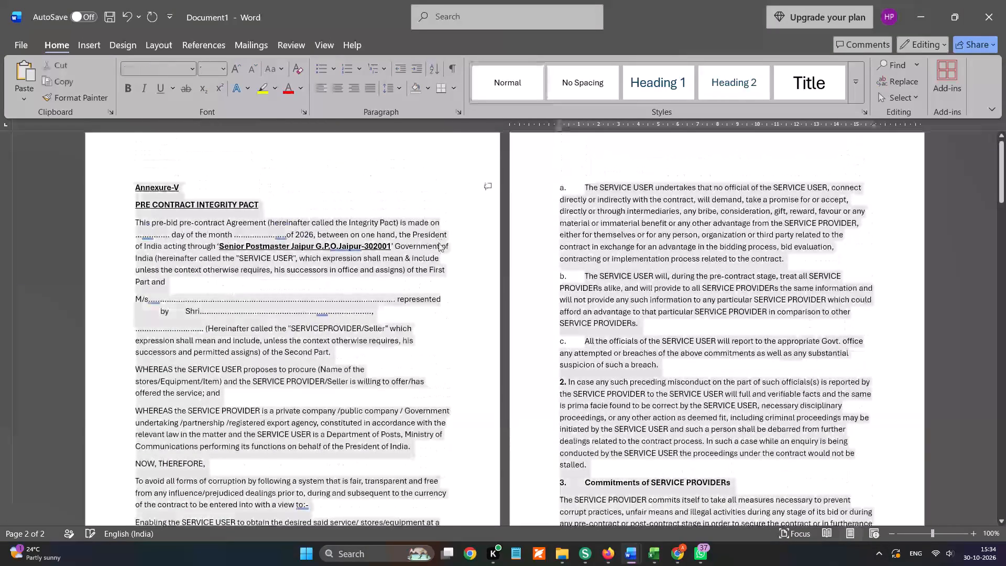
{"action": "key", "text": "ctrl+j"}
Right-align the Annexure-V heading and change it to uppercase.
{"action": "left_click", "coordinate": [190, 182]}
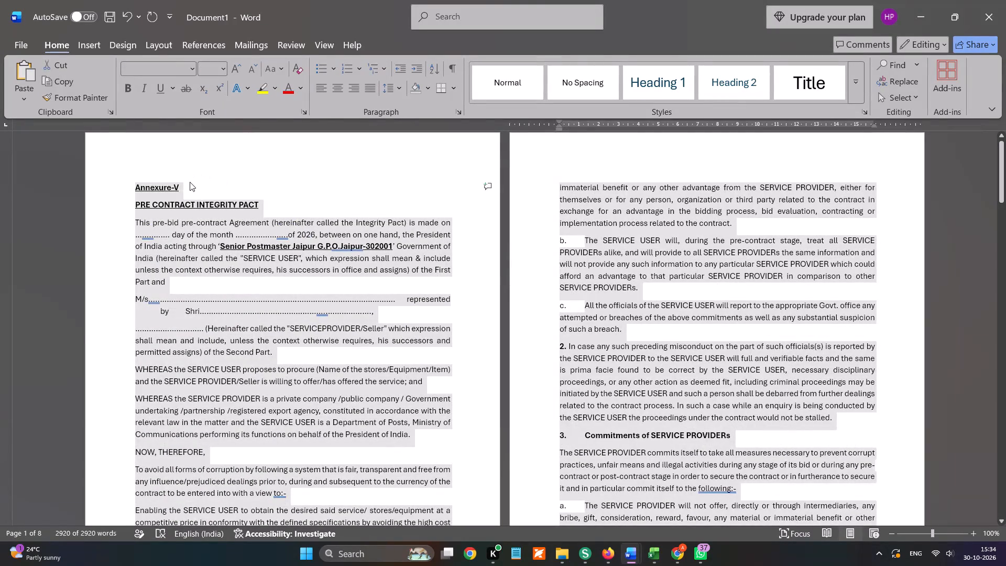
{"action": "left_click_drag", "start_coordinate": [183, 186], "coordinate": [140, 187]}
{"action": "key", "text": "ctrl+r"}
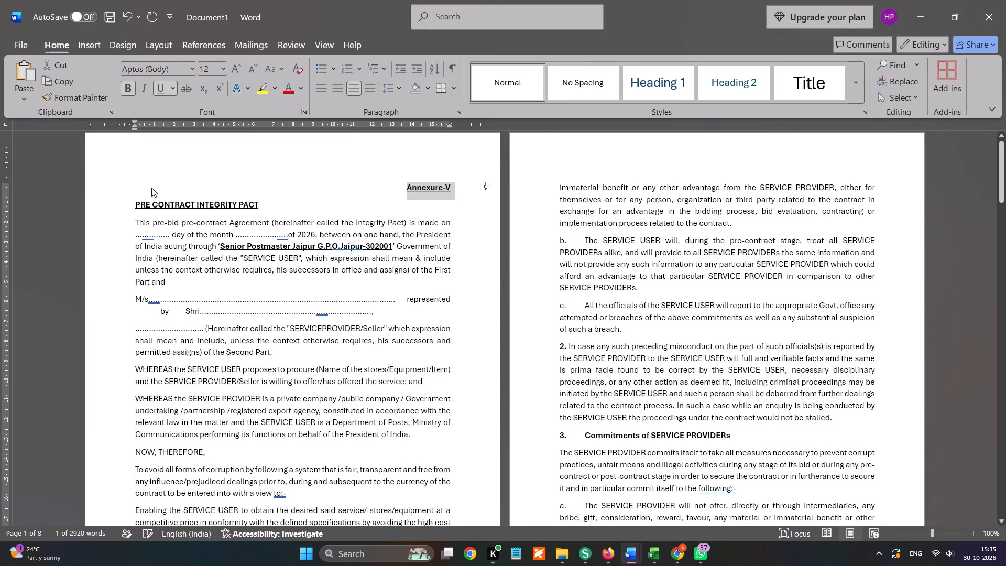
{"action": "key", "text": "alt+h"}
{"action": "type", "text": "7U"}
{"action": "left_click", "coordinate": [250, 187]}
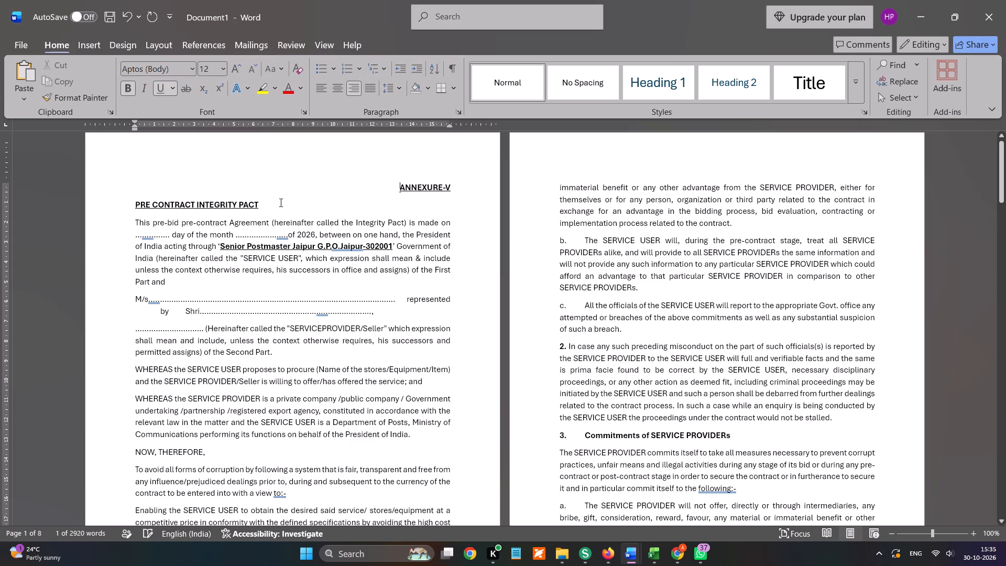
Centre the title PRE CONTRACT INTEGRITY PACT.
{"action": "left_click_drag", "start_coordinate": [280, 202], "coordinate": [149, 202]}
{"action": "key", "text": "ctrl+e"}
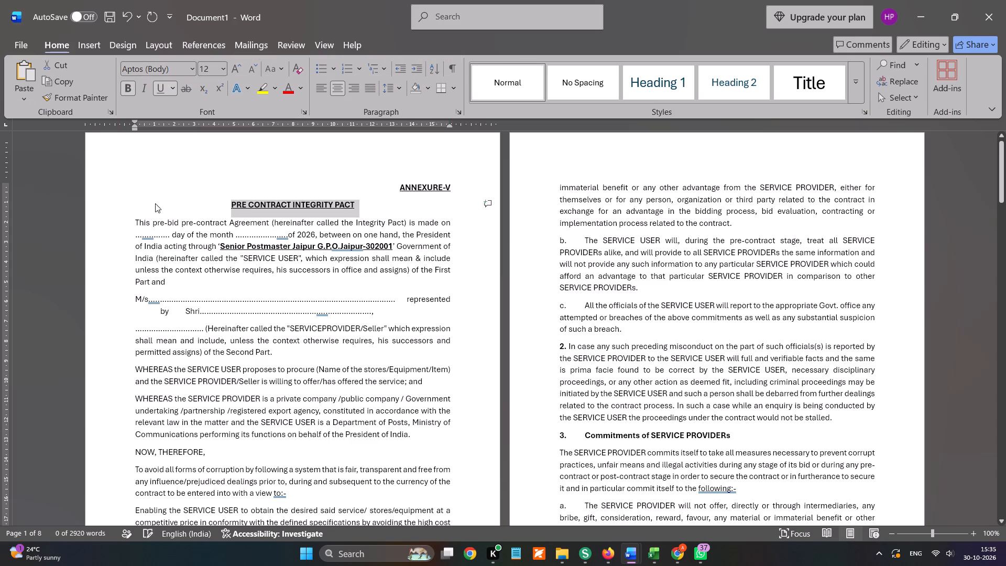
{"action": "left_click_drag", "start_coordinate": [265, 206], "coordinate": [251, 208]}
Fill the date blanks in the opening paragraph with day 30 and month OCTOBER.
{"action": "double_click", "coordinate": [163, 233]}
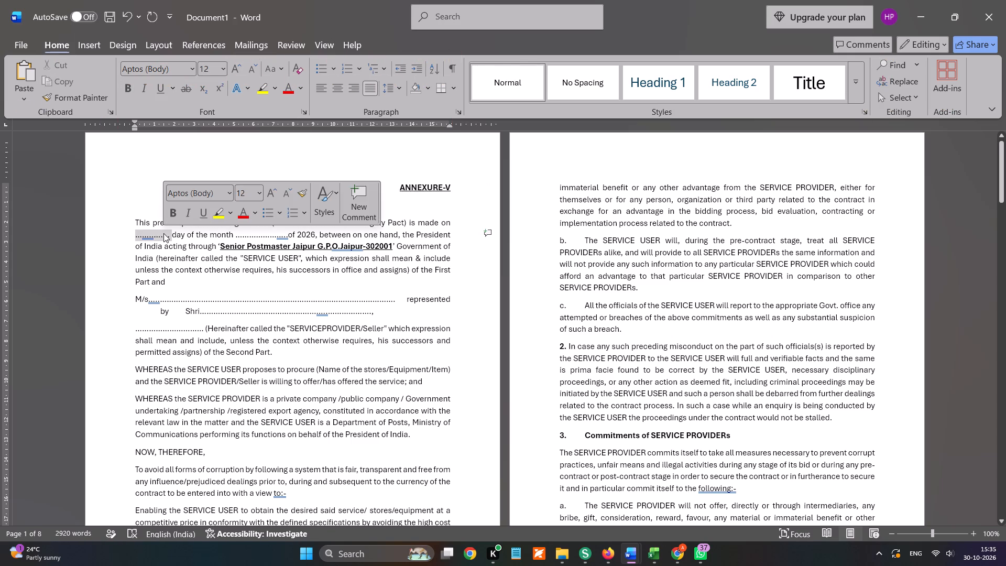
{"action": "type", "text": "30"}
{"action": "key", "text": "space"}
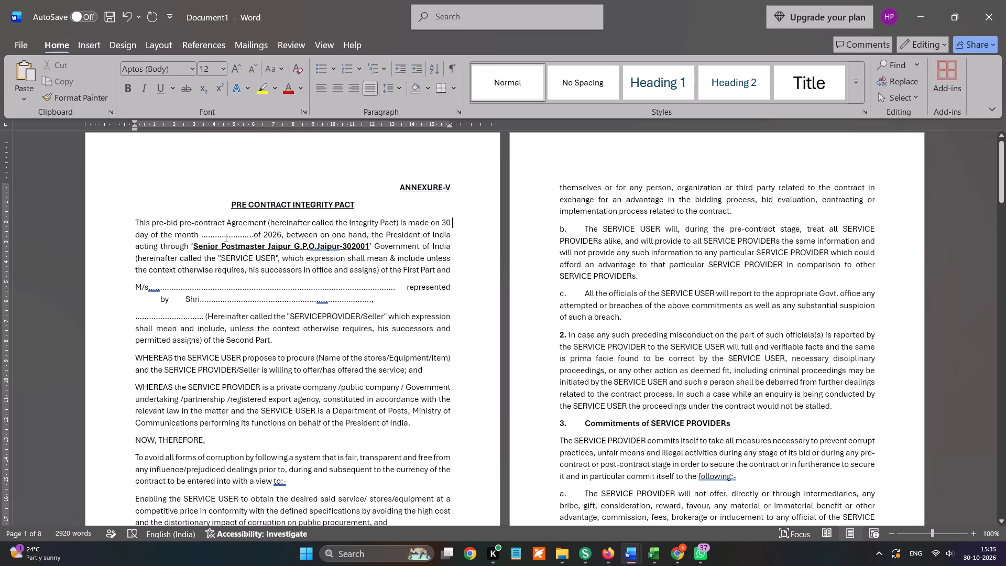
{"action": "double_click", "coordinate": [225, 237]}
{"action": "key", "text": "BackSpace"}
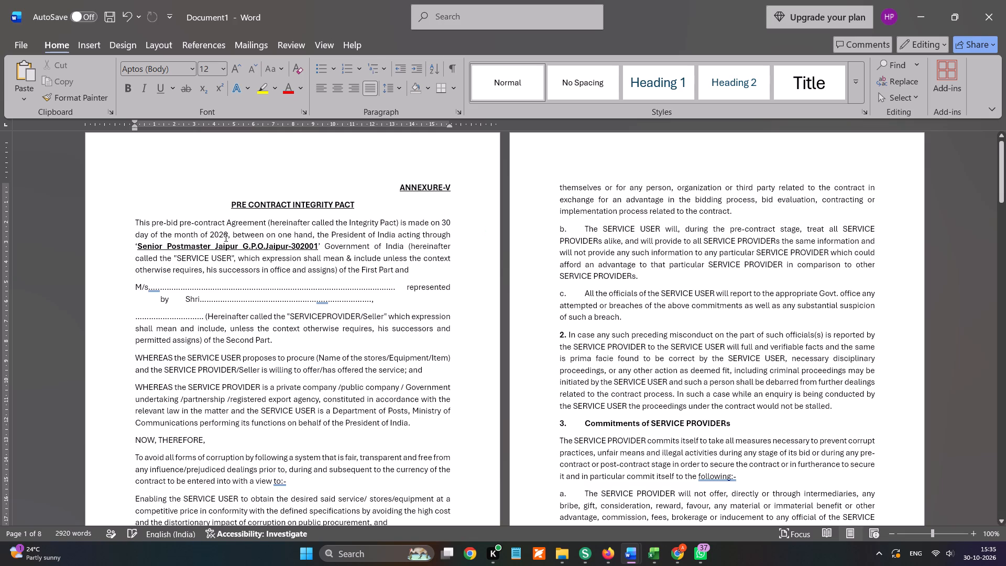
{"action": "key", "text": "space"}
{"action": "type", "text": "OCTOBER"}
{"action": "key", "text": "space"}
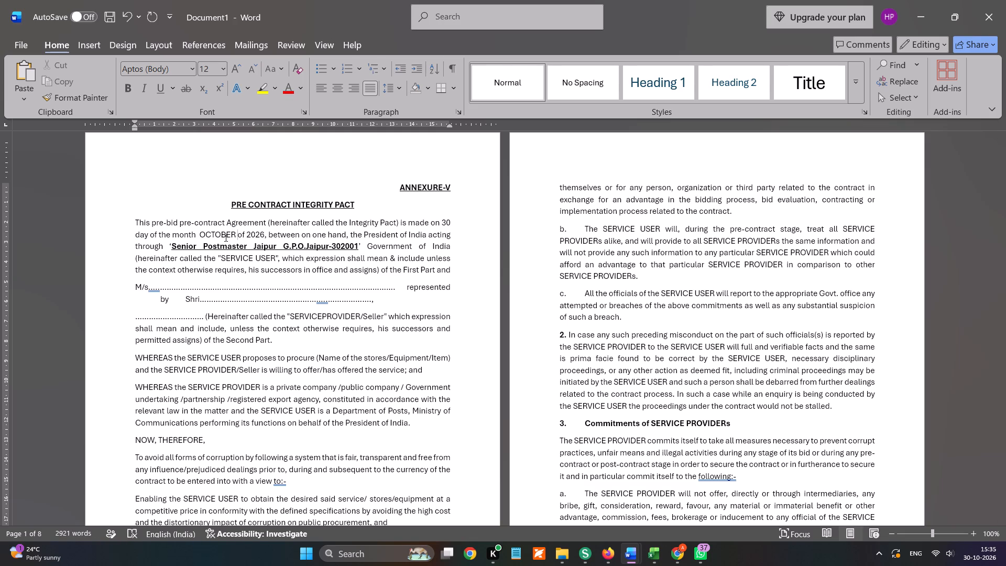
Replace the dotted blank after M/s with NANDAL SERVICES PRIVATE LIMITED in bold.
{"action": "double_click", "coordinate": [203, 281]}
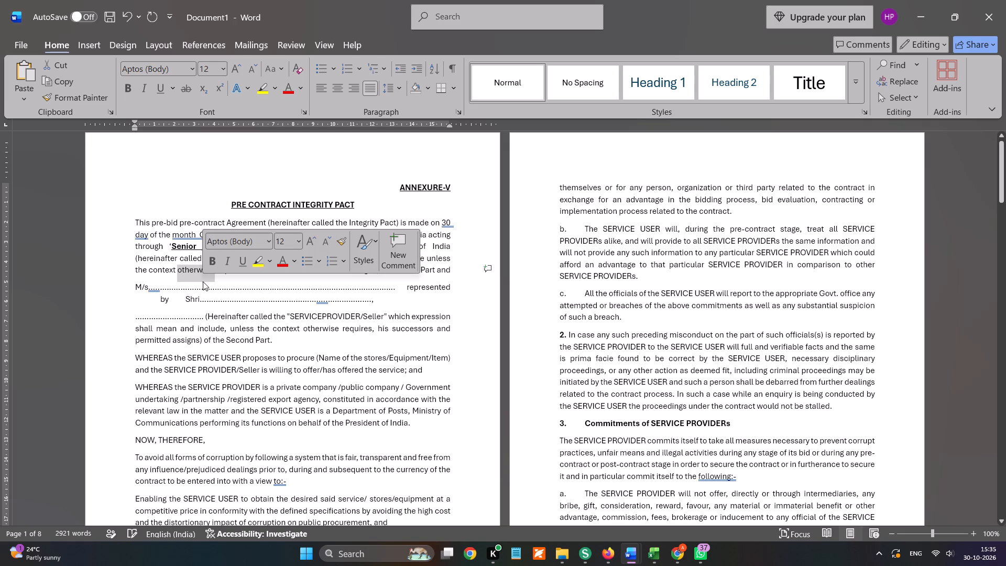
{"action": "left_click", "coordinate": [205, 295]}
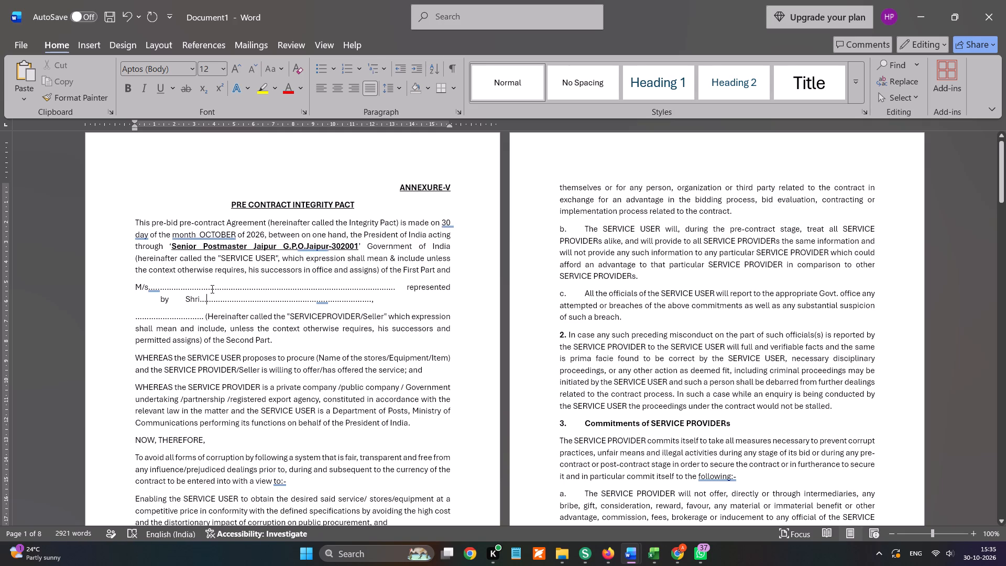
{"action": "double_click", "coordinate": [212, 288]}
{"action": "key", "text": "space"}
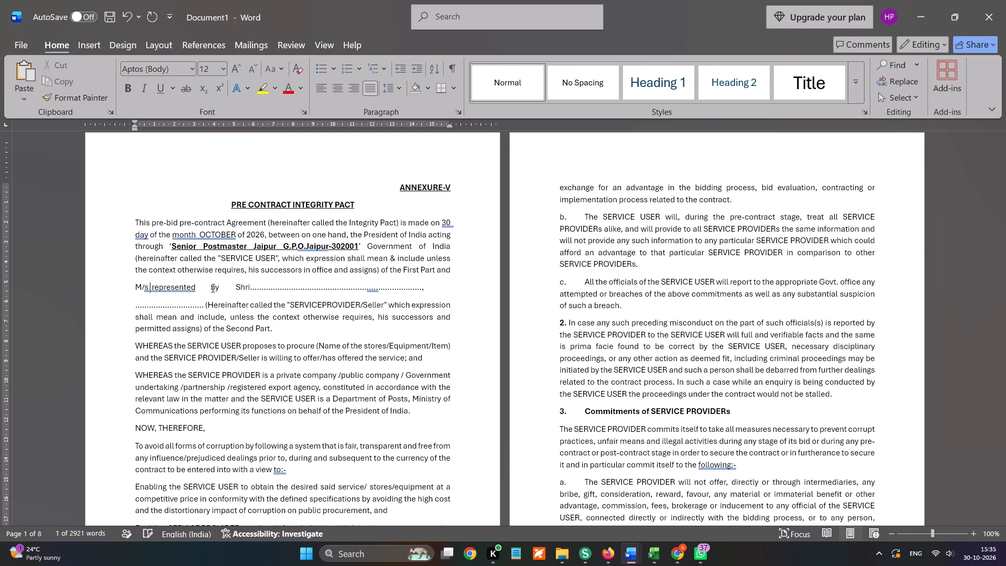
{"action": "type", "text": "NANDL SER"}
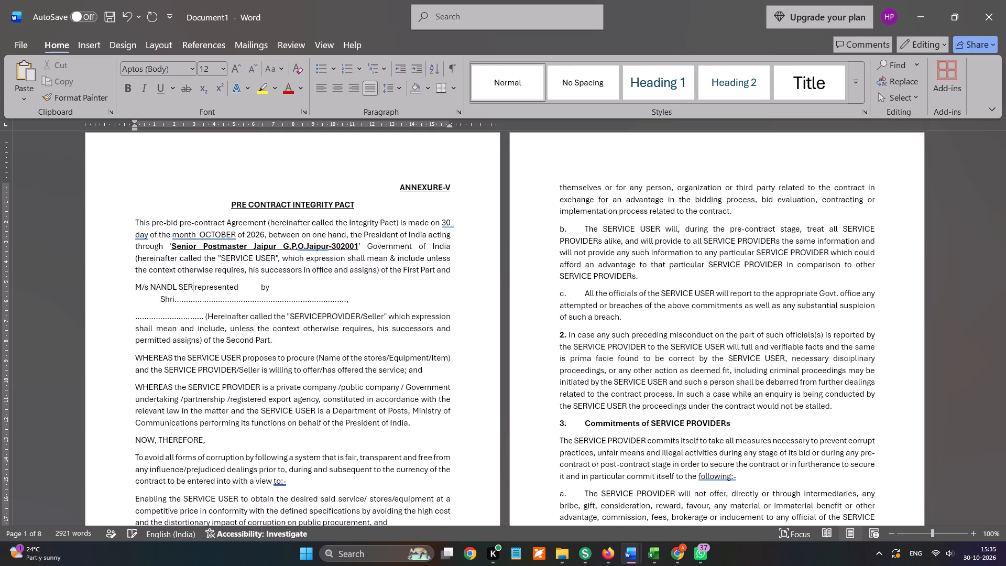
{"action": "key", "text": "BackSpace"}
{"action": "key", "text": "BackSpace"}
{"action": "key", "text": "BackSpace"}
{"action": "key", "text": "BackSpace"}
{"action": "key", "text": "BackSpace"}
{"action": "type", "text": "AL SERVICESPRIV"}
{"action": "key", "text": "BackSpace"}
{"action": "key", "text": "BackSpace"}
{"action": "key", "text": "BackSpace"}
{"action": "key", "text": "BackSpace"}
{"action": "key", "text": "space"}
{"action": "type", "text": "PRIVATE LIMITED"}
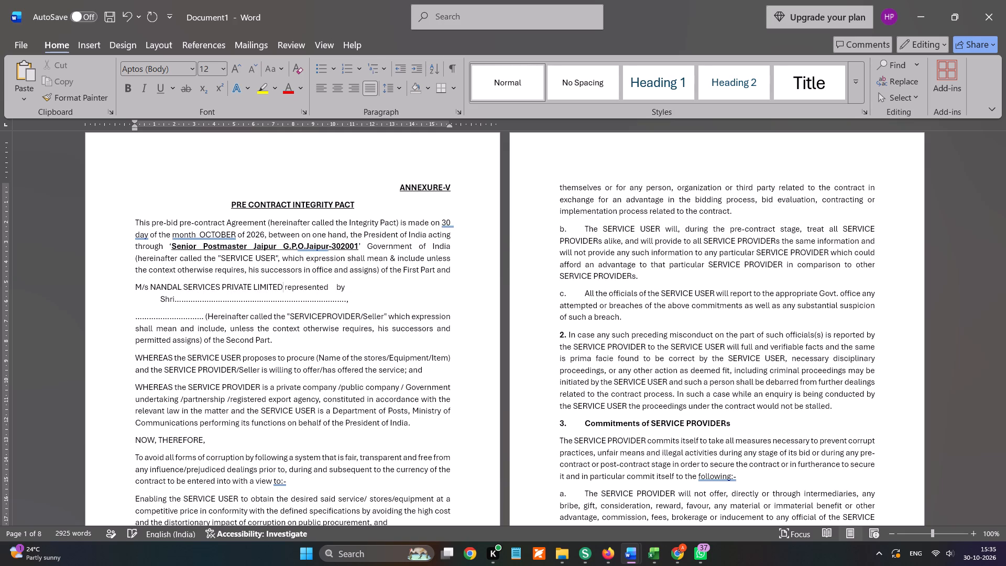
{"action": "key", "text": "ctrl+shift+Left"}
{"action": "key", "text": "ctrl+shift+Left"}
{"action": "key", "text": "ctrl+shift+Left"}
{"action": "key", "text": "ctrl+shift+Left"}
{"action": "key", "text": "ctrl+b"}
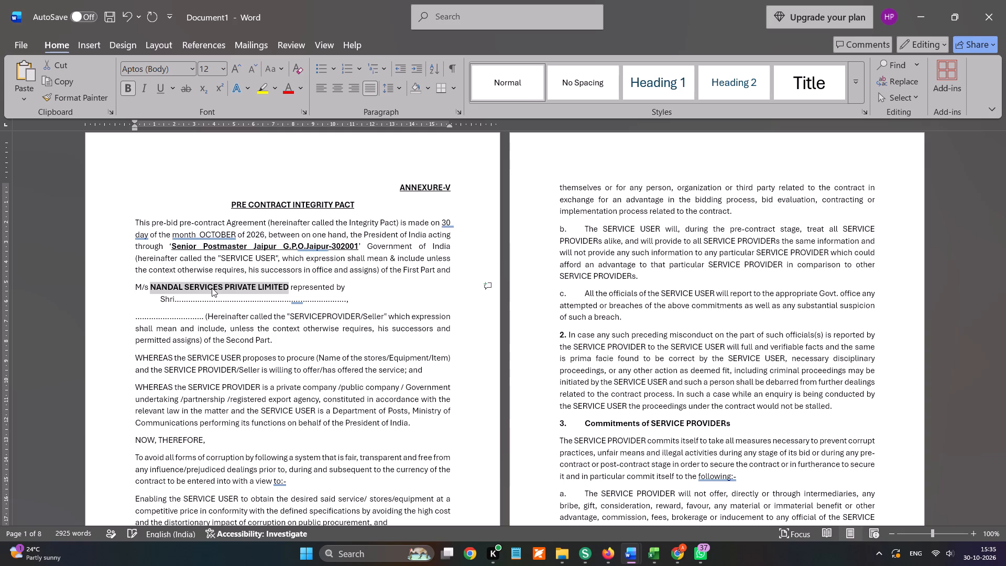
{"action": "left_click", "coordinate": [221, 290]}
Replace the dotted blank after Shri with the company director's first name in bold.
{"action": "double_click", "coordinate": [228, 303]}
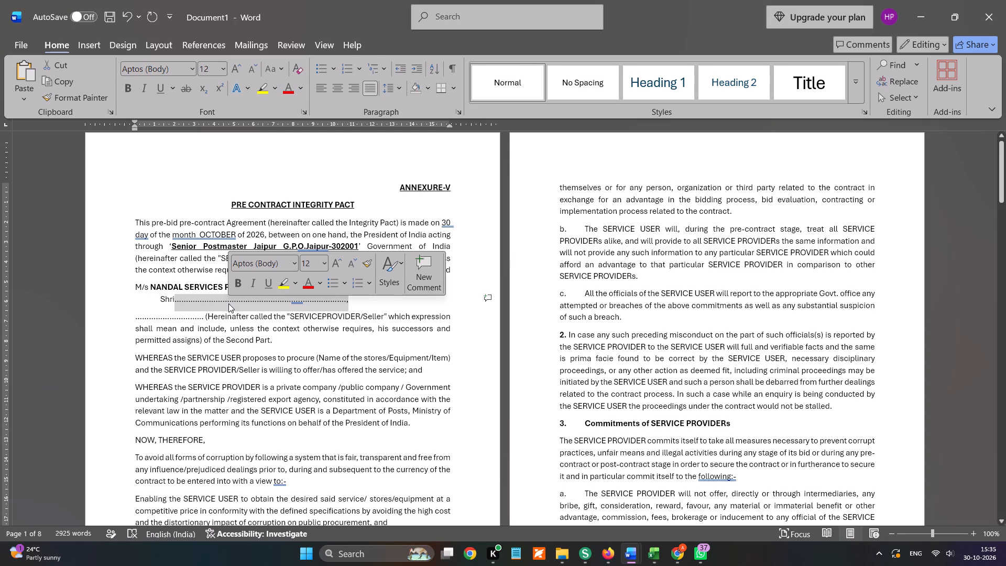
{"action": "key", "text": "space"}
{"action": "key", "text": "BackSpace"}
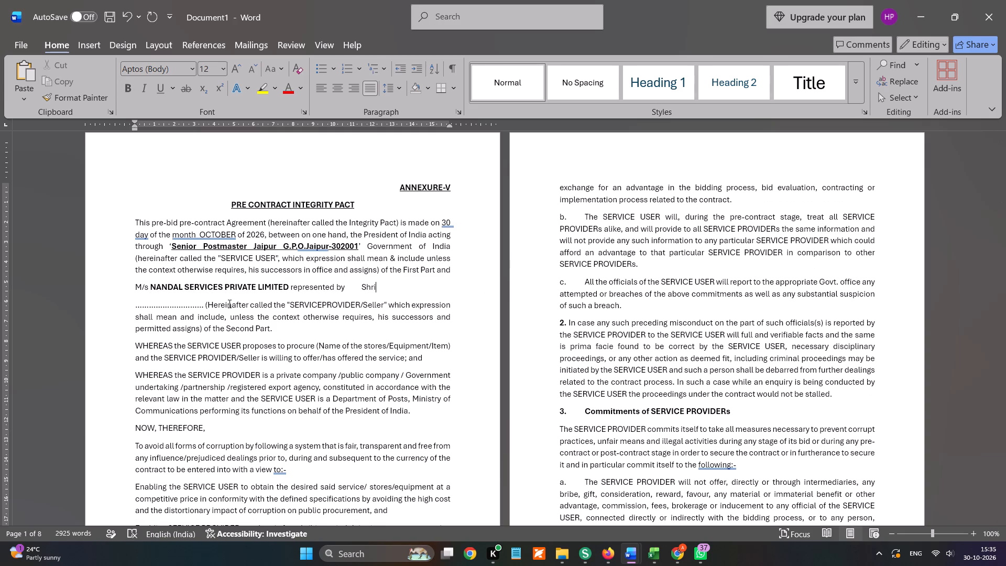
{"action": "key", "text": "space"}
{"action": "type", "text": "ASHK"}
{"action": "key", "text": "BackSpace"}
{"action": "type", "text": "OK"}
{"action": "key", "text": "shift+Left"}
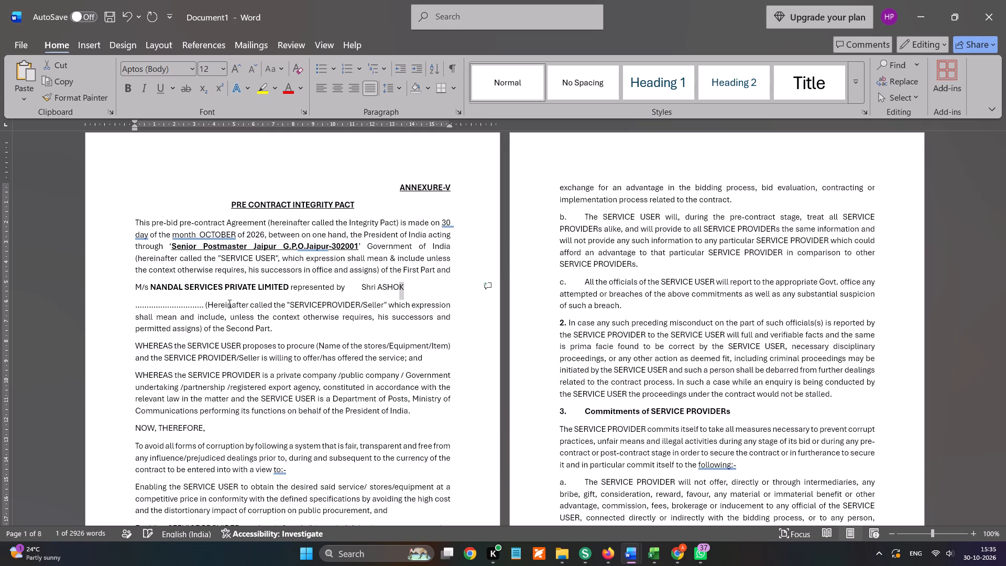
{"action": "key", "text": "ctrl+shift+Left"}
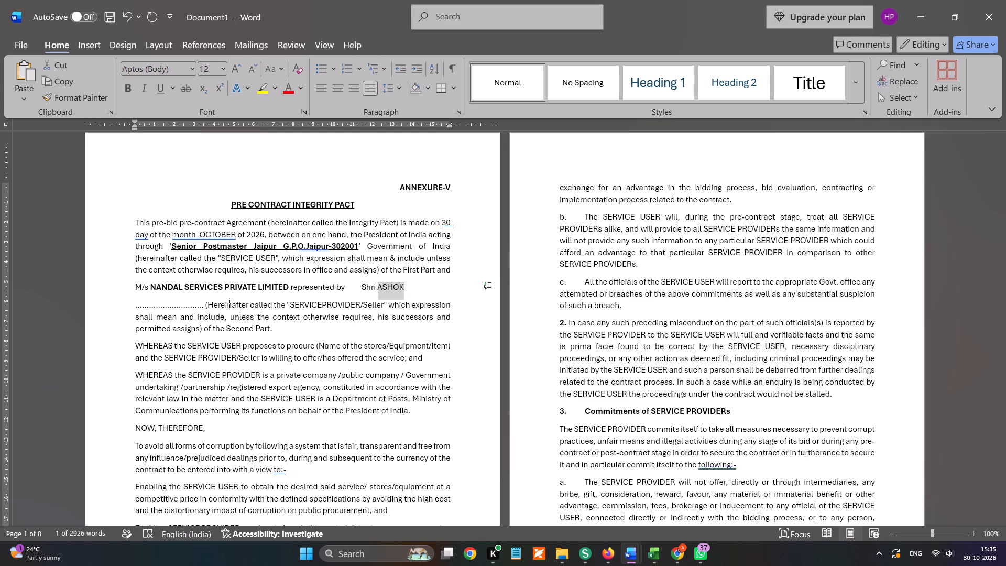
{"action": "key", "text": "ctrl+b"}
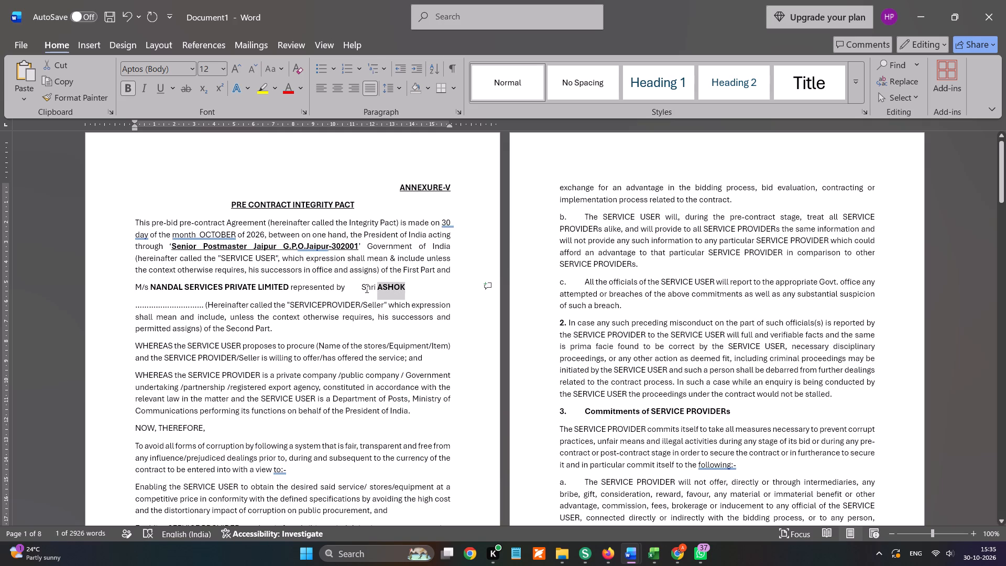
Delete the leftover dotted blank before (Hereinafter, joining that text to the M/s paragraph, and tidy the spacing before Shri.
{"action": "left_click", "coordinate": [361, 287]}
{"action": "key", "text": "BackSpace"}
{"action": "key", "text": "space"}
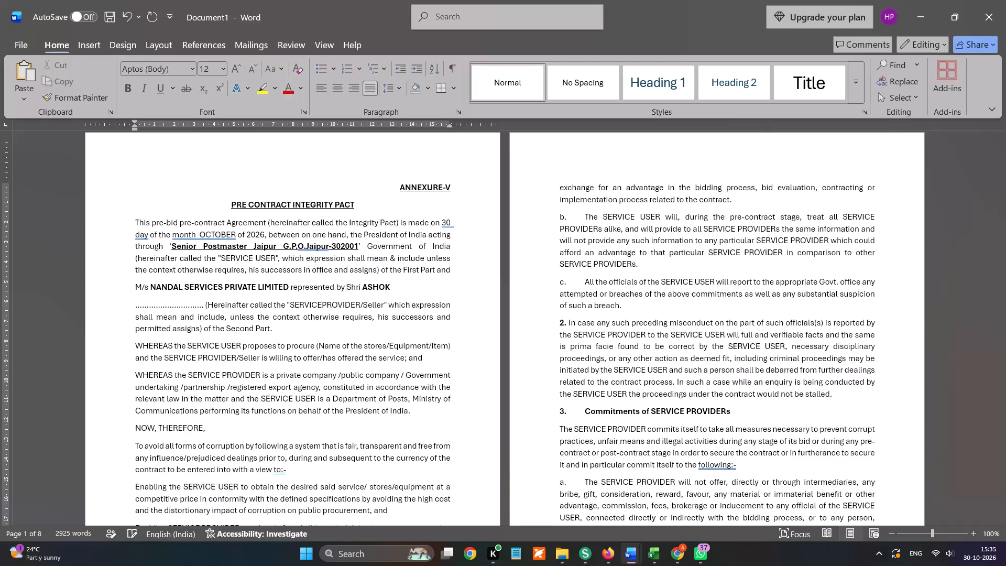
{"action": "double_click", "coordinate": [196, 307]}
{"action": "key", "text": "BackSpace"}
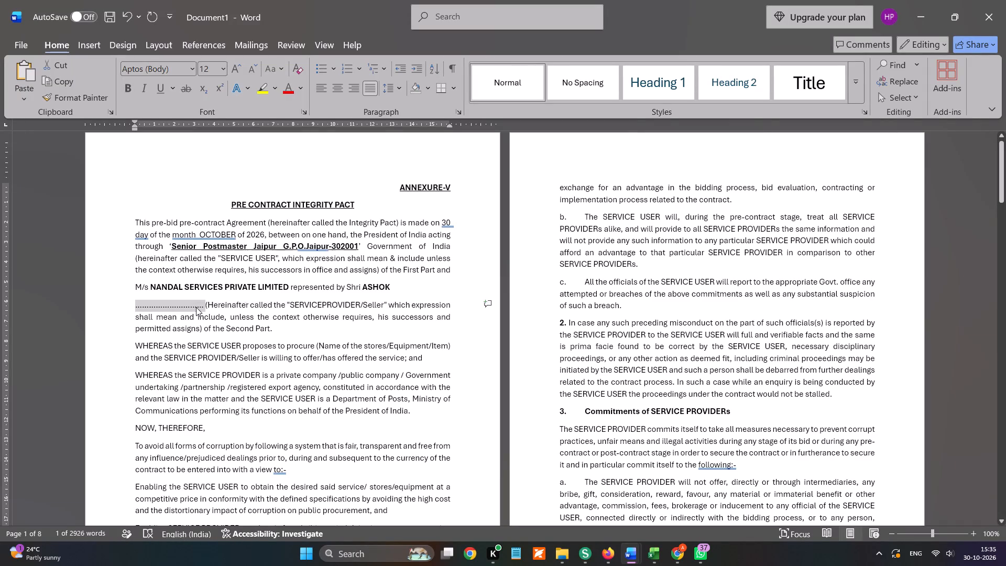
{"action": "key", "text": "BackSpace"}
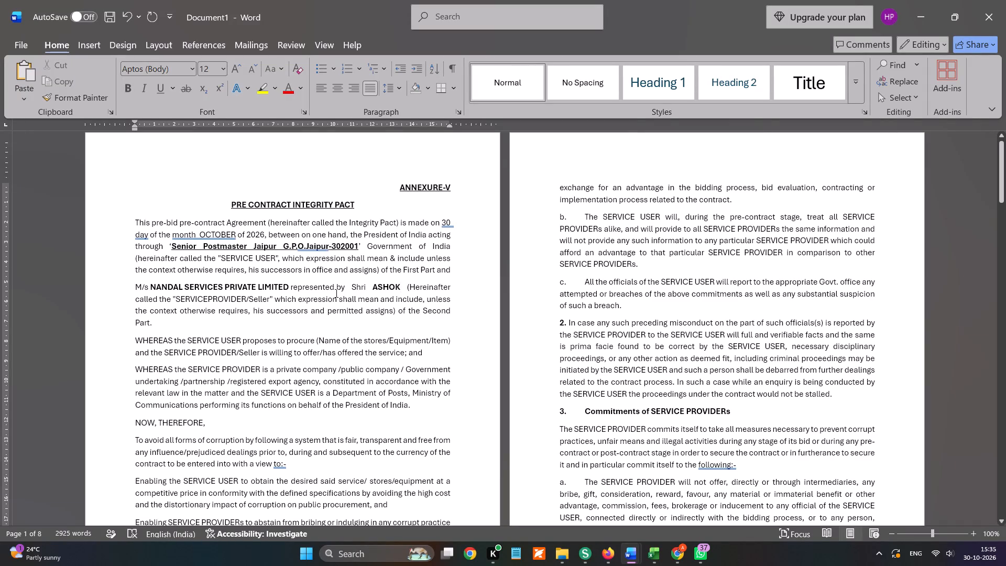
{"action": "left_click", "coordinate": [350, 284]}
{"action": "key", "text": "BackSpace"}
{"action": "key", "text": "space"}
Fill the place and date blanks in clause 13 with DELHI and 30-10-2026.
{"action": "scroll", "coordinate": [171, 349], "scroll_direction": "down", "scroll_amount": 6}
{"action": "scroll", "coordinate": [437, 335], "scroll_direction": "down", "scroll_amount": 9}
{"action": "scroll", "coordinate": [610, 317], "scroll_direction": "down", "scroll_amount": 18}
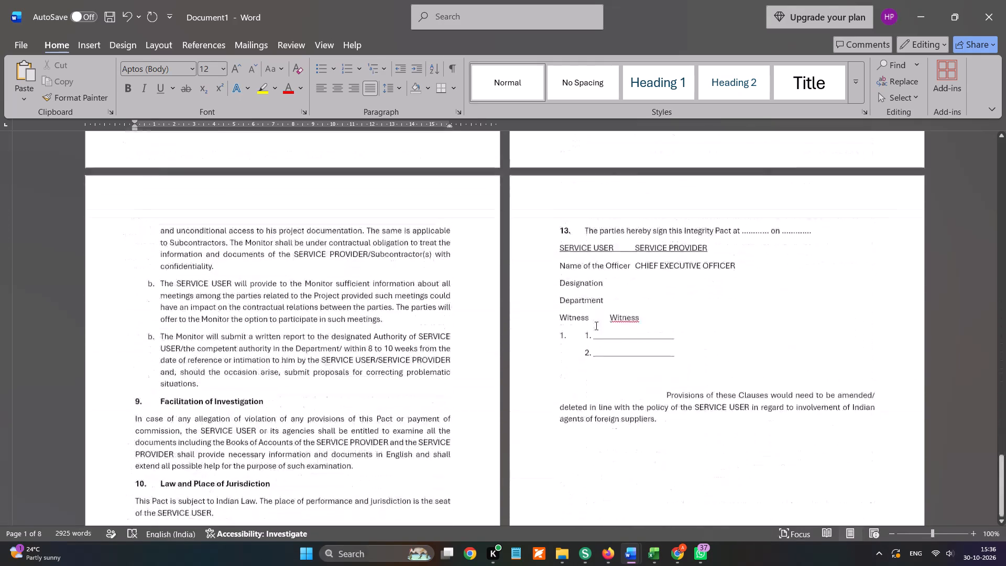
{"action": "scroll", "coordinate": [594, 304], "scroll_direction": "up", "scroll_amount": 5}
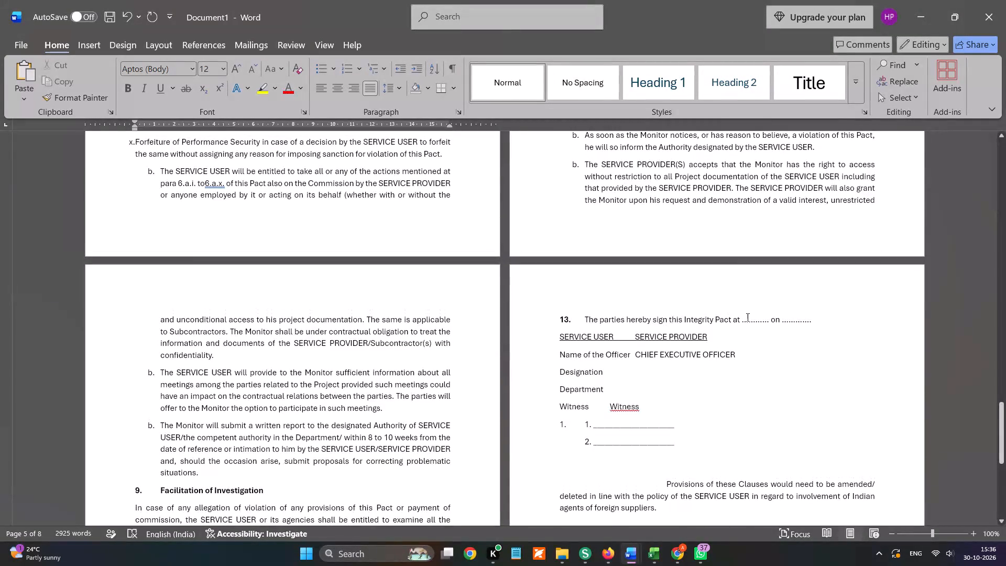
{"action": "double_click", "coordinate": [747, 318]}
{"action": "key", "text": "BackSpace"}
{"action": "type", "text": "DELHI"}
{"action": "key", "text": "space"}
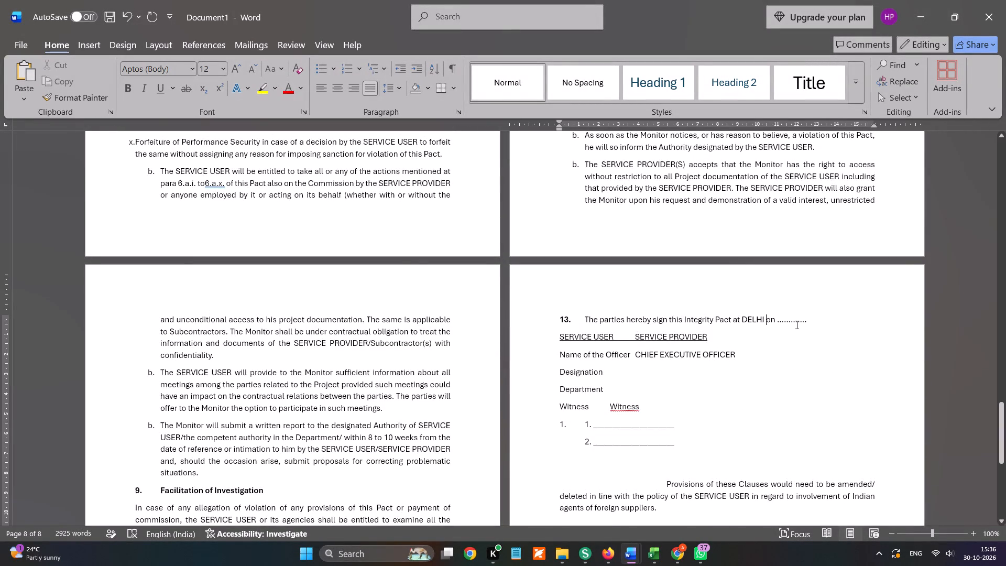
{"action": "double_click", "coordinate": [796, 324]}
{"action": "type", "text": "30-10-2026"}
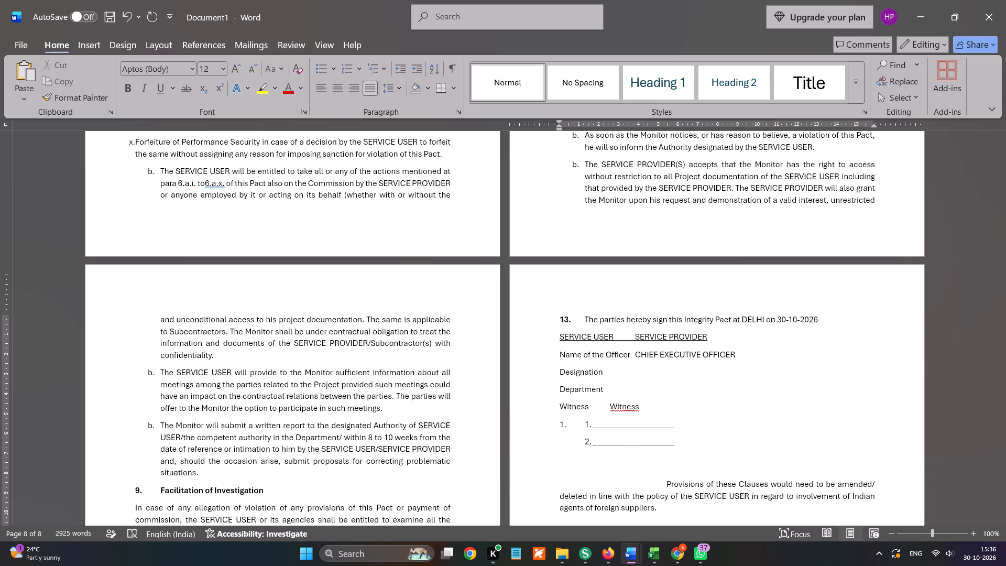
Delete everything below the clause 13 sentence, including the service user/provider signature block, witness lines and closing provisions note.
{"action": "scroll", "coordinate": [752, 356], "scroll_direction": "down", "scroll_amount": 1}
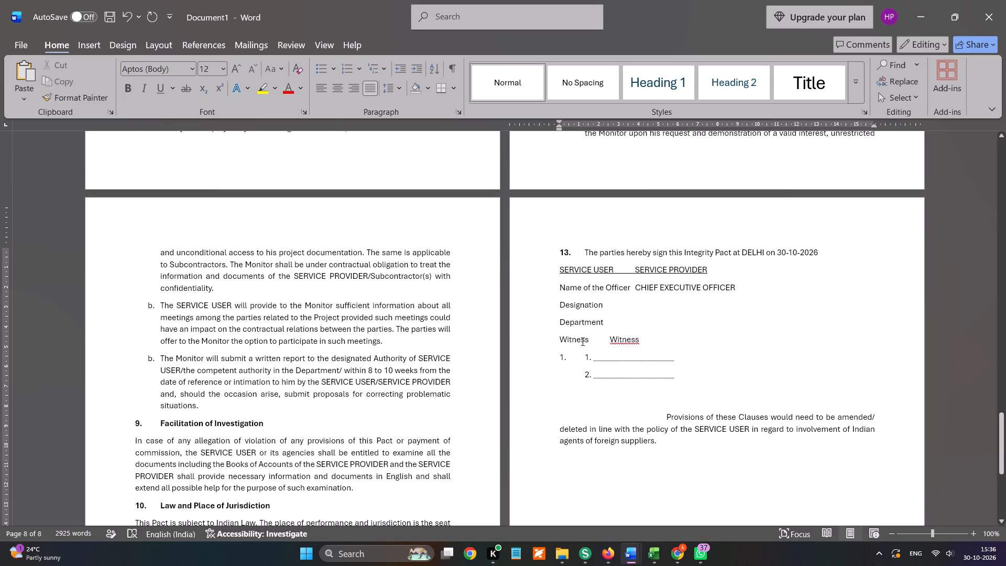
{"action": "left_click_drag", "start_coordinate": [560, 282], "coordinate": [648, 382]}
{"action": "left_click_drag", "start_coordinate": [648, 382], "coordinate": [885, 564]}
{"action": "key", "text": "BackSpace"}
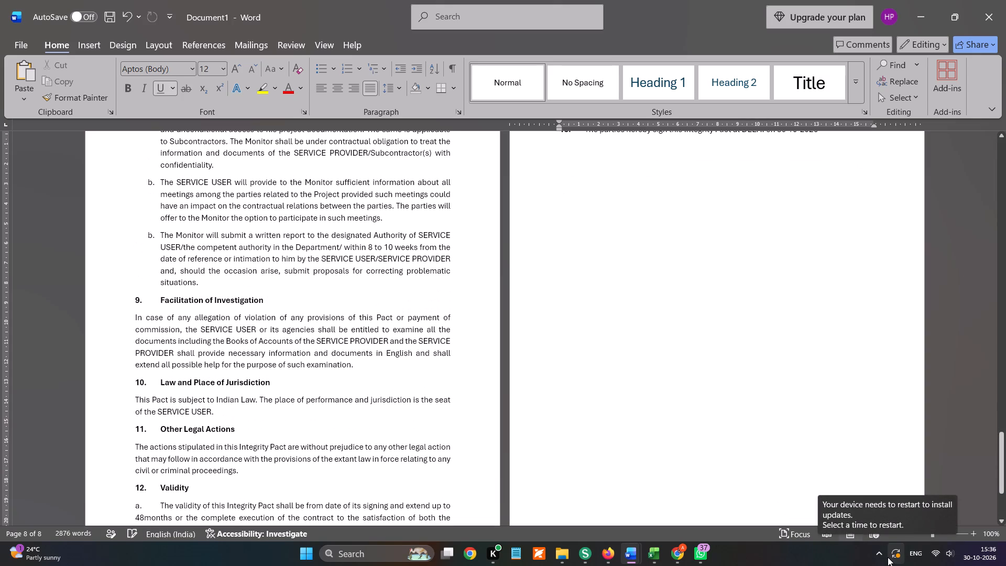
Start a new signature block below clause 13 with the line FOR NANDAL SERVICES PRIVATE LIMITED, leaving space above it.
{"action": "key", "text": "Return"}
{"action": "key", "text": "Return"}
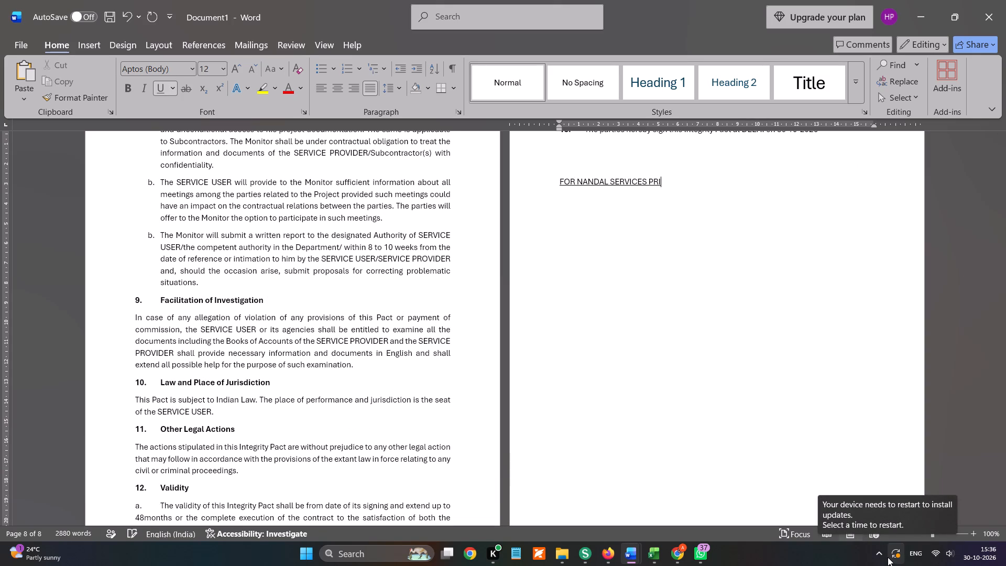
{"action": "key", "text": "BackSpace"}
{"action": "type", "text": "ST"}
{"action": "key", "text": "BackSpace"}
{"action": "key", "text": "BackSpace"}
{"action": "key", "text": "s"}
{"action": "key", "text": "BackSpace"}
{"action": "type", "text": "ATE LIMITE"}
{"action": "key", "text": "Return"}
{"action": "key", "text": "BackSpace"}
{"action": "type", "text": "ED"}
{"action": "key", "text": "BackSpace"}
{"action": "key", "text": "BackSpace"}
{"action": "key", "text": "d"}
Add a line below the company name with the director's first name followed by (DIRECTOR).
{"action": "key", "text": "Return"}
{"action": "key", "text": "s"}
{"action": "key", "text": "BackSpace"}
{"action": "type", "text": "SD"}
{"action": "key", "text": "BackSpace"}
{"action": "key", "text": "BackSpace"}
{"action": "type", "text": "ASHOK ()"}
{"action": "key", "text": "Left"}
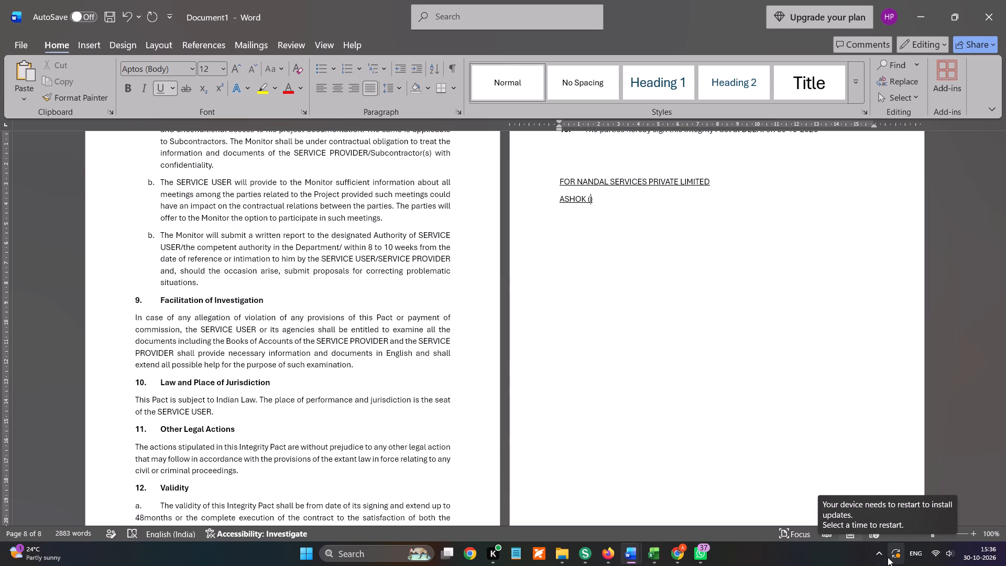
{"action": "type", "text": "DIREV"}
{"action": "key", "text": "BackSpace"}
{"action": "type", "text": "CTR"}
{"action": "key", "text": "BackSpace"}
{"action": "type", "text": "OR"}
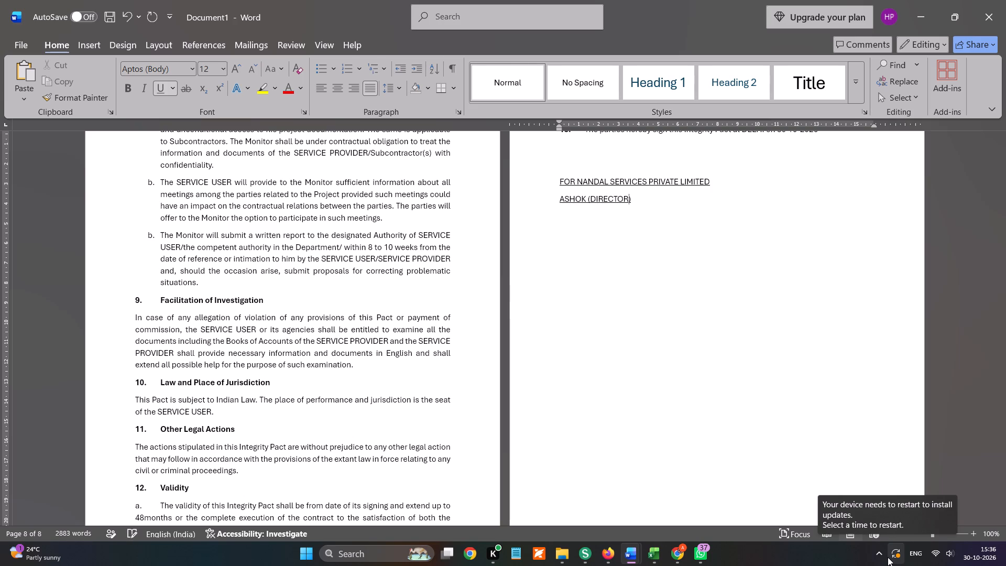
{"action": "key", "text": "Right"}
Add the lines DATE: 30-10-2026 and PLACE: DELHI under the director's line.
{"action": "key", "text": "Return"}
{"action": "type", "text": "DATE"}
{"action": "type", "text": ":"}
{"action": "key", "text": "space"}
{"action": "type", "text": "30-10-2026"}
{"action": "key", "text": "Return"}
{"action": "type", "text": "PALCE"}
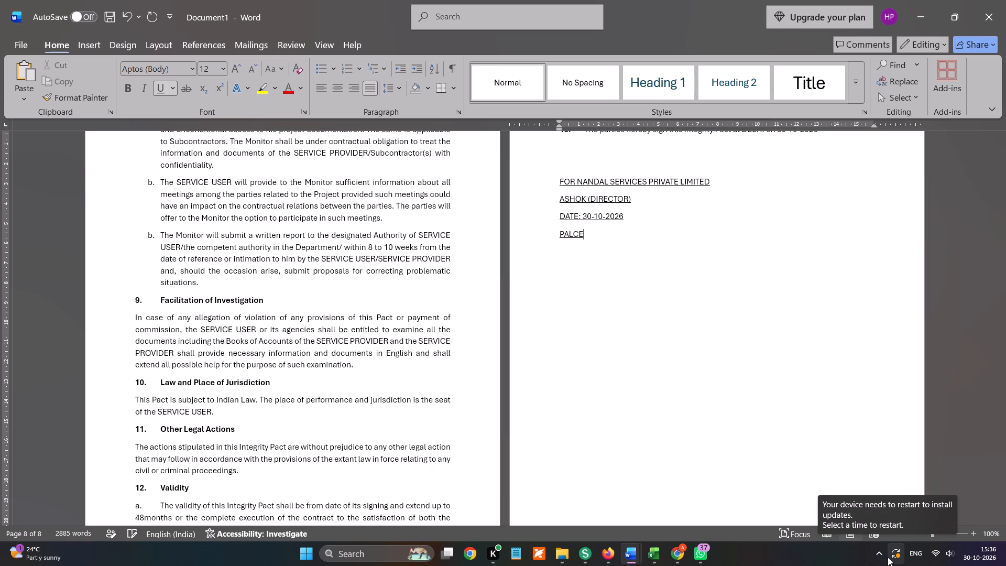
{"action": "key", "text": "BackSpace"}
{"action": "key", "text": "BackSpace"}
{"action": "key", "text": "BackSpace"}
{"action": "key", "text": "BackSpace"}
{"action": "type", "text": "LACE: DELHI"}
Make the four signature block lines bold and remove their underline.
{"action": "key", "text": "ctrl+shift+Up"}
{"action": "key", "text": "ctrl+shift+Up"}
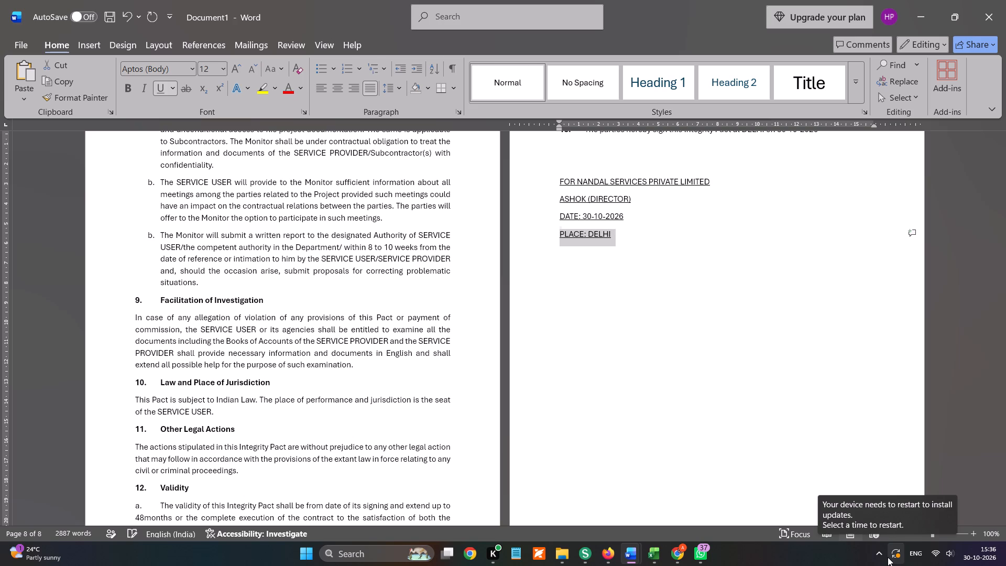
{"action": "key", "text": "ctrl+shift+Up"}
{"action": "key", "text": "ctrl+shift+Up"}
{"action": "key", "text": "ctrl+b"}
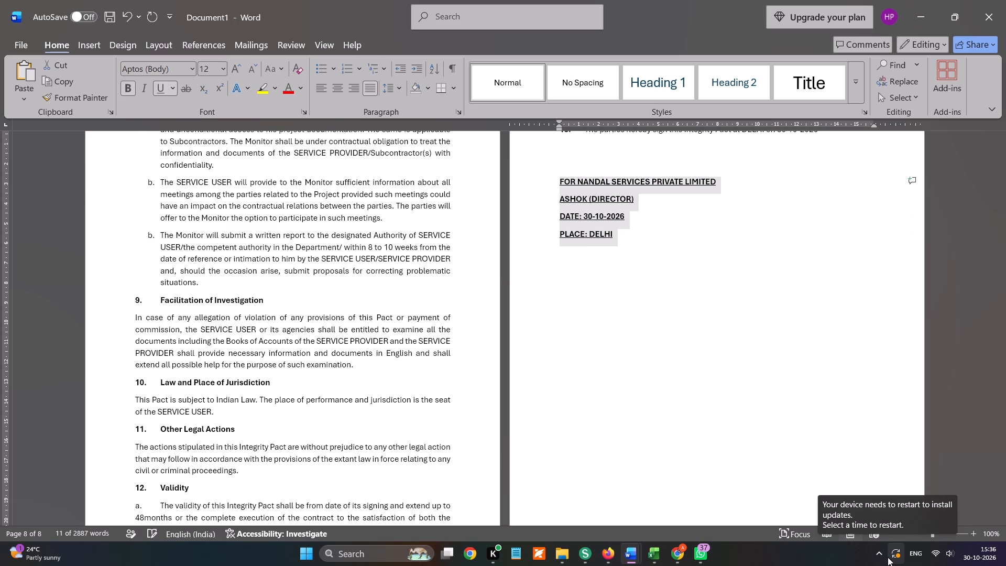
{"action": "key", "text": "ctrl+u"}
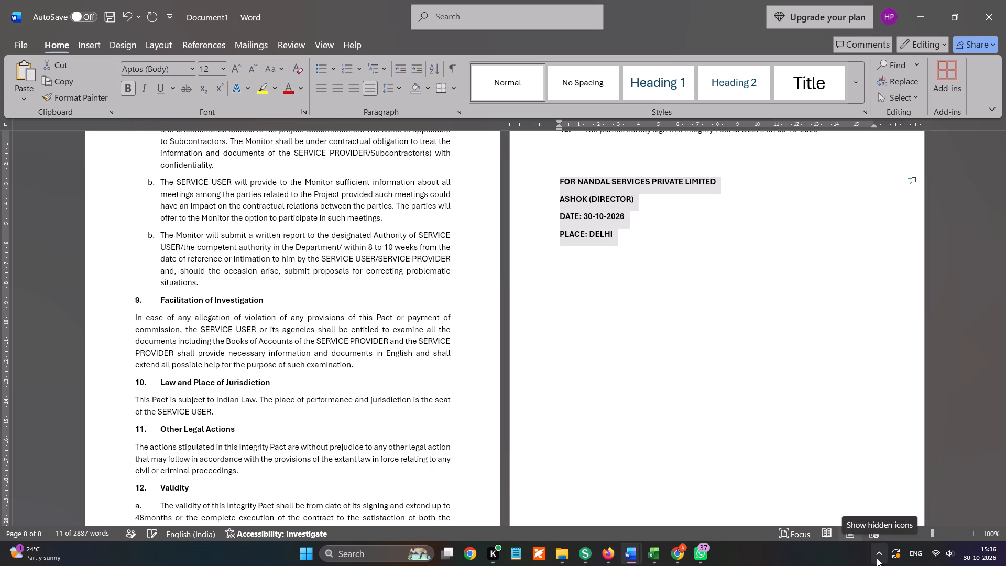
Export the completed Integrity Pact as a PDF named ANNEXUR5 in the Downloads folder.
{"action": "scroll", "coordinate": [788, 557], "scroll_direction": "down", "scroll_amount": 7}
{"action": "scroll", "coordinate": [627, 466], "scroll_direction": "up", "scroll_amount": 15}
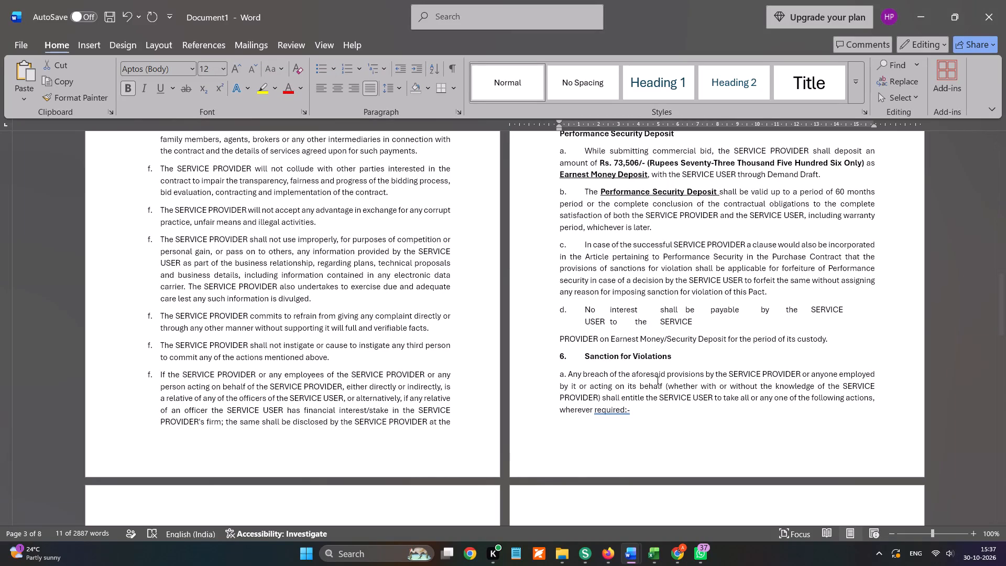
{"action": "scroll", "coordinate": [644, 379], "scroll_direction": "up", "scroll_amount": 5}
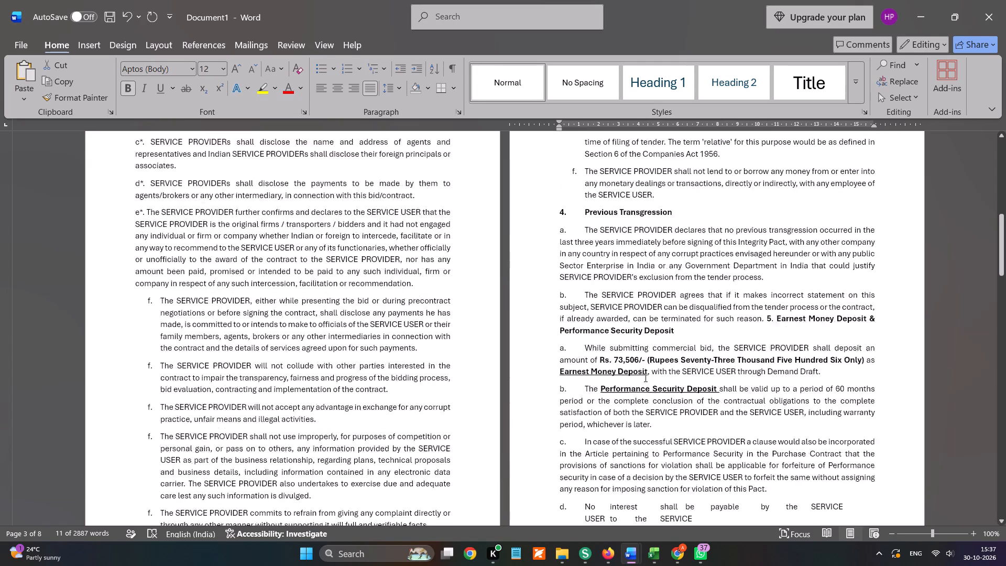
{"action": "scroll", "coordinate": [644, 377], "scroll_direction": "up", "scroll_amount": 19}
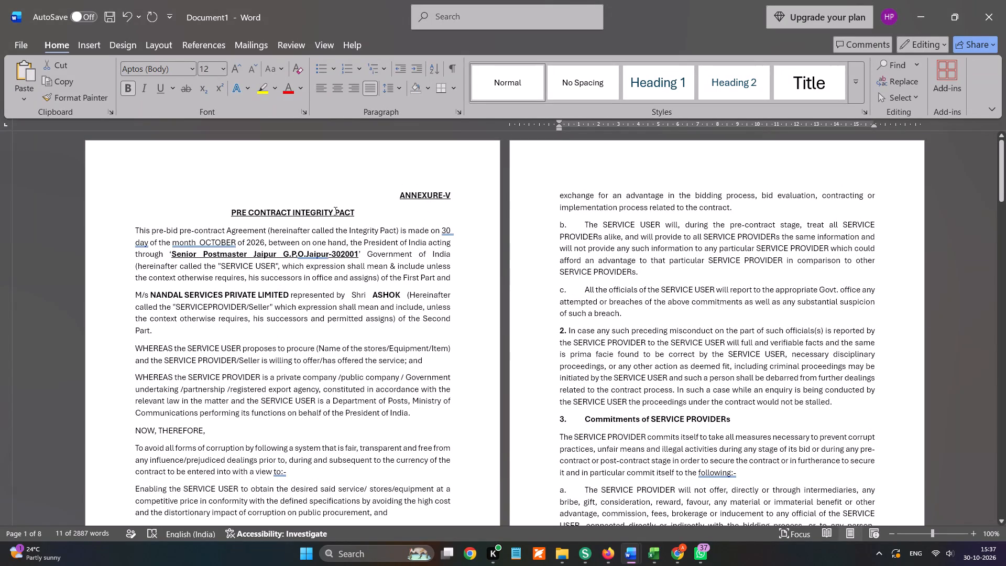
{"action": "triple_click", "coordinate": [329, 211]}
{"action": "left_click", "coordinate": [329, 211]}
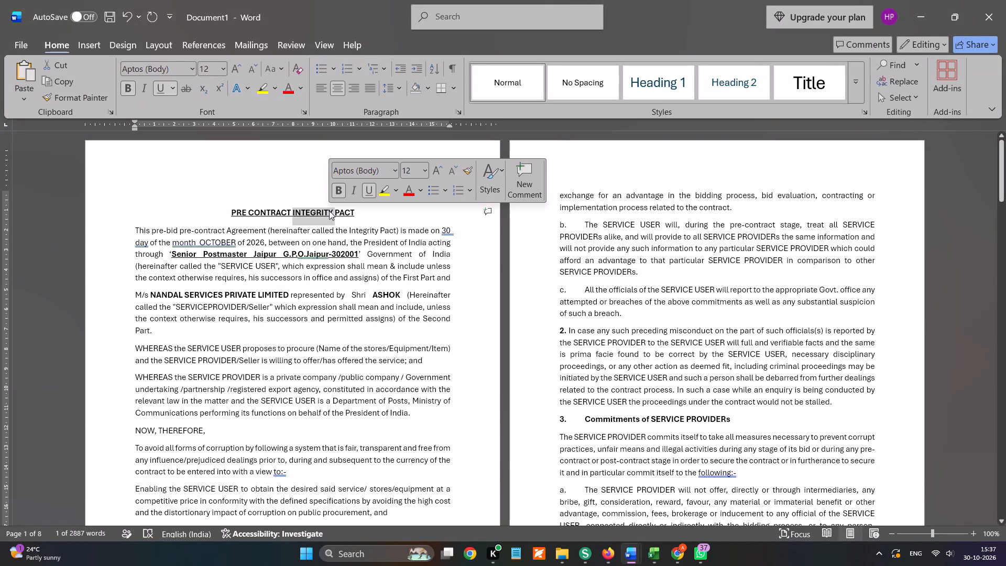
{"action": "key", "text": "alt+f"}
{"action": "type", "text": "EA"}
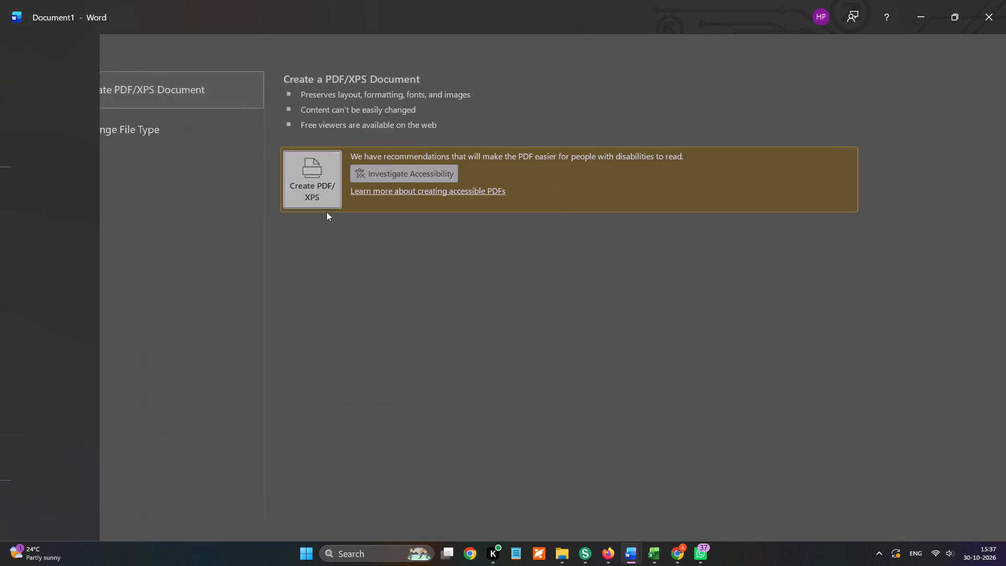
{"action": "scroll", "coordinate": [50, 178], "scroll_direction": "up", "scroll_amount": 20}
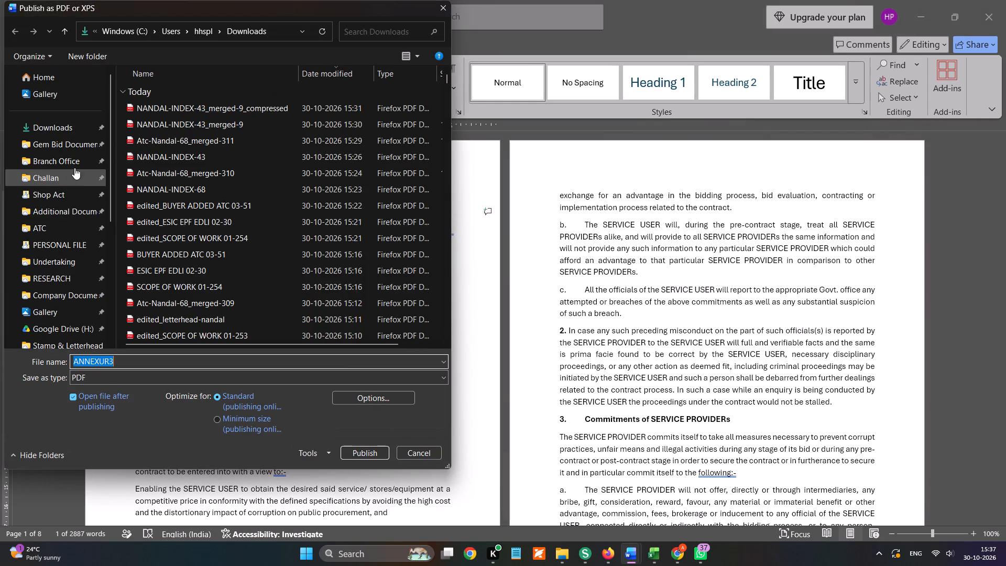
{"action": "scroll", "coordinate": [74, 168], "scroll_direction": "up", "scroll_amount": 4}
{"action": "left_click", "coordinate": [77, 132]}
{"action": "left_click", "coordinate": [123, 359]}
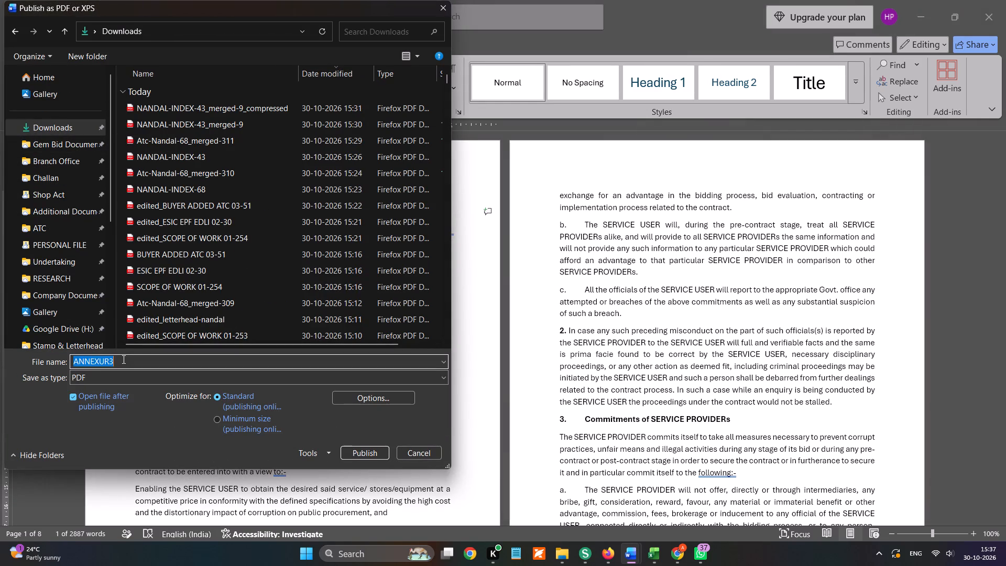
{"action": "left_click", "coordinate": [121, 359]}
{"action": "key", "text": "BackSpace"}
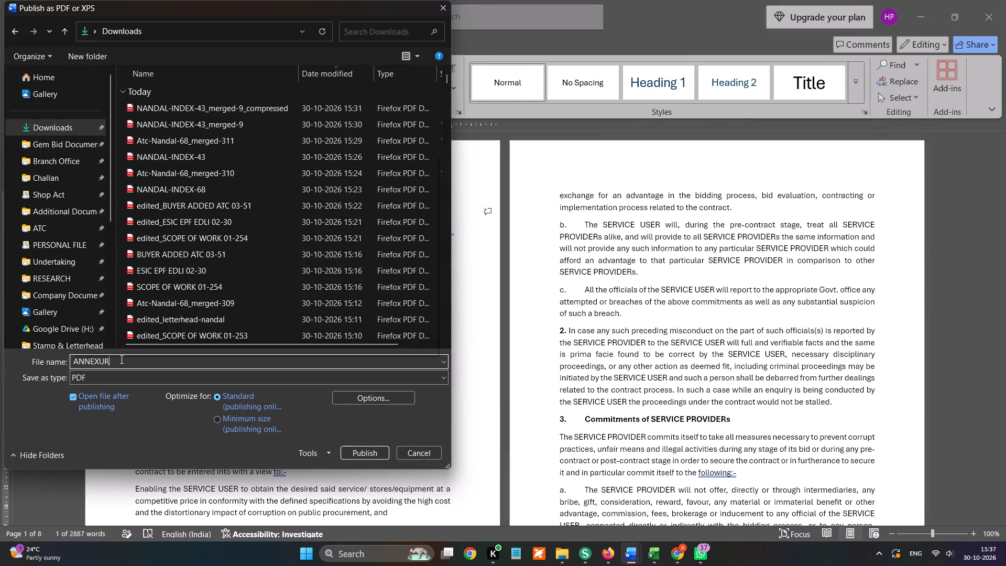
{"action": "key", "text": "5"}
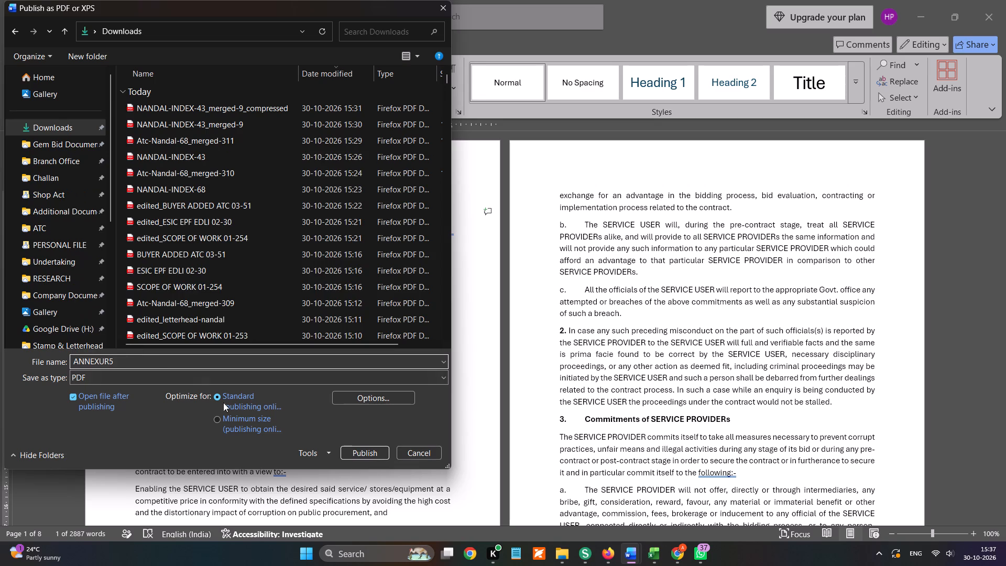
{"action": "left_click", "coordinate": [361, 454]}
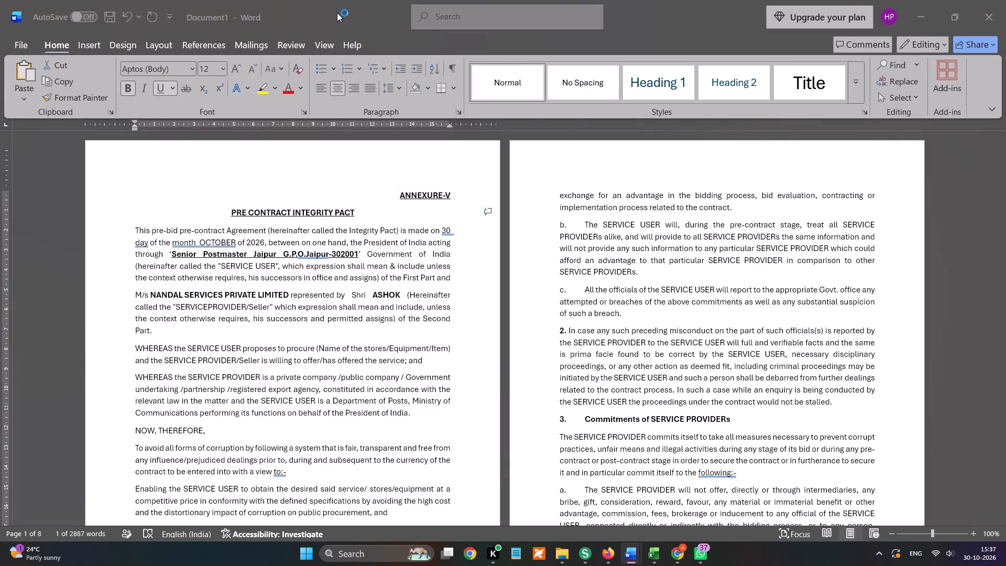
Switch to the GEM2026B8027104 Drive folder in Firefox and check REQUIRED DOCUMENTS.pdf for the bid's document requirements.
{"action": "left_click", "coordinate": [208, 14]}
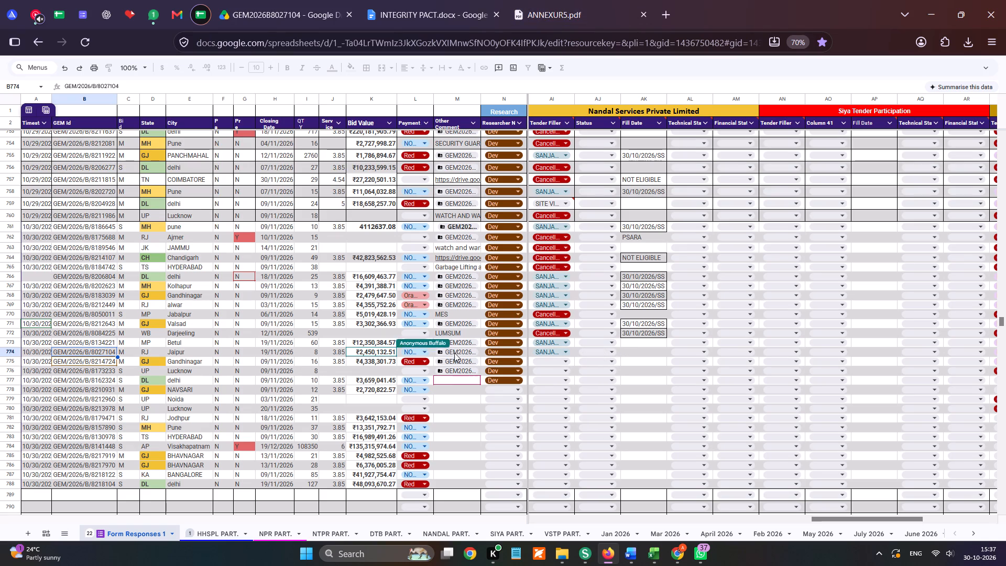
{"action": "left_click", "coordinate": [290, 0]}
{"action": "double_click", "coordinate": [207, 199]}
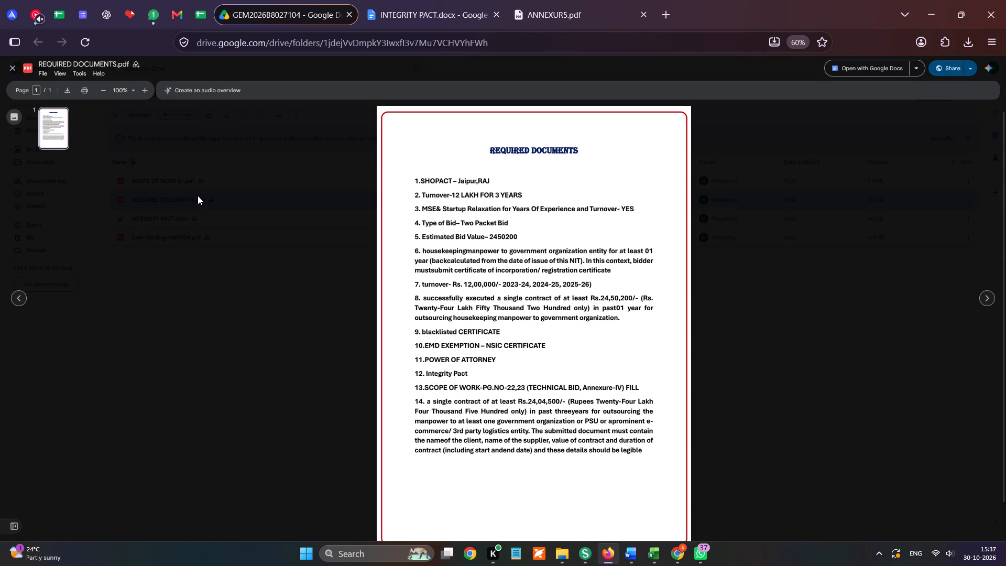
{"action": "left_click", "coordinate": [198, 195]}
Download SCOPE OF WORK 01.pdf from the GEM2026B8027104 Drive folder.
{"action": "left_click", "coordinate": [231, 179]}
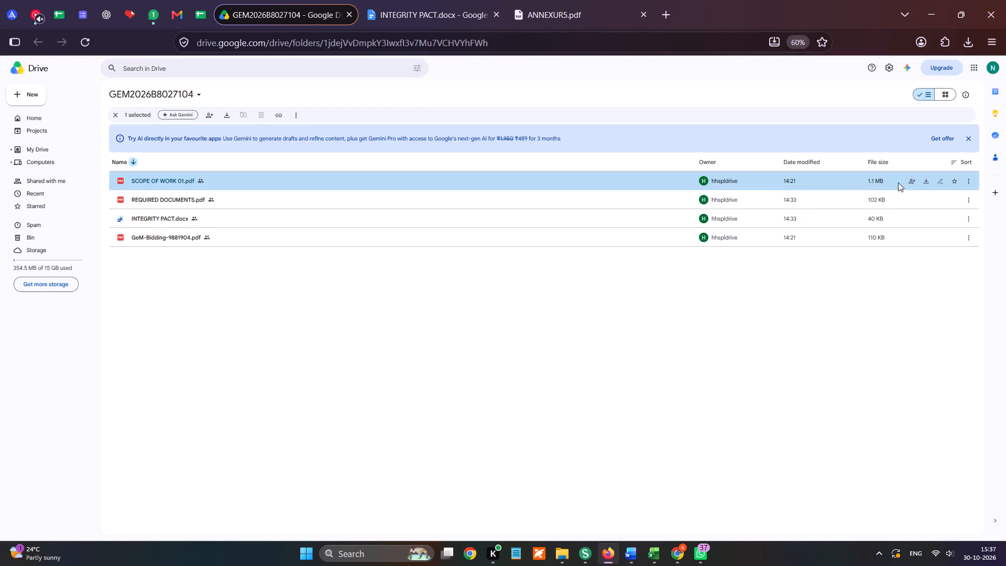
{"action": "left_click", "coordinate": [930, 180]}
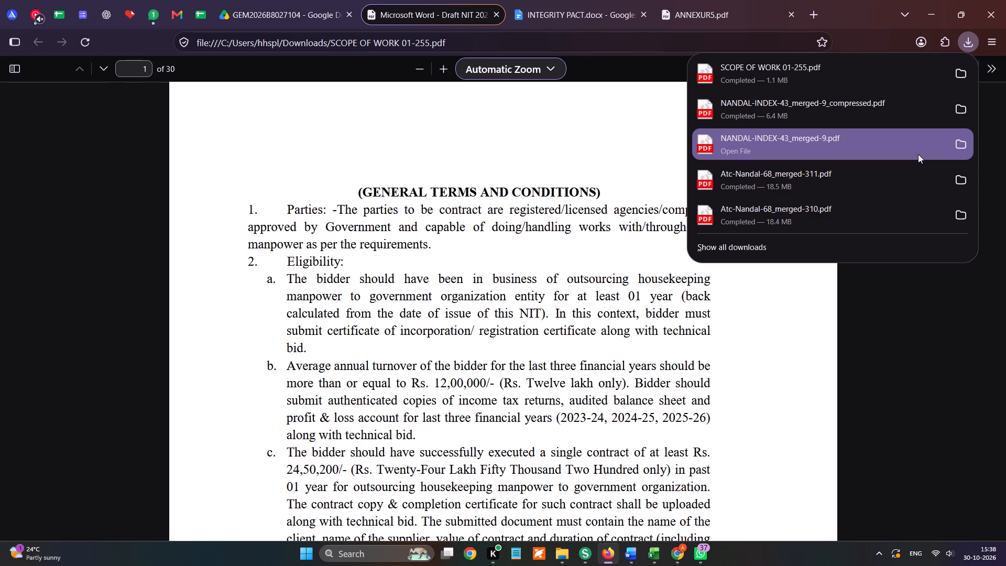
{"action": "scroll", "coordinate": [918, 154], "scroll_direction": "up", "scroll_amount": 3}
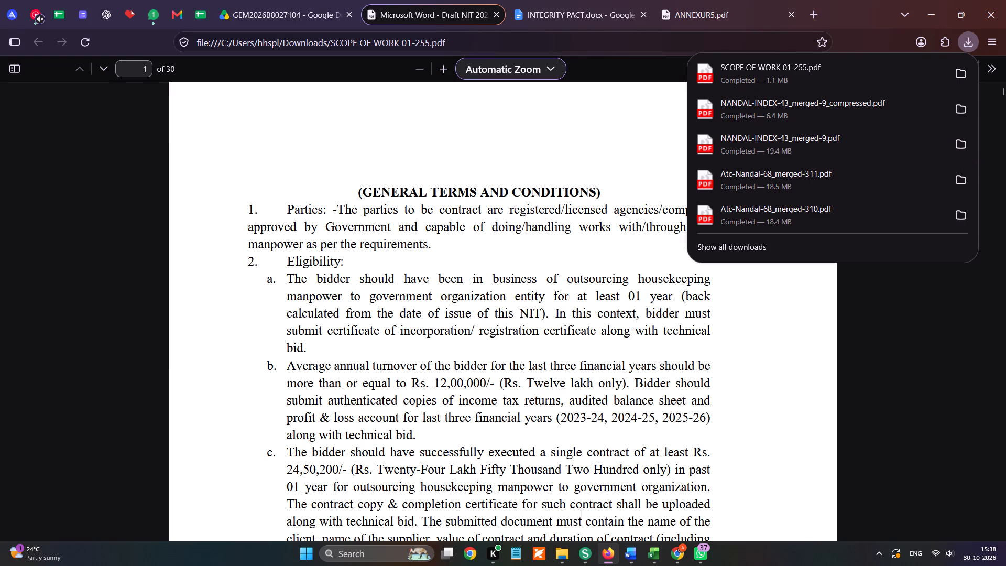
Switch to Sejda PDF Desktop.
{"action": "left_click", "coordinate": [582, 550]}
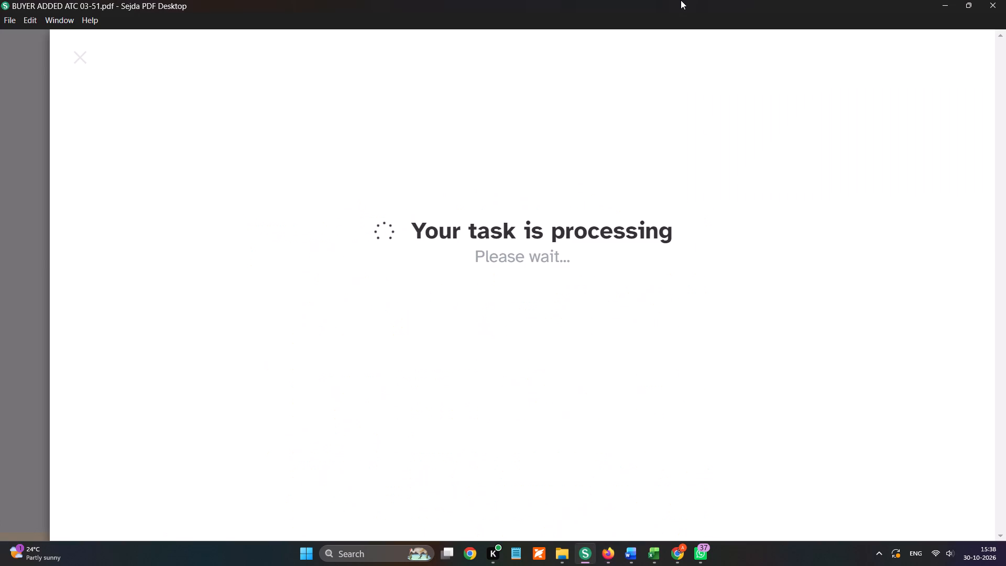
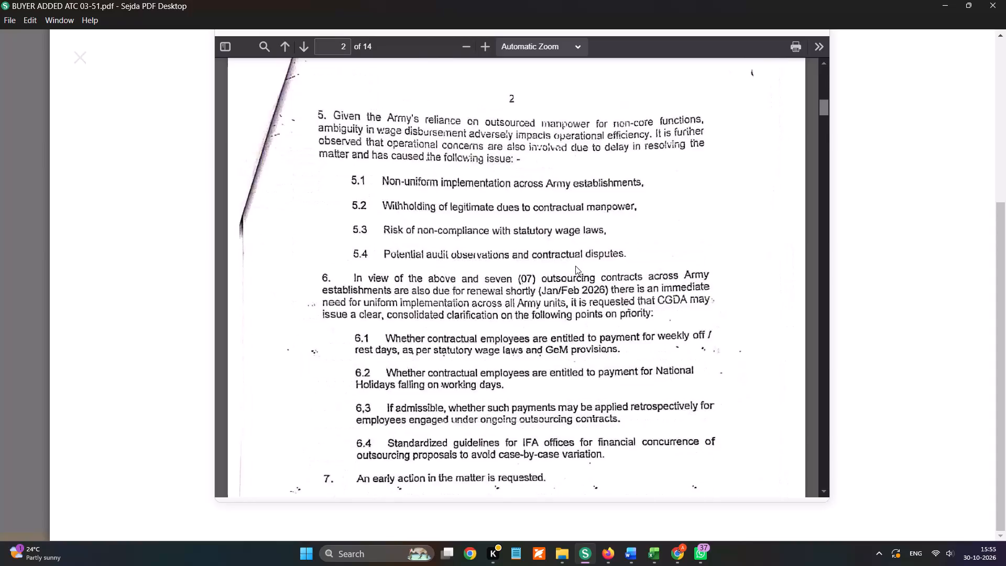
Check the open scope of work PDF and ANNEXUR5.pdf in Firefox, and return to Sejda PDF Desktop.
{"action": "scroll", "coordinate": [575, 267], "scroll_direction": "down", "scroll_amount": 10}
{"action": "scroll", "coordinate": [630, 430], "scroll_direction": "down", "scroll_amount": 5}
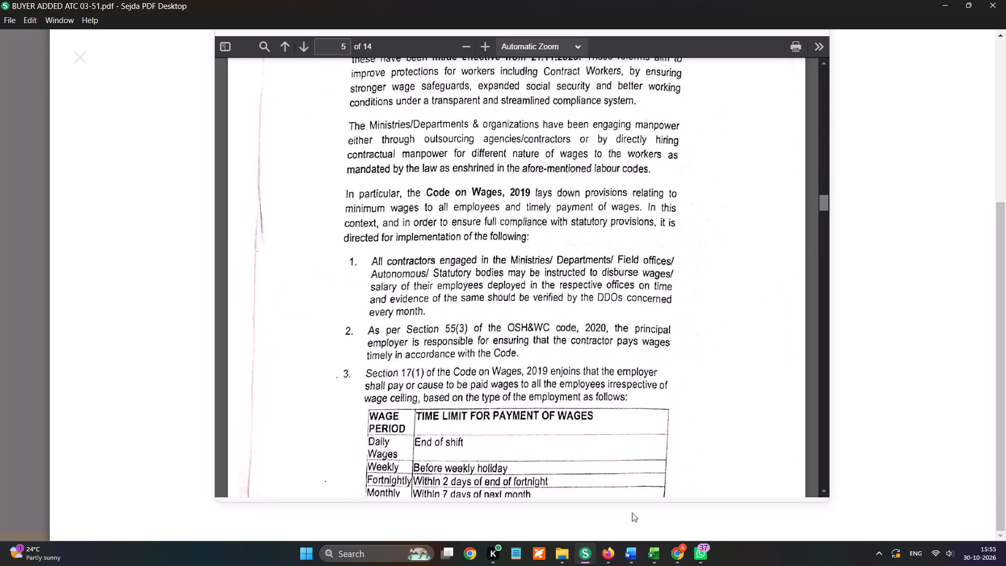
{"action": "left_click", "coordinate": [603, 556]}
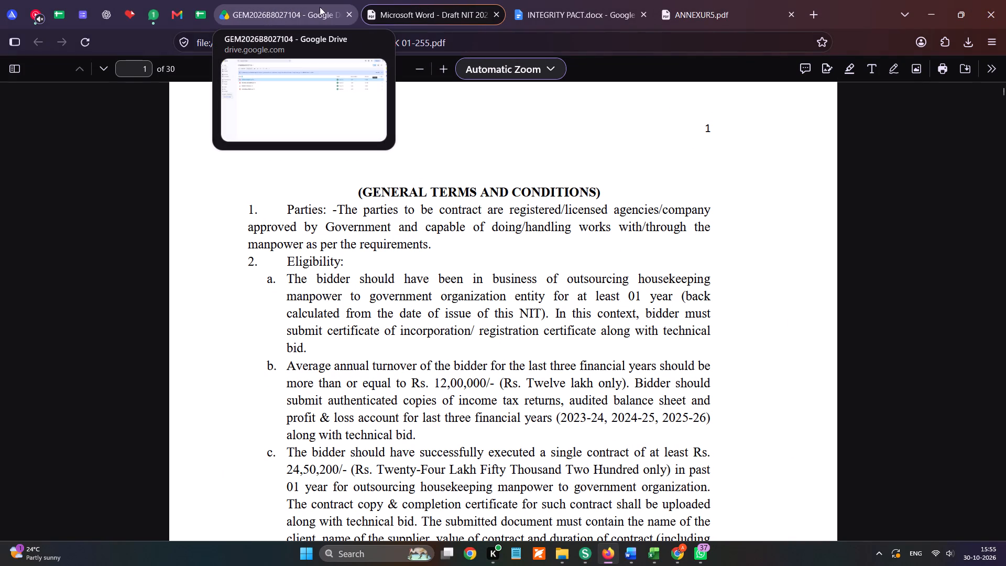
{"action": "left_click", "coordinate": [721, 5]}
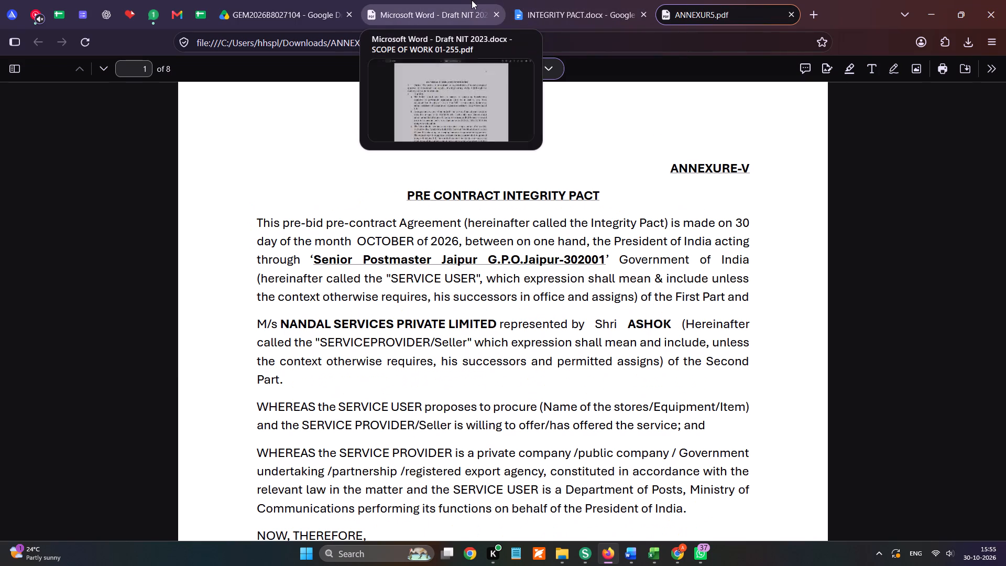
{"action": "left_click", "coordinate": [454, 3]}
{"action": "left_click", "coordinate": [589, 557]}
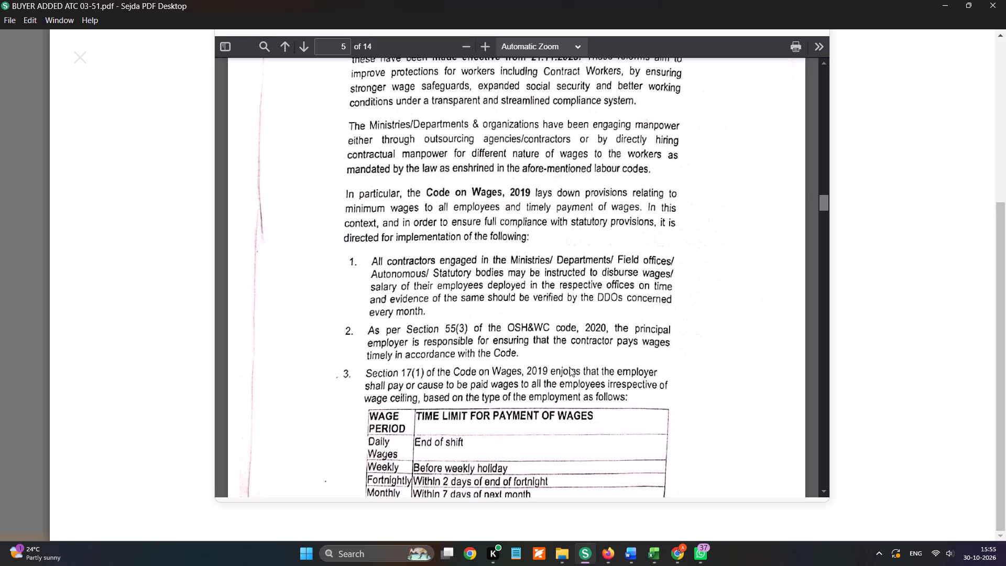
Close the finished BUYER ADDED ATC result and open SCOPE OF WORK 01-255.pdf from Downloads in the PDF Editor.
{"action": "scroll", "coordinate": [607, 218], "scroll_direction": "up", "scroll_amount": 17}
{"action": "scroll", "coordinate": [616, 216], "scroll_direction": "up", "scroll_amount": 8}
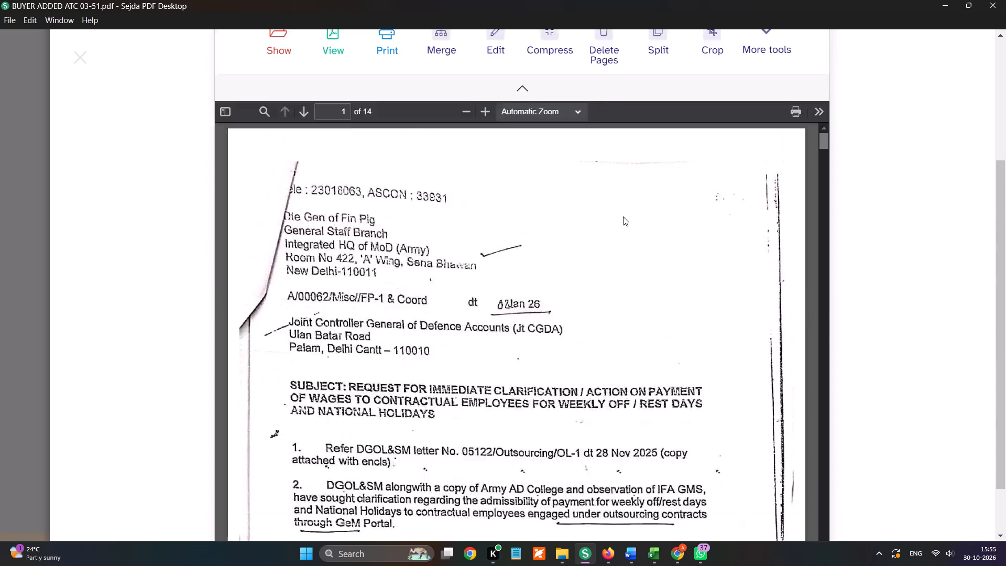
{"action": "scroll", "coordinate": [623, 216], "scroll_direction": "up", "scroll_amount": 8}
{"action": "left_click", "coordinate": [614, 170]}
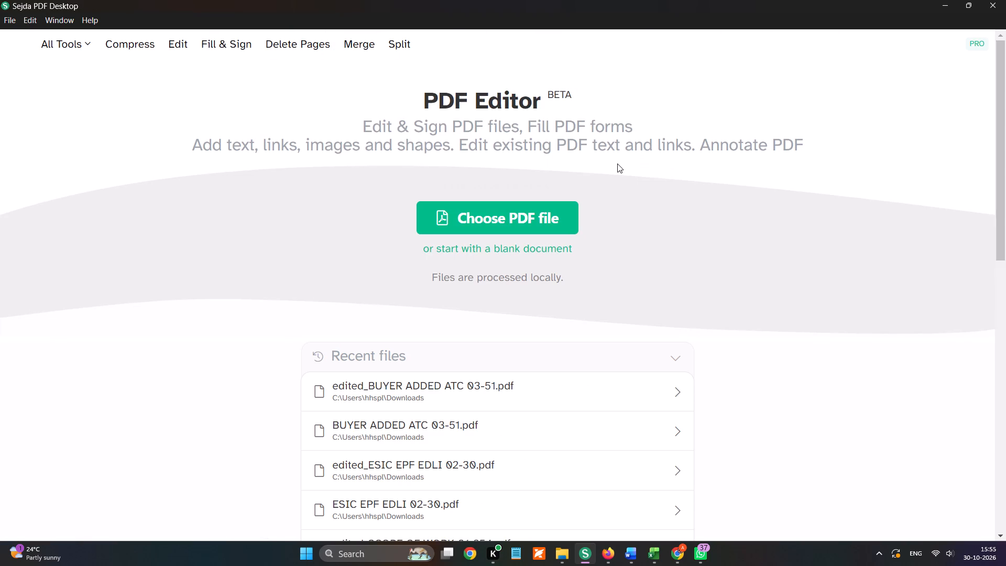
{"action": "left_click", "coordinate": [555, 233]}
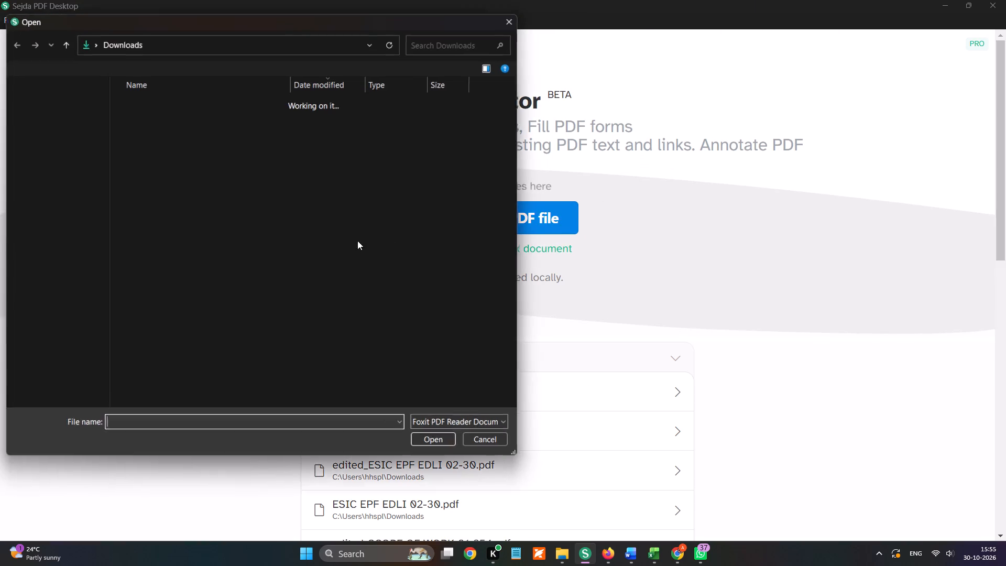
{"action": "scroll", "coordinate": [86, 179], "scroll_direction": "up", "scroll_amount": 4}
{"action": "left_click", "coordinate": [74, 135]}
{"action": "double_click", "coordinate": [177, 118]}
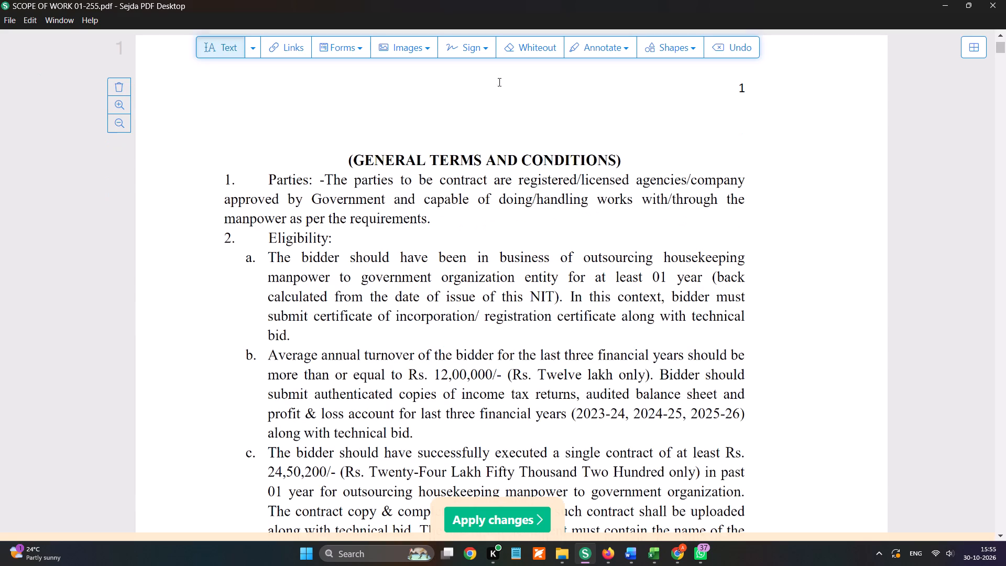
Place the Nandal Services director signature and the round company stamp at the foot of page 1, by the tenderer signature line.
{"action": "left_click", "coordinate": [483, 41]}
{"action": "left_click", "coordinate": [516, 158]}
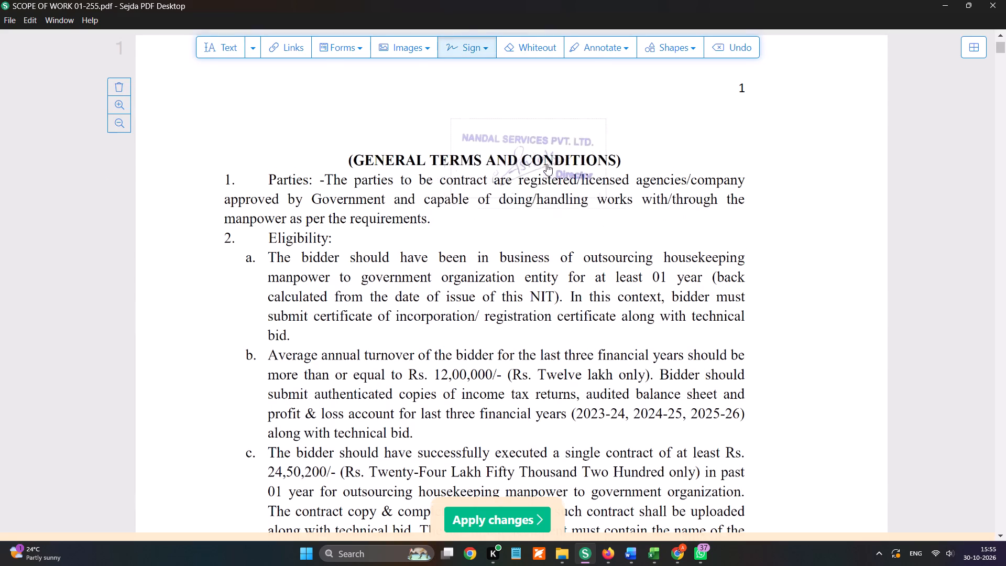
{"action": "scroll", "coordinate": [548, 165], "scroll_direction": "down", "scroll_amount": 5}
{"action": "left_click", "coordinate": [422, 92]}
{"action": "left_click", "coordinate": [474, 48]}
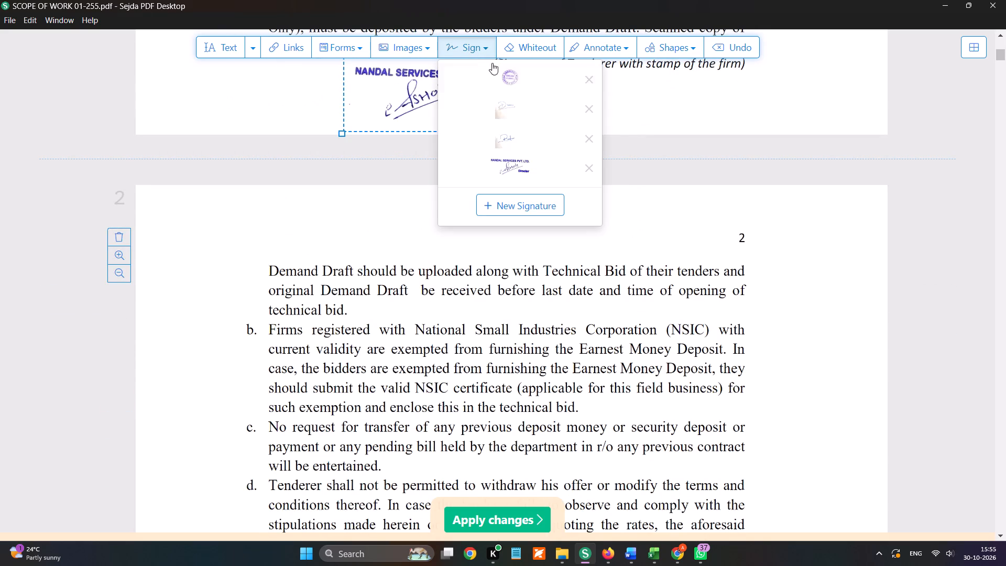
{"action": "left_click", "coordinate": [507, 87]}
{"action": "left_click", "coordinate": [601, 100]}
Repeat the round company stamp and the director signature on all pages of the document.
{"action": "scroll", "coordinate": [604, 118], "scroll_direction": "up", "scroll_amount": 1}
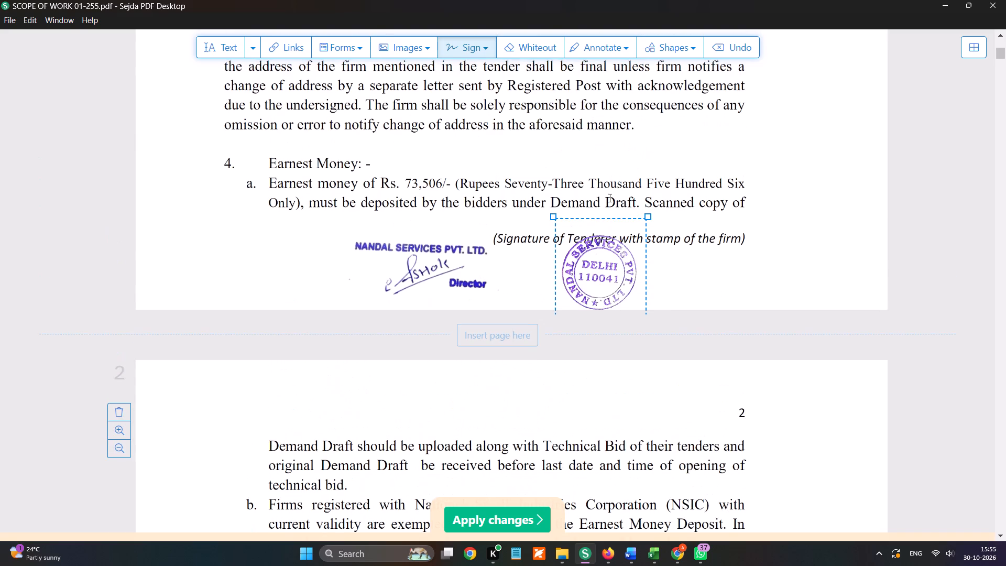
{"action": "left_click", "coordinate": [598, 205]}
{"action": "left_click", "coordinate": [596, 236]}
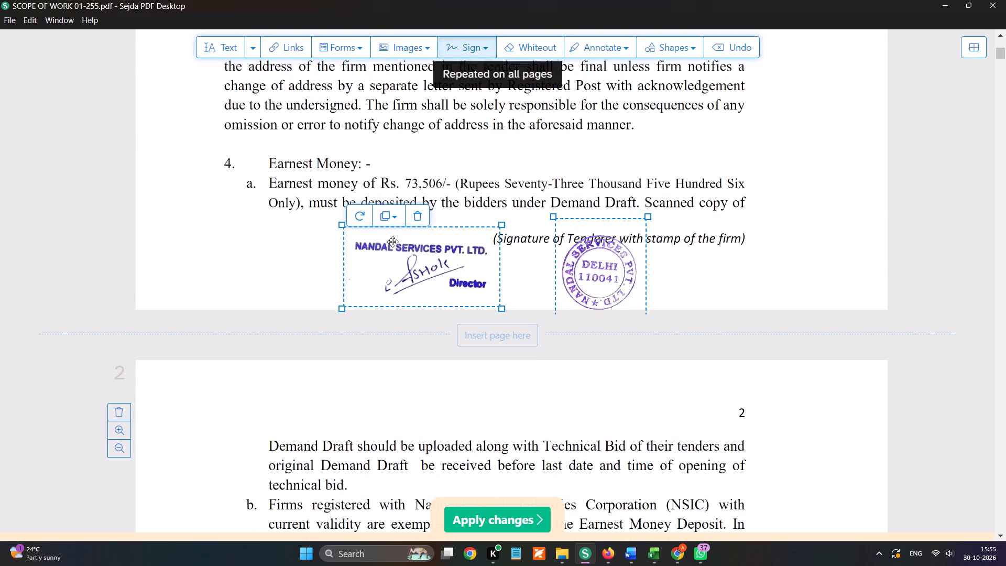
{"action": "left_click", "coordinate": [386, 224]}
{"action": "left_click", "coordinate": [385, 249]}
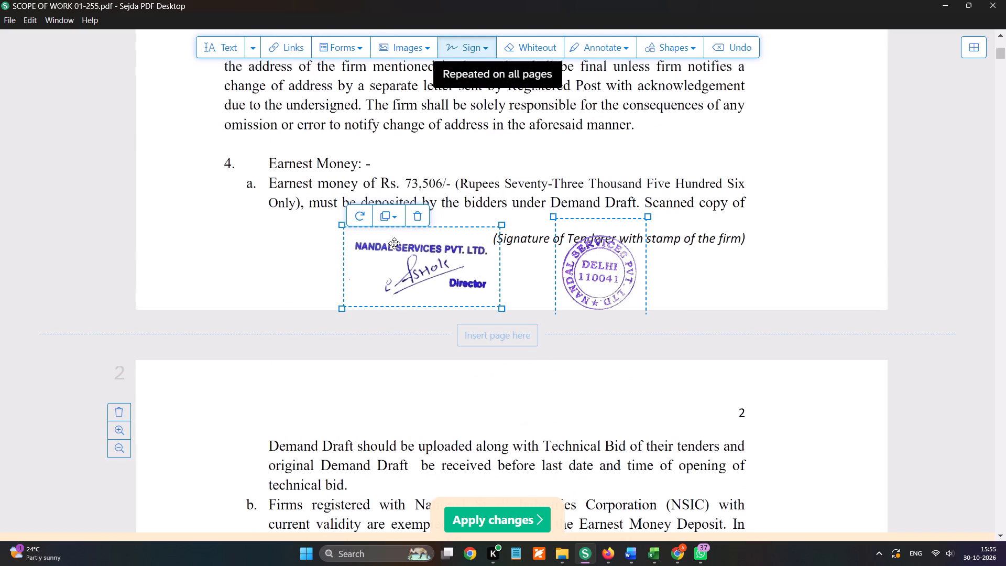
Review the scope of work pages for the placement of the signature and stamp and for the annexures included.
{"action": "scroll", "coordinate": [424, 223], "scroll_direction": "down", "scroll_amount": 1}
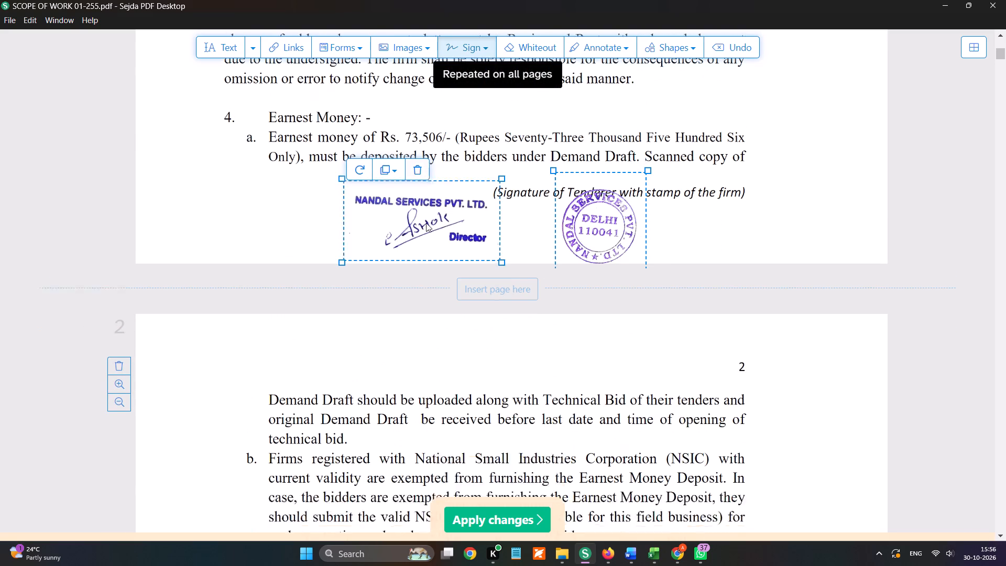
{"action": "scroll", "coordinate": [426, 223], "scroll_direction": "down", "scroll_amount": 2}
{"action": "scroll", "coordinate": [499, 218], "scroll_direction": "down", "scroll_amount": 5}
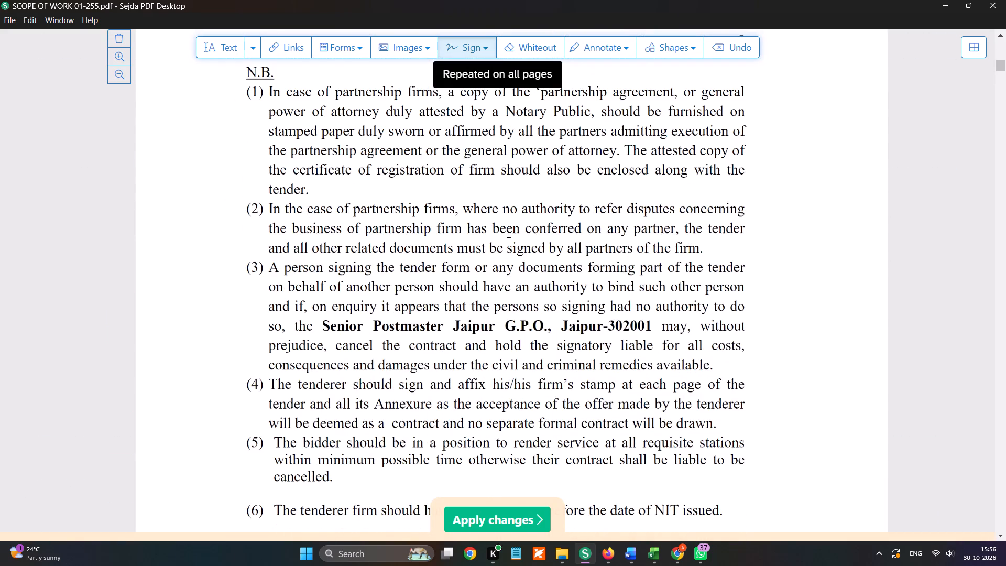
{"action": "scroll", "coordinate": [584, 242], "scroll_direction": "down", "scroll_amount": 5}
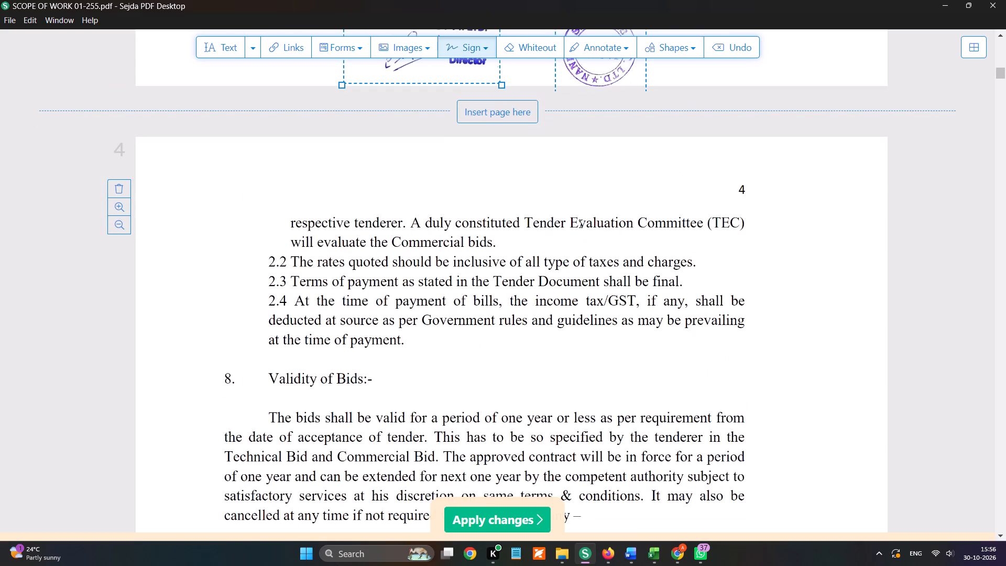
{"action": "scroll", "coordinate": [579, 223], "scroll_direction": "down", "scroll_amount": 11}
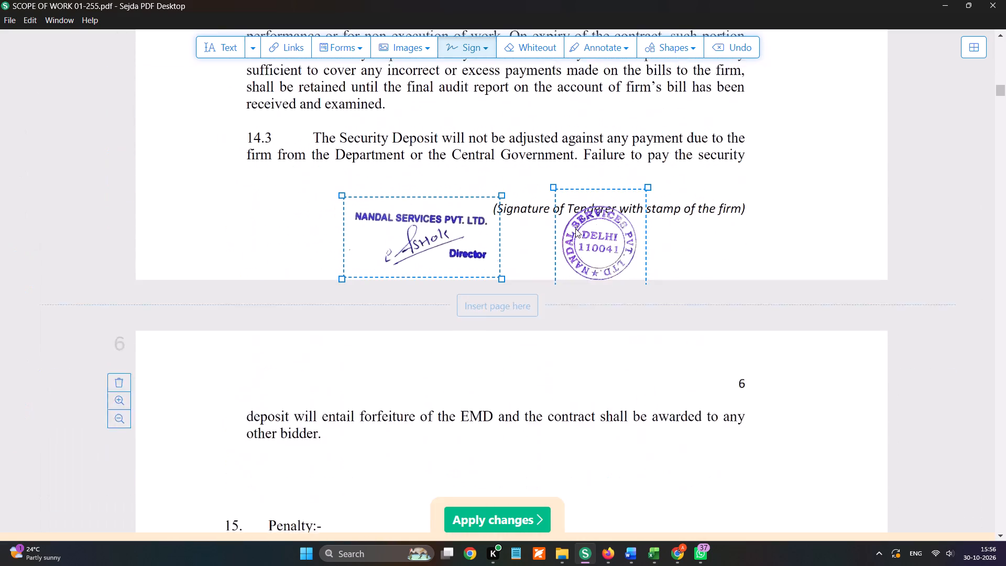
{"action": "scroll", "coordinate": [575, 226], "scroll_direction": "down", "scroll_amount": 6}
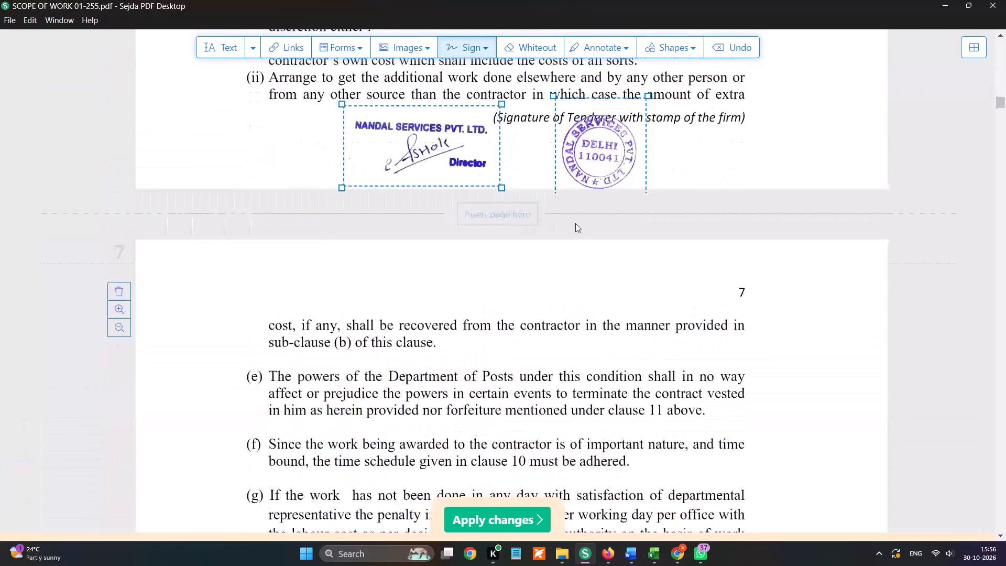
{"action": "scroll", "coordinate": [575, 223], "scroll_direction": "down", "scroll_amount": 10}
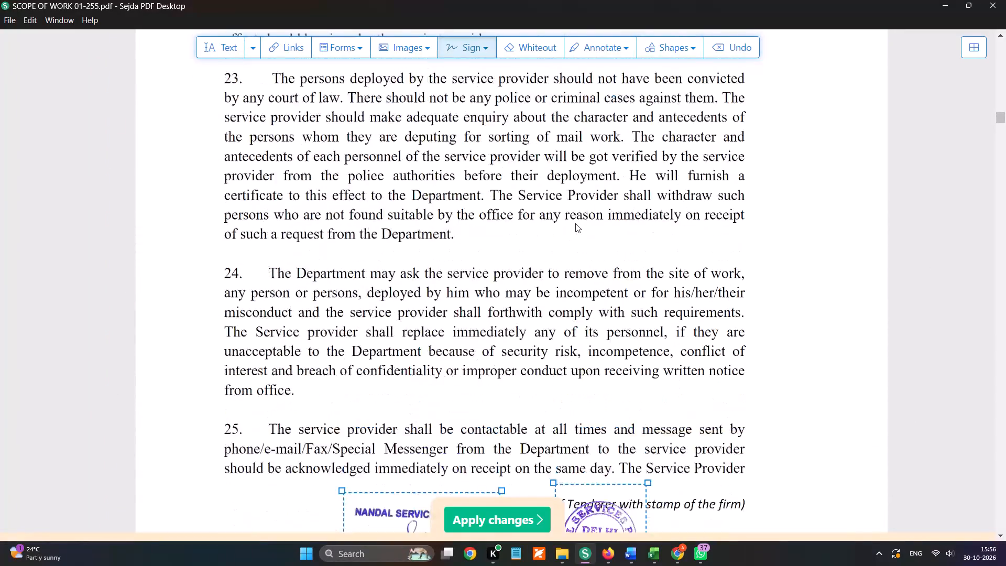
{"action": "scroll", "coordinate": [575, 223], "scroll_direction": "down", "scroll_amount": 14}
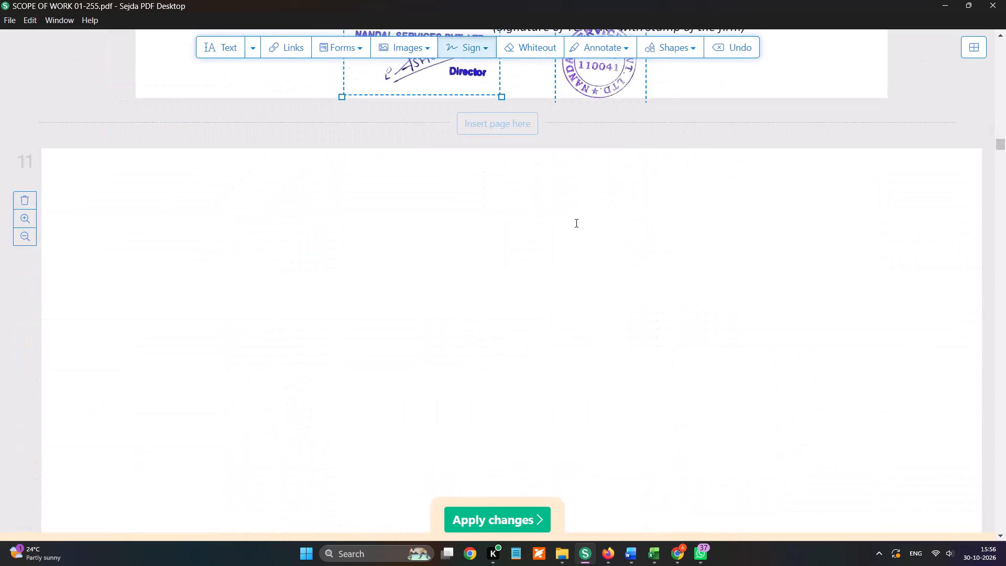
{"action": "scroll", "coordinate": [575, 223], "scroll_direction": "down", "scroll_amount": 5}
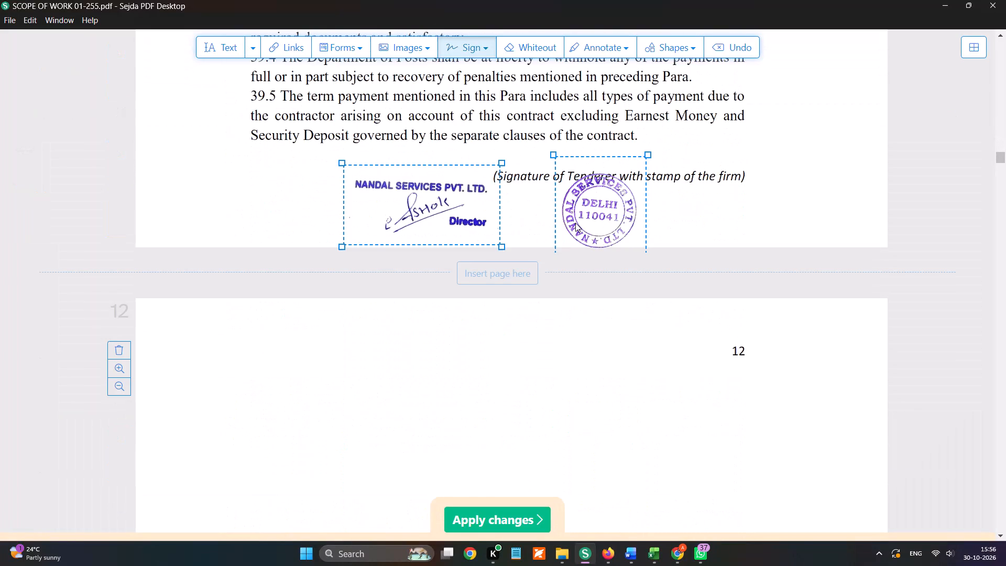
{"action": "scroll", "coordinate": [575, 221], "scroll_direction": "down", "scroll_amount": 2}
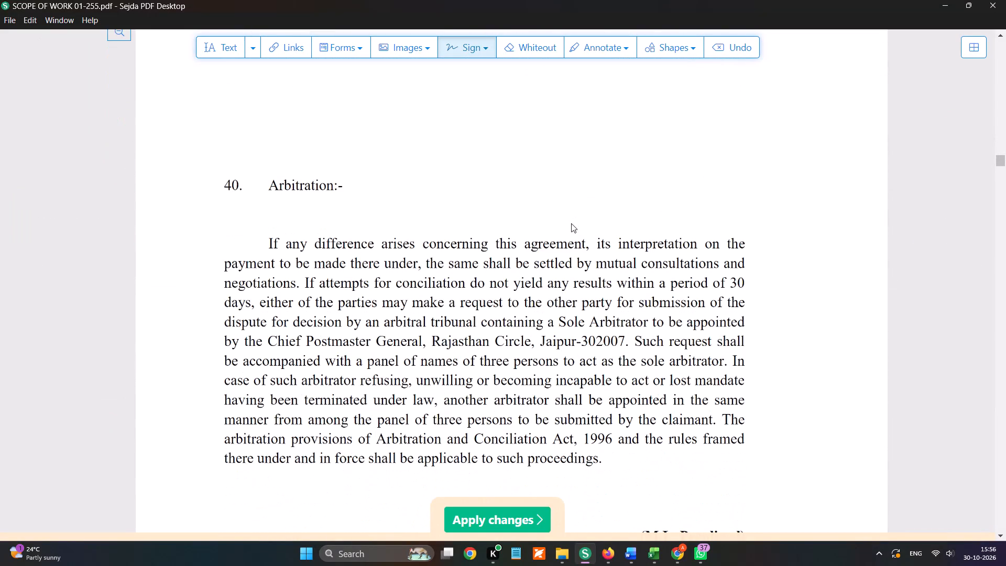
{"action": "scroll", "coordinate": [571, 221], "scroll_direction": "down", "scroll_amount": 3}
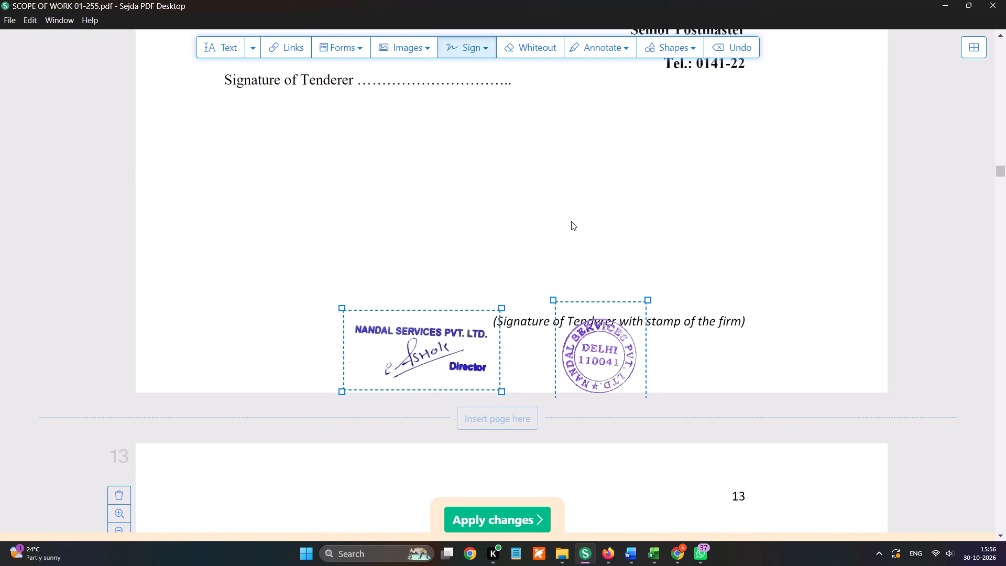
{"action": "scroll", "coordinate": [604, 223], "scroll_direction": "down", "scroll_amount": 7}
{"action": "scroll", "coordinate": [634, 259], "scroll_direction": "down", "scroll_amount": 5}
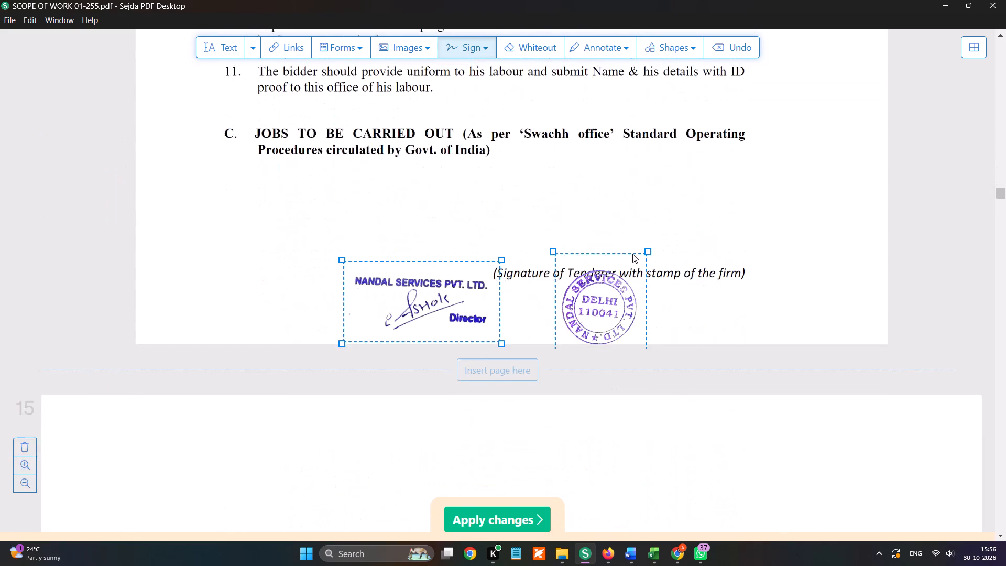
{"action": "scroll", "coordinate": [632, 254], "scroll_direction": "down", "scroll_amount": 18}
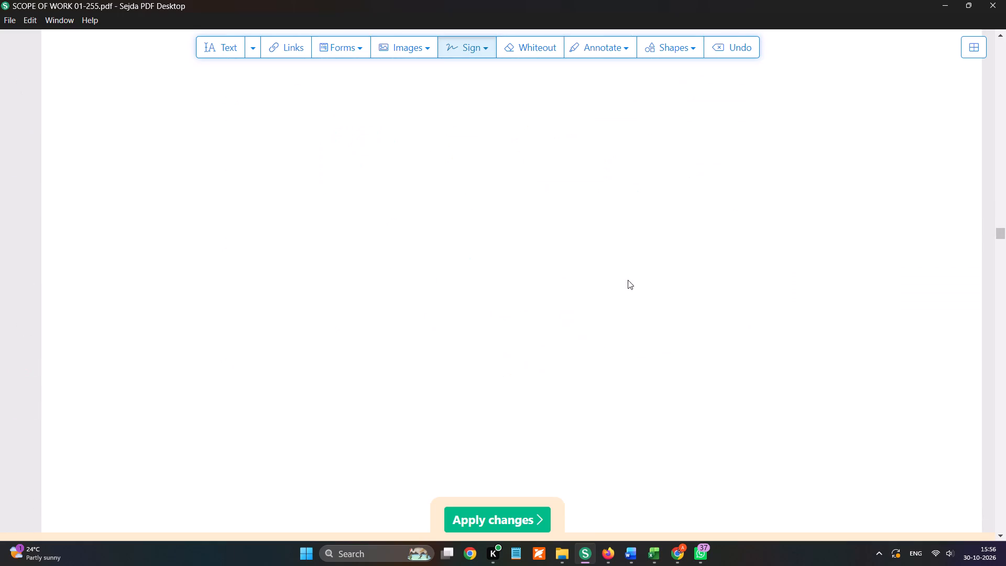
{"action": "scroll", "coordinate": [628, 279], "scroll_direction": "up", "scroll_amount": 3}
{"action": "scroll", "coordinate": [623, 259], "scroll_direction": "down", "scroll_amount": 8}
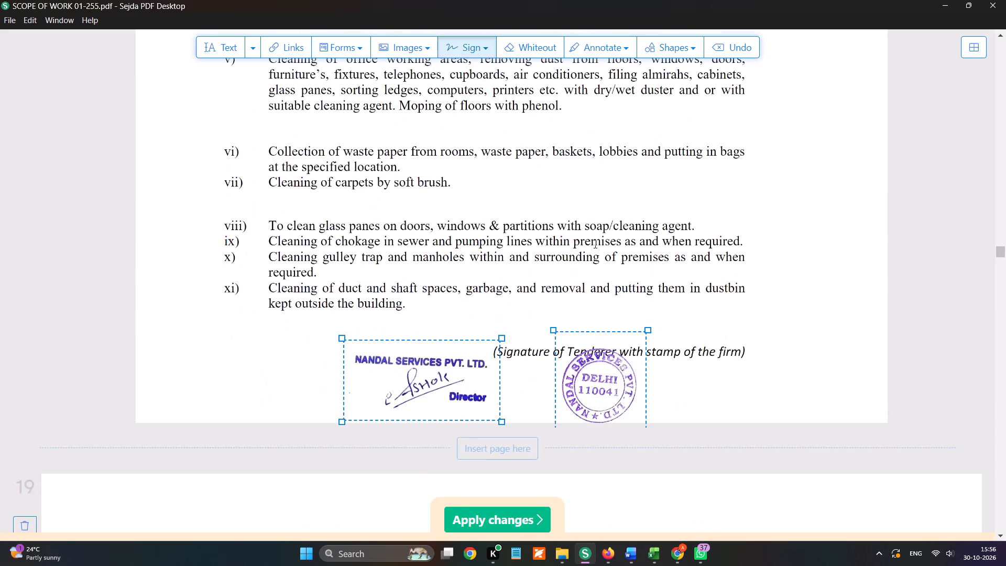
{"action": "scroll", "coordinate": [594, 244], "scroll_direction": "down", "scroll_amount": 13}
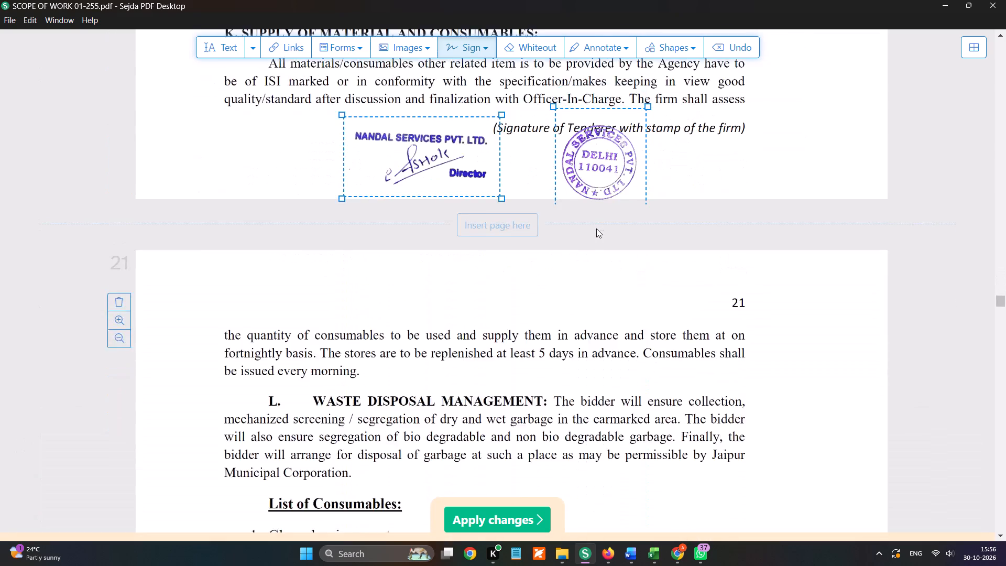
{"action": "scroll", "coordinate": [596, 228], "scroll_direction": "down", "scroll_amount": 13}
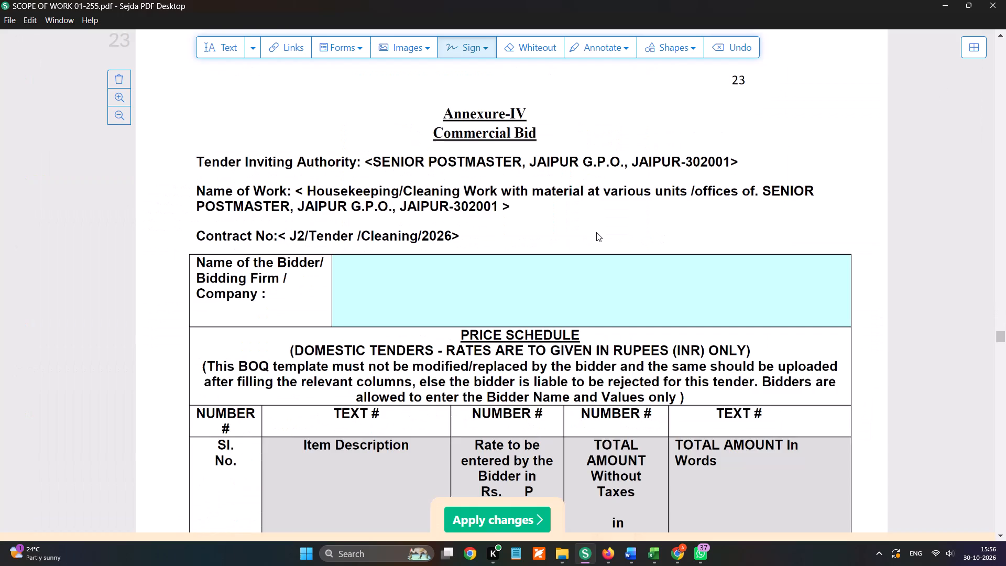
{"action": "scroll", "coordinate": [596, 232], "scroll_direction": "down", "scroll_amount": 12}
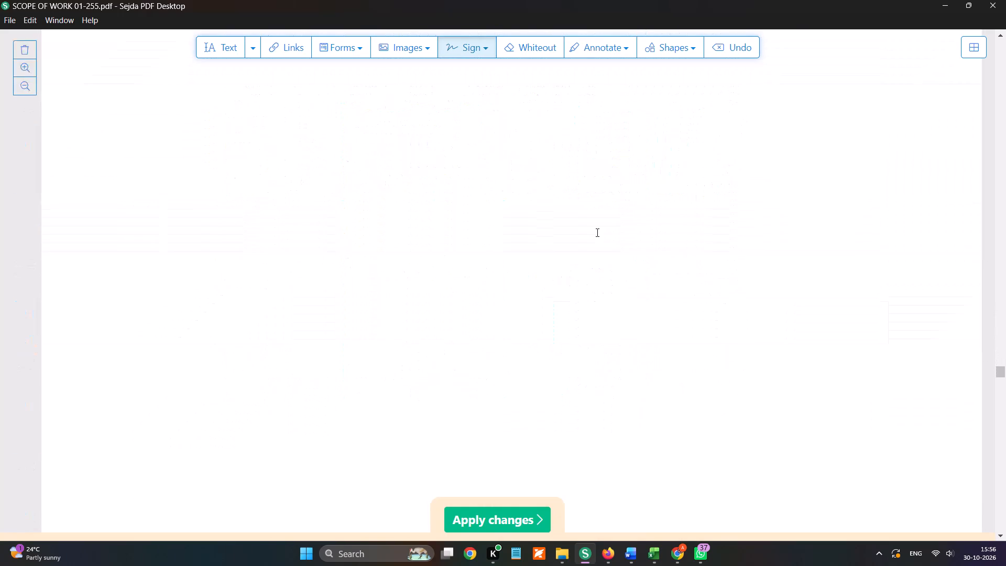
Delete the unfilled Annexure-V Pre Contract Integrity Pact pages, from page 24 through the end of the scope of work.
{"action": "scroll", "coordinate": [589, 232], "scroll_direction": "up", "scroll_amount": 7}
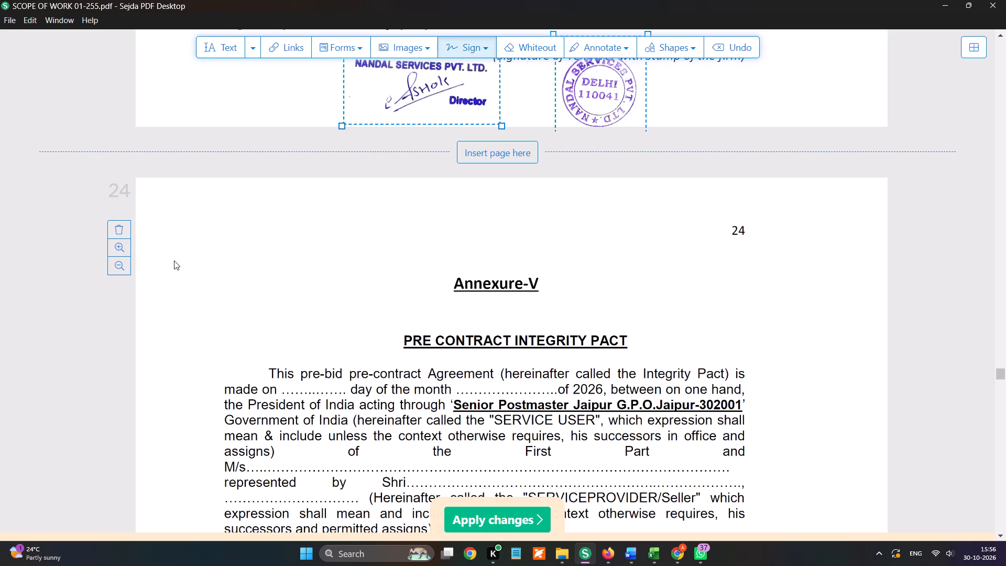
{"action": "left_click", "coordinate": [124, 231]}
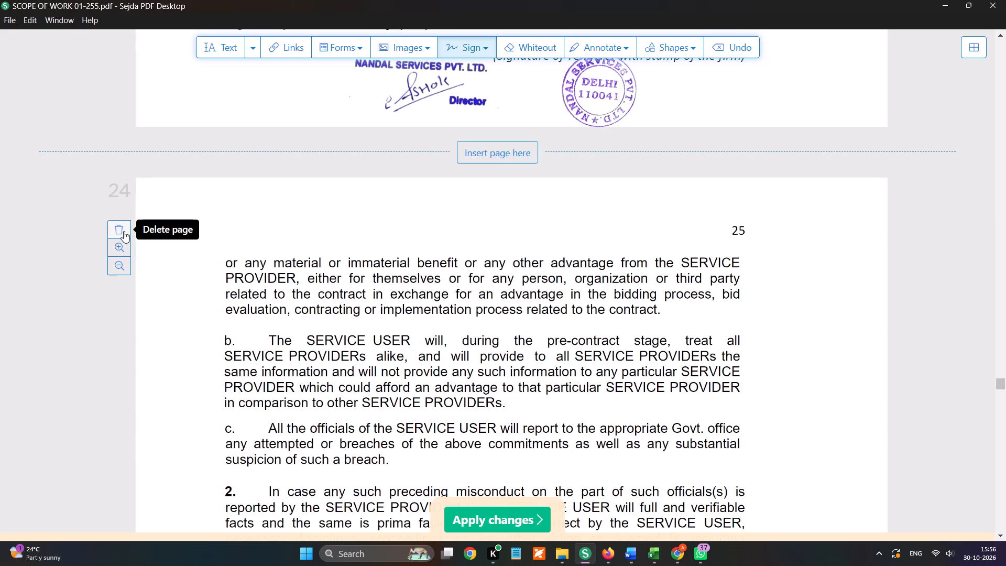
{"action": "left_click", "coordinate": [124, 231]}
{"action": "double_click", "coordinate": [124, 231]}
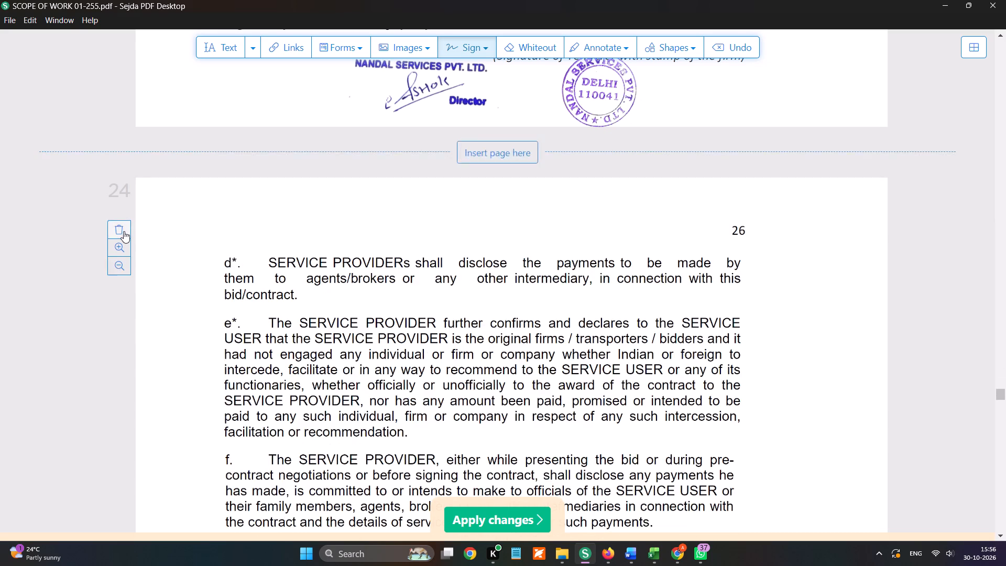
{"action": "left_click", "coordinate": [124, 231]}
{"action": "left_click", "coordinate": [124, 231]}
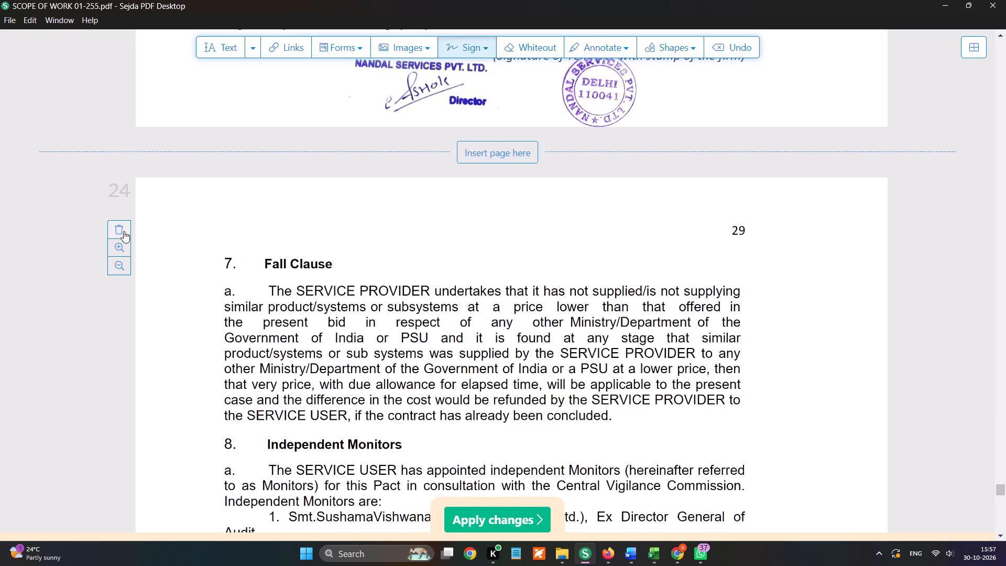
{"action": "left_click", "coordinate": [124, 231]}
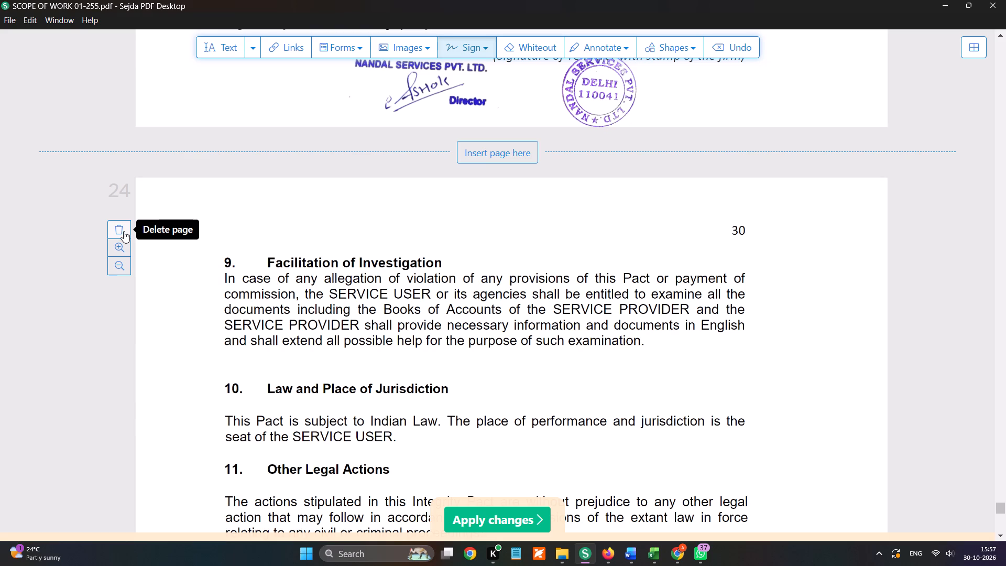
{"action": "scroll", "coordinate": [124, 231], "scroll_direction": "down", "scroll_amount": 5}
{"action": "scroll", "coordinate": [223, 229], "scroll_direction": "up", "scroll_amount": 2}
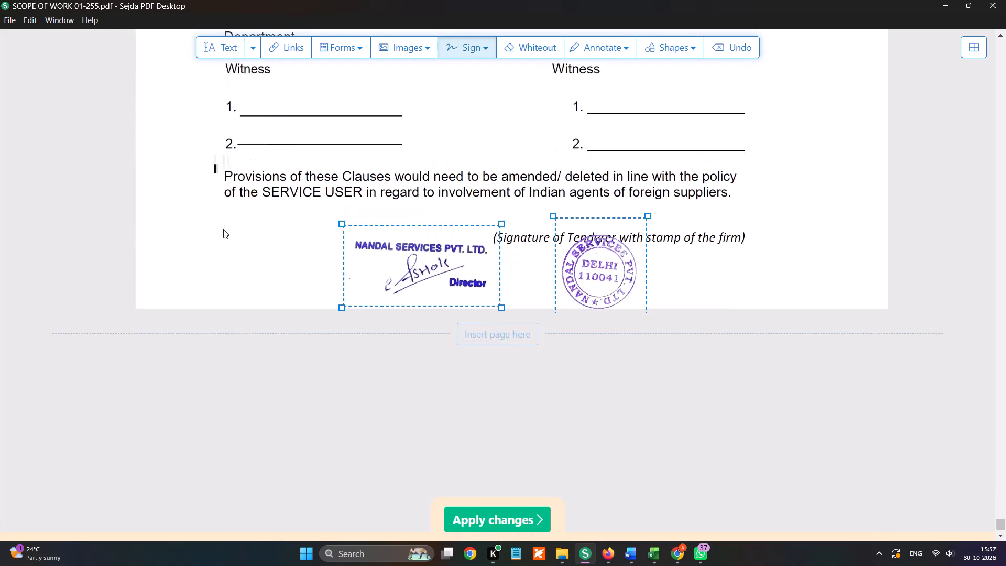
{"action": "scroll", "coordinate": [223, 229], "scroll_direction": "up", "scroll_amount": 4}
{"action": "left_click", "coordinate": [120, 415]}
Check the closing pages, apply the changes and save the signed document as edited_SCOPE OF WORK 01-255 in Downloads.
{"action": "scroll", "coordinate": [393, 353], "scroll_direction": "up", "scroll_amount": 2}
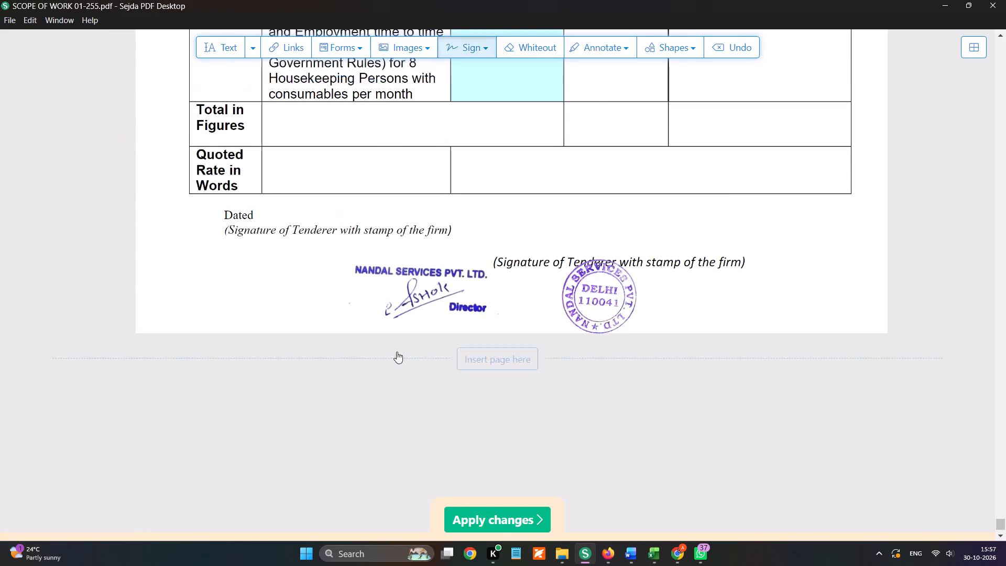
{"action": "scroll", "coordinate": [397, 352], "scroll_direction": "up", "scroll_amount": 5}
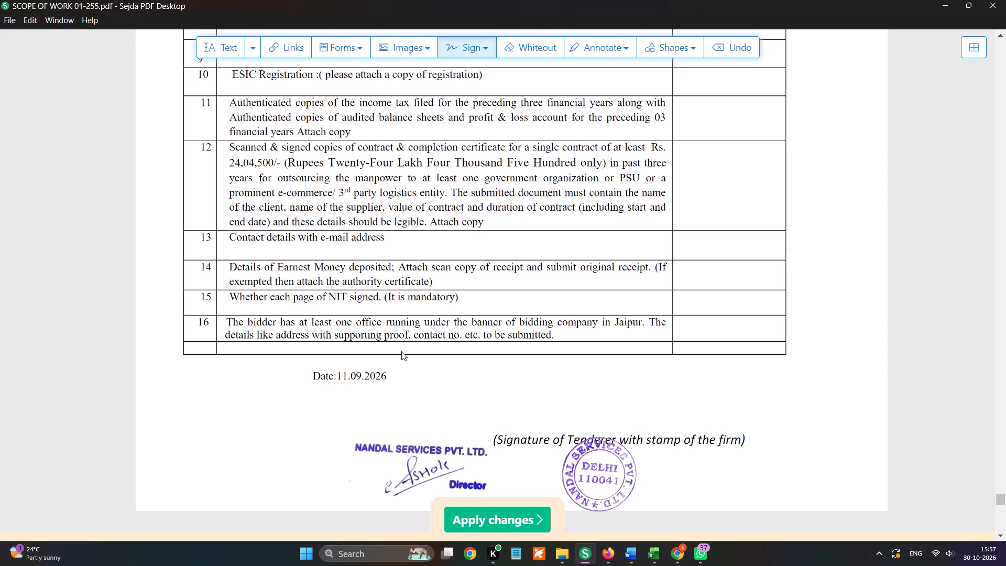
{"action": "scroll", "coordinate": [409, 341], "scroll_direction": "down", "scroll_amount": 8}
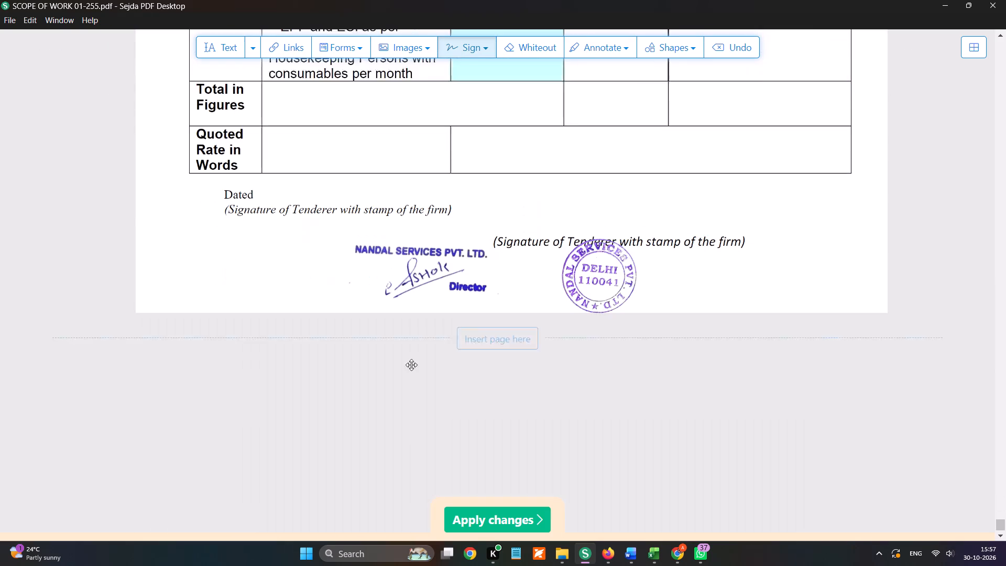
{"action": "scroll", "coordinate": [484, 320], "scroll_direction": "down", "scroll_amount": 6}
{"action": "left_click", "coordinate": [483, 518]}
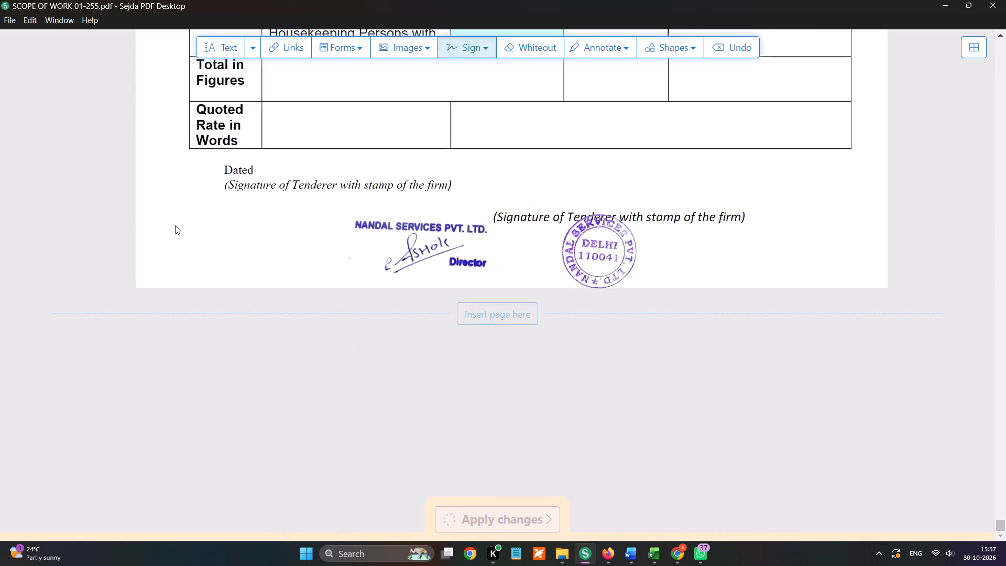
{"action": "scroll", "coordinate": [75, 179], "scroll_direction": "up", "scroll_amount": 17}
{"action": "left_click", "coordinate": [84, 123]}
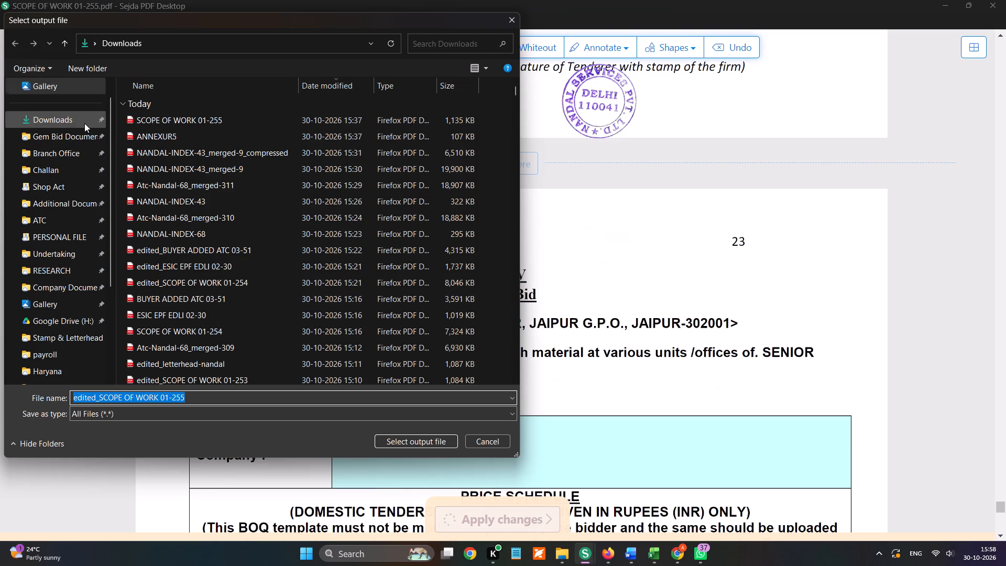
{"action": "left_click", "coordinate": [434, 439]}
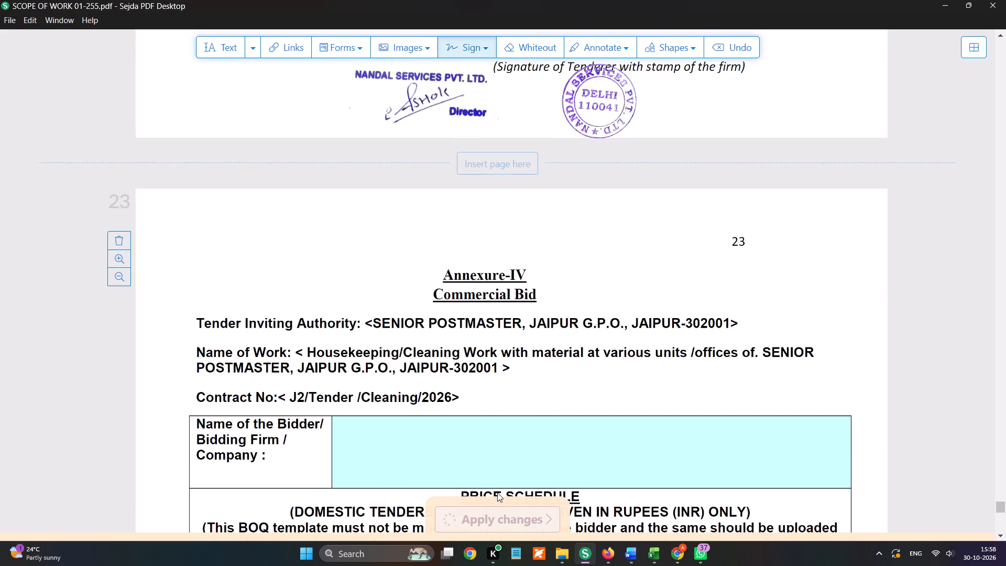
In Firefox, start a new iLovePDF merge with edited_SCOPE OF WORK 01-255 from Downloads as the first file.
{"action": "left_click", "coordinate": [611, 550]}
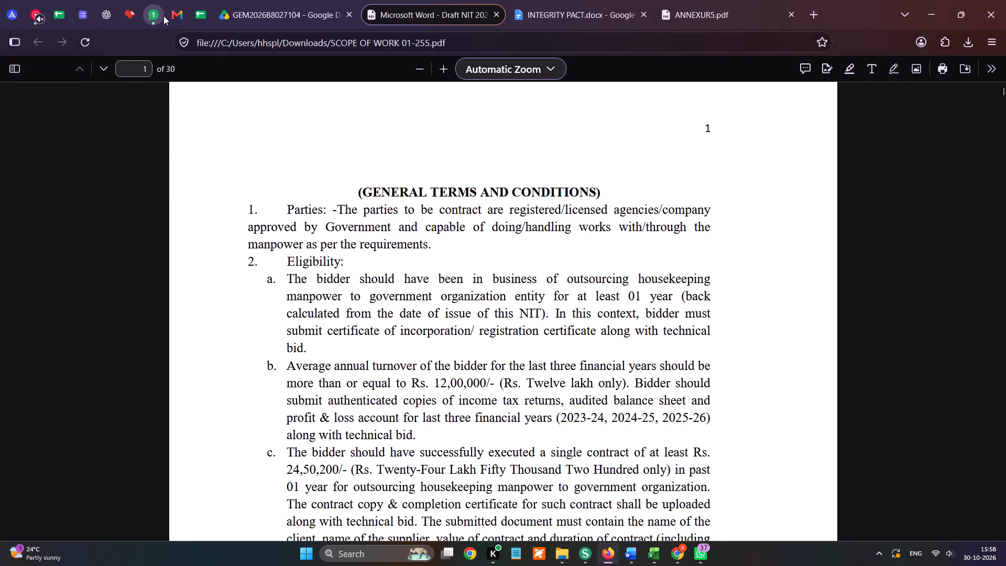
{"action": "left_click", "coordinate": [125, 20]}
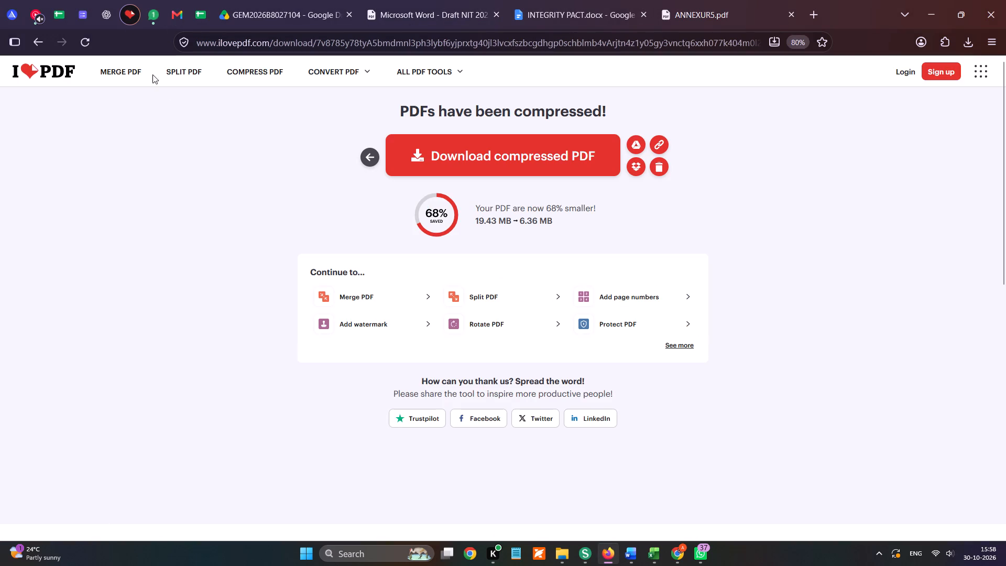
{"action": "left_click", "coordinate": [139, 70]}
{"action": "left_click", "coordinate": [525, 194]}
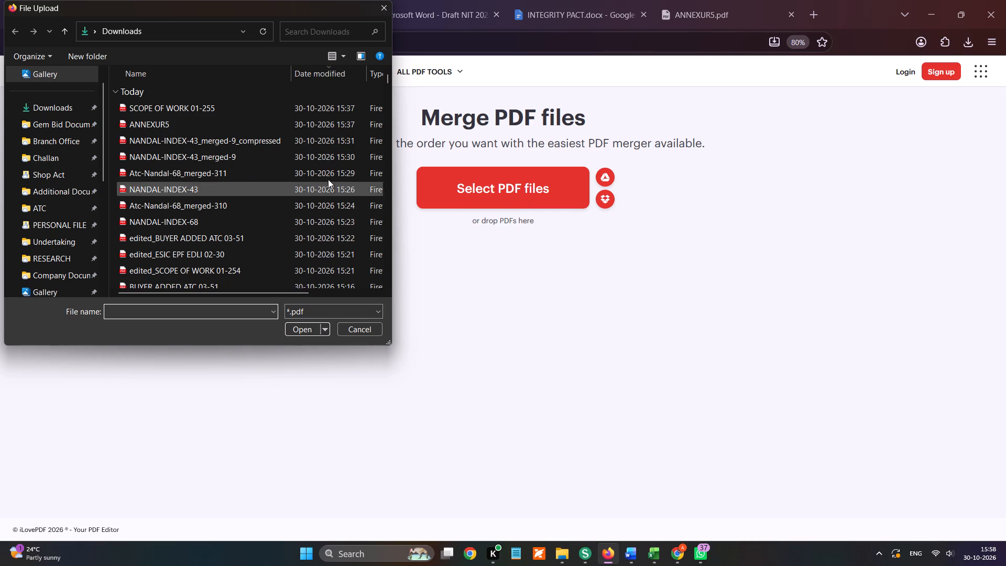
{"action": "scroll", "coordinate": [129, 138], "scroll_direction": "up", "scroll_amount": 4}
{"action": "left_click", "coordinate": [38, 112]}
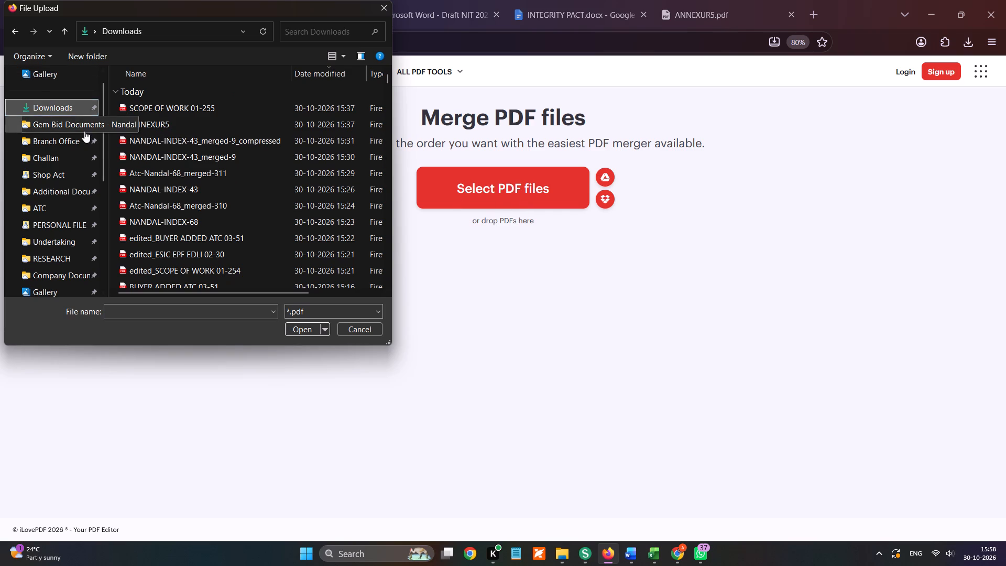
{"action": "left_click", "coordinate": [84, 131]}
{"action": "left_click", "coordinate": [73, 112]}
{"action": "double_click", "coordinate": [171, 109]}
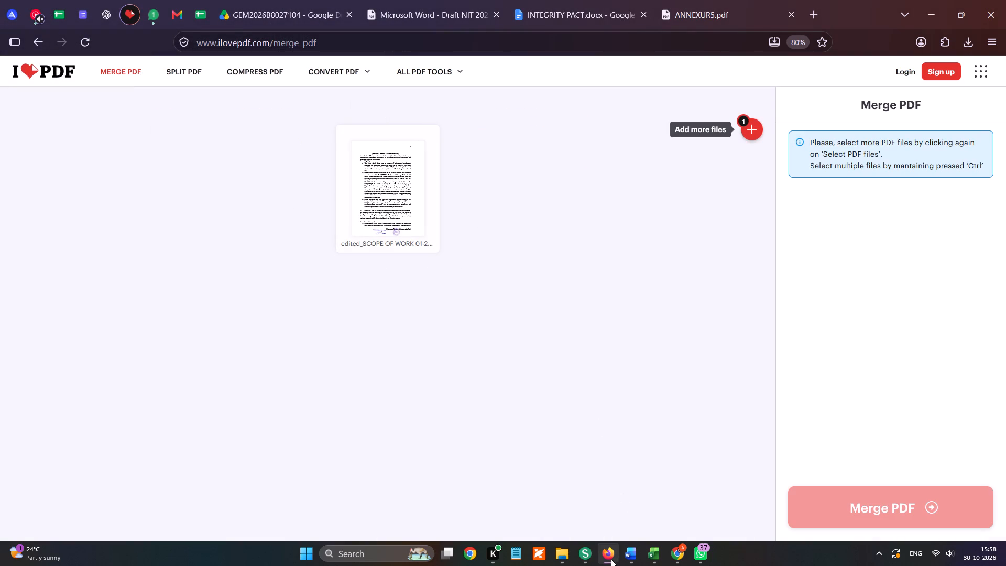
Switch back to Sejda, leave the finished result and open ANNEXUR5.pdf from Downloads in the PDF Editor.
{"action": "left_click", "coordinate": [586, 551]}
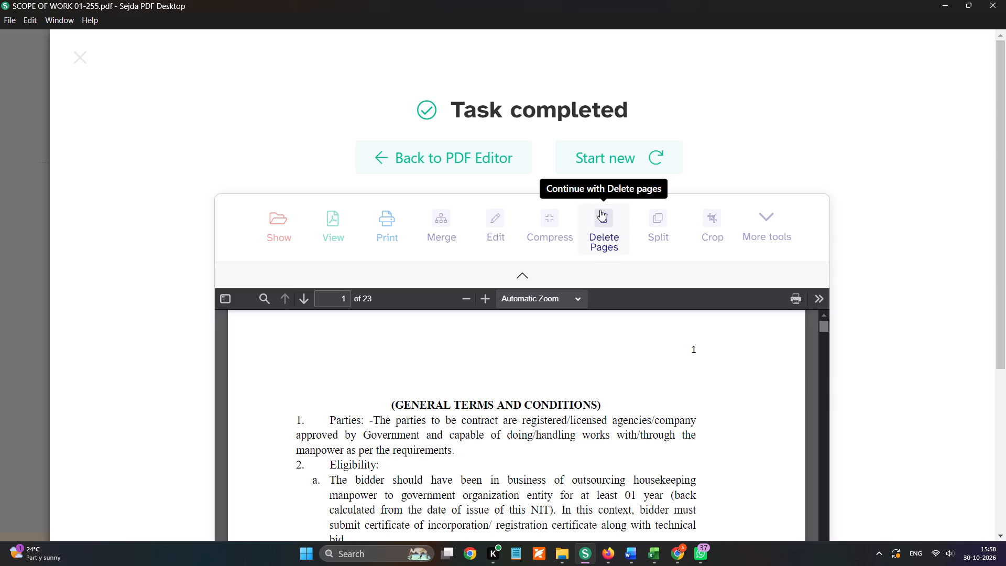
{"action": "left_click", "coordinate": [621, 172]}
{"action": "left_click", "coordinate": [509, 218]}
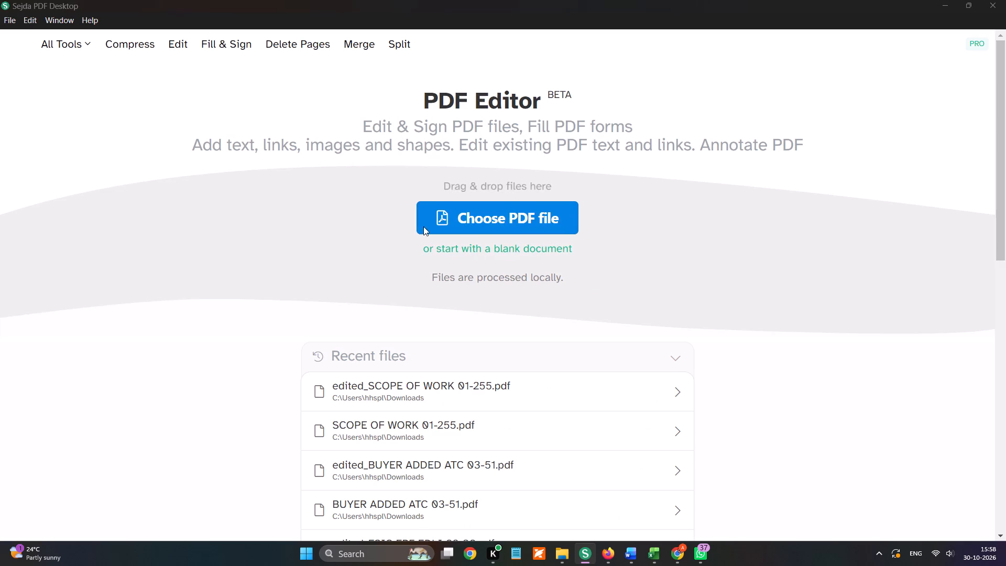
{"action": "scroll", "coordinate": [109, 181], "scroll_direction": "up", "scroll_amount": 5}
{"action": "left_click", "coordinate": [59, 121]}
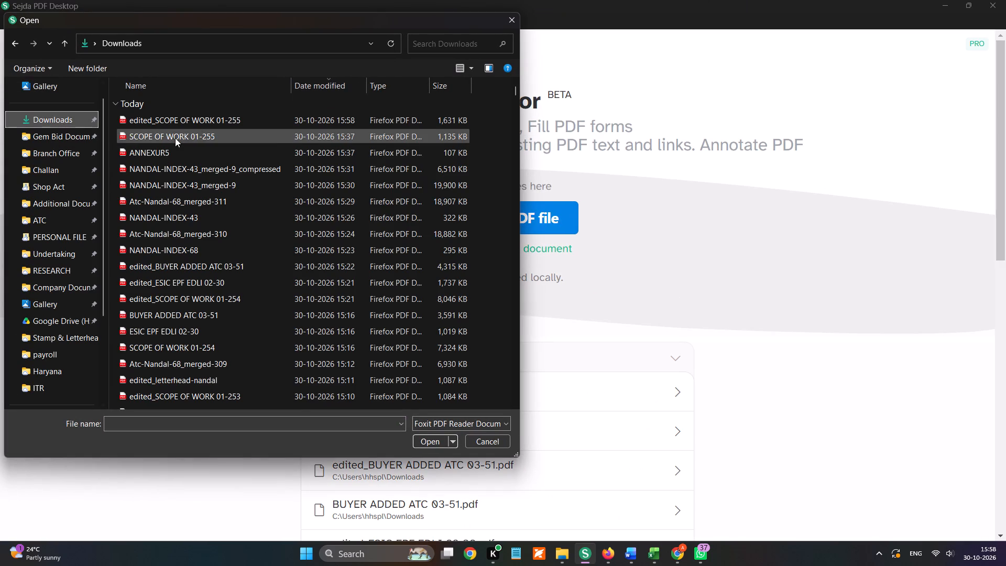
{"action": "double_click", "coordinate": [157, 153]}
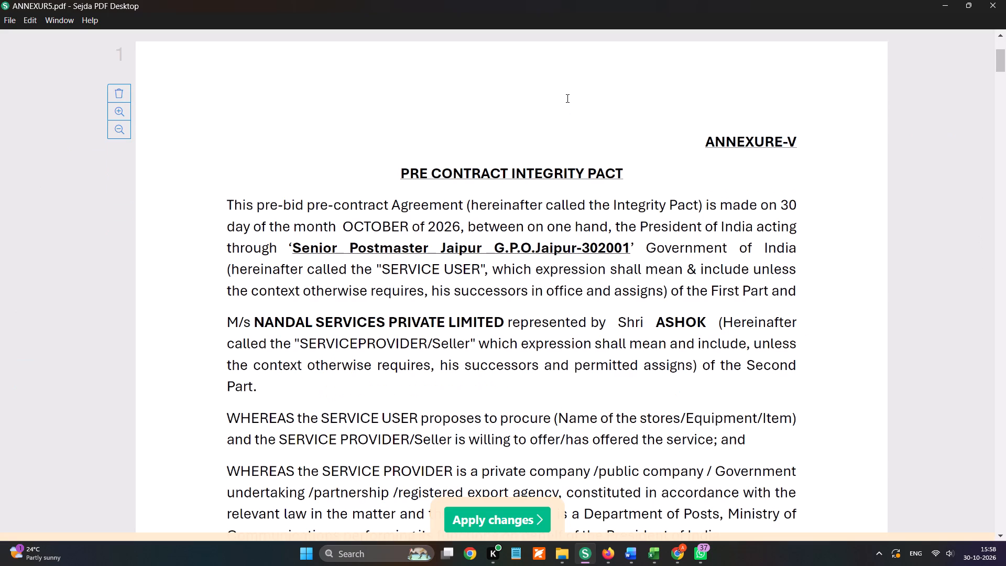
Place the Nandal Services director signature at the foot of page 1 of ANNEXUR5 and repeat it on all pages.
{"action": "left_click", "coordinate": [475, 40]}
{"action": "left_click", "coordinate": [510, 170]}
{"action": "scroll", "coordinate": [521, 188], "scroll_direction": "down", "scroll_amount": 4}
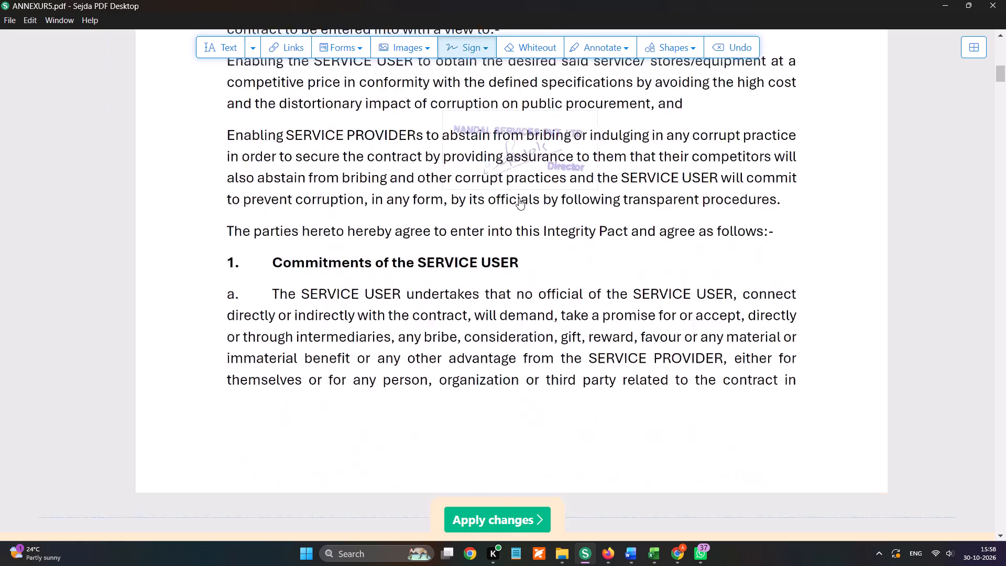
{"action": "scroll", "coordinate": [516, 205], "scroll_direction": "down", "scroll_amount": 1}
{"action": "left_click", "coordinate": [479, 170]}
{"action": "left_click", "coordinate": [442, 122]}
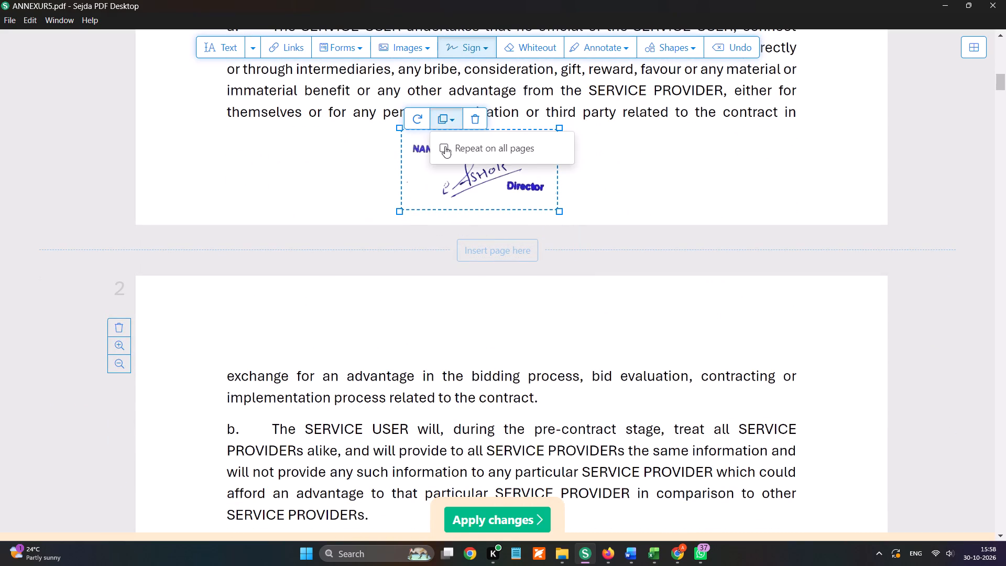
{"action": "left_click", "coordinate": [445, 146]}
Place the round company stamp beside the director signature on page 1 and repeat it on all pages.
{"action": "left_click", "coordinate": [466, 48]}
{"action": "left_click", "coordinate": [506, 79]}
{"action": "left_click", "coordinate": [612, 174]}
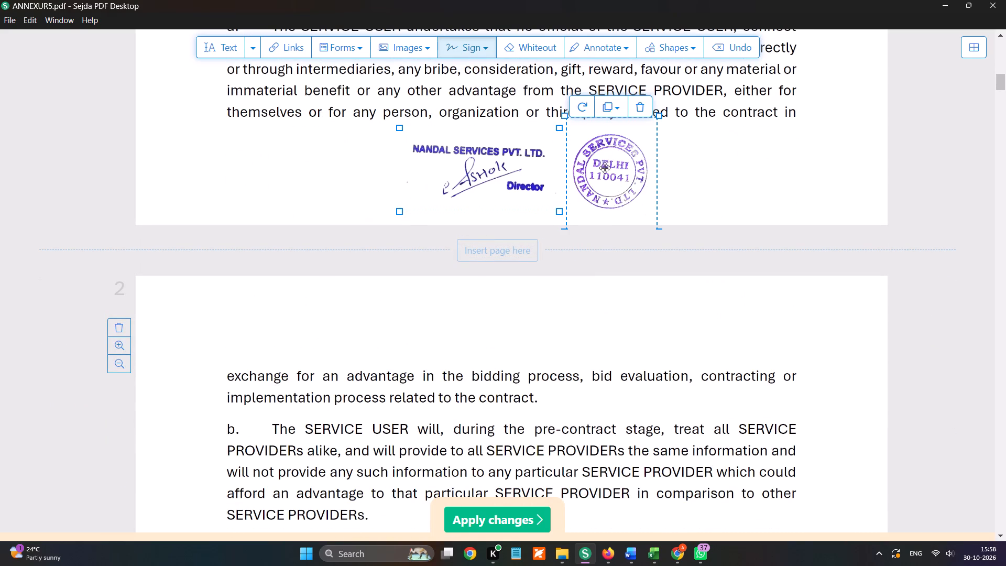
{"action": "left_click", "coordinate": [607, 111]}
{"action": "left_click", "coordinate": [609, 134]}
Review the remaining integrity pact pages for the placement of the repeated signature and stamp.
{"action": "scroll", "coordinate": [609, 156], "scroll_direction": "down", "scroll_amount": 5}
{"action": "scroll", "coordinate": [584, 200], "scroll_direction": "down", "scroll_amount": 1}
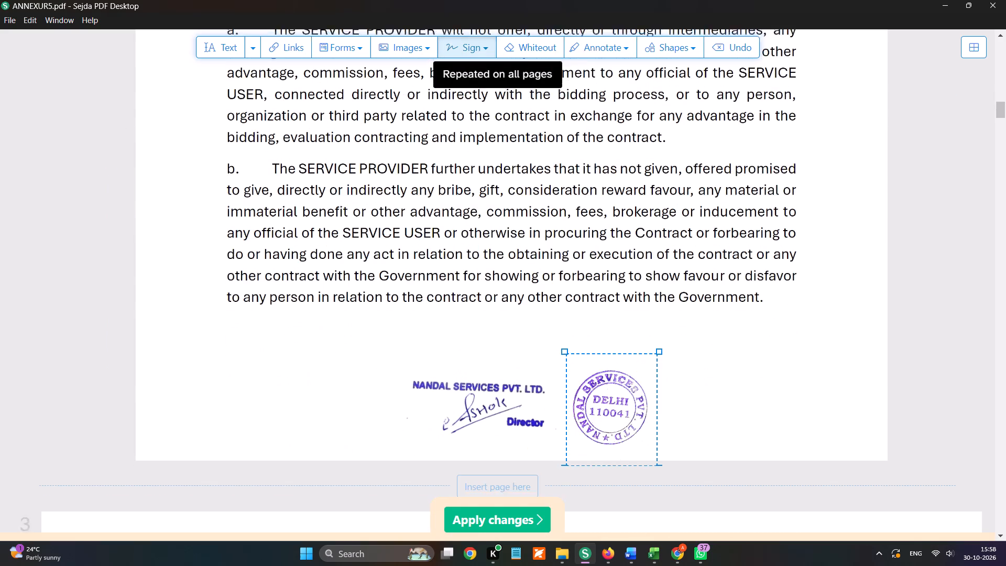
{"action": "scroll", "coordinate": [584, 200], "scroll_direction": "down", "scroll_amount": 12}
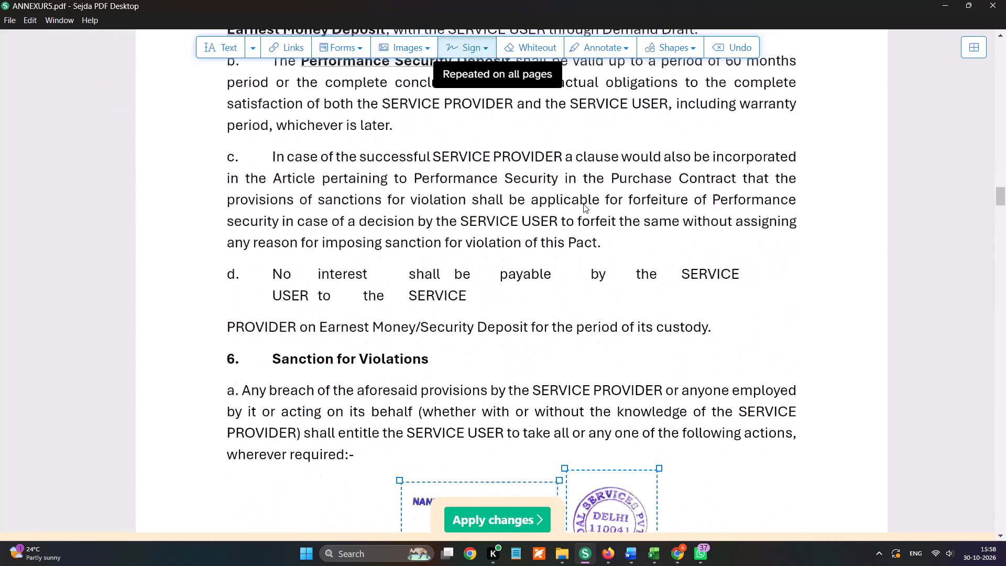
{"action": "scroll", "coordinate": [583, 204], "scroll_direction": "down", "scroll_amount": 12}
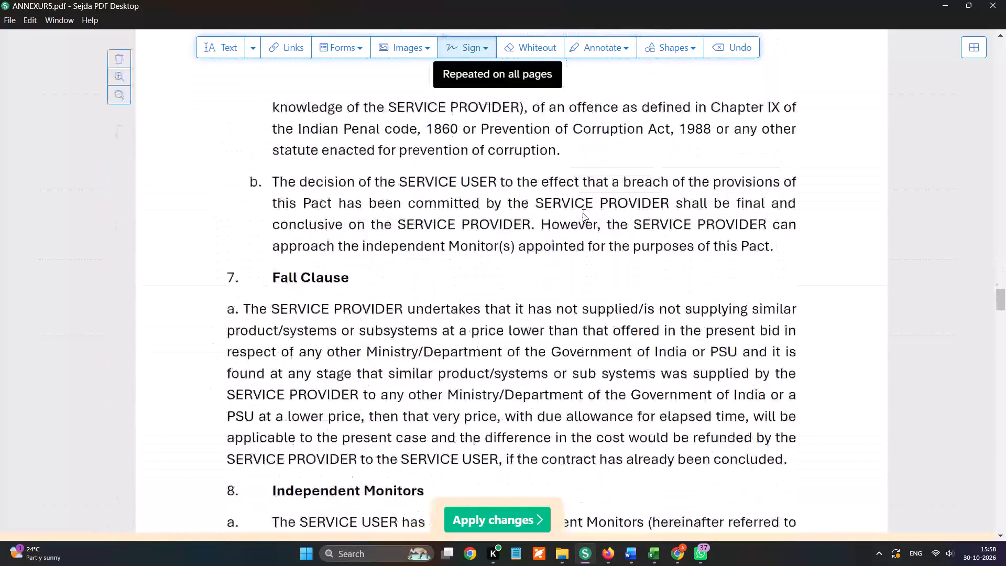
{"action": "scroll", "coordinate": [584, 213], "scroll_direction": "down", "scroll_amount": 17}
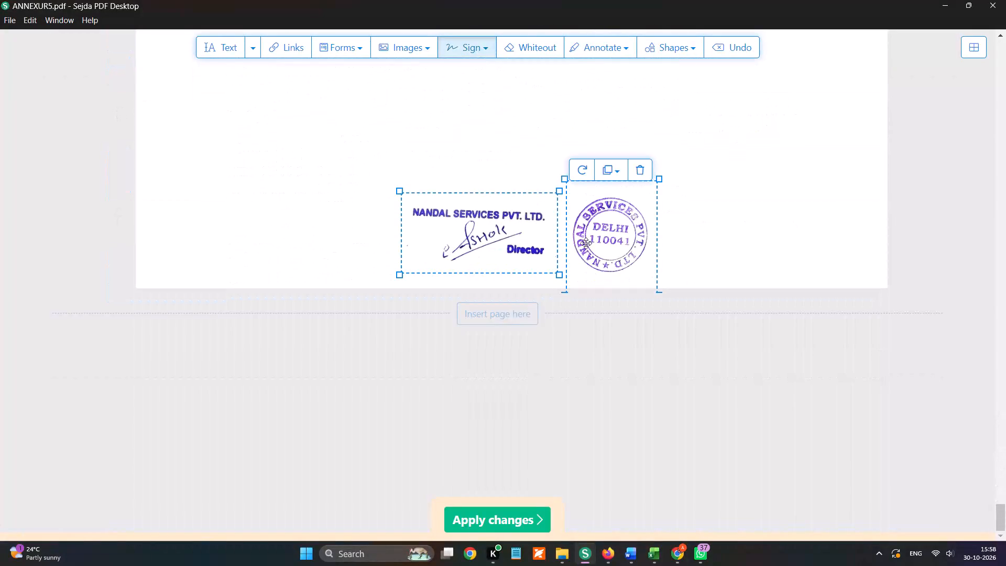
Apply the changes and save the signed integrity pact as edited_ANNEXUR5 in Downloads.
{"action": "left_click", "coordinate": [502, 515]}
{"action": "scroll", "coordinate": [82, 175], "scroll_direction": "up", "scroll_amount": 4}
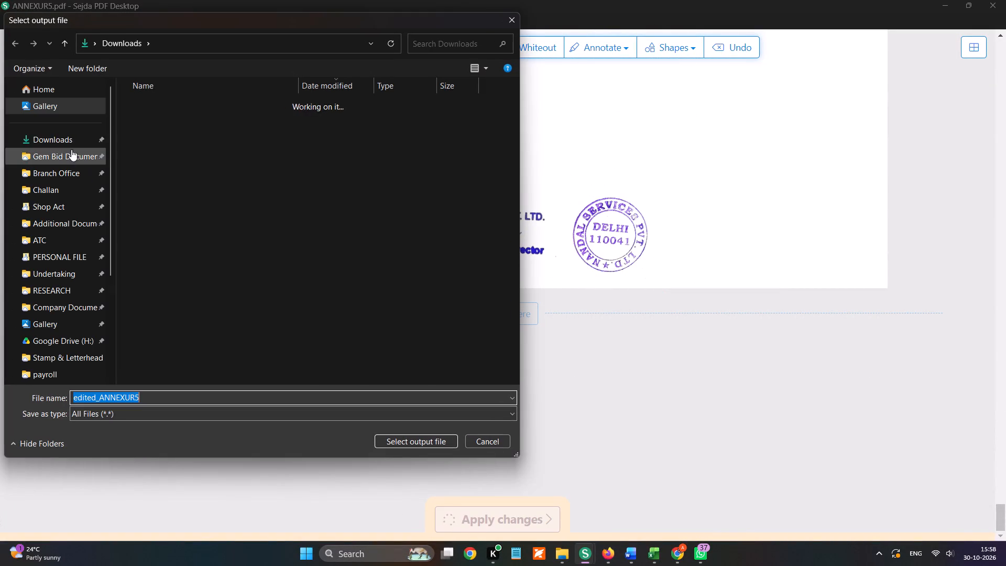
{"action": "left_click", "coordinate": [64, 135]}
{"action": "left_click", "coordinate": [413, 456]}
{"action": "left_click", "coordinate": [420, 436]}
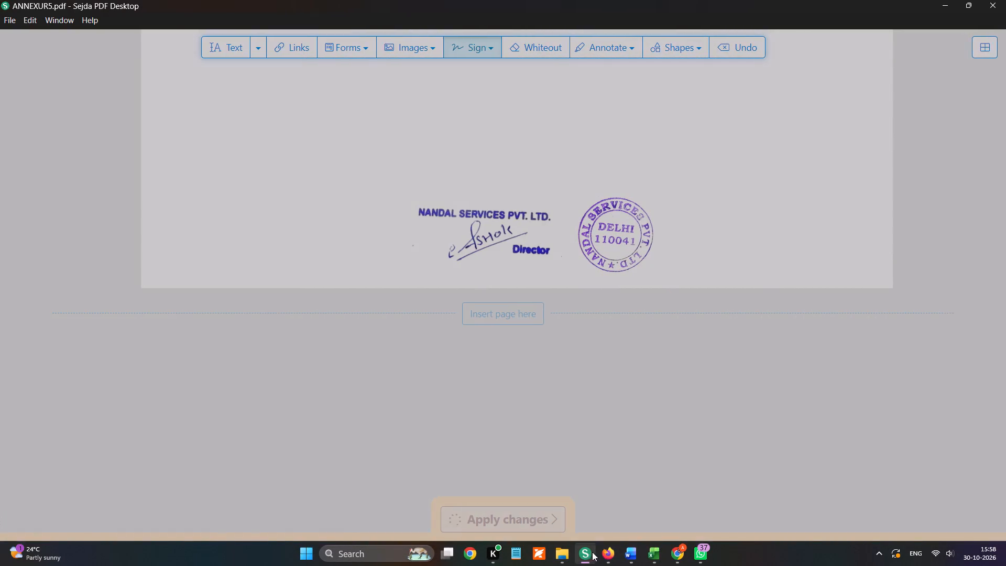
Switch to the iLovePDF merge in Firefox and add edited_ANNEXUR5 from Downloads after the scope of work.
{"action": "left_click", "coordinate": [604, 549]}
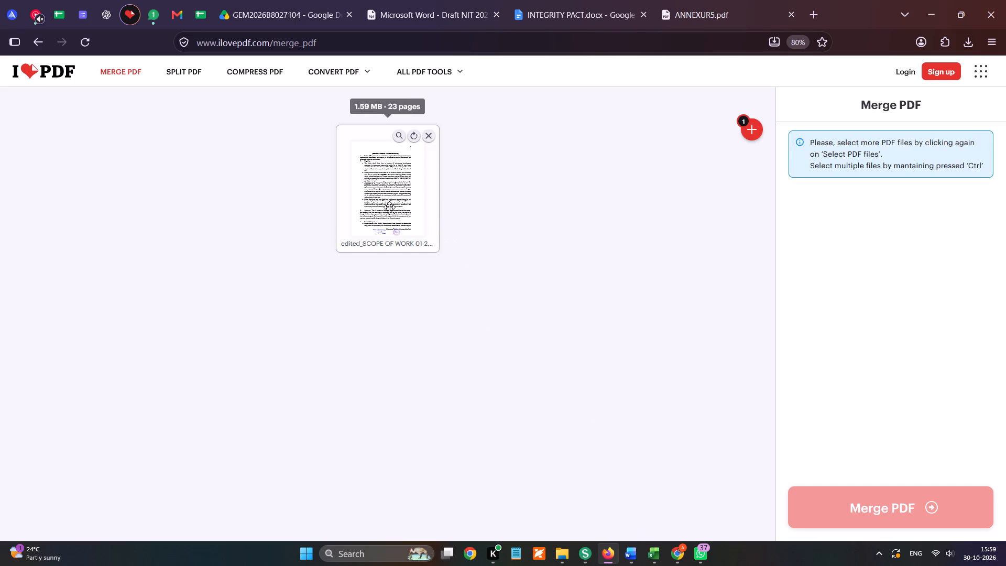
{"action": "left_click", "coordinate": [760, 124]}
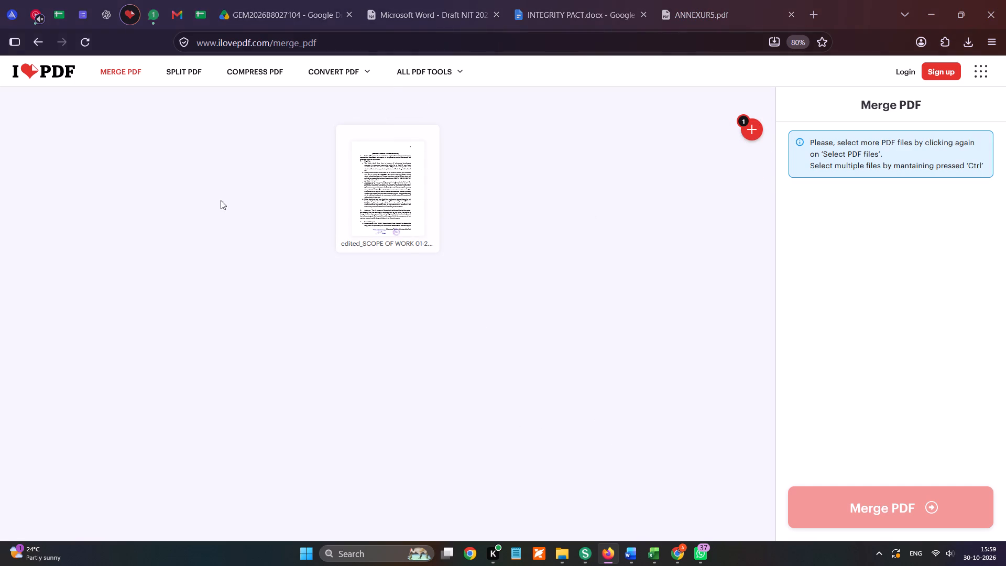
{"action": "scroll", "coordinate": [73, 182], "scroll_direction": "up", "scroll_amount": 3}
{"action": "left_click", "coordinate": [73, 130]}
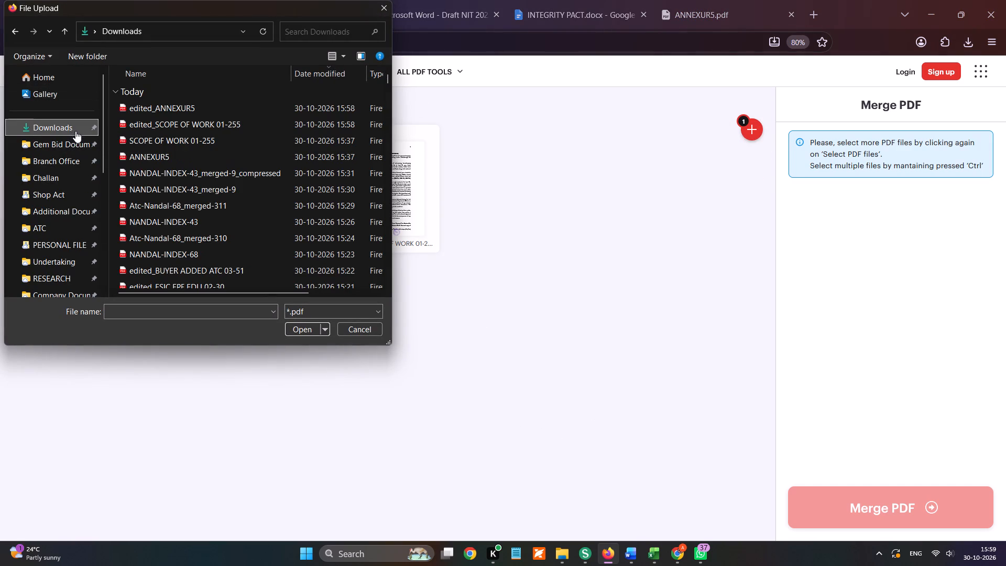
{"action": "double_click", "coordinate": [164, 108]}
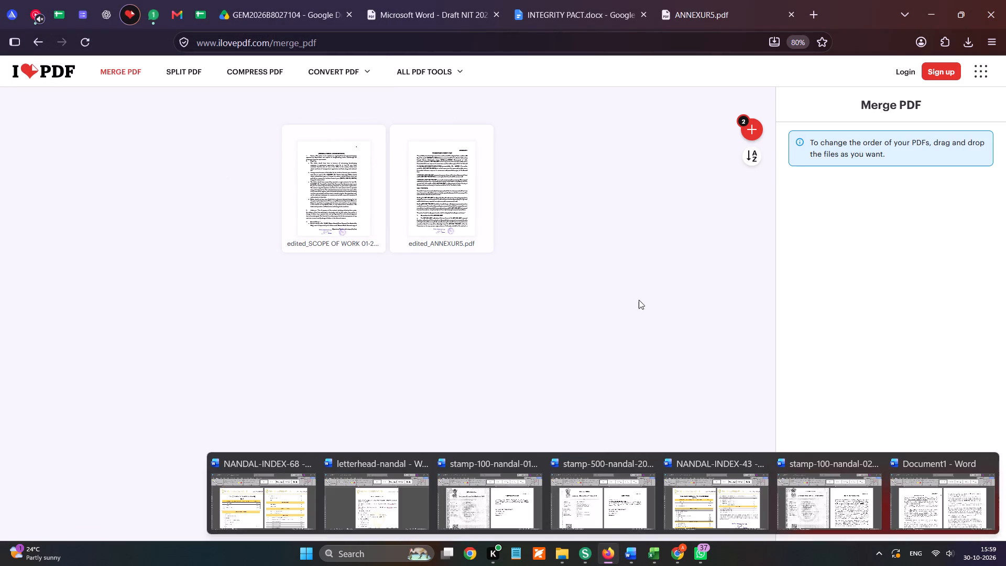
Add Atc-Nandal-68.pdf from the Gem Bid Documents - Nandal folder to the merge.
{"action": "left_click", "coordinate": [761, 130]}
{"action": "scroll", "coordinate": [80, 173], "scroll_direction": "up", "scroll_amount": 5}
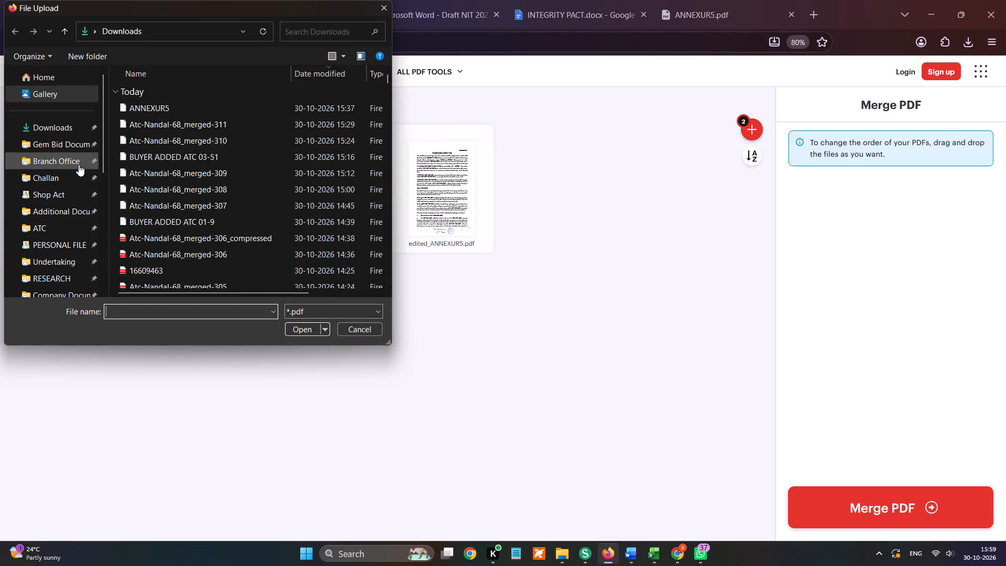
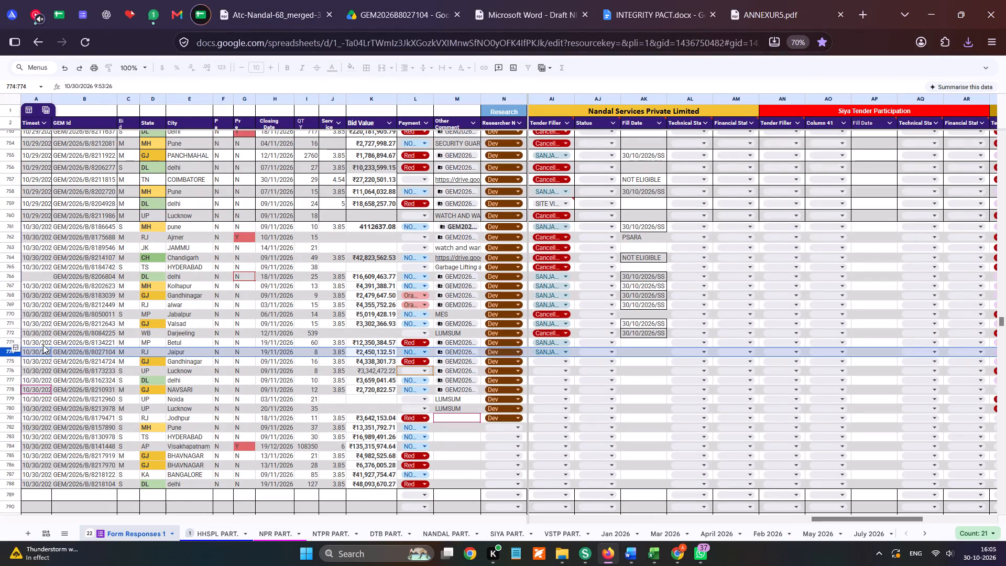
Copy bid number GEM/2026/B/8027104 from the tender spreadsheet, find it on the GeM portal with Exact Bid Search, and open its participation page.
{"action": "left_click", "coordinate": [81, 350]}
{"action": "key", "text": "ctrl+c"}
{"action": "key", "text": "ctrl+c"}
{"action": "key", "text": "alt+Tab"}
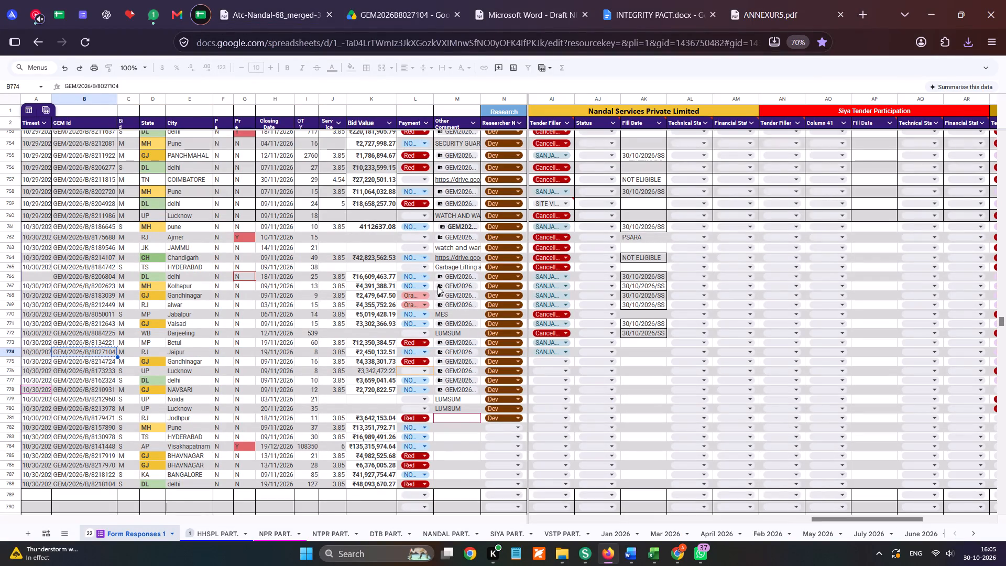
{"action": "left_click", "coordinate": [648, 146]}
{"action": "key", "text": "ctrl+v"}
{"action": "left_click", "coordinate": [614, 149]}
{"action": "left_click", "coordinate": [636, 210]}
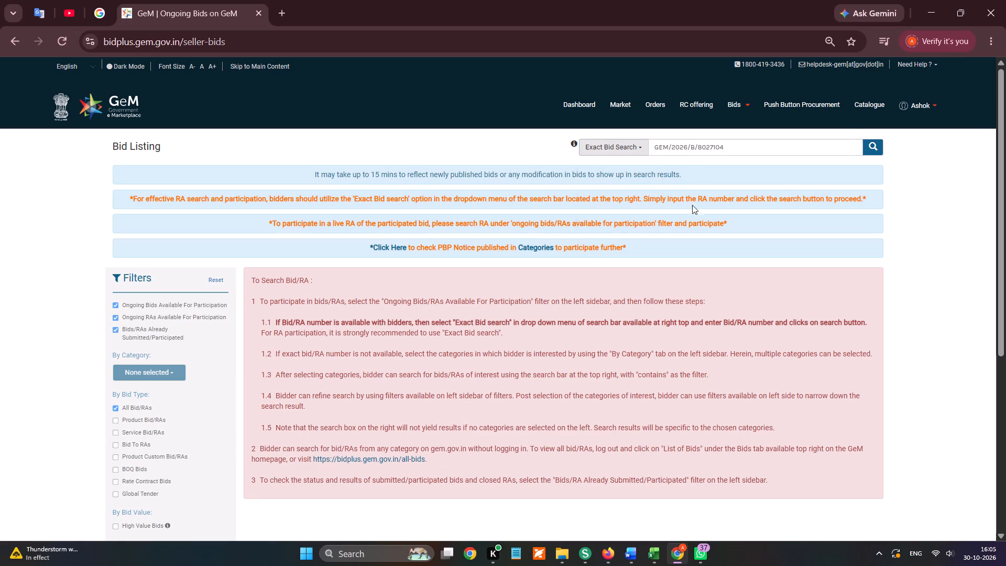
{"action": "left_click", "coordinate": [873, 143]}
{"action": "left_click", "coordinate": [852, 376]}
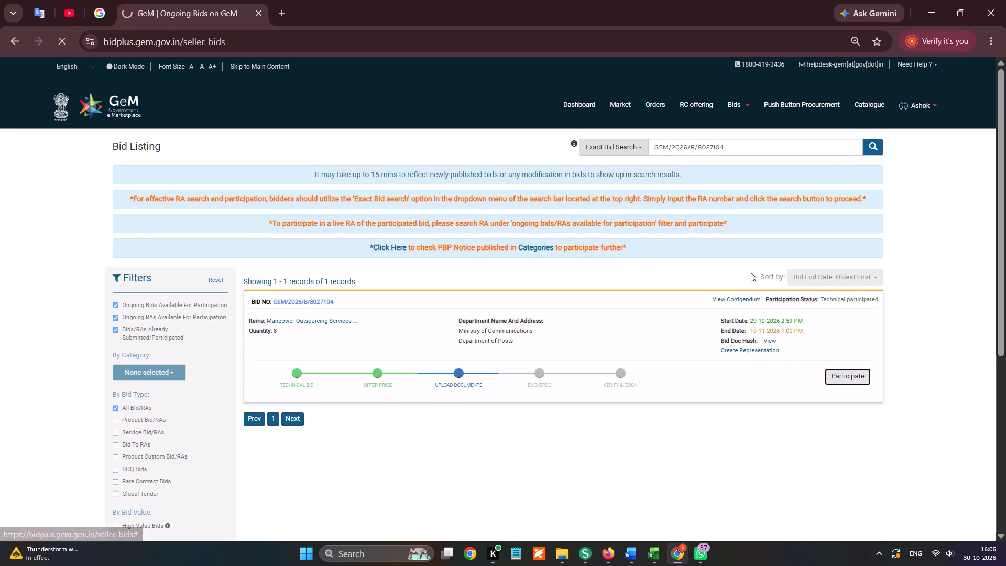
From the Gem Bid Documents - Nandal folder, upload experience-criteria-nandal for Experience Criteria and turnover-certificate-nandal for Bidder Turnover.
{"action": "left_click", "coordinate": [587, 269]}
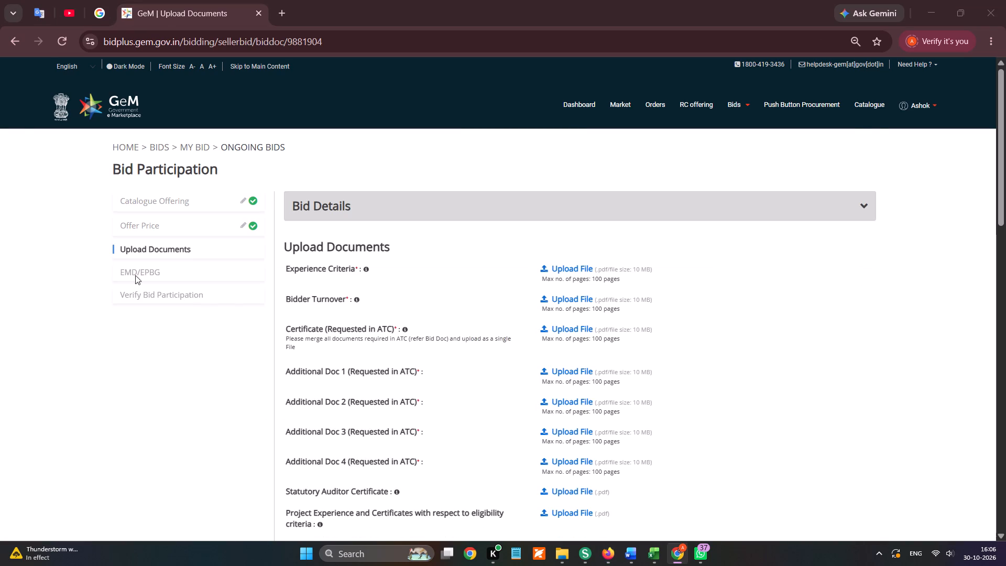
{"action": "scroll", "coordinate": [95, 204], "scroll_direction": "up", "scroll_amount": 4}
{"action": "left_click", "coordinate": [80, 212]}
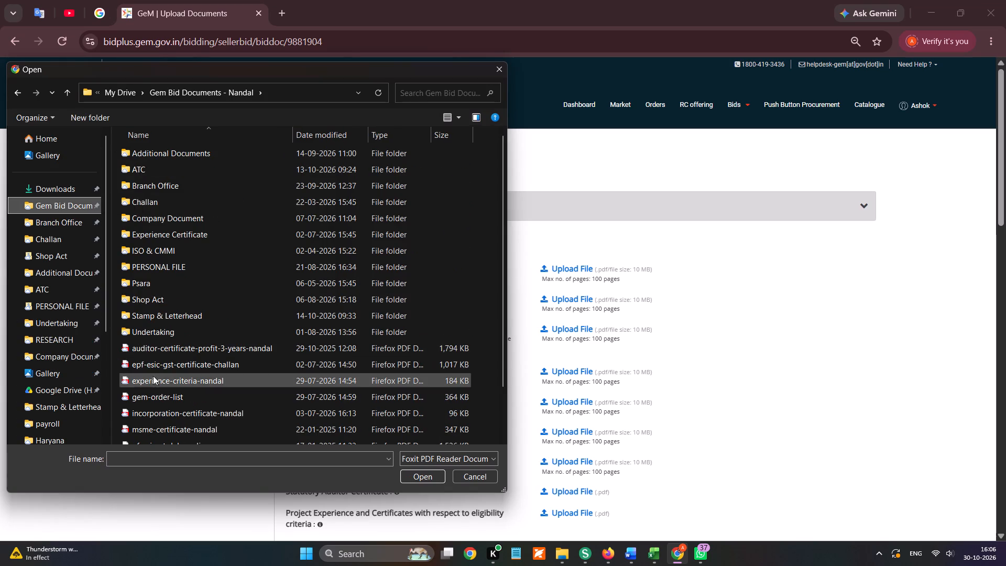
{"action": "double_click", "coordinate": [153, 379]}
{"action": "left_click", "coordinate": [580, 295]}
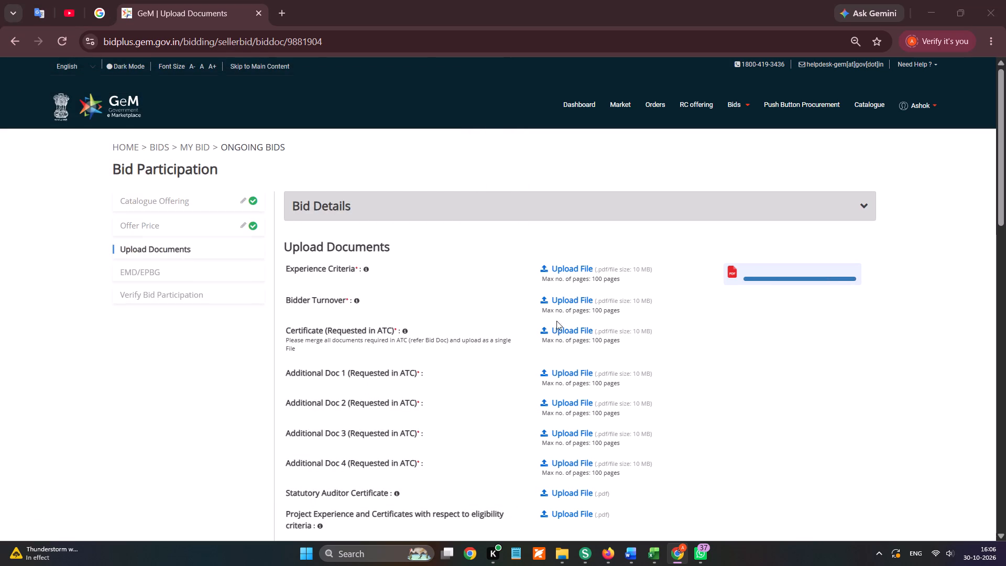
{"action": "scroll", "coordinate": [267, 387], "scroll_direction": "down", "scroll_amount": 2}
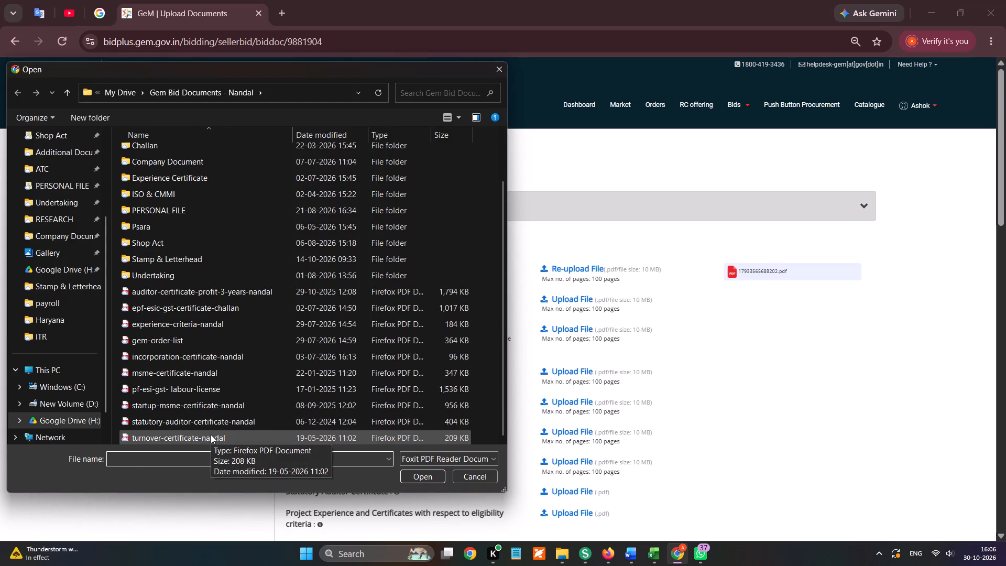
{"action": "double_click", "coordinate": [211, 434]}
Upload Atc-Nandal-68_merged-312 from Downloads for the ATC Certificate, and gst-clearance-certificate-nandal from Additional Documents for Additional Doc 1.
{"action": "left_click", "coordinate": [584, 332]}
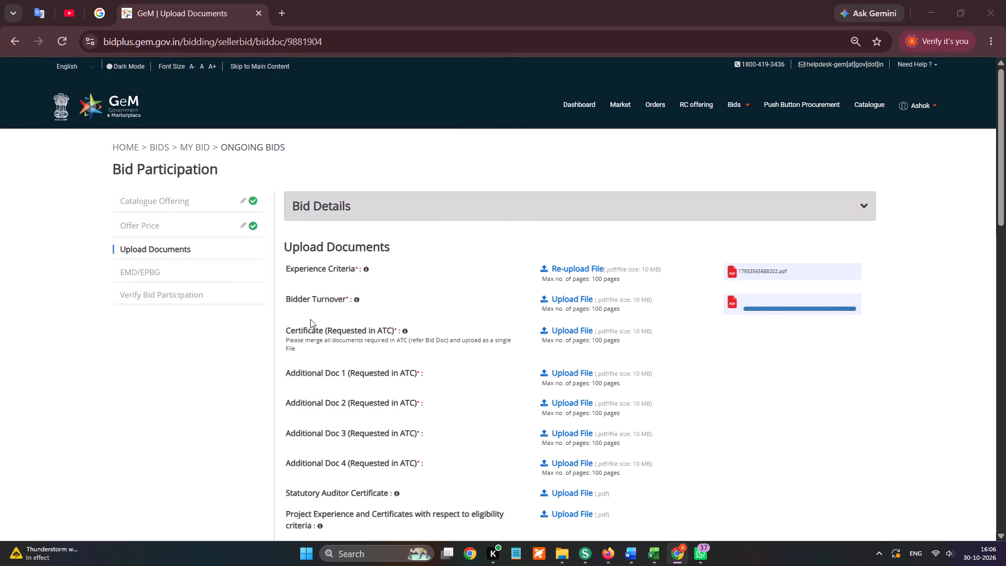
{"action": "scroll", "coordinate": [84, 173], "scroll_direction": "up", "scroll_amount": 4}
{"action": "left_click", "coordinate": [72, 183]}
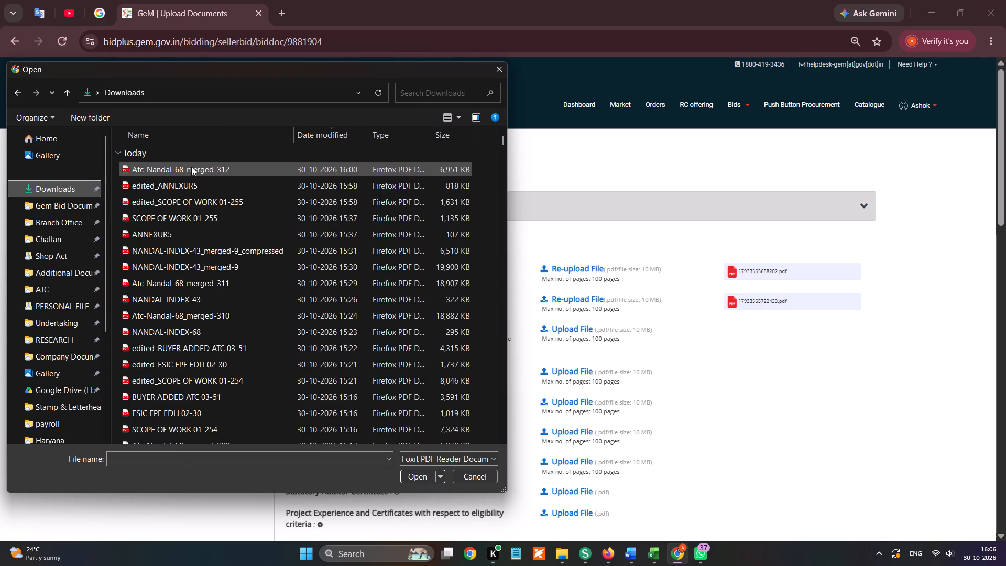
{"action": "double_click", "coordinate": [192, 167]}
{"action": "left_click", "coordinate": [597, 369]}
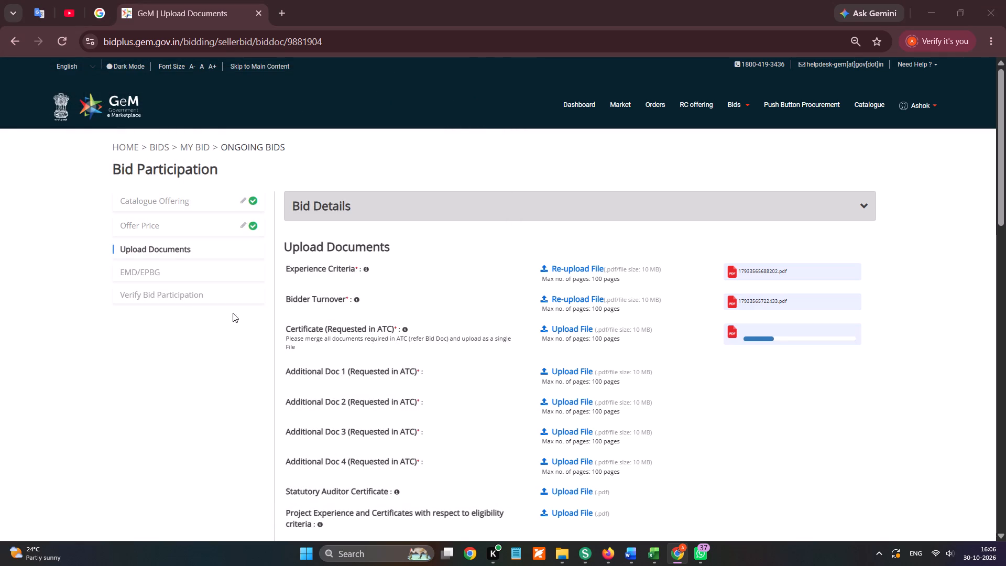
{"action": "scroll", "coordinate": [83, 265], "scroll_direction": "up", "scroll_amount": 5}
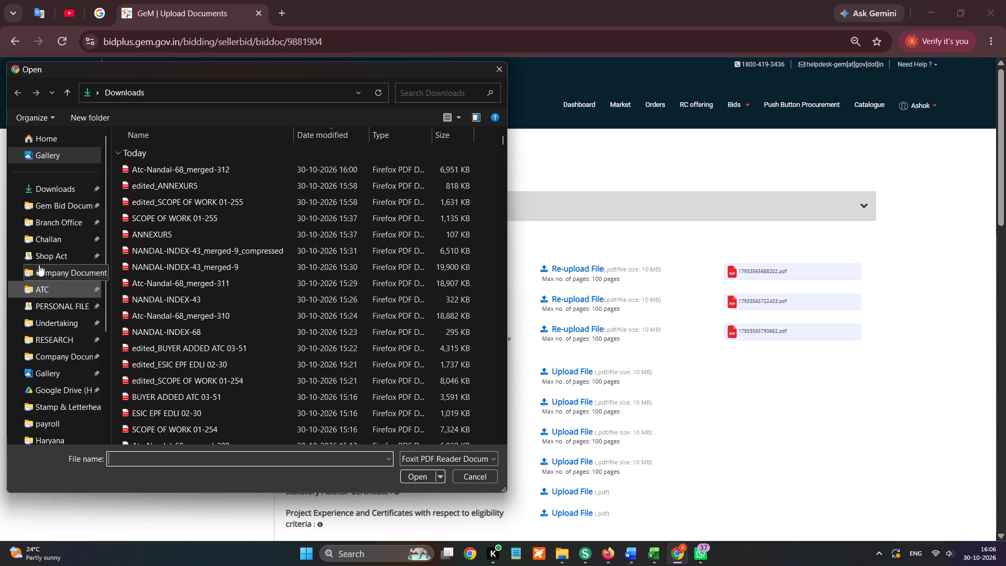
{"action": "left_click", "coordinate": [52, 270]}
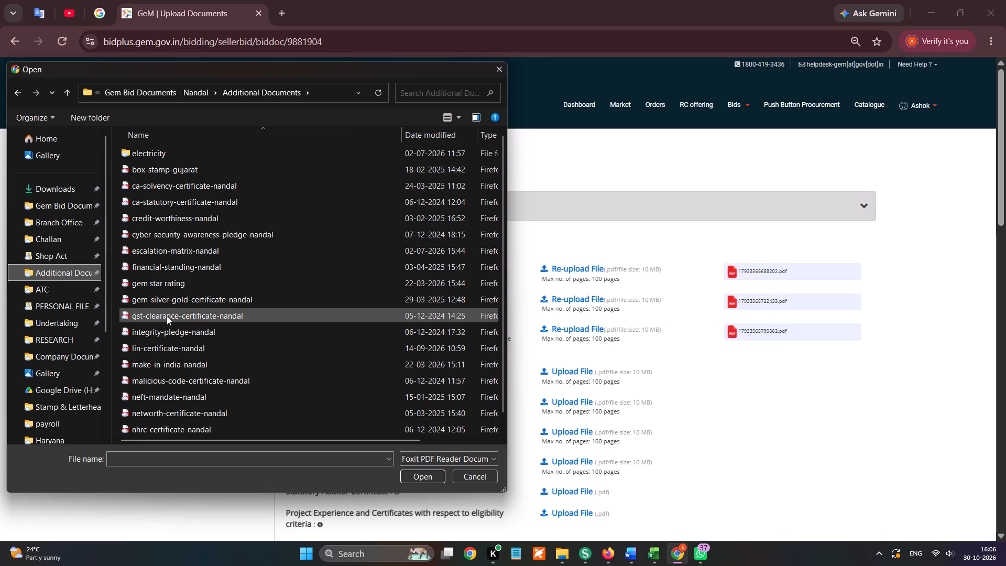
{"action": "double_click", "coordinate": [167, 316]}
From the Additional Documents folder, upload a PDF for Additional Doc 2 and neft-mandate-nandal for Additional Doc 3.
{"action": "left_click", "coordinate": [570, 404]}
{"action": "scroll", "coordinate": [299, 418], "scroll_direction": "down", "scroll_amount": 3}
{"action": "double_click", "coordinate": [213, 426]}
{"action": "left_click", "coordinate": [579, 435]}
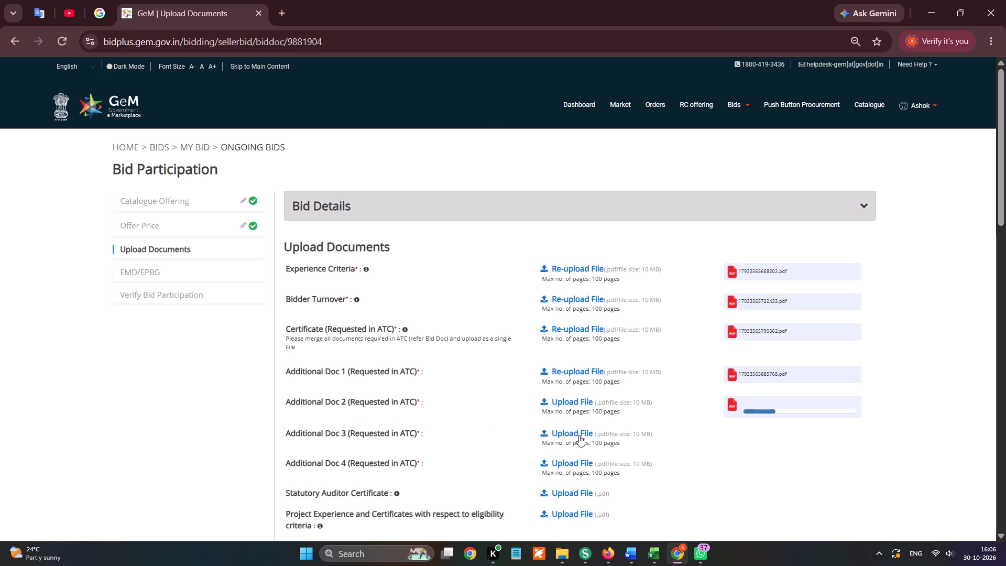
{"action": "double_click", "coordinate": [179, 391]}
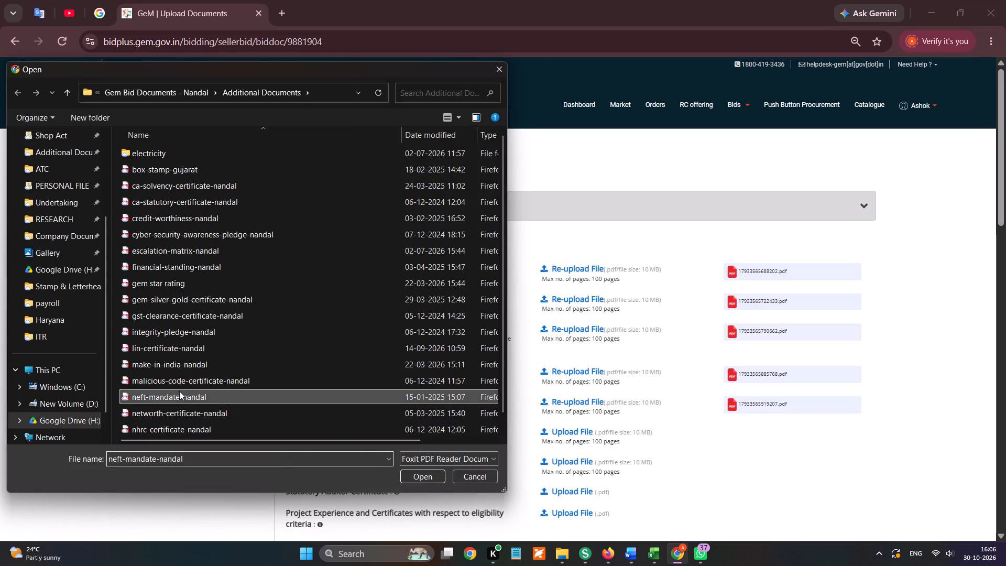
Upload financial-standing-nandal for Additional Doc 4, and statutory-auditor-certificate-nandal from Gem Bid Documents - Nandal for the Statutory Auditor Certificate.
{"action": "scroll", "coordinate": [696, 388], "scroll_direction": "down", "scroll_amount": 1}
{"action": "left_click", "coordinate": [574, 280]}
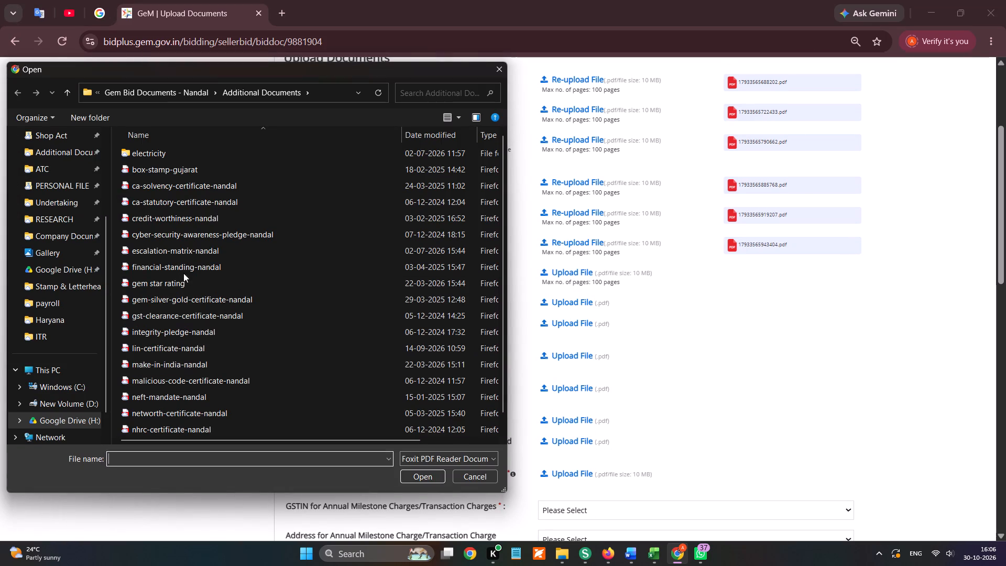
{"action": "double_click", "coordinate": [191, 268]}
{"action": "left_click", "coordinate": [573, 297]}
{"action": "left_click", "coordinate": [577, 299]}
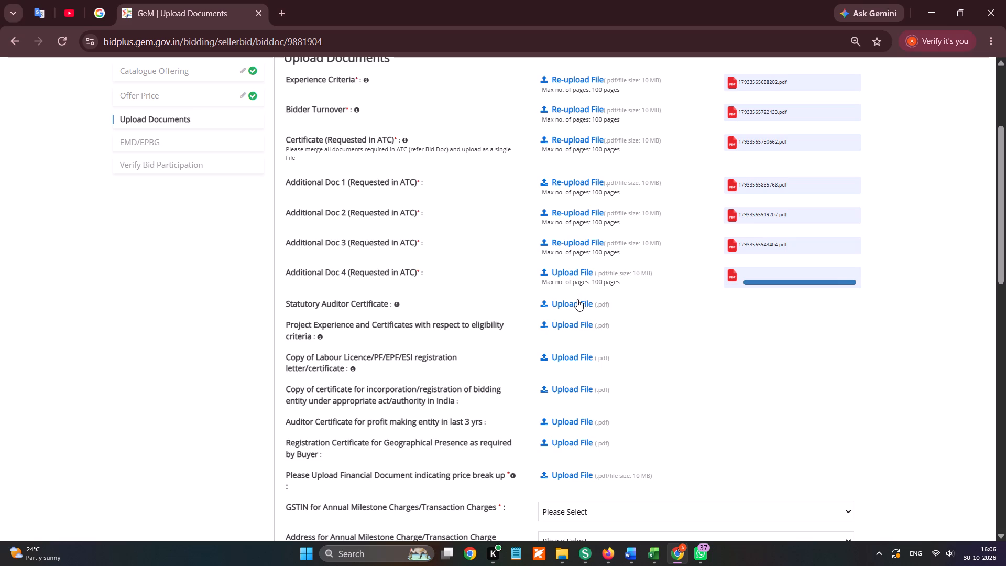
{"action": "scroll", "coordinate": [92, 219], "scroll_direction": "up", "scroll_amount": 5}
{"action": "left_click", "coordinate": [79, 199]}
{"action": "scroll", "coordinate": [211, 425], "scroll_direction": "down", "scroll_amount": 2}
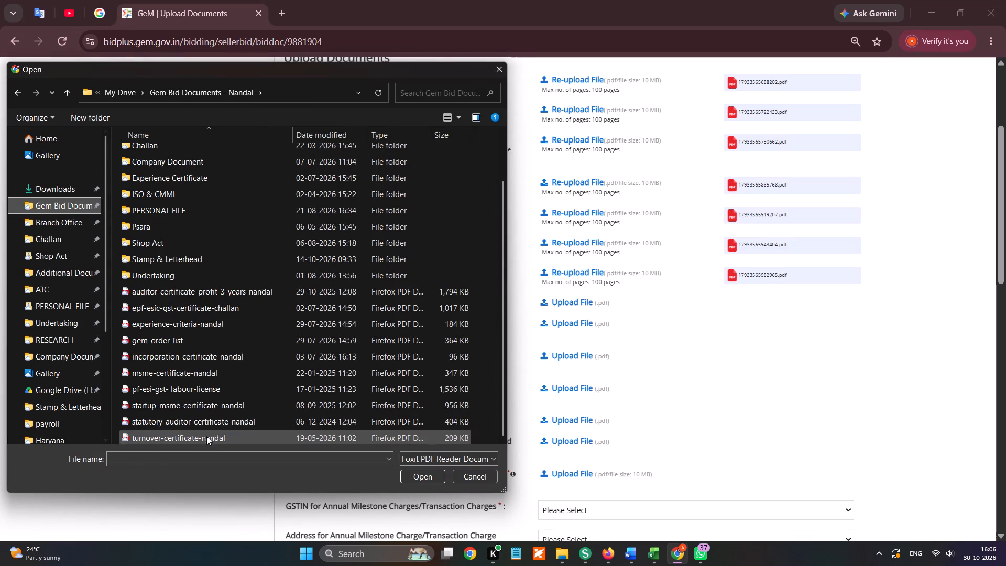
{"action": "double_click", "coordinate": [200, 423]}
From Gem Bid Documents - Nandal, upload gem-order-list for Project Experience and Certificates, and a PDF for the Labour Licence/PF/EPF/ESI registration copy.
{"action": "left_click", "coordinate": [578, 333]}
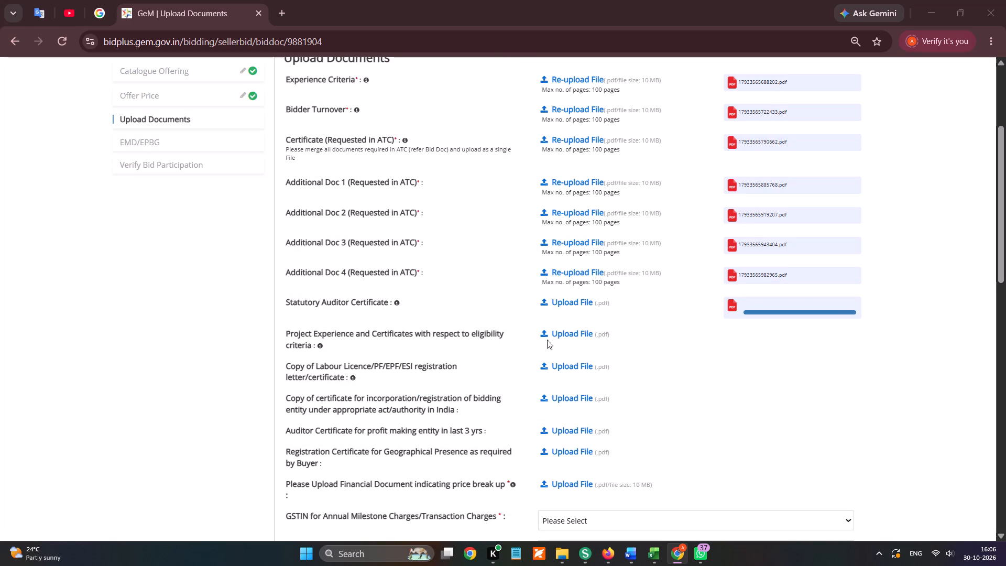
{"action": "scroll", "coordinate": [106, 281], "scroll_direction": "up", "scroll_amount": 4}
{"action": "left_click", "coordinate": [68, 257]}
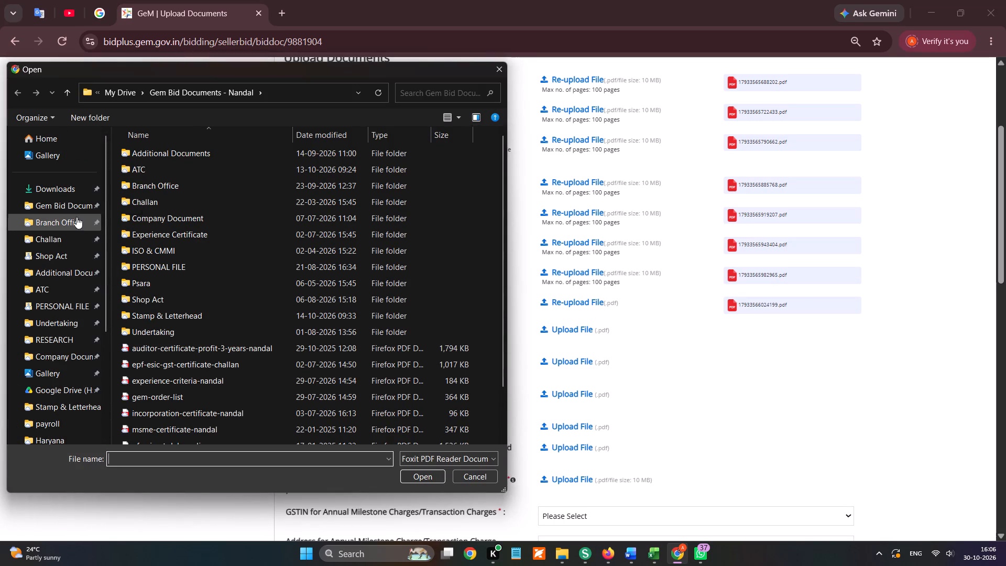
{"action": "left_click", "coordinate": [75, 198]}
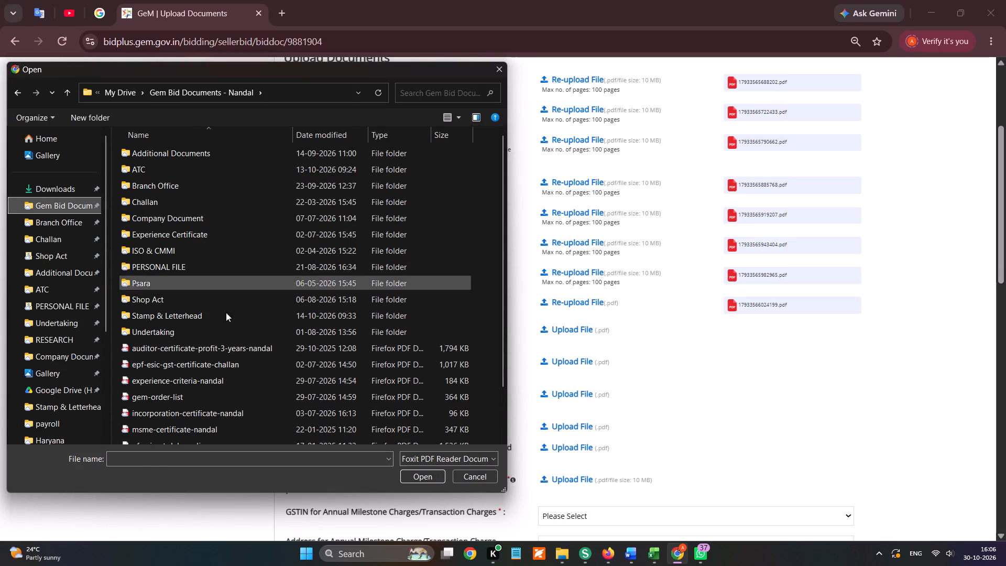
{"action": "double_click", "coordinate": [180, 396]}
{"action": "left_click", "coordinate": [588, 359]}
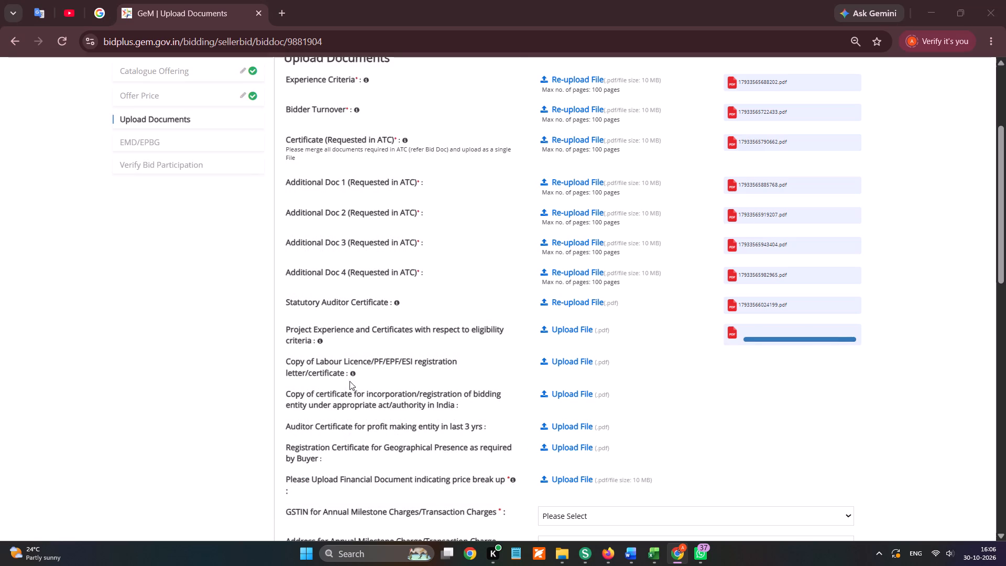
{"action": "double_click", "coordinate": [187, 399]}
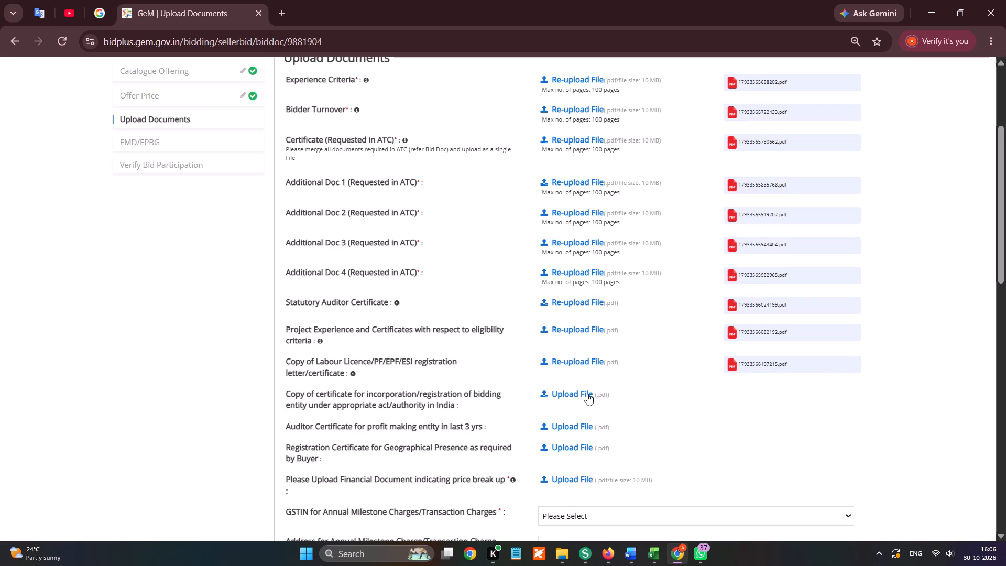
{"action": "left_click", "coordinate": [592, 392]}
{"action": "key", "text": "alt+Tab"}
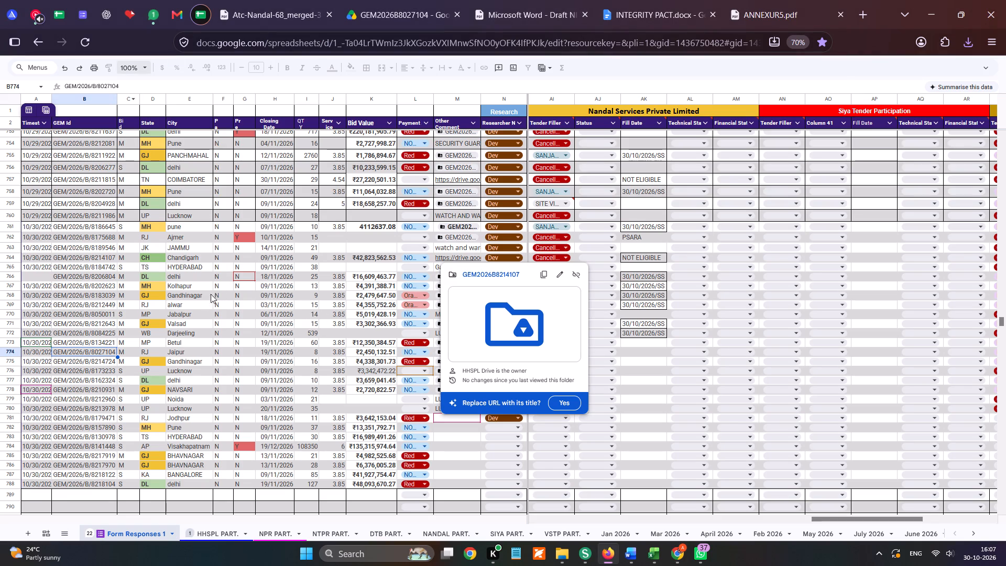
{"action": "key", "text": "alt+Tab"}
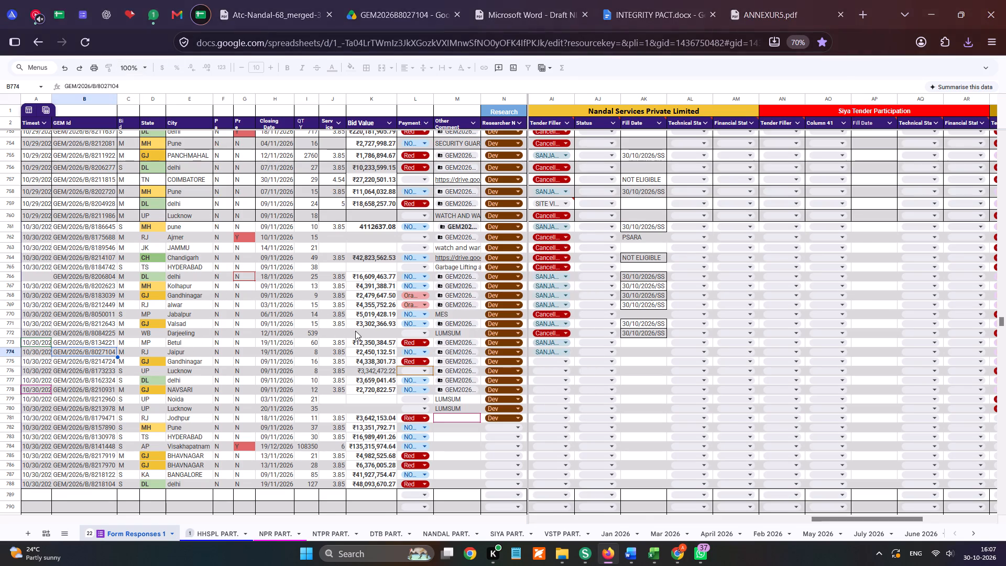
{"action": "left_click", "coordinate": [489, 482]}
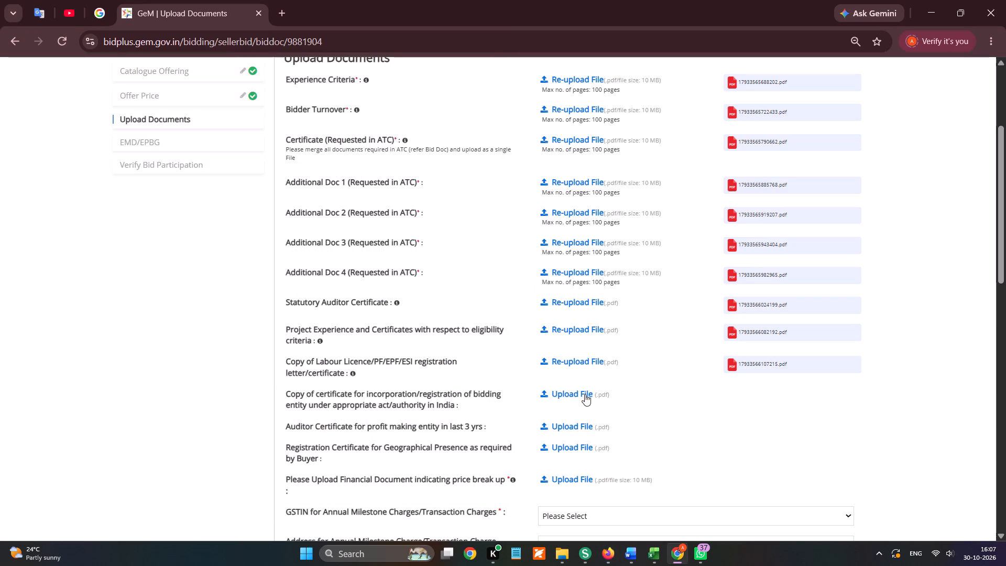
Upload incorporation-certificate-nandal for the incorporation/registration certificate copy and auditor-certificate-profit-3-years-nandal for the three-year profit Auditor Certificate.
{"action": "left_click", "coordinate": [584, 394]}
{"action": "scroll", "coordinate": [96, 298], "scroll_direction": "up", "scroll_amount": 6}
{"action": "left_click", "coordinate": [76, 205]}
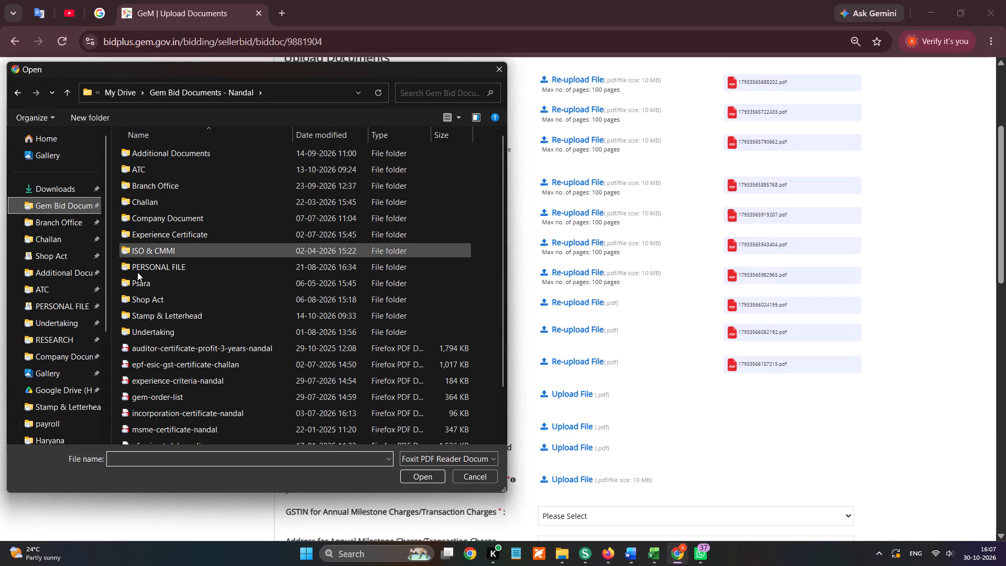
{"action": "double_click", "coordinate": [151, 411]}
{"action": "left_click", "coordinate": [590, 428]}
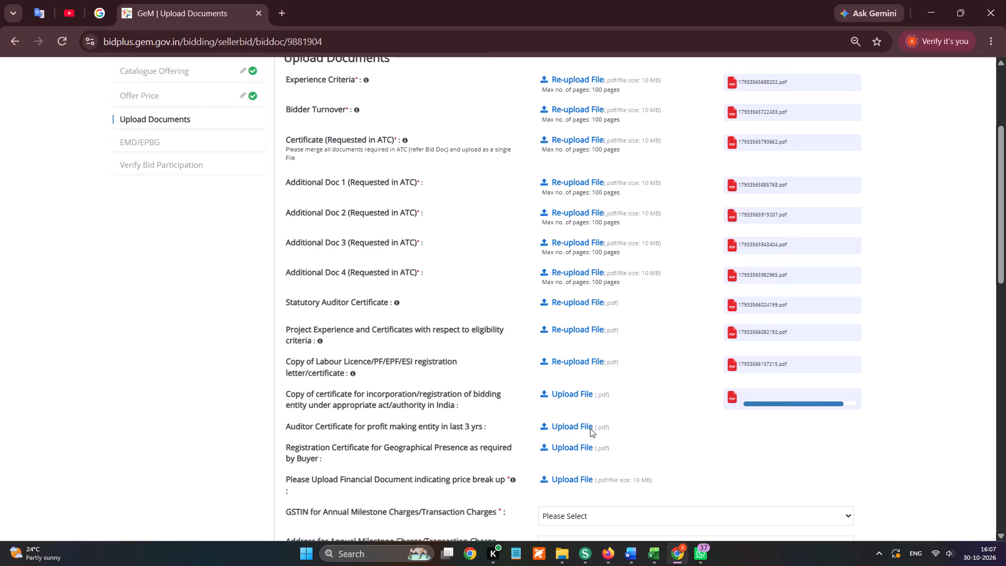
{"action": "triple_click", "coordinate": [258, 347]}
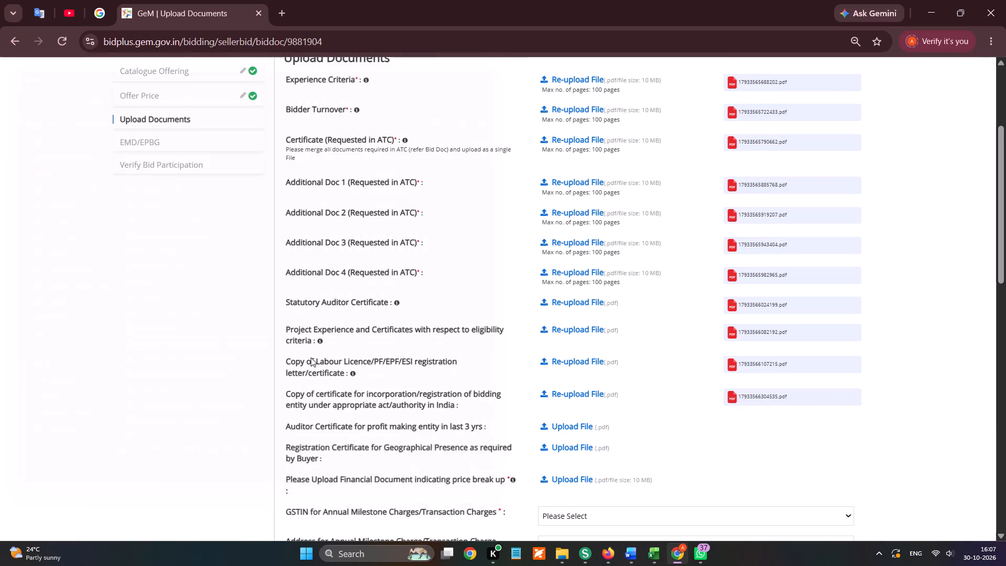
Check row 774, bid GEM/2026/B/8027104, in the tender spreadsheet and return to the GeM upload page.
{"action": "key", "text": "alt+Tab"}
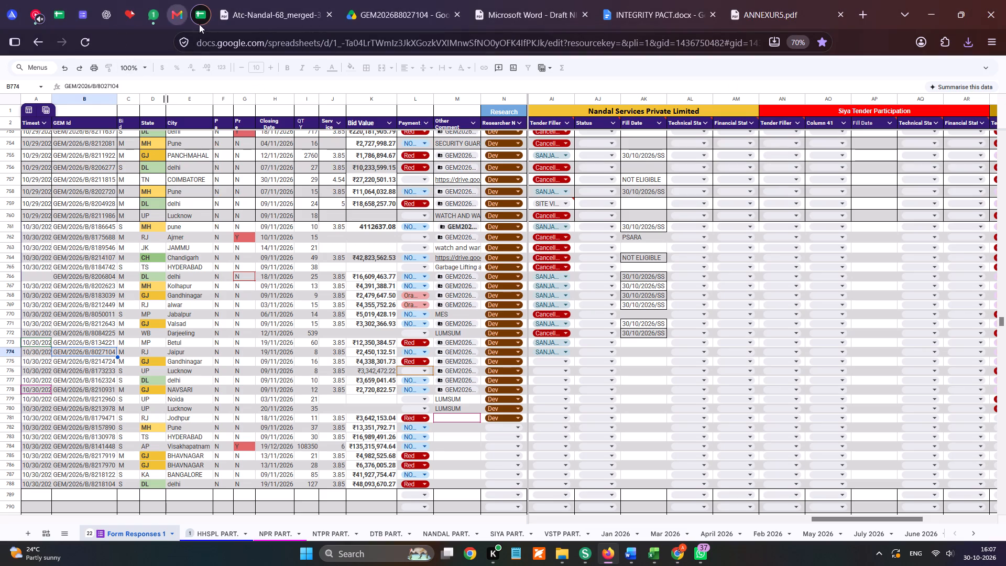
{"action": "left_click", "coordinate": [1, 352]}
{"action": "key", "text": "alt+Tab"}
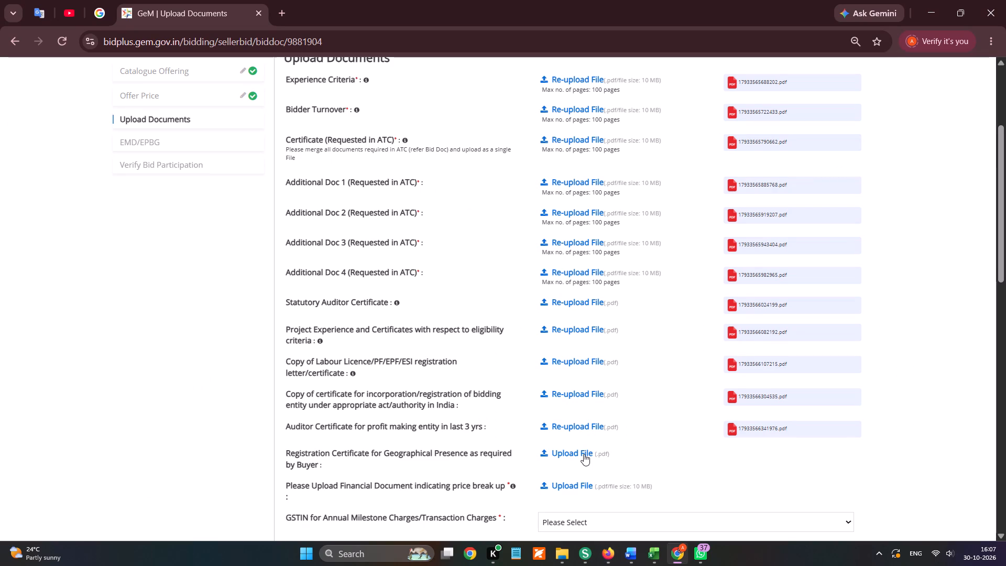
Upload a PDF from the Shop Act folder of Gem Bid Documents - Nandal for the Registration Certificate for Geographical Presence.
{"action": "left_click", "coordinate": [584, 454]}
{"action": "scroll", "coordinate": [45, 315], "scroll_direction": "up", "scroll_amount": 5}
{"action": "left_click", "coordinate": [61, 249]}
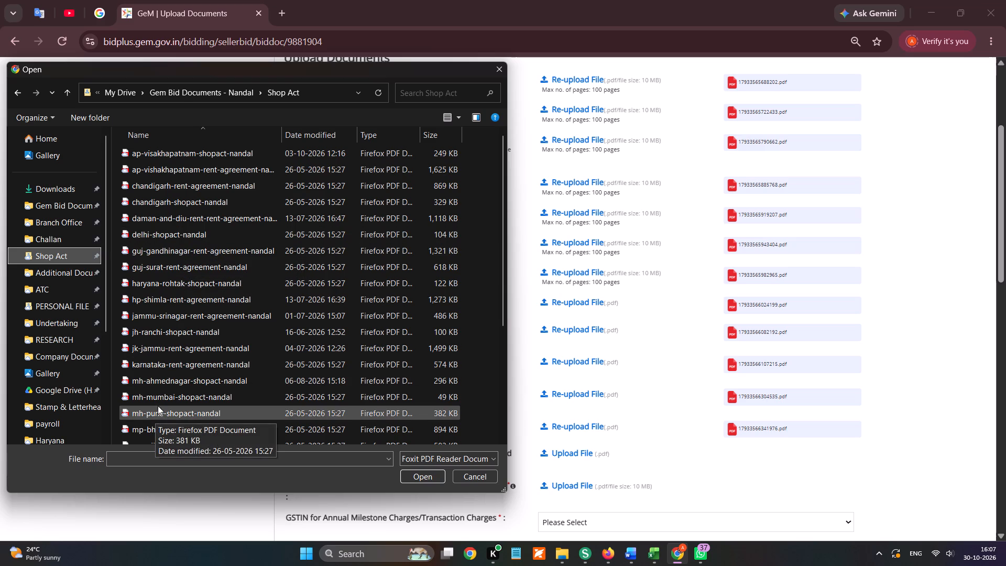
{"action": "scroll", "coordinate": [158, 405], "scroll_direction": "down", "scroll_amount": 1}
{"action": "double_click", "coordinate": [160, 373]}
{"action": "scroll", "coordinate": [574, 271], "scroll_direction": "down", "scroll_amount": 1}
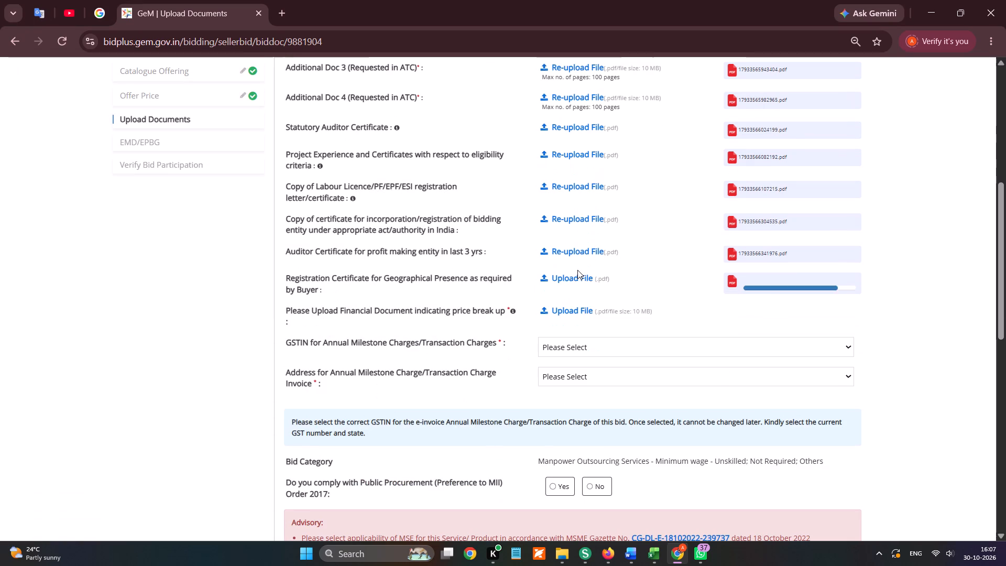
Switch to the tender spreadsheet in Firefox and open the Bid Value cell of row 774, bid GEM/2026/B/8027104.
{"action": "key", "text": "alt+Tab"}
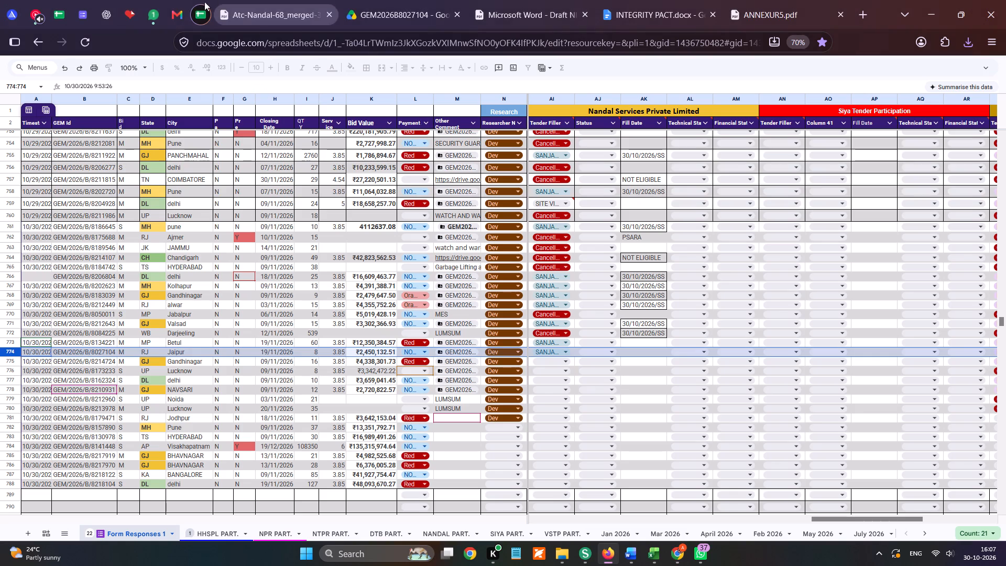
{"action": "double_click", "coordinate": [376, 352]}
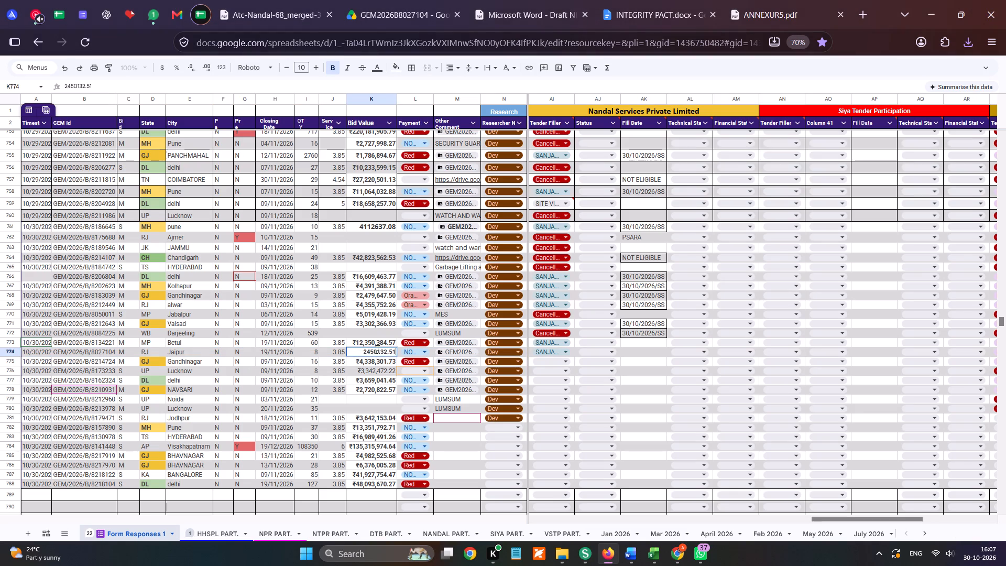
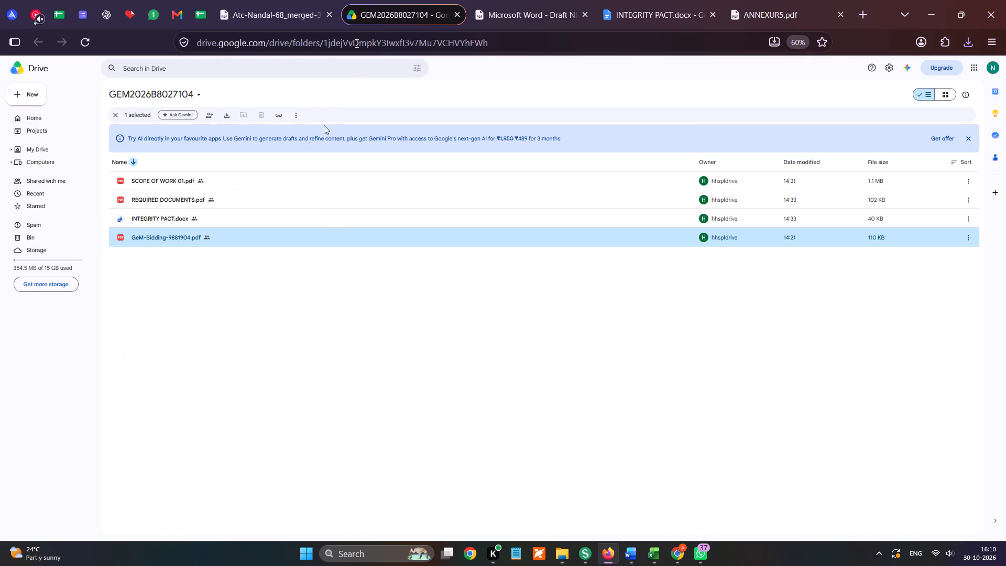
Review REQUIRED DOCUMENTS.pdf in the GEM2026B8027104 Drive folder and check the bid's row 774 in the tender spreadsheet.
{"action": "double_click", "coordinate": [197, 203]}
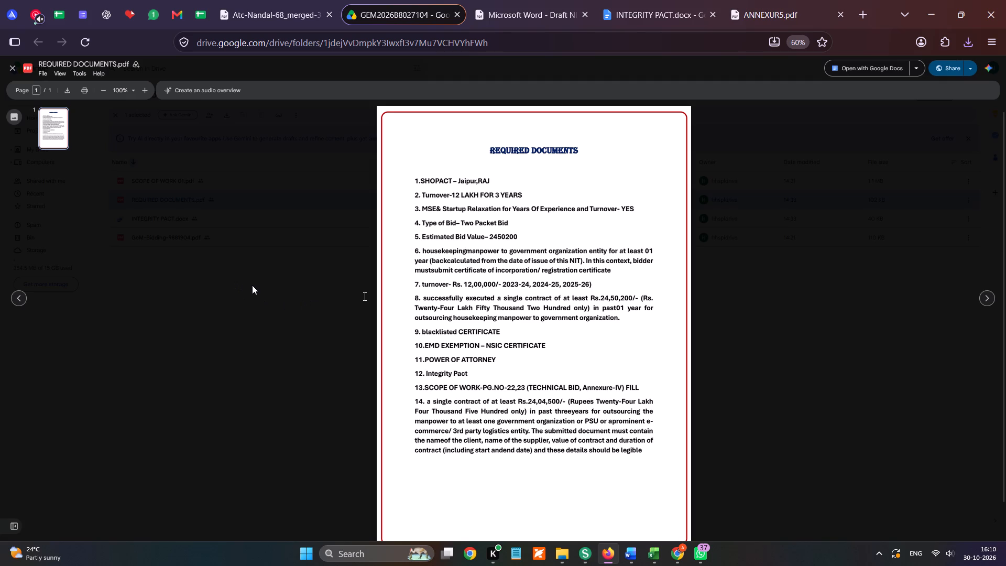
{"action": "left_click", "coordinate": [190, 14]}
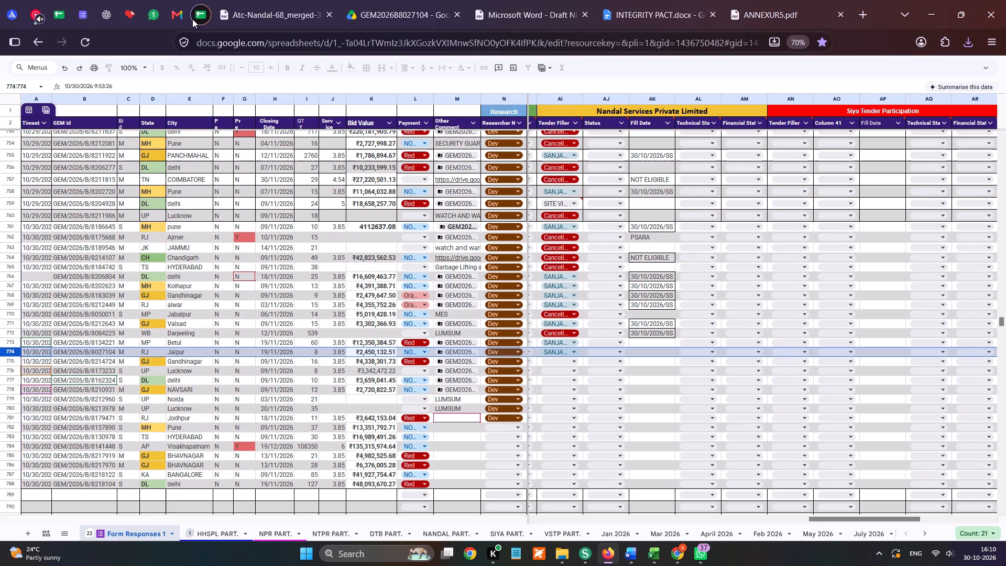
{"action": "left_click", "coordinate": [402, 7]}
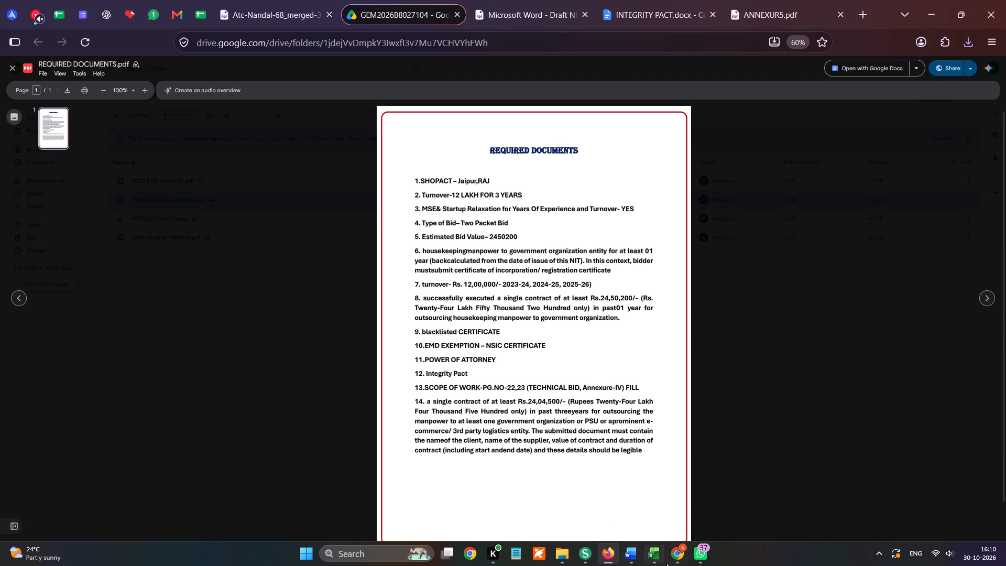
On the GeM upload page in Chrome, upload startup-msme-certificate-nandal from Gem Bid Documents - Nandal as the price break-up Financial Document.
{"action": "left_click", "coordinate": [677, 554]}
{"action": "left_click", "coordinate": [585, 312]}
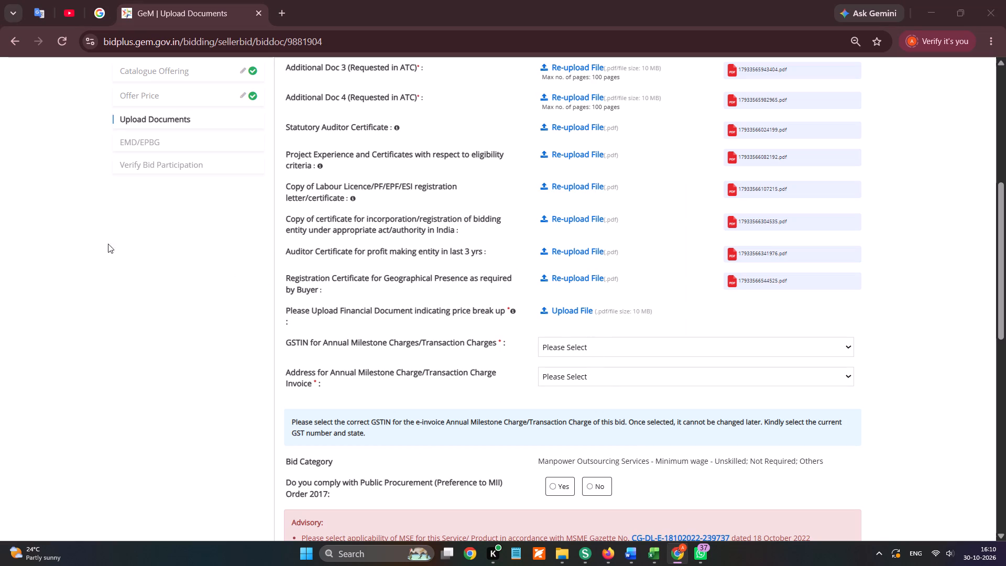
{"action": "scroll", "coordinate": [84, 193], "scroll_direction": "up", "scroll_amount": 4}
{"action": "left_click", "coordinate": [81, 180]}
{"action": "left_click", "coordinate": [93, 204]}
{"action": "scroll", "coordinate": [171, 358], "scroll_direction": "down", "scroll_amount": 5}
{"action": "double_click", "coordinate": [172, 407]}
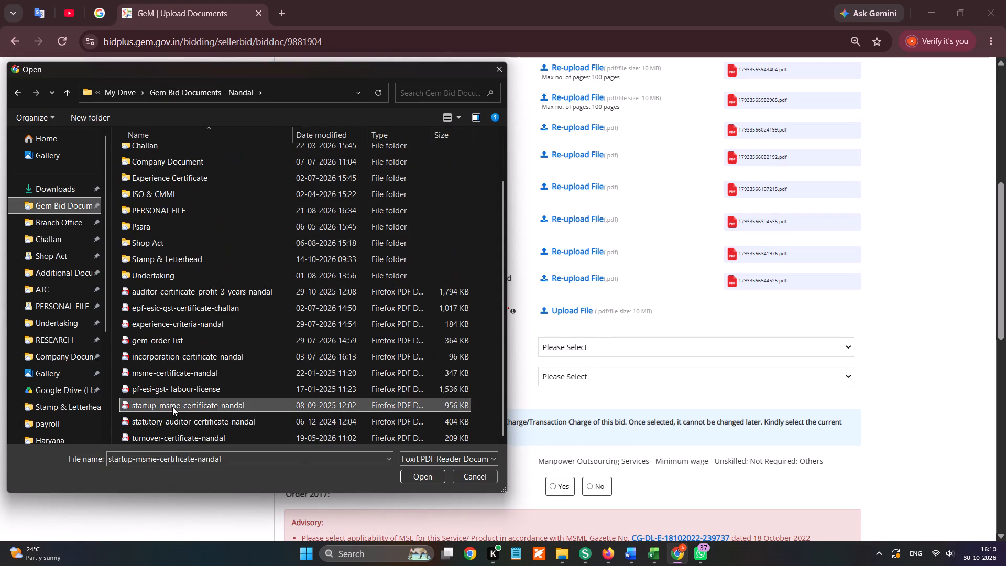
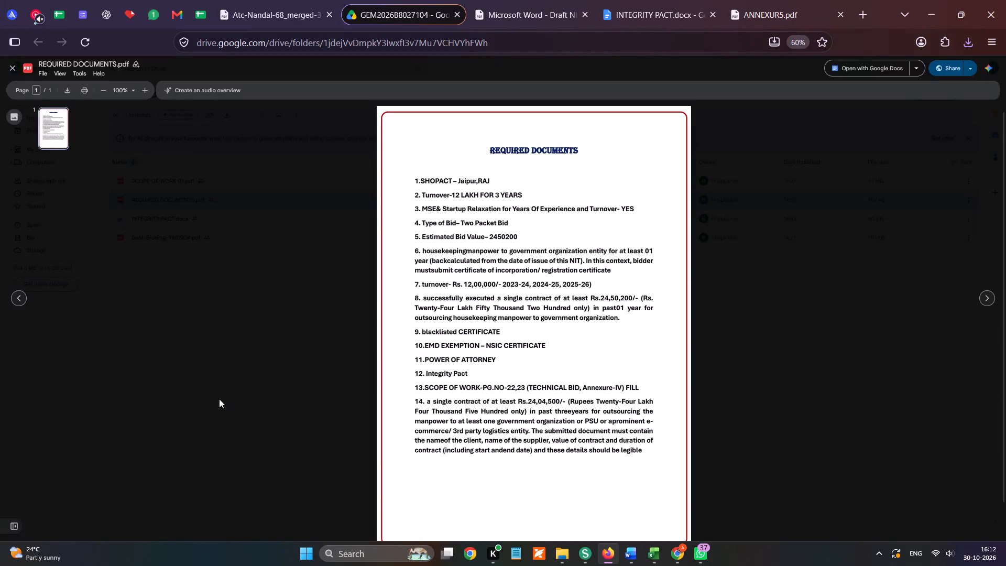
On the GeM upload page in Chrome, select the registered GSTIN starting with 07 and its Delhi invoice address for the milestone/transaction charges.
{"action": "key", "text": "alt+Tab"}
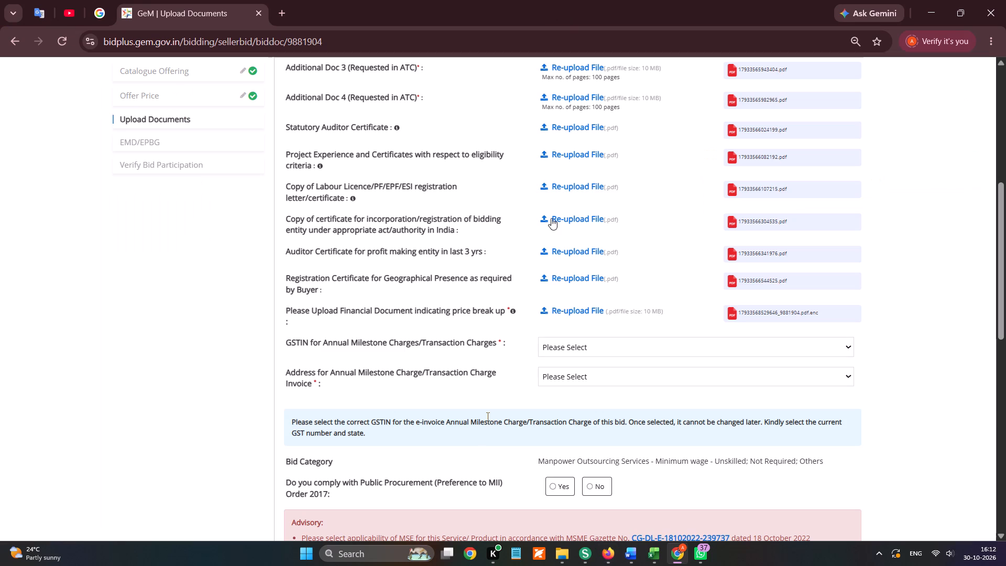
{"action": "left_click", "coordinate": [600, 346]}
{"action": "left_click", "coordinate": [596, 378]}
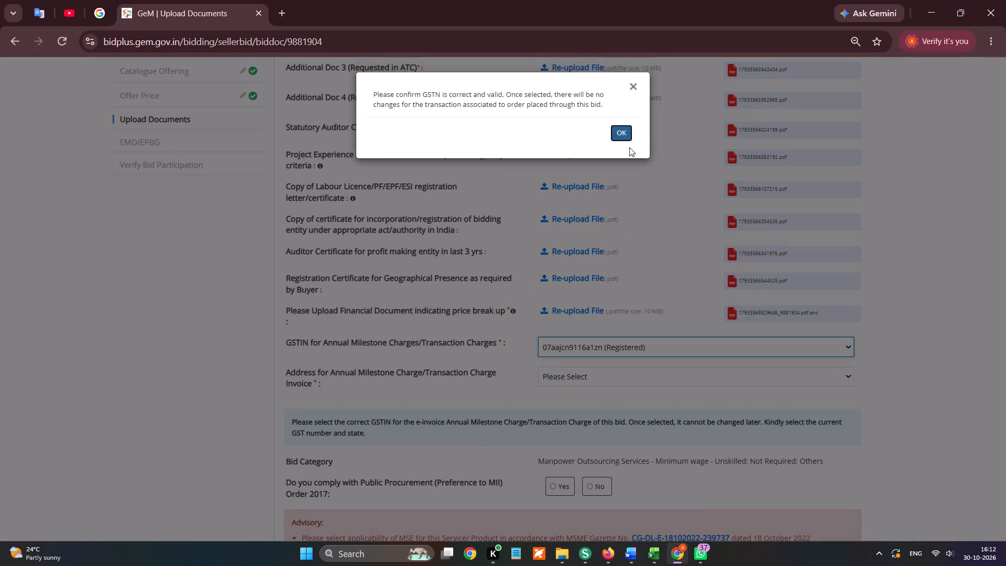
{"action": "left_click", "coordinate": [627, 132]}
{"action": "left_click", "coordinate": [632, 374]}
{"action": "left_click", "coordinate": [642, 404]}
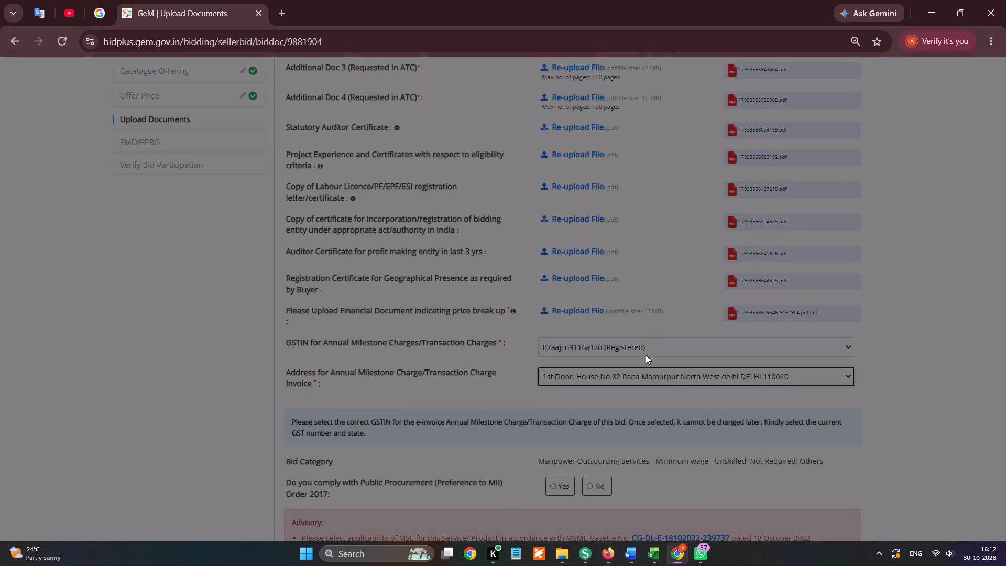
{"action": "left_click", "coordinate": [630, 129]}
Answer Yes to compliance with the Preference to MII Order 2017 and Yes to MSE Purchase Preference eligibility.
{"action": "scroll", "coordinate": [584, 266], "scroll_direction": "down", "scroll_amount": 1}
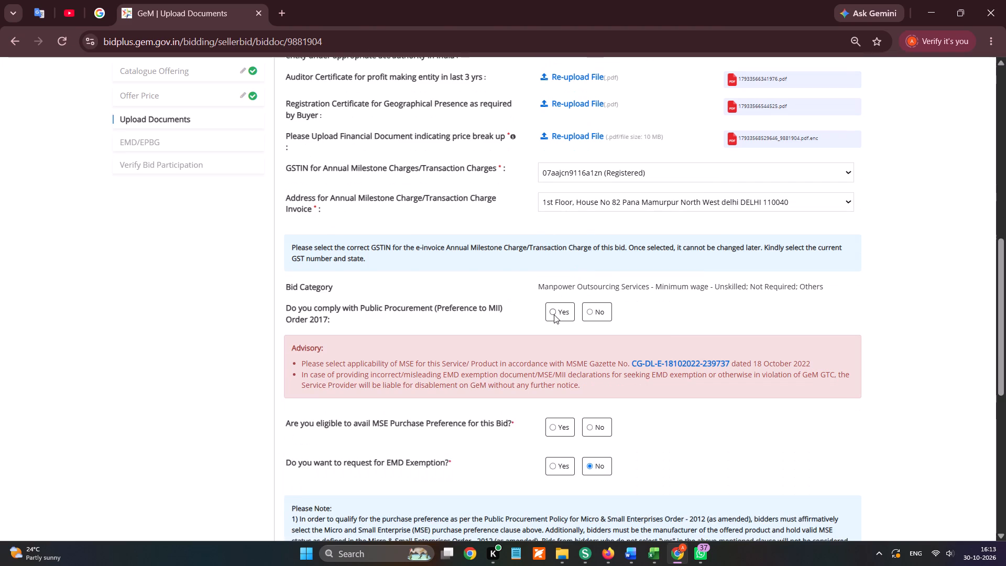
{"action": "left_click", "coordinate": [554, 314]}
{"action": "scroll", "coordinate": [554, 314], "scroll_direction": "down", "scroll_amount": 1}
{"action": "left_click", "coordinate": [557, 255]}
Upload the MSME certificate PDF from Gem Bid Documents - Nandal as the MSE category certificate.
{"action": "left_click", "coordinate": [570, 280]}
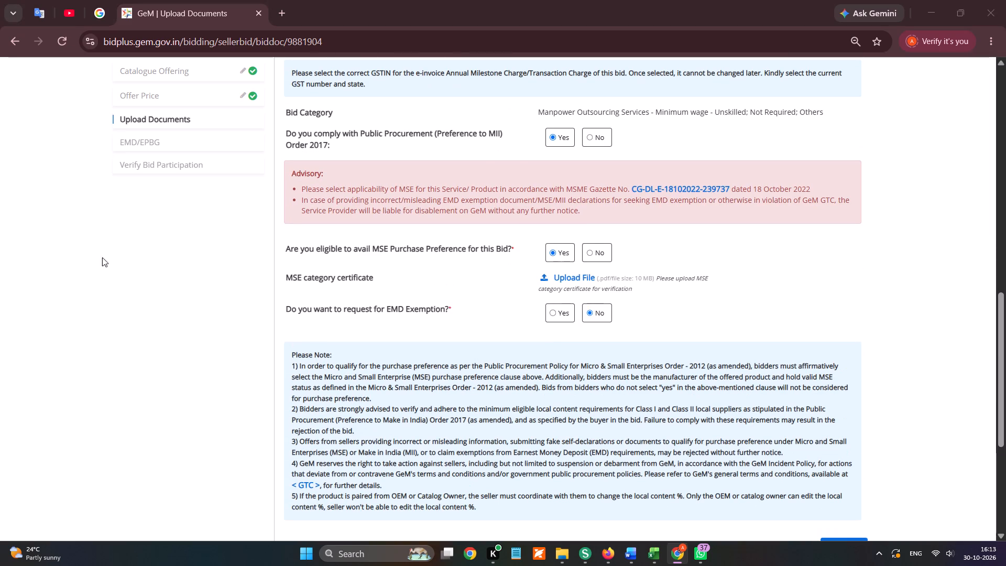
{"action": "scroll", "coordinate": [37, 223], "scroll_direction": "up", "scroll_amount": 4}
{"action": "left_click", "coordinate": [58, 211]}
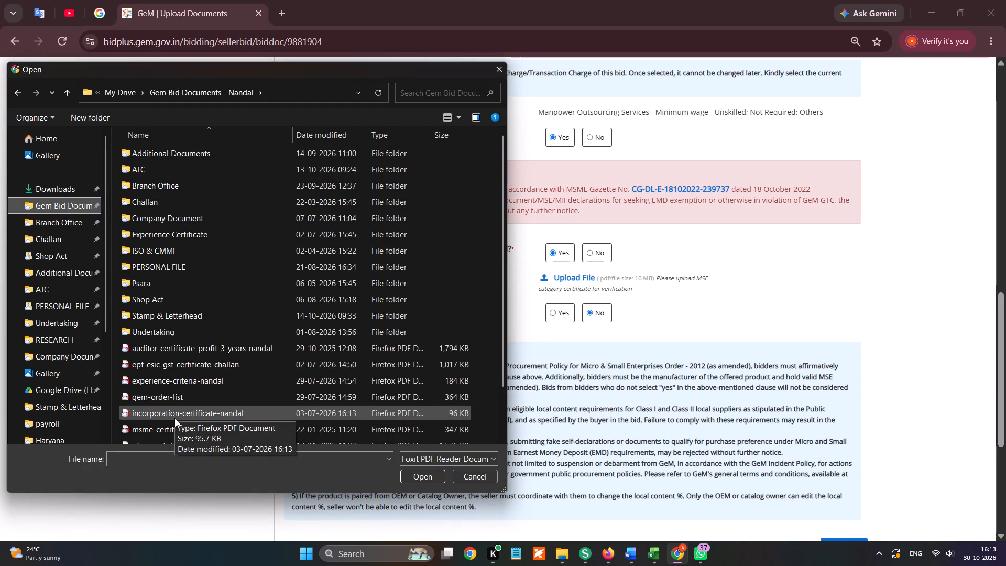
{"action": "double_click", "coordinate": [166, 429]}
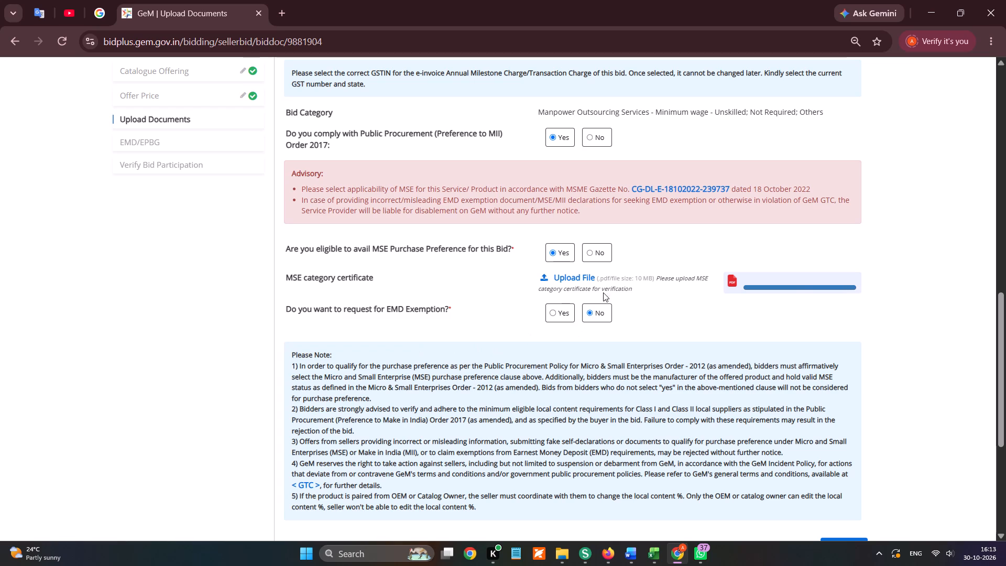
Request EMD exemption under the Start-up category and upload its supporting document from Gem Bid Documents - Nandal.
{"action": "left_click", "coordinate": [568, 313]}
{"action": "left_click", "coordinate": [570, 340]}
{"action": "left_click", "coordinate": [579, 153]}
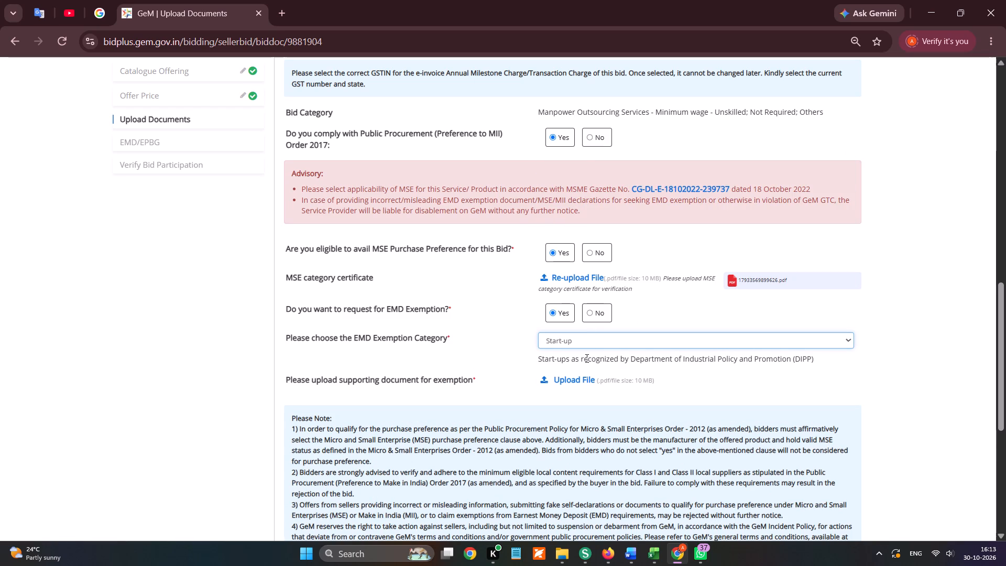
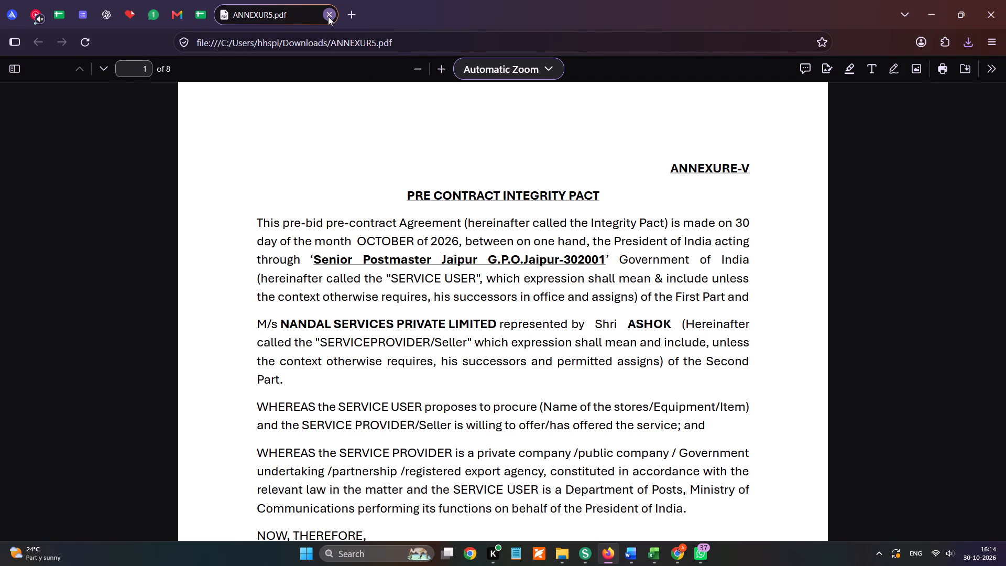
In the Form Responses 1 sheet, copy Nandal's fill date entry 30/10/2026/SS from row 772 into rows 773 and 774.
{"action": "left_click", "coordinate": [645, 336]}
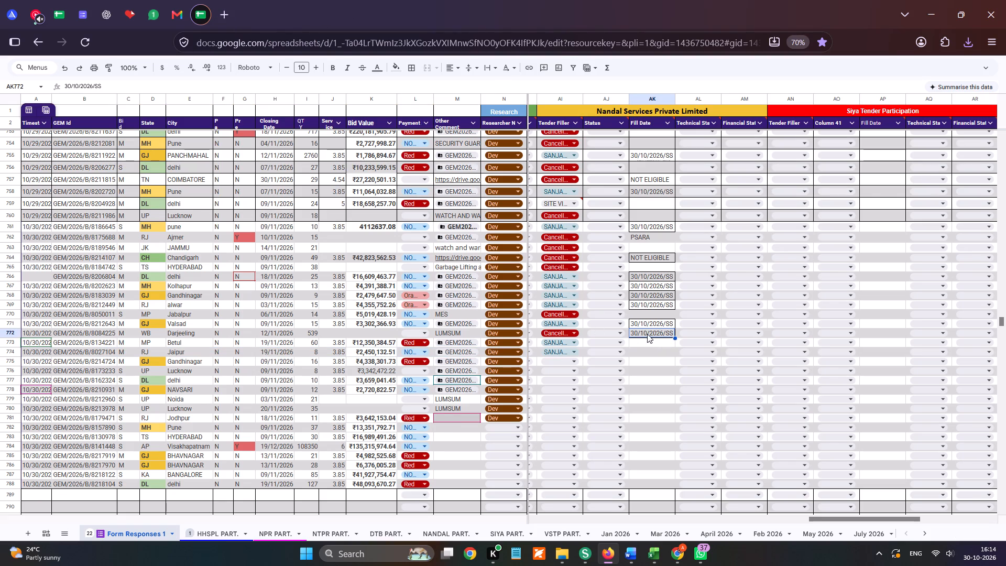
{"action": "key", "text": "ctrl+c"}
{"action": "left_click_drag", "start_coordinate": [644, 344], "coordinate": [644, 351]}
{"action": "key", "text": "ctrl+v"}
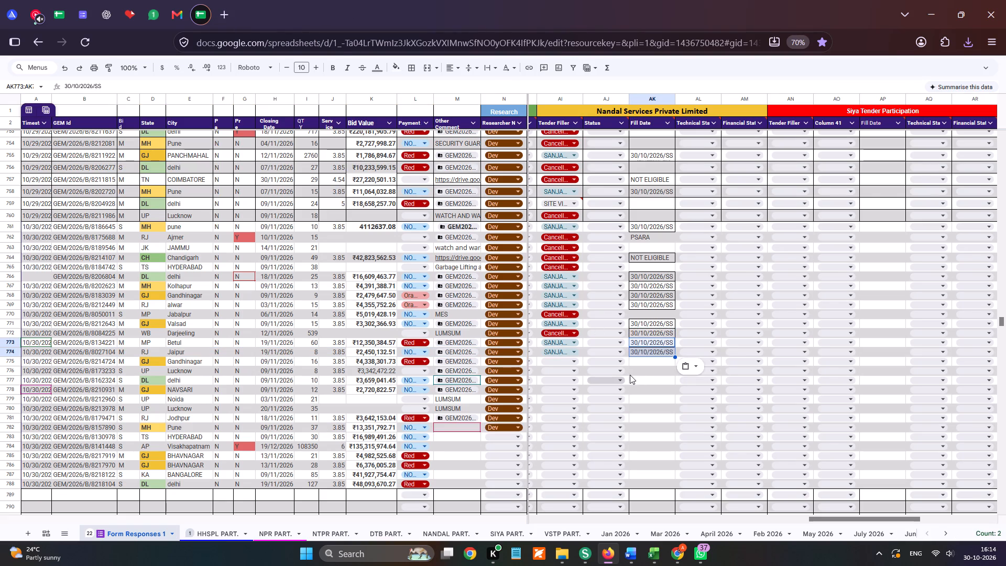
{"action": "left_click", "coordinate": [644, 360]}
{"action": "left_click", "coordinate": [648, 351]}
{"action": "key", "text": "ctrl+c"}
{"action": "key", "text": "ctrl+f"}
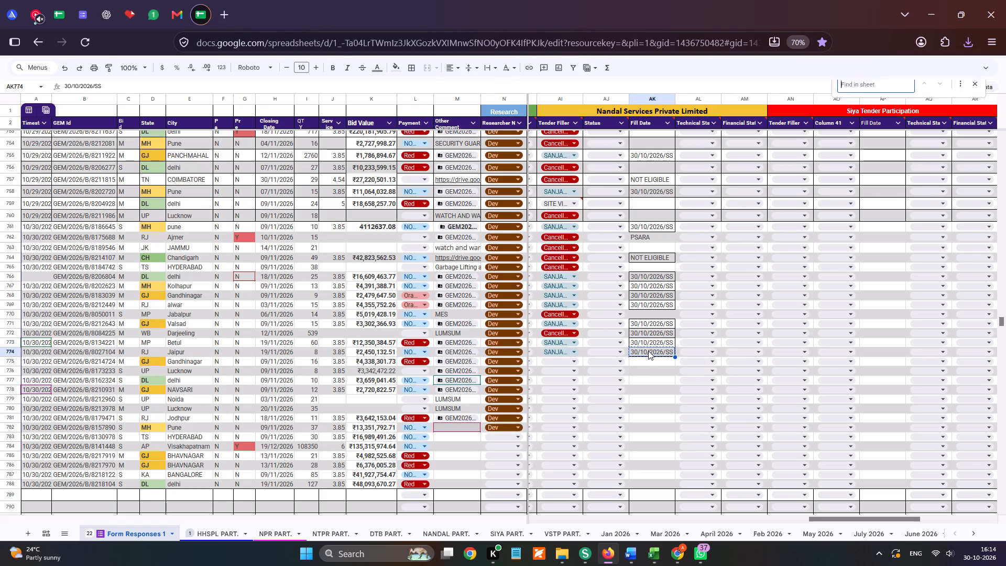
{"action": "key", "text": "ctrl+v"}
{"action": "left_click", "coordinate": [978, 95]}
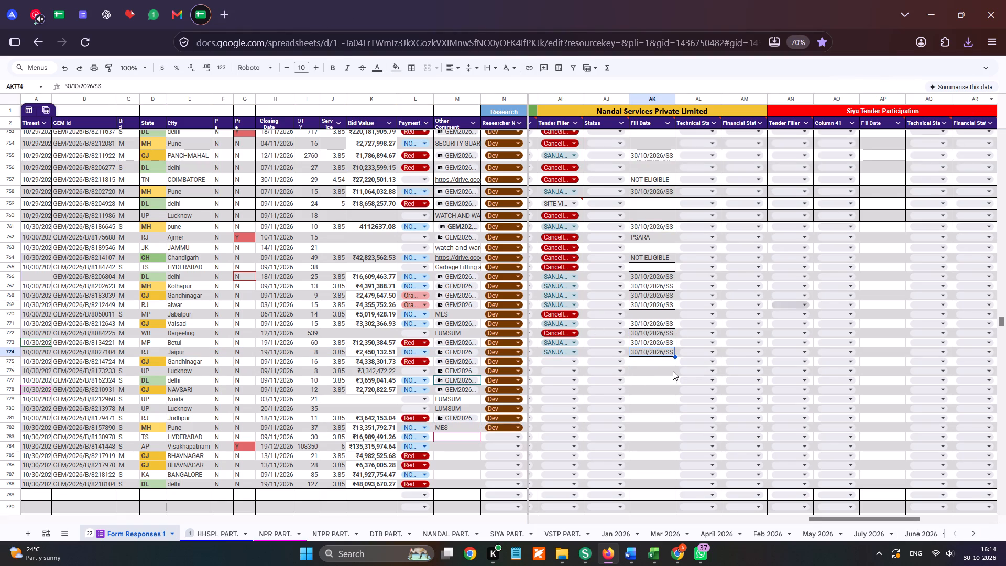
Set Nandal's Tender Filler to Cancelled for the Noida, Lucknow and Pune bids in rows 779, 780 and 782.
{"action": "left_click", "coordinate": [572, 400]}
{"action": "left_click", "coordinate": [565, 436]}
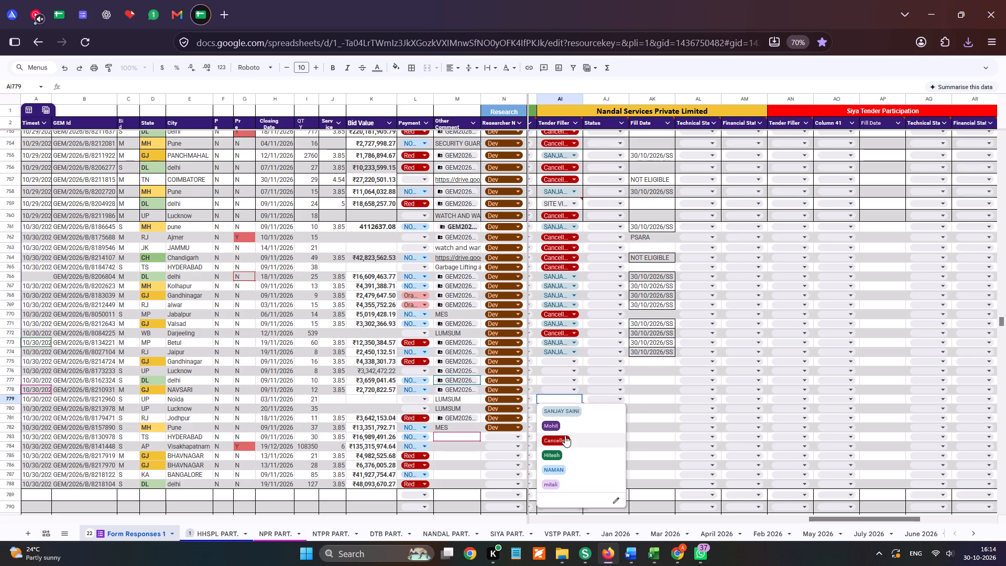
{"action": "left_click", "coordinate": [565, 410]}
{"action": "left_click", "coordinate": [556, 444]}
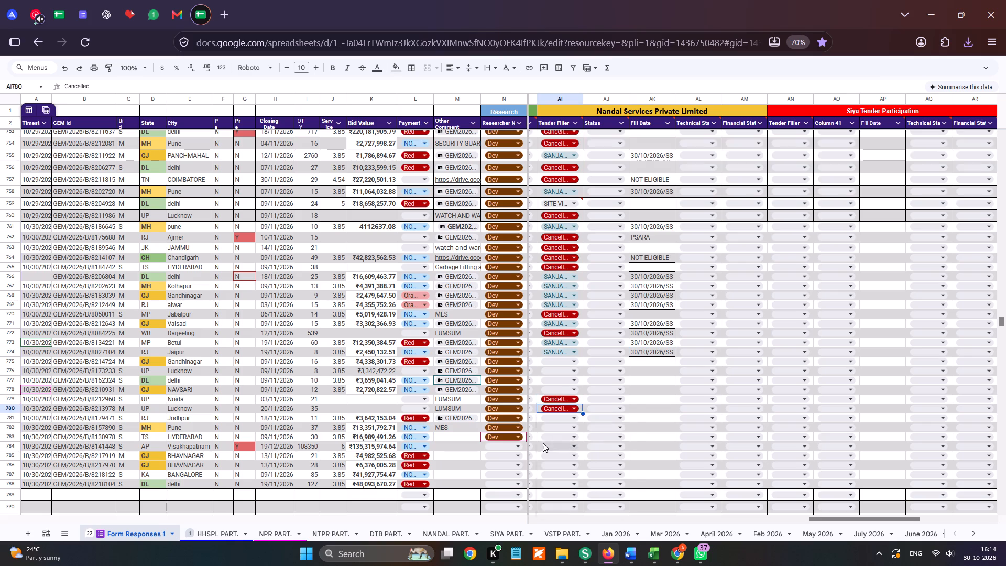
{"action": "left_click", "coordinate": [557, 429]}
{"action": "left_click", "coordinate": [554, 466]}
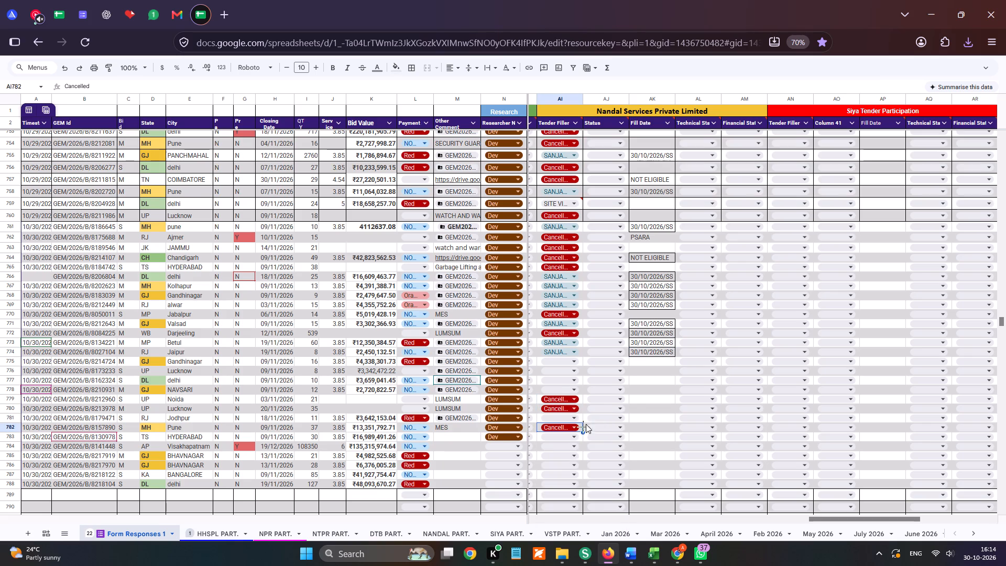
Assign Sanjay as Nandal's Tender Filler for the Gandhinagar bid in row 775.
{"action": "left_click", "coordinate": [560, 362]}
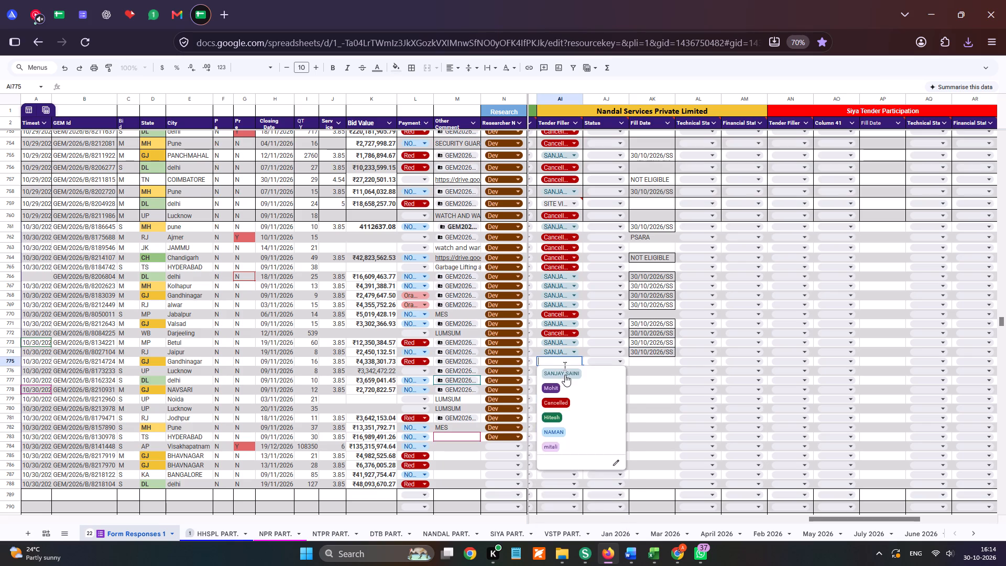
{"action": "left_click", "coordinate": [565, 375]}
Copy the GeM ID GEM/2026/B/8214724 from row 775 and open that bid's linked Drive folder.
{"action": "left_click", "coordinate": [7, 363]}
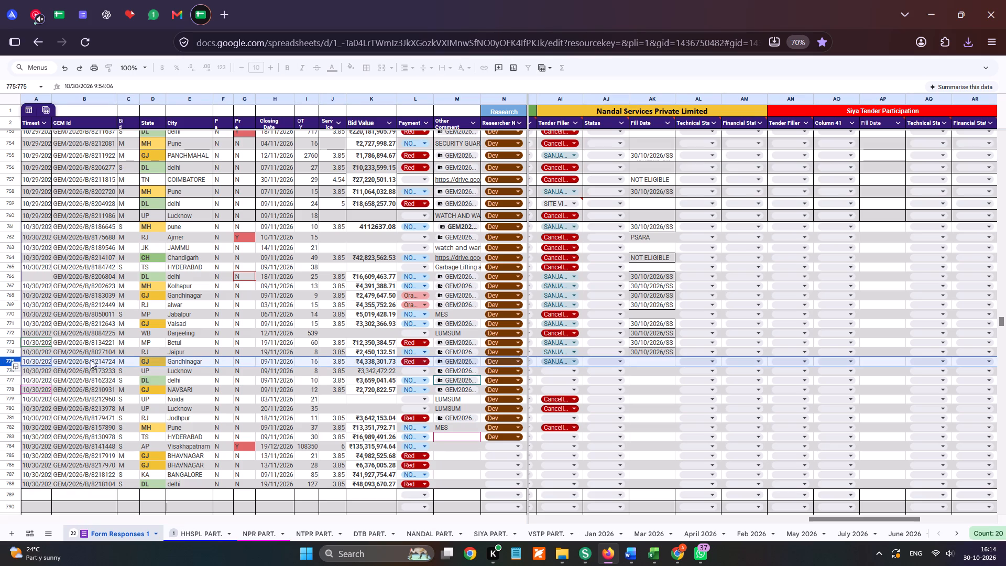
{"action": "left_click", "coordinate": [97, 360]}
{"action": "key", "text": "ctrl+c"}
{"action": "key", "text": "ctrl+c"}
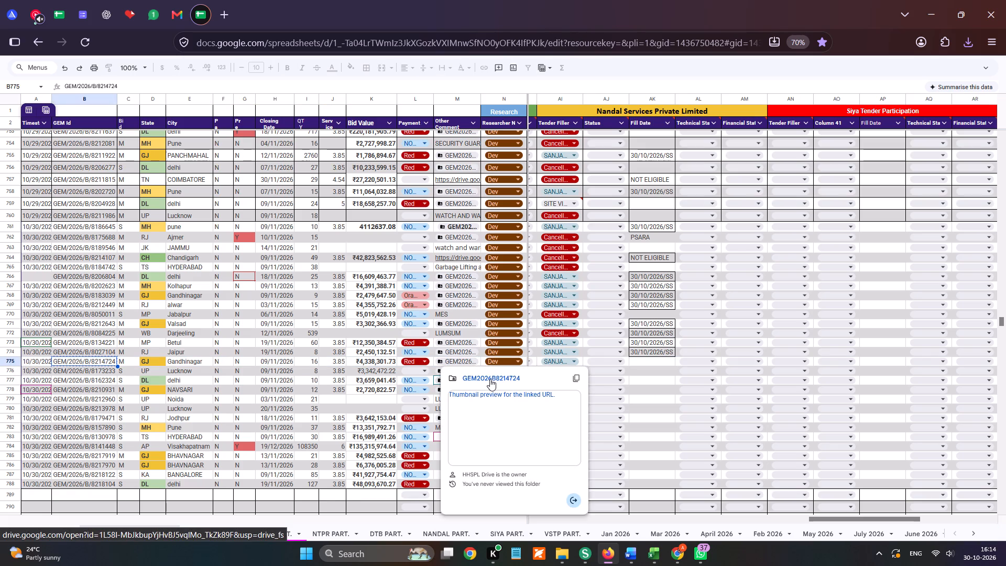
{"action": "left_click", "coordinate": [490, 379]}
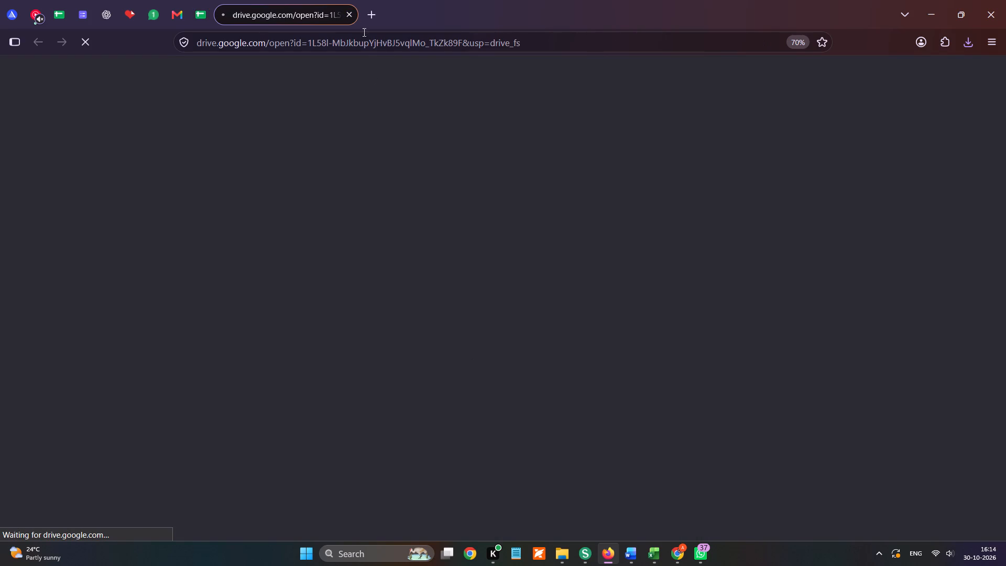
Switch to Chrome and run an Exact Bid Search for GEM/2026/B/8214724 in GeM's list of bids.
{"action": "left_click", "coordinate": [683, 552]}
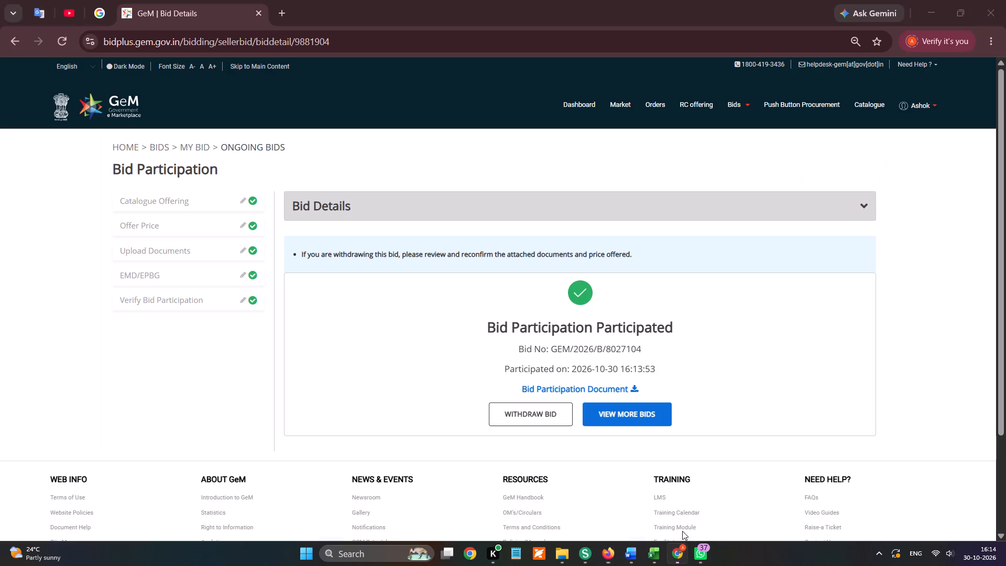
{"action": "left_click", "coordinate": [745, 130]}
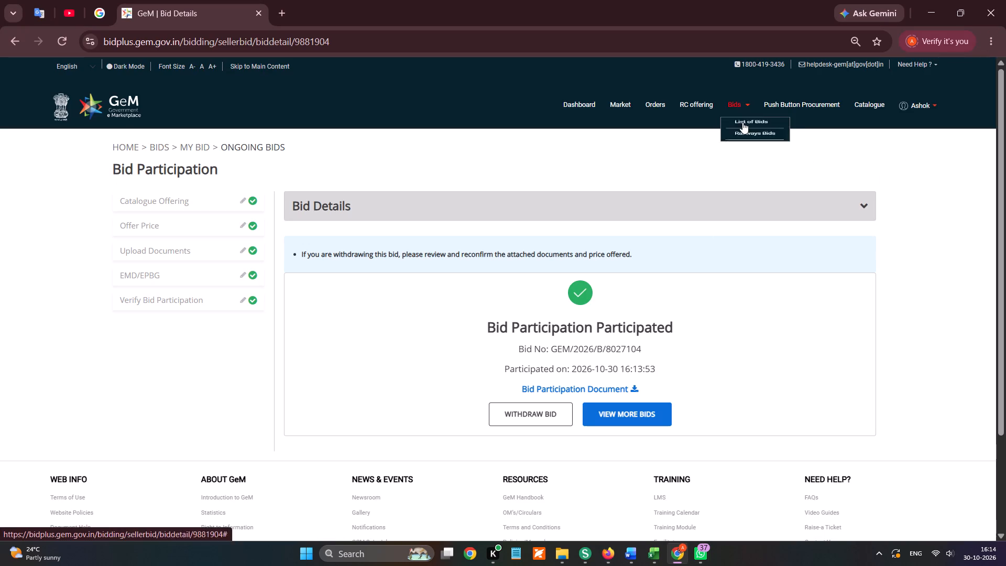
{"action": "left_click", "coordinate": [743, 125]}
{"action": "left_click", "coordinate": [690, 155], "text": "ctrl"}
{"action": "key", "text": "ctrl+v"}
{"action": "left_click", "coordinate": [618, 150]}
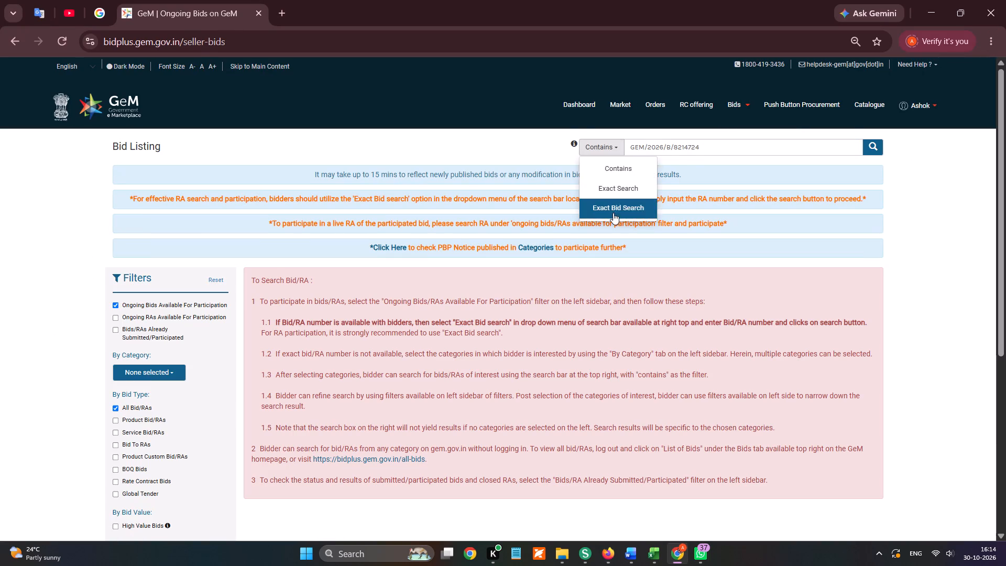
{"action": "left_click", "coordinate": [613, 213]}
{"action": "left_click", "coordinate": [880, 148]}
Start participation in the bid, answering No to both border-country and ToT questions and Yes to the compliance certification, and save.
{"action": "left_click", "coordinate": [846, 374]}
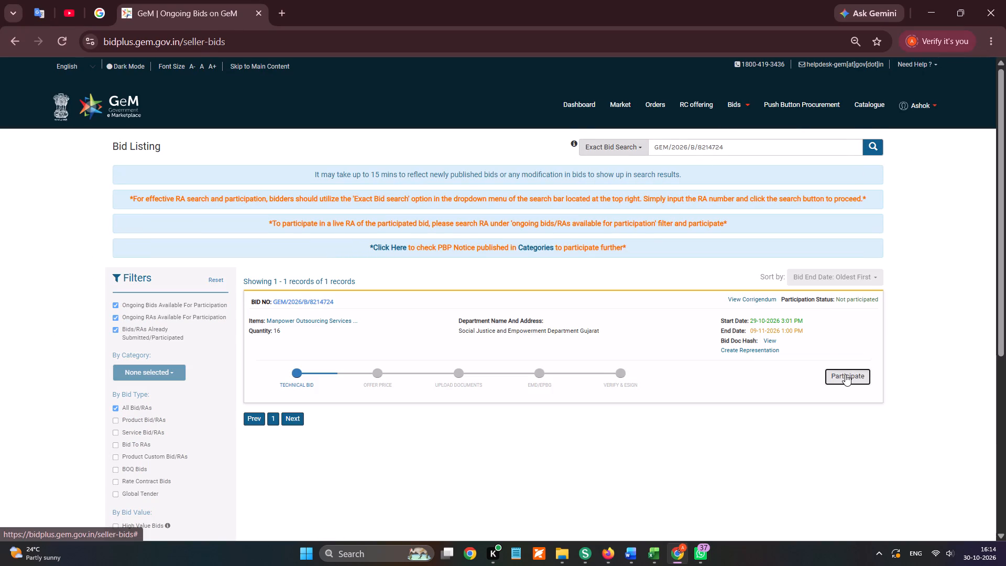
{"action": "left_click", "coordinate": [589, 141]}
{"action": "left_click", "coordinate": [593, 124]}
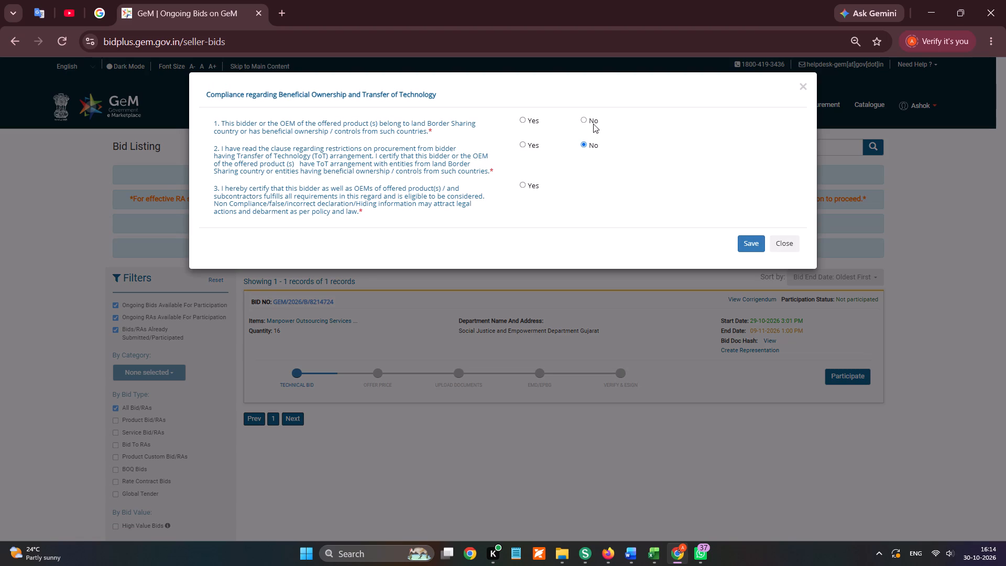
{"action": "left_click", "coordinate": [532, 184]}
{"action": "left_click", "coordinate": [750, 243]}
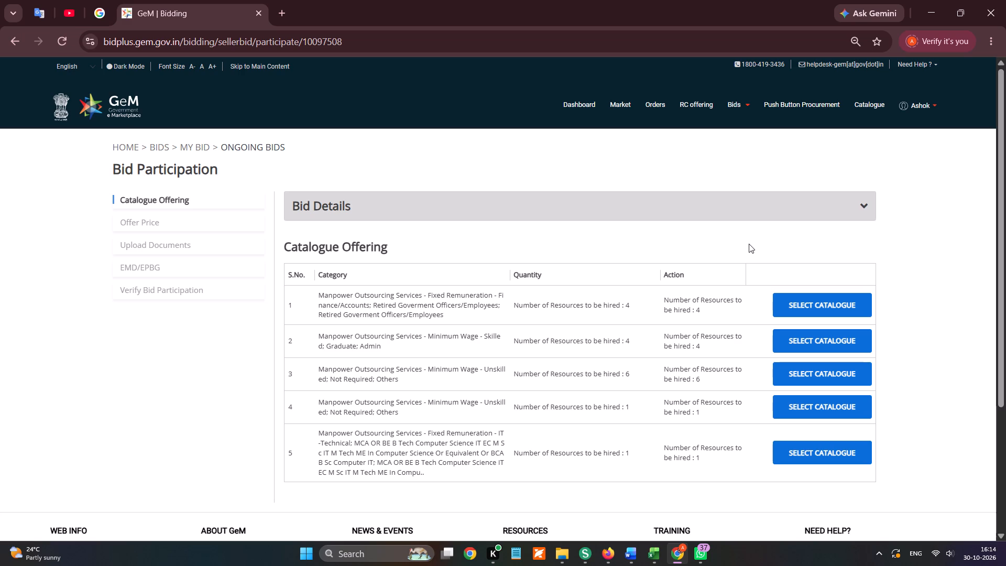
For catalogue item 1 (Finance/Accounts), offer Post Graduation as Optional and only Gujarat for geographical presence, and encrypt and save it.
{"action": "left_click", "coordinate": [842, 315]}
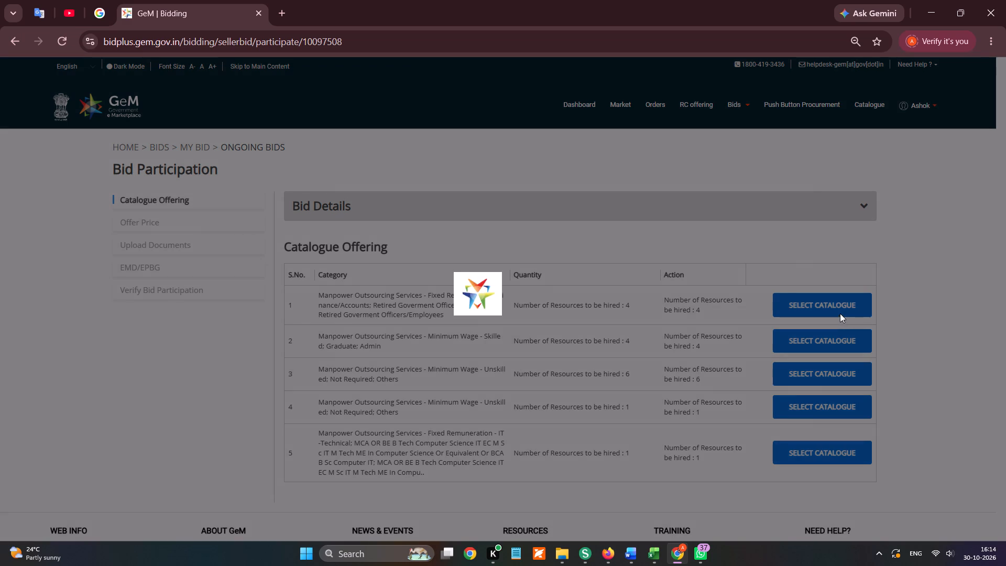
{"action": "scroll", "coordinate": [836, 313], "scroll_direction": "down", "scroll_amount": 2}
{"action": "left_click", "coordinate": [747, 199]}
{"action": "left_click", "coordinate": [750, 258]}
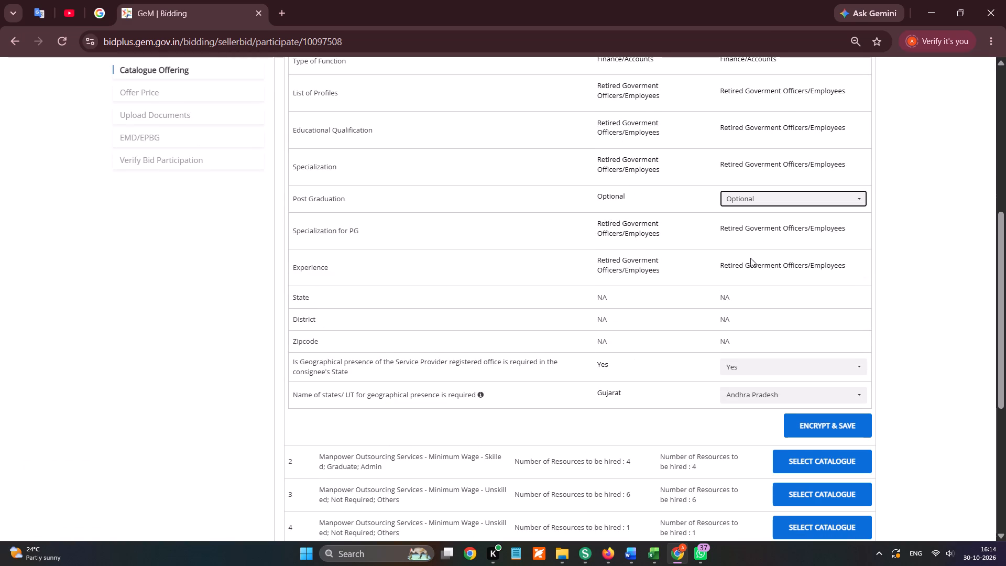
{"action": "left_click", "coordinate": [739, 394]}
{"action": "left_click", "coordinate": [764, 333]}
{"action": "left_click", "coordinate": [742, 422]}
{"action": "left_click", "coordinate": [745, 406]}
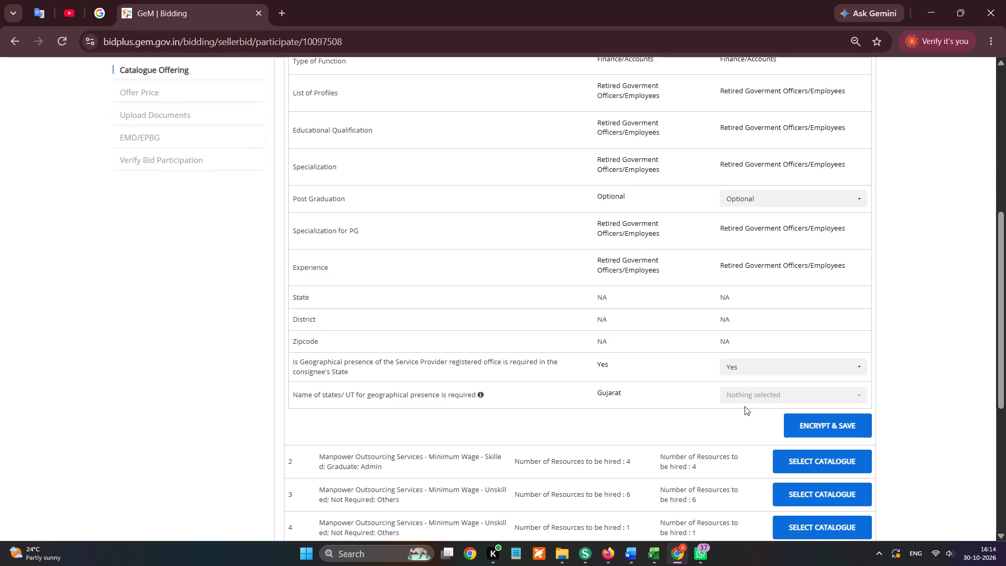
{"action": "left_click", "coordinate": [746, 389]}
{"action": "key", "text": "g"}
{"action": "left_click", "coordinate": [746, 370]}
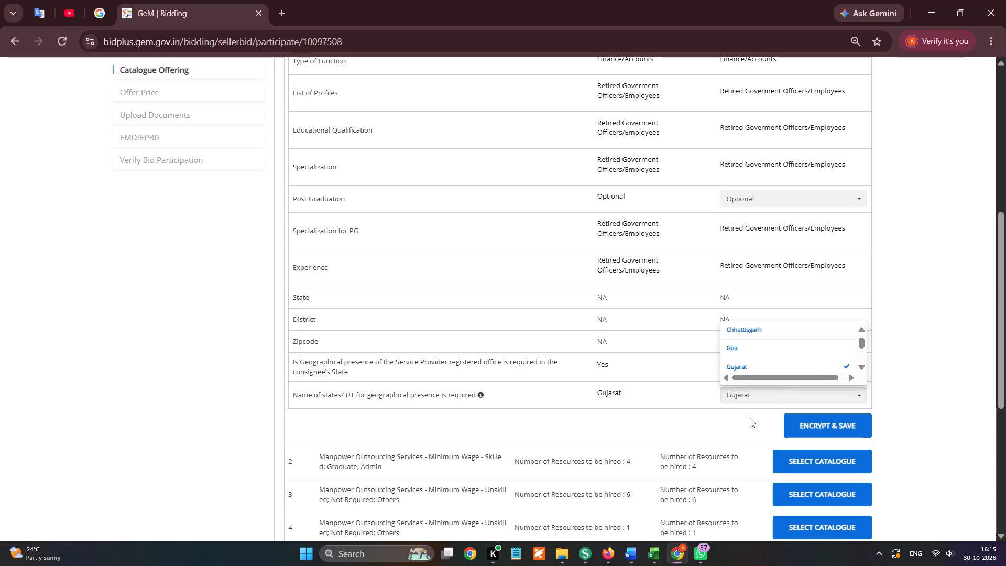
{"action": "left_click", "coordinate": [750, 418]}
{"action": "left_click", "coordinate": [826, 436]}
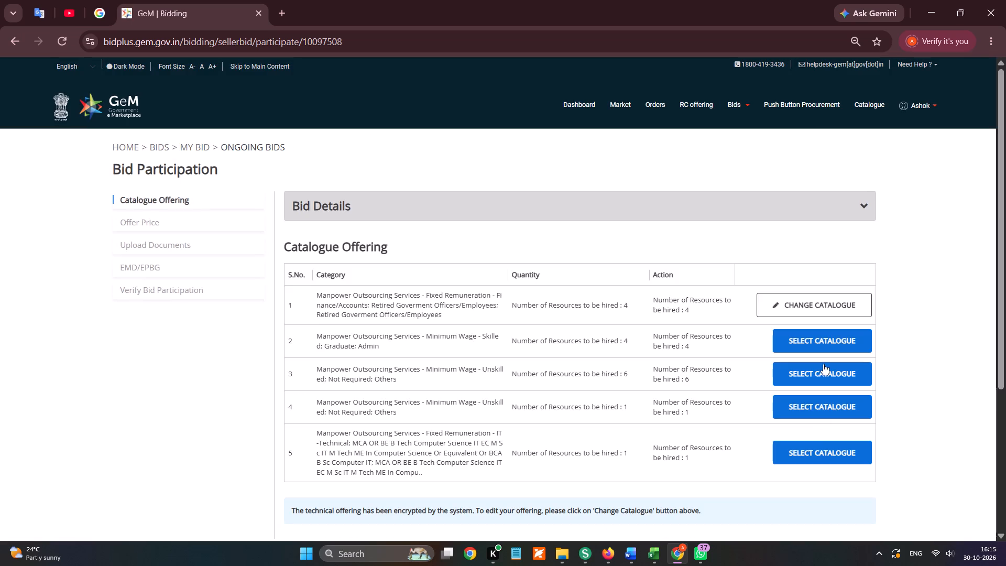
For catalogue item 2 (Skilled, Graduate, Admin), offer Skill Category Skilled and Gujarat for geographical presence, and encrypt and save it.
{"action": "left_click", "coordinate": [823, 336]}
{"action": "scroll", "coordinate": [822, 336], "scroll_direction": "down", "scroll_amount": 2}
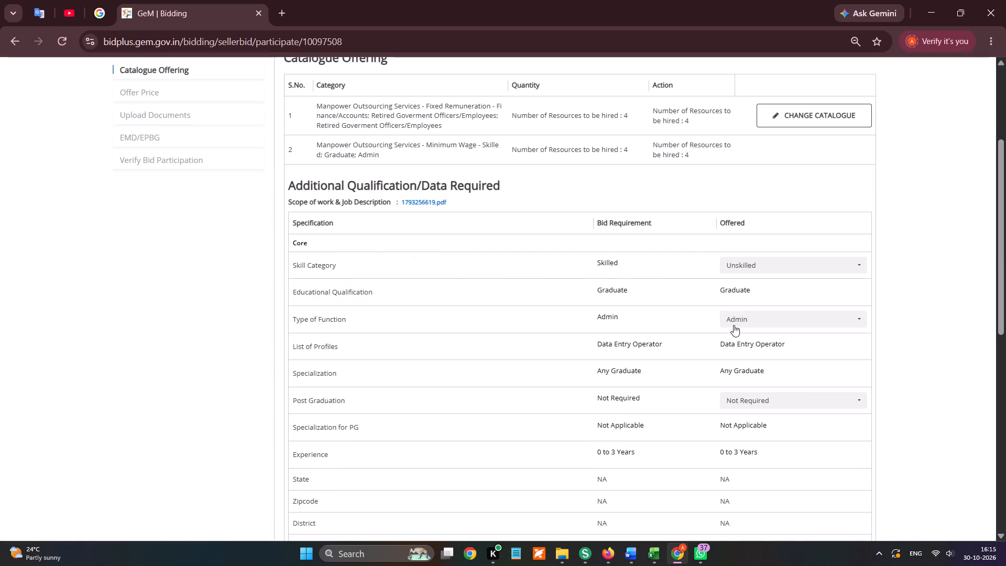
{"action": "left_click", "coordinate": [736, 268]}
{"action": "left_click", "coordinate": [732, 322]}
{"action": "scroll", "coordinate": [731, 342], "scroll_direction": "down", "scroll_amount": 1}
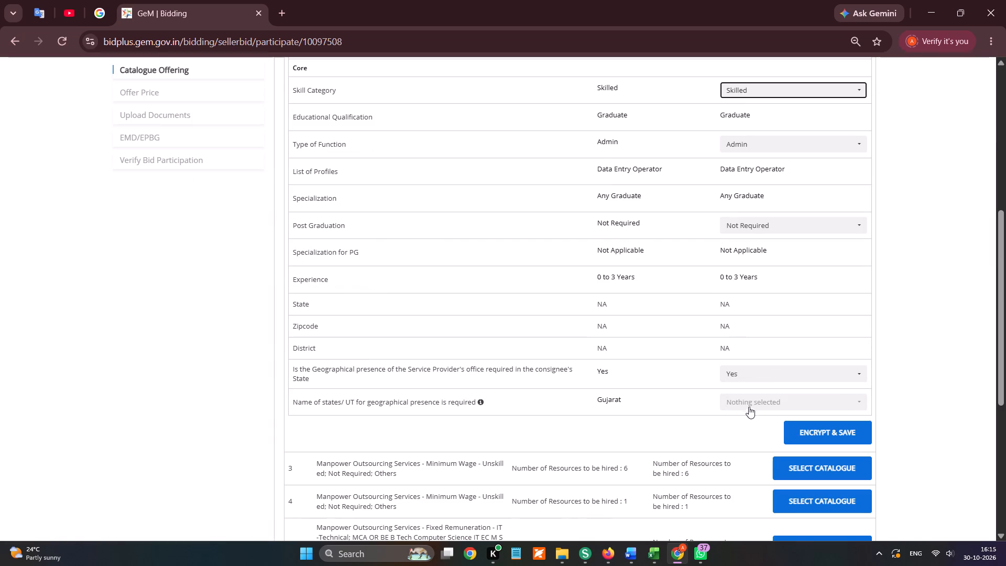
{"action": "left_click", "coordinate": [748, 408]}
{"action": "key", "text": "g"}
{"action": "left_click", "coordinate": [744, 373]}
{"action": "left_click", "coordinate": [747, 410]}
{"action": "left_click", "coordinate": [811, 426]}
For catalogue item 3 (Office Peon), offer Type of Function Others and only Gujarat for geographical presence, and encrypt and save it.
{"action": "scroll", "coordinate": [780, 286], "scroll_direction": "down", "scroll_amount": 1}
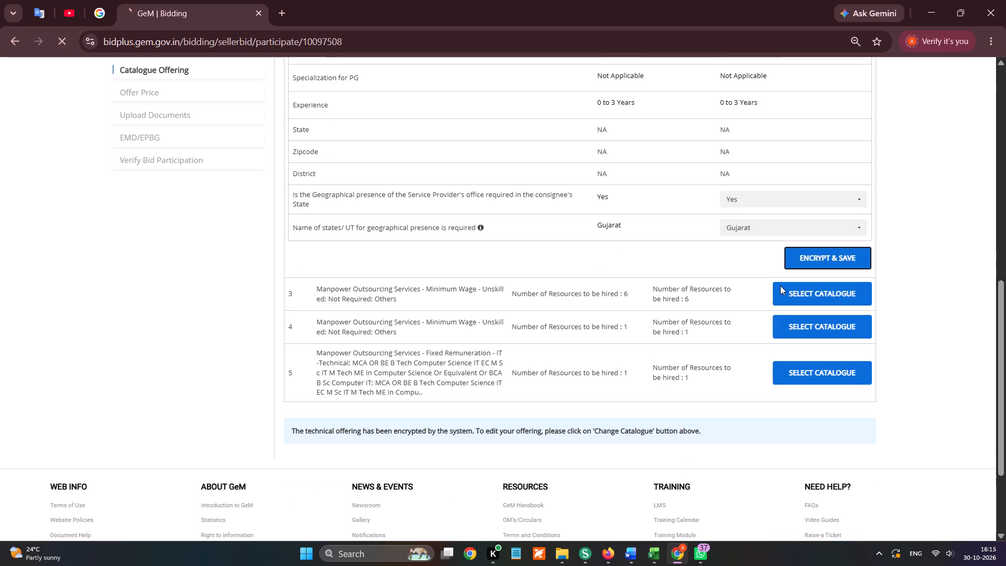
{"action": "left_click", "coordinate": [822, 375]}
{"action": "scroll", "coordinate": [819, 371], "scroll_direction": "down", "scroll_amount": 2}
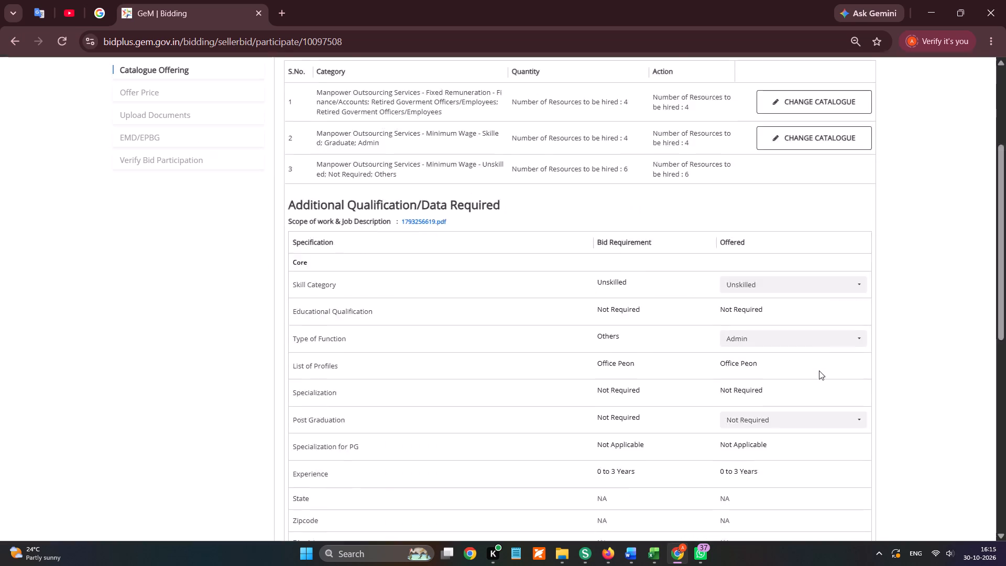
{"action": "left_click", "coordinate": [760, 177]}
{"action": "scroll", "coordinate": [761, 222], "scroll_direction": "down", "scroll_amount": 1}
{"action": "left_click", "coordinate": [755, 232]}
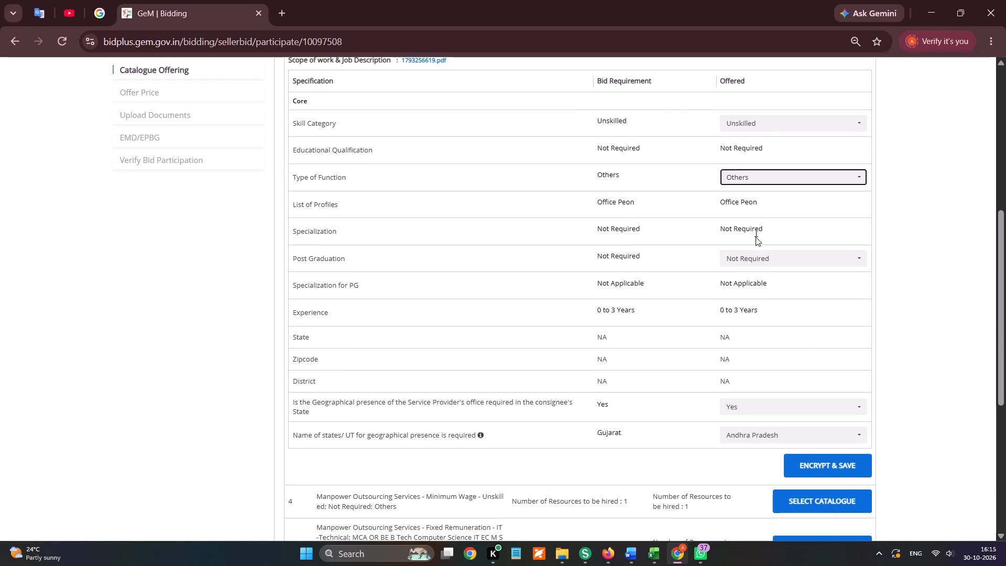
{"action": "left_click", "coordinate": [735, 448]}
{"action": "left_click", "coordinate": [745, 431]}
{"action": "left_click", "coordinate": [751, 370]}
{"action": "left_click", "coordinate": [749, 438]}
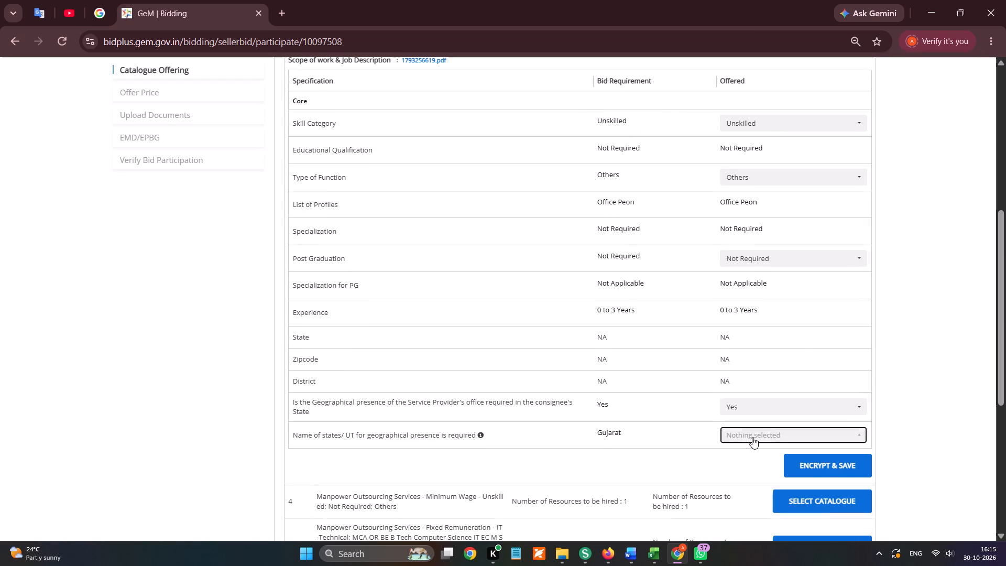
{"action": "left_click", "coordinate": [753, 434]}
{"action": "key", "text": "g"}
{"action": "left_click", "coordinate": [742, 409]}
{"action": "left_click", "coordinate": [756, 447]}
{"action": "left_click", "coordinate": [808, 470]}
For catalogue item 4 (Sweeper), offer Type of Function Others and only Gujarat for geographical presence, and encrypt and save it.
{"action": "scroll", "coordinate": [835, 322], "scroll_direction": "down", "scroll_amount": 1}
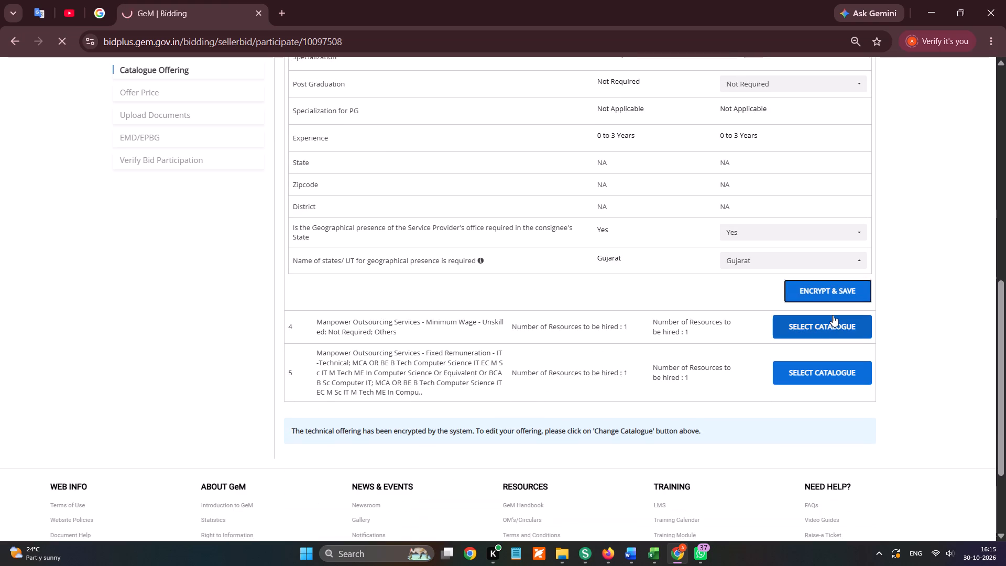
{"action": "scroll", "coordinate": [833, 315], "scroll_direction": "down", "scroll_amount": 2}
{"action": "left_click", "coordinate": [838, 190]}
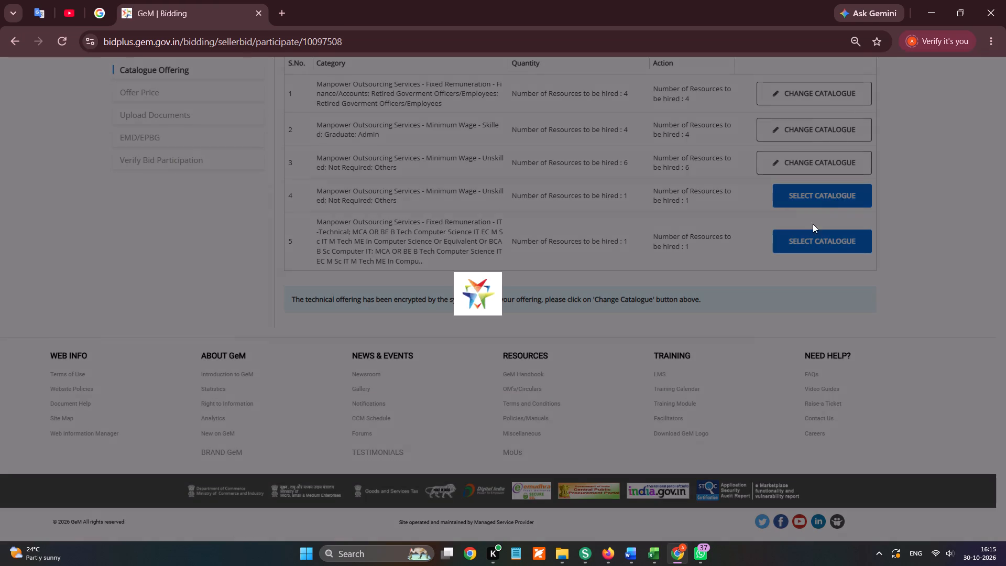
{"action": "scroll", "coordinate": [785, 242], "scroll_direction": "down", "scroll_amount": 1}
{"action": "left_click", "coordinate": [734, 188]}
{"action": "scroll", "coordinate": [740, 230], "scroll_direction": "down", "scroll_amount": 1}
{"action": "left_click", "coordinate": [738, 246]}
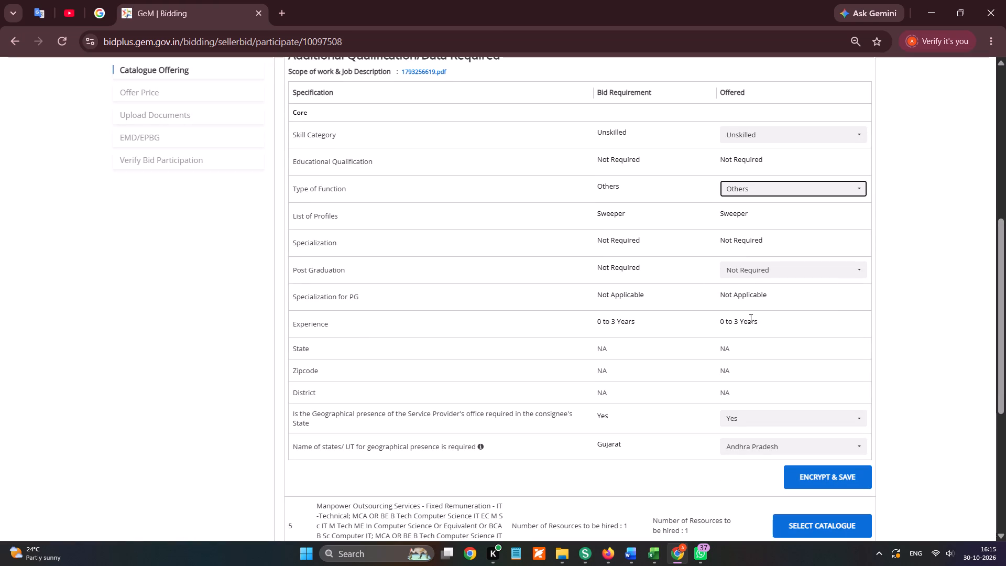
{"action": "left_click", "coordinate": [748, 445]}
{"action": "left_click", "coordinate": [759, 382]}
{"action": "left_click", "coordinate": [750, 449]}
{"action": "left_click", "coordinate": [750, 441]}
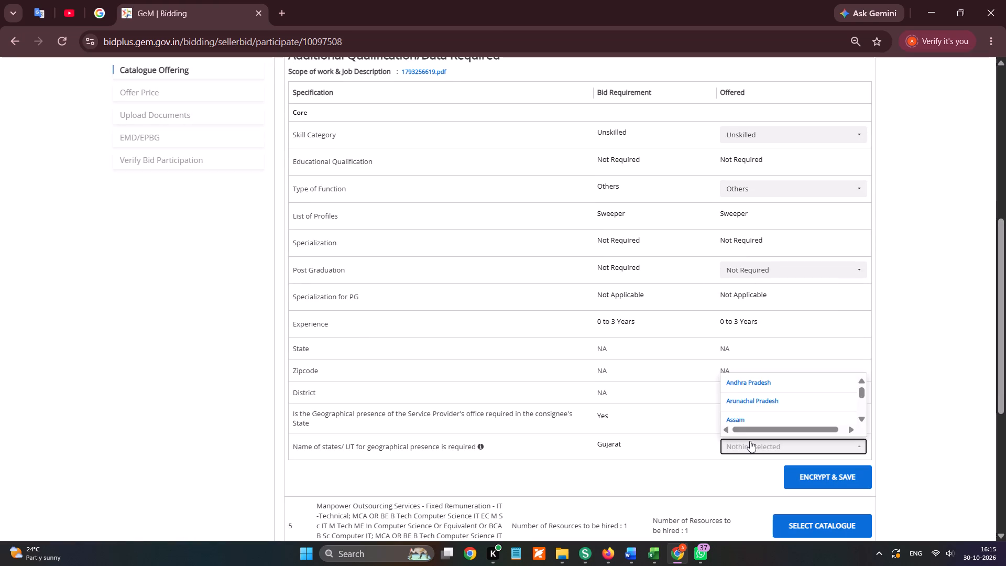
{"action": "key", "text": "g"}
{"action": "left_click", "coordinate": [747, 418]}
{"action": "left_click", "coordinate": [752, 459]}
{"action": "left_click", "coordinate": [792, 467]}
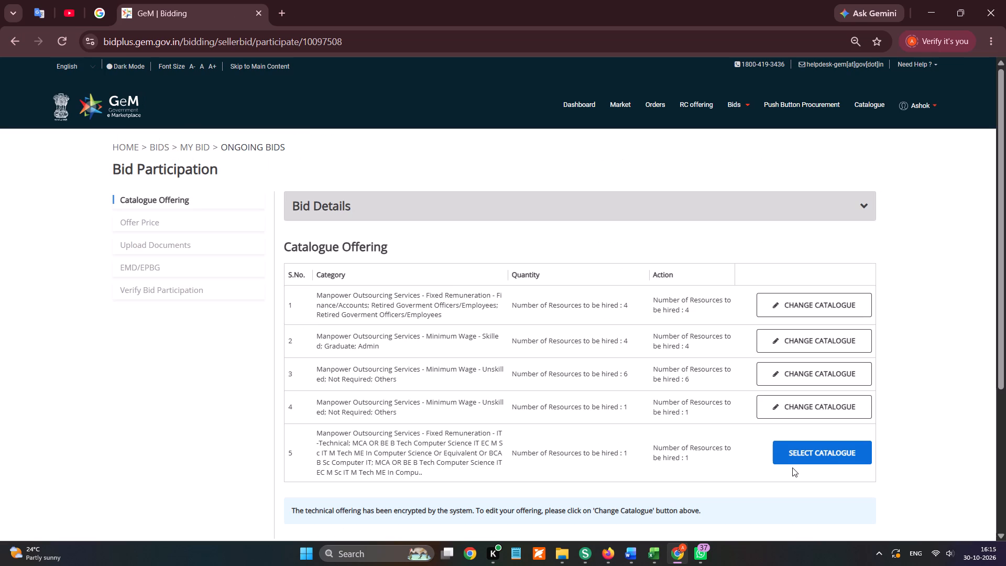
For catalogue item 5 (IT-Technical), offer Post Graduation as Optional and only Gujarat for geographical presence, and encrypt and save it.
{"action": "left_click", "coordinate": [859, 447]}
{"action": "scroll", "coordinate": [796, 375], "scroll_direction": "down", "scroll_amount": 1}
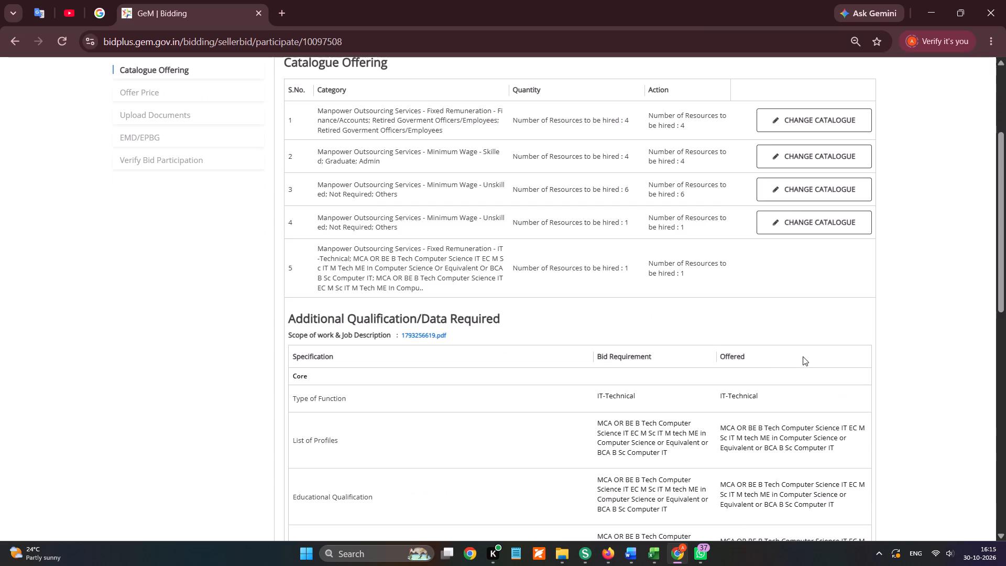
{"action": "scroll", "coordinate": [799, 350], "scroll_direction": "down", "scroll_amount": 2}
{"action": "left_click", "coordinate": [754, 245]}
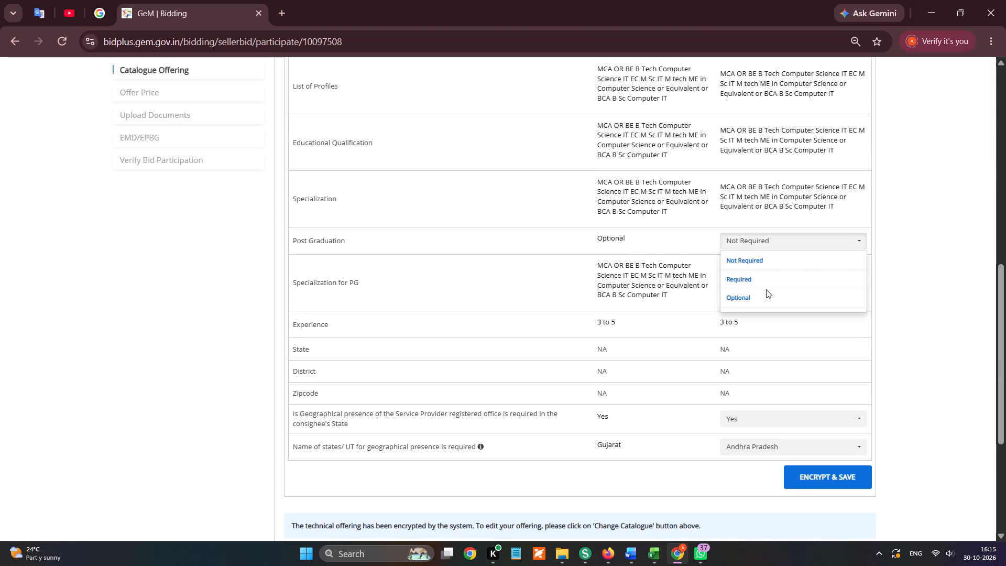
{"action": "left_click", "coordinate": [746, 295]}
{"action": "left_click", "coordinate": [743, 446]}
{"action": "left_click", "coordinate": [750, 382]}
{"action": "left_click", "coordinate": [746, 449]}
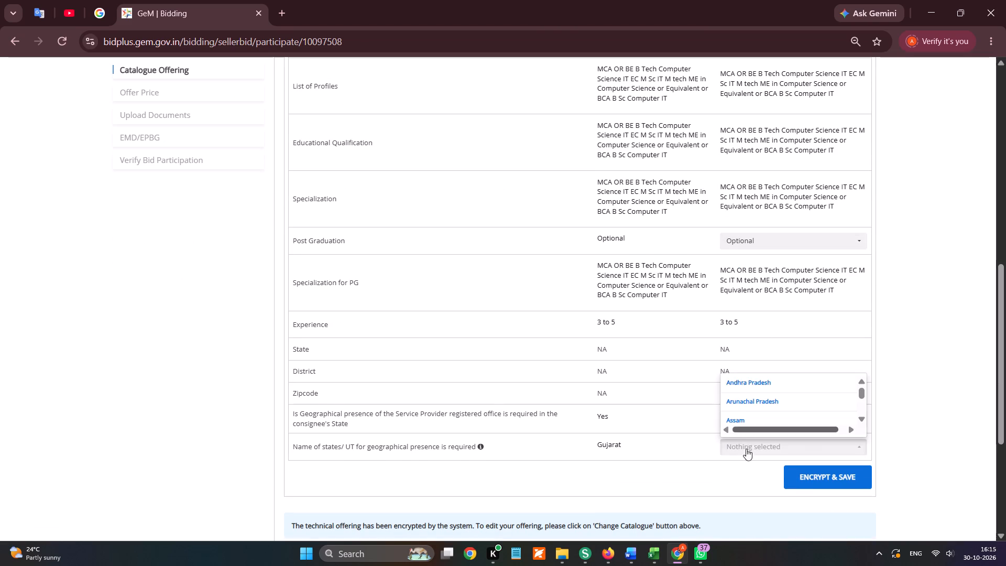
{"action": "left_click", "coordinate": [754, 440]}
{"action": "key", "text": "g"}
{"action": "left_click", "coordinate": [743, 419]}
{"action": "left_click", "coordinate": [753, 465]}
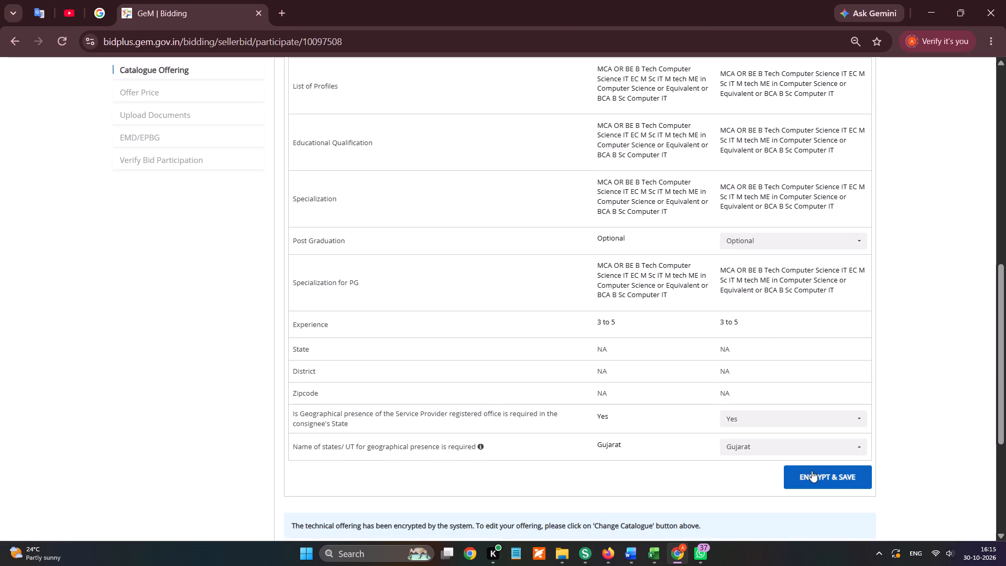
{"action": "left_click", "coordinate": [812, 471]}
Continue to the offer price stage and enter a 3.85 percent service charge for all five manpower items.
{"action": "scroll", "coordinate": [834, 419], "scroll_direction": "down", "scroll_amount": 1}
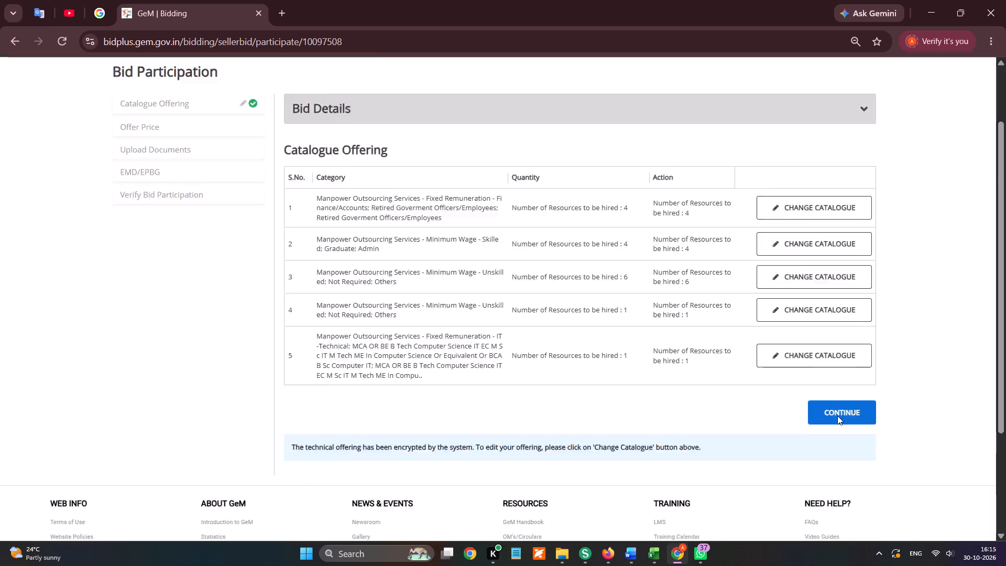
{"action": "left_click", "coordinate": [856, 330]}
{"action": "scroll", "coordinate": [766, 329], "scroll_direction": "down", "scroll_amount": 1}
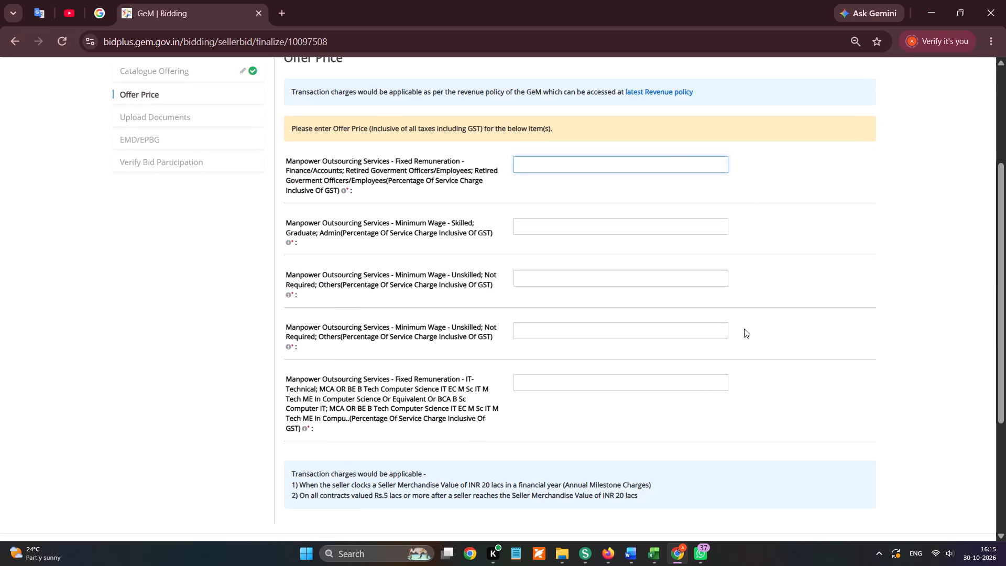
{"action": "type", "text": "3.85"}
{"action": "key", "text": "Tab"}
{"action": "type", "text": "3.85"}
{"action": "key", "text": "Tab"}
{"action": "type", "text": "3.85"}
{"action": "key", "text": "Tab"}
{"action": "type", "text": "3.85"}
{"action": "key", "text": "Tab"}
{"action": "type", "text": "3.85"}
{"action": "key", "text": "Tab"}
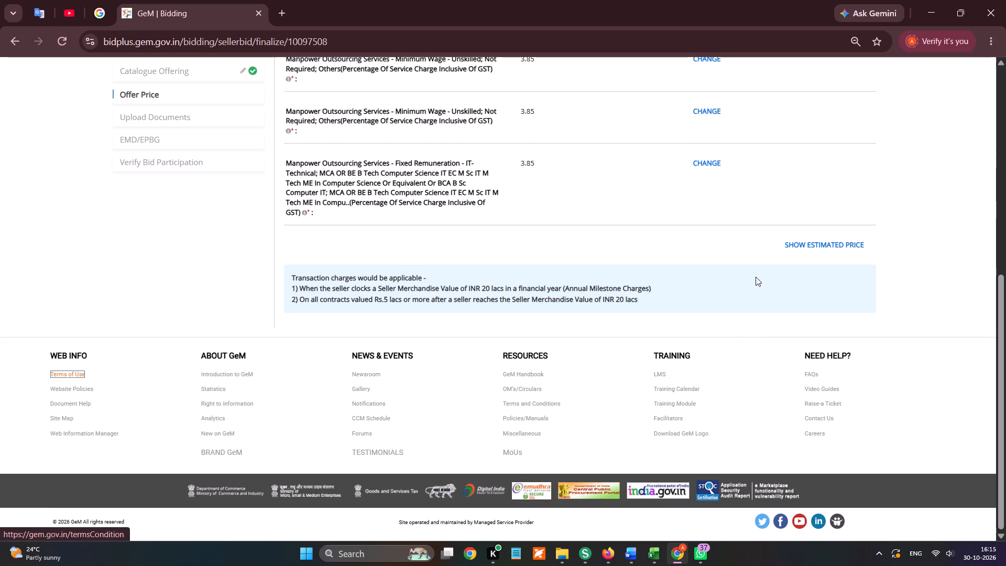
Show the estimated price and copy the Total Offer Price figure.
{"action": "left_click", "coordinate": [811, 243]}
{"action": "scroll", "coordinate": [799, 262], "scroll_direction": "down", "scroll_amount": 8}
{"action": "left_click", "coordinate": [676, 432]}
{"action": "double_click", "coordinate": [676, 438]}
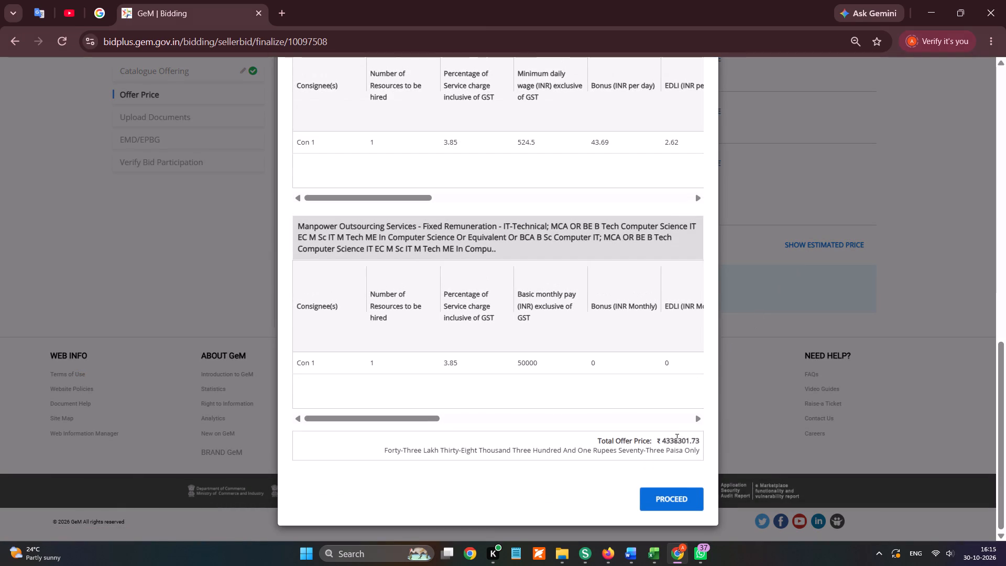
{"action": "key", "text": "ctrl+c"}
{"action": "key", "text": "ctrl+c"}
Proceed with the estimated price, then encrypt and save the financial offer, accepting the encryption confirmation.
{"action": "left_click", "coordinate": [681, 494]}
{"action": "left_click", "coordinate": [841, 291]}
{"action": "left_click", "coordinate": [845, 281]}
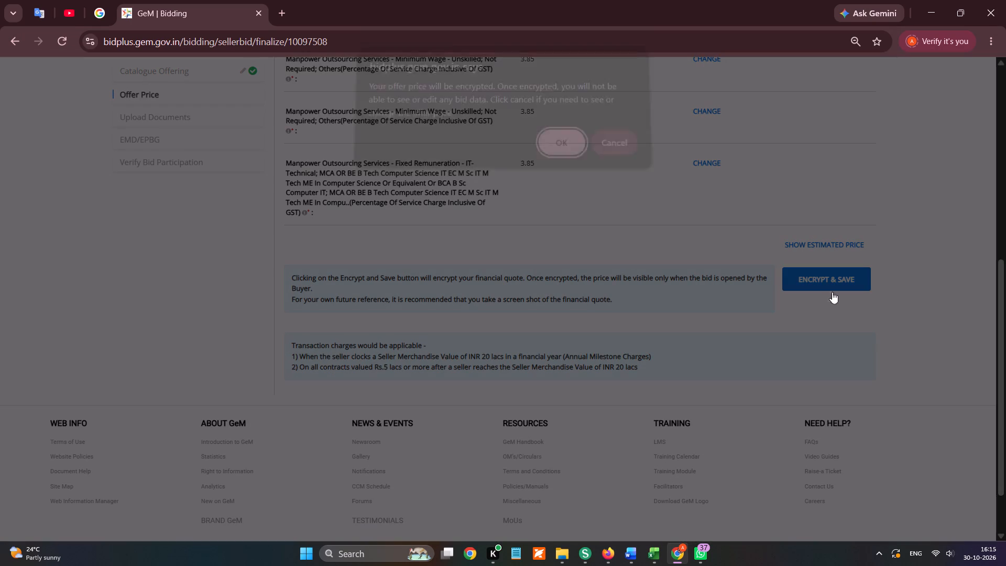
{"action": "left_click", "coordinate": [558, 148]}
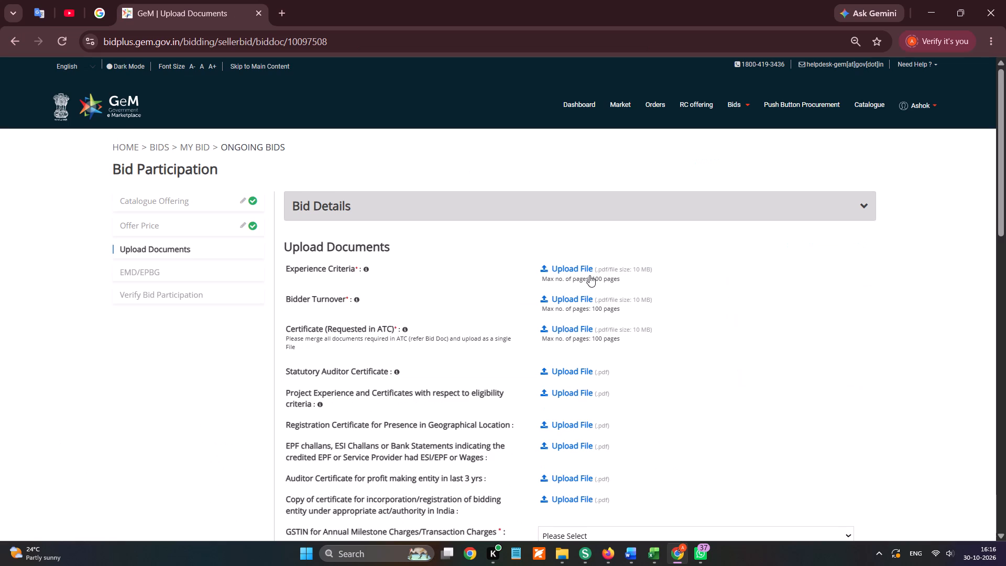
Upload experience-criteria-nandal for Experience Criteria and the matching PDF for Bidder Turnover from the Gem Bid Documents - Nandal folder.
{"action": "left_click", "coordinate": [589, 275]}
{"action": "scroll", "coordinate": [84, 226], "scroll_direction": "up", "scroll_amount": 5}
{"action": "left_click", "coordinate": [75, 209]}
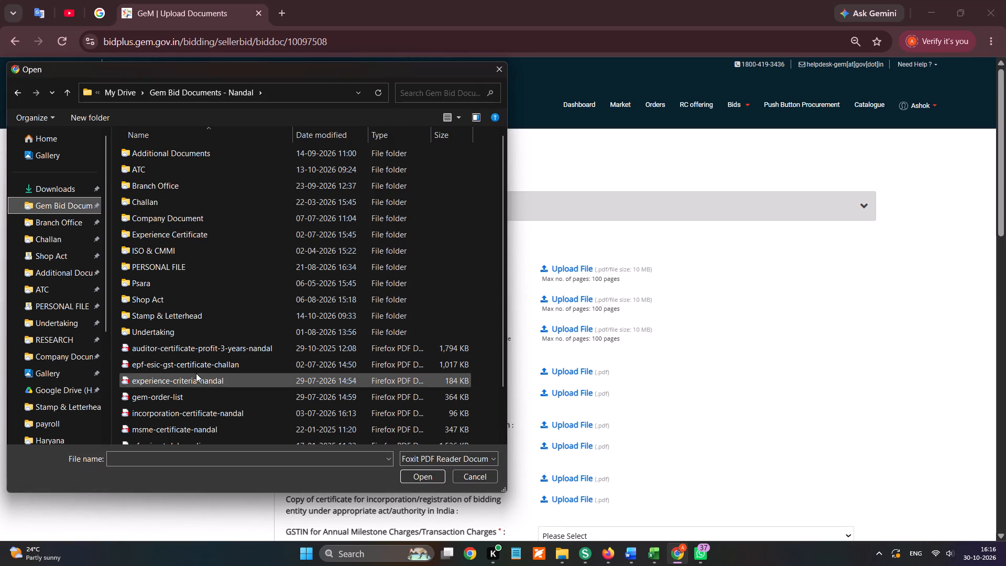
{"action": "double_click", "coordinate": [193, 380]}
{"action": "left_click", "coordinate": [583, 299]}
{"action": "scroll", "coordinate": [328, 355], "scroll_direction": "down", "scroll_amount": 2}
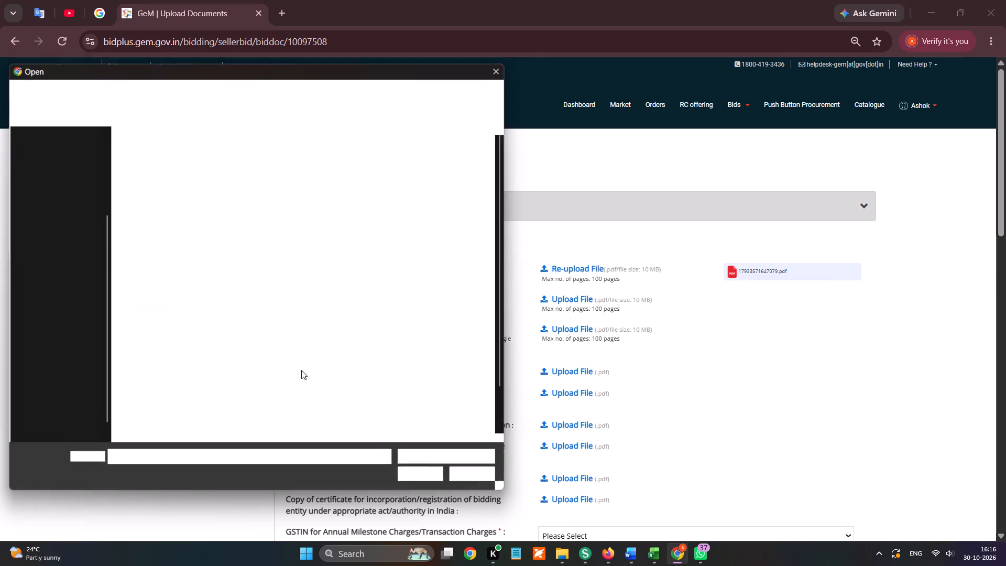
{"action": "scroll", "coordinate": [301, 370], "scroll_direction": "down", "scroll_amount": 2}
{"action": "double_click", "coordinate": [207, 434]}
Upload the Statutory Auditor Certificate PDF, and upload gem-order-list for Project Experience and Certificates.
{"action": "left_click", "coordinate": [559, 373]}
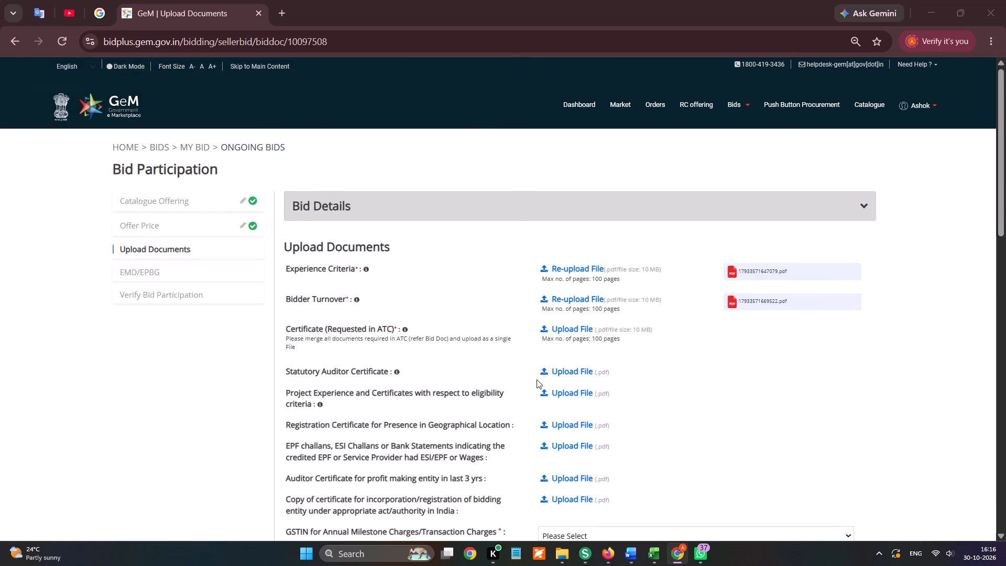
{"action": "scroll", "coordinate": [210, 396], "scroll_direction": "down", "scroll_amount": 5}
{"action": "left_click", "coordinate": [172, 438]}
{"action": "double_click", "coordinate": [204, 415]}
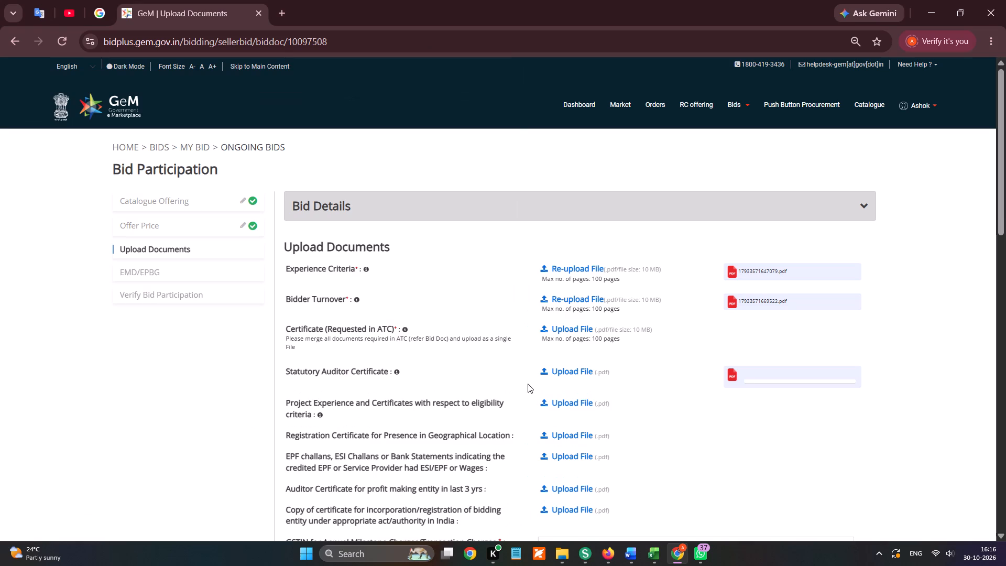
{"action": "left_click", "coordinate": [580, 403]}
{"action": "double_click", "coordinate": [171, 389]}
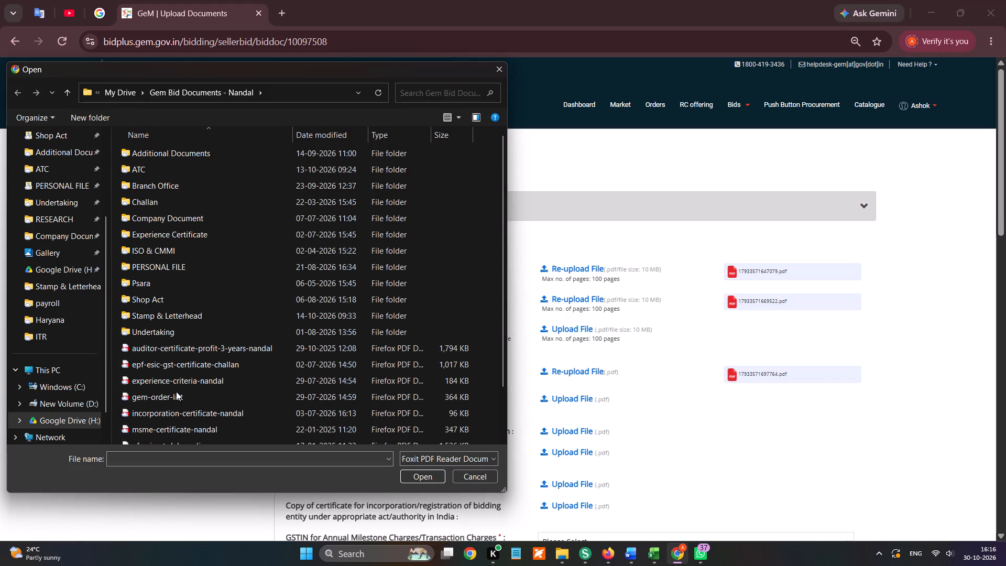
{"action": "double_click", "coordinate": [198, 401]}
Switch to the bid's Google Drive folder in Firefox and download SCOPE OF WORK 01.pdf.
{"action": "key", "text": "alt+Tab"}
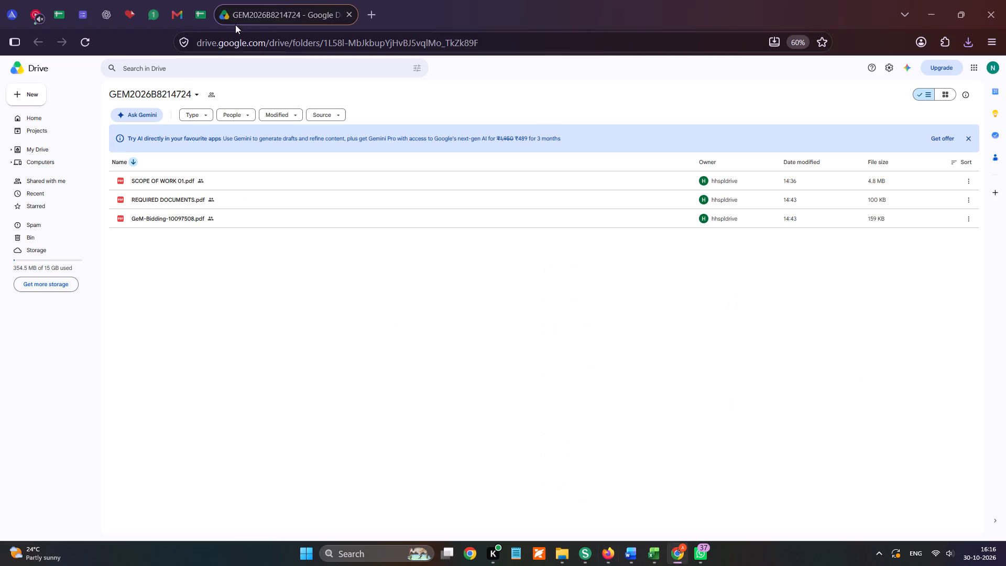
{"action": "left_click", "coordinate": [927, 183]}
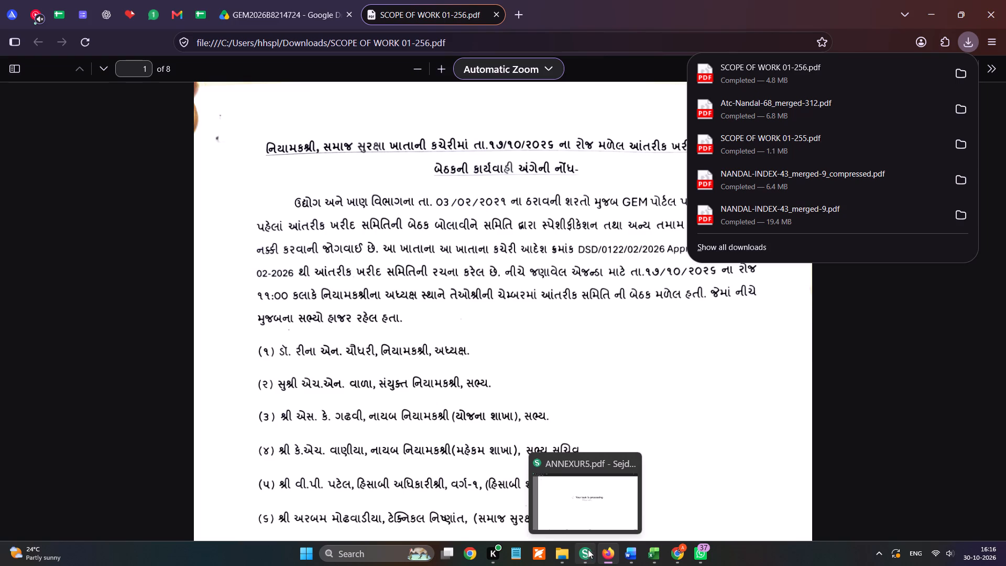
Switch to Sejda PDF Desktop and open SCOPE OF WORK 01-256 from Downloads in a new PDF Editor task.
{"action": "left_click", "coordinate": [591, 481]}
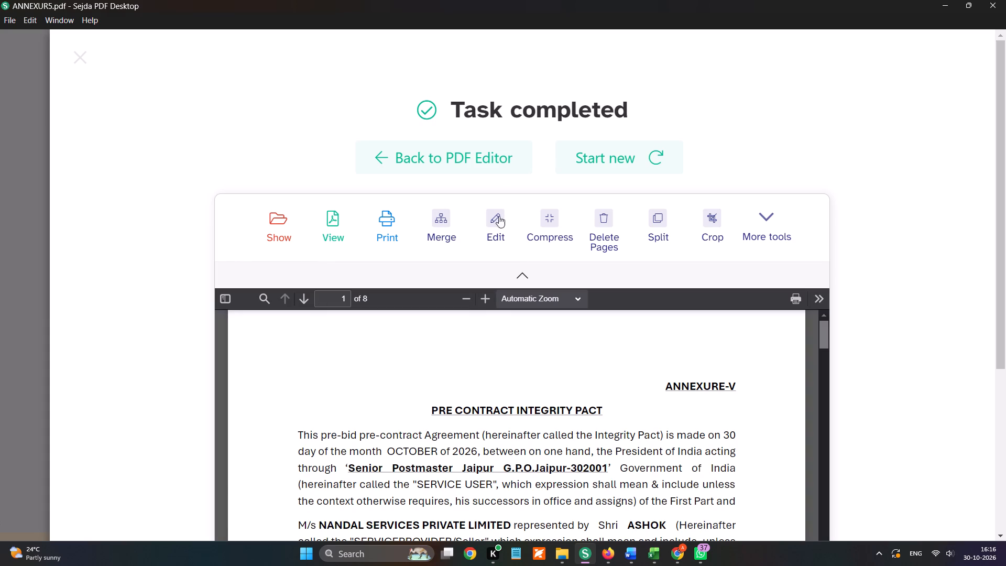
{"action": "left_click", "coordinate": [579, 161]}
{"action": "left_click", "coordinate": [496, 213]}
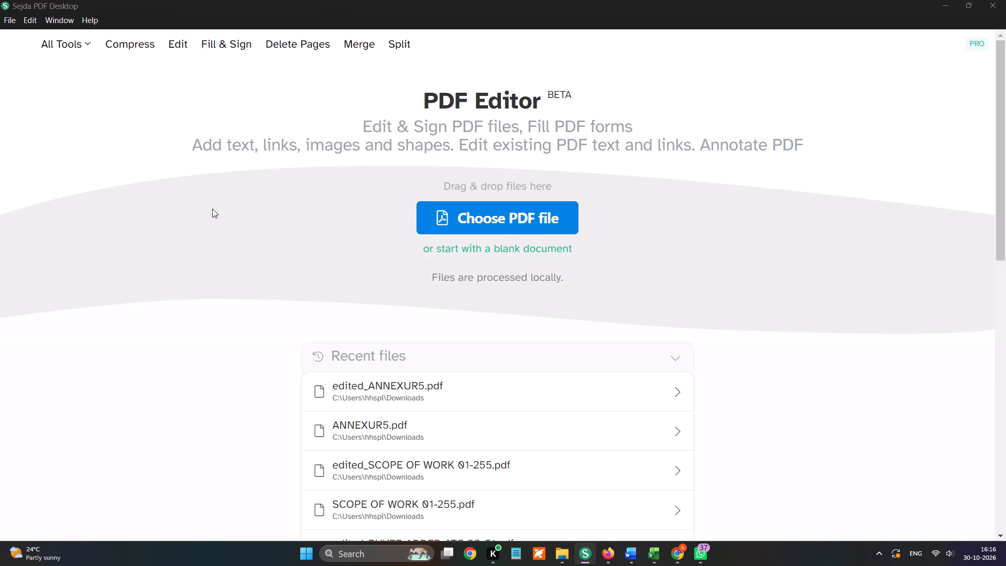
{"action": "scroll", "coordinate": [57, 169], "scroll_direction": "up", "scroll_amount": 5}
{"action": "left_click", "coordinate": [69, 111]}
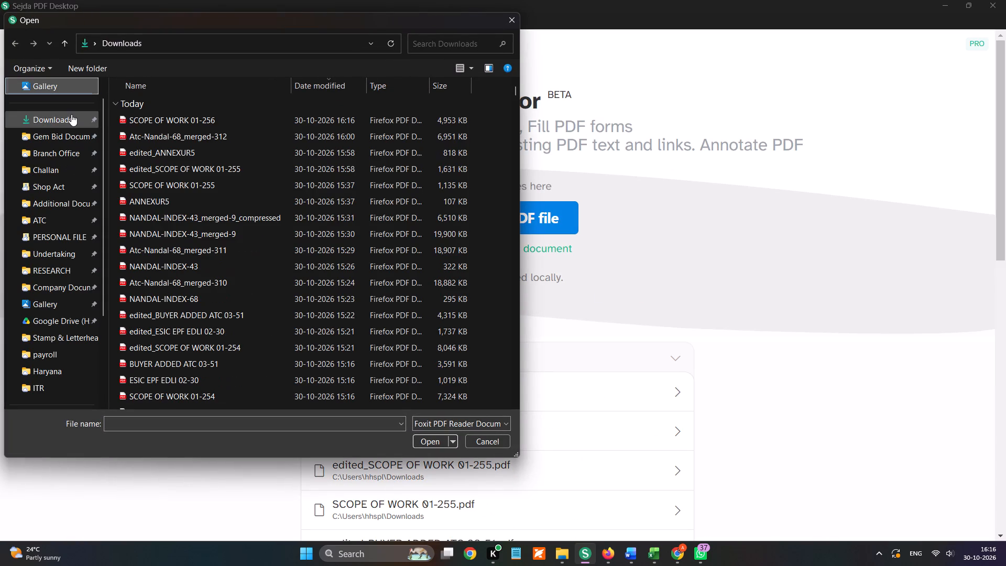
{"action": "left_click", "coordinate": [71, 114]}
{"action": "left_click", "coordinate": [186, 121]}
{"action": "double_click", "coordinate": [187, 121]}
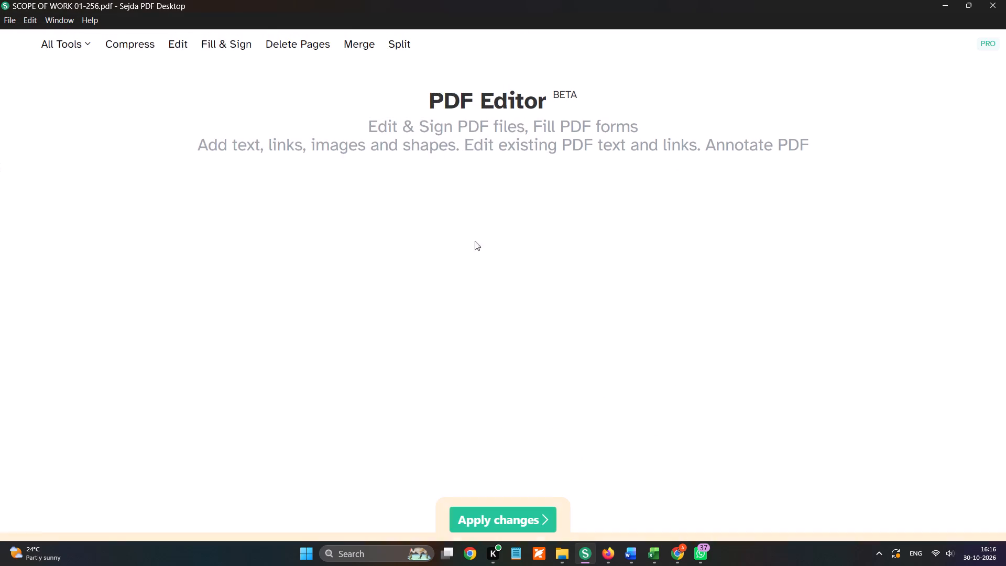
Place the Nandal director signature near the bottom of page 1, with the round Nandal company stamp beside it.
{"action": "left_click", "coordinate": [478, 47]}
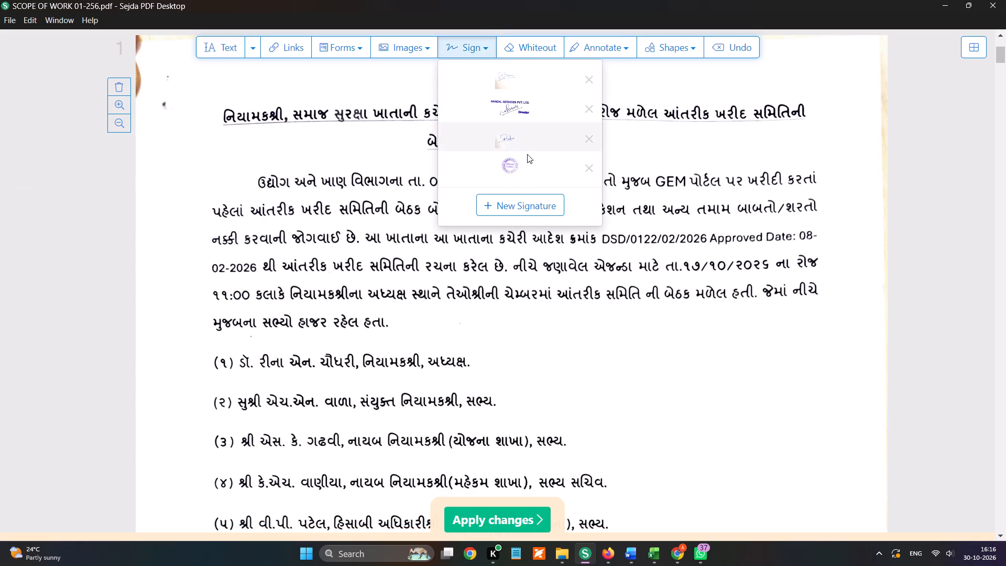
{"action": "left_click", "coordinate": [513, 115]}
{"action": "scroll", "coordinate": [526, 192], "scroll_direction": "down", "scroll_amount": 4}
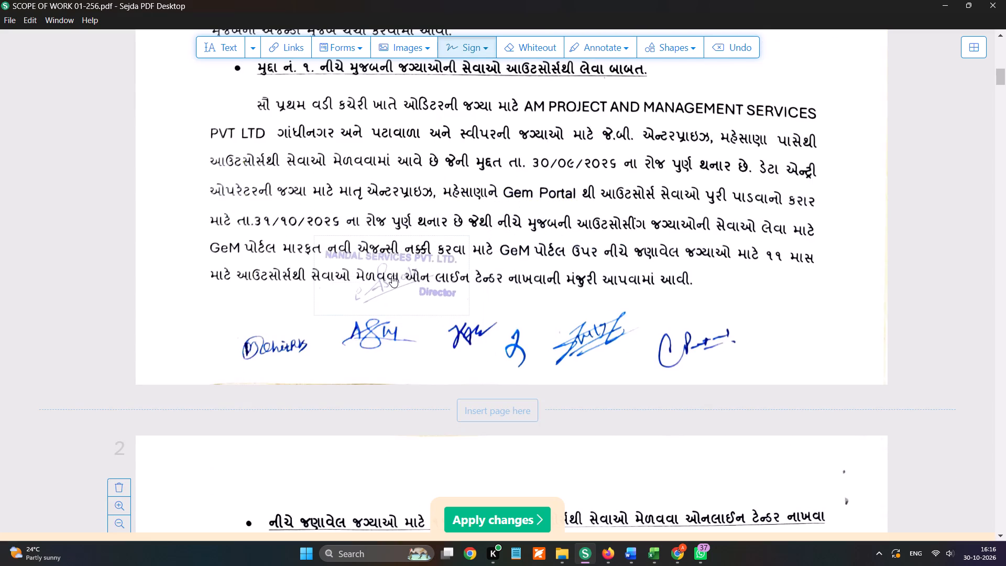
{"action": "left_click", "coordinate": [392, 278]}
{"action": "left_click", "coordinate": [483, 46]}
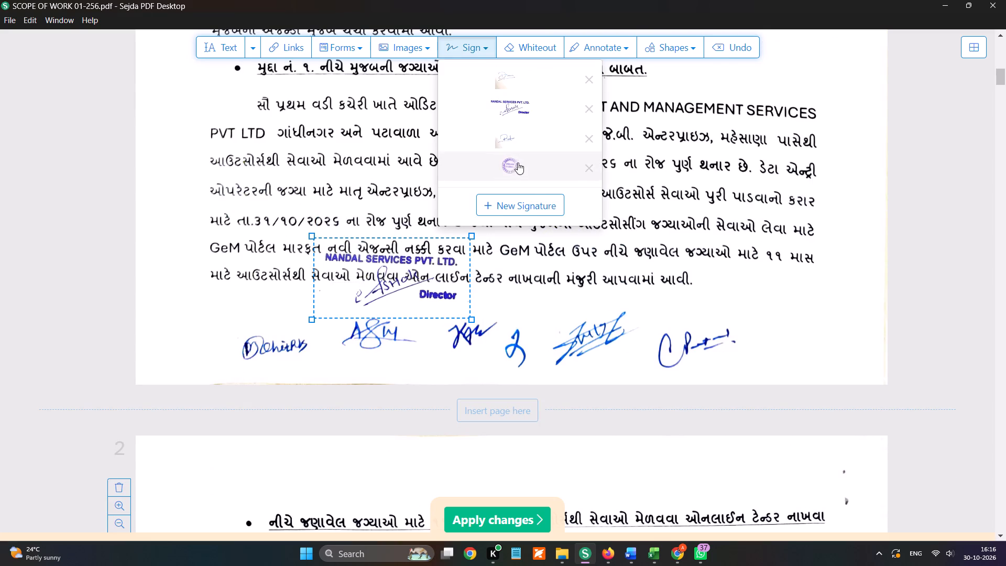
{"action": "left_click", "coordinate": [517, 166]}
{"action": "left_click", "coordinate": [521, 278]}
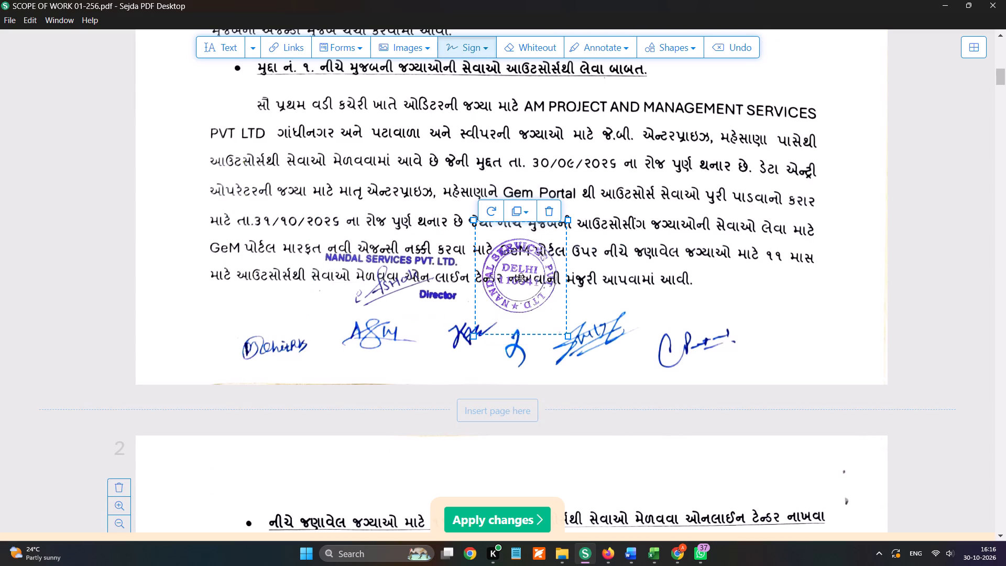
Repeat both the round company stamp and the director signature on all pages.
{"action": "left_click", "coordinate": [517, 214]}
{"action": "left_click", "coordinate": [519, 243]}
{"action": "left_click", "coordinate": [349, 228]}
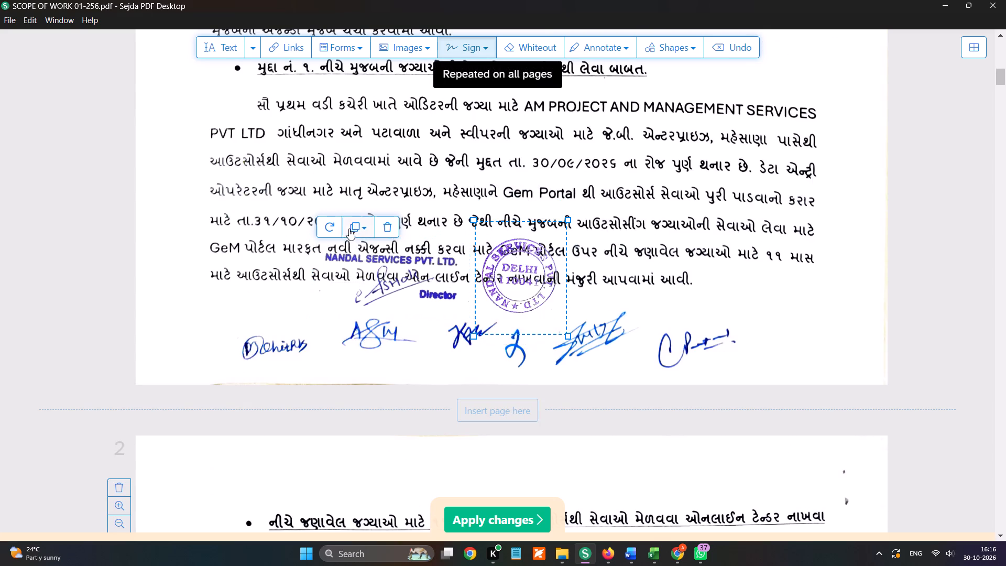
{"action": "left_click", "coordinate": [354, 257]}
On page 3, delete the round stamp that overlaps the handwritten signatures and place a new one slightly higher.
{"action": "scroll", "coordinate": [374, 262], "scroll_direction": "down", "scroll_amount": 7}
{"action": "scroll", "coordinate": [479, 252], "scroll_direction": "down", "scroll_amount": 4}
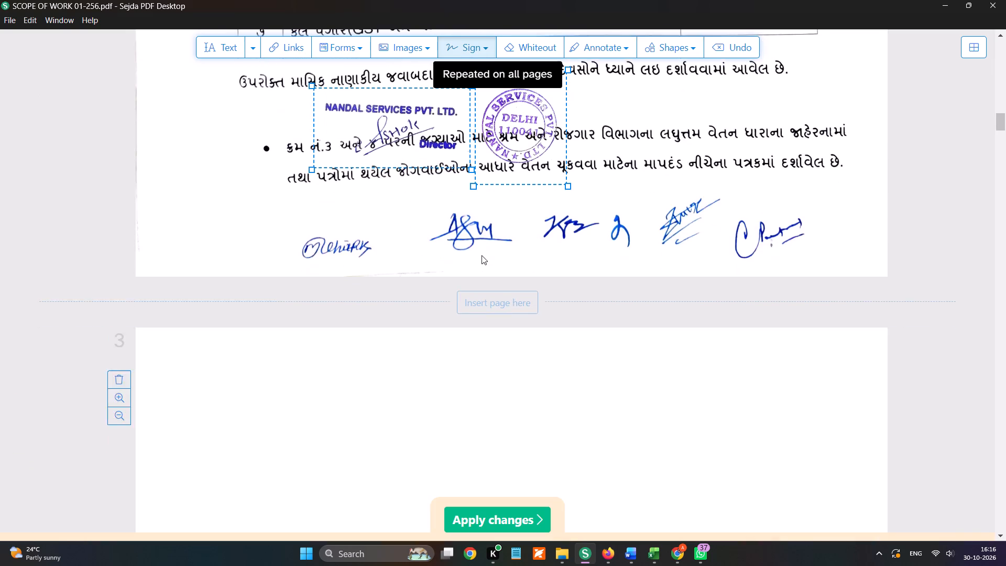
{"action": "scroll", "coordinate": [482, 255], "scroll_direction": "down", "scroll_amount": 6}
{"action": "scroll", "coordinate": [483, 255], "scroll_direction": "up", "scroll_amount": 4}
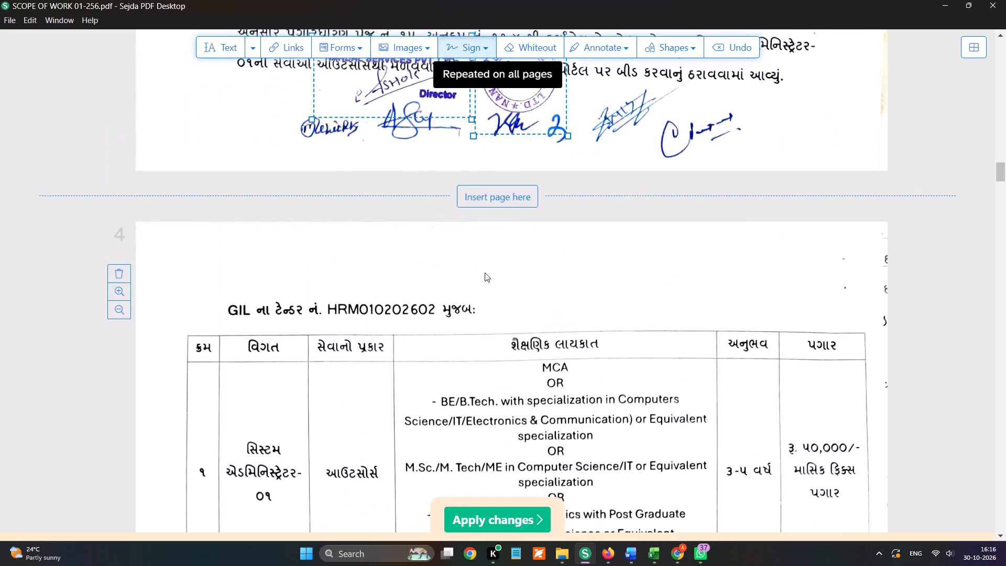
{"action": "scroll", "coordinate": [485, 273], "scroll_direction": "up", "scroll_amount": 1}
{"action": "left_click", "coordinate": [541, 357]}
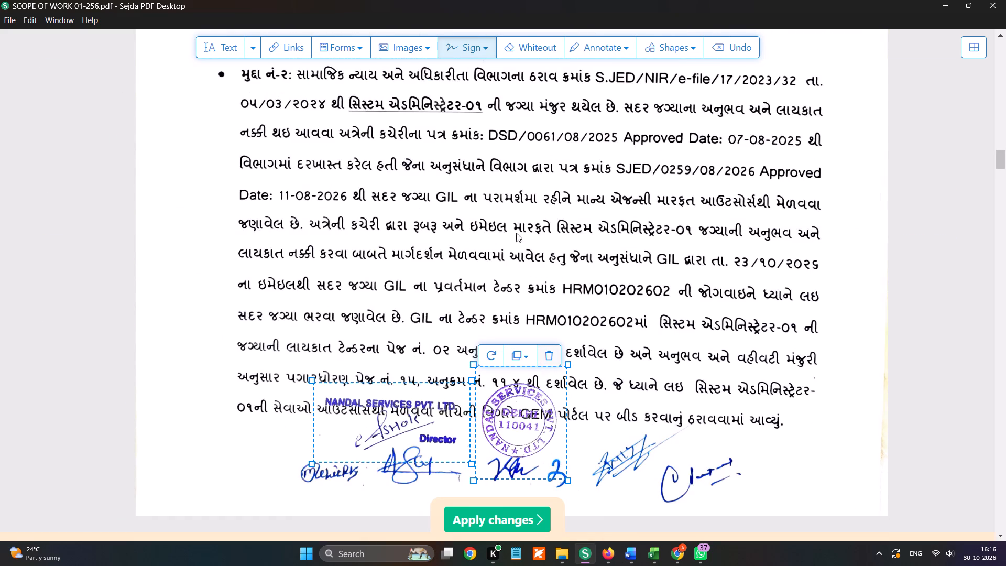
{"action": "left_click", "coordinate": [478, 43]}
{"action": "left_click", "coordinate": [505, 168]}
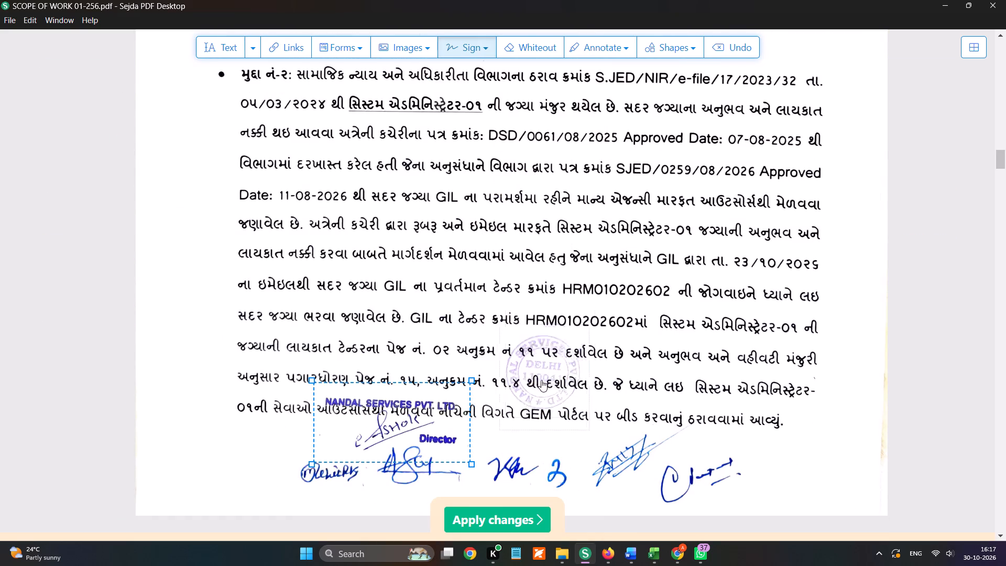
{"action": "left_click", "coordinate": [540, 384]}
Check the signature and stamp placement through the remaining pages up to page 8, and apply the changes to the PDF.
{"action": "scroll", "coordinate": [540, 384], "scroll_direction": "down", "scroll_amount": 5}
{"action": "scroll", "coordinate": [539, 304], "scroll_direction": "down", "scroll_amount": 2}
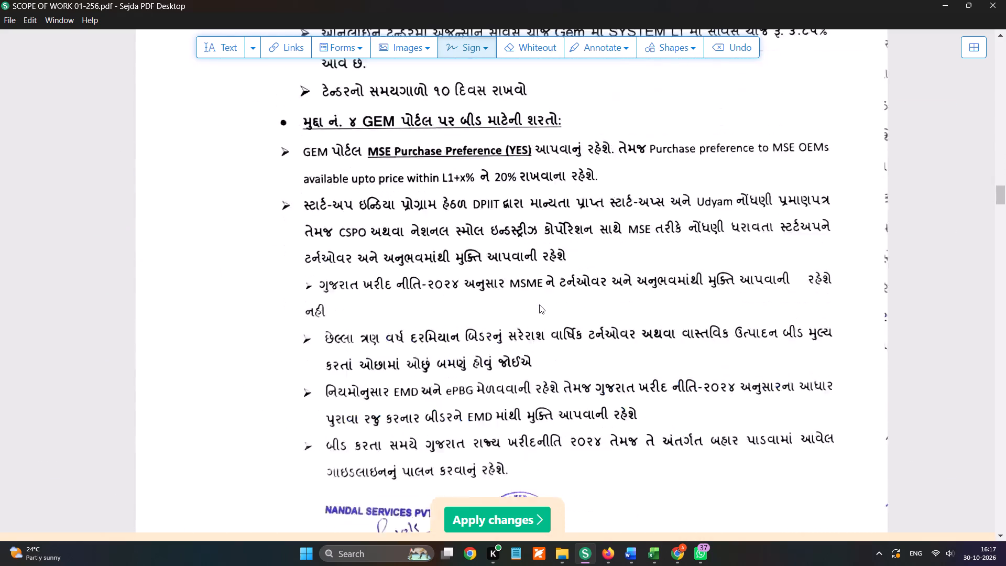
{"action": "scroll", "coordinate": [539, 304], "scroll_direction": "down", "scroll_amount": 6}
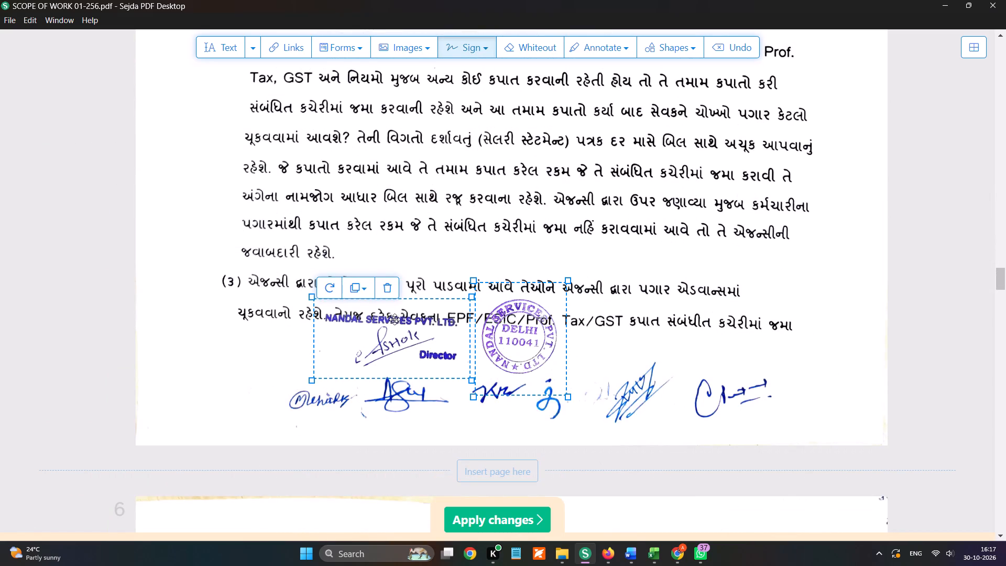
{"action": "scroll", "coordinate": [550, 351], "scroll_direction": "down", "scroll_amount": 11}
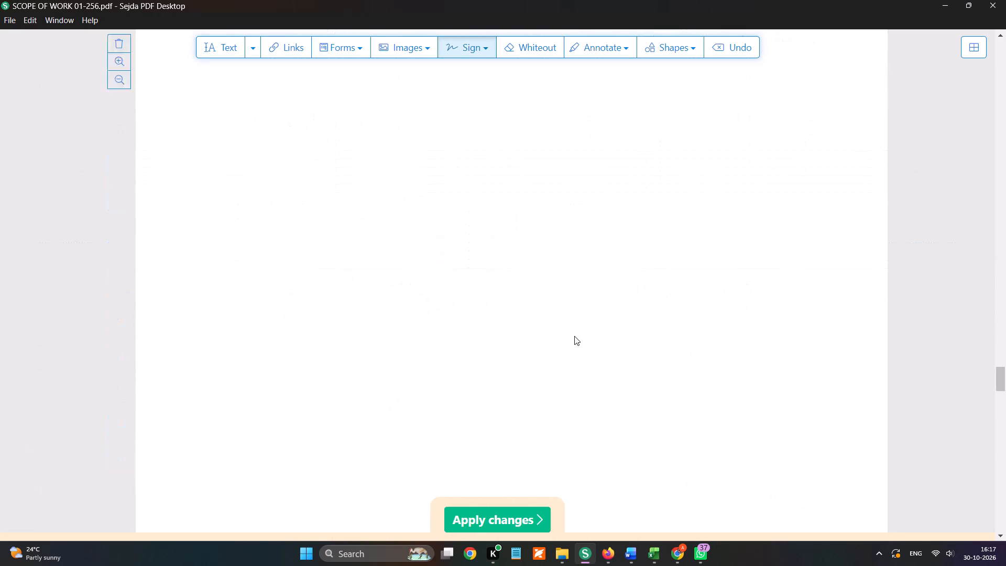
{"action": "scroll", "coordinate": [574, 336], "scroll_direction": "down", "scroll_amount": 4}
{"action": "scroll", "coordinate": [574, 335], "scroll_direction": "up", "scroll_amount": 1}
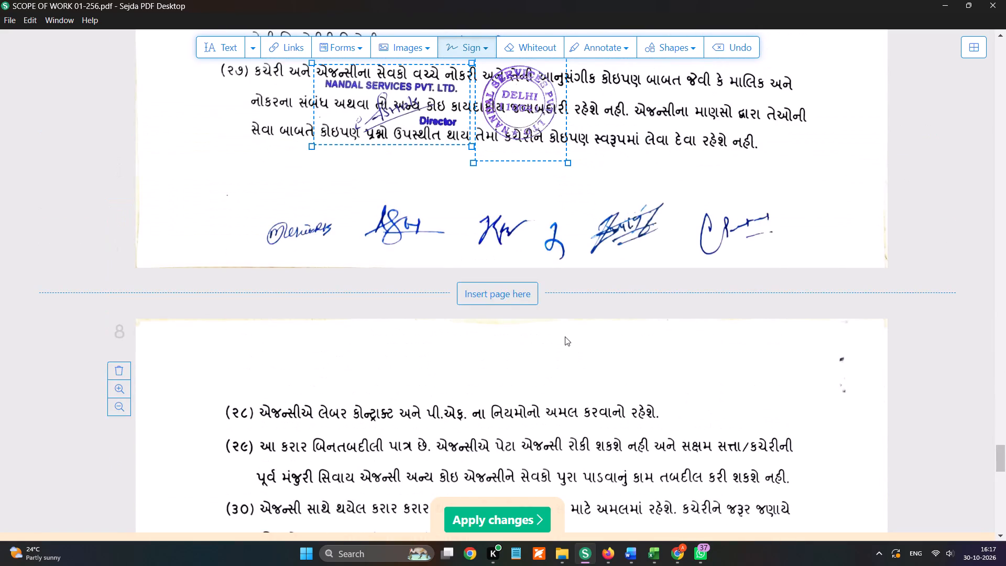
{"action": "scroll", "coordinate": [565, 336], "scroll_direction": "down", "scroll_amount": 10}
{"action": "left_click", "coordinate": [491, 510]}
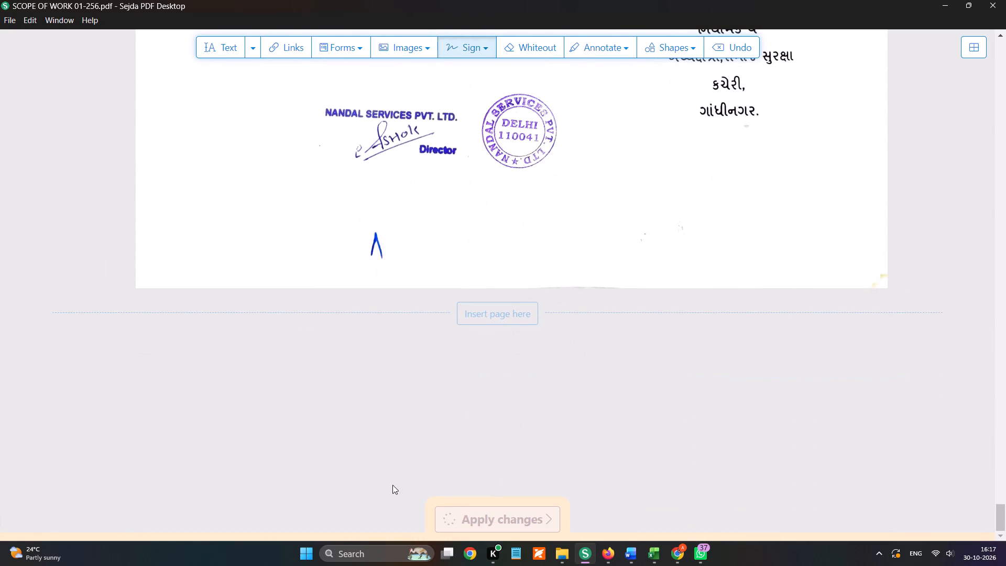
Save the signed PDF in Downloads as edited_SCOPE OF WORK 01-256.
{"action": "scroll", "coordinate": [114, 191], "scroll_direction": "up", "scroll_amount": 4}
{"action": "left_click", "coordinate": [79, 138]}
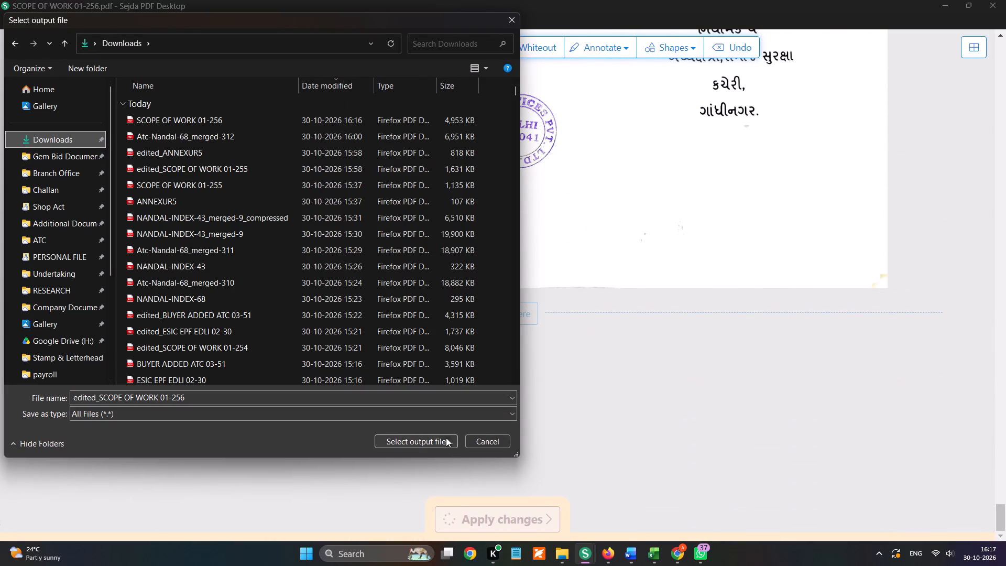
{"action": "left_click", "coordinate": [443, 436]}
Switch to Firefox and start a new iLovePDF merge with edited_SCOPE OF WORK 01-256 from Downloads.
{"action": "left_click", "coordinate": [611, 552]}
{"action": "left_click", "coordinate": [127, 19]}
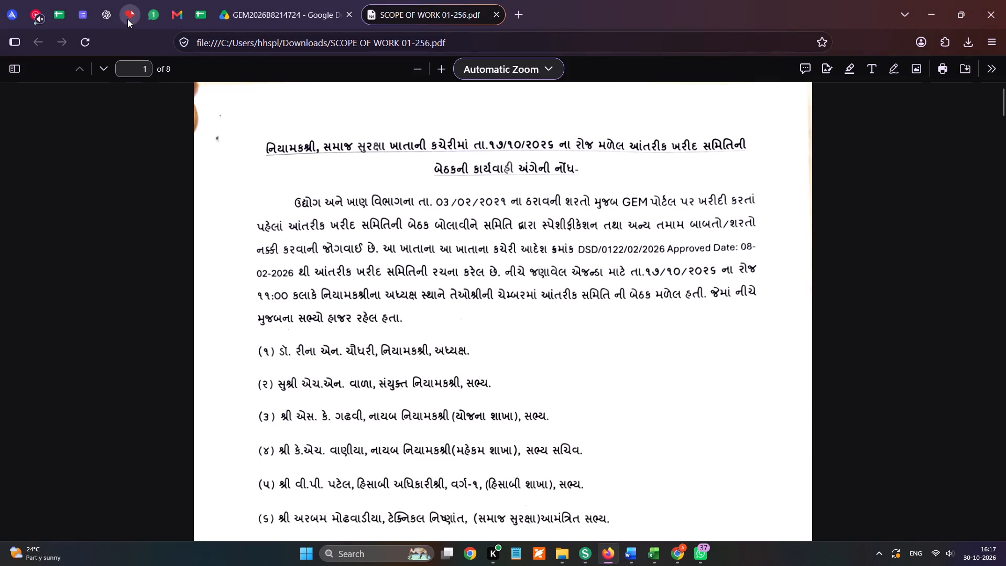
{"action": "left_click", "coordinate": [110, 77]}
{"action": "left_click", "coordinate": [113, 71]}
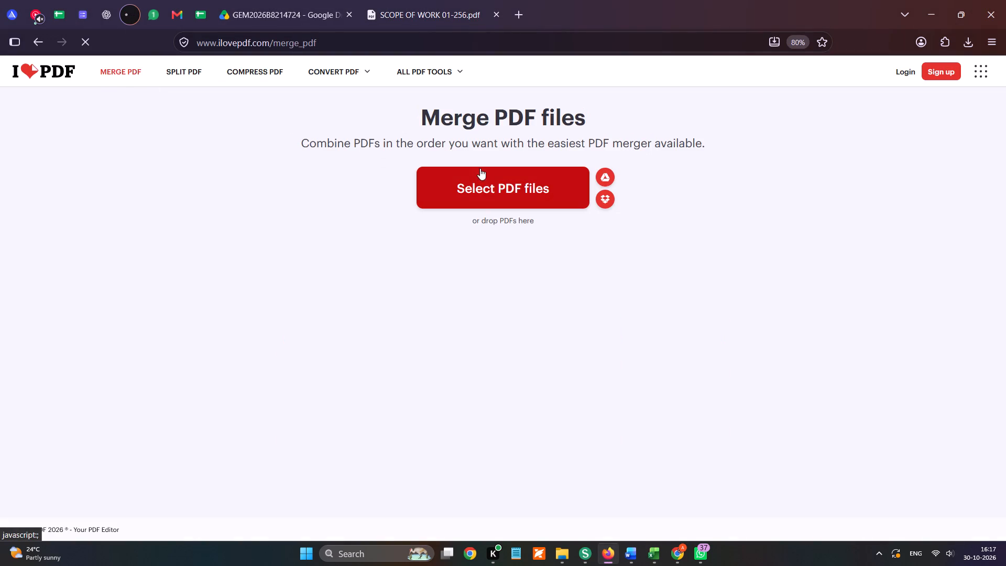
{"action": "left_click", "coordinate": [503, 184]}
{"action": "scroll", "coordinate": [37, 182], "scroll_direction": "up", "scroll_amount": 3}
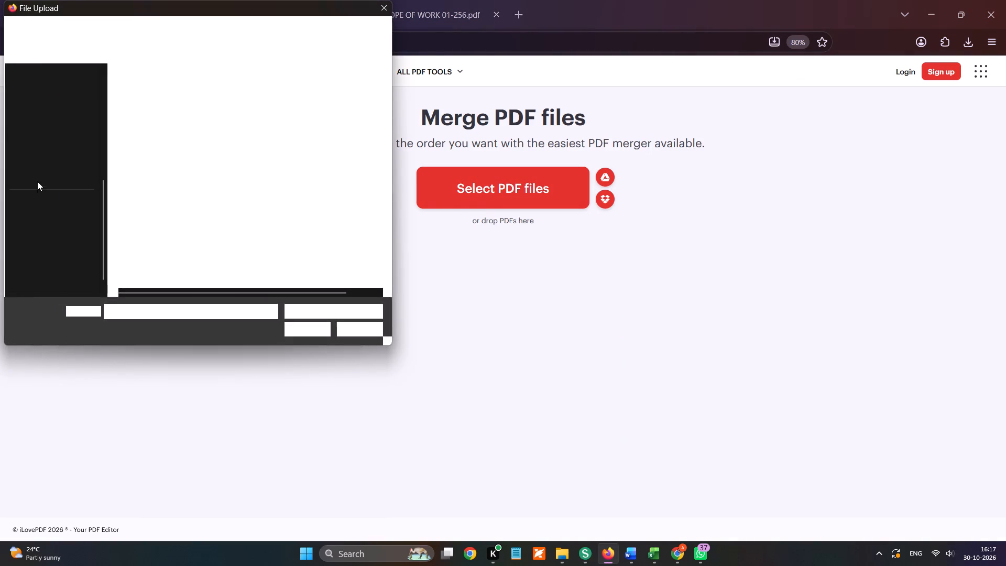
{"action": "scroll", "coordinate": [37, 181], "scroll_direction": "up", "scroll_amount": 3}
{"action": "left_click", "coordinate": [67, 124]}
{"action": "double_click", "coordinate": [199, 111]}
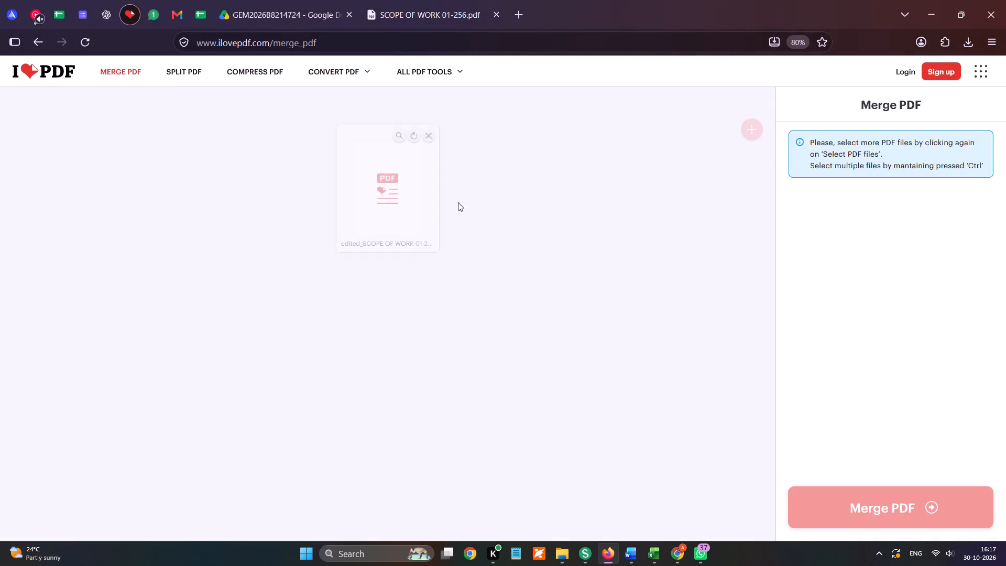
In the Word file NANDAL-INDEX-68, enter A1-A8 as the Scope of Work pages and delete the ESIC EPF EDLI and Buyer Added ATC rows.
{"action": "left_click", "coordinate": [632, 561]}
{"action": "left_click", "coordinate": [291, 510]}
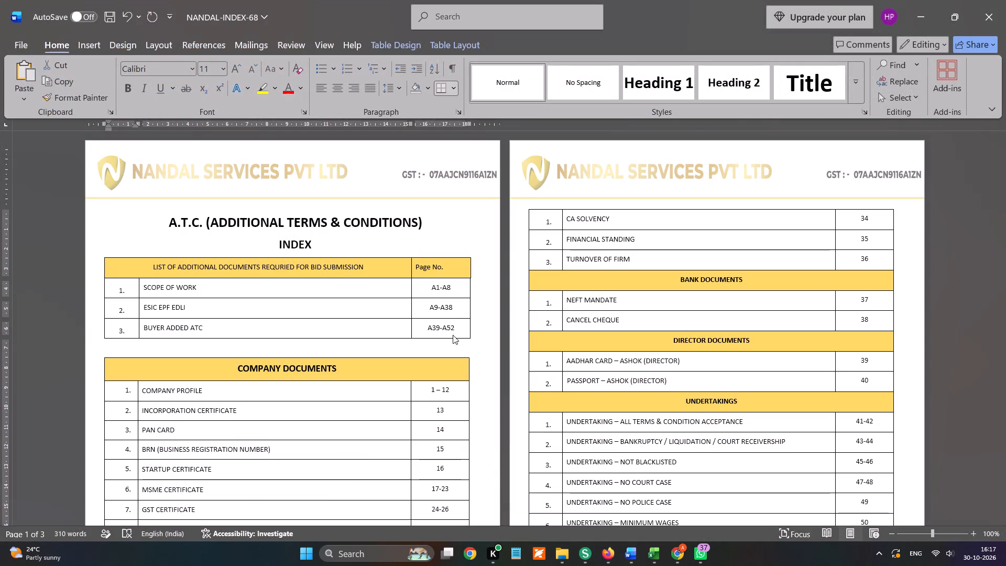
{"action": "left_click", "coordinate": [466, 289]}
{"action": "key", "text": "BackSpace"}
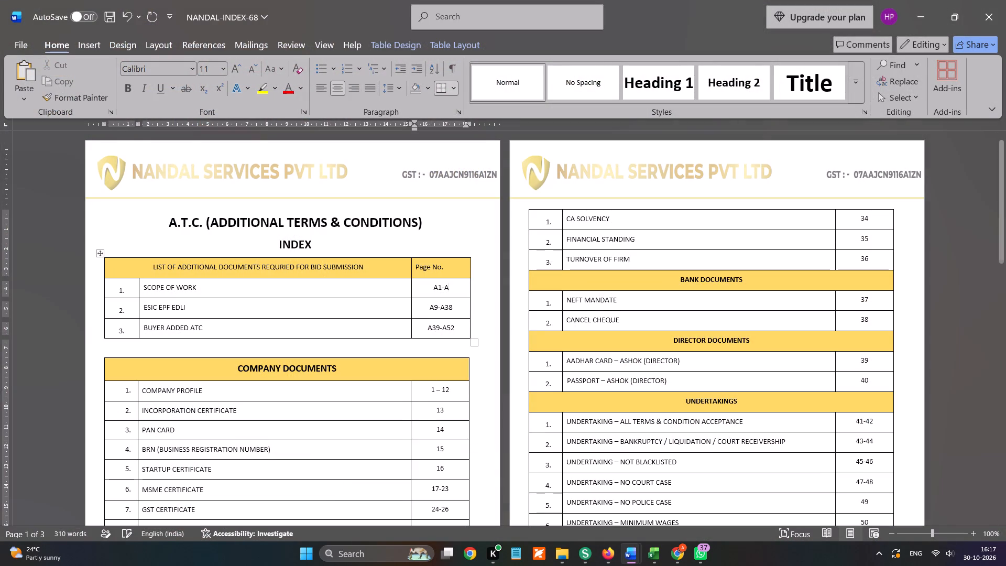
{"action": "key", "text": "8"}
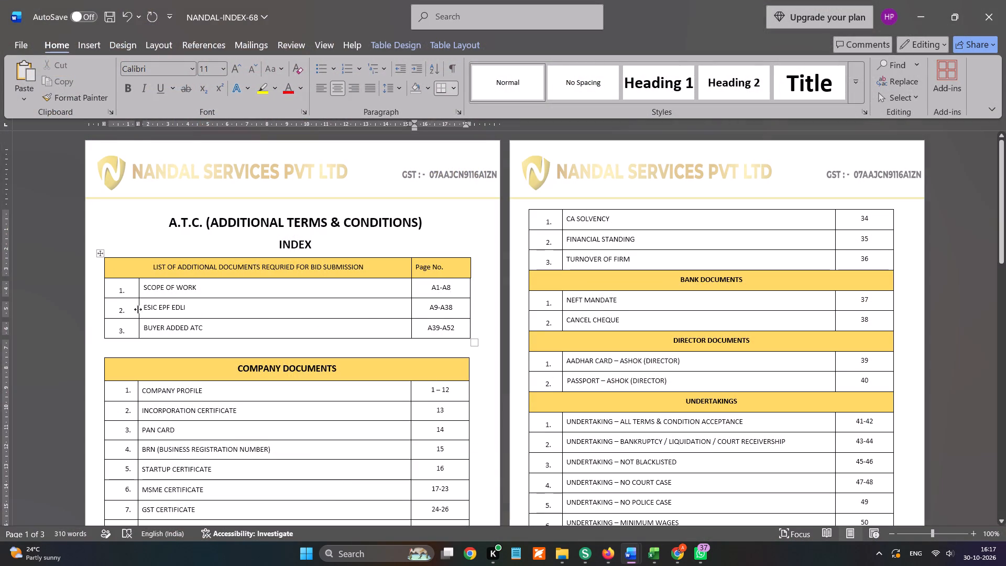
{"action": "left_click_drag", "start_coordinate": [114, 310], "coordinate": [476, 318]}
{"action": "key", "text": "BackSpace"}
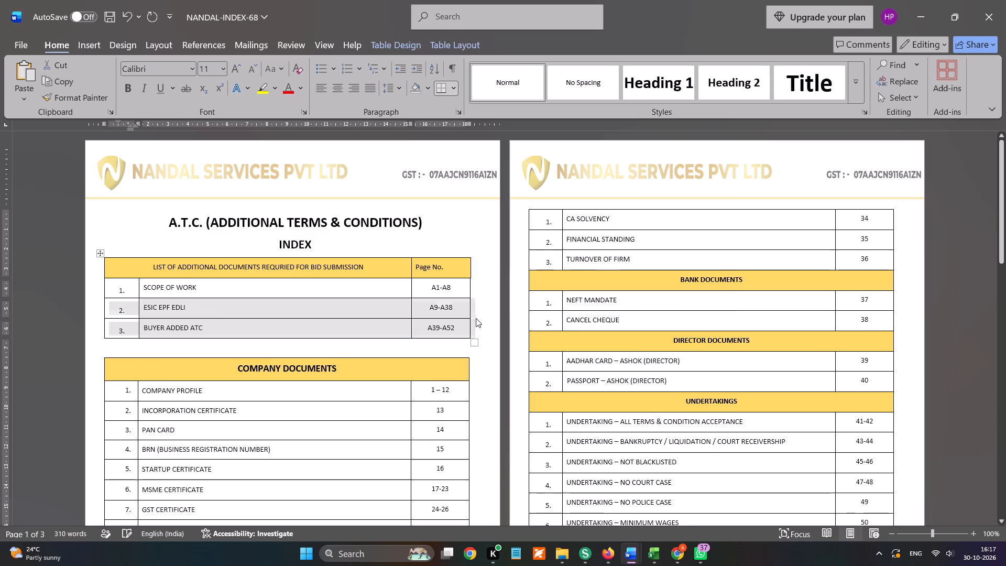
Export the index as the PDF NANDAL-INDEX-68 in Downloads, replacing the existing file.
{"action": "key", "text": "alt+f"}
{"action": "key", "text": "e"}
{"action": "key", "text": "a"}
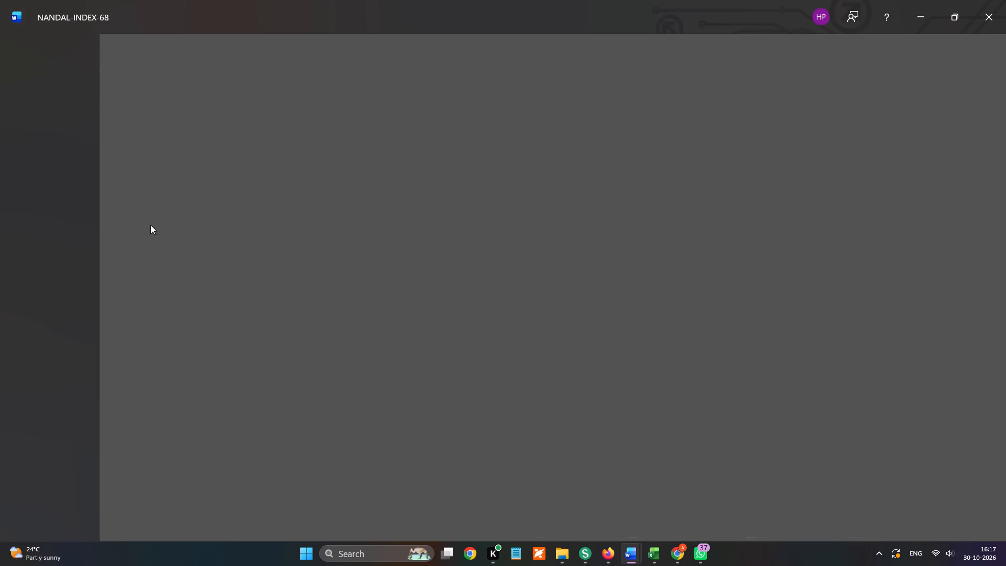
{"action": "scroll", "coordinate": [70, 155], "scroll_direction": "up", "scroll_amount": 5}
{"action": "left_click", "coordinate": [81, 133]}
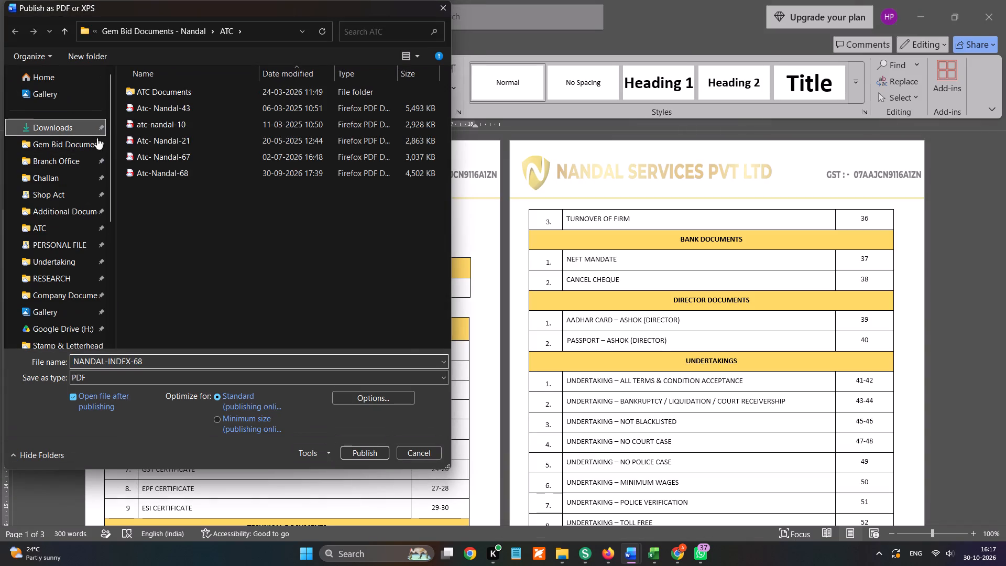
{"action": "left_click", "coordinate": [355, 448]}
{"action": "left_click", "coordinate": [516, 278]}
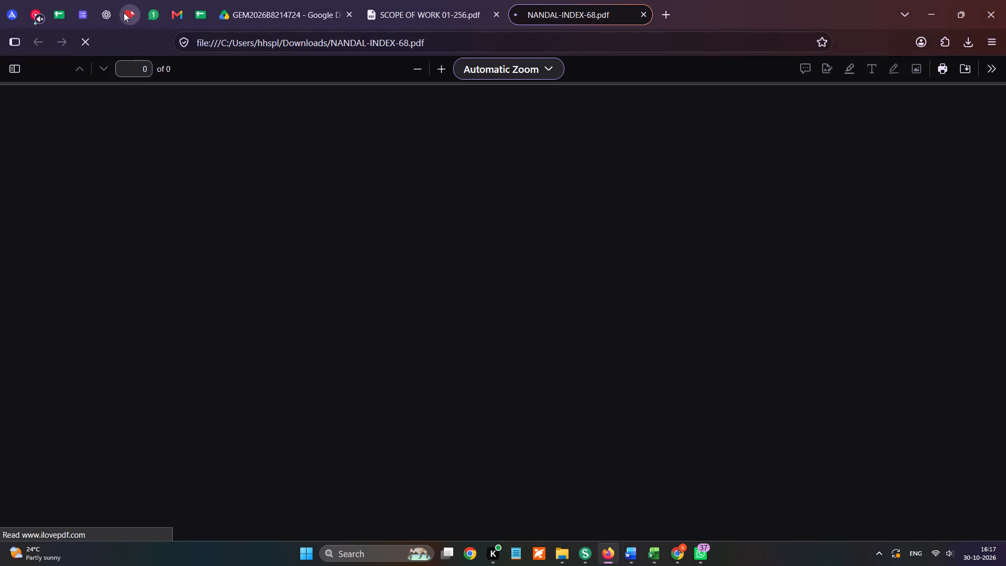
Add NANDAL-INDEX-68 from Downloads to the iLovePDF merge and place it before the scope of work.
{"action": "left_click", "coordinate": [124, 13]}
{"action": "left_click", "coordinate": [745, 128]}
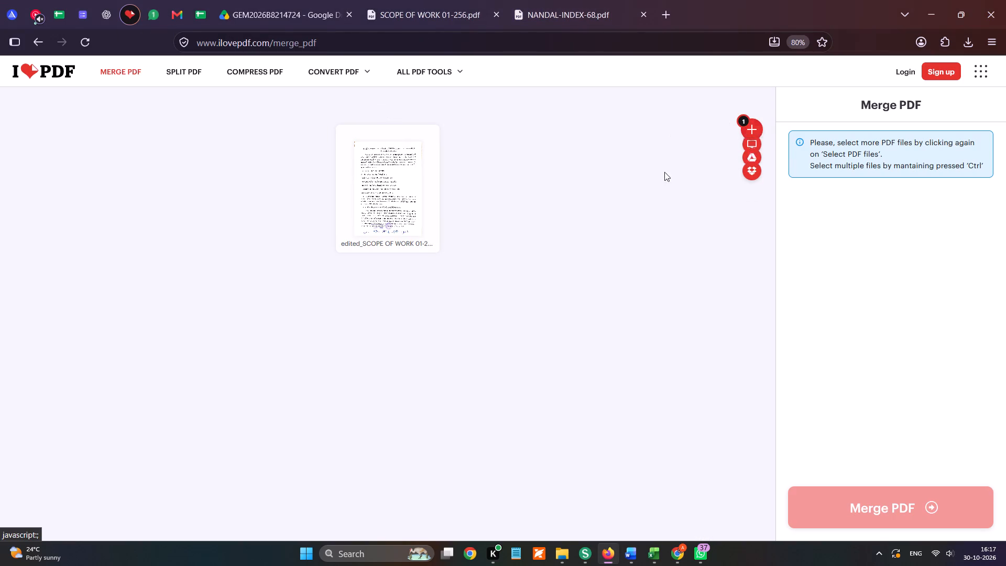
{"action": "scroll", "coordinate": [50, 178], "scroll_direction": "up", "scroll_amount": 4}
{"action": "left_click", "coordinate": [69, 129]}
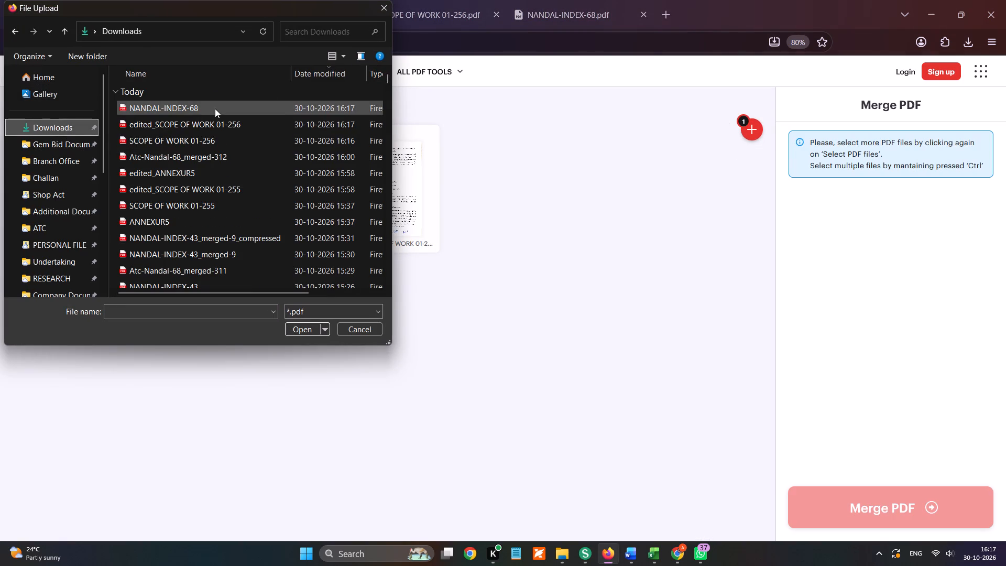
{"action": "double_click", "coordinate": [215, 108]}
{"action": "left_click_drag", "start_coordinate": [467, 205], "coordinate": [298, 179]}
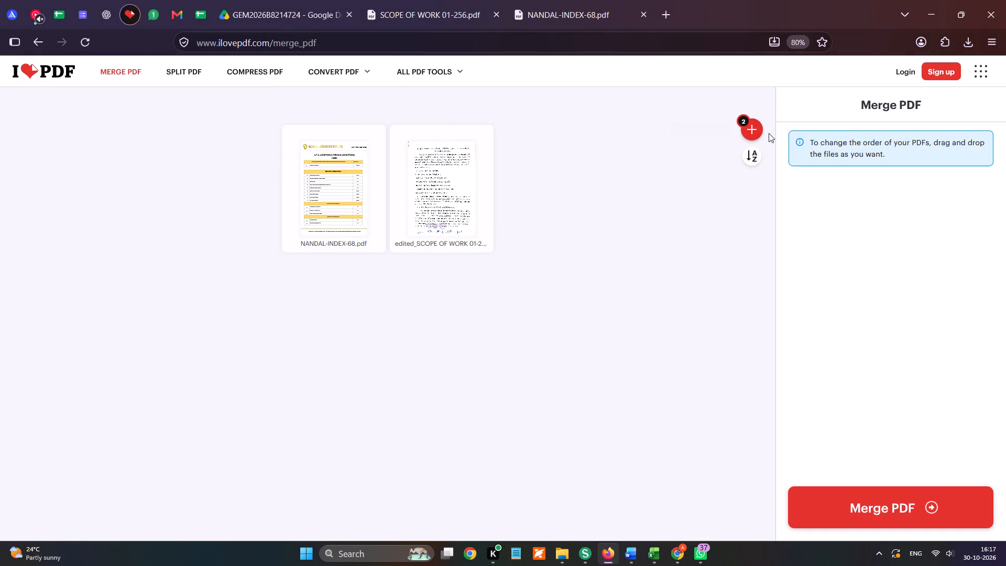
Add Atc-Nandal-68 from the Nandal ATC folder as the last file of the merge.
{"action": "left_click", "coordinate": [769, 133]}
{"action": "left_click", "coordinate": [758, 133]}
{"action": "scroll", "coordinate": [93, 184], "scroll_direction": "up", "scroll_amount": 5}
{"action": "left_click", "coordinate": [78, 153]}
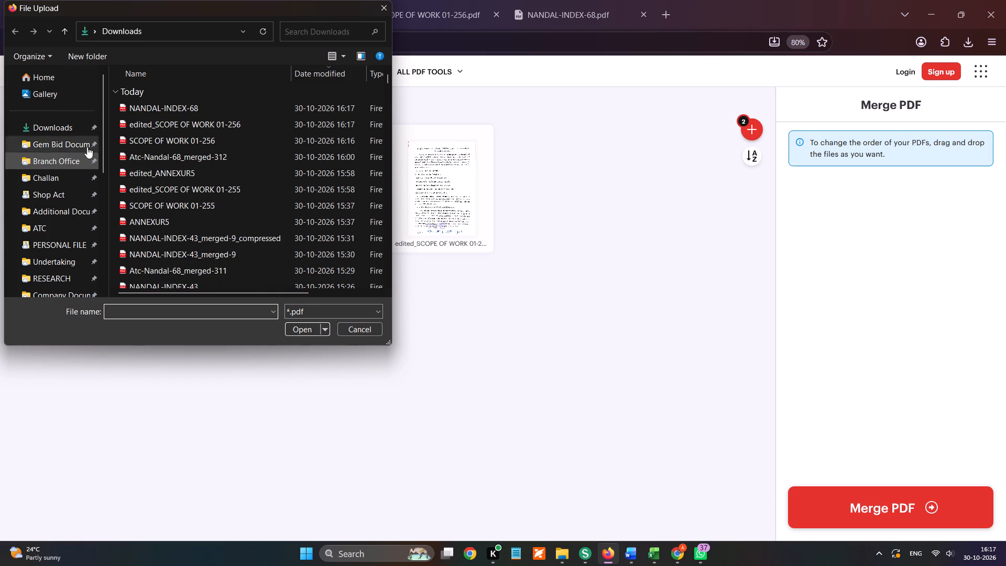
{"action": "double_click", "coordinate": [160, 106]}
{"action": "left_click", "coordinate": [190, 165]}
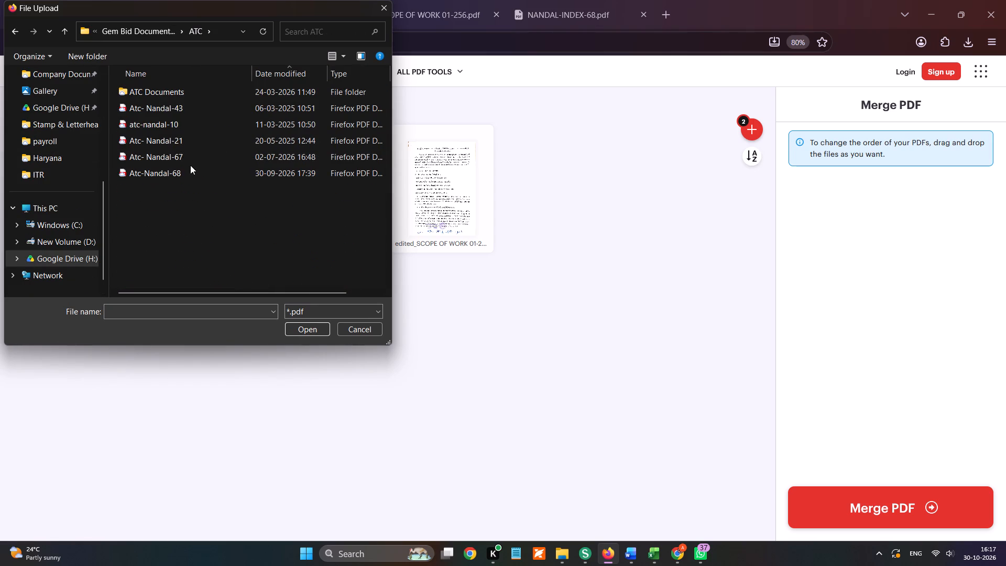
{"action": "double_click", "coordinate": [188, 171]}
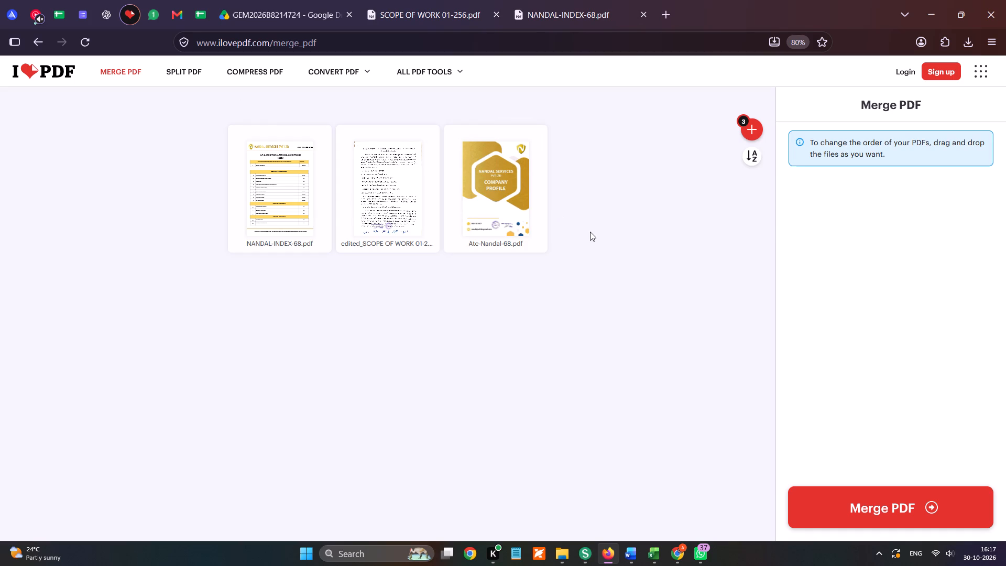
{"action": "left_click", "coordinate": [858, 509]}
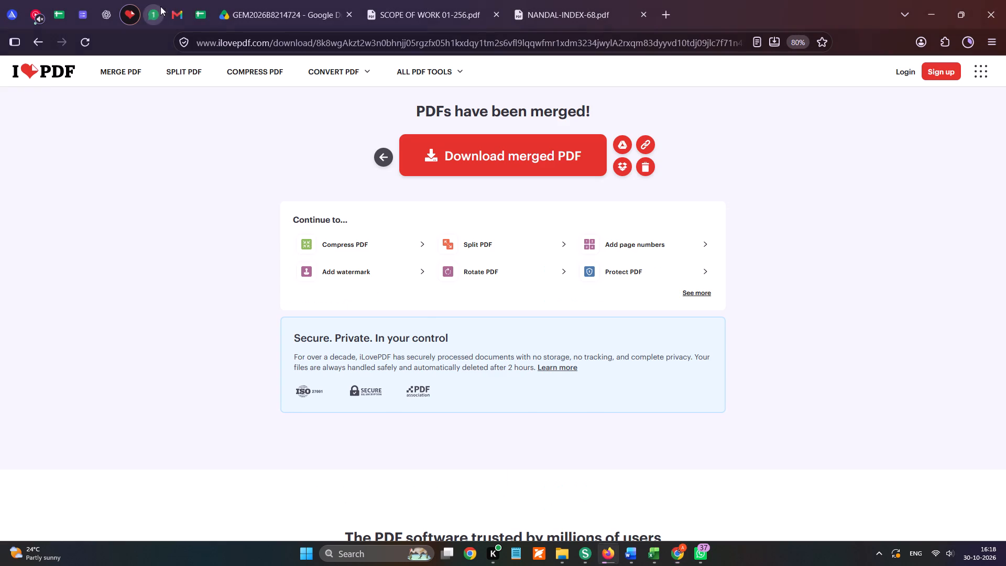
{"action": "left_click", "coordinate": [202, 16]}
{"action": "left_click", "coordinate": [9, 363]}
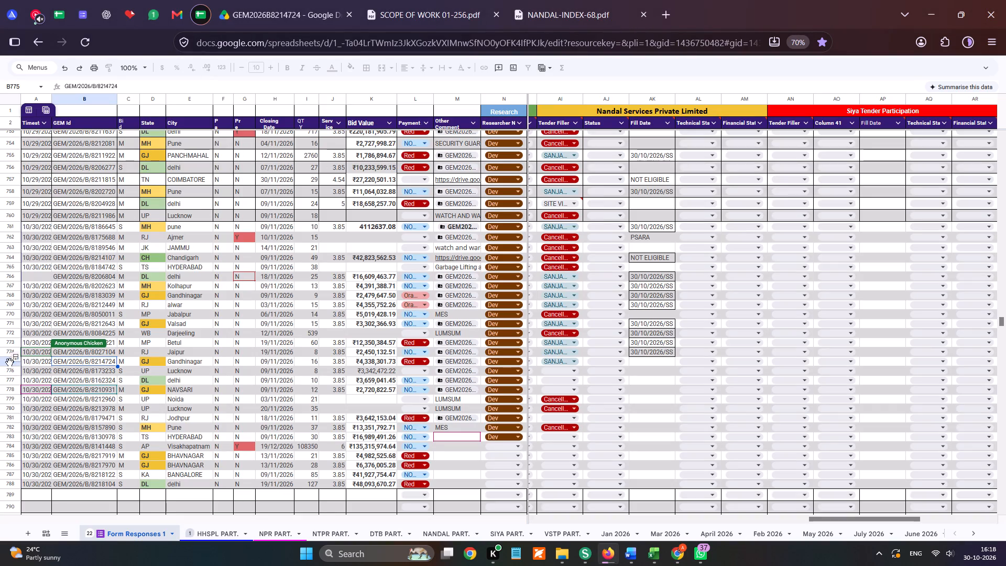
{"action": "key", "text": "alt+Tab"}
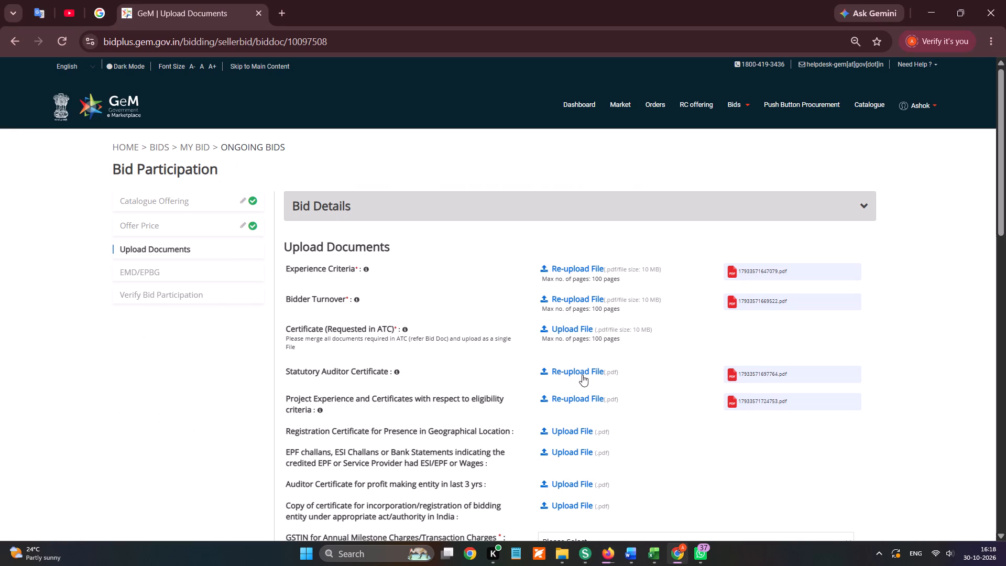
{"action": "left_click", "coordinate": [572, 436]}
{"action": "scroll", "coordinate": [41, 255], "scroll_direction": "up", "scroll_amount": 4}
{"action": "left_click", "coordinate": [66, 247]}
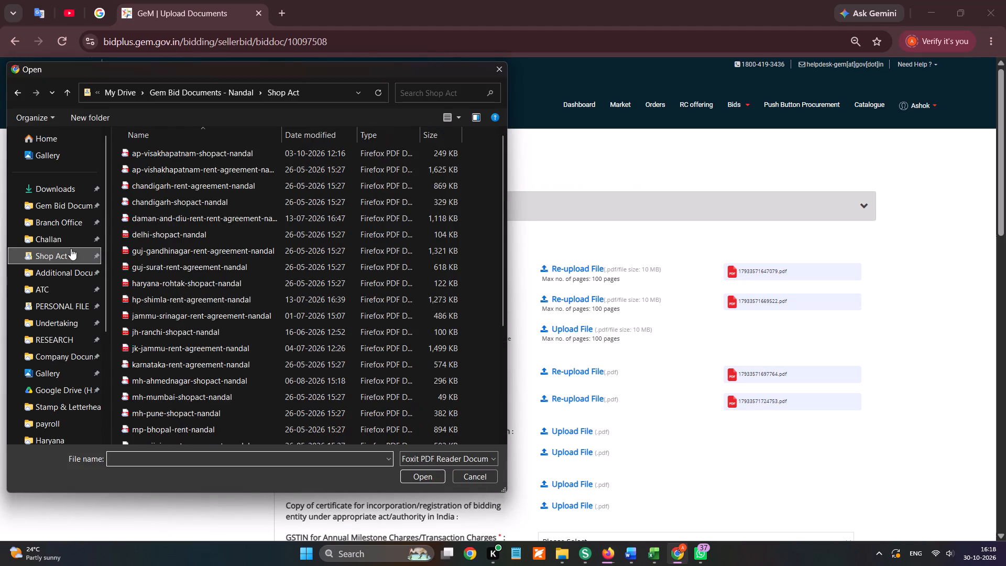
{"action": "left_click", "coordinate": [171, 259]}
{"action": "double_click", "coordinate": [188, 248]}
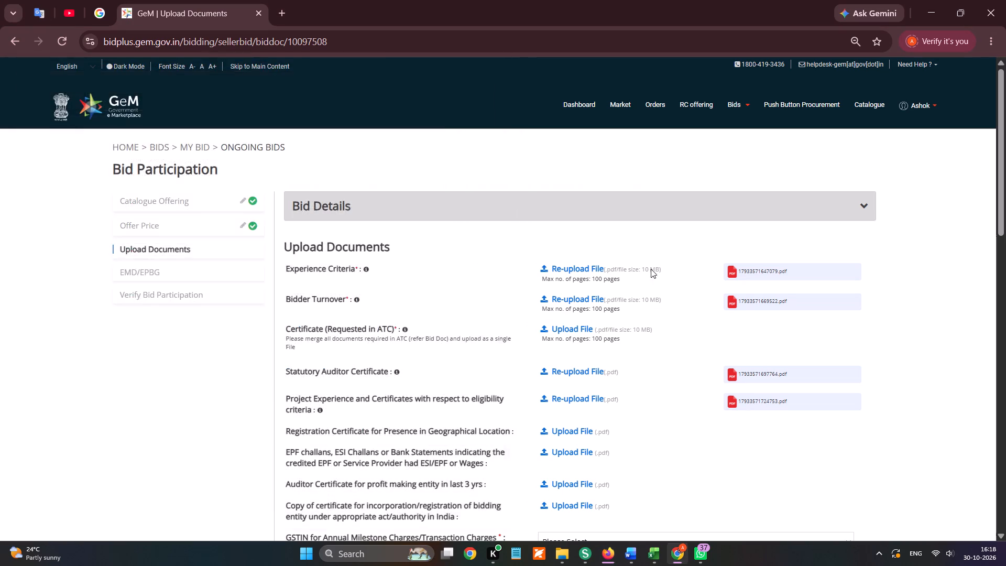
Upload epf-esic-gst-certificate-challan from the Gem Bid Documents - Nandal folder for the EPF and ESI challans requirement.
{"action": "scroll", "coordinate": [712, 271], "scroll_direction": "down", "scroll_amount": 1}
{"action": "left_click", "coordinate": [582, 269]}
{"action": "scroll", "coordinate": [102, 203], "scroll_direction": "up", "scroll_amount": 4}
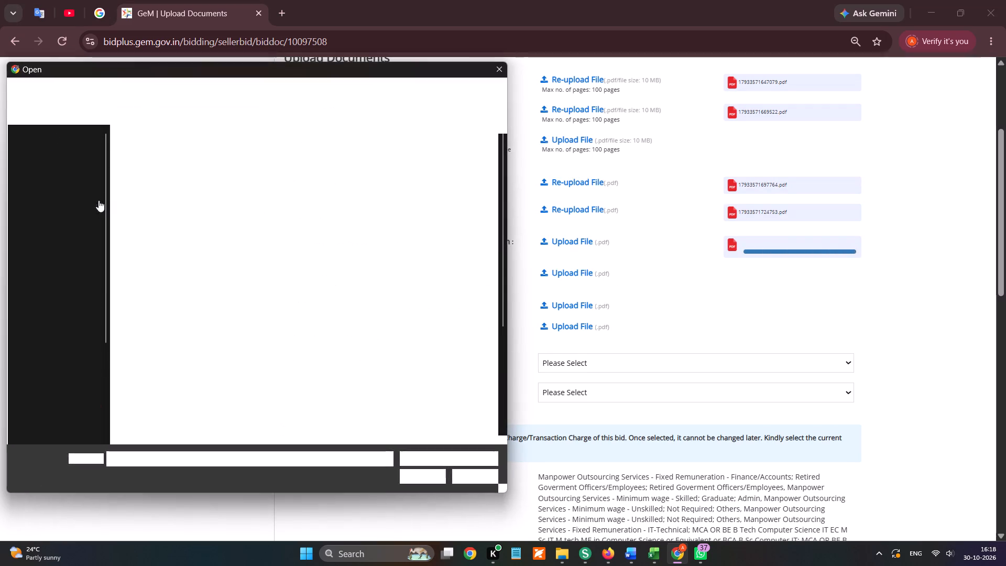
{"action": "left_click", "coordinate": [80, 202]}
{"action": "double_click", "coordinate": [215, 361]}
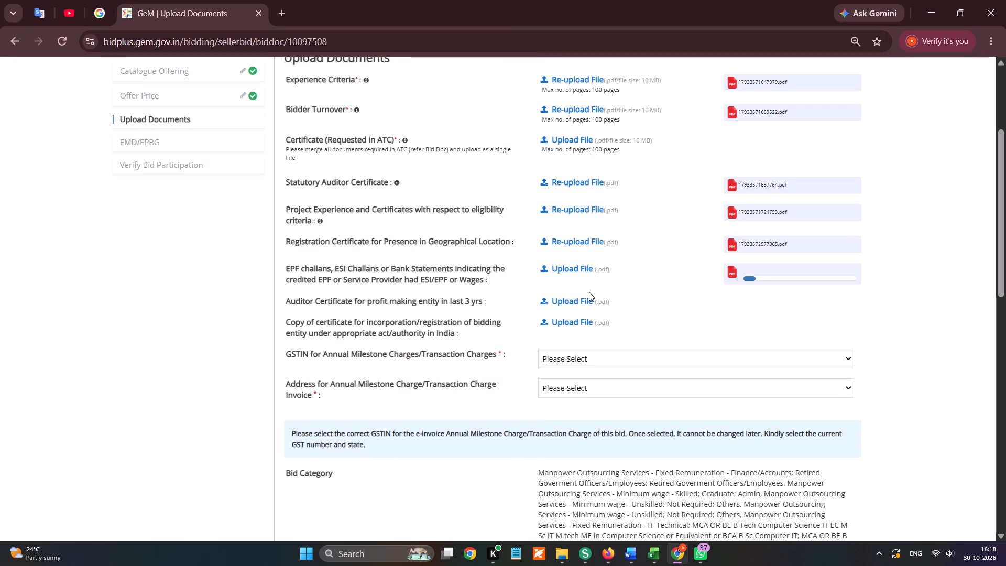
Upload auditor-certificate-profit-3-years-nandal as the auditor certificate for a profit-making entity in the last 3 years.
{"action": "left_click", "coordinate": [582, 298]}
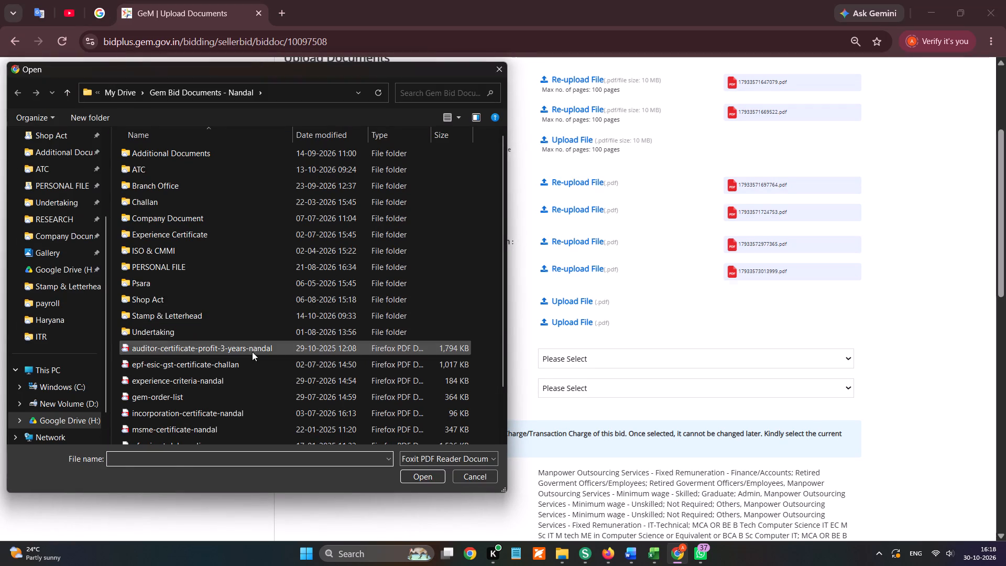
{"action": "double_click", "coordinate": [252, 352]}
Upload incorporation-certificate-nandal as the copy of the bidding entity's incorporation certificate.
{"action": "left_click", "coordinate": [588, 339]}
{"action": "left_click", "coordinate": [585, 333]}
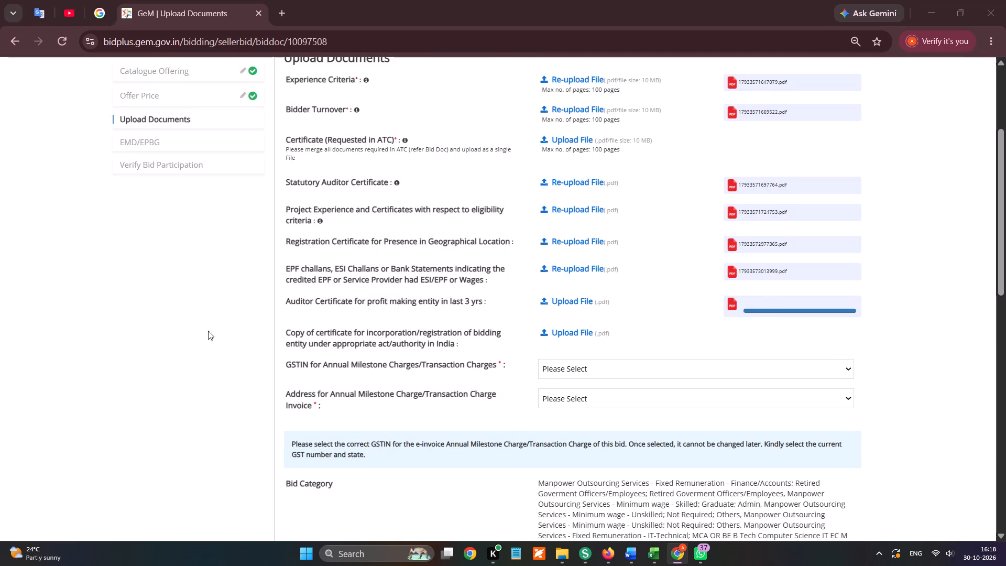
{"action": "double_click", "coordinate": [150, 409]}
Select the company's registered GSTIN for the annual milestone and transaction charges, accepting it as correct and valid.
{"action": "scroll", "coordinate": [681, 209], "scroll_direction": "down", "scroll_amount": 1}
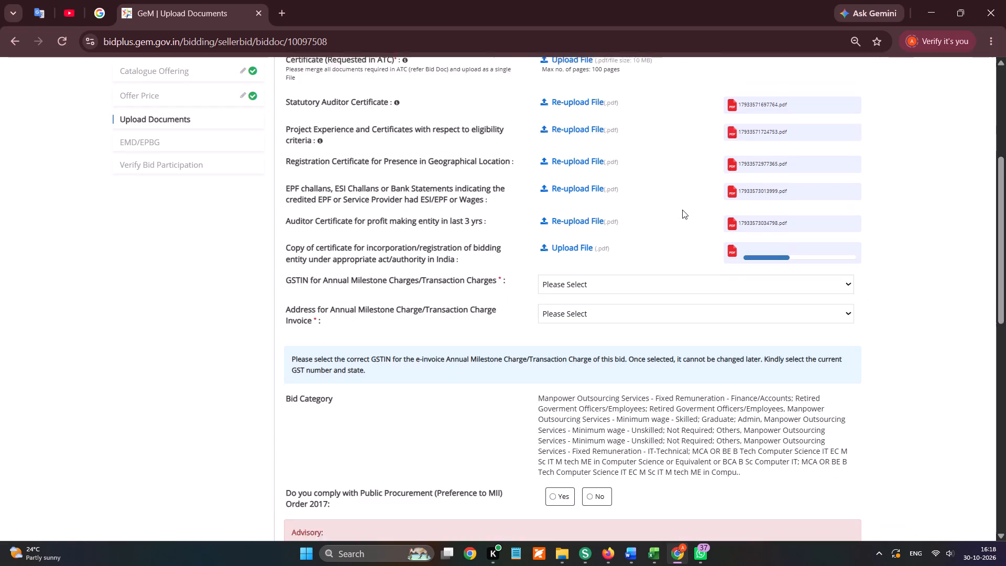
{"action": "left_click", "coordinate": [582, 191]}
{"action": "left_click", "coordinate": [581, 223]}
{"action": "left_click", "coordinate": [620, 129]}
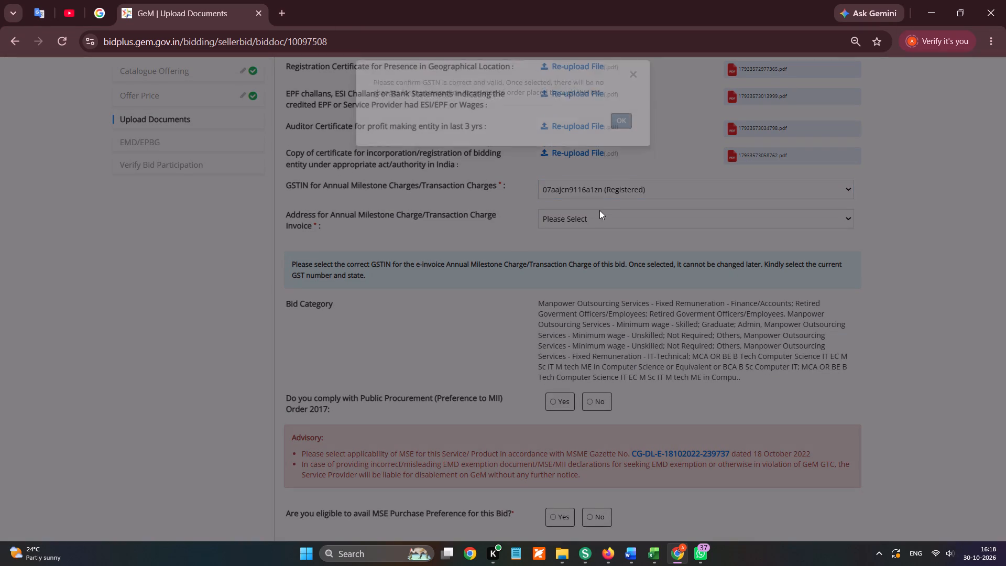
Select the company's Delhi address for the annual milestone and transaction charge invoice, and accept it.
{"action": "left_click", "coordinate": [595, 216]}
{"action": "left_click", "coordinate": [591, 262]}
{"action": "left_click", "coordinate": [610, 214]}
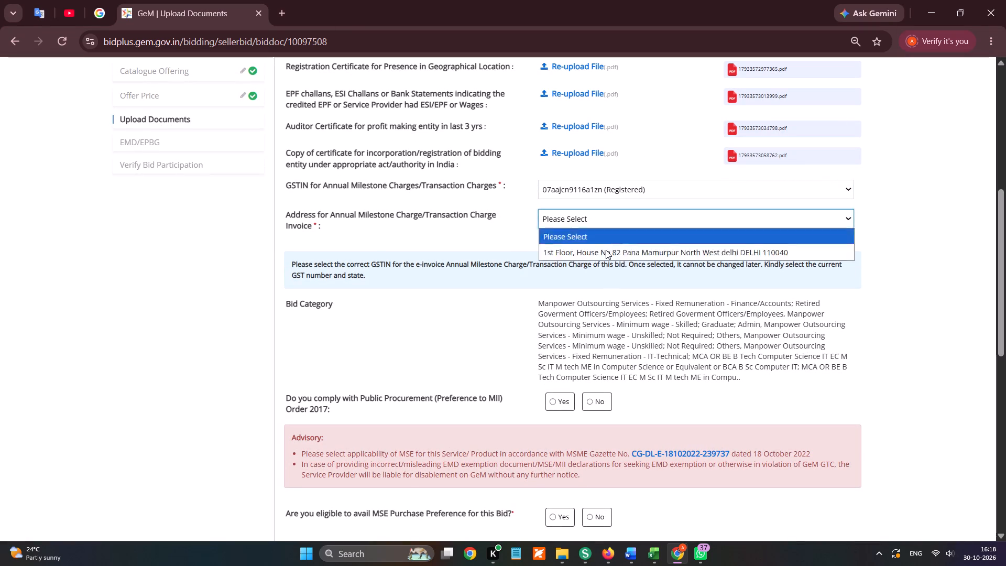
{"action": "left_click", "coordinate": [606, 250]}
{"action": "left_click", "coordinate": [625, 139]}
{"action": "scroll", "coordinate": [585, 222], "scroll_direction": "down", "scroll_amount": 1}
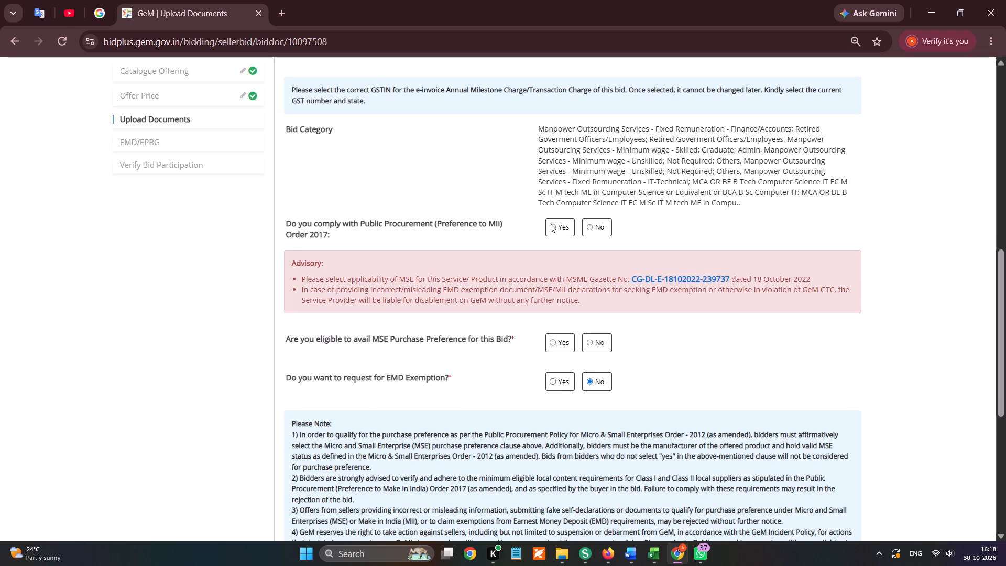
Declare compliance with the Public Procurement (Preference to MII) Order 2017.
{"action": "left_click", "coordinate": [550, 223]}
{"action": "left_click", "coordinate": [552, 226]}
Claim eligibility for the MSE Purchase Preference and upload msme-certificate-nandal as the MSE category certificate.
{"action": "scroll", "coordinate": [552, 226], "scroll_direction": "down", "scroll_amount": 1}
{"action": "left_click", "coordinate": [555, 173]}
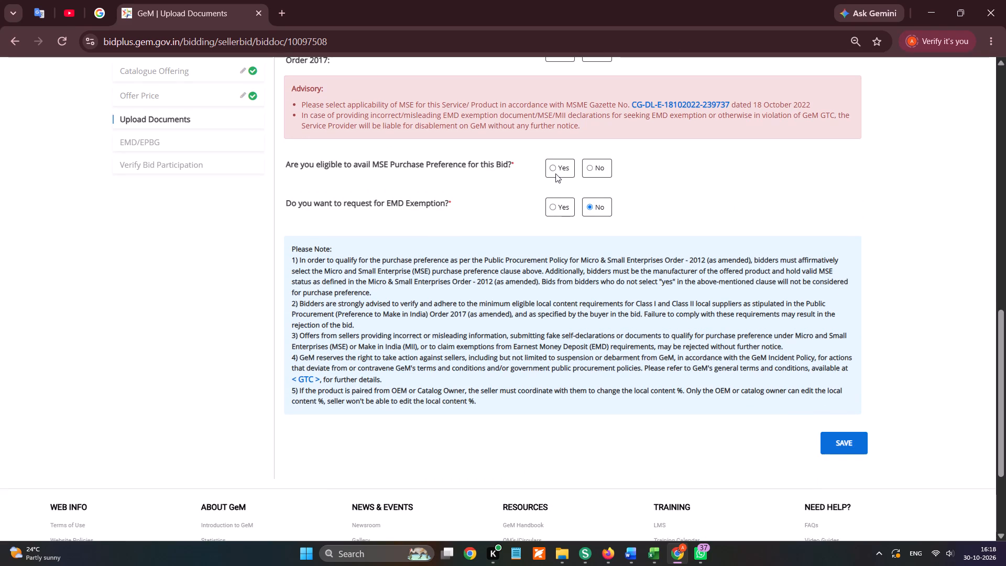
{"action": "left_click", "coordinate": [555, 168]}
{"action": "left_click", "coordinate": [565, 183]}
{"action": "left_click", "coordinate": [565, 191]}
{"action": "scroll", "coordinate": [106, 202], "scroll_direction": "up", "scroll_amount": 4}
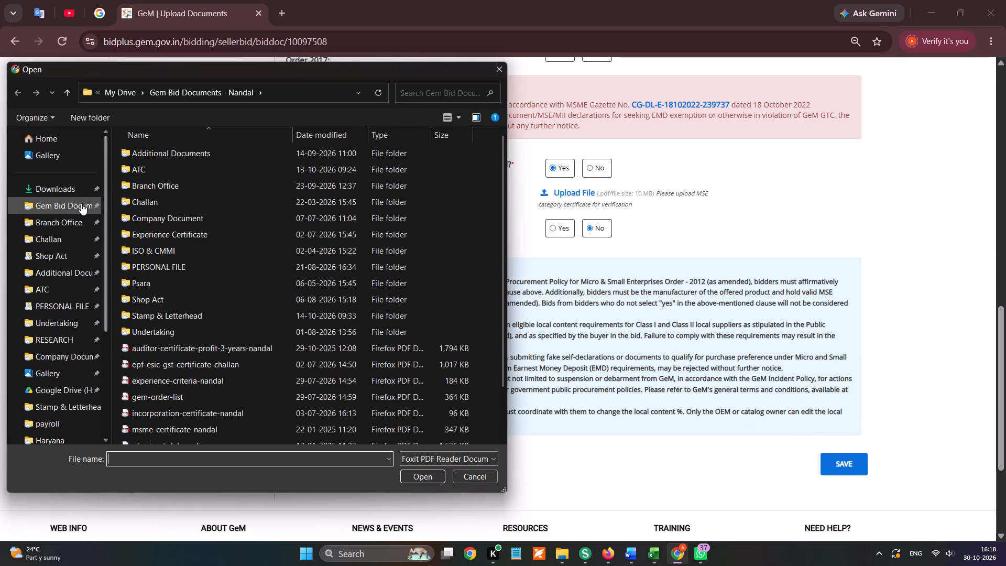
{"action": "left_click", "coordinate": [81, 203]}
{"action": "double_click", "coordinate": [172, 429]}
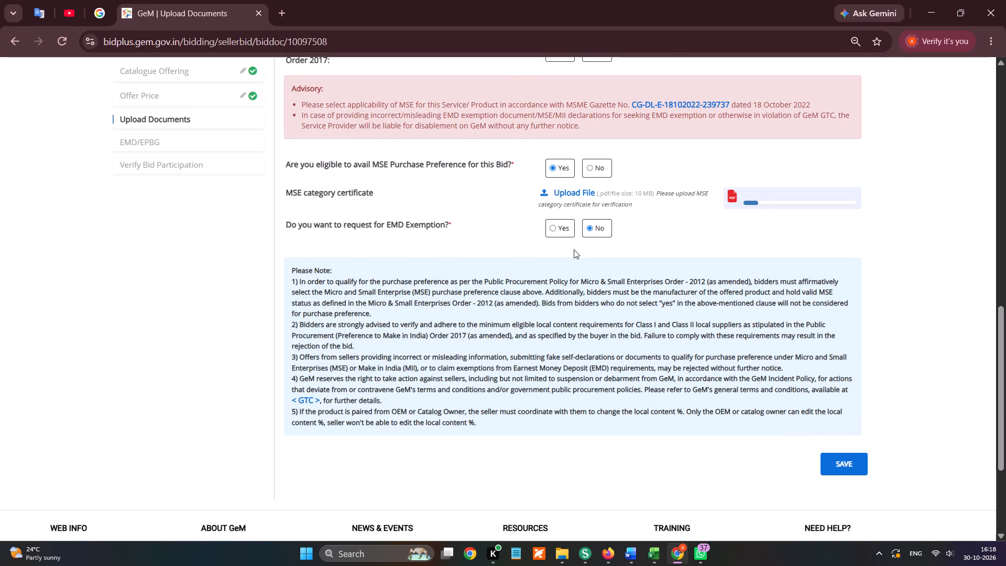
Request EMD exemption under the Start-up category and upload the supporting document from the Gem Bid Documents - Nandal folder.
{"action": "left_click", "coordinate": [572, 229]}
{"action": "double_click", "coordinate": [564, 233]}
{"action": "left_click", "coordinate": [573, 259]}
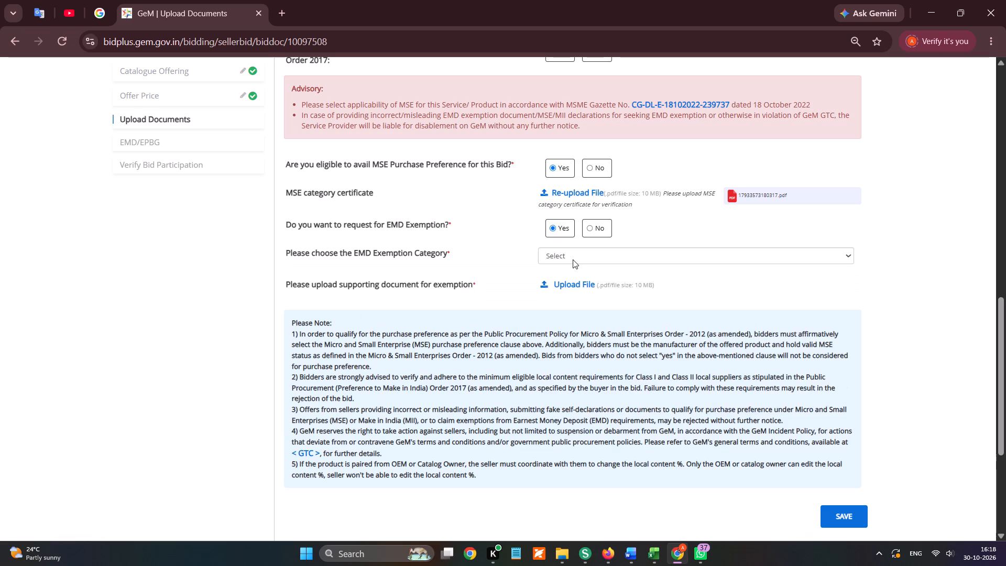
{"action": "double_click", "coordinate": [567, 292]}
{"action": "scroll", "coordinate": [94, 218], "scroll_direction": "up", "scroll_amount": 5}
{"action": "left_click", "coordinate": [78, 207]}
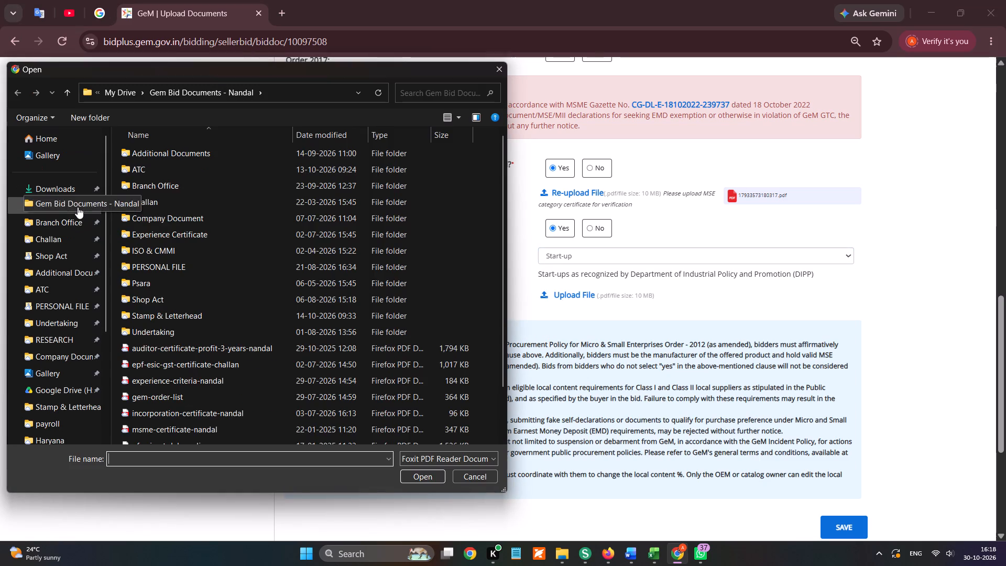
{"action": "scroll", "coordinate": [196, 399], "scroll_direction": "down", "scroll_amount": 4}
{"action": "double_click", "coordinate": [186, 408]}
Upload the merged ATC PDF from the Downloads folder as the Certificate (Requested in ATC).
{"action": "scroll", "coordinate": [749, 266], "scroll_direction": "up", "scroll_amount": 6}
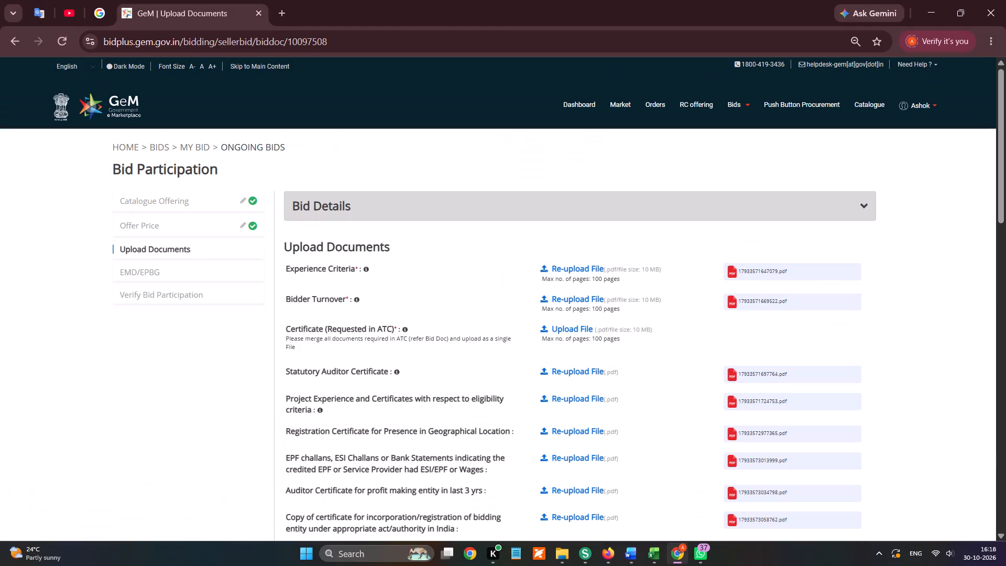
{"action": "left_click", "coordinate": [593, 332]}
{"action": "scroll", "coordinate": [115, 191], "scroll_direction": "up", "scroll_amount": 5}
{"action": "left_click", "coordinate": [81, 183]}
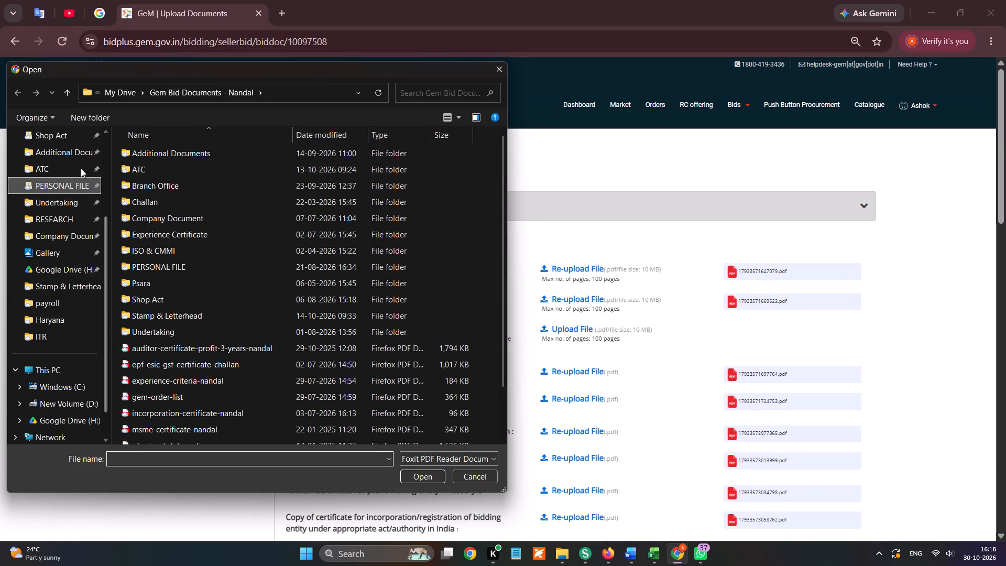
{"action": "left_click", "coordinate": [81, 142]}
{"action": "scroll", "coordinate": [80, 150], "scroll_direction": "up", "scroll_amount": 4}
{"action": "left_click", "coordinate": [80, 186]}
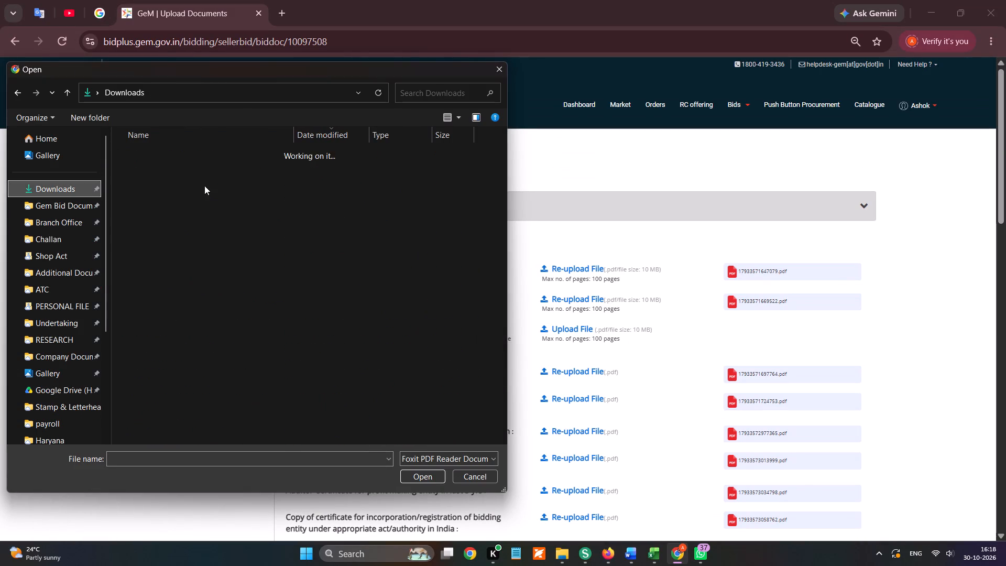
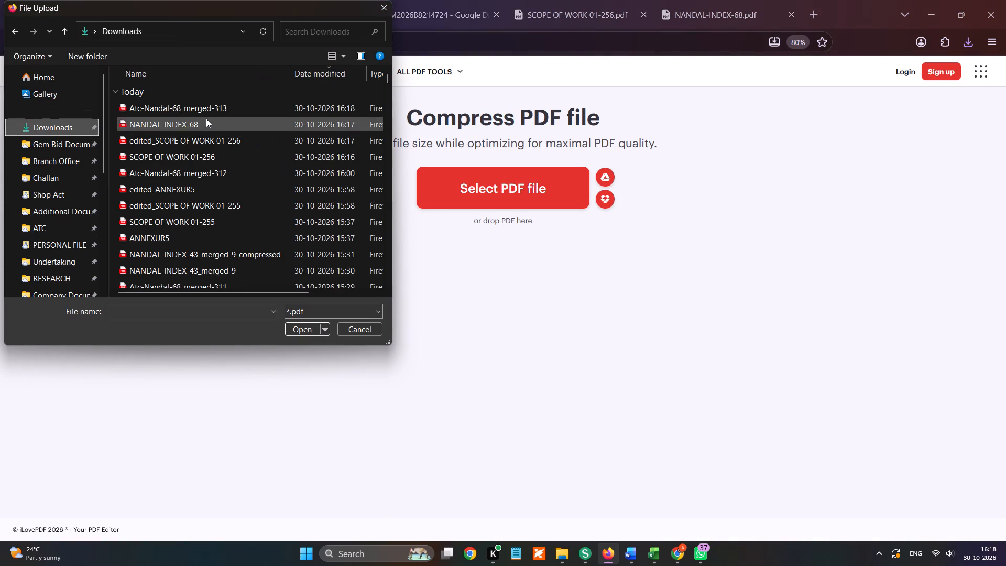
{"action": "double_click", "coordinate": [208, 108]}
{"action": "left_click", "coordinate": [826, 519]}
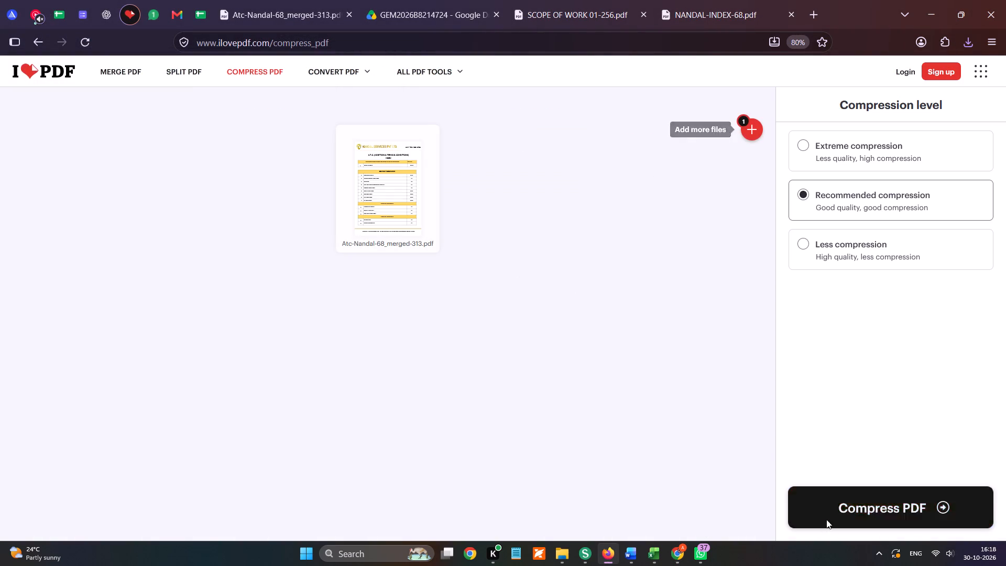
{"action": "left_click", "coordinate": [684, 551]}
{"action": "scroll", "coordinate": [689, 331], "scroll_direction": "down", "scroll_amount": 3}
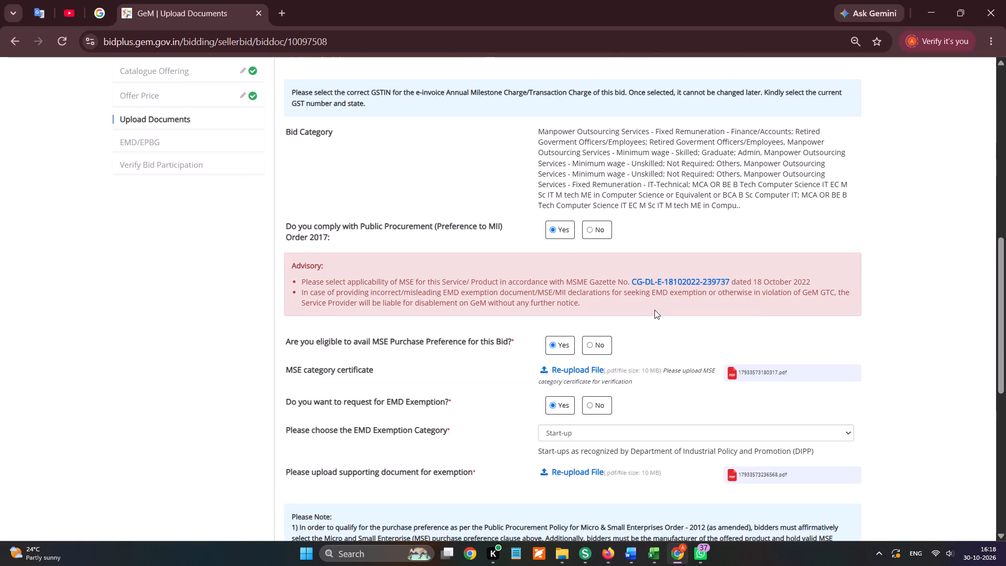
{"action": "scroll", "coordinate": [584, 225], "scroll_direction": "down", "scroll_amount": 2}
{"action": "scroll", "coordinate": [632, 258], "scroll_direction": "up", "scroll_amount": 3}
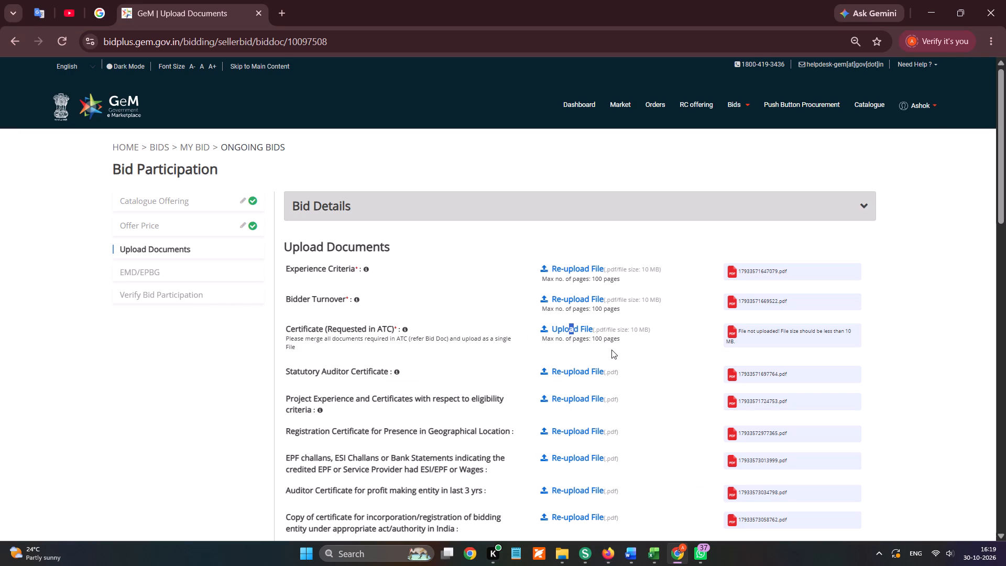
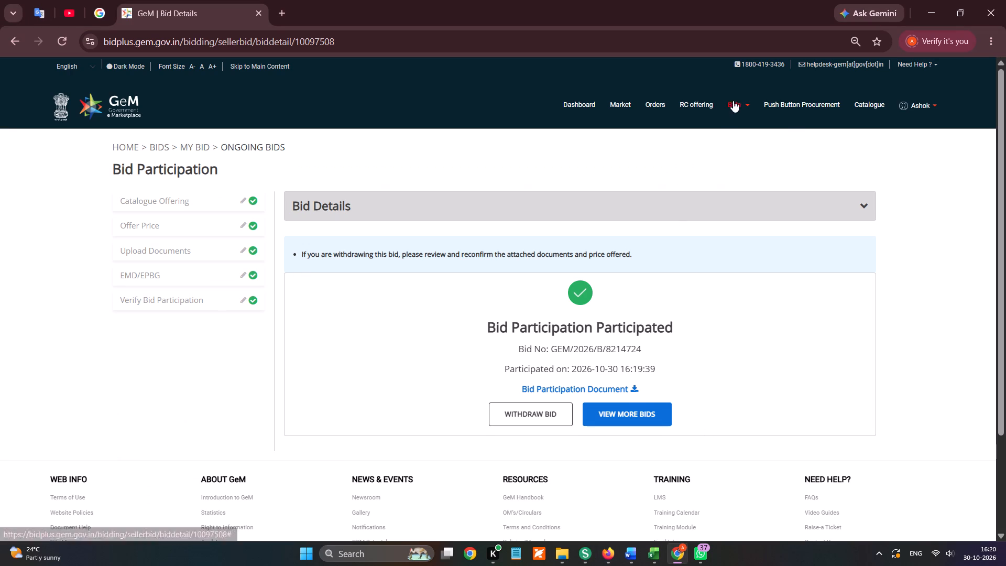
Open the GeM bid listing and search for bid GEM/2026/B/8173233 using Exact Bid Search.
{"action": "left_click", "coordinate": [740, 122]}
{"action": "left_click", "coordinate": [668, 141], "text": "ctrl"}
{"action": "key", "text": "ctrl+v"}
{"action": "left_click", "coordinate": [605, 151]}
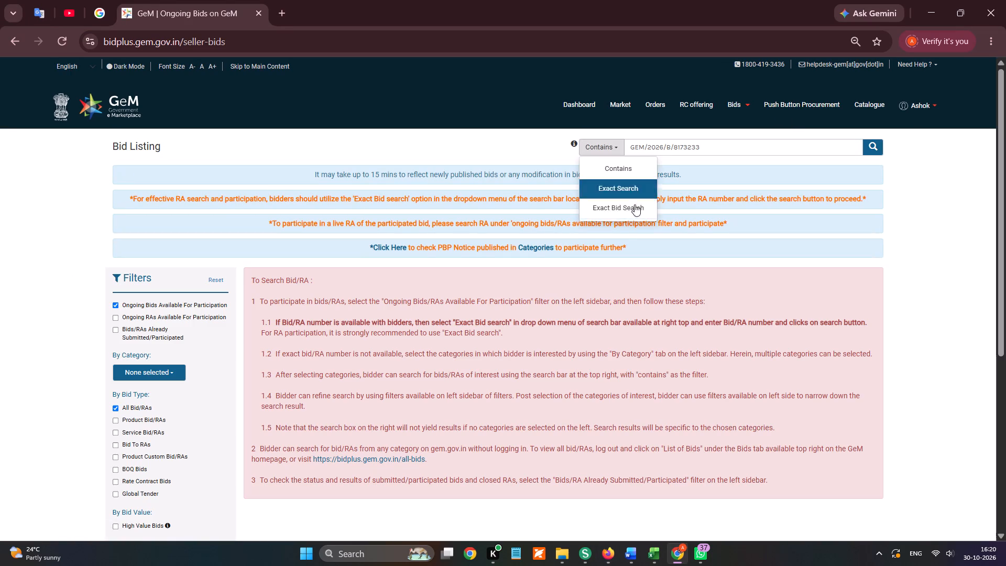
{"action": "left_click", "coordinate": [637, 214]}
{"action": "left_click", "coordinate": [876, 151]}
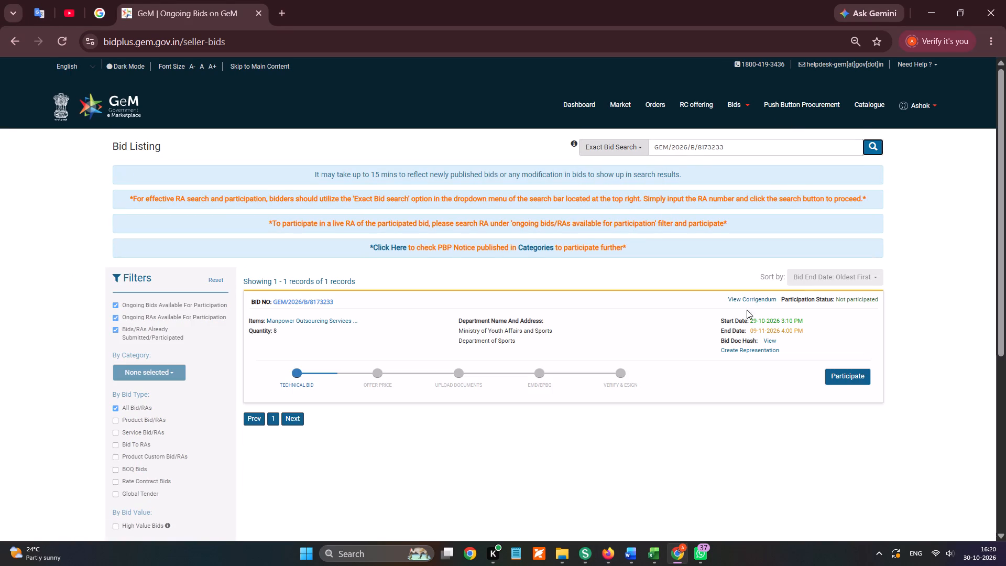
Start participating in bid GEM/2026/B/8173233 and save the compliance declaration with No, No and Yes for its three statements.
{"action": "left_click", "coordinate": [832, 384]}
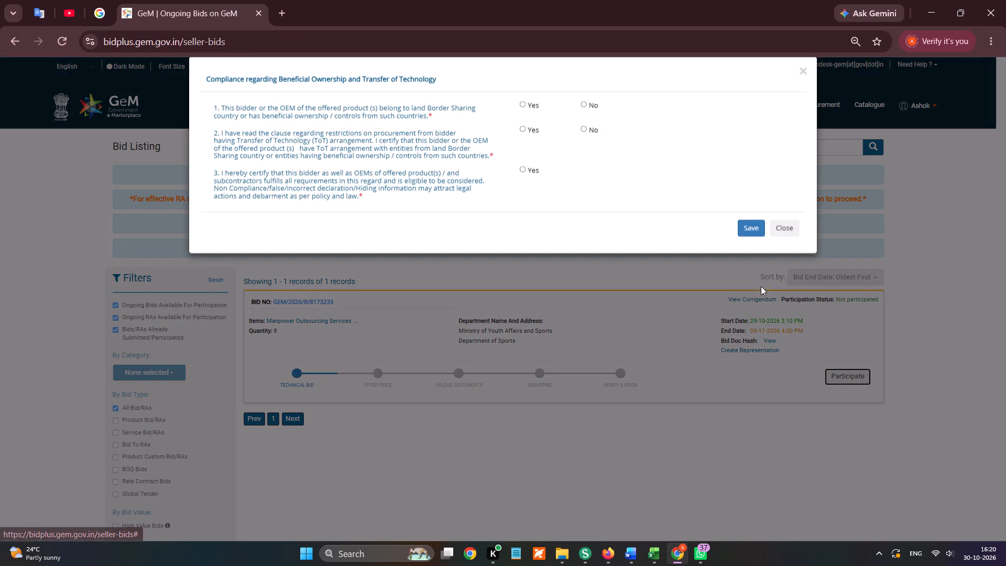
{"action": "left_click", "coordinate": [537, 186]}
{"action": "left_click", "coordinate": [584, 144]}
{"action": "left_click", "coordinate": [585, 124]}
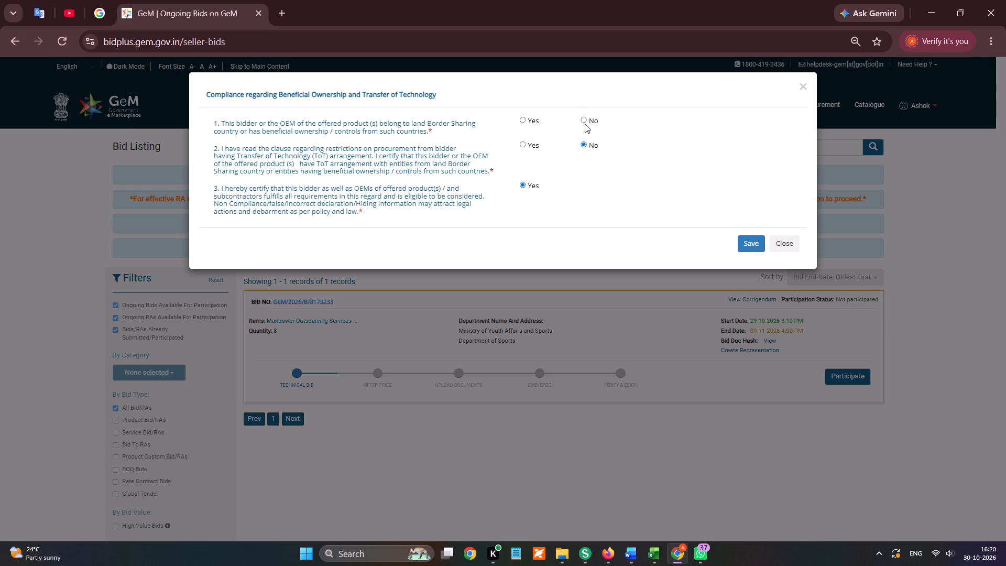
{"action": "left_click", "coordinate": [746, 238]}
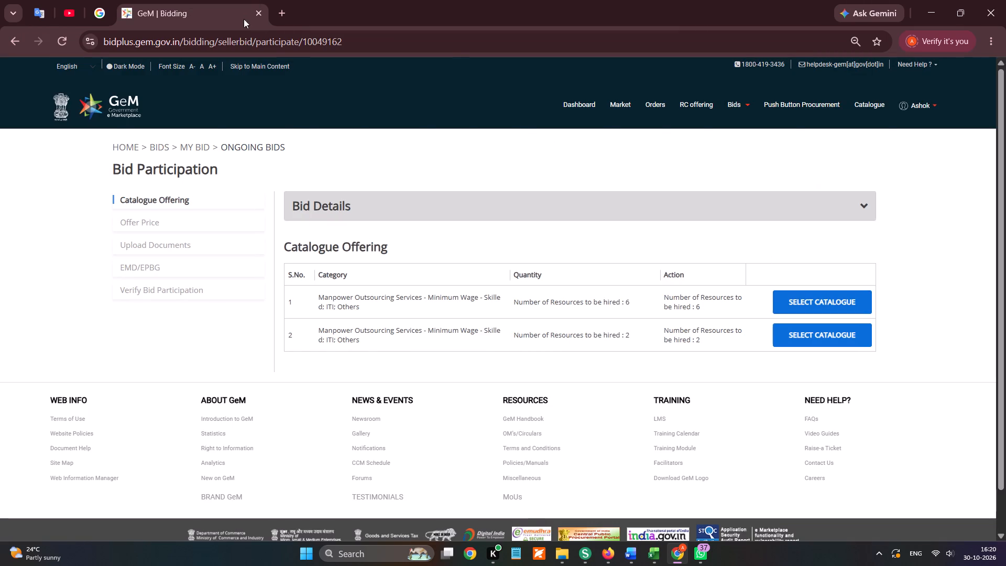
In the tender tracking spreadsheet, assign the Nandal Services Tender Filler for row 776 to the same person as in row 775.
{"action": "key", "text": "alt+Tab"}
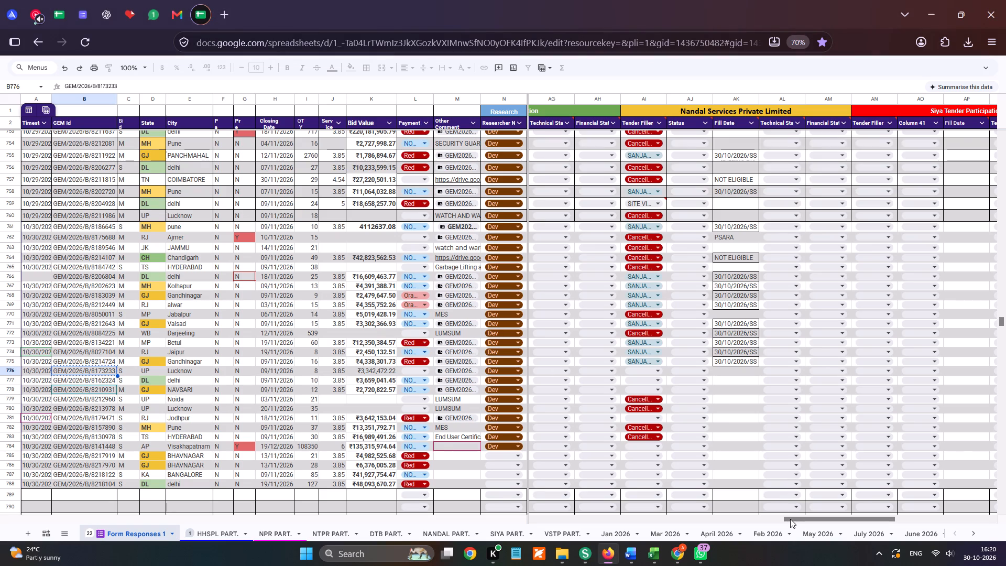
{"action": "left_click_drag", "start_coordinate": [791, 519], "coordinate": [910, 534]}
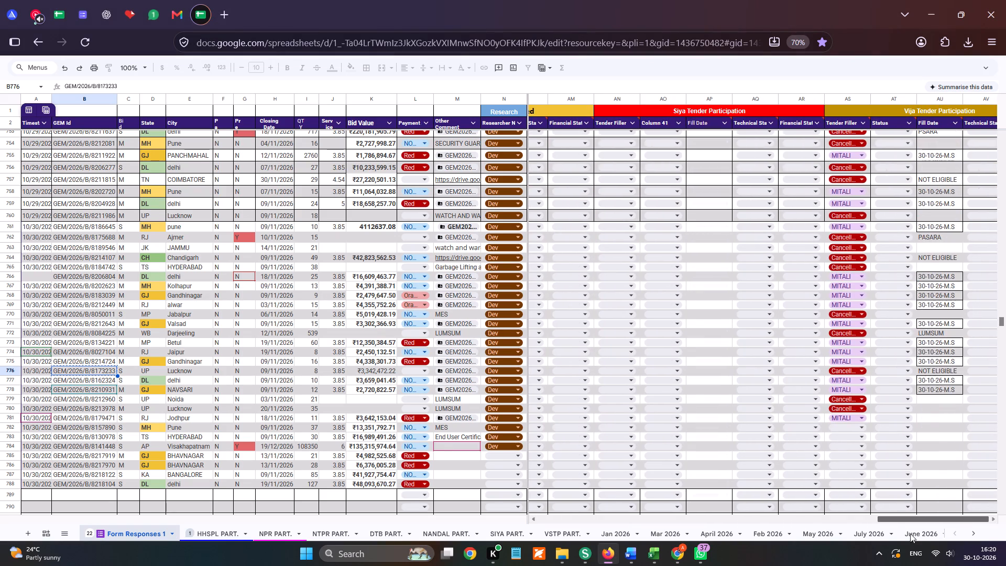
{"action": "left_click_drag", "start_coordinate": [910, 534], "coordinate": [766, 535]}
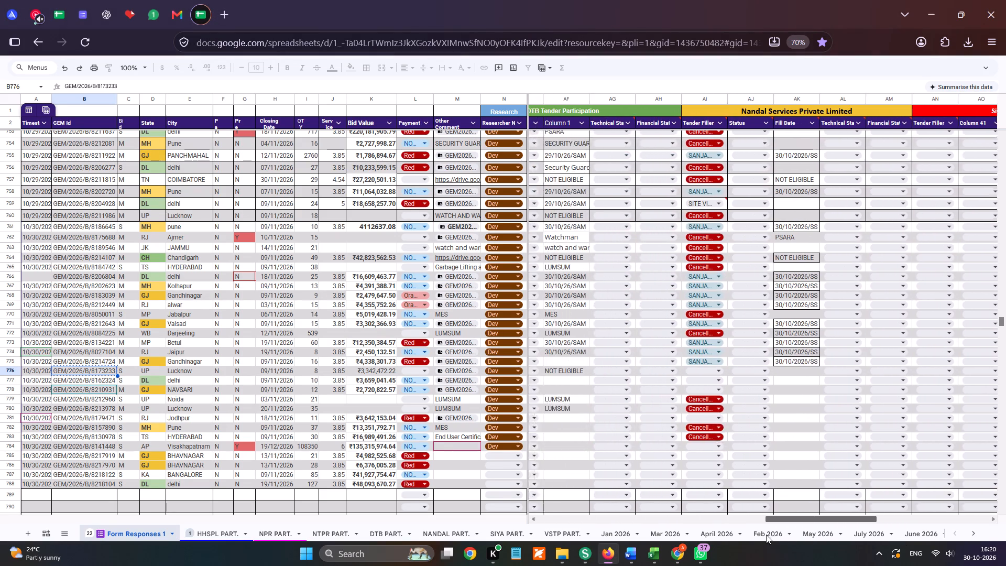
{"action": "left_click_drag", "start_coordinate": [766, 535], "coordinate": [469, 516]}
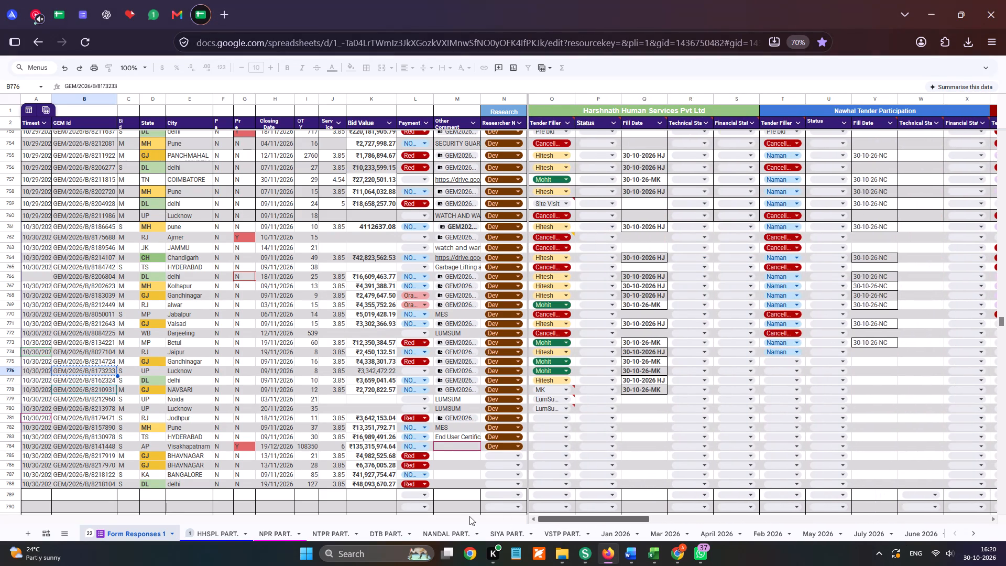
{"action": "left_click_drag", "start_coordinate": [469, 516], "coordinate": [553, 524]}
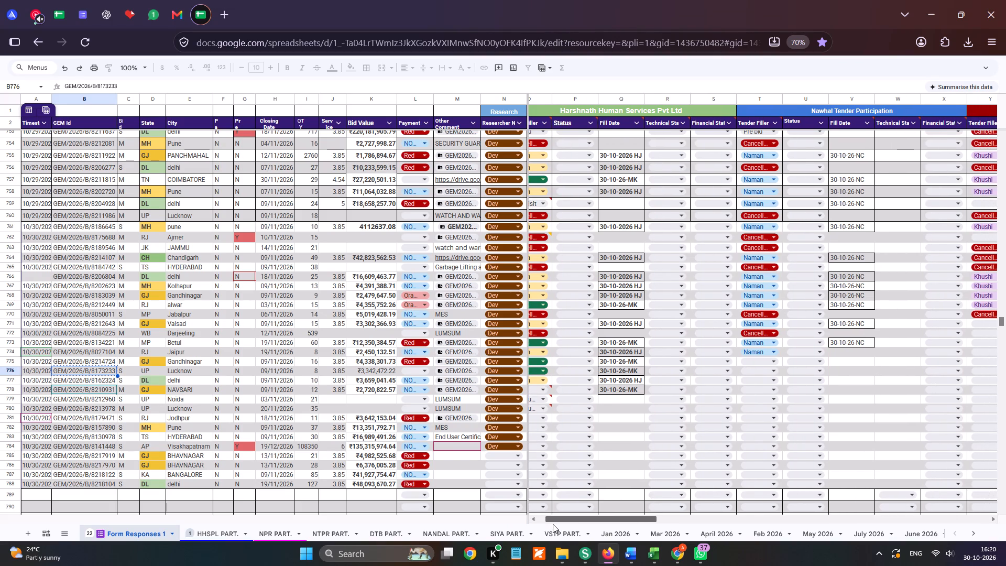
{"action": "left_click_drag", "start_coordinate": [553, 524], "coordinate": [715, 527]}
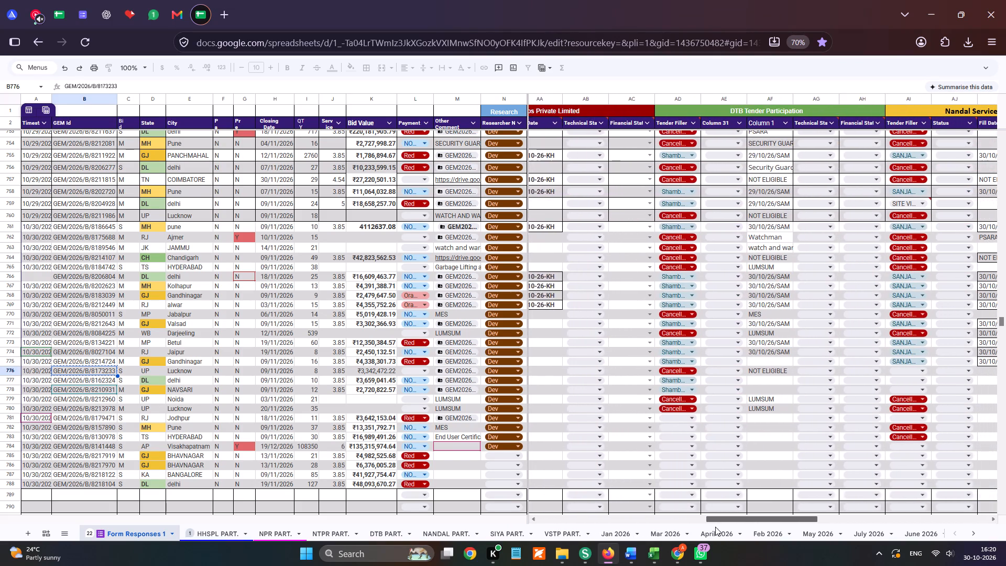
{"action": "left_click_drag", "start_coordinate": [715, 527], "coordinate": [797, 525]}
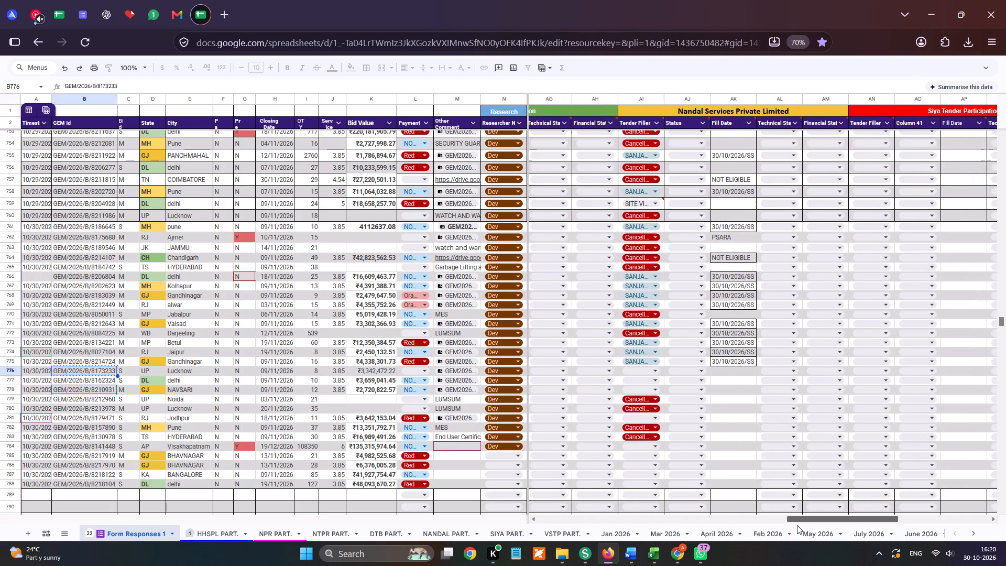
{"action": "left_click_drag", "start_coordinate": [797, 525], "coordinate": [818, 522]}
{"action": "left_click", "coordinate": [561, 371]}
{"action": "left_click", "coordinate": [565, 384]}
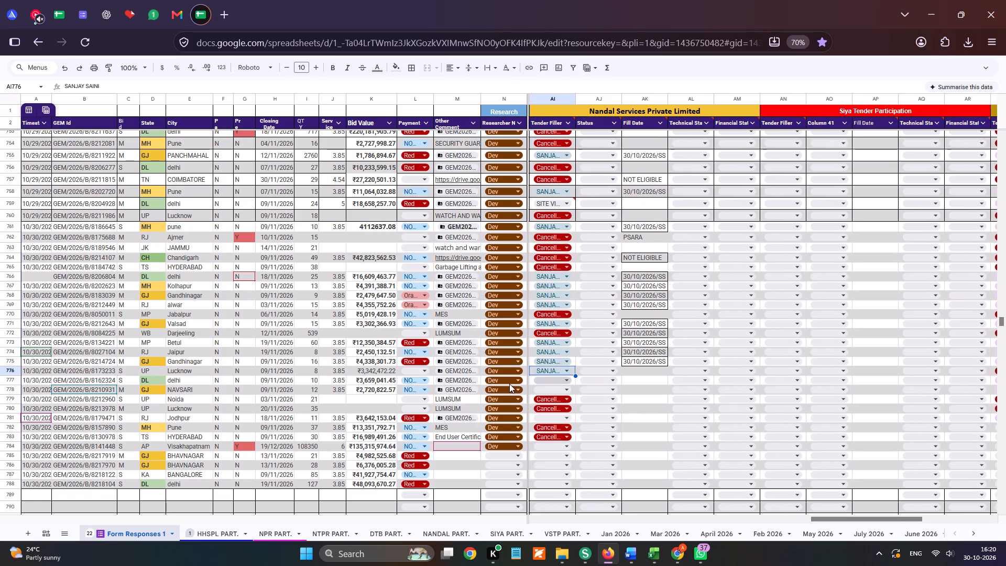
Copy the GeM Id GEM/2026/B/8173233 from row 776 and open the Drive folder linked in its Other Comment cell.
{"action": "left_click", "coordinate": [2, 369]}
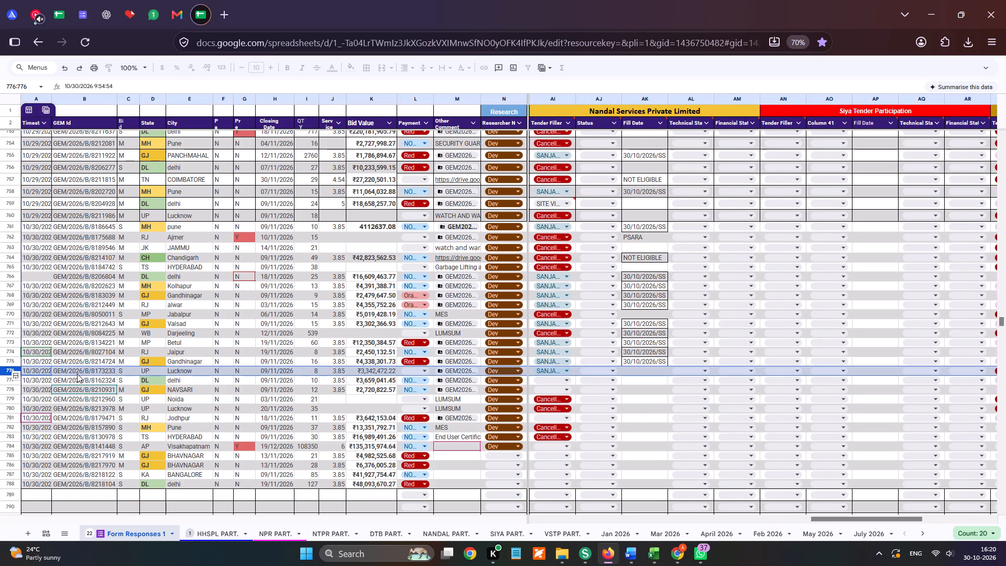
{"action": "left_click", "coordinate": [79, 372]}
{"action": "key", "text": "ctrl+c"}
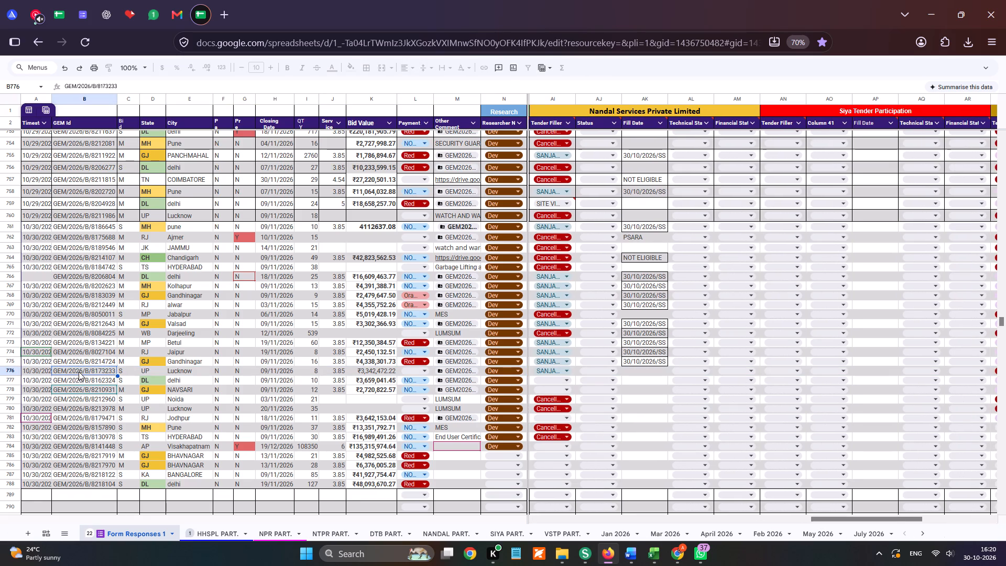
{"action": "key", "text": "ctrl+c"}
{"action": "key", "text": "ctrl+c"}
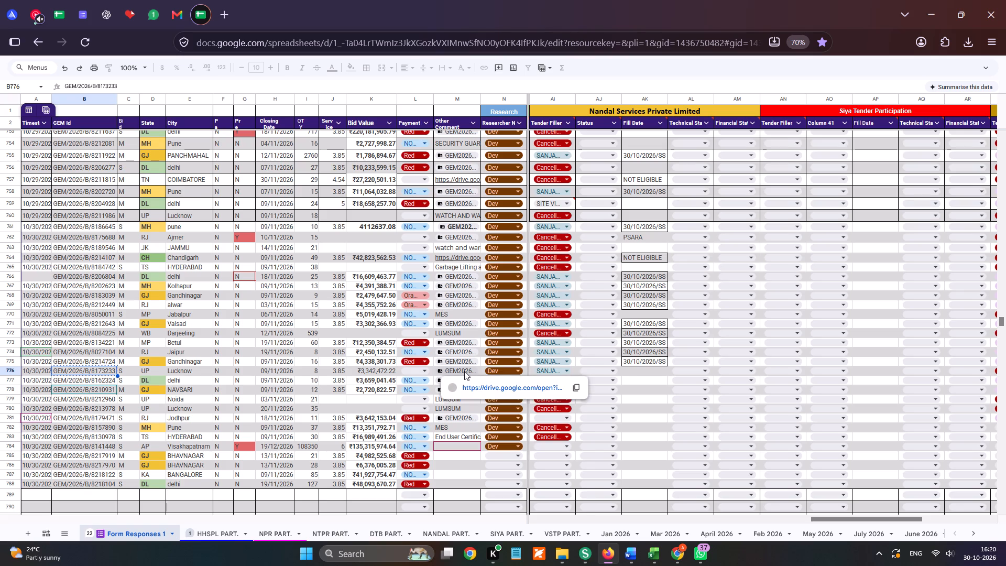
{"action": "left_click", "coordinate": [486, 390]}
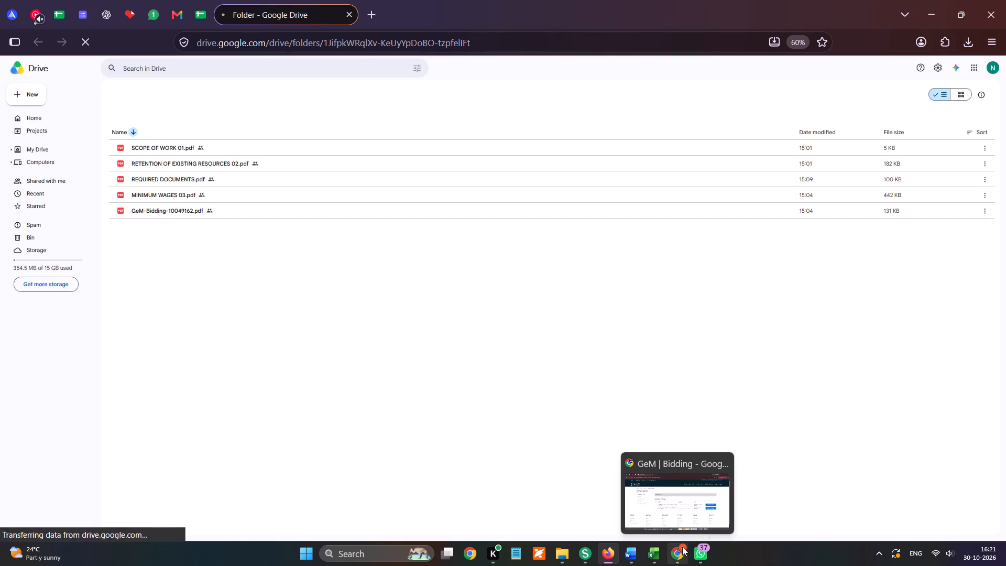
In the GeM bid, offer the six-resource Electrician catalogue as Skilled, function Others, with presence in Uttar Pradesh, and encrypt and save it.
{"action": "left_click", "coordinate": [682, 547]}
{"action": "left_click", "coordinate": [808, 299]}
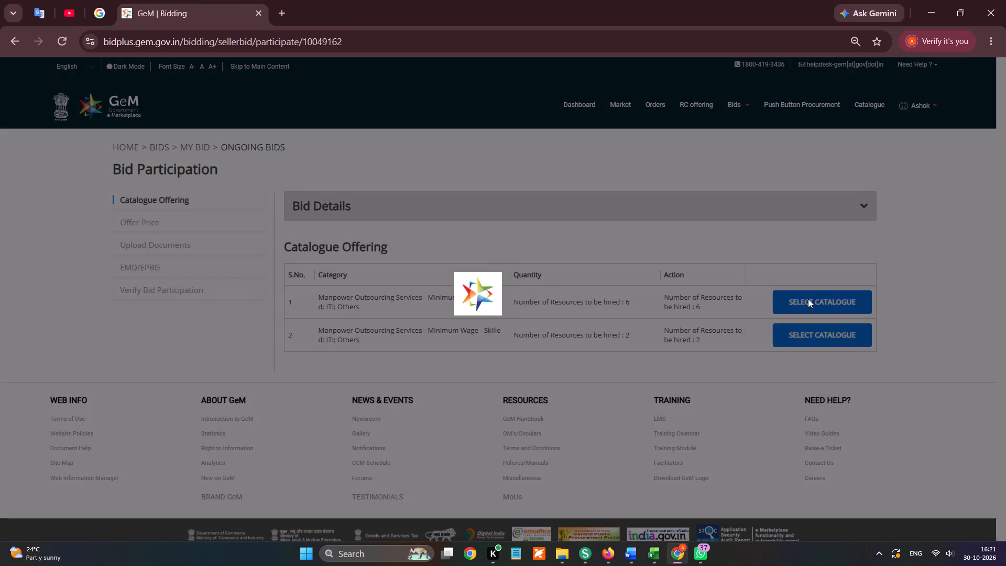
{"action": "scroll", "coordinate": [784, 276], "scroll_direction": "down", "scroll_amount": 1}
{"action": "left_click", "coordinate": [744, 271]}
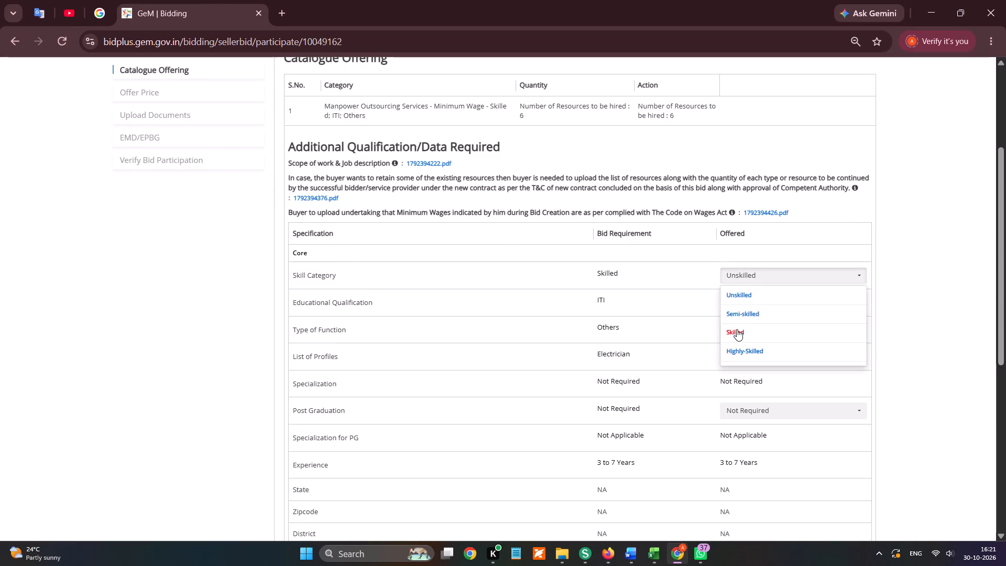
{"action": "double_click", "coordinate": [737, 329]}
{"action": "scroll", "coordinate": [736, 310], "scroll_direction": "down", "scroll_amount": 1}
{"action": "left_click", "coordinate": [736, 310]}
{"action": "scroll", "coordinate": [736, 310], "scroll_direction": "down", "scroll_amount": 2}
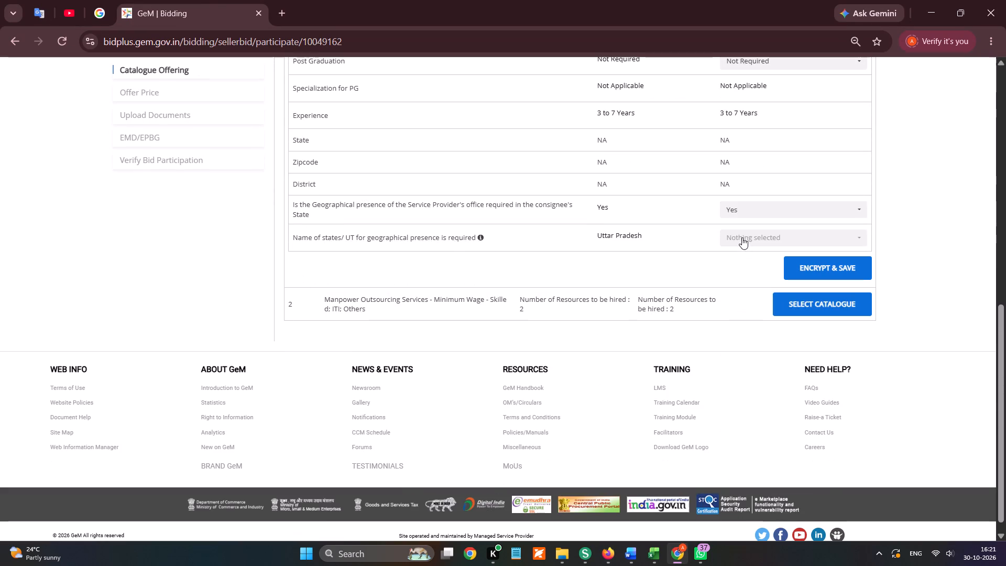
{"action": "left_click", "coordinate": [742, 234]}
{"action": "key", "text": "u"}
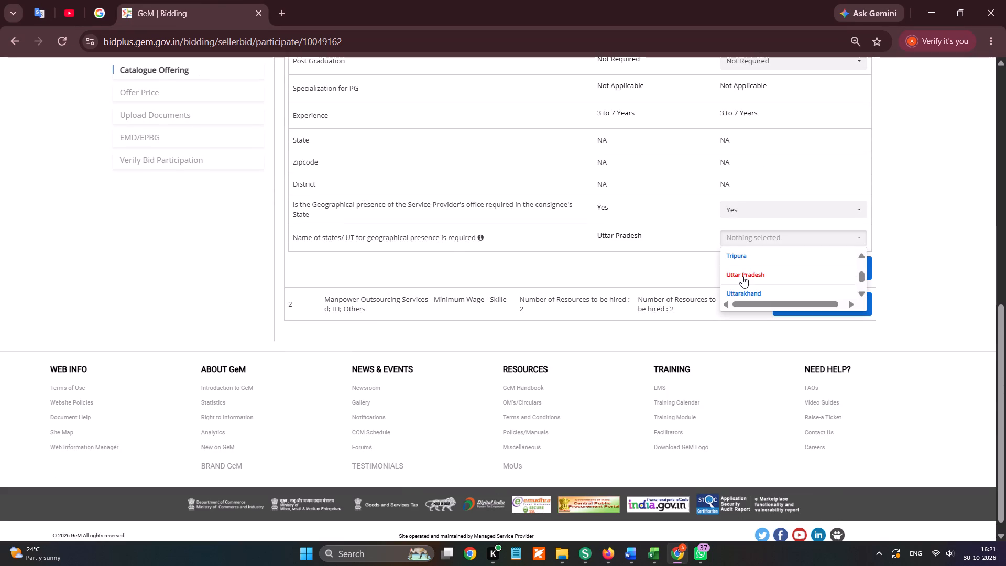
{"action": "left_click", "coordinate": [742, 276]}
{"action": "left_click", "coordinate": [710, 280]}
{"action": "left_click", "coordinate": [799, 268]}
Offer the two-resource Plumber catalogue as Skilled, function Others, with geographical presence in Uttar Pradesh, and encrypt and save it.
{"action": "scroll", "coordinate": [799, 268], "scroll_direction": "down", "scroll_amount": 1}
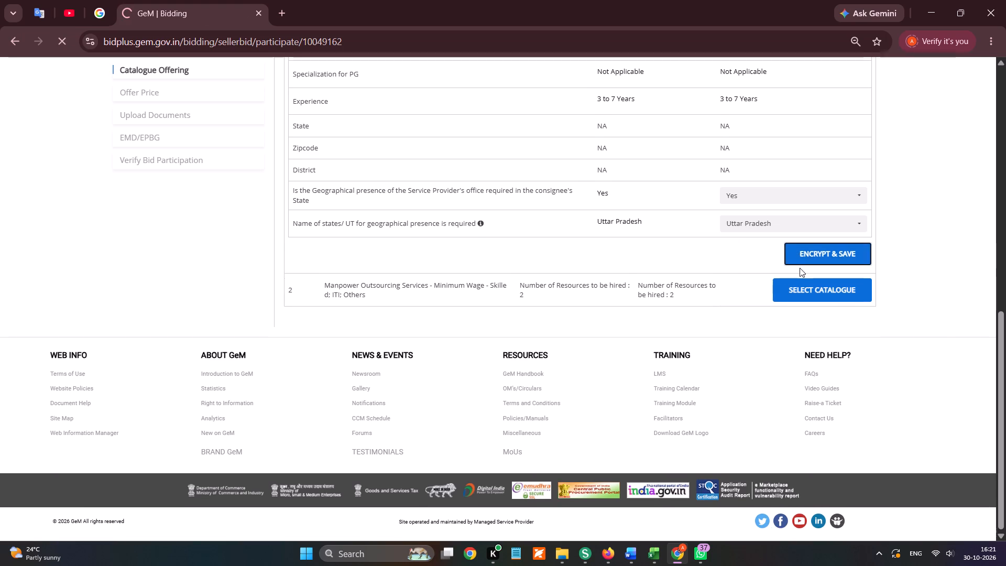
{"action": "left_click", "coordinate": [825, 338]}
{"action": "scroll", "coordinate": [748, 286], "scroll_direction": "down", "scroll_amount": 2}
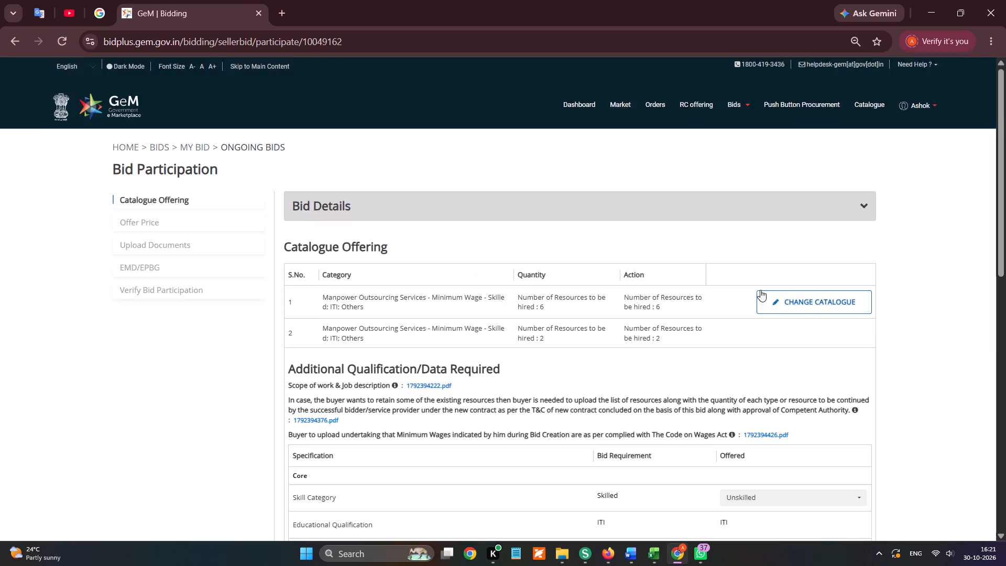
{"action": "scroll", "coordinate": [761, 291], "scroll_direction": "down", "scroll_amount": 1}
{"action": "left_click", "coordinate": [748, 313]}
{"action": "left_click", "coordinate": [738, 365]}
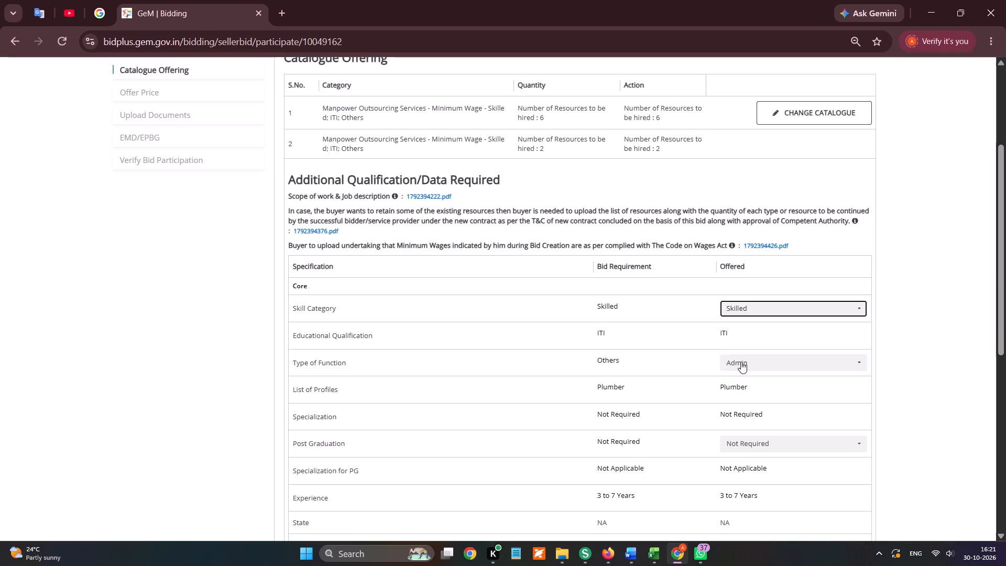
{"action": "left_click", "coordinate": [741, 362]}
{"action": "scroll", "coordinate": [735, 336], "scroll_direction": "down", "scroll_amount": 1}
{"action": "left_click", "coordinate": [735, 338]}
{"action": "scroll", "coordinate": [735, 338], "scroll_direction": "down", "scroll_amount": 2}
{"action": "left_click", "coordinate": [732, 272]}
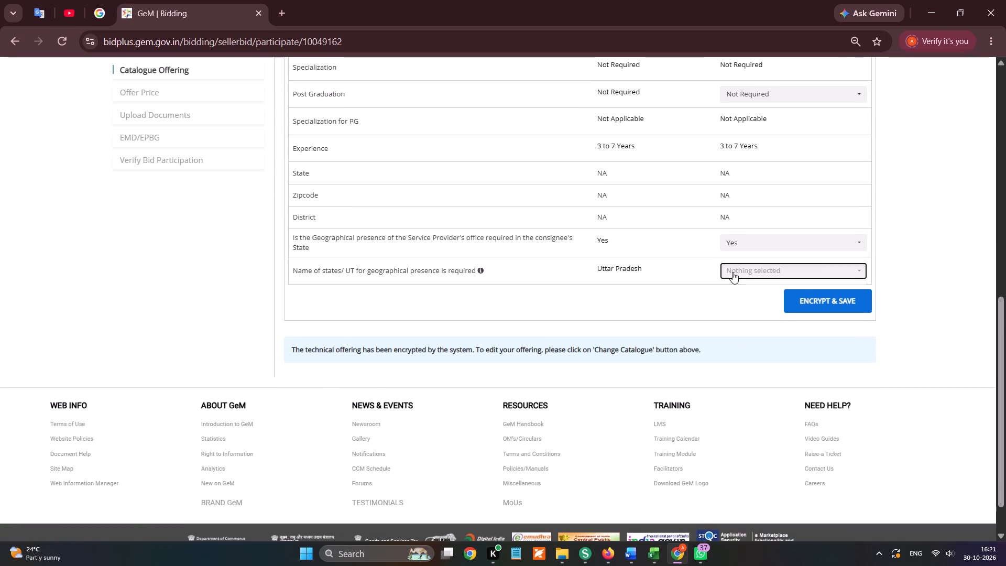
{"action": "key", "text": "u"}
{"action": "left_click", "coordinate": [741, 306]}
{"action": "left_click", "coordinate": [681, 303]}
{"action": "left_click", "coordinate": [769, 295]}
{"action": "left_click", "coordinate": [853, 305]}
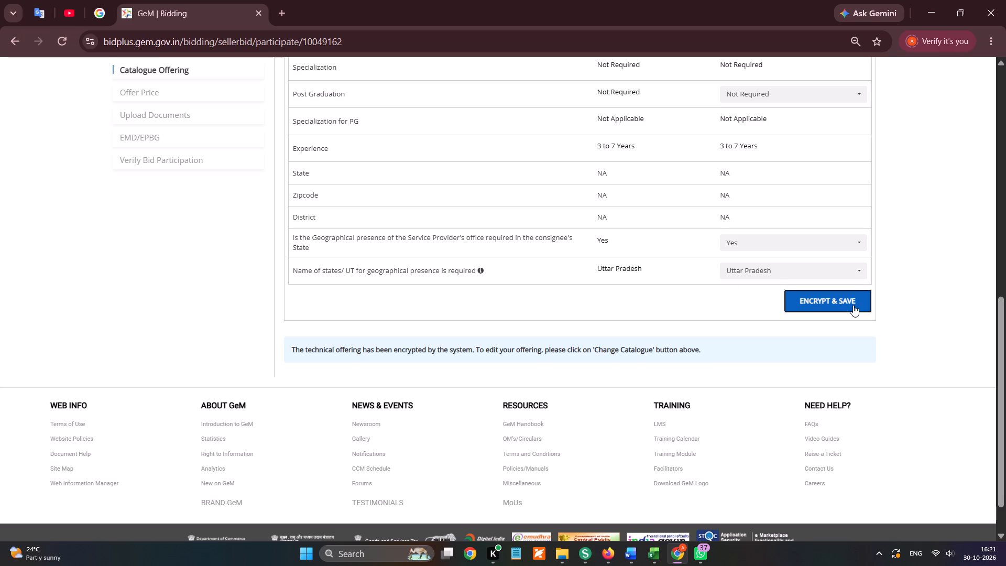
Check the live India vs New Zealand cricket scorecard in the other browser tab.
{"action": "left_click", "coordinate": [681, 552]}
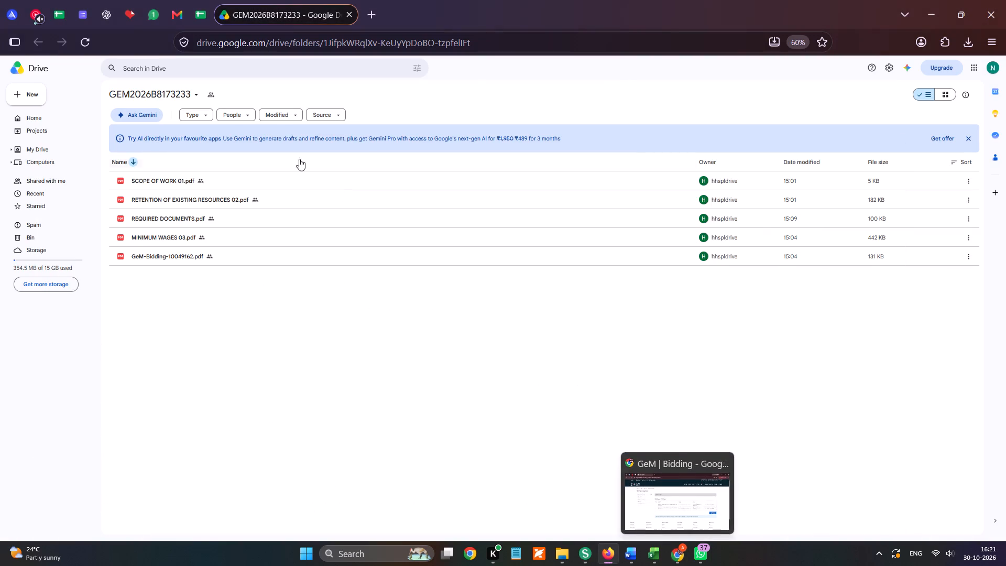
{"action": "left_click", "coordinate": [677, 551]}
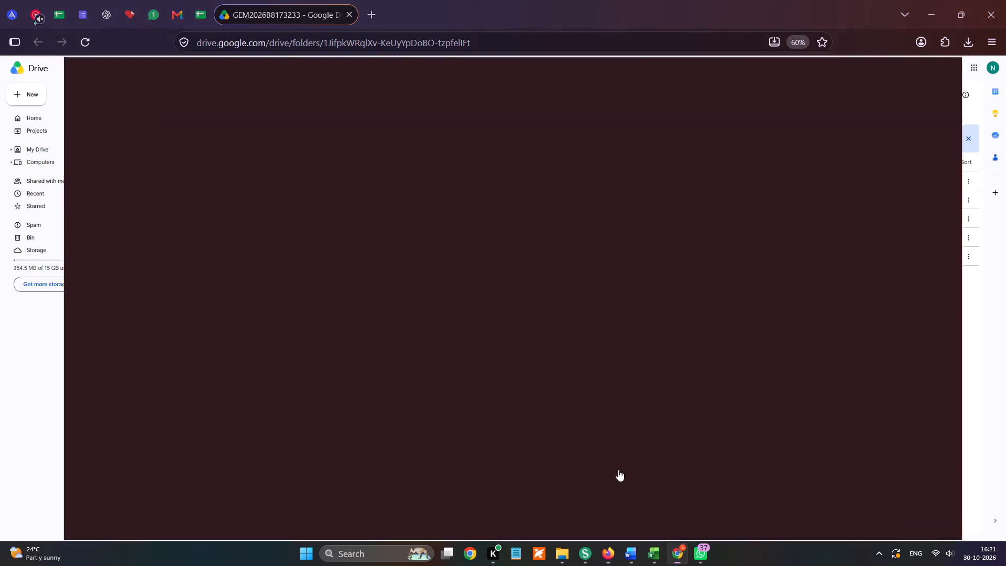
{"action": "left_click", "coordinate": [96, 3]}
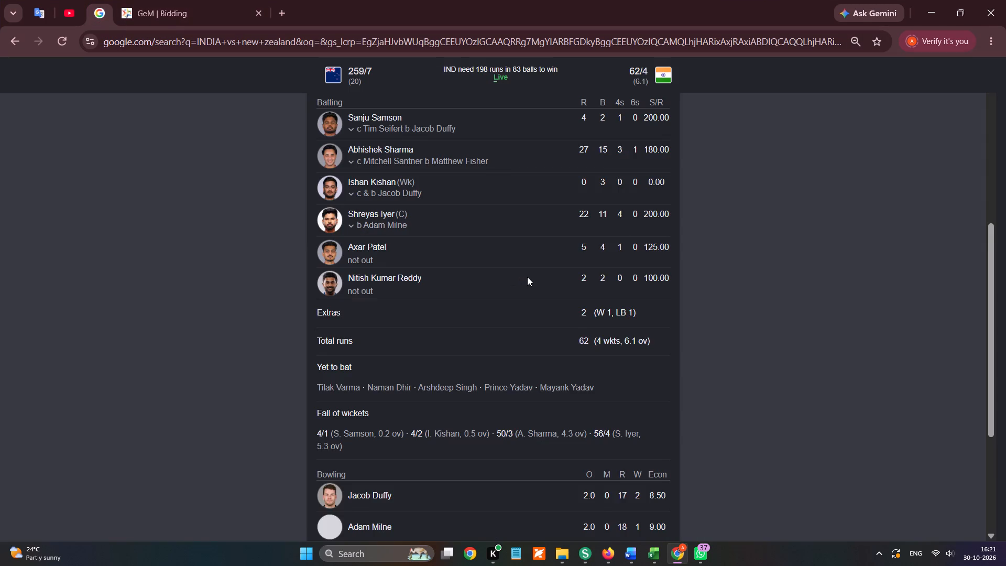
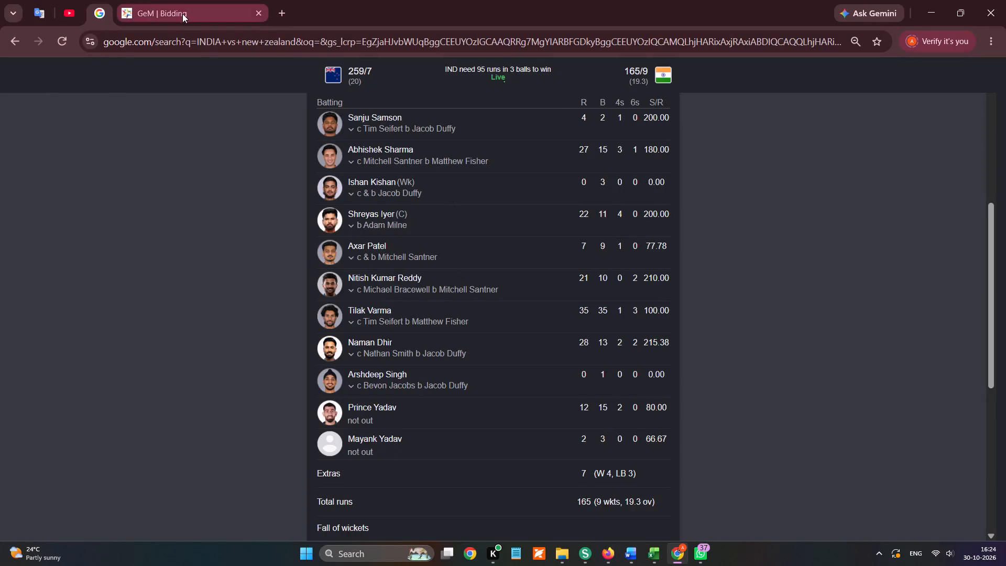
Continue the GeM bid to its offer price and enter a 3.85 service charge percentage for both the six-resource and two-resource items.
{"action": "left_click", "coordinate": [184, 14]}
{"action": "left_click", "coordinate": [831, 384]}
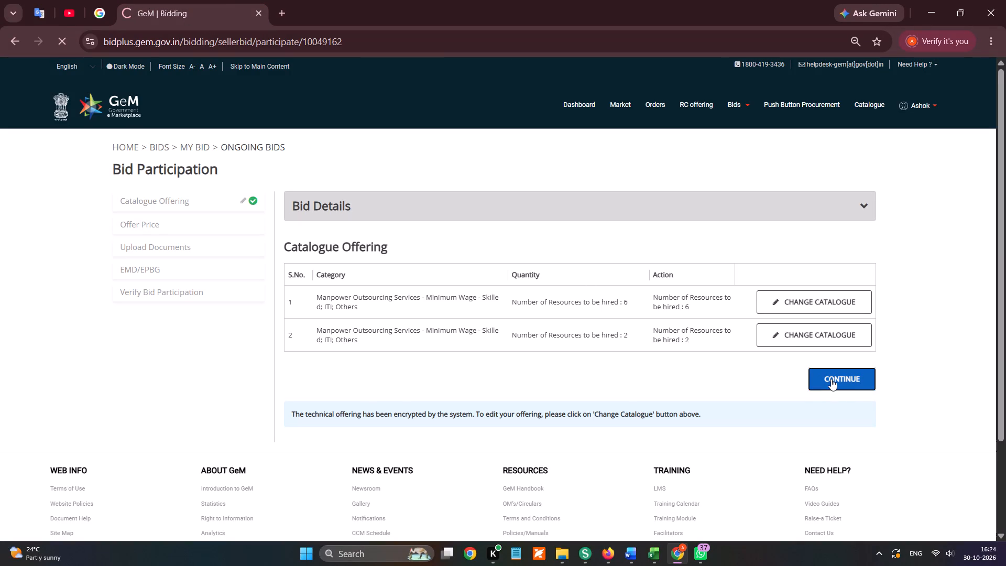
{"action": "scroll", "coordinate": [823, 367], "scroll_direction": "down", "scroll_amount": 1}
{"action": "left_click", "coordinate": [838, 266]}
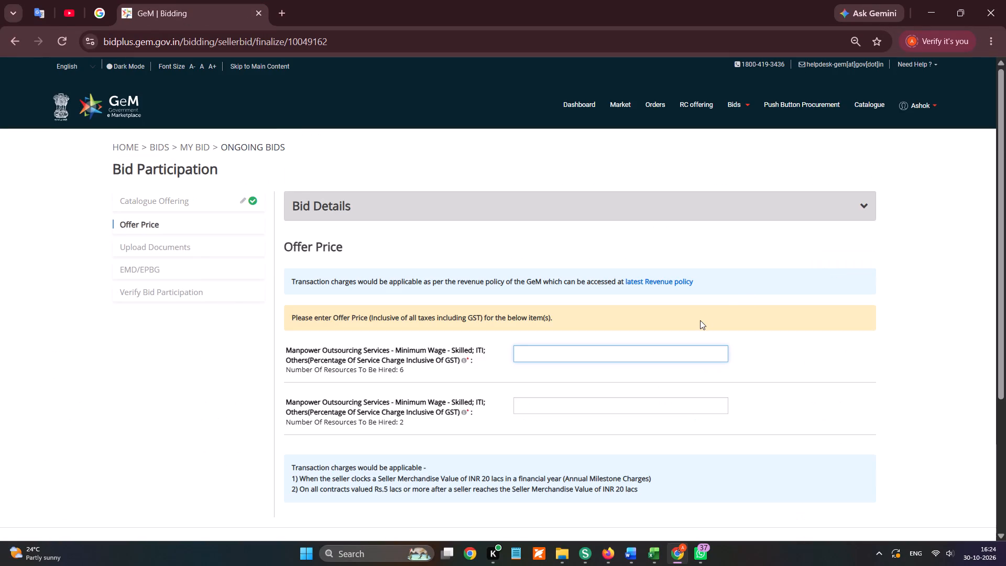
{"action": "type", "text": "3.85"}
{"action": "key", "text": "Tab"}
{"action": "type", "text": "3.85"}
{"action": "key", "text": "Tab"}
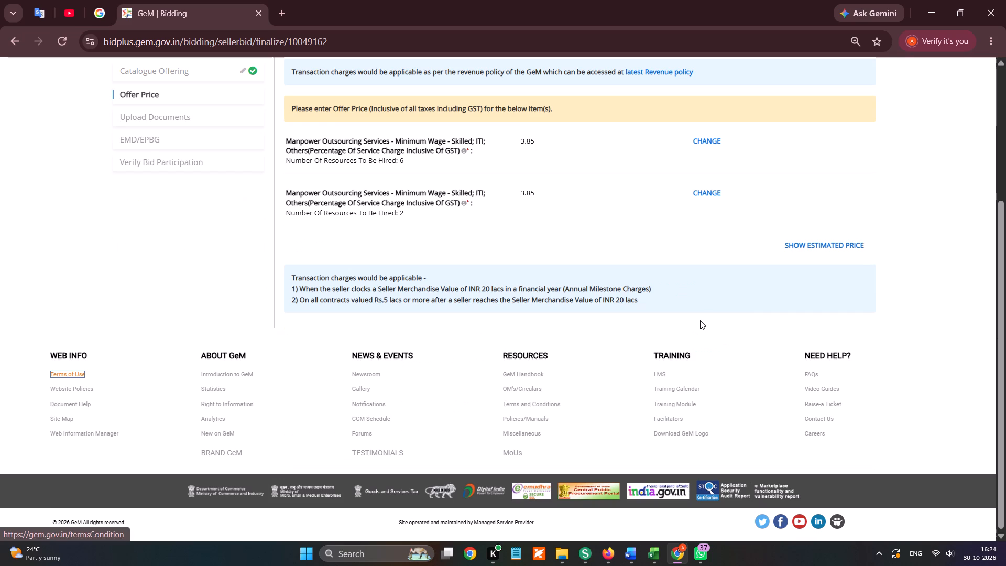
Open the estimated price, copy the total offer price, and proceed to encrypt and save the financial quote.
{"action": "left_click", "coordinate": [856, 240]}
{"action": "scroll", "coordinate": [844, 261], "scroll_direction": "down", "scroll_amount": 8}
{"action": "double_click", "coordinate": [683, 437]}
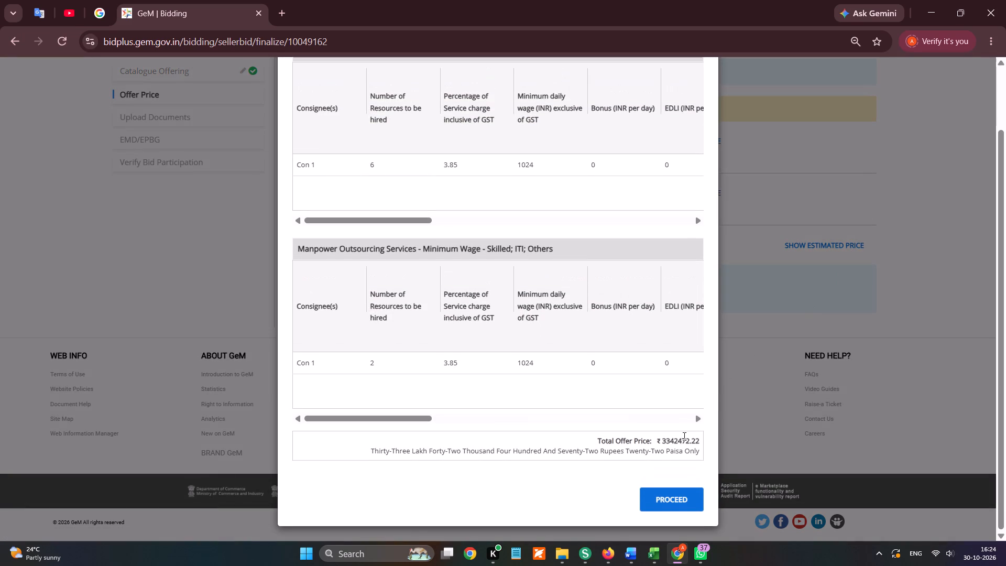
{"action": "key", "text": "ctrl+c"}
{"action": "left_click", "coordinate": [683, 482]}
{"action": "left_click", "coordinate": [691, 484]}
{"action": "left_click", "coordinate": [693, 494]}
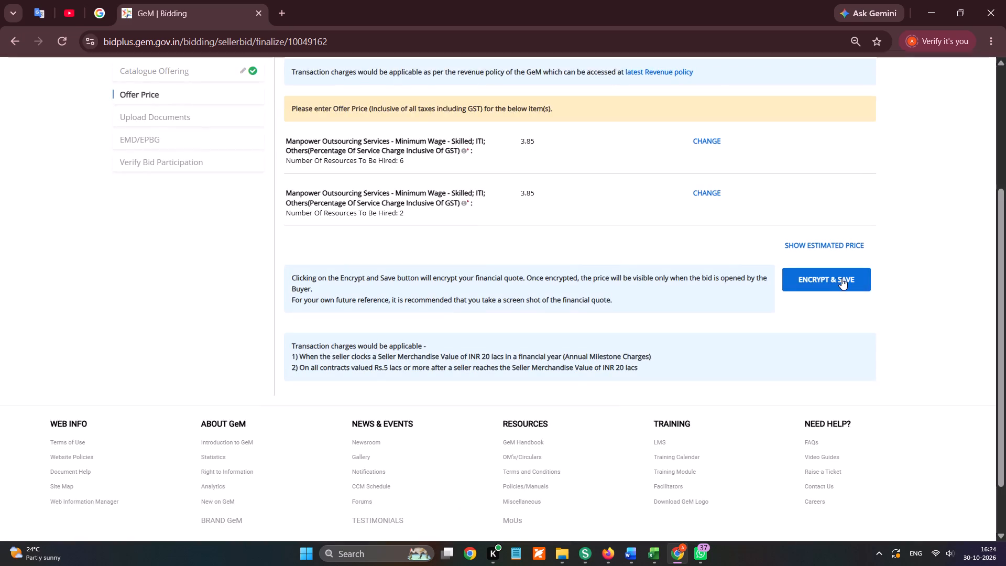
{"action": "left_click", "coordinate": [841, 278]}
{"action": "left_click", "coordinate": [554, 157]}
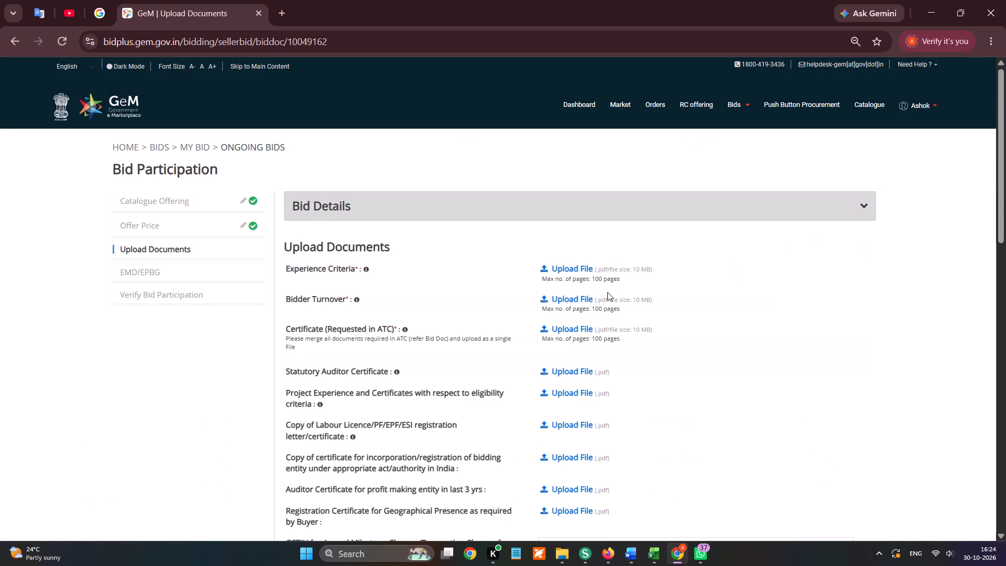
Upload experience-criteria-nandal as the Experience Criteria document and turnover-certificate-nandal as the Bidder Turnover document.
{"action": "left_click", "coordinate": [569, 271]}
{"action": "scroll", "coordinate": [47, 234], "scroll_direction": "up", "scroll_amount": 6}
{"action": "left_click", "coordinate": [78, 208]}
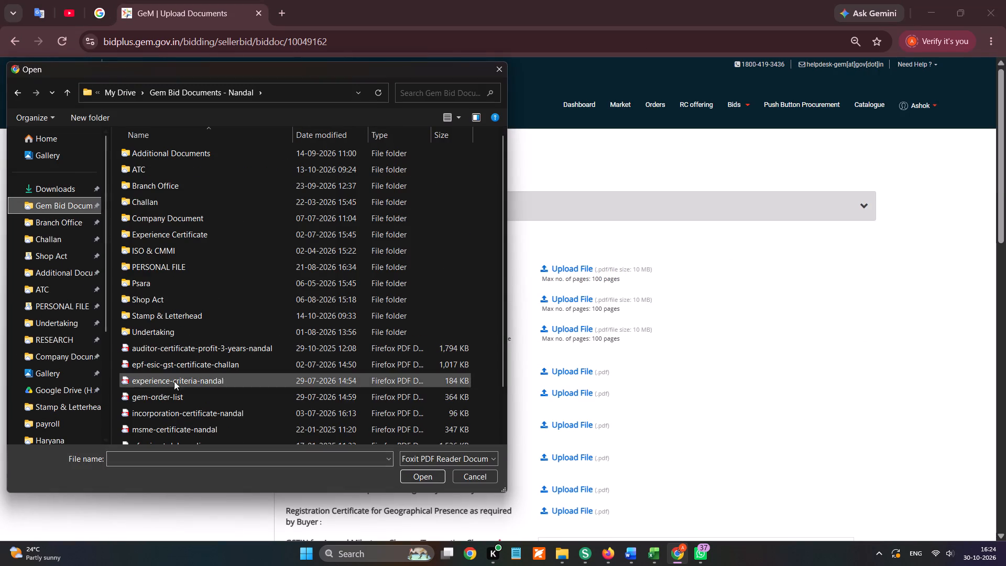
{"action": "double_click", "coordinate": [172, 376]}
{"action": "left_click", "coordinate": [593, 296]}
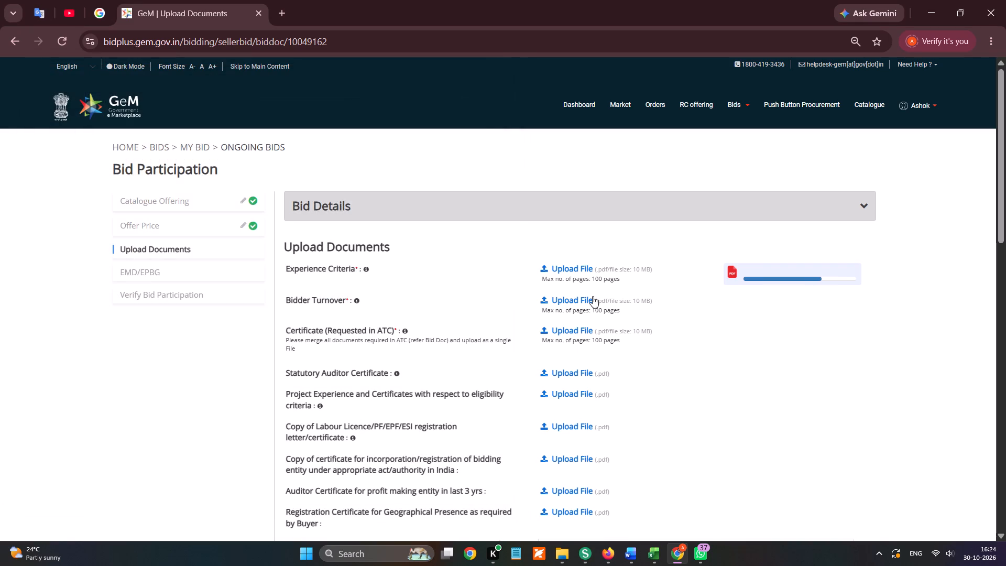
{"action": "scroll", "coordinate": [333, 347], "scroll_direction": "down", "scroll_amount": 7}
{"action": "double_click", "coordinate": [189, 441]}
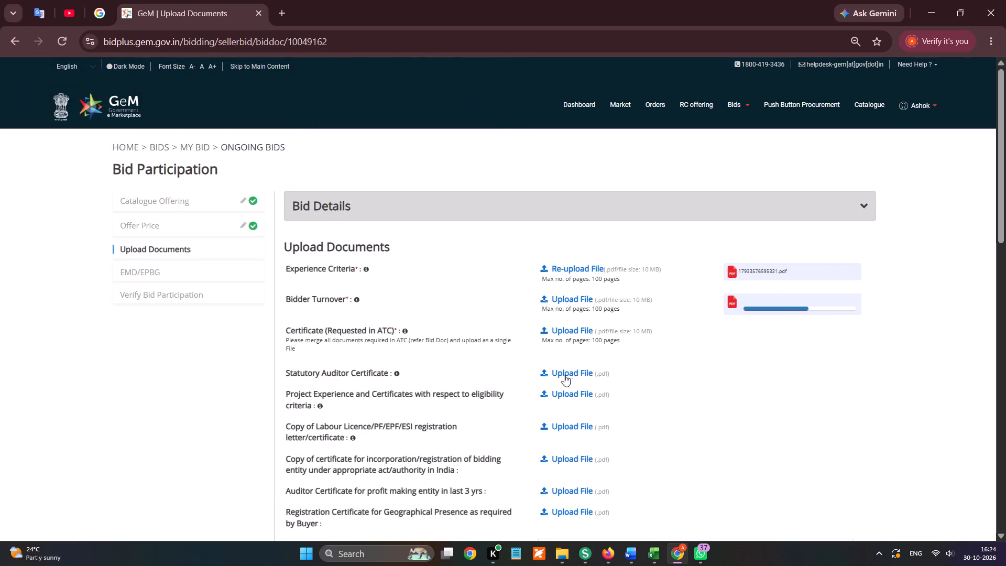
Upload statutory-auditor-certificate-nandal as the Statutory Auditor Certificate and gem-order-list as the Project Experience document.
{"action": "left_click", "coordinate": [577, 368]}
{"action": "scroll", "coordinate": [125, 288], "scroll_direction": "up", "scroll_amount": 3}
{"action": "scroll", "coordinate": [75, 195], "scroll_direction": "up", "scroll_amount": 4}
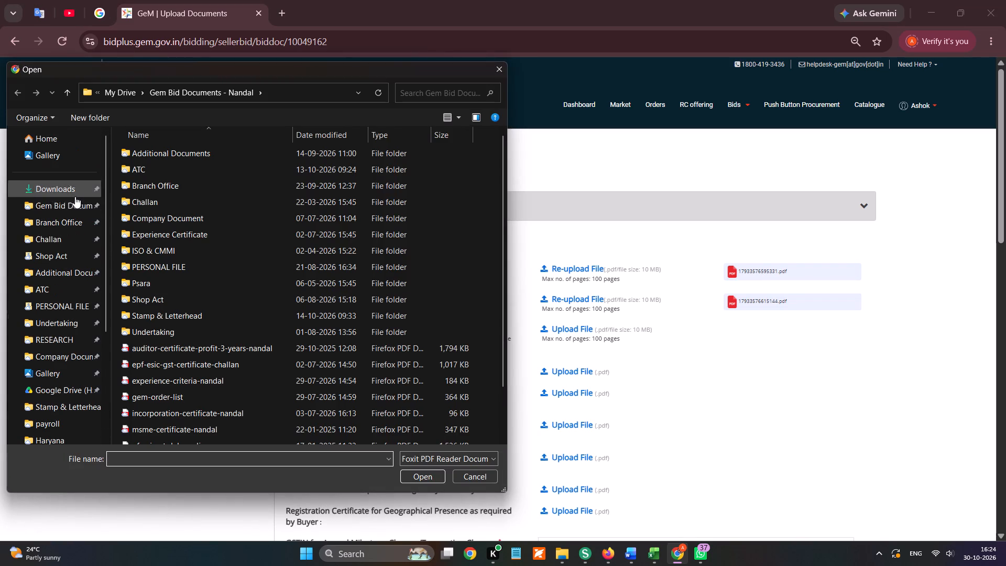
{"action": "left_click", "coordinate": [80, 204]}
{"action": "scroll", "coordinate": [160, 343], "scroll_direction": "down", "scroll_amount": 6}
{"action": "double_click", "coordinate": [168, 415]}
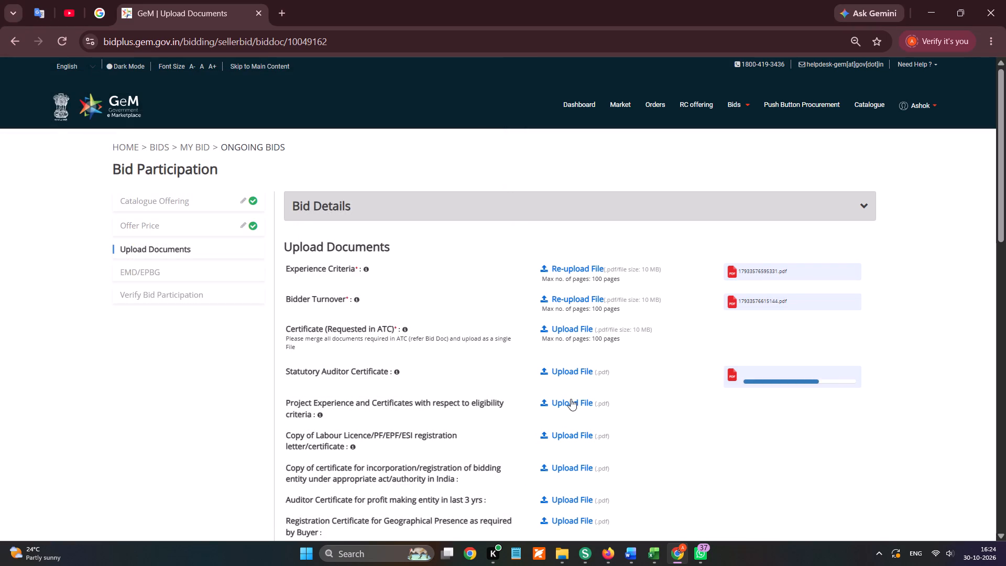
{"action": "left_click", "coordinate": [571, 399]}
{"action": "double_click", "coordinate": [183, 391]}
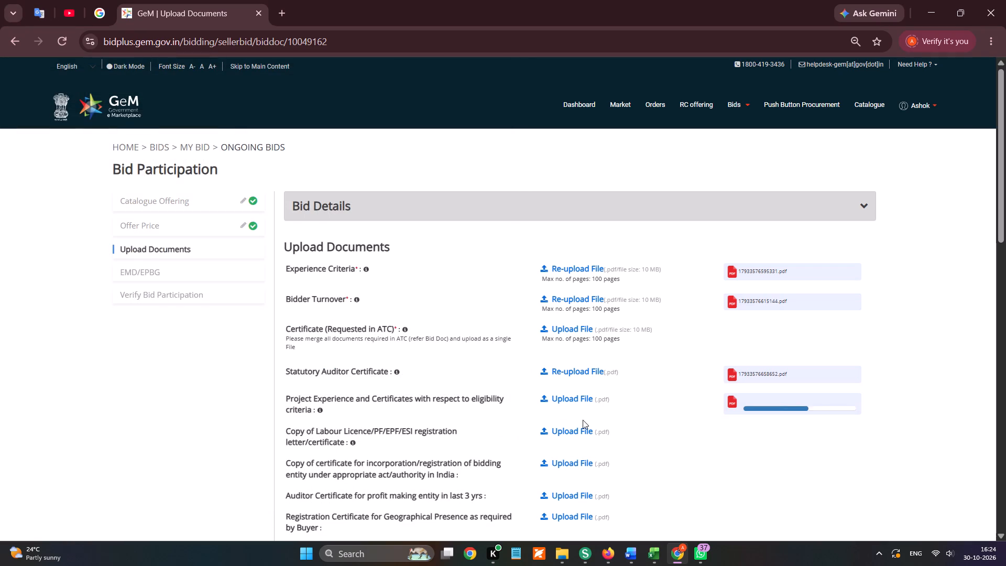
Upload the pf-esi-gst- labour-license file for Labour Licence/PF/EPF/ESI registration and incorporation-certificate-nandal for the certificate of incorporation.
{"action": "left_click", "coordinate": [581, 432]}
{"action": "scroll", "coordinate": [167, 414], "scroll_direction": "down", "scroll_amount": 2}
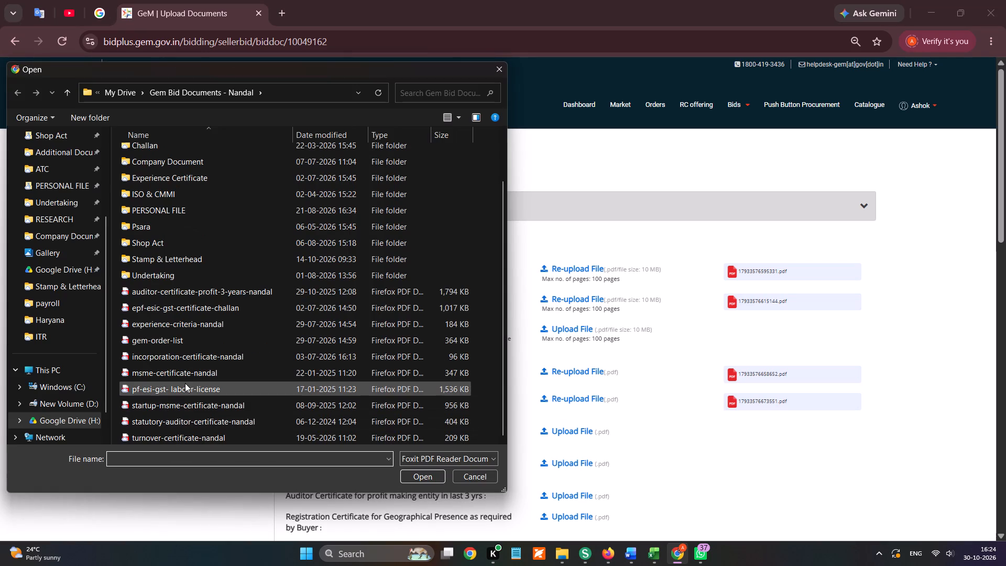
{"action": "double_click", "coordinate": [187, 387]}
{"action": "scroll", "coordinate": [804, 357], "scroll_direction": "down", "scroll_amount": 1}
{"action": "left_click", "coordinate": [581, 274]}
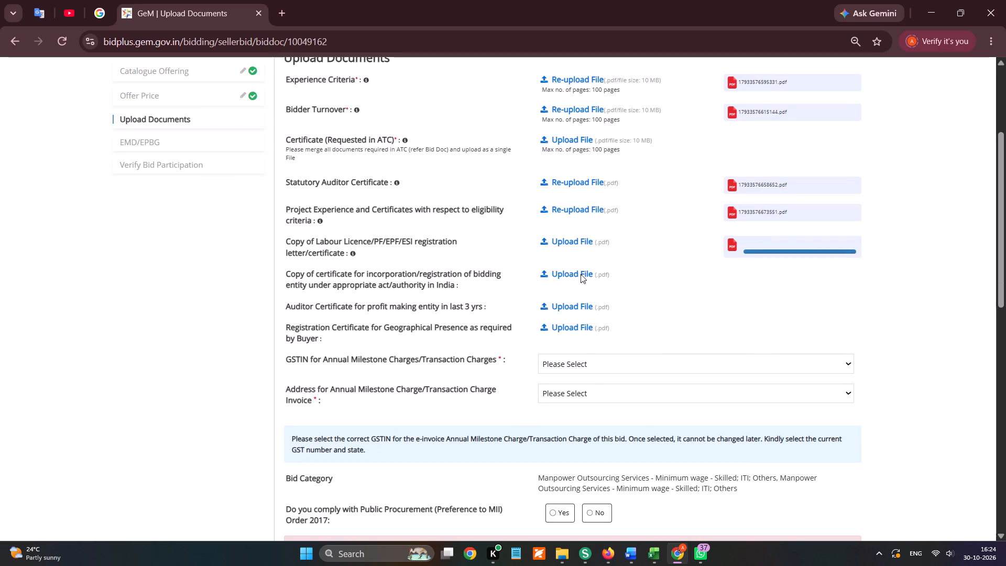
{"action": "scroll", "coordinate": [269, 321], "scroll_direction": "down", "scroll_amount": 4}
{"action": "double_click", "coordinate": [210, 361]}
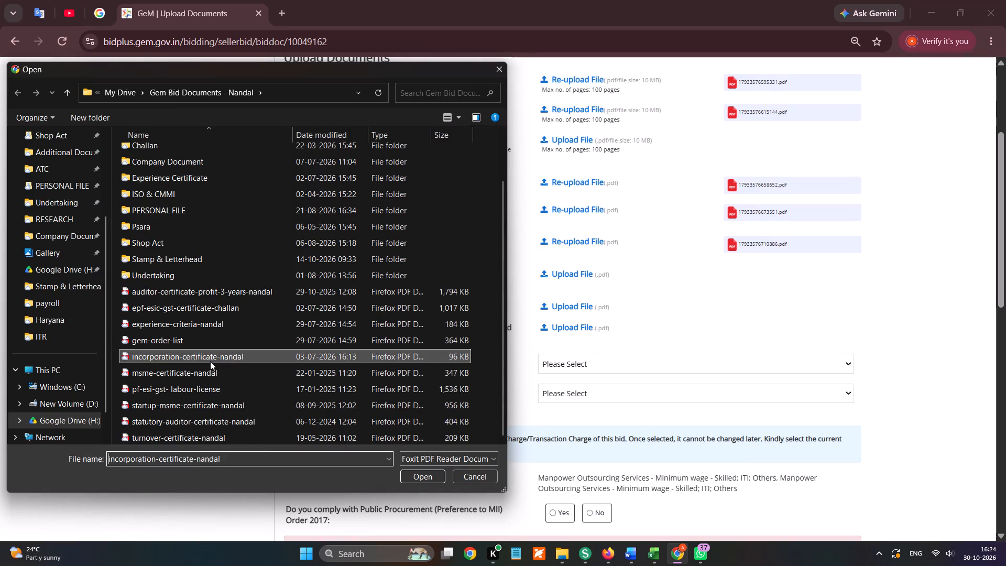
Upload auditor-certificate-profit-3-years-nandal as the Auditor Certificate for profit making entity in last 3 years.
{"action": "left_click", "coordinate": [587, 313]}
{"action": "left_click", "coordinate": [587, 309]}
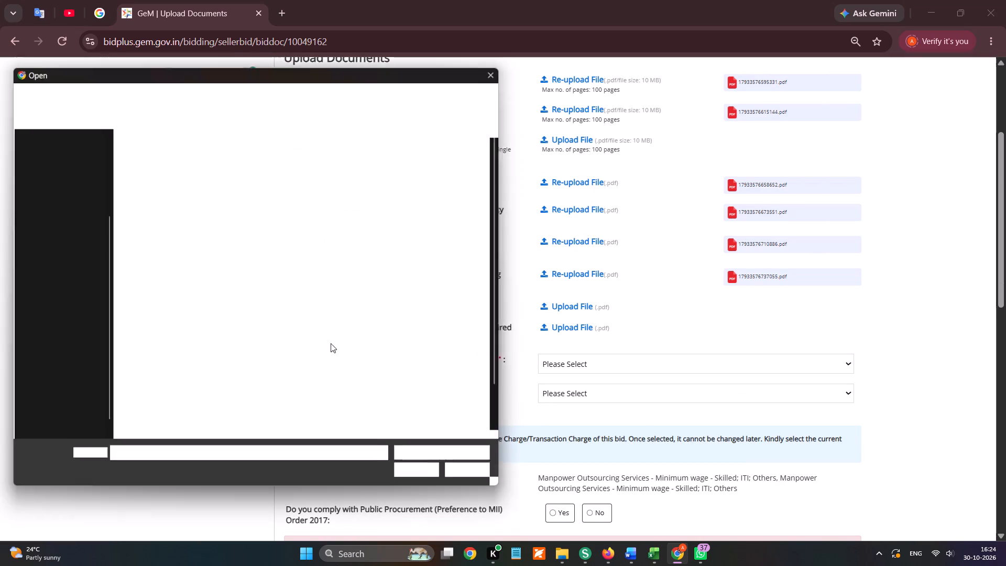
{"action": "double_click", "coordinate": [253, 351]}
Check the bid's location in the tender tracking spreadsheet and upload up-lucknow-shopact-nandal from Shop Act as the Geographical Presence registration certificate.
{"action": "key", "text": "alt+Tab"}
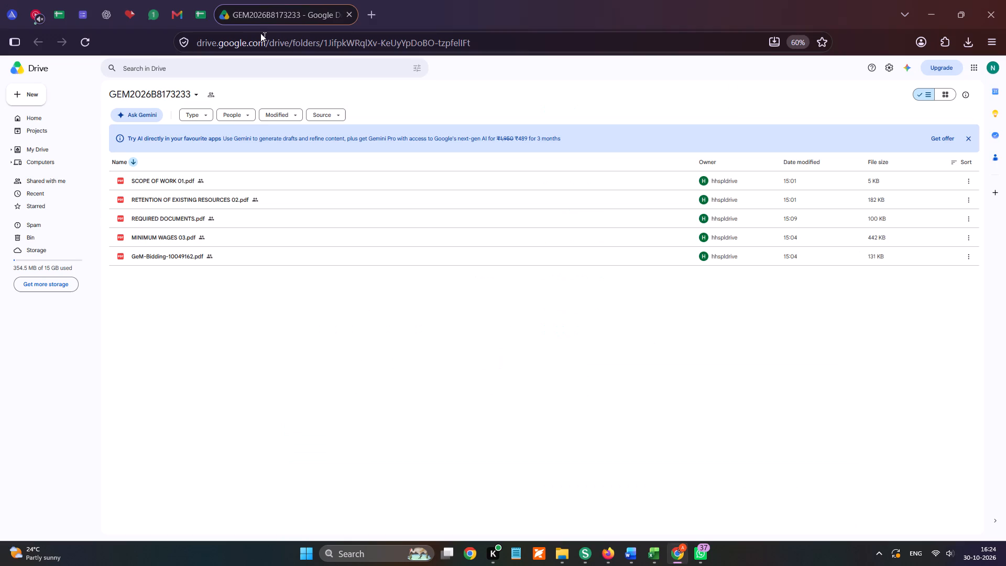
{"action": "left_click", "coordinate": [207, 8]}
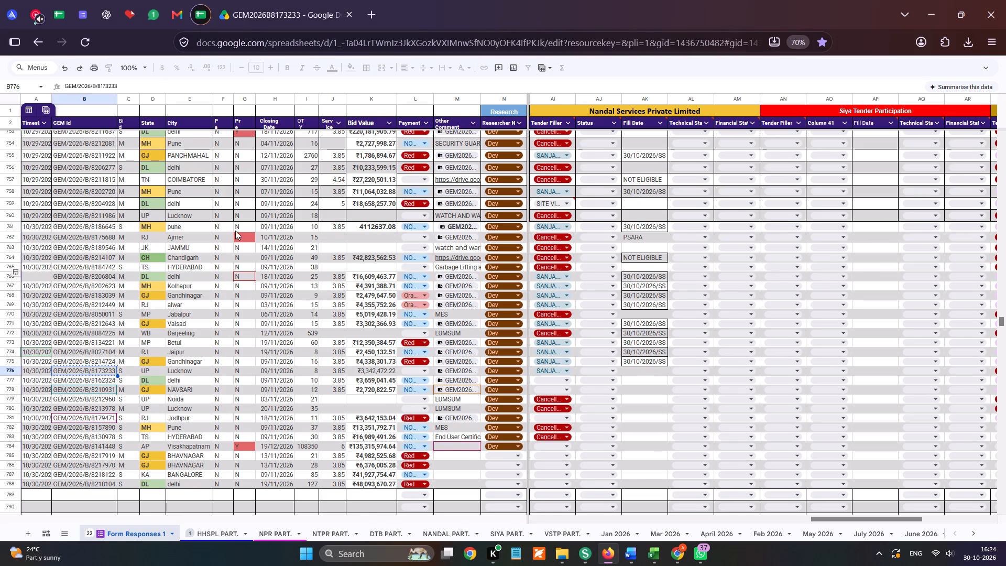
{"action": "key", "text": "alt+Tab"}
{"action": "left_click", "coordinate": [573, 331]}
{"action": "scroll", "coordinate": [0, 245], "scroll_direction": "up", "scroll_amount": 5}
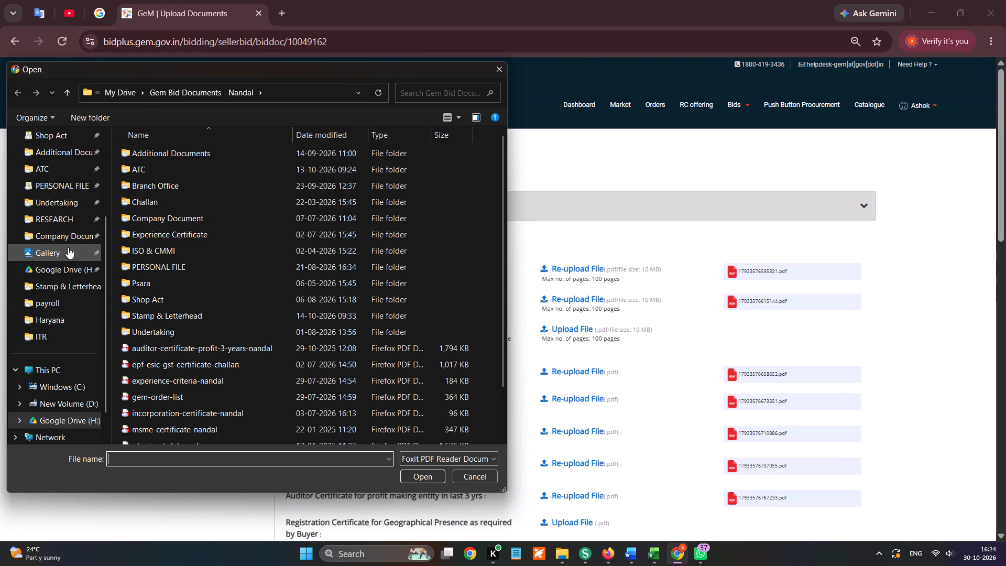
{"action": "scroll", "coordinate": [73, 197], "scroll_direction": "up", "scroll_amount": 5}
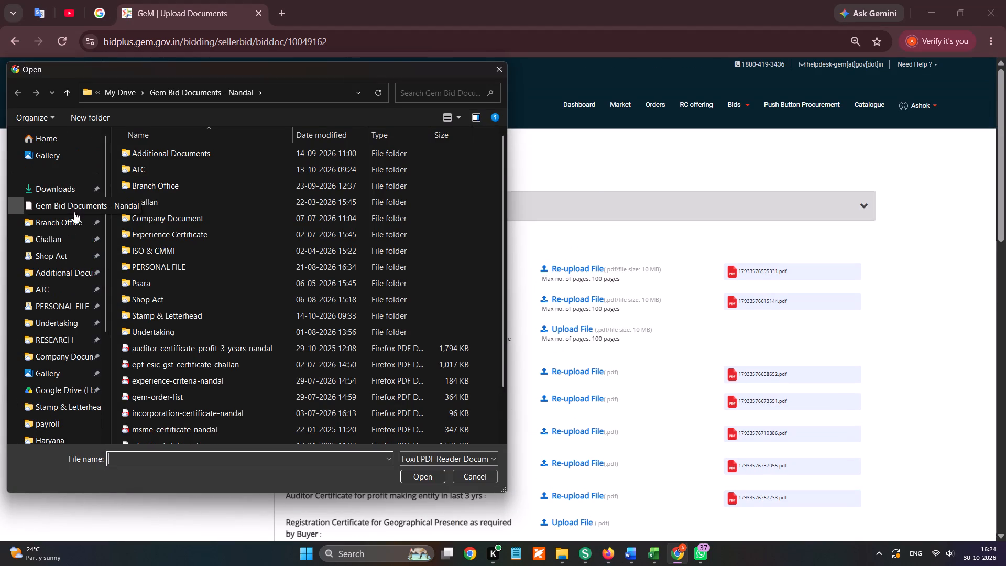
{"action": "left_click", "coordinate": [70, 254]}
{"action": "scroll", "coordinate": [196, 354], "scroll_direction": "down", "scroll_amount": 6}
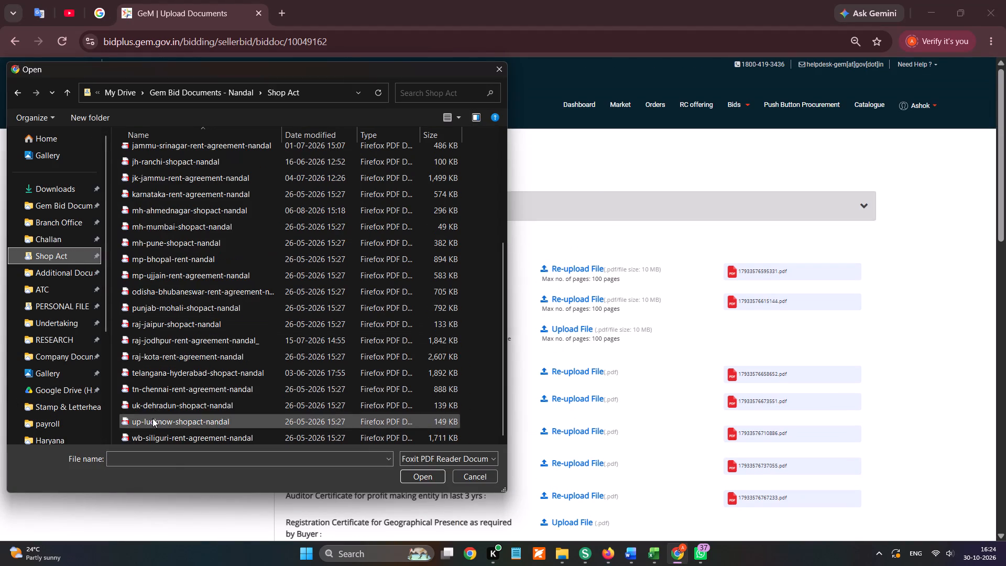
{"action": "double_click", "coordinate": [154, 419]}
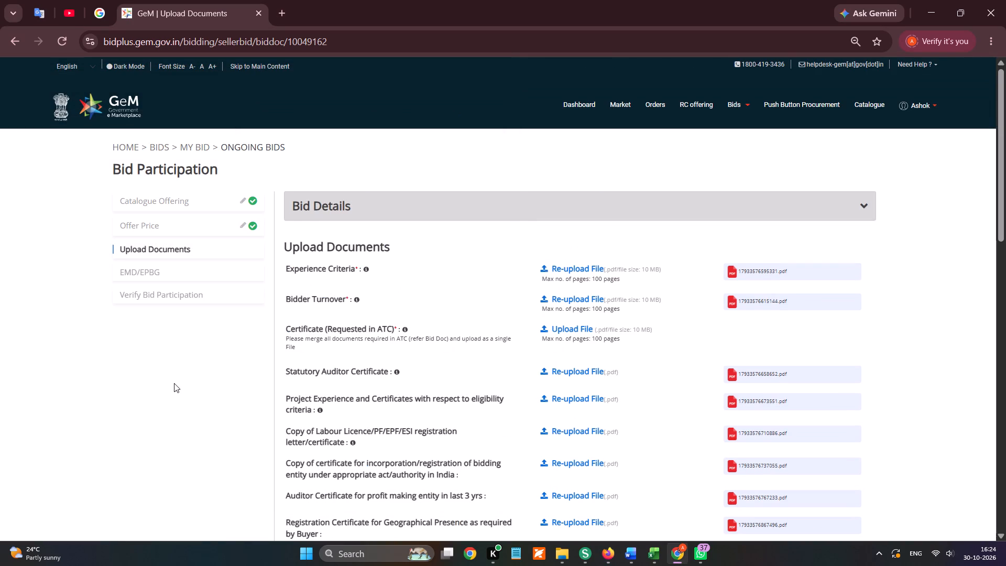
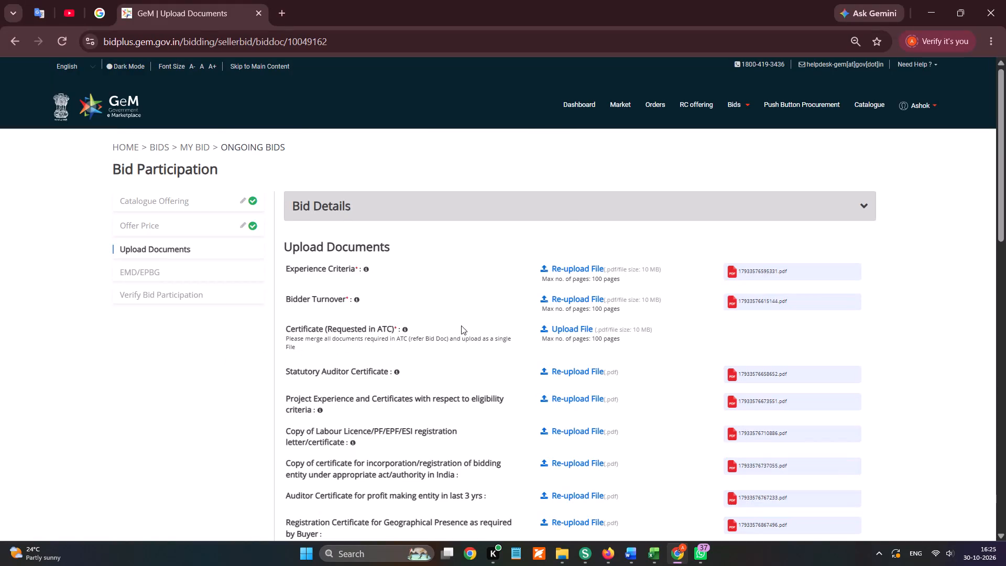
Download SCOPE OF WORK 01, RETENTION OF EXISTING RESOURCES 02 and MINIMUM WAGES 03 from the GEM2026B8173233 Drive folder and view them.
{"action": "key", "text": "alt+Tab"}
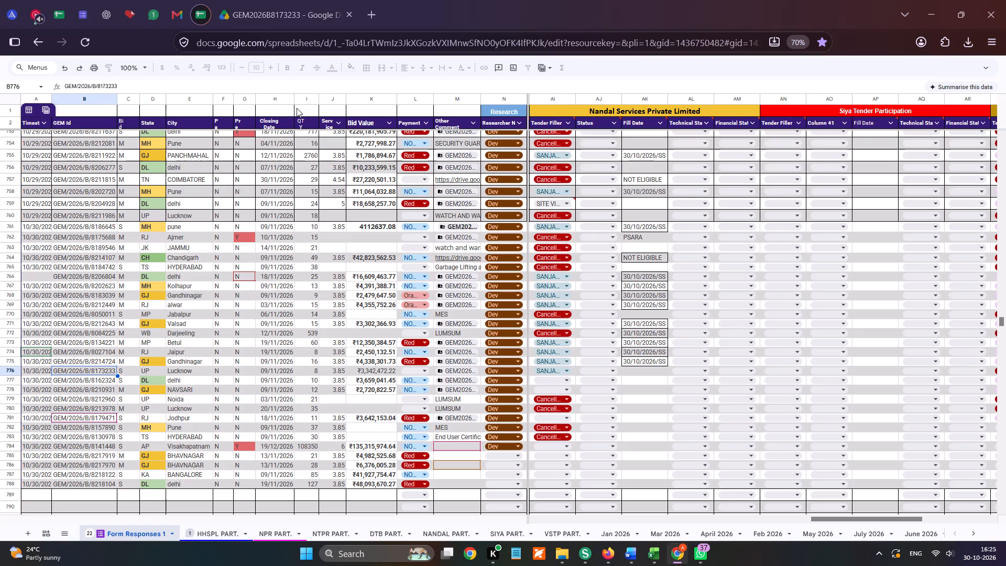
{"action": "left_click", "coordinate": [300, 25]}
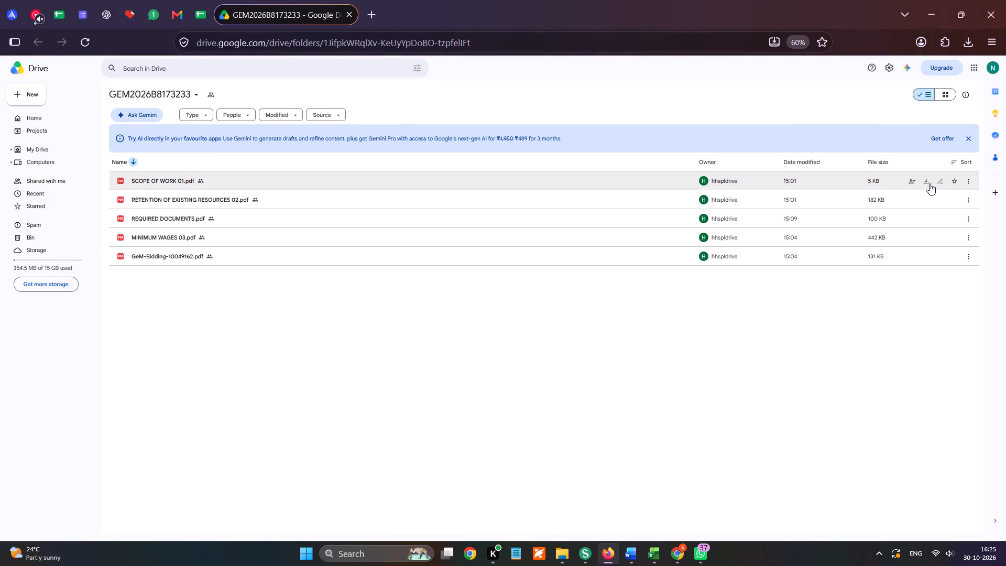
{"action": "left_click", "coordinate": [928, 183]}
{"action": "left_click", "coordinate": [927, 201]}
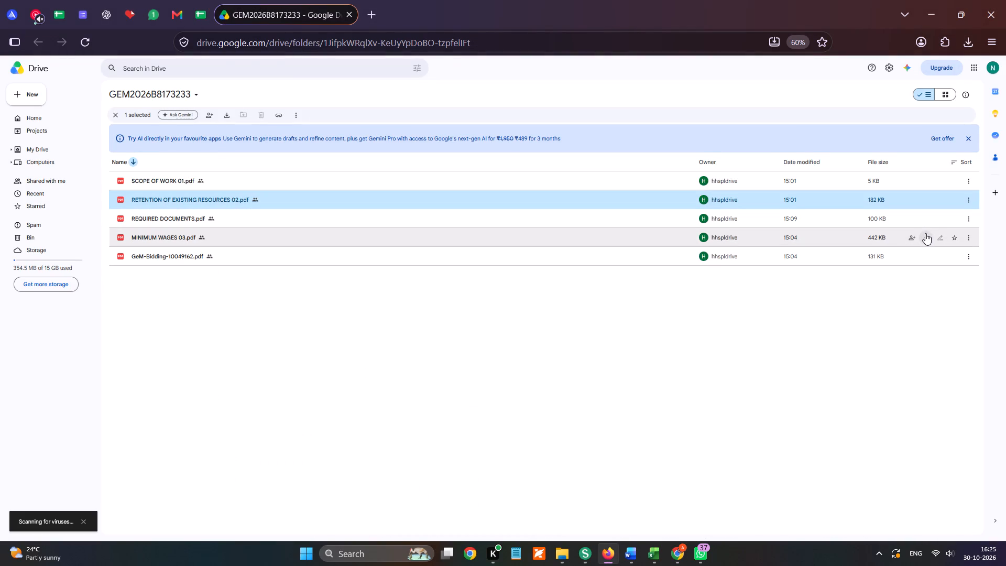
{"action": "left_click", "coordinate": [926, 235]}
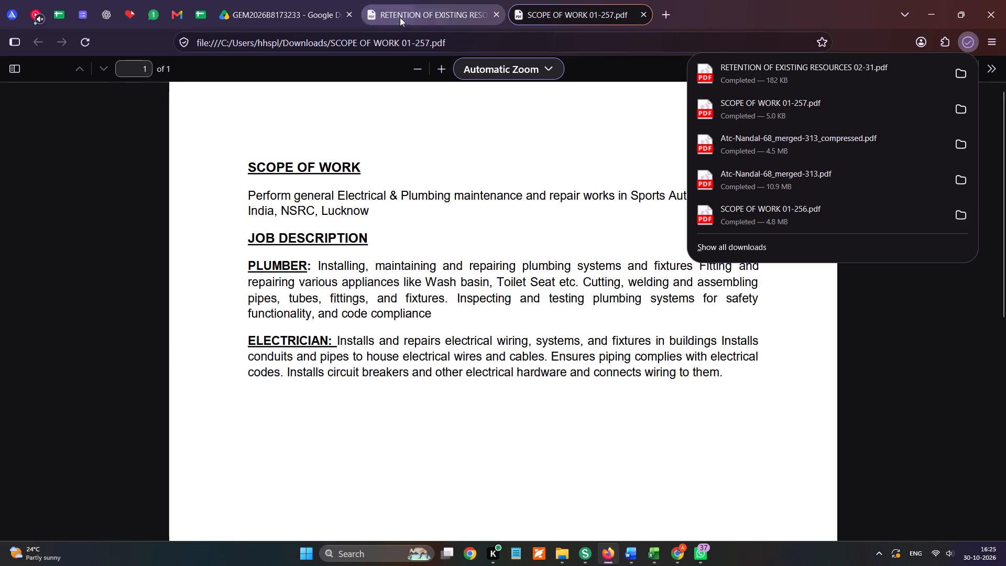
{"action": "left_click", "coordinate": [401, 17]}
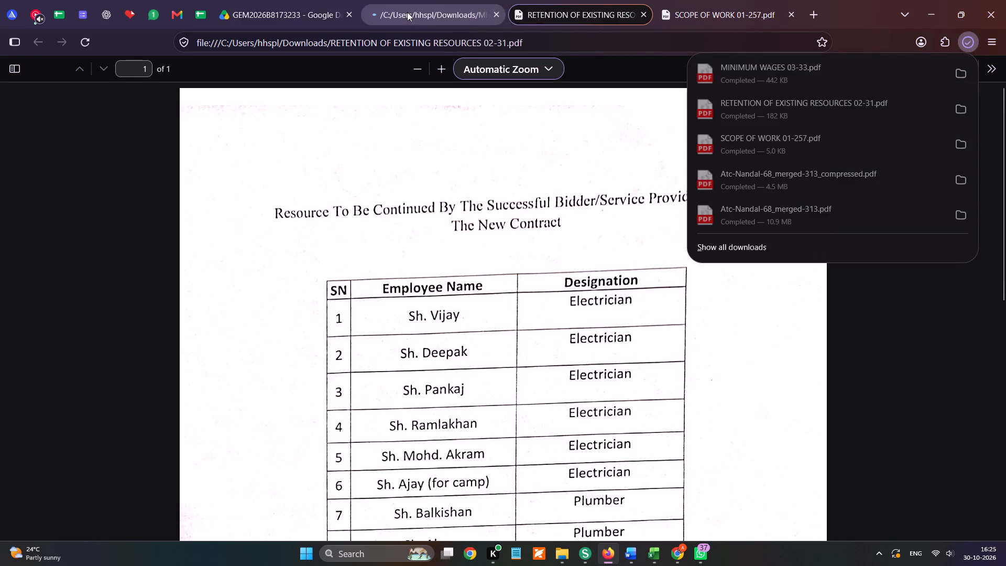
{"action": "left_click", "coordinate": [411, 10]}
{"action": "left_click", "coordinate": [705, 23]}
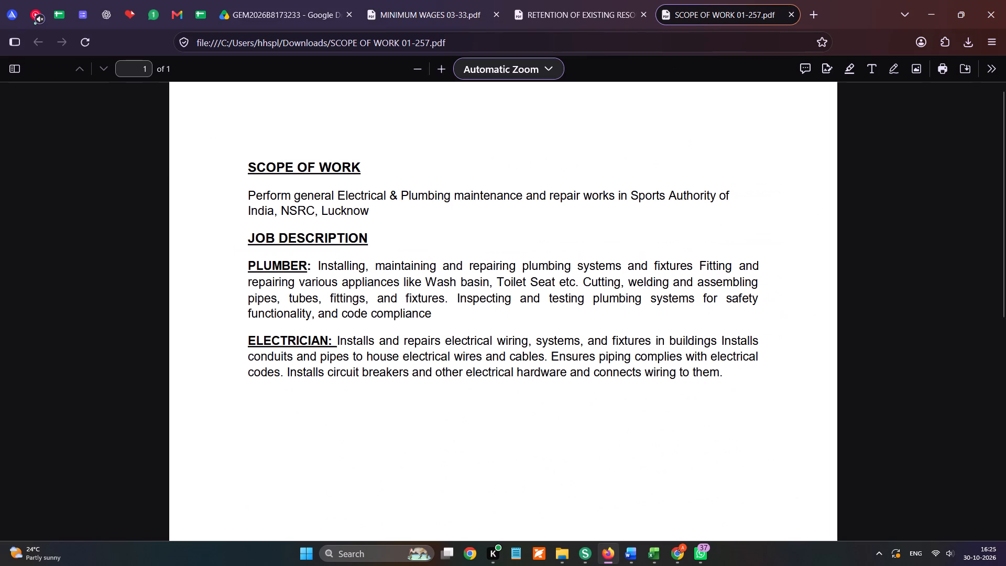
In Sejda, merge the downloaded PDFs in the order scope of work, retention of existing resources, minimum wages, saving to Downloads.
{"action": "left_click", "coordinate": [577, 553]}
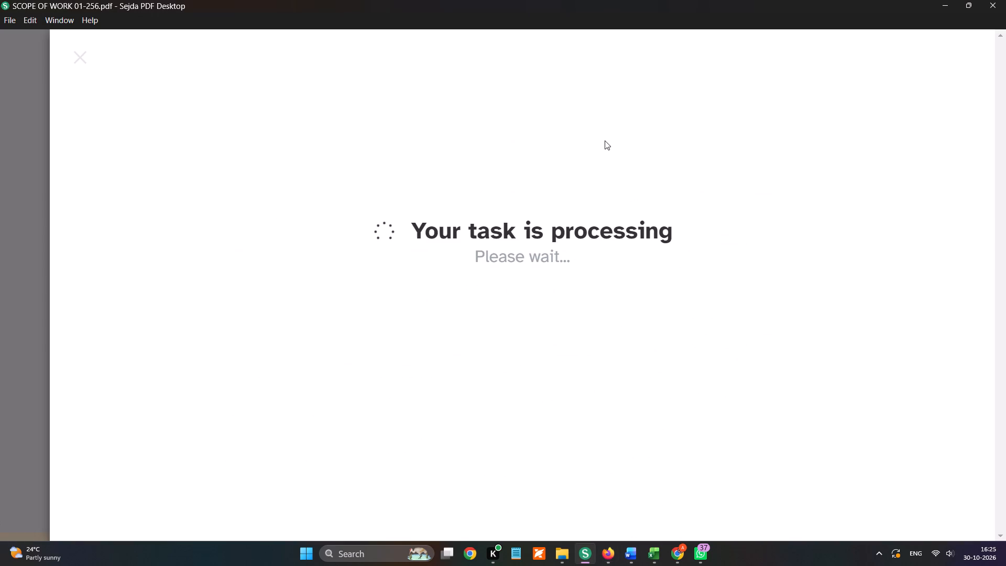
{"action": "left_click", "coordinate": [608, 147]}
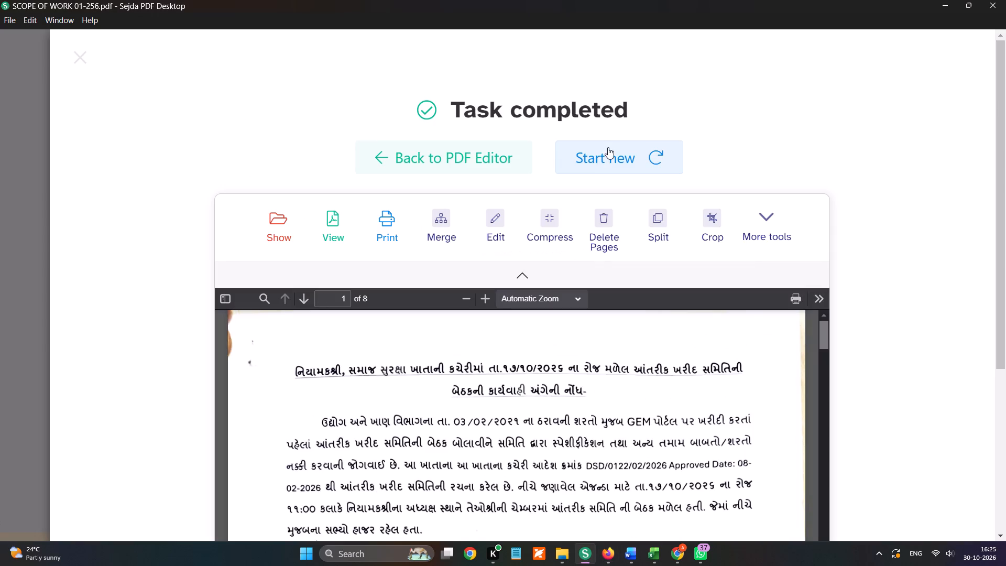
{"action": "left_click", "coordinate": [353, 45]}
{"action": "left_click", "coordinate": [473, 210]}
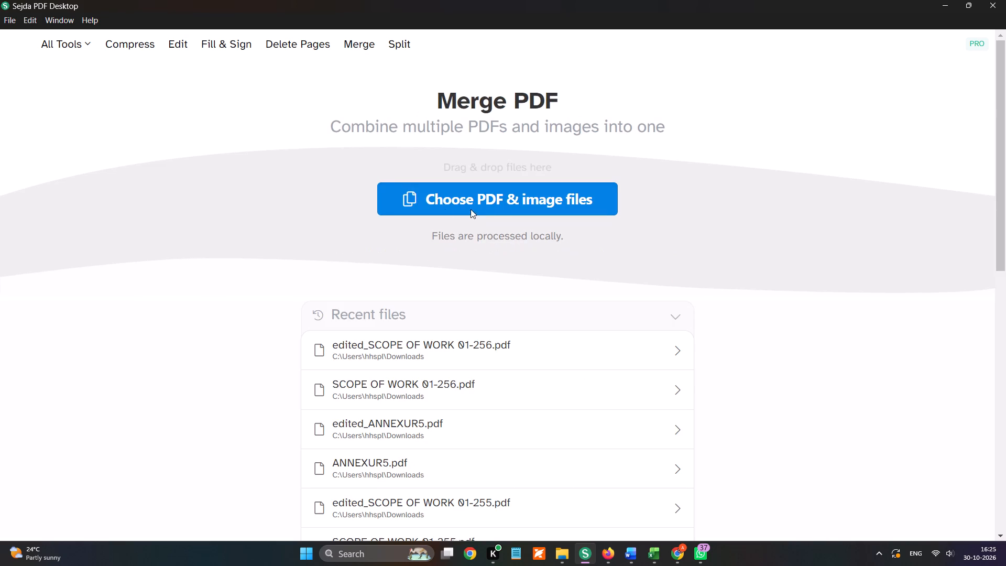
{"action": "left_click", "coordinate": [72, 127]}
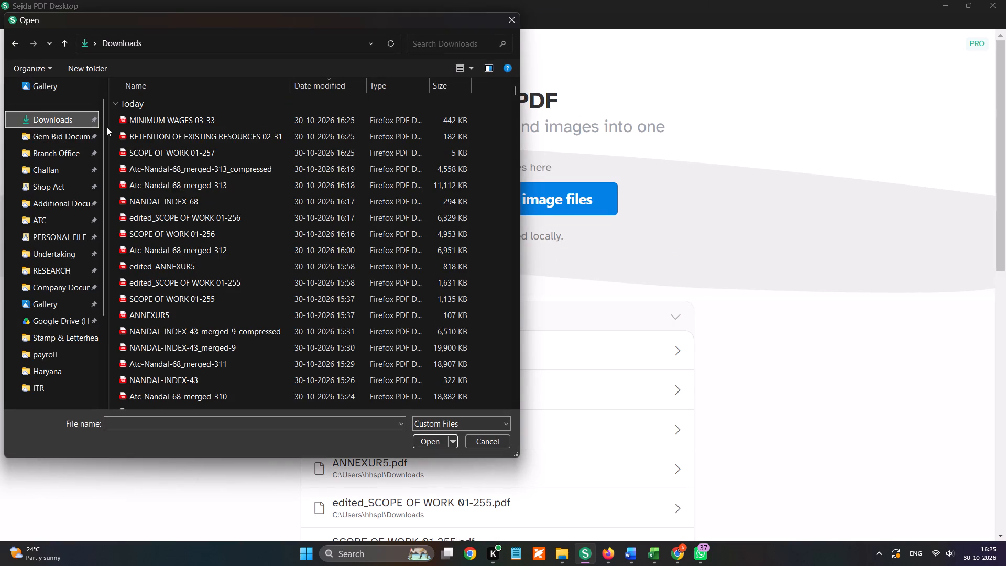
{"action": "left_click", "coordinate": [149, 151], "text": "ctrl"}
{"action": "left_click", "coordinate": [154, 137], "text": "ctrl"}
{"action": "left_click", "coordinate": [165, 118], "text": "ctrl"}
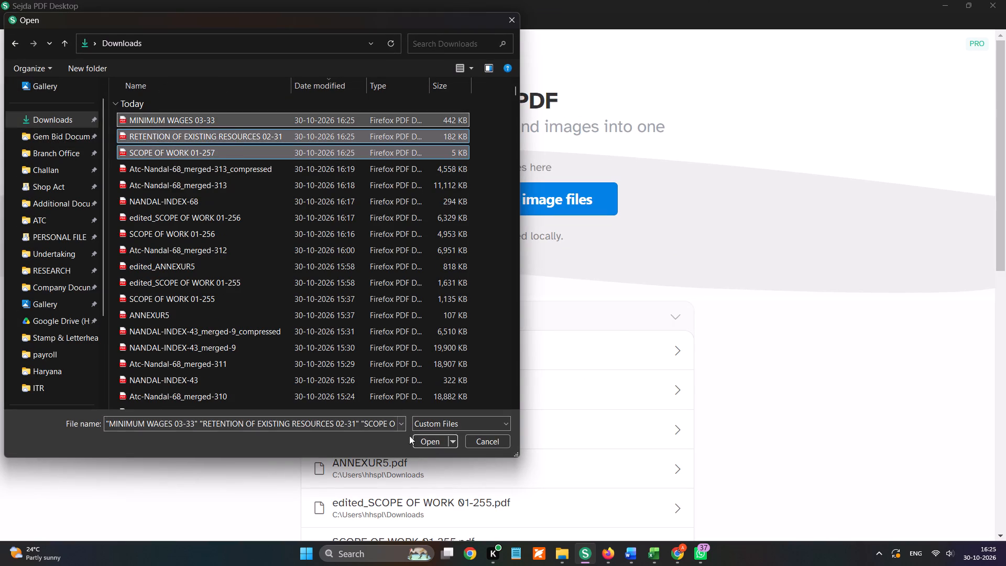
{"action": "left_click", "coordinate": [422, 448]}
{"action": "left_click_drag", "start_coordinate": [605, 256], "coordinate": [379, 202]}
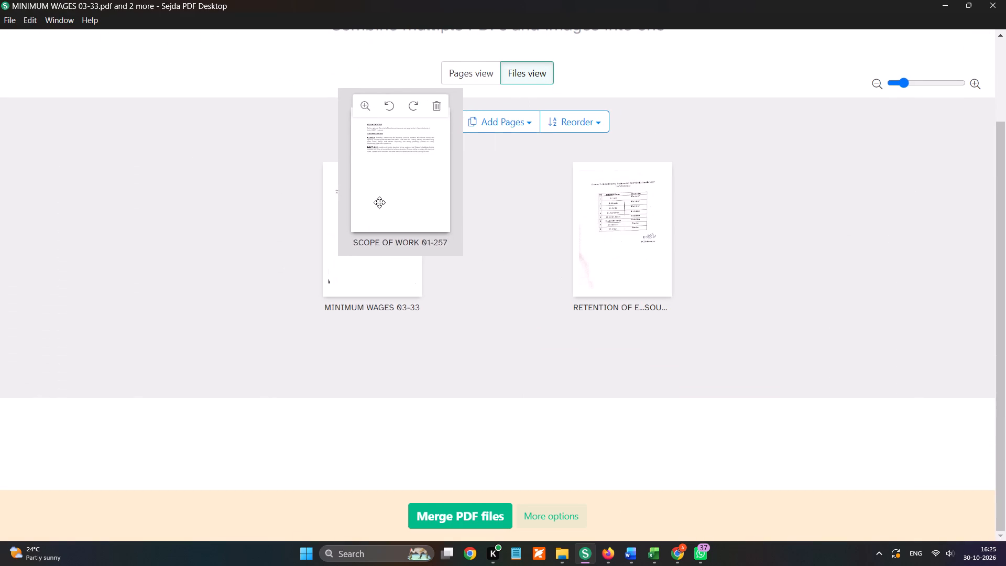
{"action": "left_click_drag", "start_coordinate": [379, 202], "coordinate": [309, 189]}
{"action": "left_click_drag", "start_coordinate": [610, 276], "coordinate": [461, 262]}
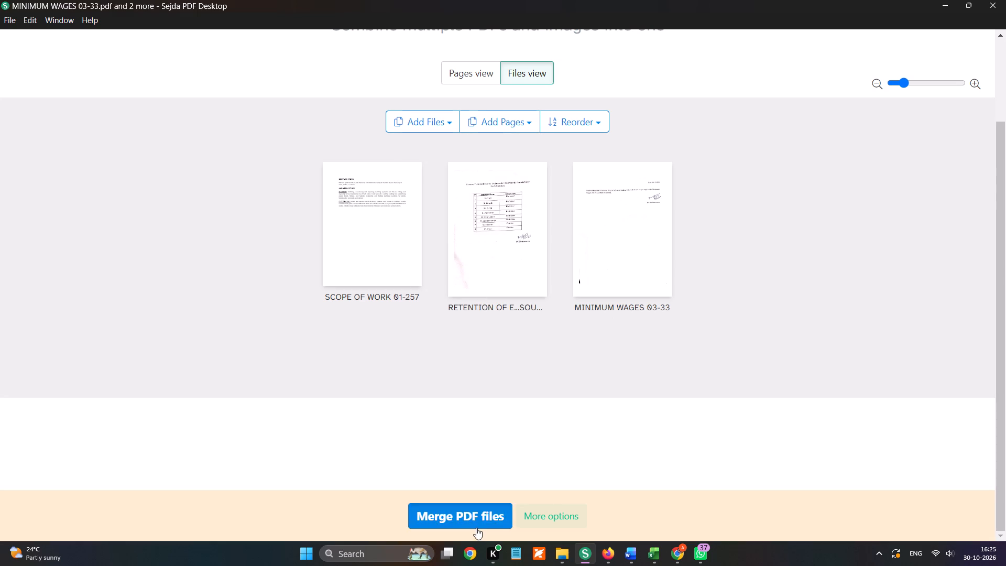
{"action": "left_click", "coordinate": [476, 528]}
{"action": "scroll", "coordinate": [88, 230], "scroll_direction": "up", "scroll_amount": 4}
{"action": "left_click", "coordinate": [71, 133]}
{"action": "left_click", "coordinate": [428, 441]}
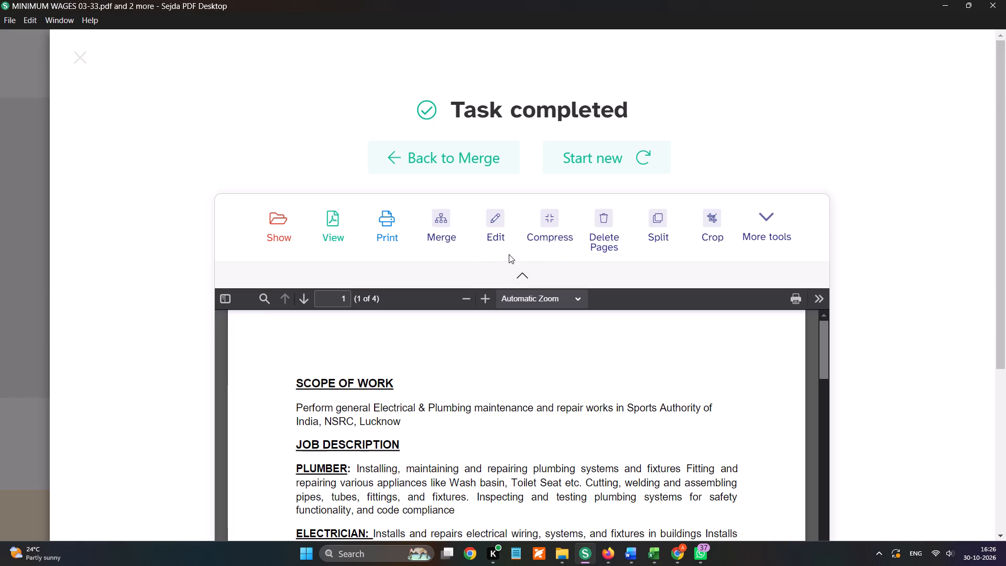
Open the merged PDF for editing and place the Nandal director signature and round company seal below the page 1 text.
{"action": "left_click", "coordinate": [502, 230]}
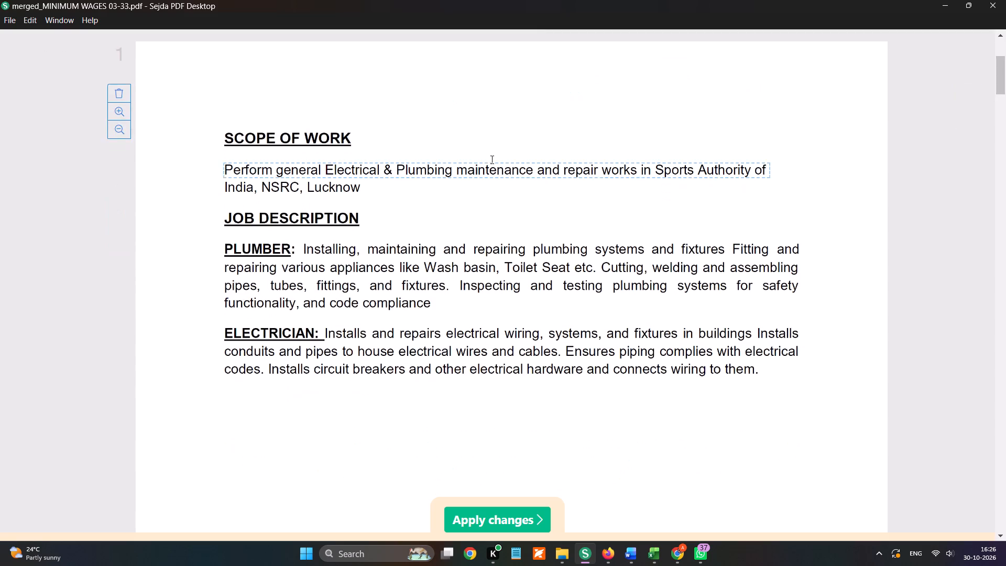
{"action": "left_click", "coordinate": [483, 50]}
{"action": "left_click", "coordinate": [518, 154]}
{"action": "scroll", "coordinate": [515, 245], "scroll_direction": "down", "scroll_amount": 3}
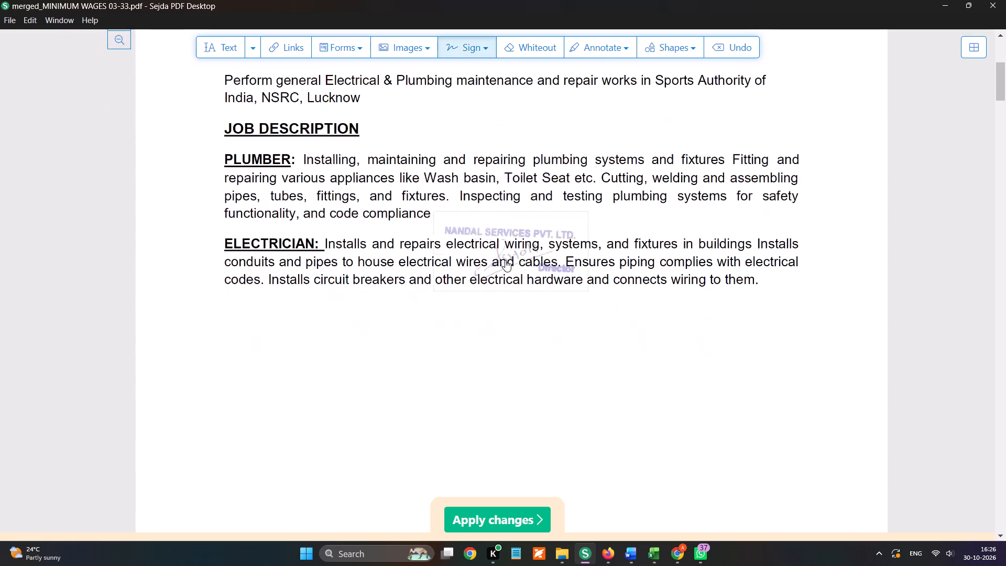
{"action": "left_click", "coordinate": [444, 245]}
{"action": "left_click", "coordinate": [474, 45]}
{"action": "left_click", "coordinate": [513, 85]}
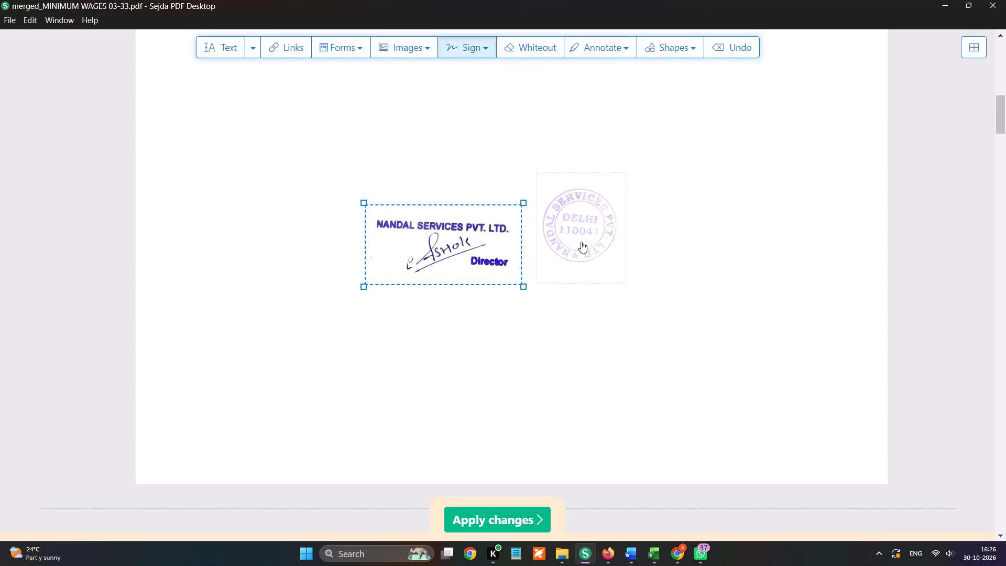
{"action": "left_click", "coordinate": [581, 242]}
{"action": "left_click", "coordinate": [572, 172]}
Place the director signature and round company seal below the employee table on page 2.
{"action": "scroll", "coordinate": [548, 326], "scroll_direction": "down", "scroll_amount": 5}
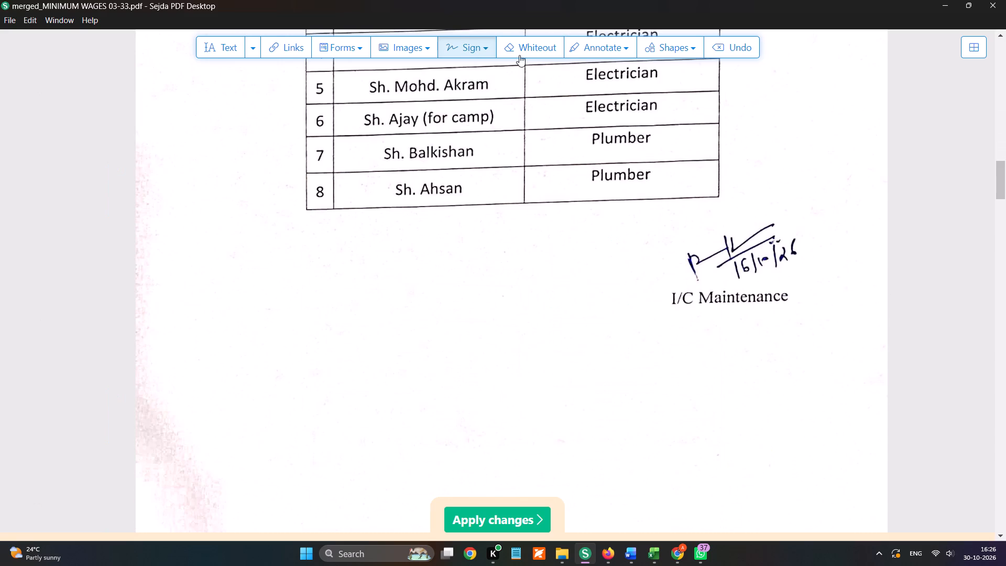
{"action": "left_click", "coordinate": [482, 49]}
{"action": "left_click", "coordinate": [511, 176]}
{"action": "left_click", "coordinate": [397, 312]}
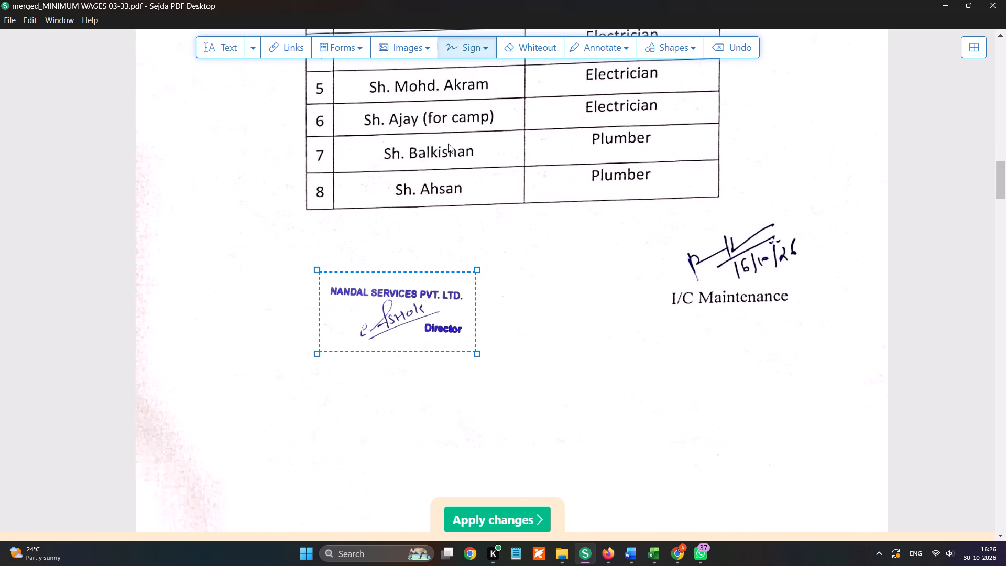
{"action": "left_click", "coordinate": [482, 38]}
{"action": "left_click", "coordinate": [501, 81]}
{"action": "left_click", "coordinate": [533, 302]}
Place the director signature and round company seal below the minimum wages undertaking on page 3.
{"action": "scroll", "coordinate": [535, 303], "scroll_direction": "down", "scroll_amount": 3}
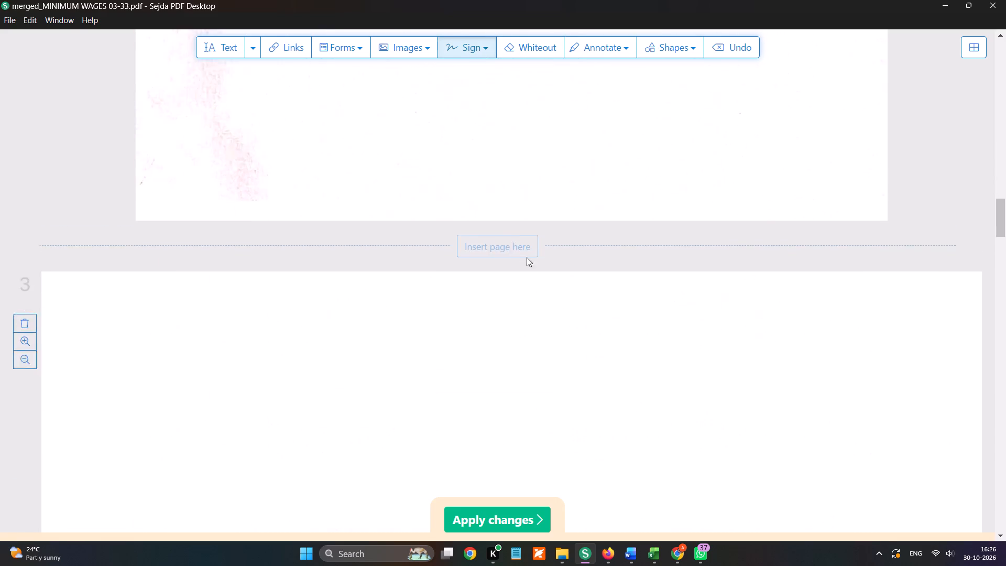
{"action": "scroll", "coordinate": [516, 203], "scroll_direction": "down", "scroll_amount": 2}
{"action": "left_click", "coordinate": [473, 42]}
{"action": "left_click", "coordinate": [501, 179]}
{"action": "left_click", "coordinate": [323, 247]}
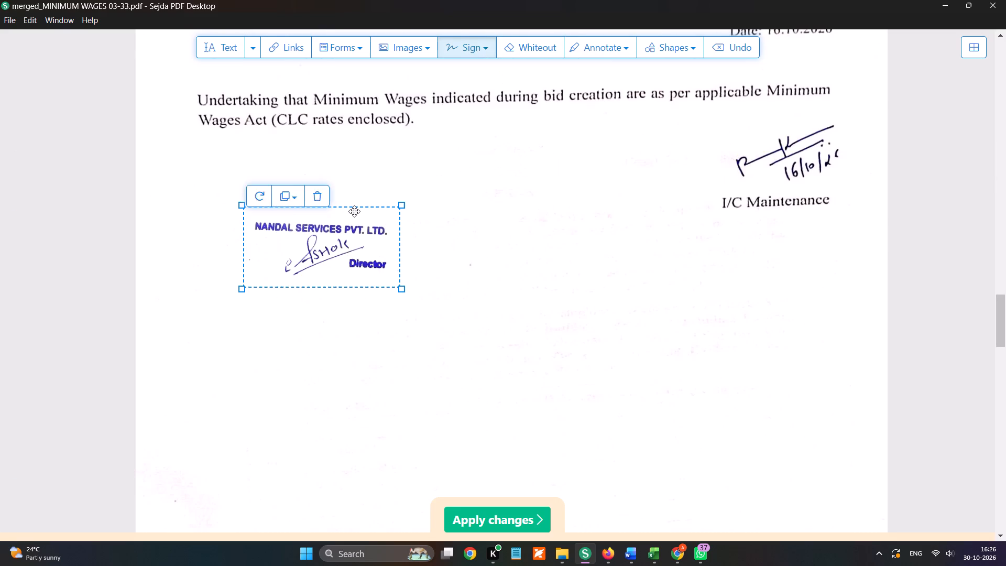
{"action": "left_click", "coordinate": [478, 39]}
{"action": "left_click", "coordinate": [510, 83]}
{"action": "left_click_drag", "start_coordinate": [496, 227], "coordinate": [492, 240]}
{"action": "left_click", "coordinate": [493, 243]}
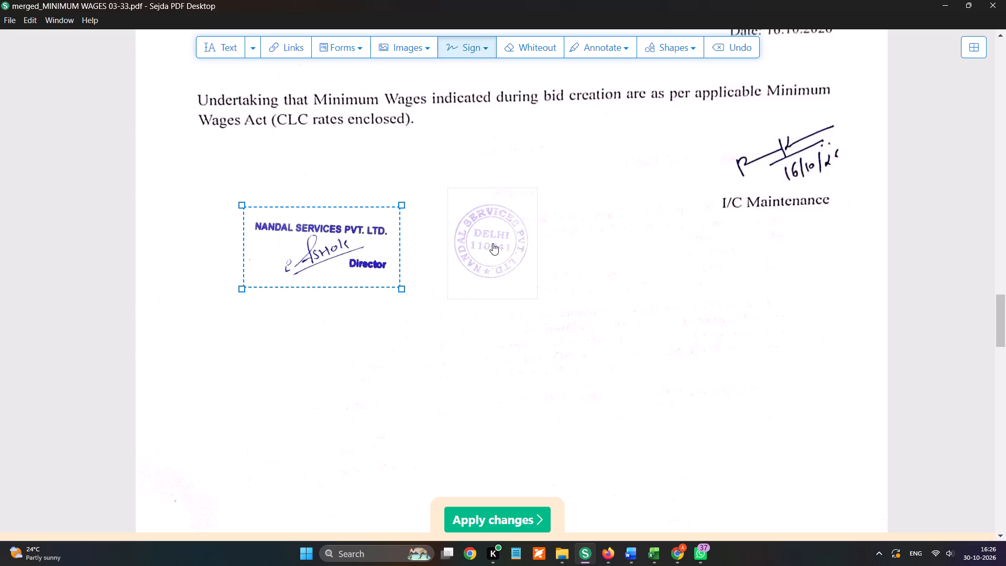
Place the director signature and round company seal below the wage rate table on page 4.
{"action": "scroll", "coordinate": [543, 309], "scroll_direction": "down", "scroll_amount": 5}
{"action": "left_click", "coordinate": [469, 45]}
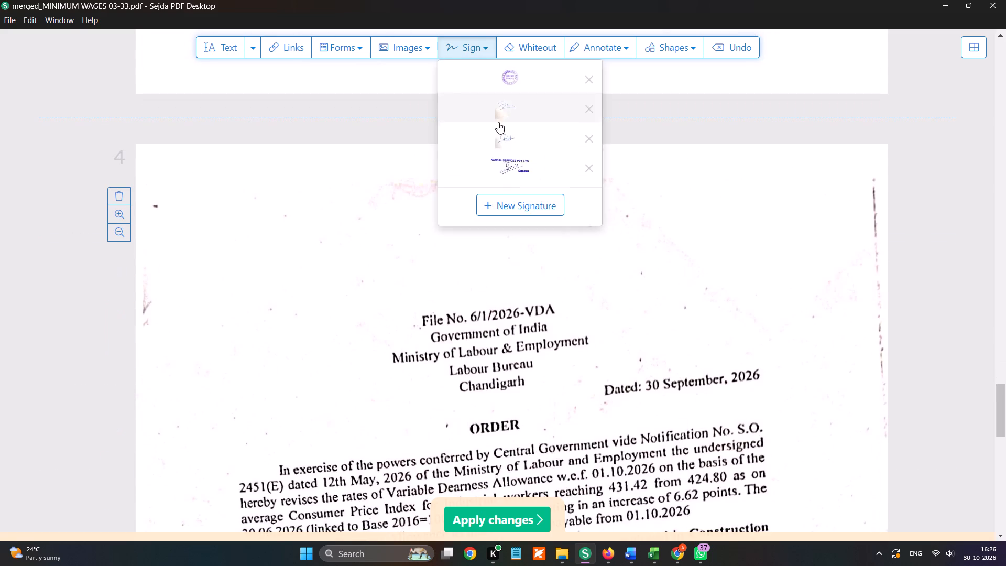
{"action": "left_click", "coordinate": [501, 188]}
{"action": "left_click", "coordinate": [491, 38]}
{"action": "left_click", "coordinate": [516, 172]}
{"action": "scroll", "coordinate": [488, 199], "scroll_direction": "down", "scroll_amount": 4}
{"action": "left_click", "coordinate": [331, 400]}
{"action": "left_click", "coordinate": [481, 39]}
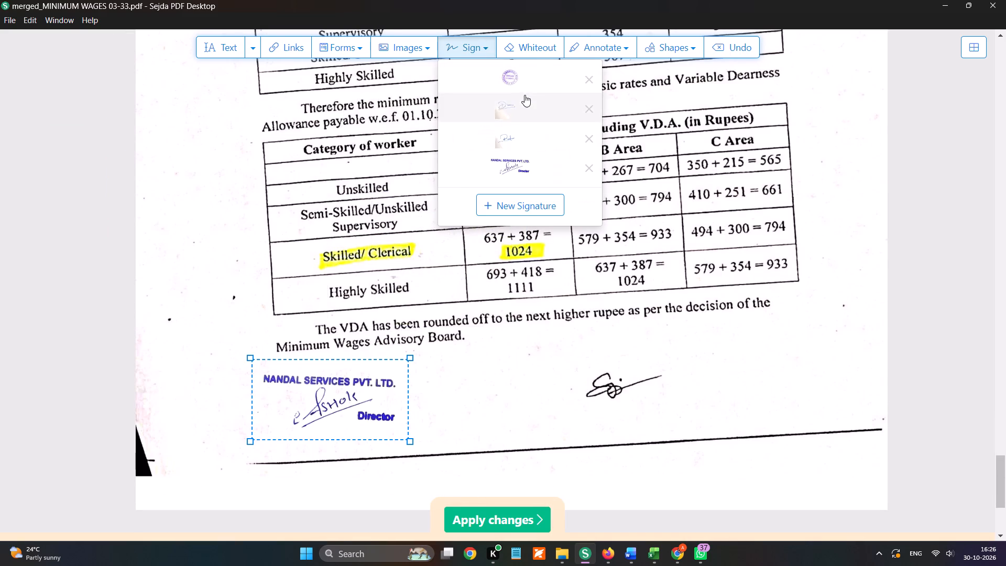
{"action": "left_click", "coordinate": [519, 81]}
{"action": "left_click", "coordinate": [488, 413]}
Apply the changes and save the stamped PDF as edited_merged_MINIMUM WAGES 03-33 in Downloads.
{"action": "scroll", "coordinate": [484, 429], "scroll_direction": "down", "scroll_amount": 4}
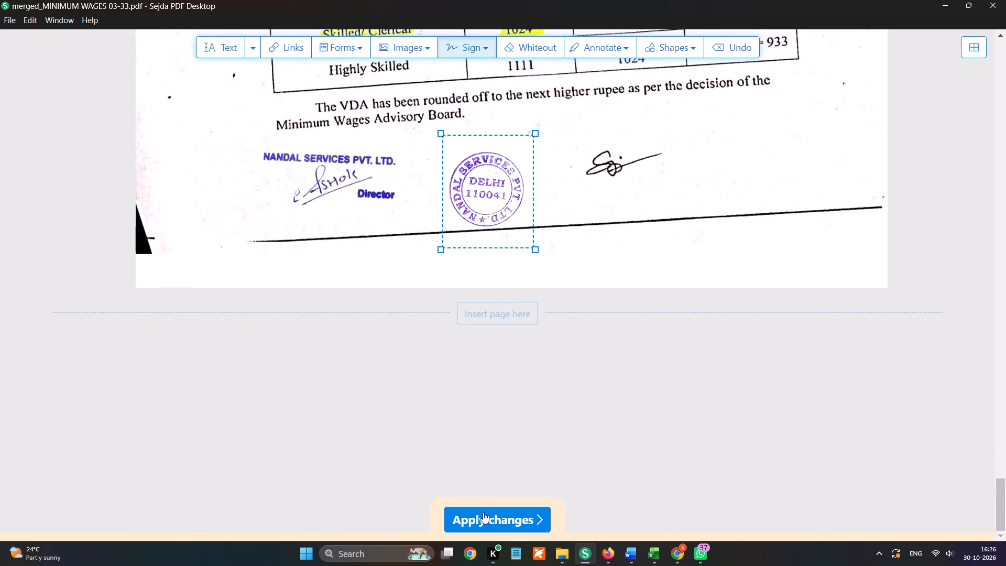
{"action": "left_click", "coordinate": [483, 512]}
{"action": "scroll", "coordinate": [0, 195], "scroll_direction": "up", "scroll_amount": 4}
{"action": "left_click", "coordinate": [75, 122]}
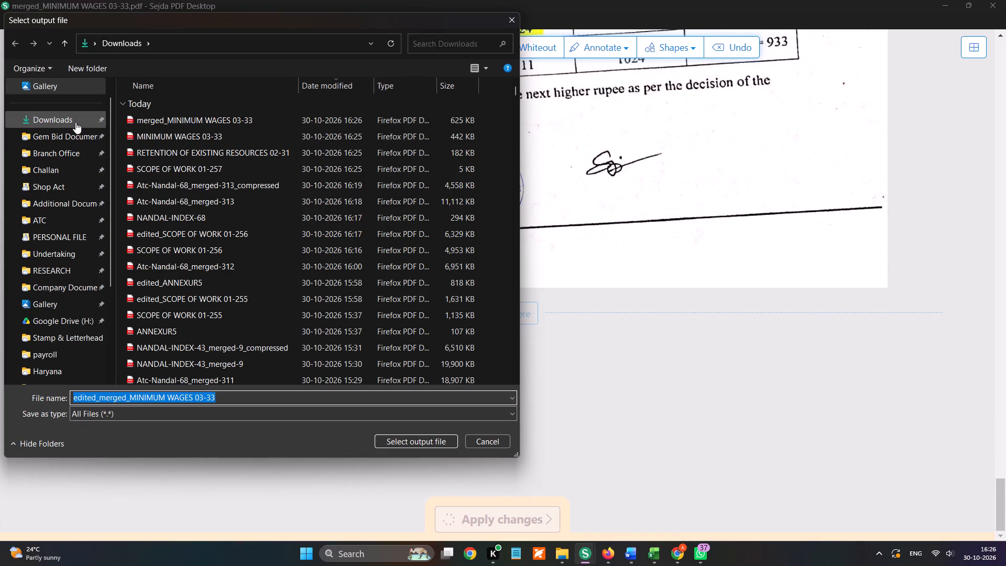
{"action": "left_click", "coordinate": [415, 440]}
In Firefox, start a new iLovePDF merge and add edited_merged_MINIMUM WAGES 03-33 from Downloads.
{"action": "left_click", "coordinate": [607, 549]}
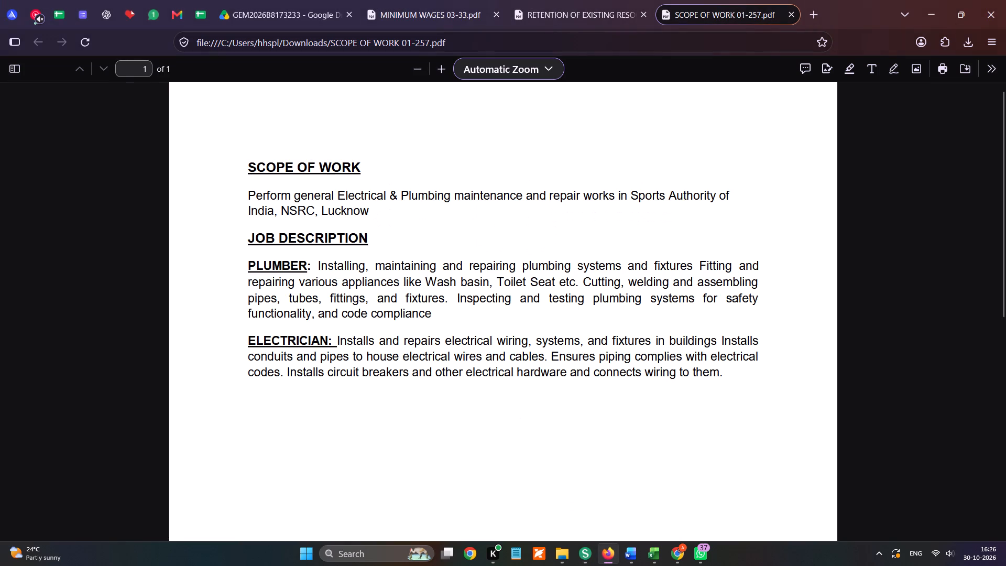
{"action": "left_click", "coordinate": [136, 8]}
{"action": "left_click", "coordinate": [132, 71]}
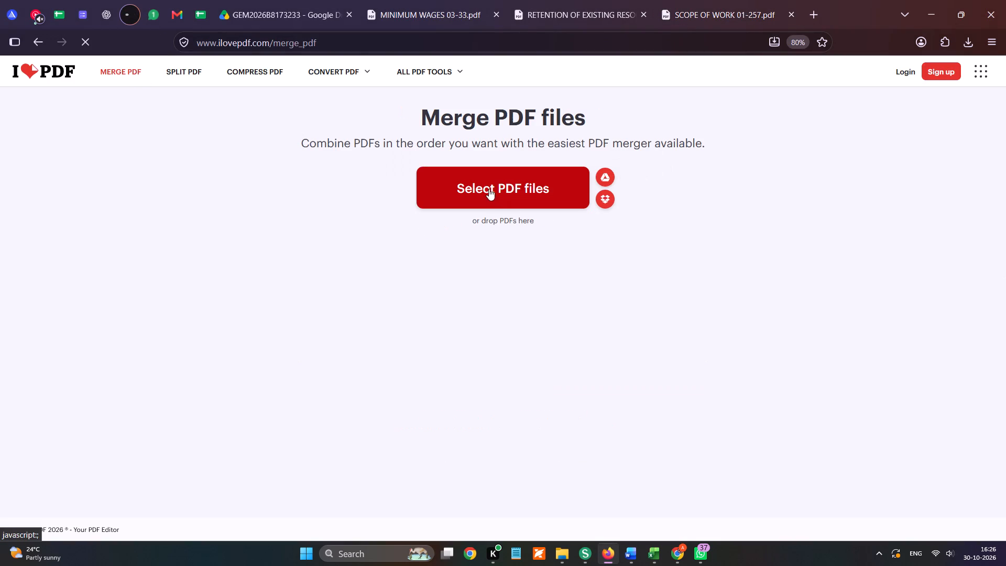
{"action": "left_click", "coordinate": [507, 190]}
{"action": "scroll", "coordinate": [62, 162], "scroll_direction": "up", "scroll_amount": 5}
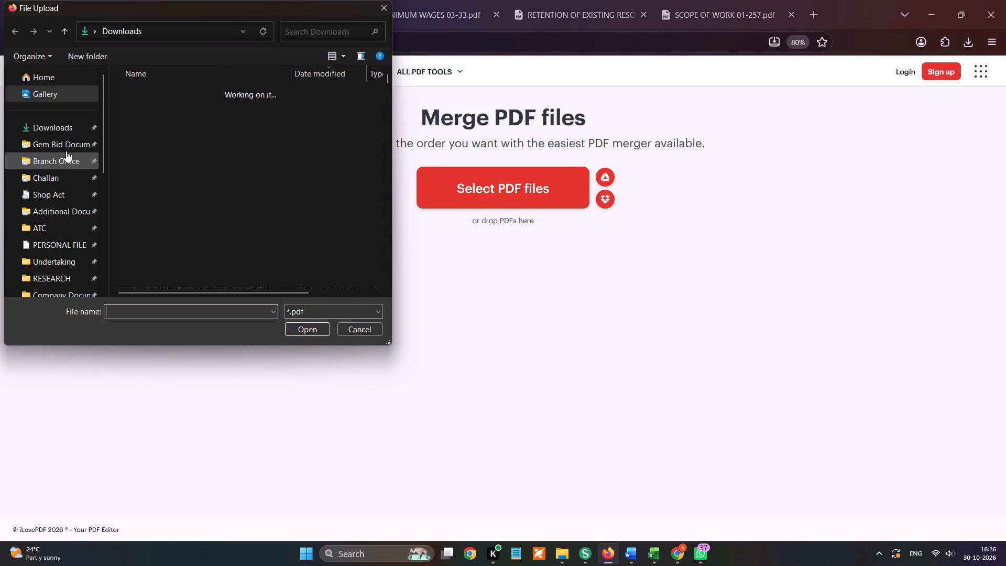
{"action": "left_click", "coordinate": [69, 135]}
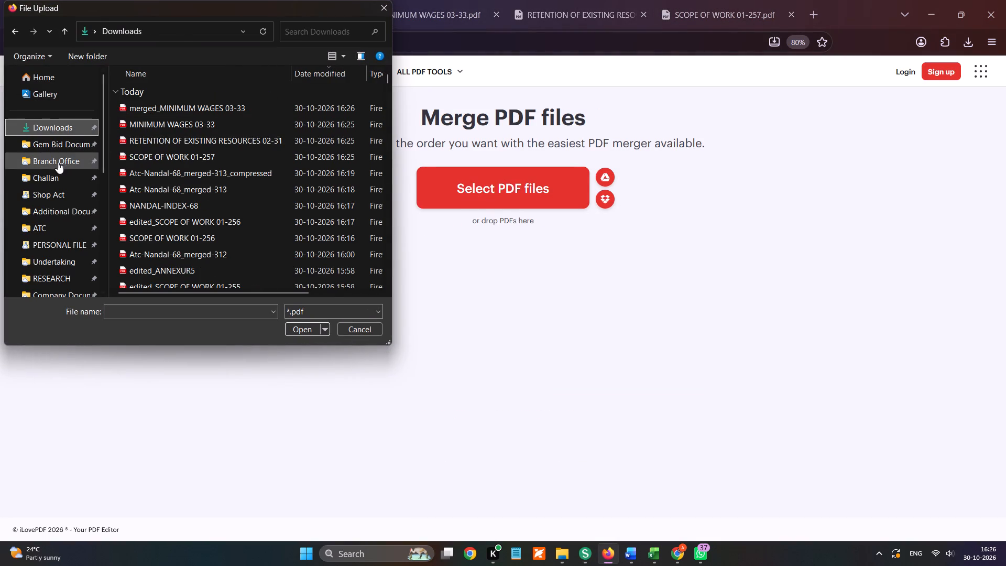
{"action": "left_click", "coordinate": [58, 162]}
{"action": "left_click", "coordinate": [69, 131]}
{"action": "double_click", "coordinate": [188, 111]}
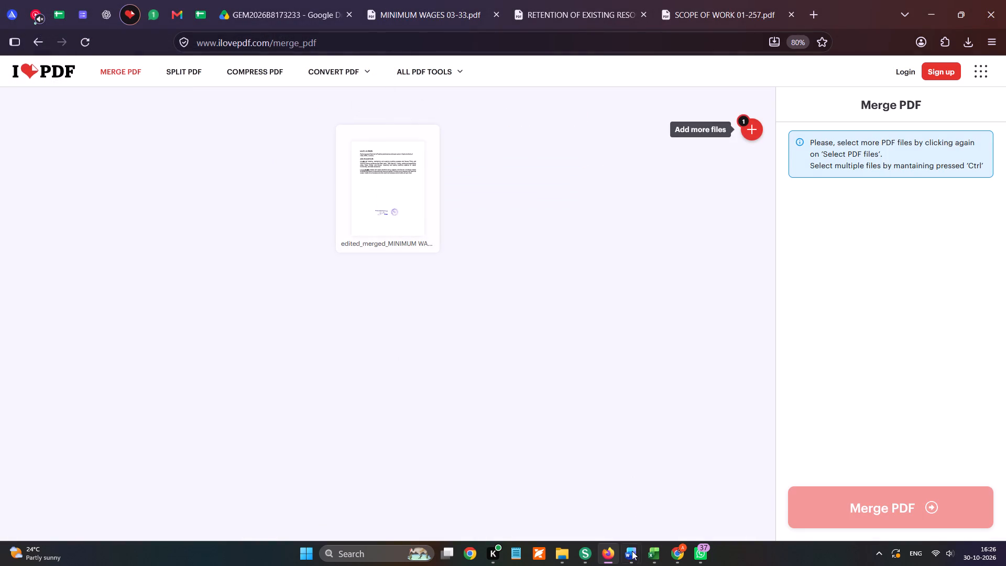
In the Word file NANDAL-INDEX-68, add row 2 below SCOPE OF WORK reading RETENTION SOME EXISTING RESOURCES.
{"action": "left_click", "coordinate": [634, 558]}
{"action": "left_click", "coordinate": [268, 505]}
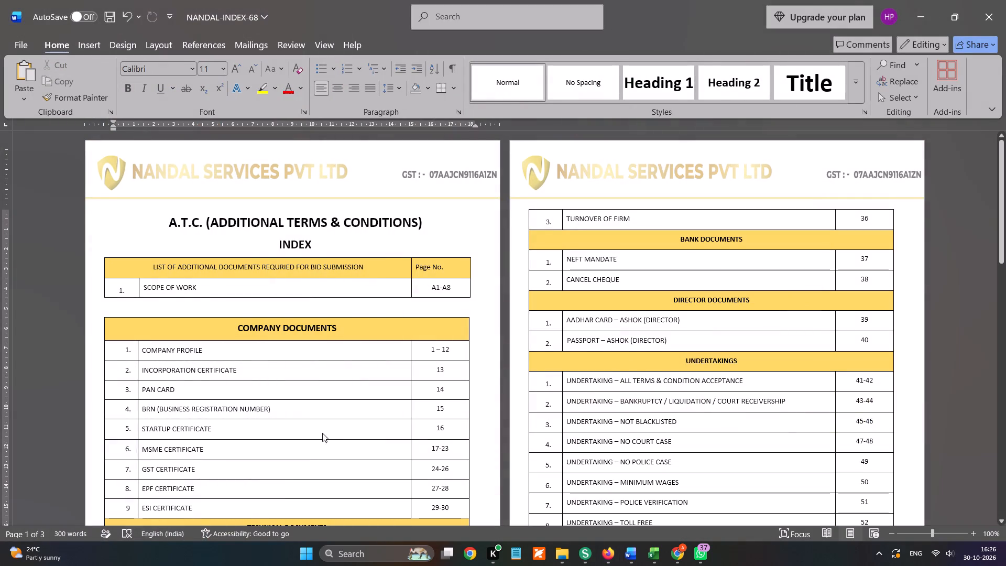
{"action": "left_click", "coordinate": [459, 293]}
{"action": "key", "text": "Tab"}
{"action": "key", "text": "Tab"}
{"action": "key", "text": "alt+Tab"}
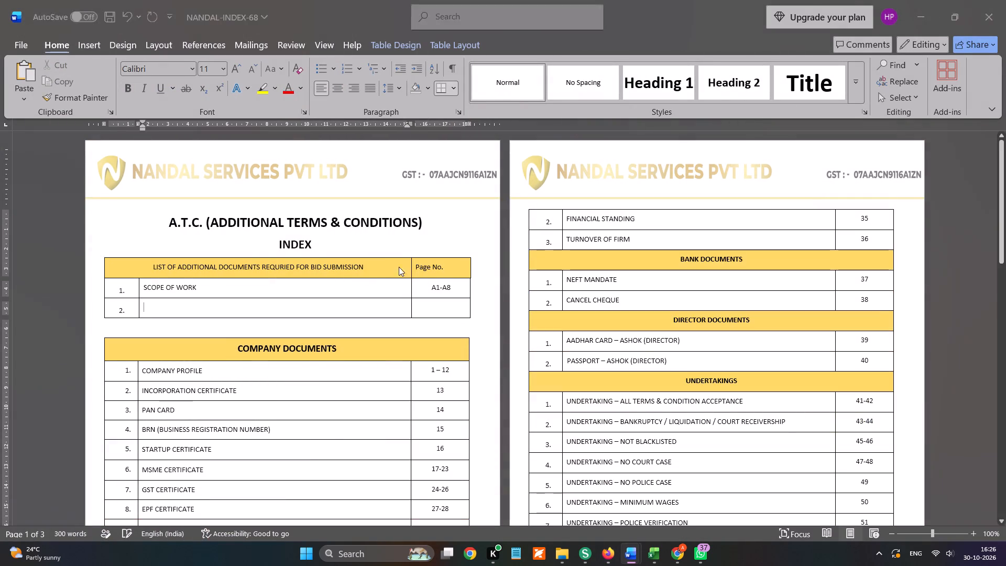
{"action": "left_click", "coordinate": [571, 13]}
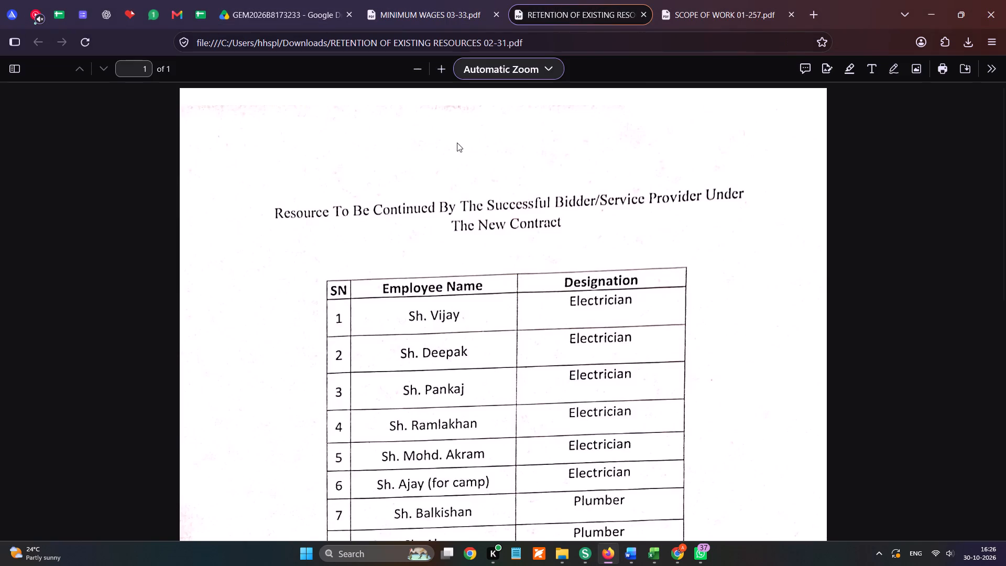
{"action": "key", "text": "alt+Tab"}
{"action": "type", "text": "RETENTION SOME E"}
{"action": "type", "text": "XISTING REOSUR"}
{"action": "key", "text": "BackSpace"}
{"action": "key", "text": "BackSpace"}
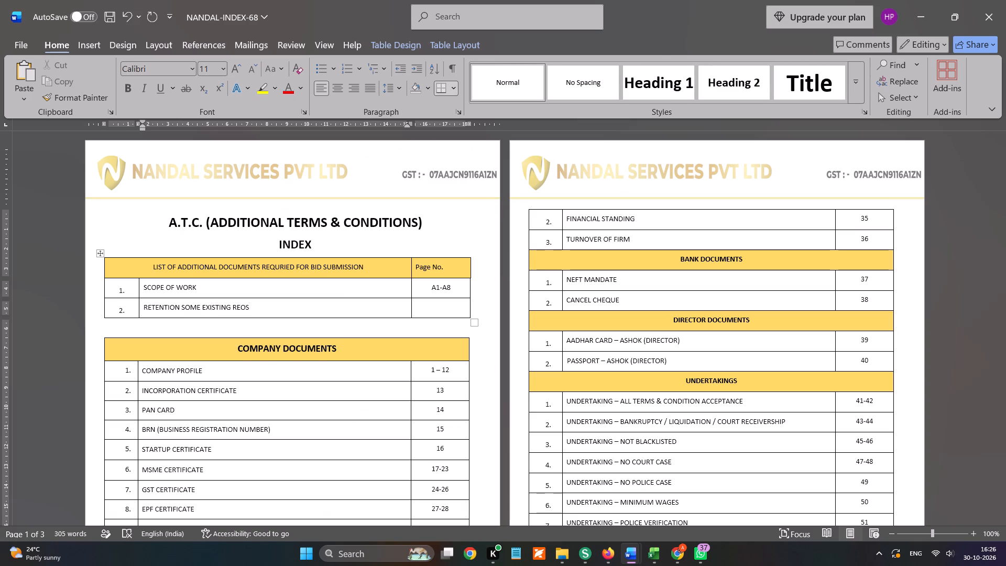
{"action": "key", "text": "BackSpace"}
{"action": "key", "text": "BackSpace"}
{"action": "type", "text": "SOURCES"}
Add row 3 to the additional documents table of the index reading MINIMUM WAGES.
{"action": "key", "text": "Tab"}
{"action": "key", "text": "Tab"}
{"action": "key", "text": "Tab"}
{"action": "key", "text": "alt+Tab"}
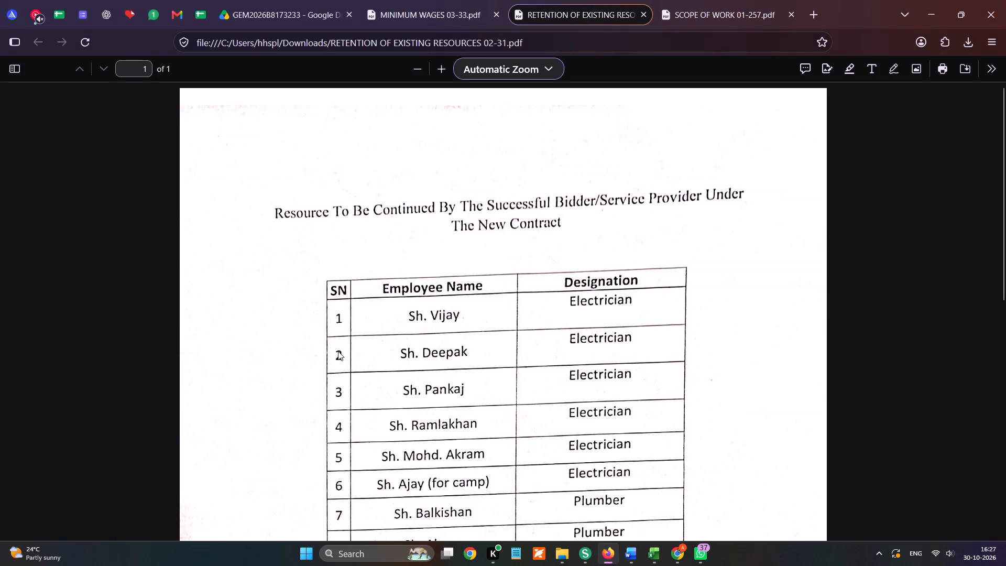
{"action": "key", "text": "alt+Tab"}
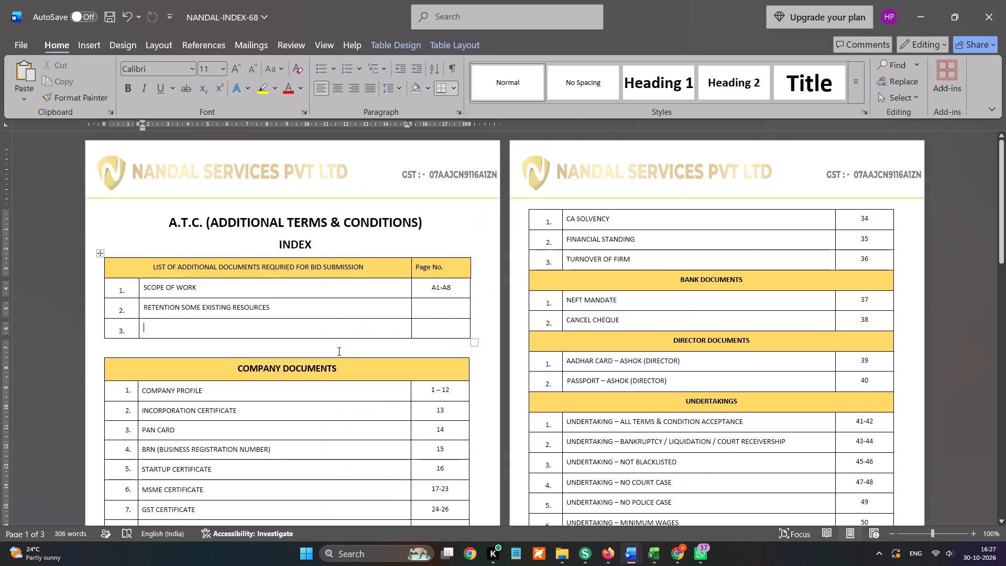
{"action": "type", "text": "MINIMUM WAES"}
{"action": "key", "text": "BackSpace"}
{"action": "key", "text": "BackSpace"}
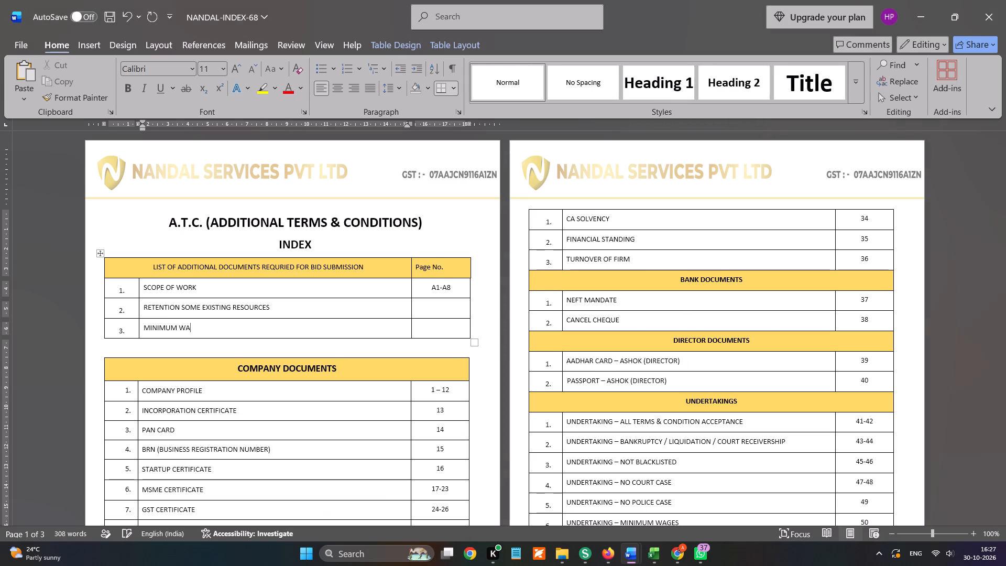
{"action": "type", "text": "GES"}
{"action": "key", "text": "space"}
{"action": "key", "text": "Tab"}
Check the page counts of the source PDFs in Firefox and number the three index rows A1, A2 and A3-A4 in Word.
{"action": "key", "text": "alt+Tab"}
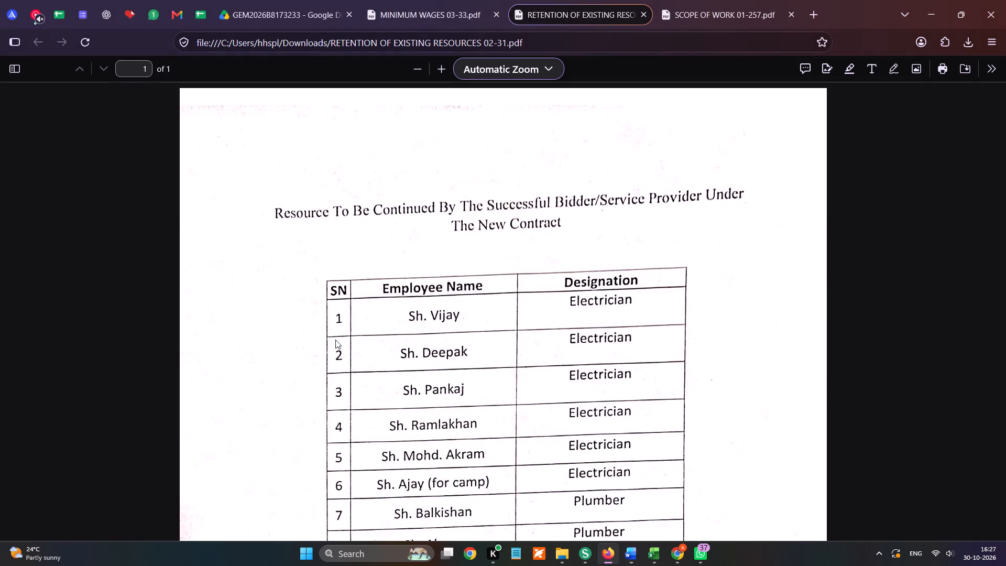
{"action": "left_click", "coordinate": [696, 12]}
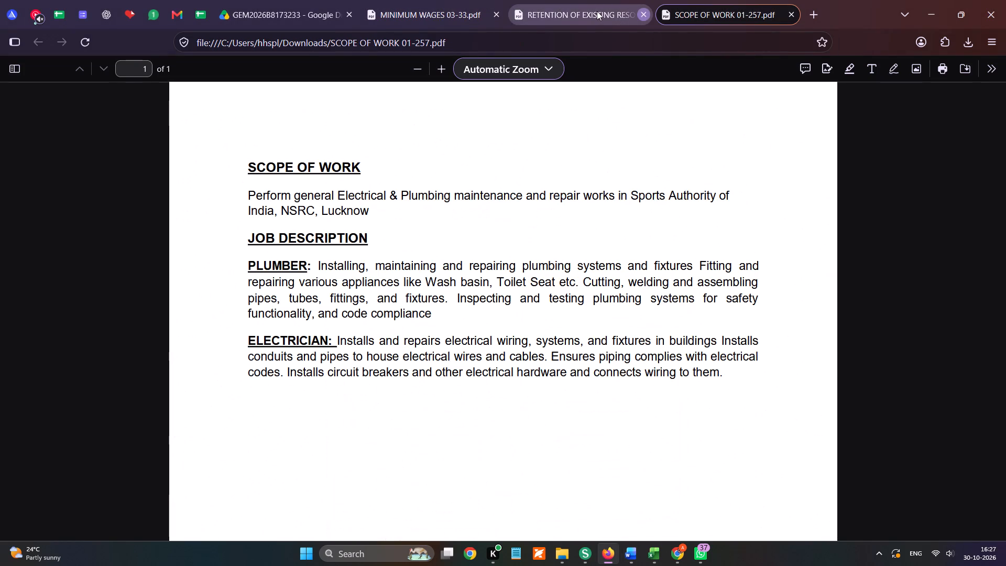
{"action": "left_click", "coordinate": [597, 10]}
{"action": "left_click", "coordinate": [424, 8]}
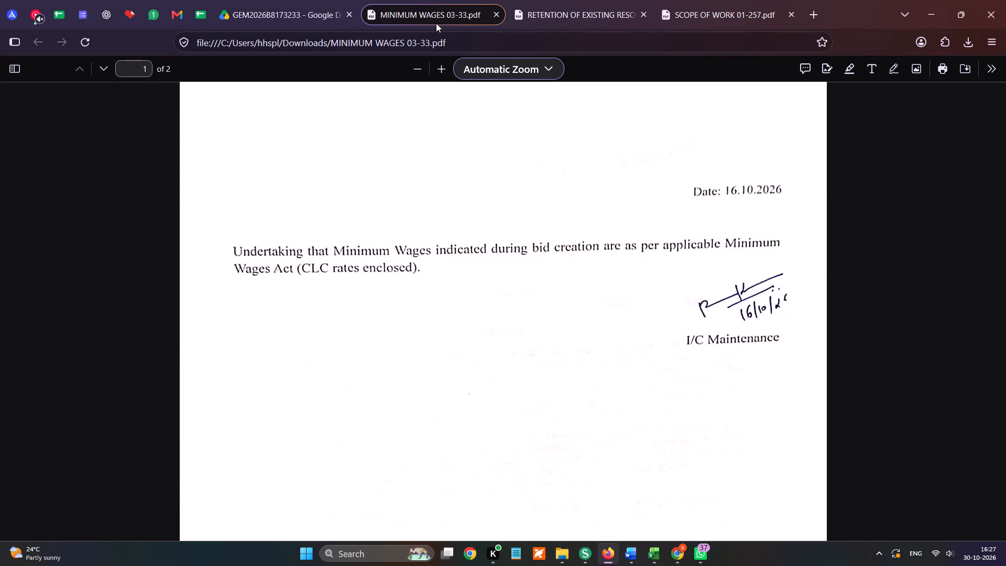
{"action": "key", "text": "alt+Tab"}
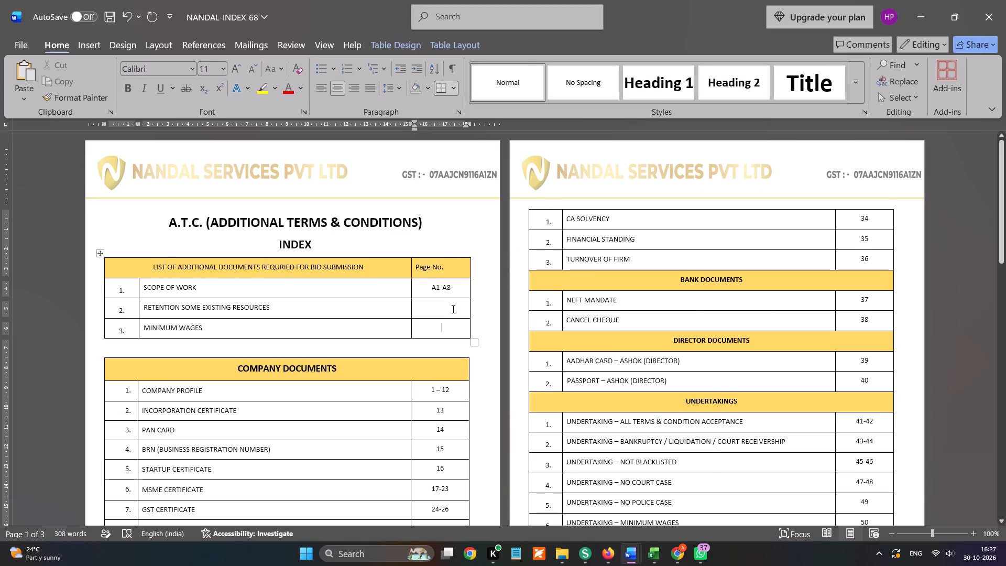
{"action": "left_click", "coordinate": [455, 286]}
{"action": "key", "text": "BackSpace"}
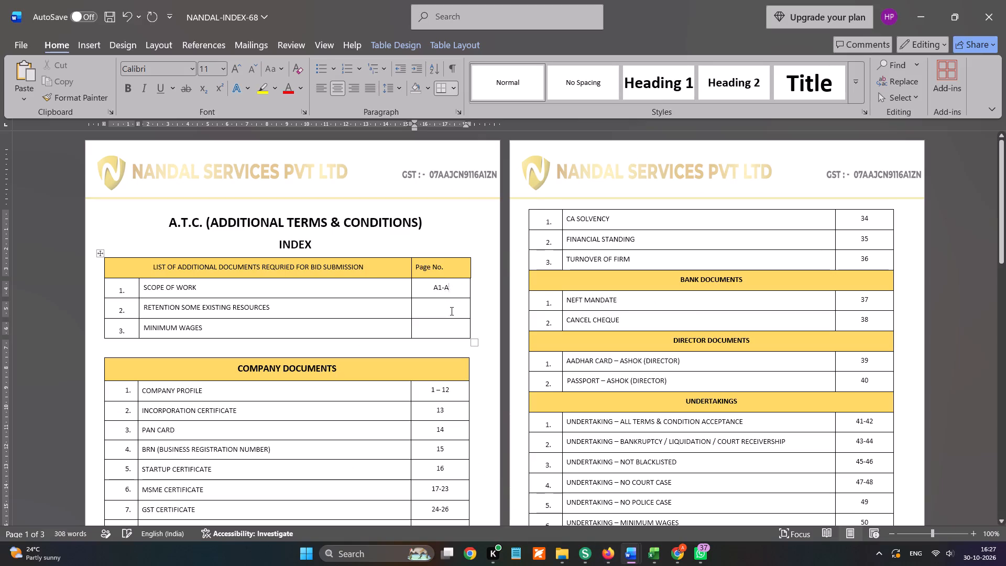
{"action": "key", "text": "BackSpace"}
{"action": "key", "text": "BackSpace"}
{"action": "left_click", "coordinate": [450, 308]}
{"action": "type", "text": "A2"}
{"action": "key", "text": "Down"}
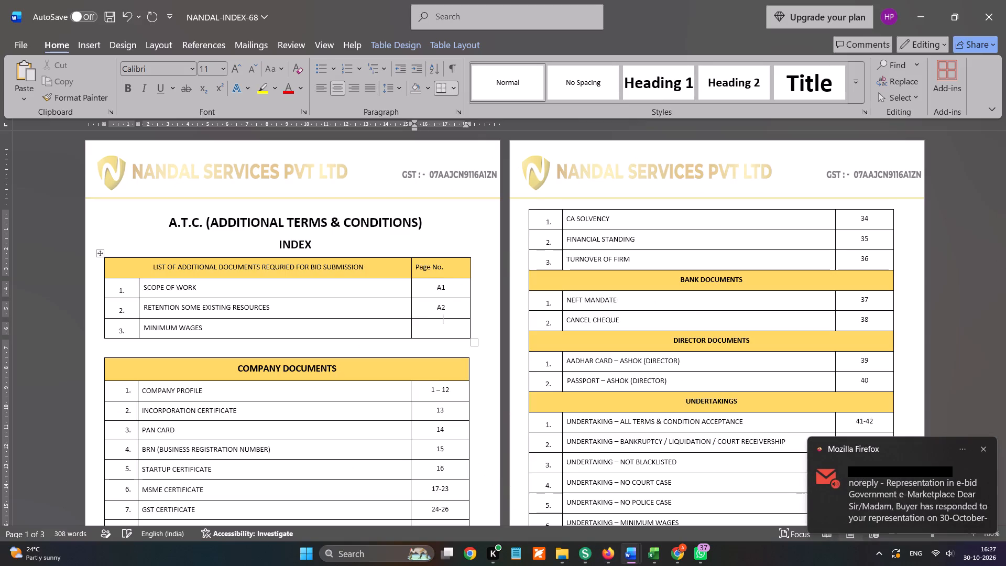
{"action": "type", "text": "A3-A4"}
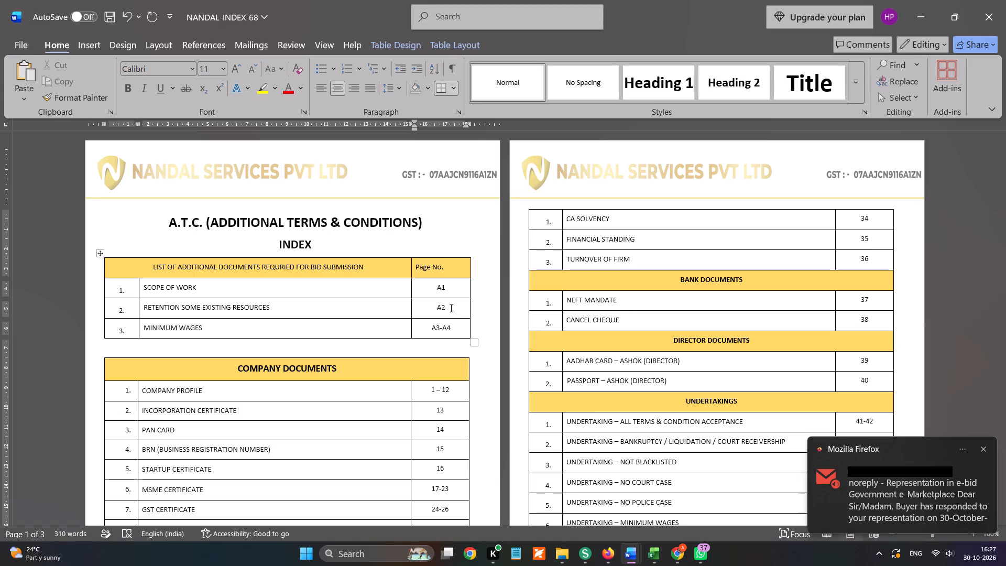
Publish the index as the PDF NANDAL-INDEX-68 in Downloads, replacing the existing file.
{"action": "key", "text": "alt+f"}
{"action": "type", "text": "ERA"}
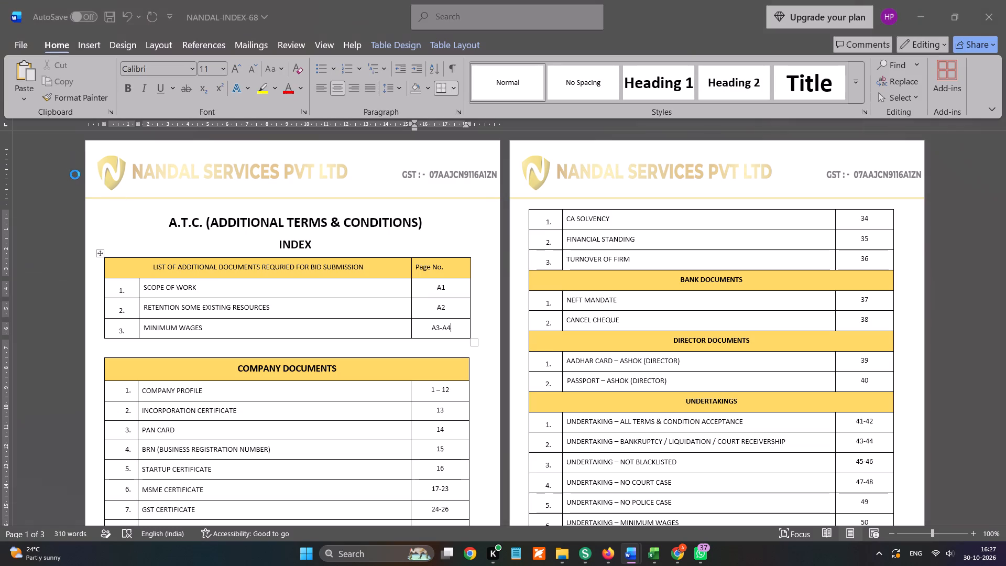
{"action": "scroll", "coordinate": [72, 170], "scroll_direction": "up", "scroll_amount": 5}
{"action": "left_click", "coordinate": [65, 133]}
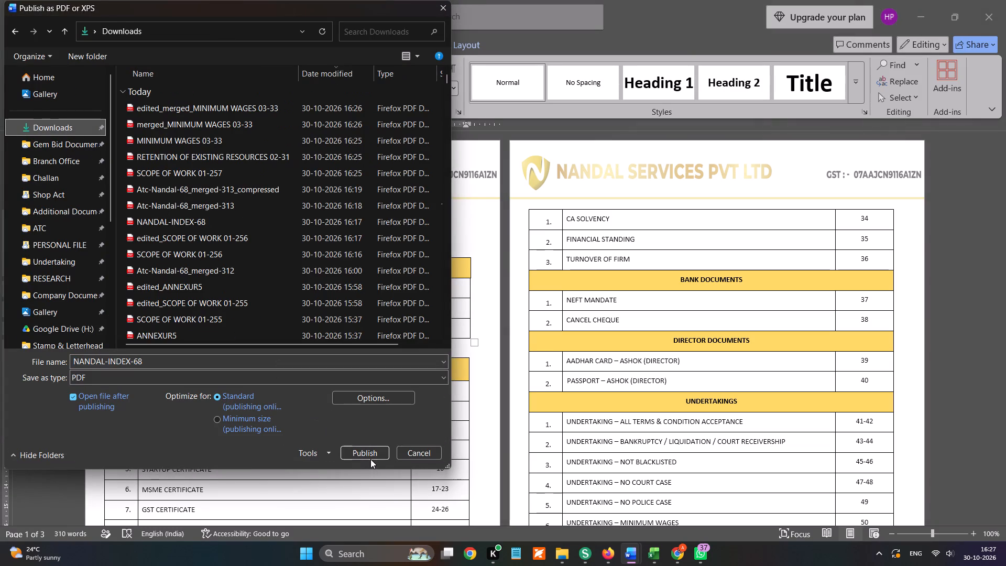
{"action": "left_click", "coordinate": [370, 459]}
{"action": "left_click", "coordinate": [517, 280]}
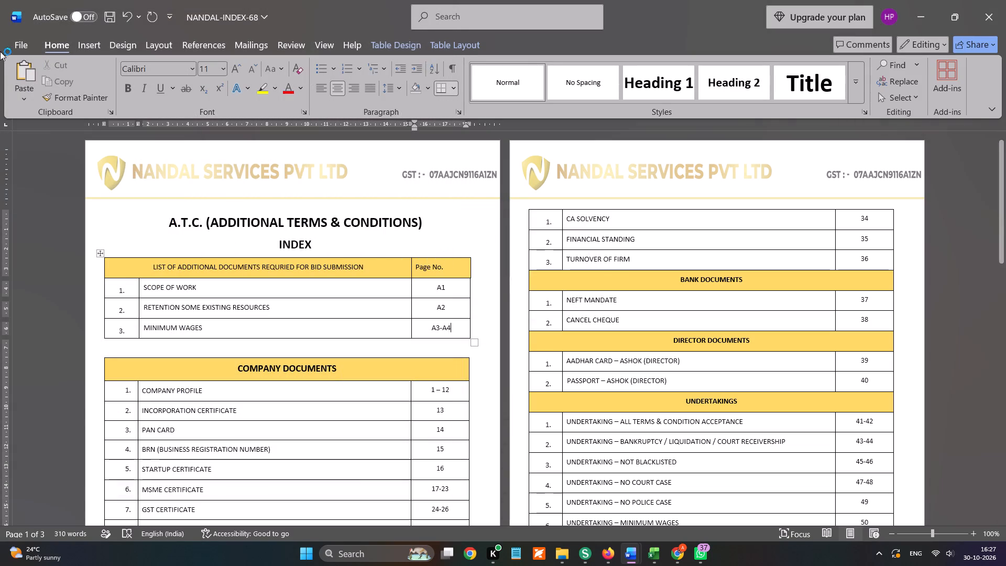
In the Firefox iLovePDF merge, add NANDAL-INDEX-68 from Downloads and place it before the stamped document.
{"action": "left_click", "coordinate": [118, 14]}
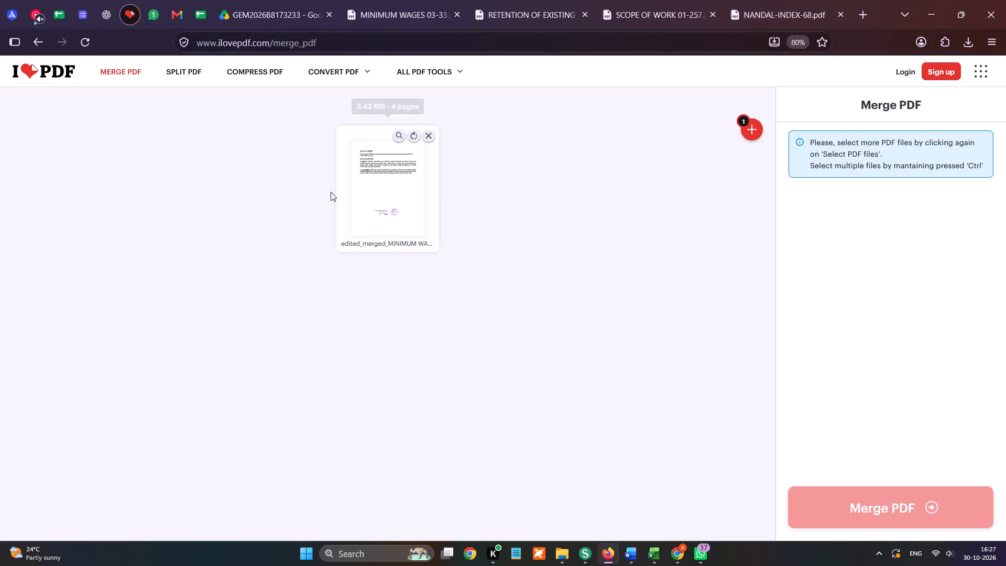
{"action": "left_click", "coordinate": [747, 132]}
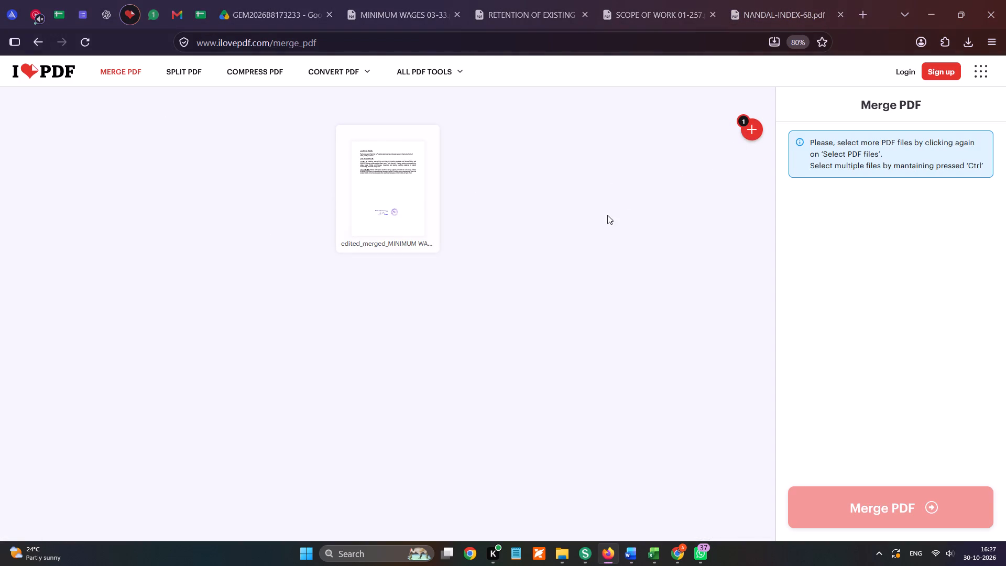
{"action": "scroll", "coordinate": [91, 188], "scroll_direction": "up", "scroll_amount": 5}
{"action": "left_click", "coordinate": [50, 132]}
{"action": "double_click", "coordinate": [162, 109]}
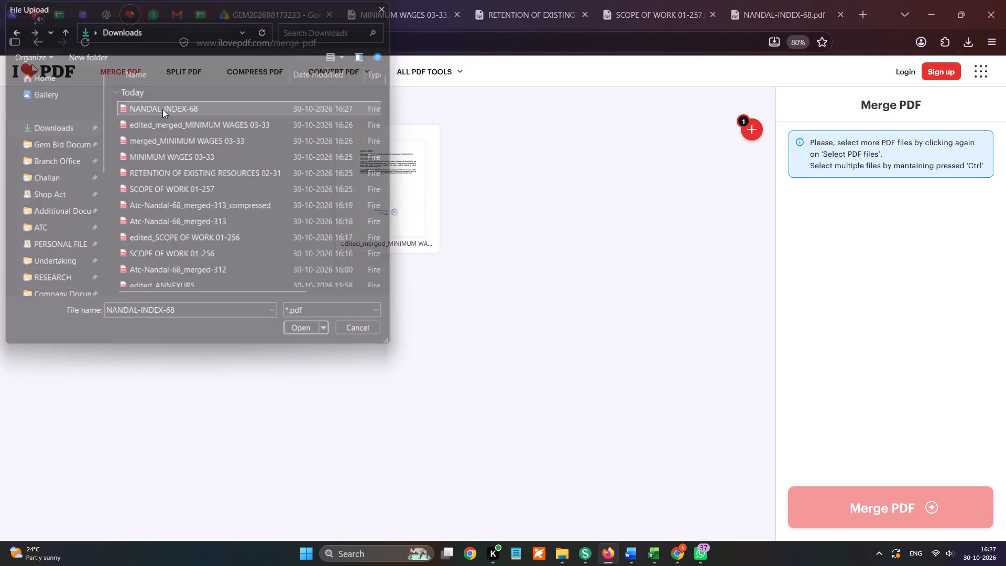
{"action": "left_click_drag", "start_coordinate": [430, 204], "coordinate": [240, 199]}
Add Atc-Nandal-68 from the ATC folder of Gem Bid Documents as the last file and merge the three PDFs.
{"action": "left_click", "coordinate": [747, 134]}
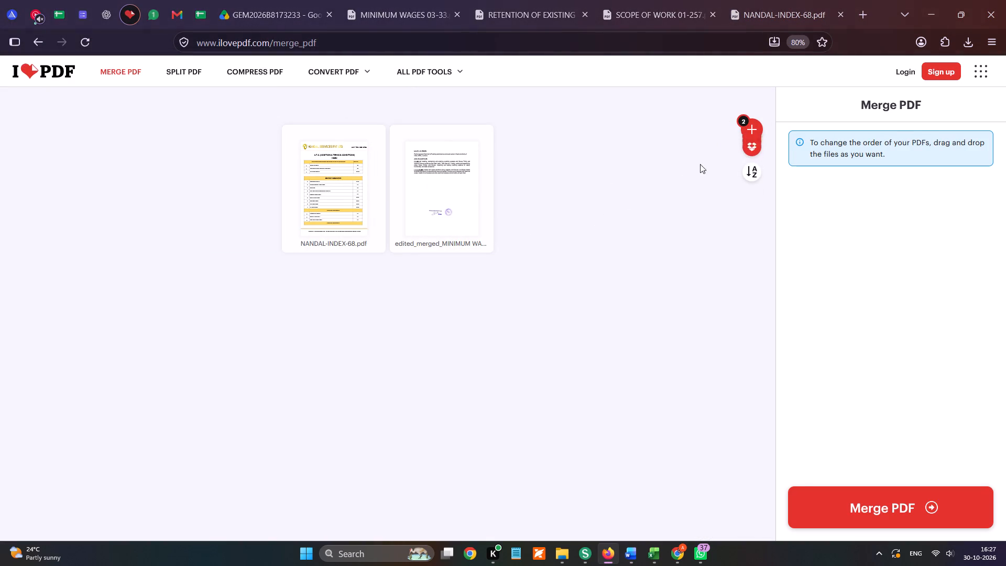
{"action": "scroll", "coordinate": [59, 180], "scroll_direction": "up", "scroll_amount": 4}
{"action": "left_click", "coordinate": [76, 147]}
{"action": "double_click", "coordinate": [161, 114]}
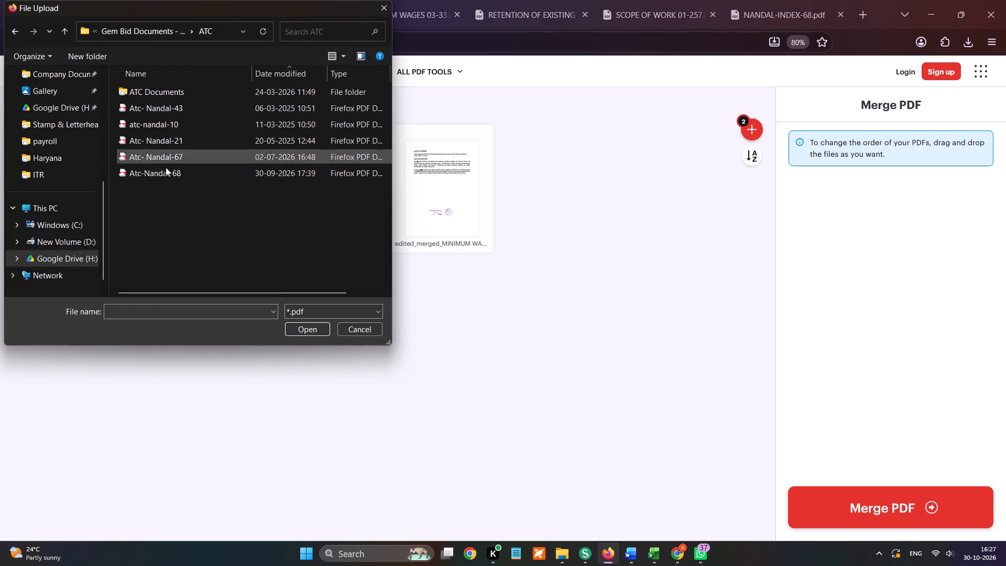
{"action": "double_click", "coordinate": [165, 171]}
{"action": "left_click", "coordinate": [825, 515]}
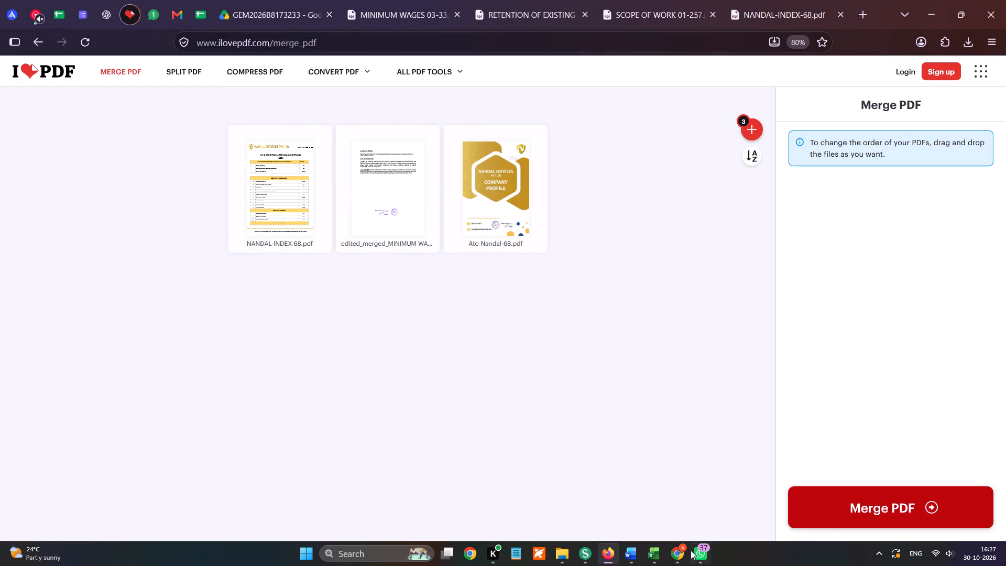
{"action": "left_click", "coordinate": [852, 506]}
On the GeM Upload Documents page in Chrome, select the registered GSTIN and the Delhi invoice address for the milestone/transaction charges.
{"action": "left_click", "coordinate": [686, 549]}
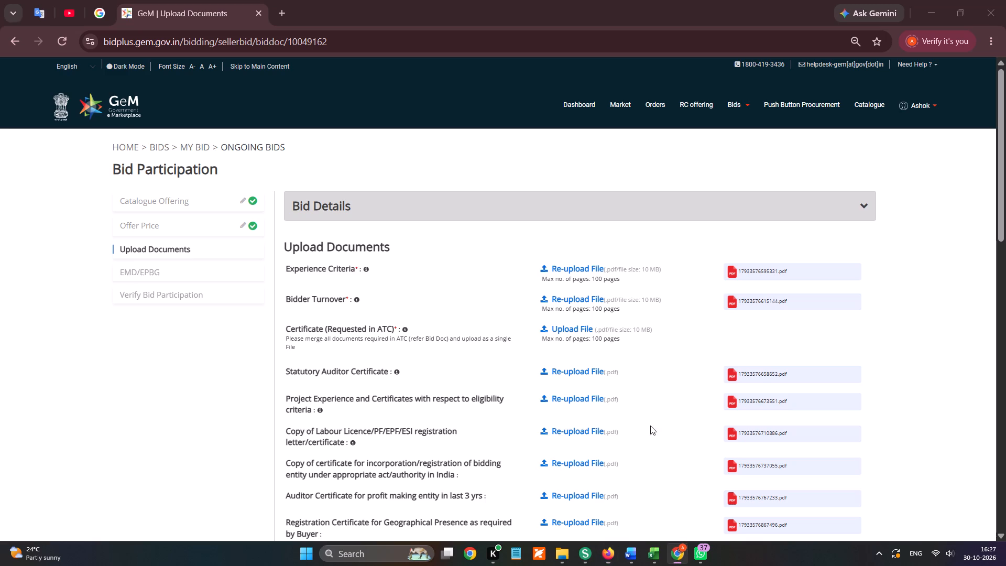
{"action": "scroll", "coordinate": [600, 348], "scroll_direction": "down", "scroll_amount": 2}
{"action": "left_click", "coordinate": [602, 194]}
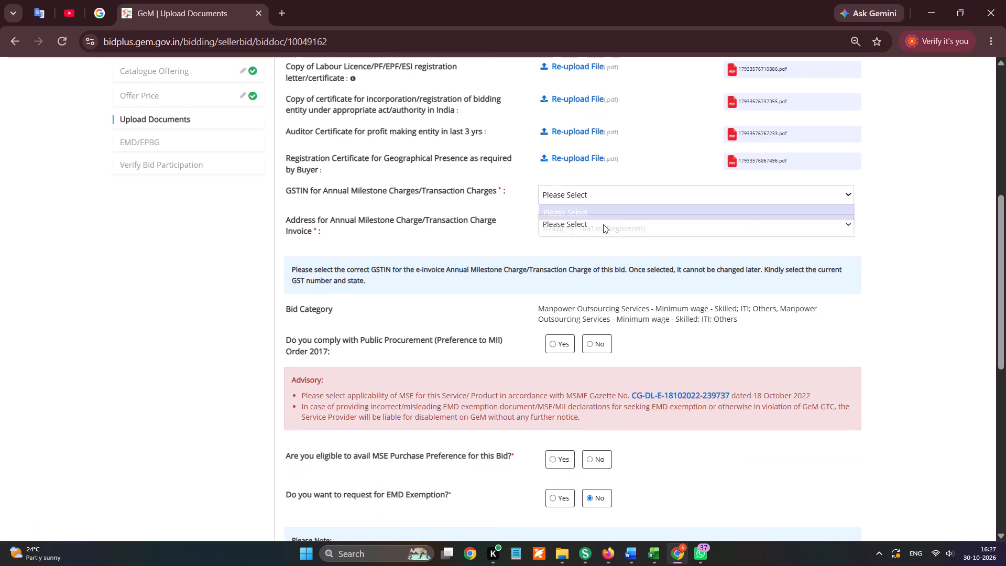
{"action": "left_click", "coordinate": [600, 234]}
{"action": "left_click", "coordinate": [623, 127]}
{"action": "left_click", "coordinate": [593, 233]}
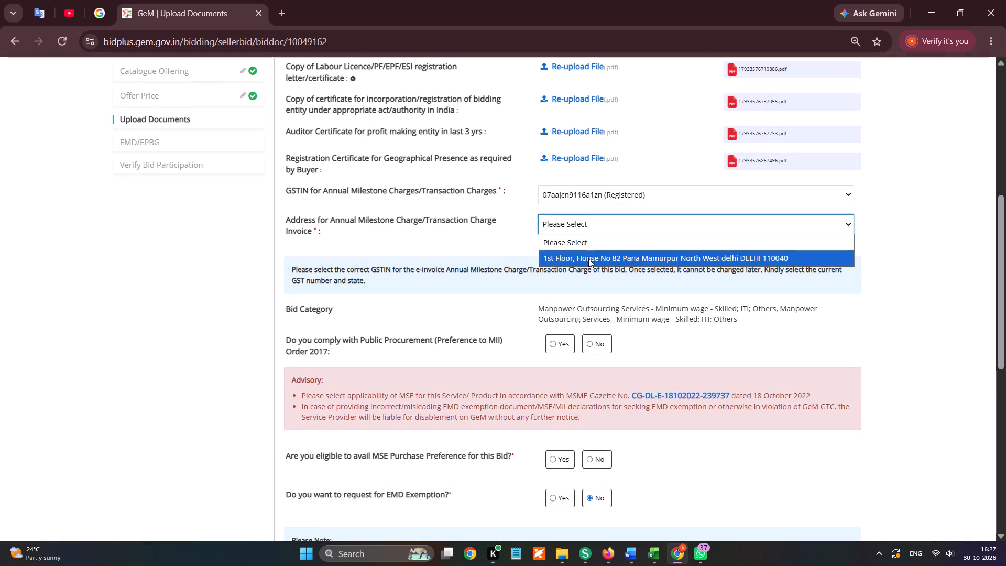
{"action": "left_click", "coordinate": [588, 258]}
{"action": "left_click", "coordinate": [615, 132]}
Answer Yes to compliance with the Public Procurement (Preference to MII) Order 2017 and to MSE Purchase Preference eligibility.
{"action": "left_click", "coordinate": [554, 344]}
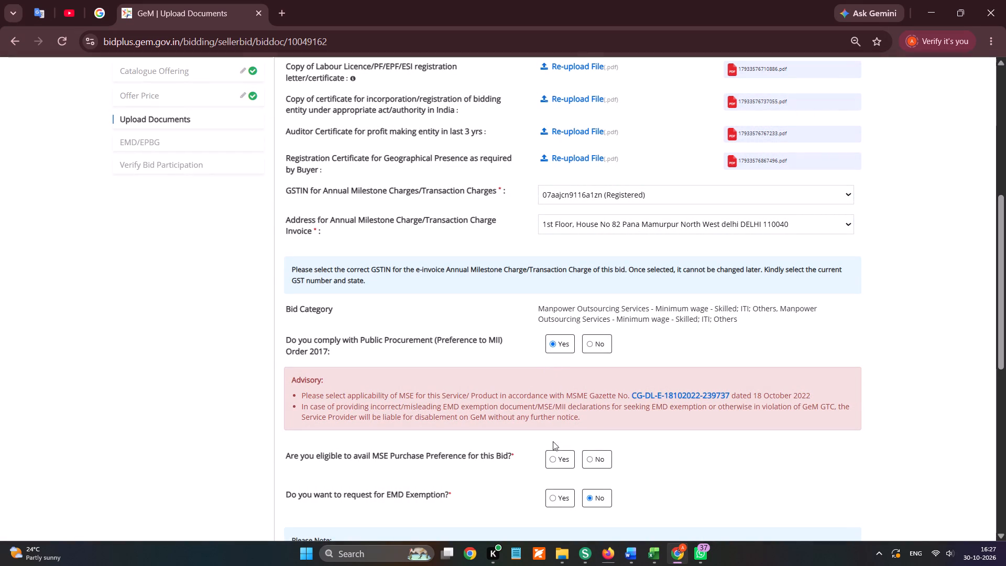
{"action": "left_click", "coordinate": [556, 457]}
Upload msme-certificate-nandal from the Gem Bid Documents - Nandal folder as the MSE category certificate.
{"action": "left_click", "coordinate": [563, 488]}
{"action": "scroll", "coordinate": [4, 232], "scroll_direction": "up", "scroll_amount": 4}
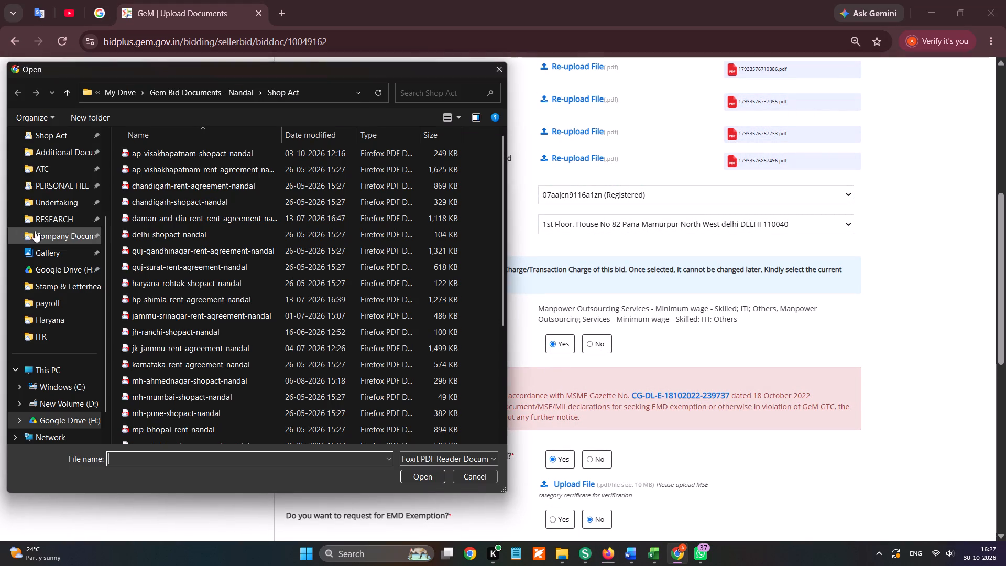
{"action": "scroll", "coordinate": [76, 178], "scroll_direction": "up", "scroll_amount": 5}
{"action": "left_click", "coordinate": [75, 206]}
{"action": "scroll", "coordinate": [170, 387], "scroll_direction": "down", "scroll_amount": 4}
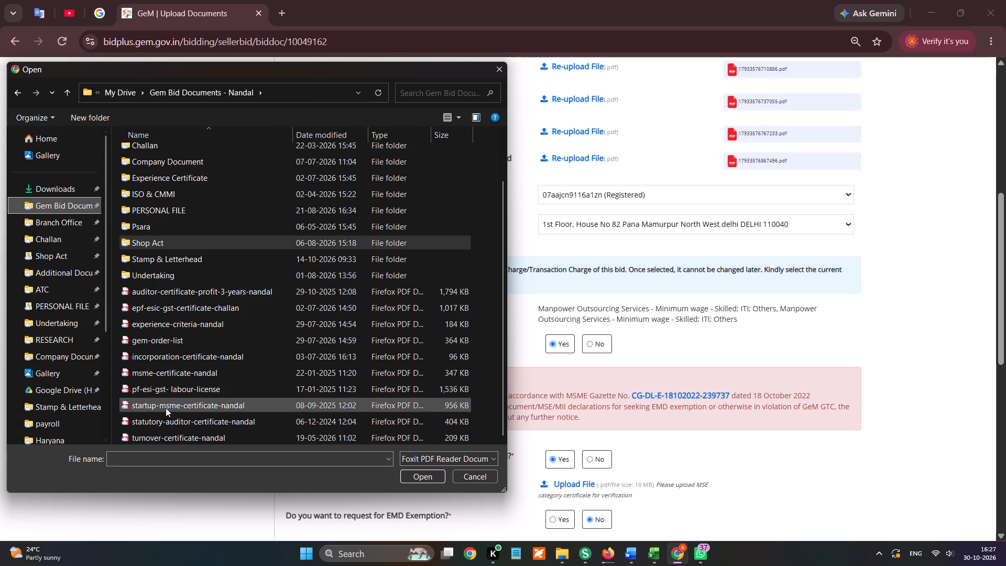
{"action": "double_click", "coordinate": [168, 369]}
Request EMD exemption with Yes and choose Start-up as the exemption category.
{"action": "scroll", "coordinate": [682, 363], "scroll_direction": "down", "scroll_amount": 1}
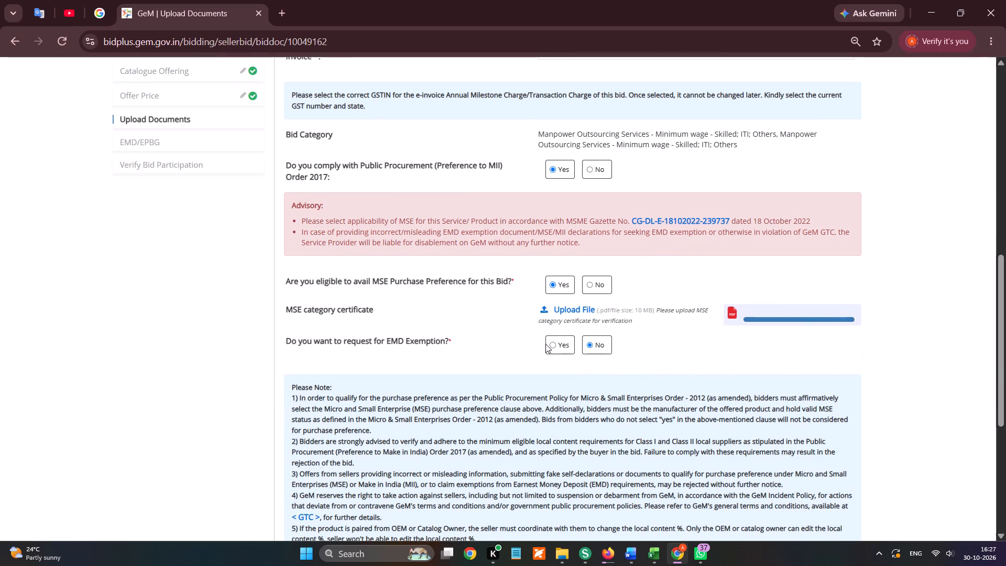
{"action": "left_click", "coordinate": [549, 344]}
{"action": "left_click", "coordinate": [557, 345]}
{"action": "left_click", "coordinate": [575, 372]}
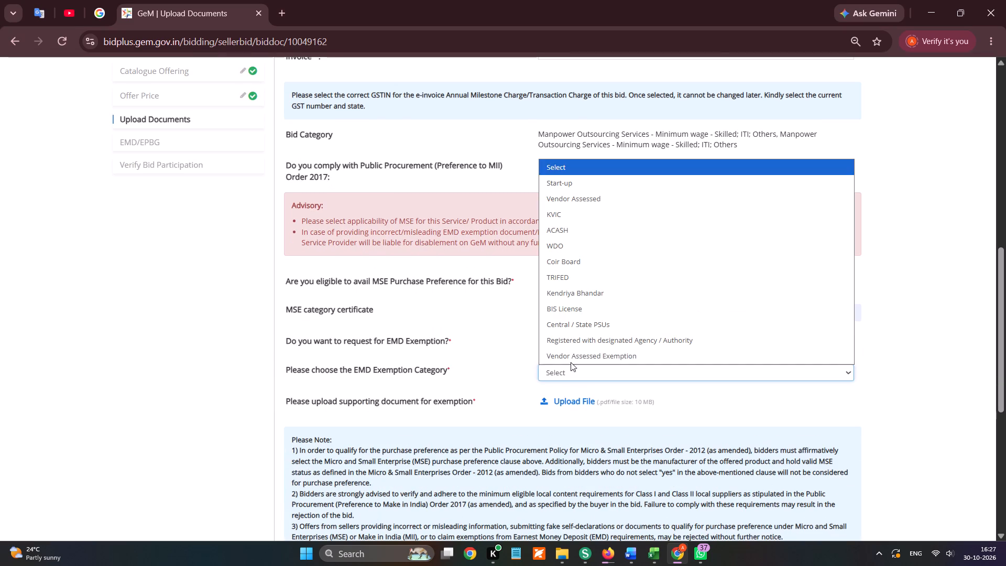
{"action": "left_click", "coordinate": [591, 183]}
Upload startup-msme-certificate-nandal from the Gem Bid Documents - Nandal folder as the supporting document for the EMD exemption.
{"action": "left_click", "coordinate": [578, 410]}
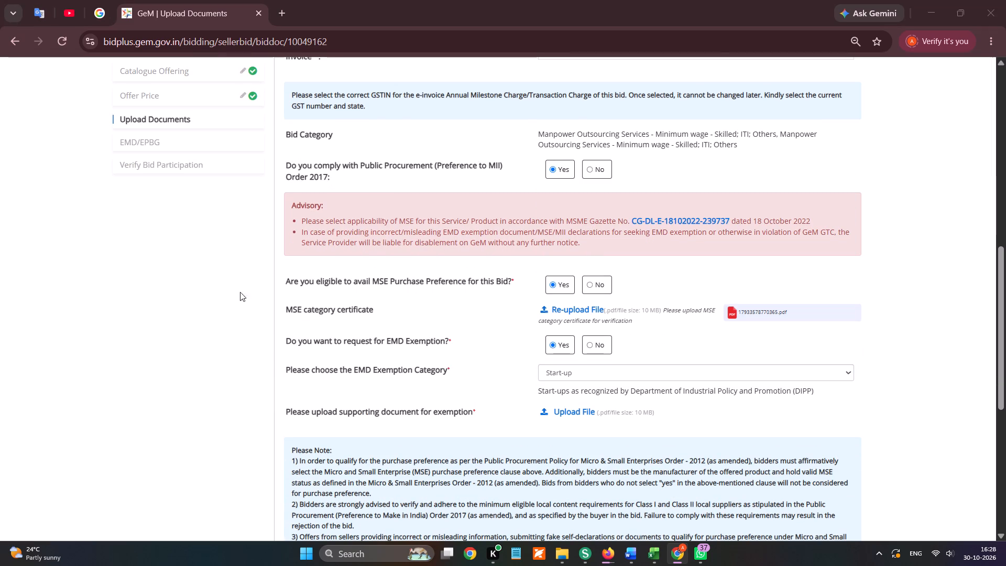
{"action": "scroll", "coordinate": [45, 169], "scroll_direction": "up", "scroll_amount": 4}
{"action": "left_click", "coordinate": [67, 209]}
{"action": "scroll", "coordinate": [254, 380], "scroll_direction": "down", "scroll_amount": 5}
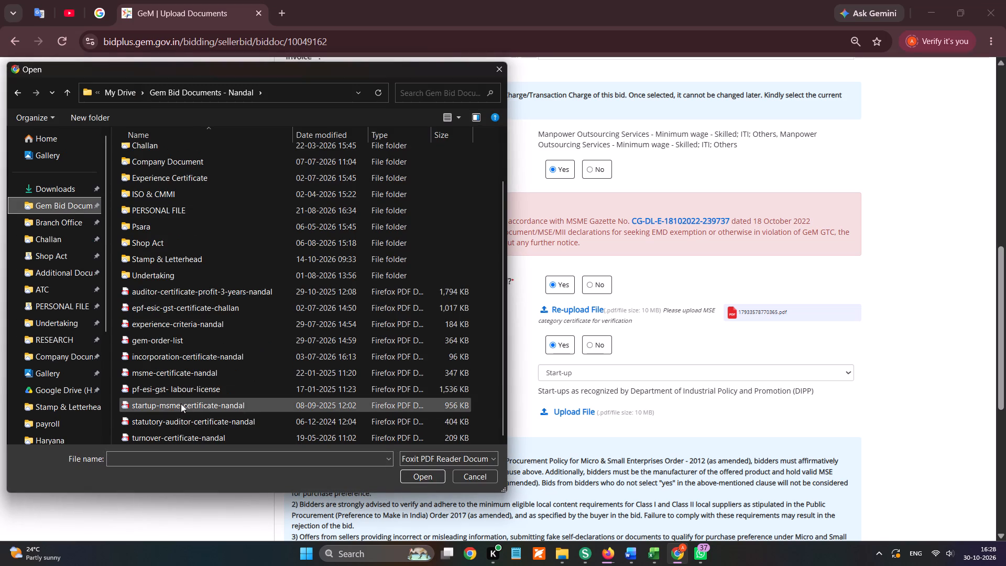
{"action": "double_click", "coordinate": [176, 404]}
{"action": "scroll", "coordinate": [824, 303], "scroll_direction": "down", "scroll_amount": 2}
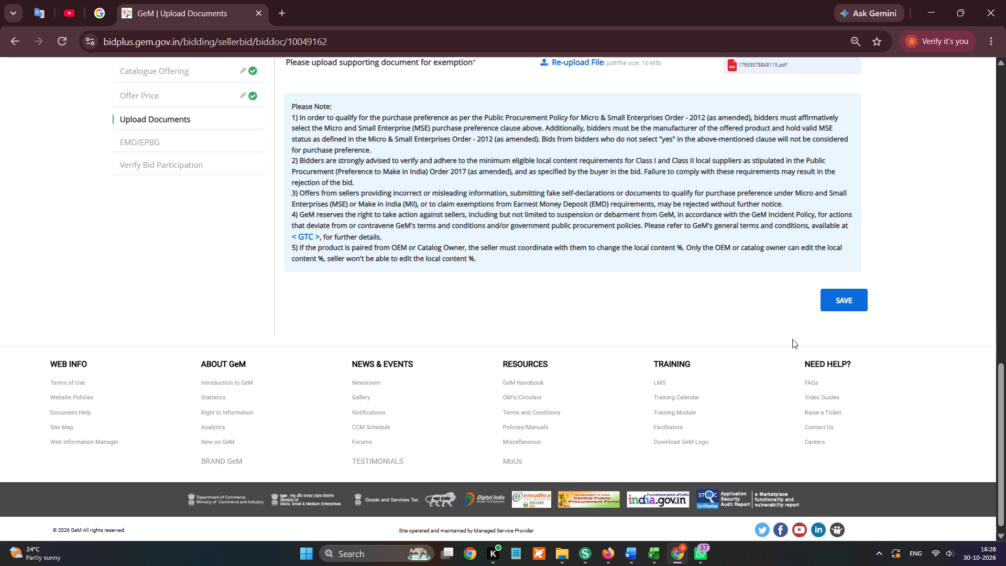
Upload the merged ATC document for the Certificate (Requested in ATC) requirement.
{"action": "scroll", "coordinate": [815, 330], "scroll_direction": "up", "scroll_amount": 3}
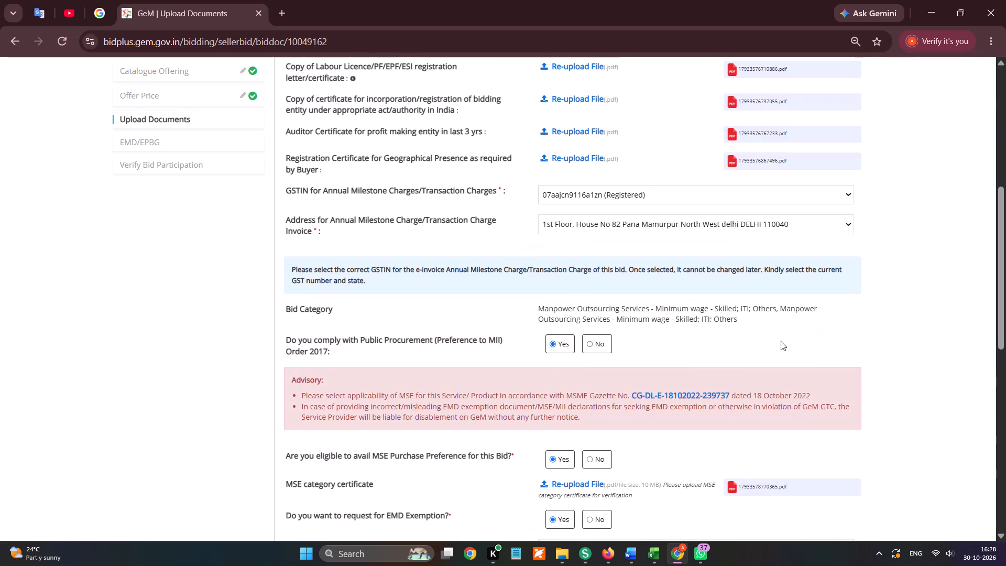
{"action": "scroll", "coordinate": [781, 341], "scroll_direction": "up", "scroll_amount": 3}
{"action": "left_click", "coordinate": [565, 332]}
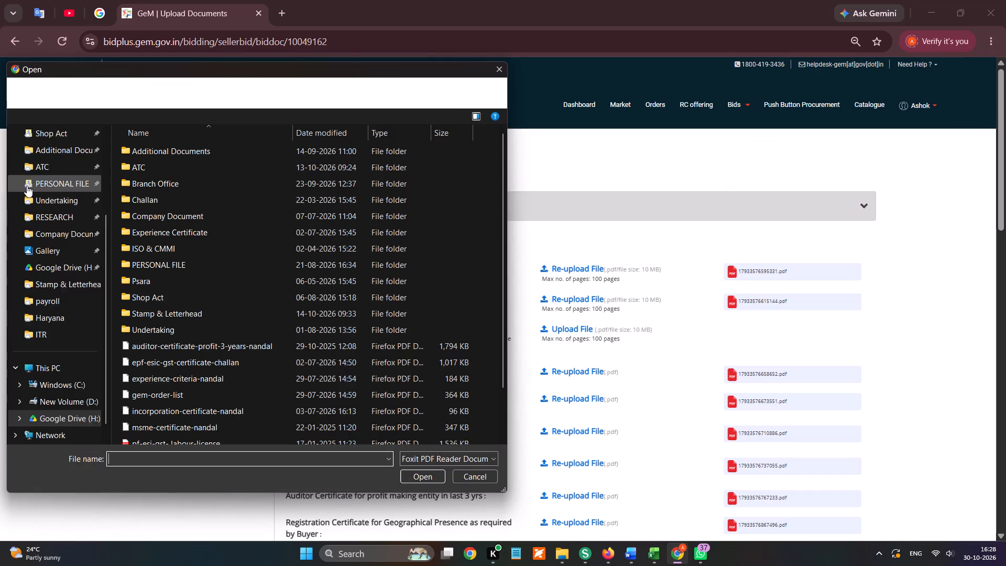
{"action": "scroll", "coordinate": [29, 181], "scroll_direction": "up", "scroll_amount": 5}
{"action": "left_click", "coordinate": [53, 182]}
{"action": "double_click", "coordinate": [217, 172]}
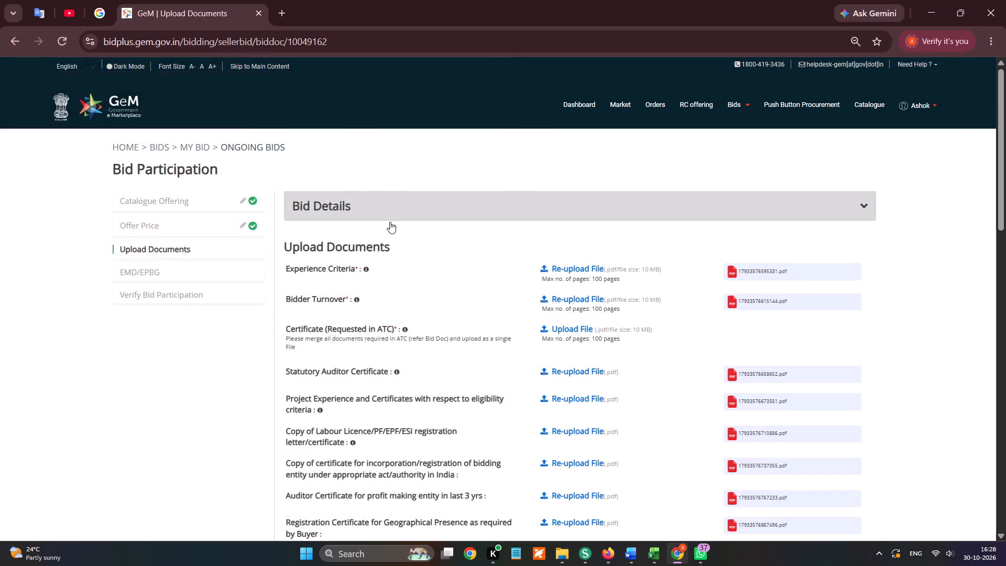
Save the completed Upload Documents form to proceed to the EMD/EPBG stage.
{"action": "scroll", "coordinate": [778, 300], "scroll_direction": "down", "scroll_amount": 1}
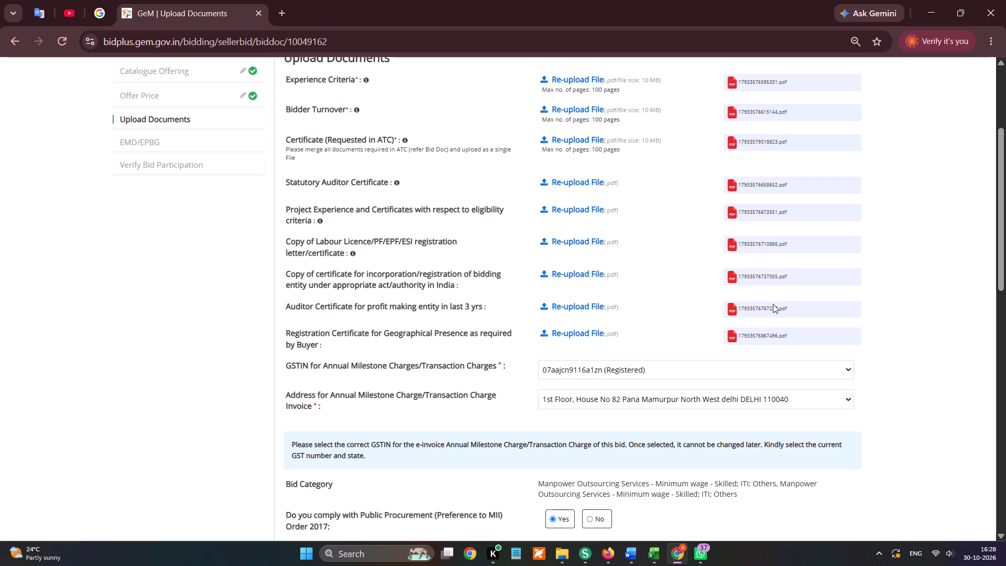
{"action": "scroll", "coordinate": [772, 304], "scroll_direction": "down", "scroll_amount": 5}
{"action": "left_click", "coordinate": [858, 300]}
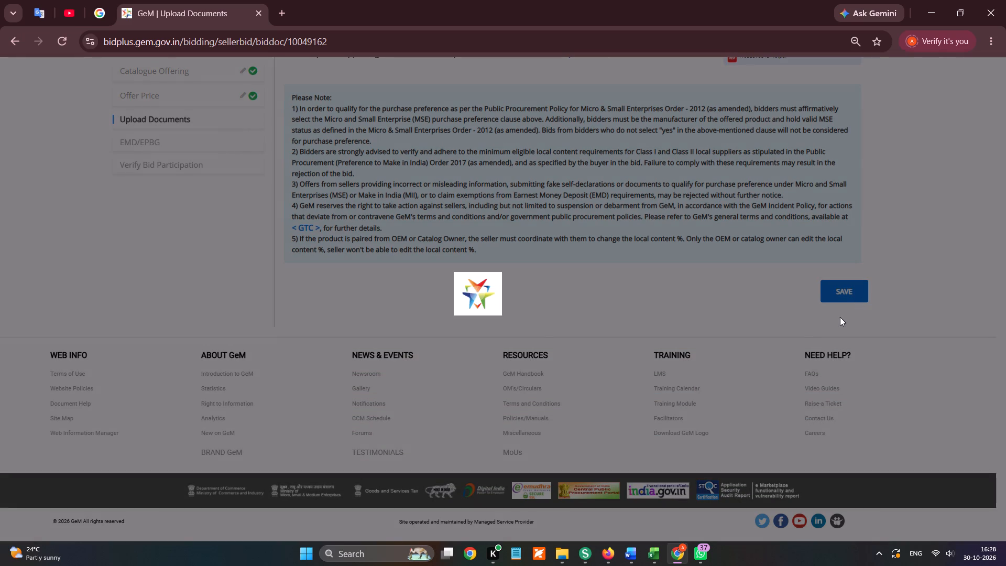
Save the EMD/EPBG page with the EMD exemption requested to proceed to bid verification.
{"action": "scroll", "coordinate": [843, 314], "scroll_direction": "down", "scroll_amount": 5}
{"action": "left_click", "coordinate": [851, 300]}
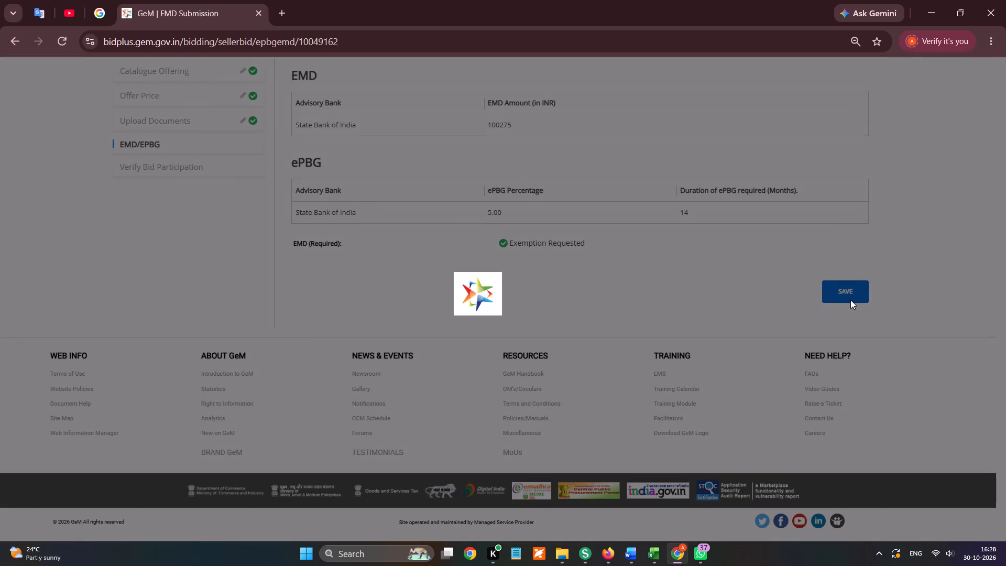
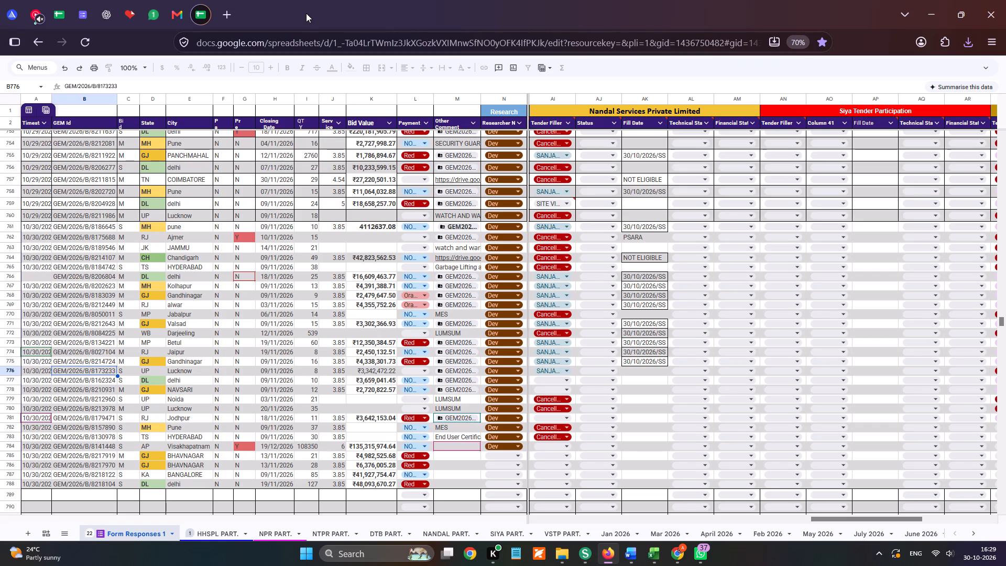
Copy the fill date 30/10/2026/SS from the row above into the Nandal Fill Date for bid GEM/2026/B/8173233.
{"action": "left_click", "coordinate": [556, 385]}
{"action": "left_click", "coordinate": [559, 380]}
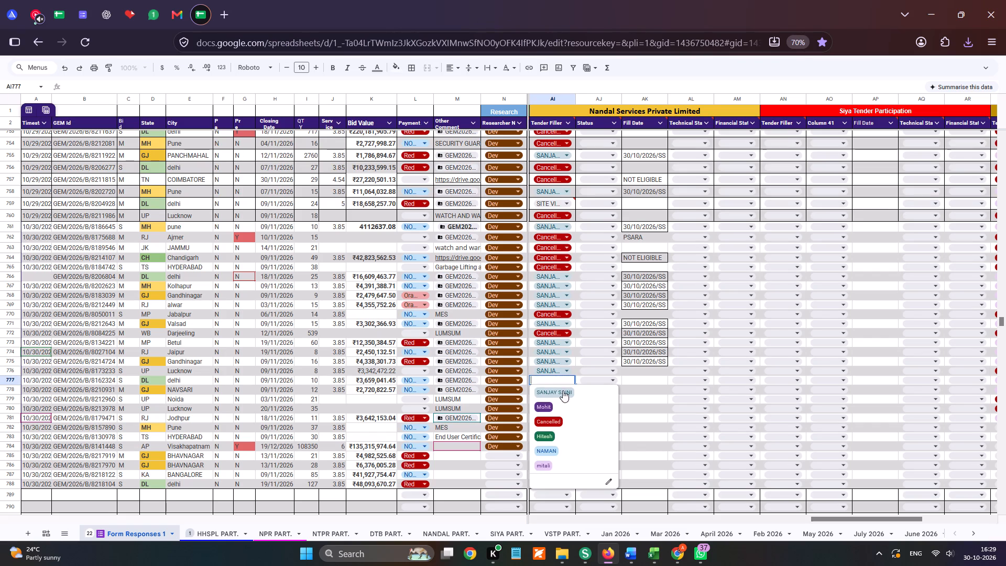
{"action": "left_click", "coordinate": [634, 376]}
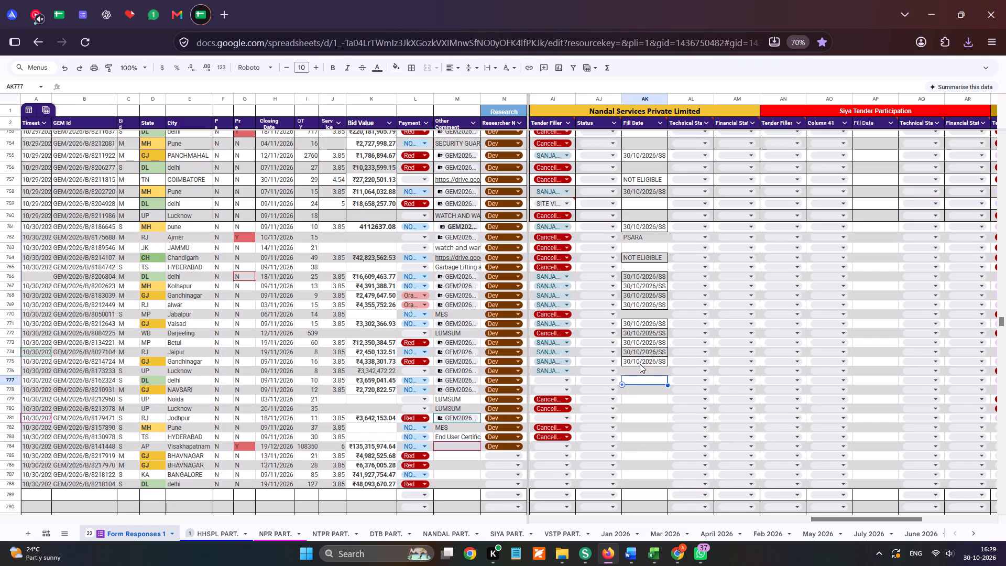
{"action": "left_click", "coordinate": [640, 363]}
{"action": "key", "text": "ctrl+c"}
{"action": "left_click", "coordinate": [638, 371]}
{"action": "key", "text": "ctrl+v"}
{"action": "left_click", "coordinate": [635, 379]}
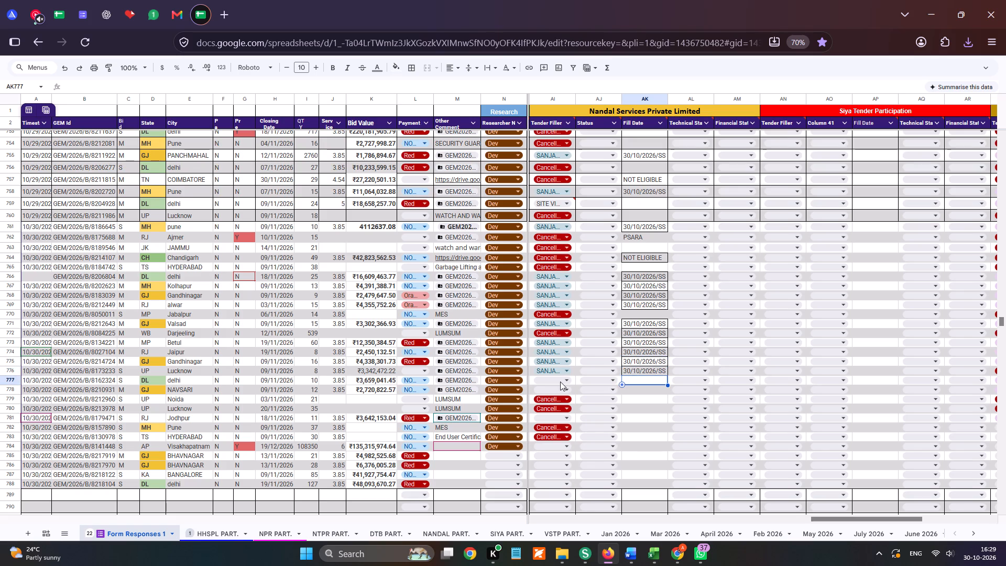
Assign bid GEM/2026/B/8162324 in the Nandal Tender Filler column to the same filler as the row above.
{"action": "left_click", "coordinate": [555, 382]}
{"action": "left_click", "coordinate": [561, 398]}
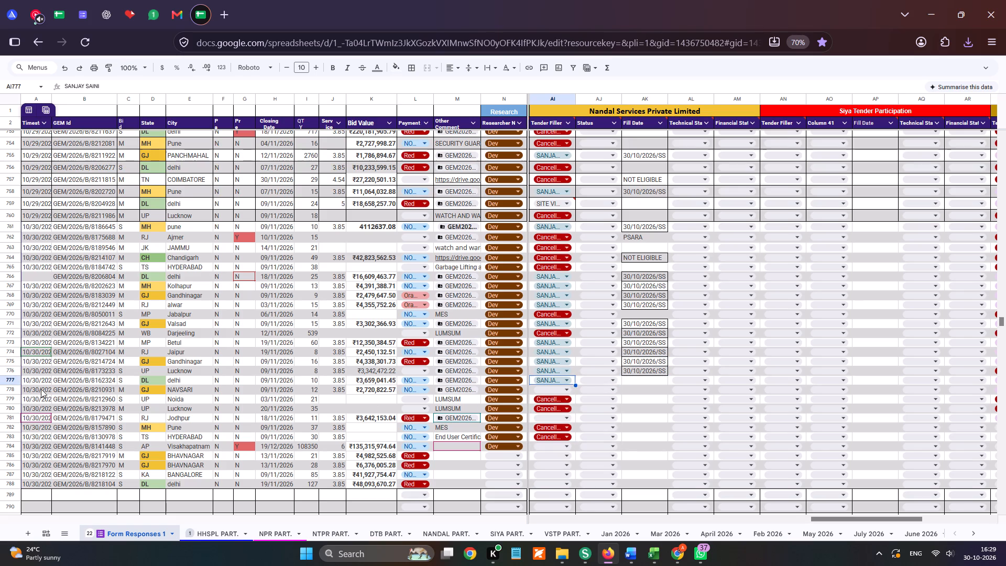
Copy the bid number GEM/2026/B/8162324 and open that row's linked Drive folder.
{"action": "left_click", "coordinate": [6, 379]}
{"action": "left_click", "coordinate": [93, 383]}
{"action": "key", "text": "ctrl+c"}
{"action": "key", "text": "ctrl+c"}
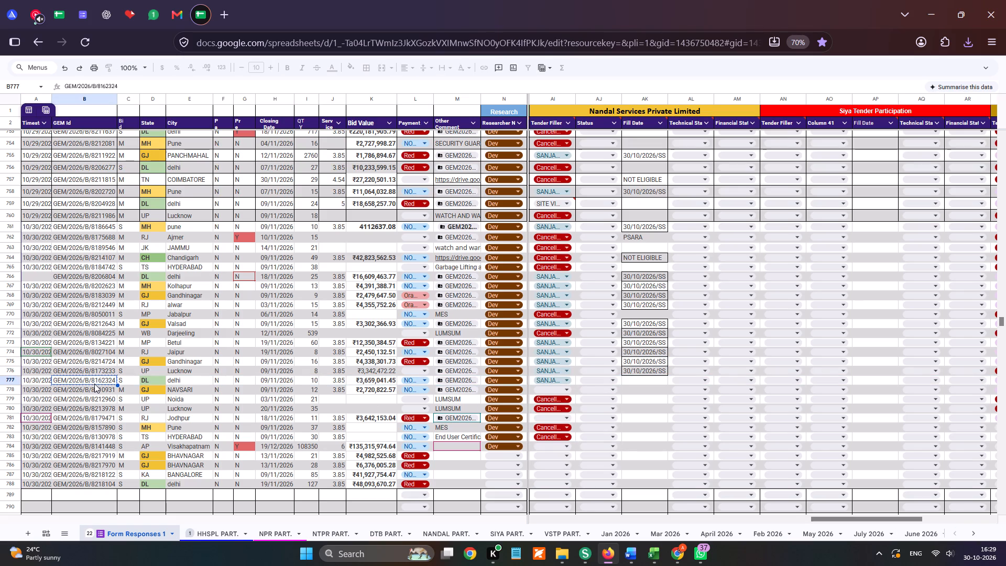
{"action": "key", "text": "ctrl+c"}
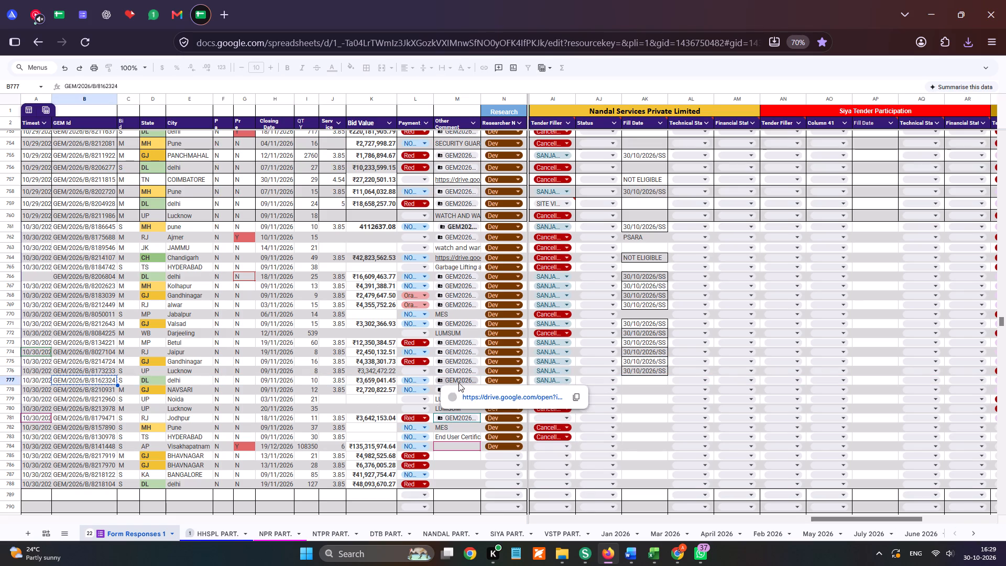
{"action": "left_click", "coordinate": [487, 398]}
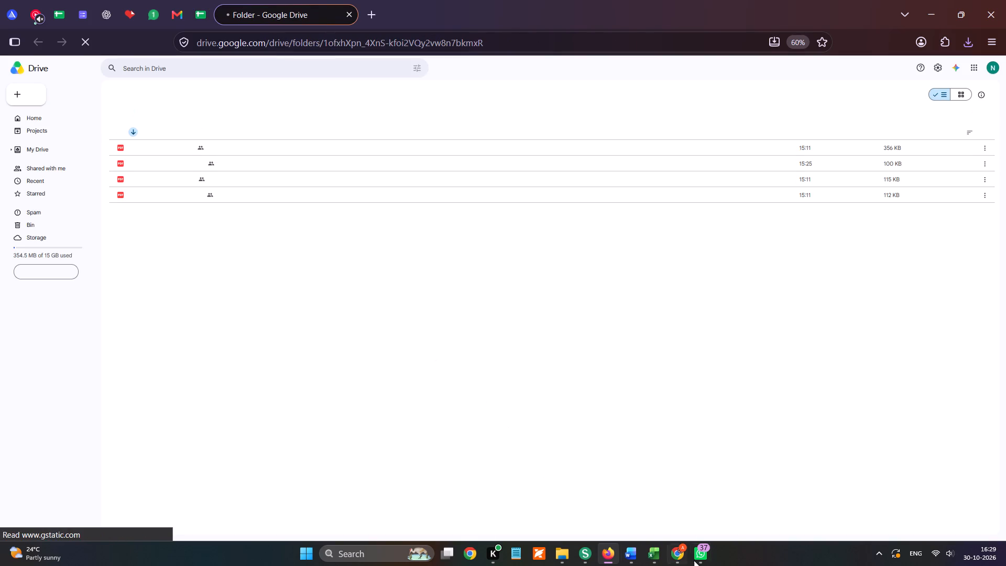
Switch to the GeM portal in Chrome and find GEM/2026/B/8162324 in the bid listing with Exact Bid Search.
{"action": "left_click", "coordinate": [676, 555]}
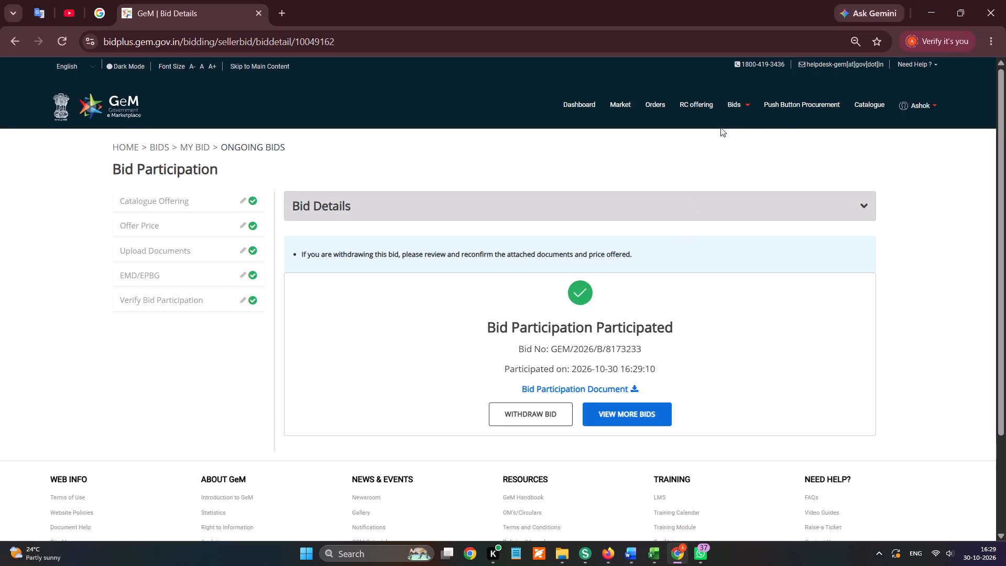
{"action": "left_click", "coordinate": [751, 125]}
{"action": "left_click", "coordinate": [702, 148], "text": "ctrl"}
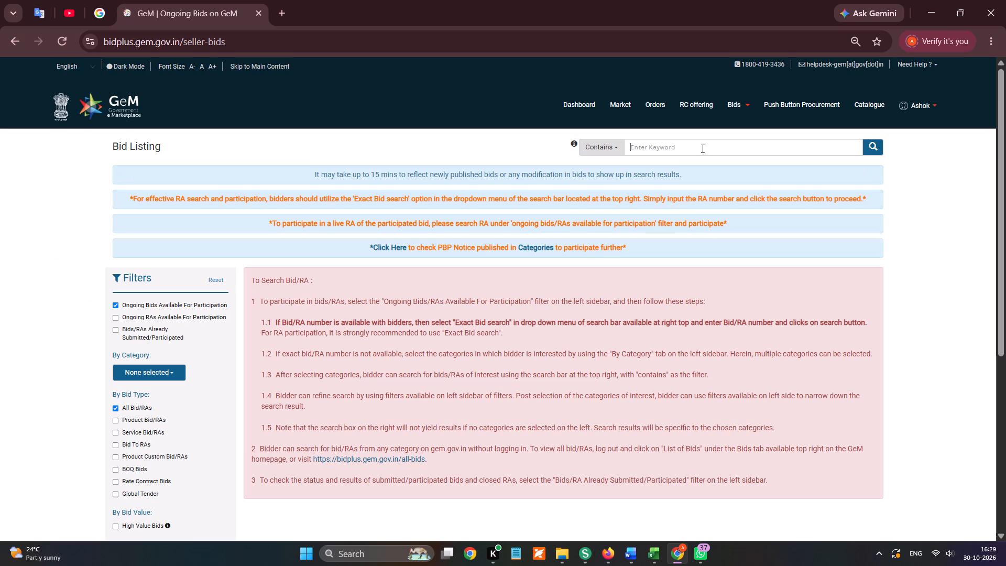
{"action": "key", "text": "ctrl+v"}
{"action": "left_click", "coordinate": [624, 146]}
{"action": "left_click", "coordinate": [614, 153]}
{"action": "left_click", "coordinate": [627, 197]}
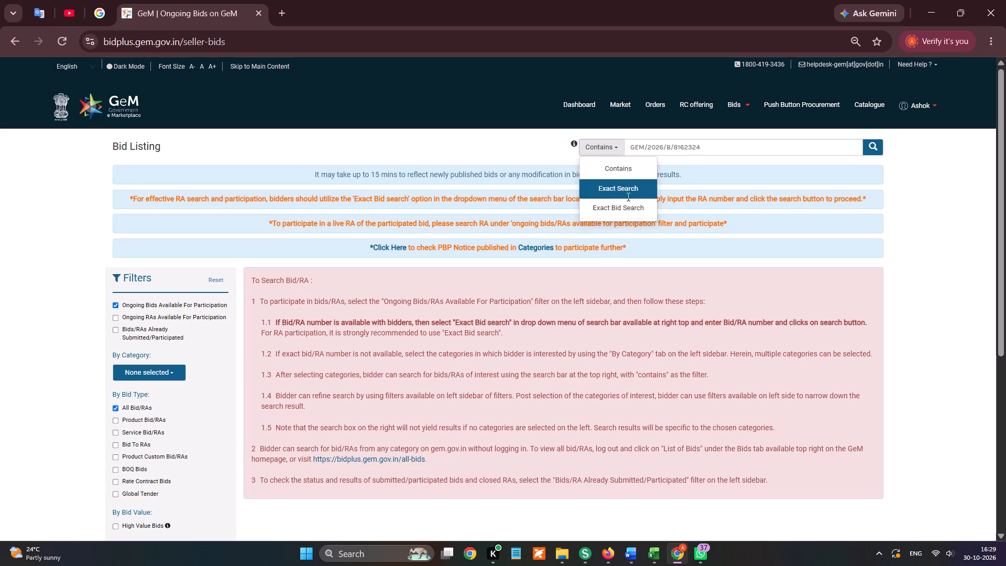
{"action": "left_click", "coordinate": [628, 149]}
{"action": "left_click", "coordinate": [641, 210]}
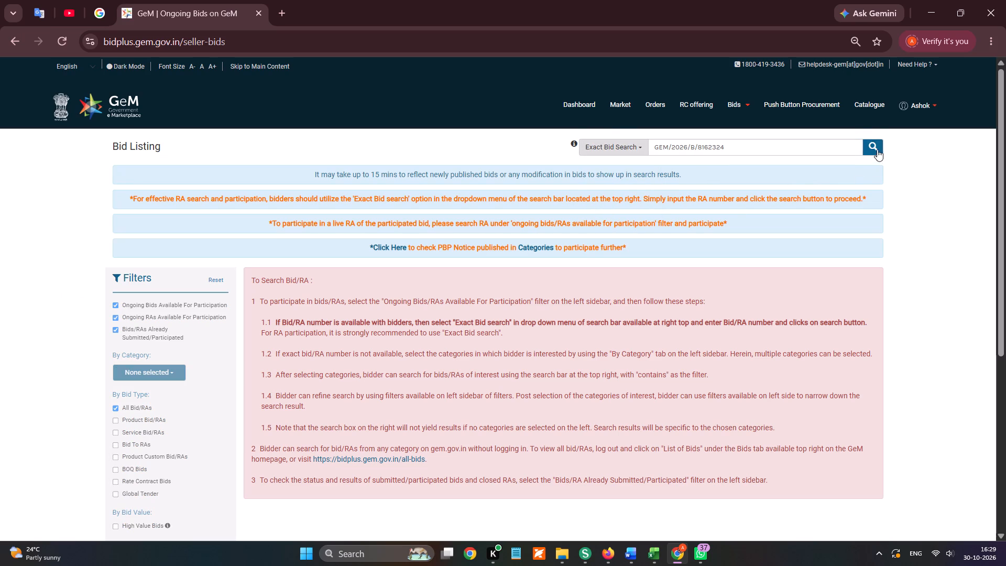
{"action": "left_click", "coordinate": [877, 149]}
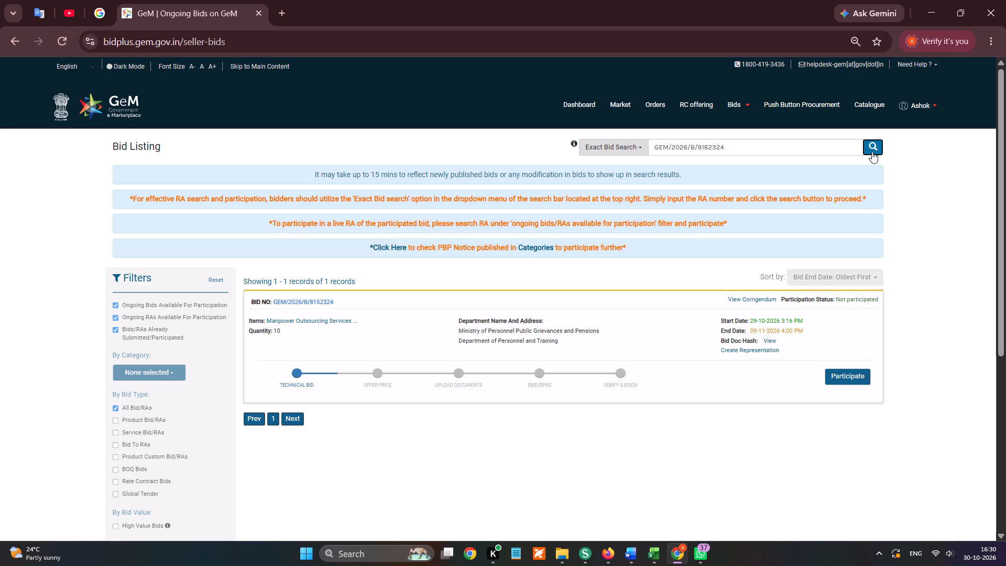
{"action": "key", "text": "Return"}
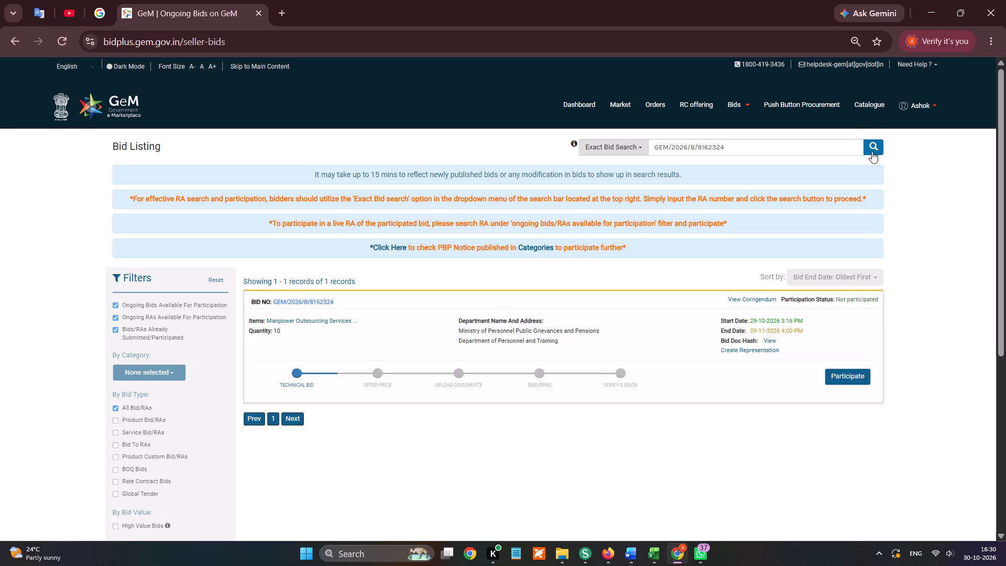
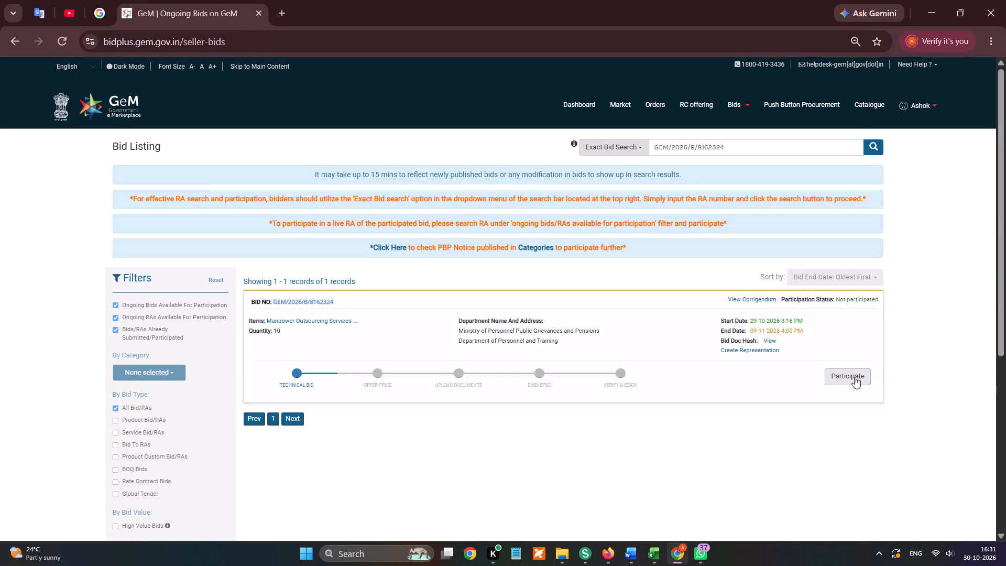
Start participating in GEM/2026/B/8162324 and save the compliance declaration with No for clauses 1 and 2 and Yes for clause 3.
{"action": "left_click", "coordinate": [854, 375]}
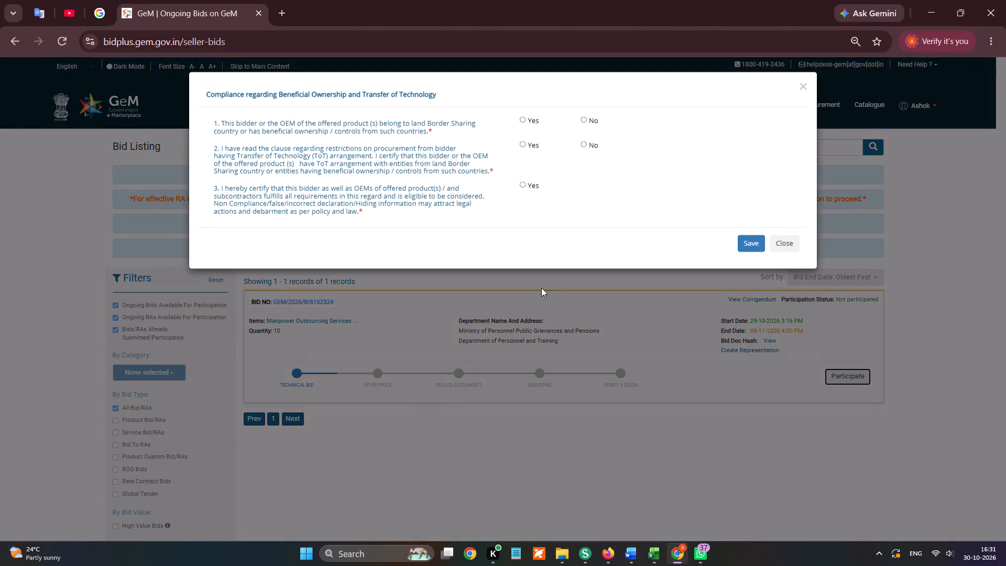
{"action": "left_click", "coordinate": [532, 187]}
{"action": "left_click", "coordinate": [585, 141]}
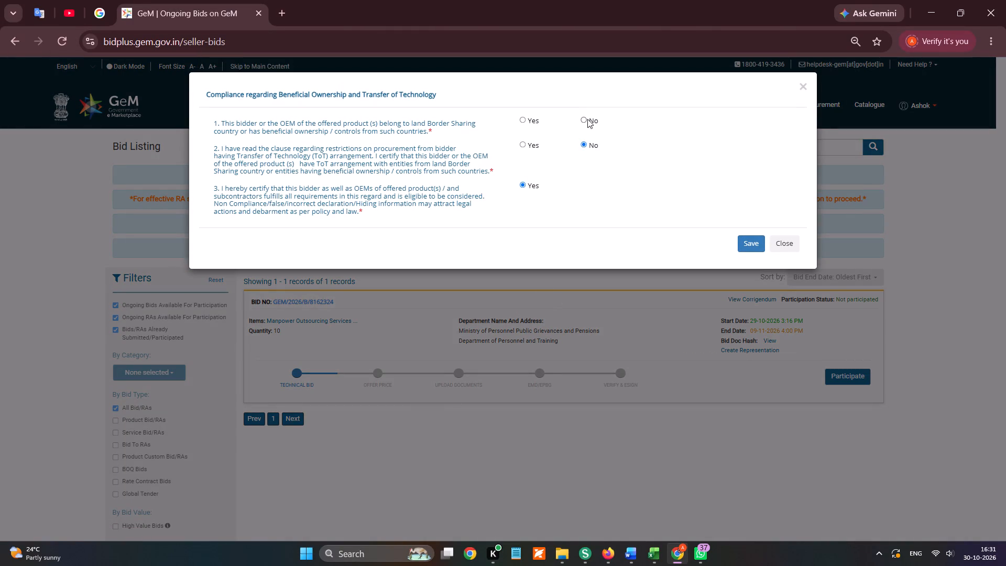
{"action": "left_click", "coordinate": [587, 119]}
{"action": "left_click", "coordinate": [746, 243]}
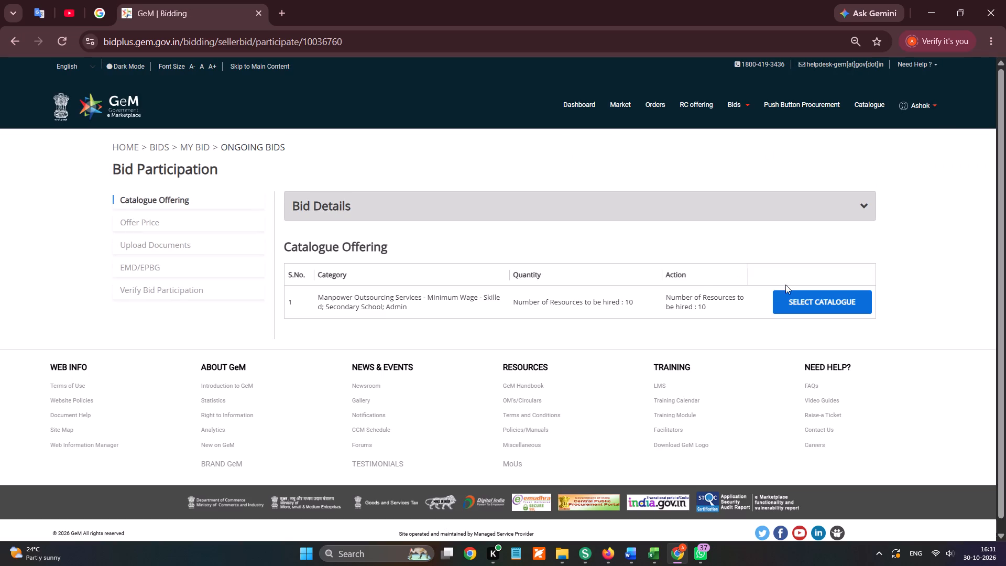
Fill the catalogue offering with Skill Category Skilled and Delhi as the state of geographical presence, then encrypt and save it.
{"action": "left_click", "coordinate": [806, 311]}
{"action": "scroll", "coordinate": [756, 342], "scroll_direction": "down", "scroll_amount": 1}
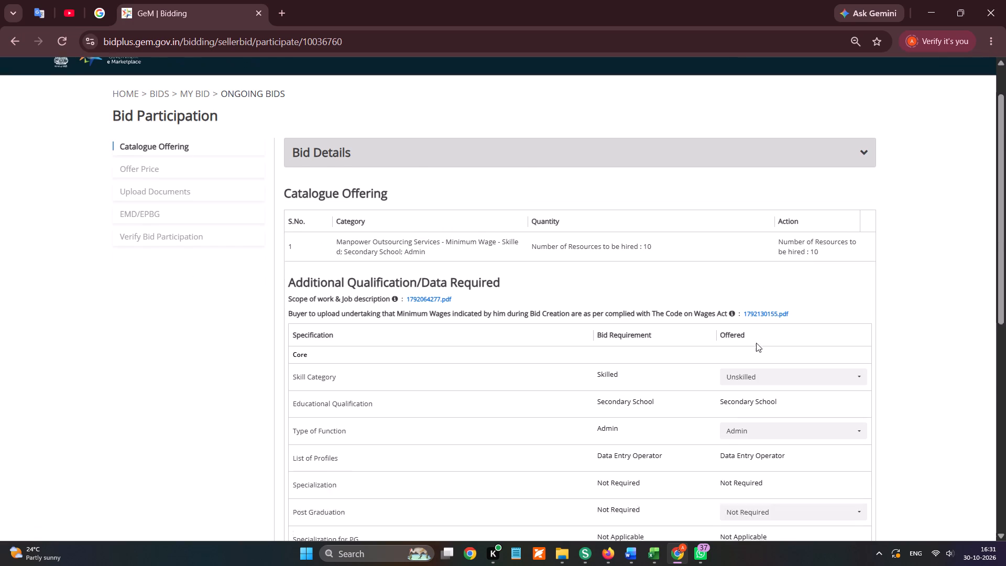
{"action": "left_click", "coordinate": [747, 248]}
{"action": "left_click", "coordinate": [743, 299]}
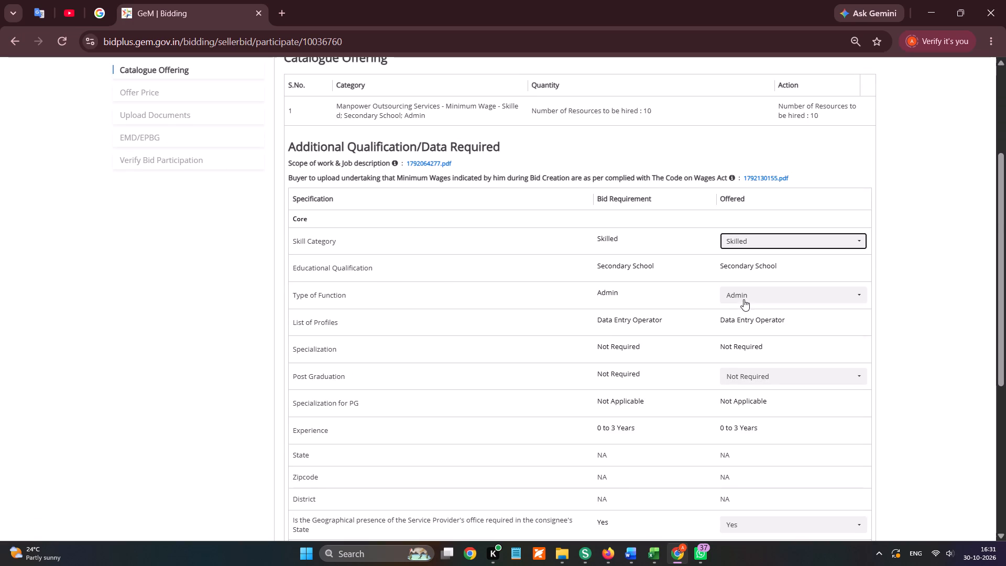
{"action": "scroll", "coordinate": [741, 363], "scroll_direction": "down", "scroll_amount": 2}
{"action": "left_click", "coordinate": [745, 260]}
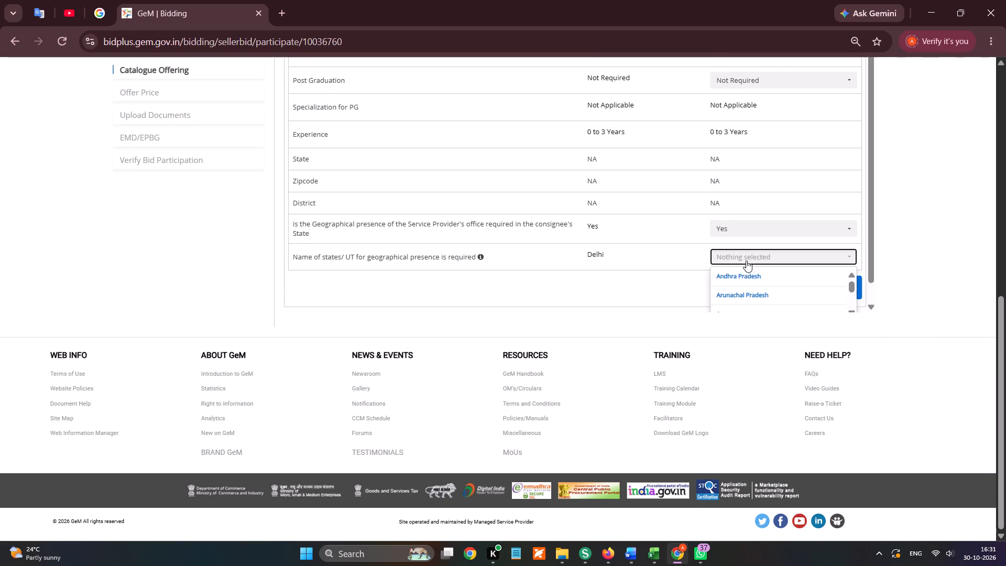
{"action": "key", "text": "f"}
{"action": "key", "text": "d"}
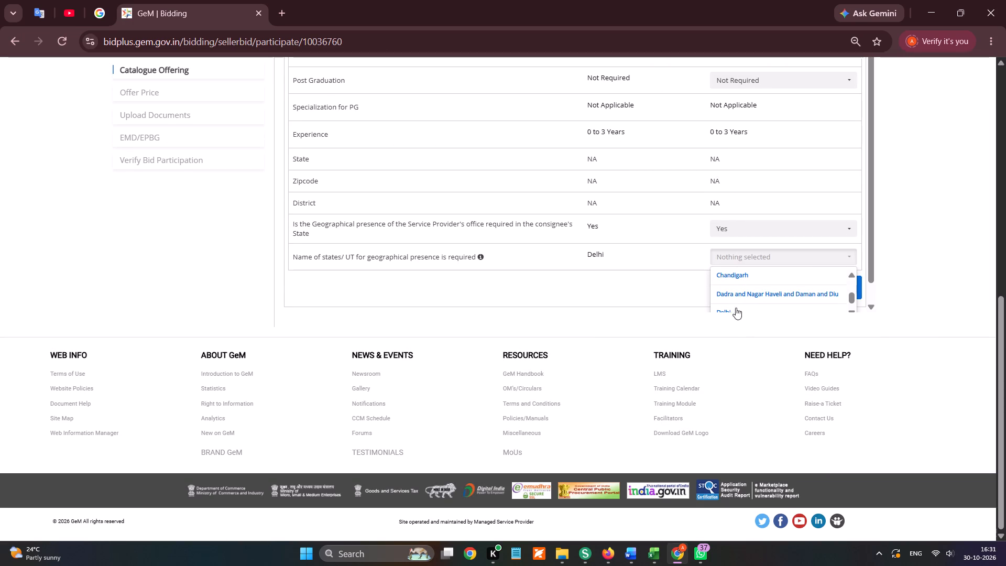
{"action": "left_click", "coordinate": [734, 312]}
{"action": "left_click", "coordinate": [681, 292]}
{"action": "left_click", "coordinate": [818, 297]}
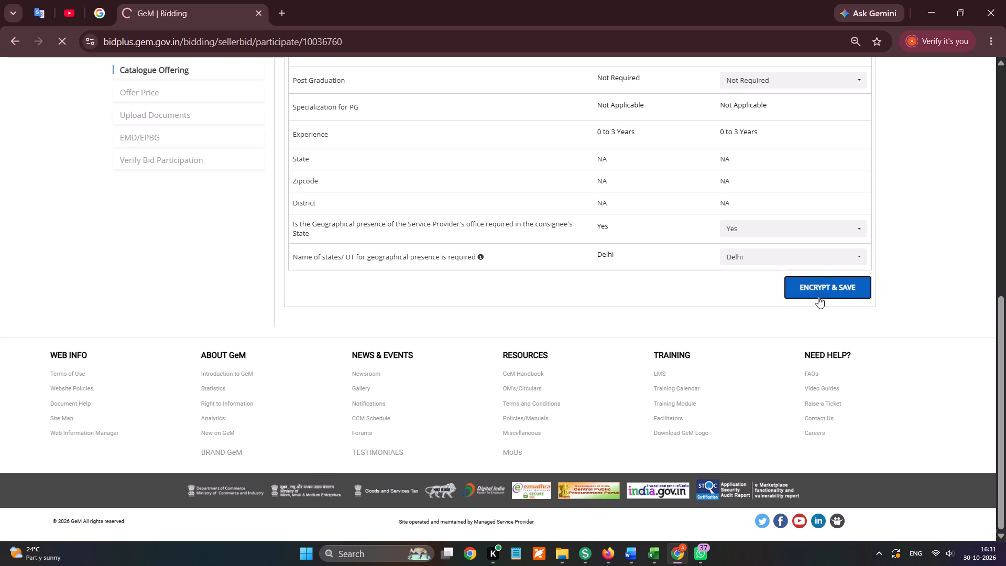
{"action": "left_click", "coordinate": [850, 354]}
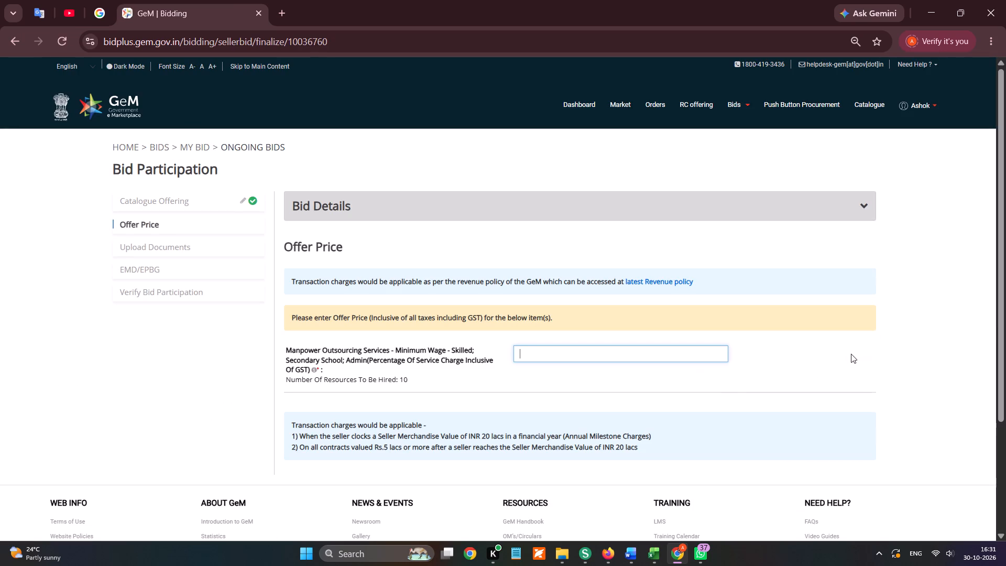
Enter 3.85 as the service charge percentage, copy the total offer price, and encrypt and save the financial quote.
{"action": "type", "text": "3.85"}
{"action": "key", "text": "Return"}
{"action": "left_click", "coordinate": [840, 407]}
{"action": "scroll", "coordinate": [781, 407], "scroll_direction": "down", "scroll_amount": 6}
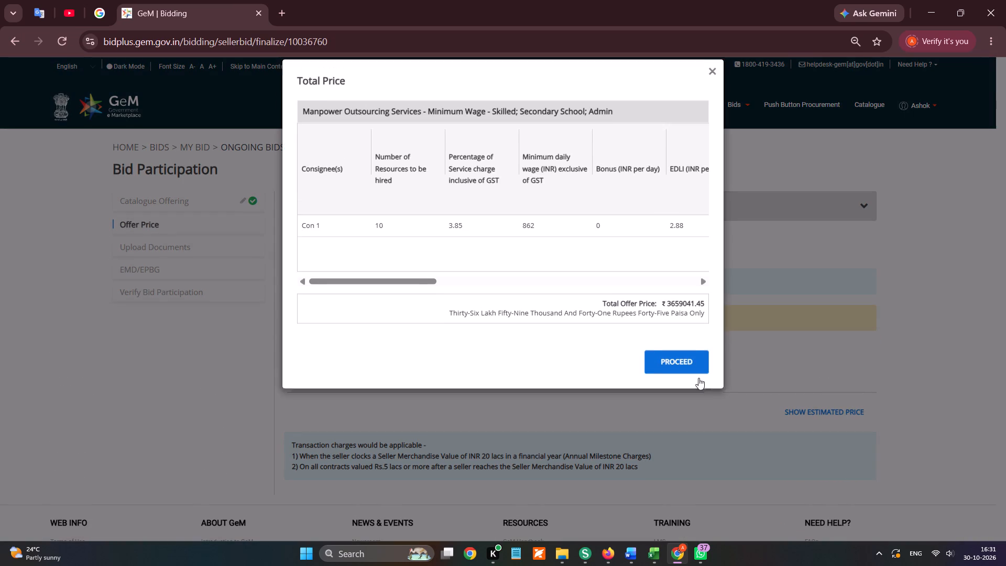
{"action": "double_click", "coordinate": [686, 313]}
{"action": "key", "text": "ctrl+c"}
{"action": "left_click", "coordinate": [683, 369], "text": "ctrl"}
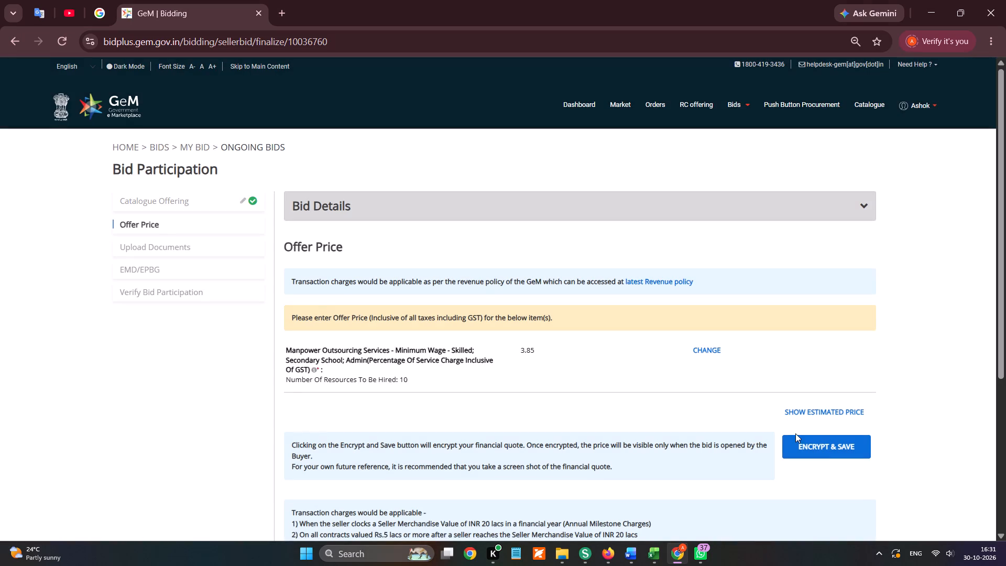
{"action": "left_click", "coordinate": [795, 433]}
{"action": "left_click", "coordinate": [824, 455]}
{"action": "left_click", "coordinate": [577, 159]}
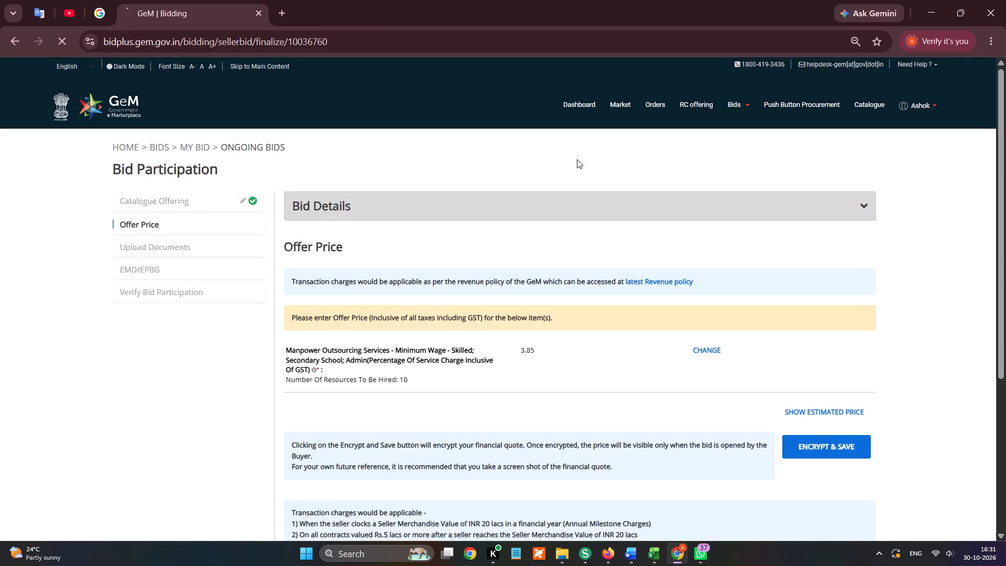
Upload experience-criteria-nandal from the Gem Bid Documents - Nandal folder for Experience Criteria.
{"action": "left_click", "coordinate": [579, 276]}
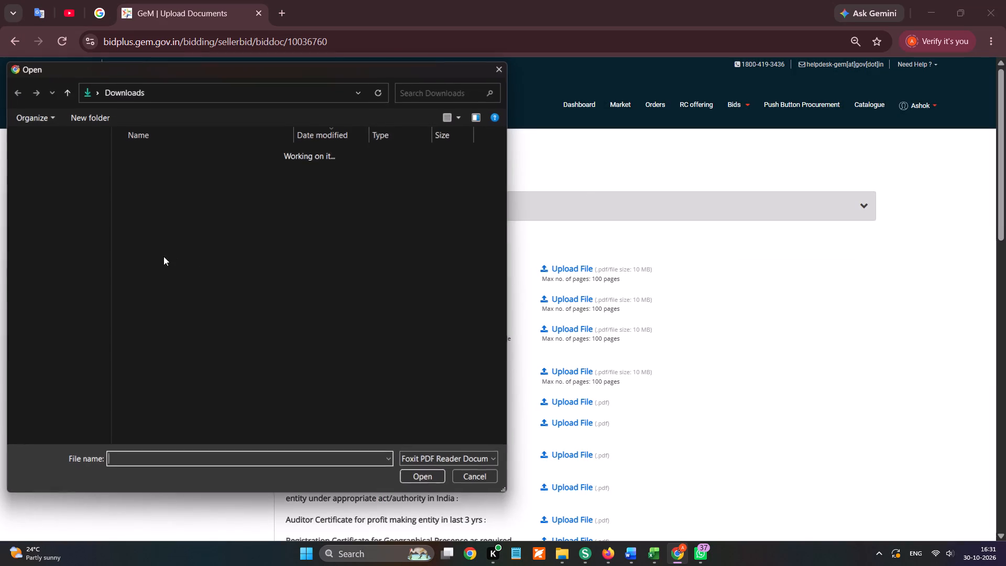
{"action": "scroll", "coordinate": [130, 240], "scroll_direction": "up", "scroll_amount": 3}
{"action": "scroll", "coordinate": [77, 200], "scroll_direction": "up", "scroll_amount": 3}
{"action": "left_click", "coordinate": [83, 206]}
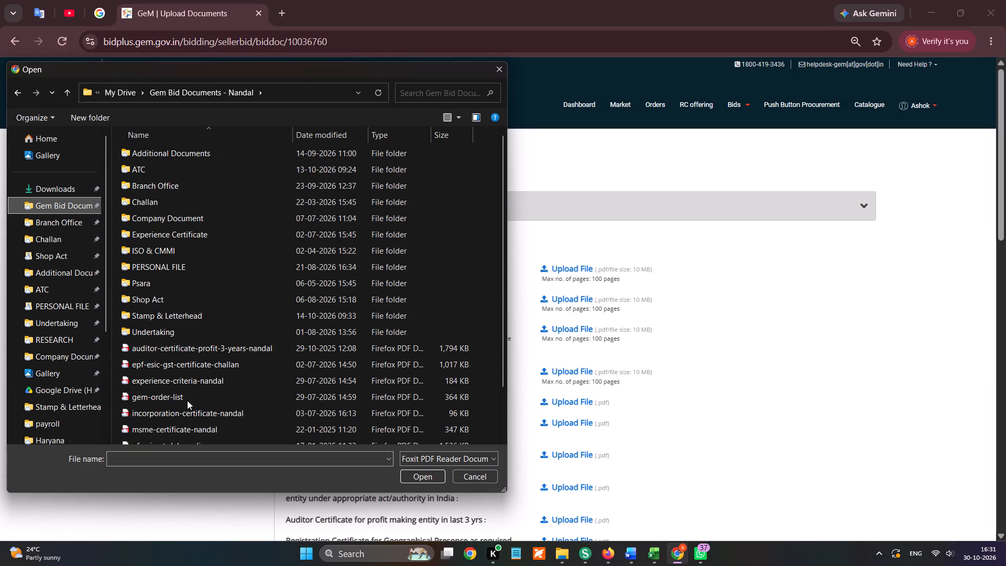
{"action": "double_click", "coordinate": [190, 382]}
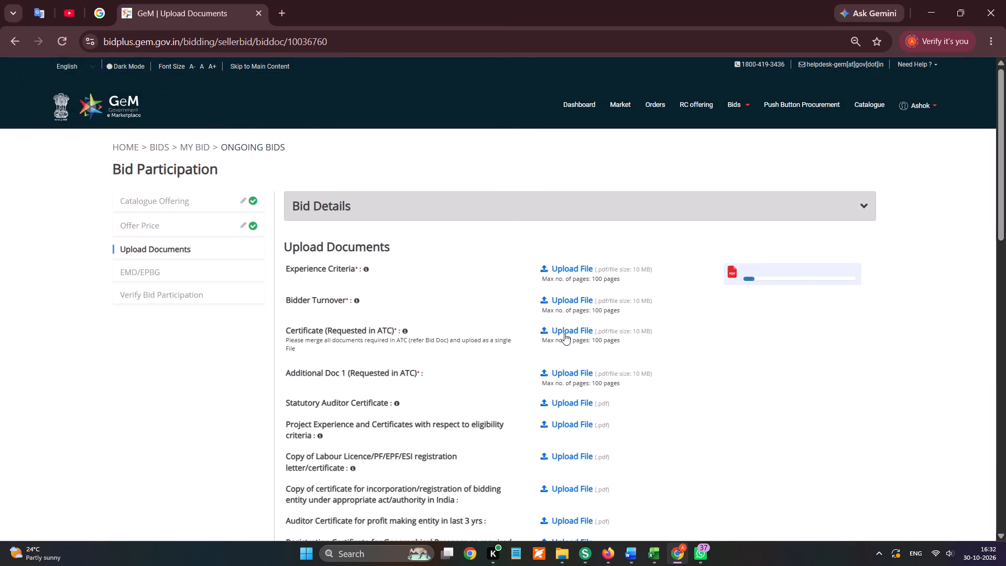
Upload turnover-certificate-nandal for Bidder Turnover.
{"action": "left_click", "coordinate": [577, 303]}
{"action": "scroll", "coordinate": [204, 397], "scroll_direction": "down", "scroll_amount": 4}
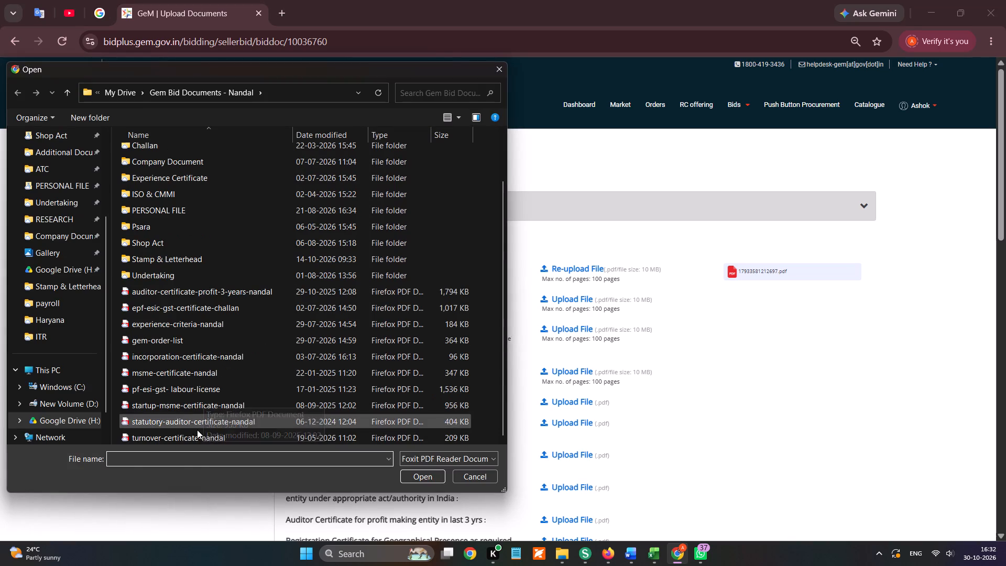
{"action": "left_click", "coordinate": [200, 432]}
{"action": "double_click", "coordinate": [200, 432]}
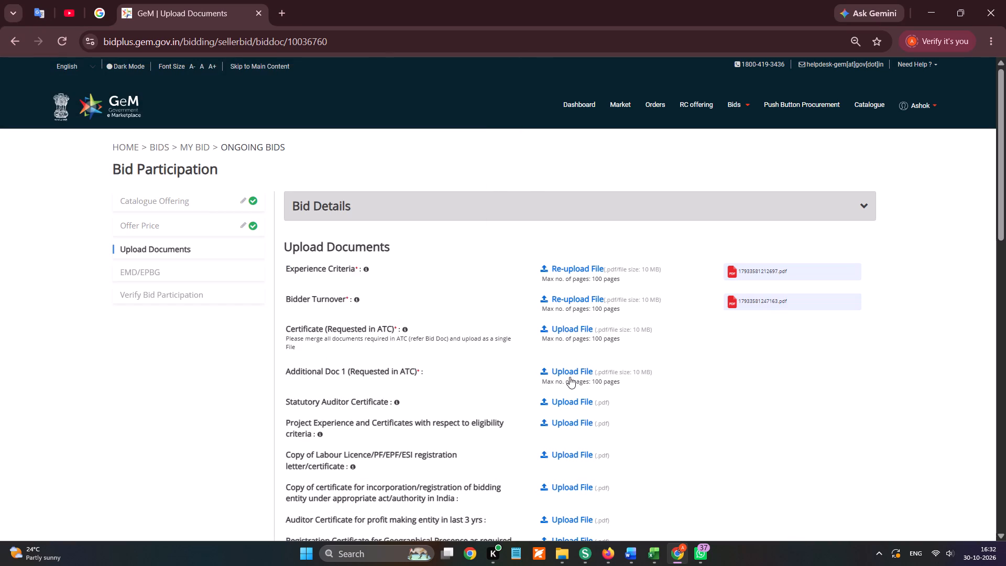
Upload gst-clearance-certificate-nandal from the Additional Documents folder for Additional Doc 1 (Requested in ATC).
{"action": "left_click", "coordinate": [571, 372]}
{"action": "scroll", "coordinate": [76, 282], "scroll_direction": "up", "scroll_amount": 3}
{"action": "left_click", "coordinate": [79, 270]}
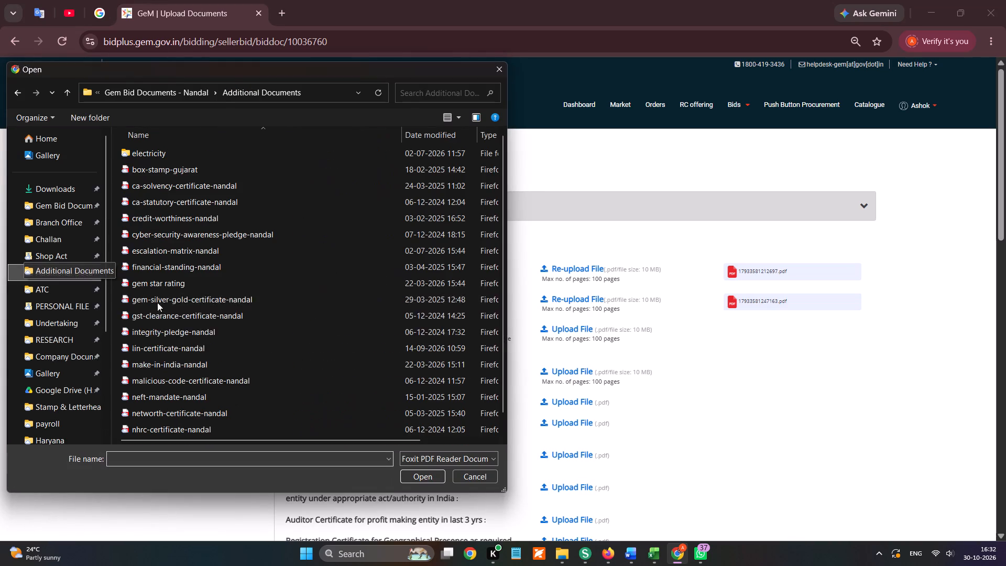
{"action": "double_click", "coordinate": [178, 321]}
Switch to the bid's Drive folder in Firefox, download SCOPE OF WORK 01.pdf and MINIMUM WAGES 02.pdf, and view the downloaded copies.
{"action": "key", "text": "alt+Tab"}
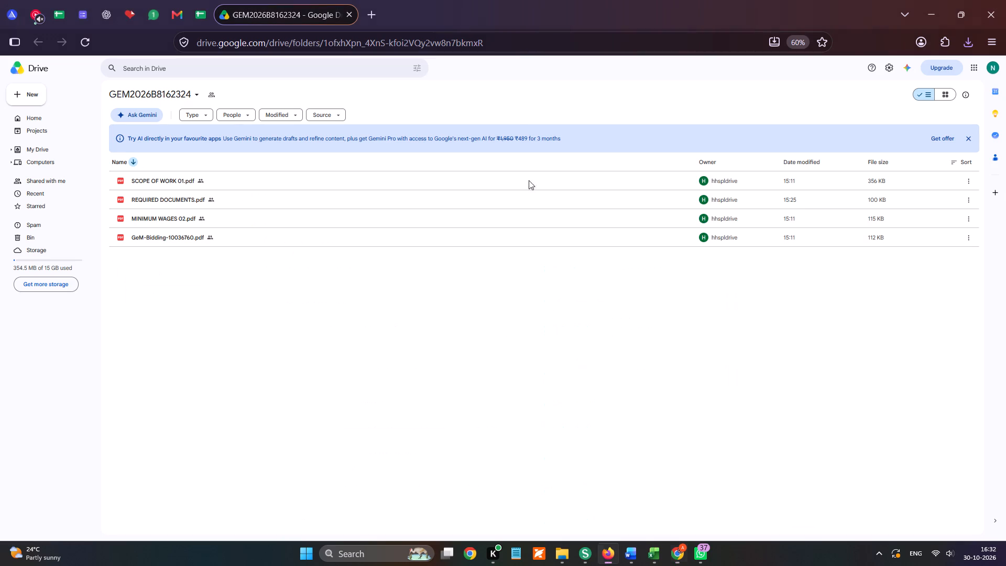
{"action": "left_click", "coordinate": [928, 180]}
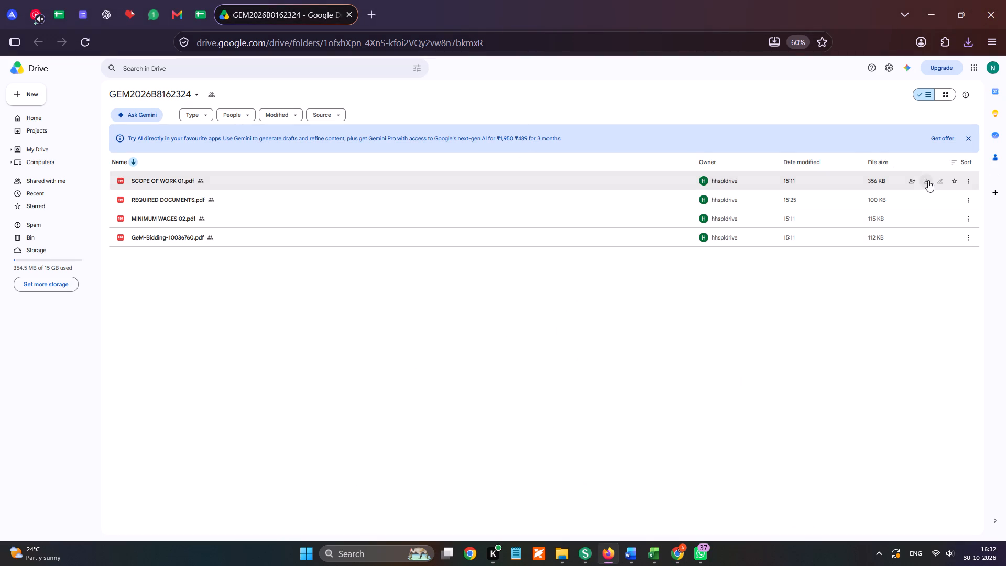
{"action": "left_click", "coordinate": [927, 219]}
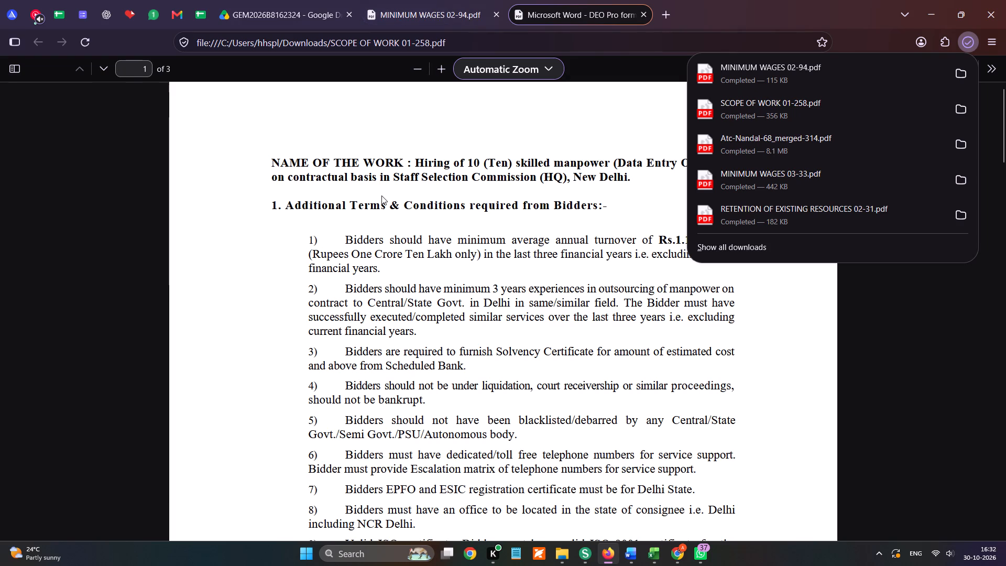
{"action": "left_click", "coordinate": [407, 3]}
{"action": "left_click", "coordinate": [580, 4]}
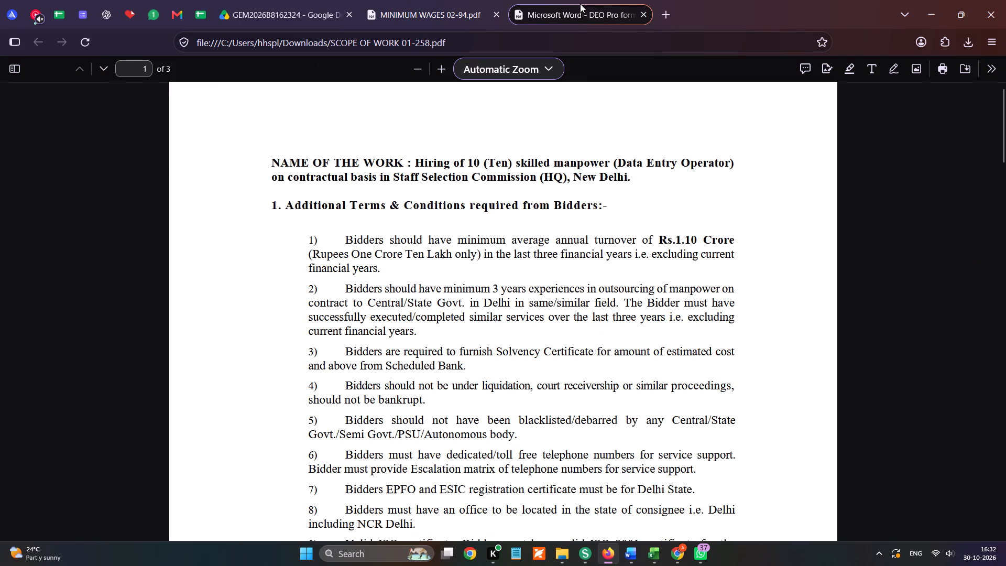
Switch to Sejda PDF Desktop and load MINIMUM WAGES 02-94 and SCOPE OF WORK 01-258 from Downloads into the Merge tool.
{"action": "left_click", "coordinate": [588, 553]}
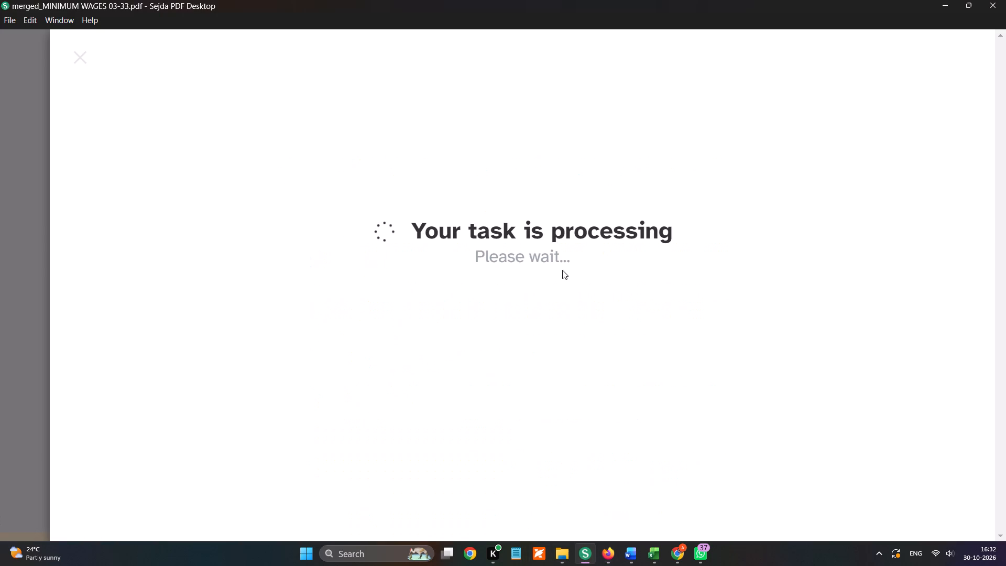
{"action": "left_click", "coordinate": [601, 166]}
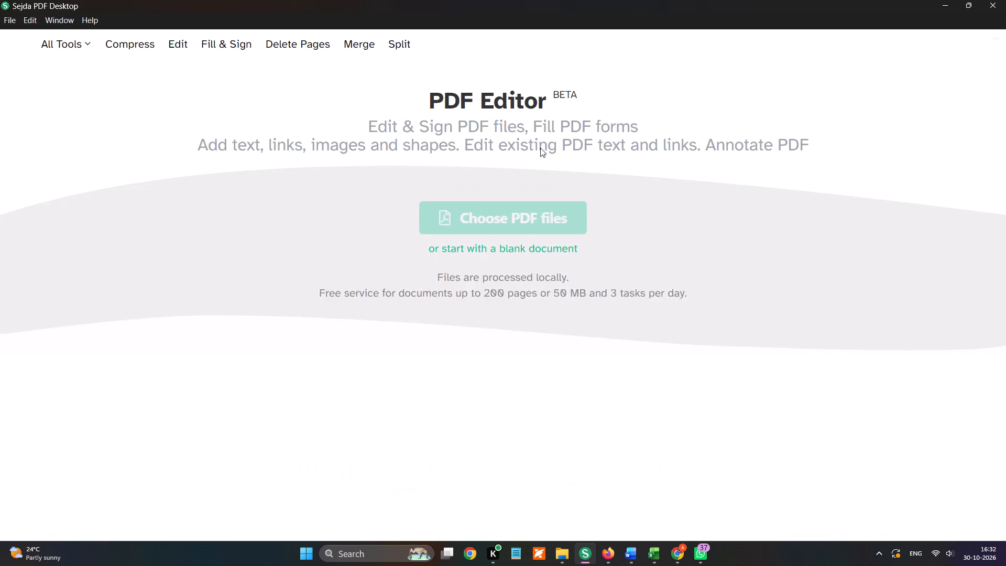
{"action": "left_click", "coordinate": [512, 218]}
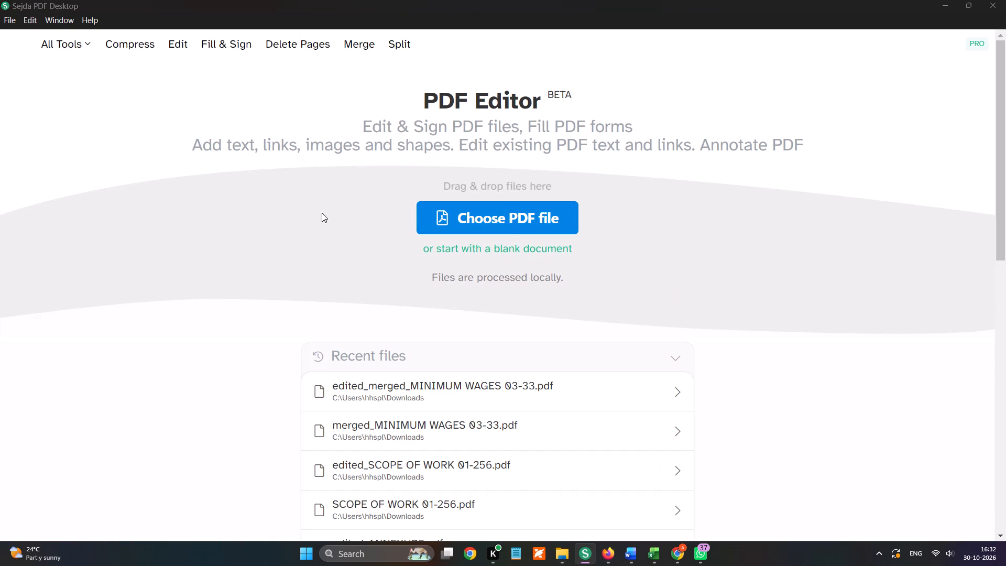
{"action": "left_click", "coordinate": [492, 444]}
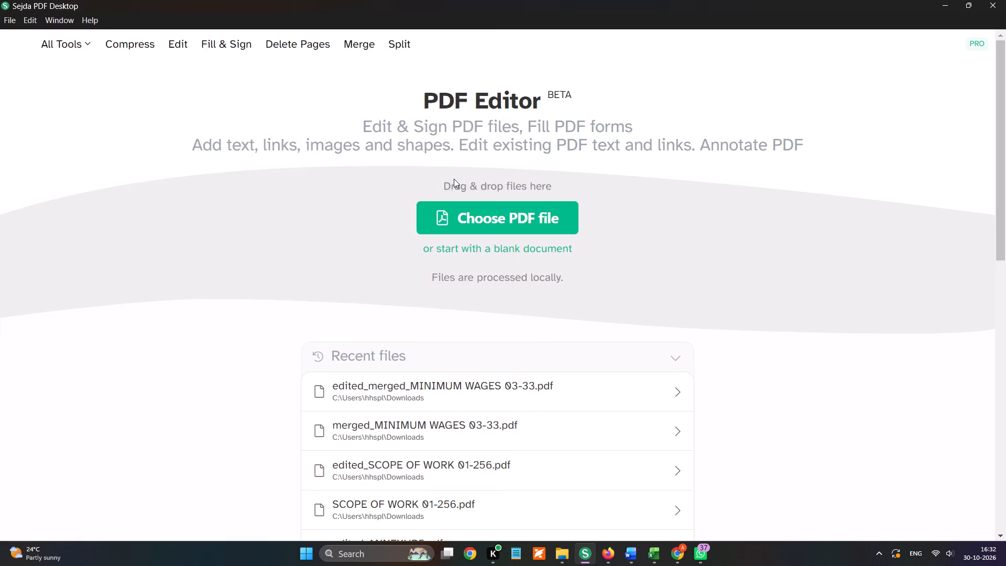
{"action": "left_click", "coordinate": [368, 48]}
{"action": "left_click", "coordinate": [501, 201]}
{"action": "scroll", "coordinate": [50, 161], "scroll_direction": "up", "scroll_amount": 4}
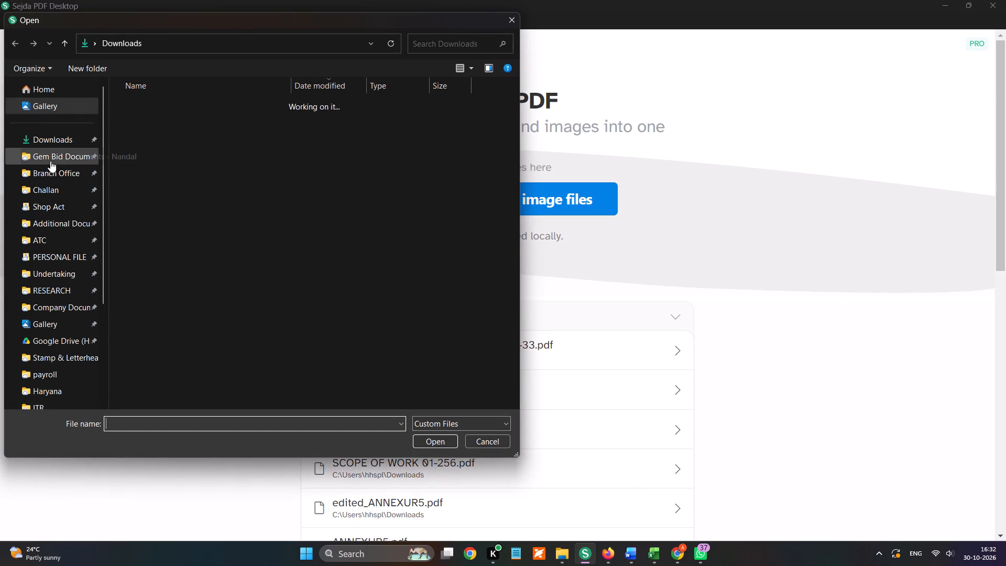
{"action": "left_click", "coordinate": [68, 136]}
{"action": "left_click", "coordinate": [196, 132], "text": "ctrl"}
{"action": "left_click", "coordinate": [202, 125], "text": "ctrl"}
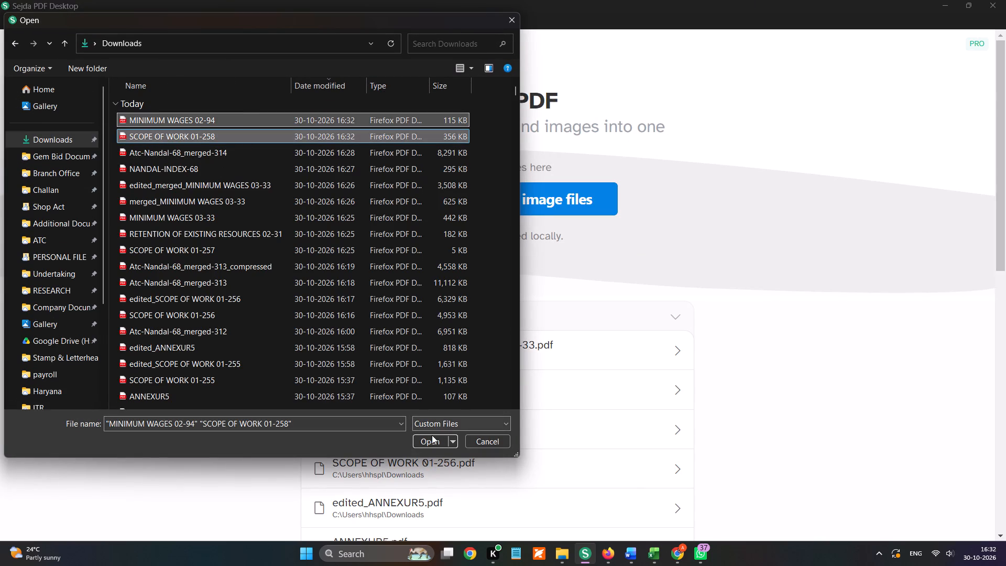
{"action": "left_click", "coordinate": [432, 437]}
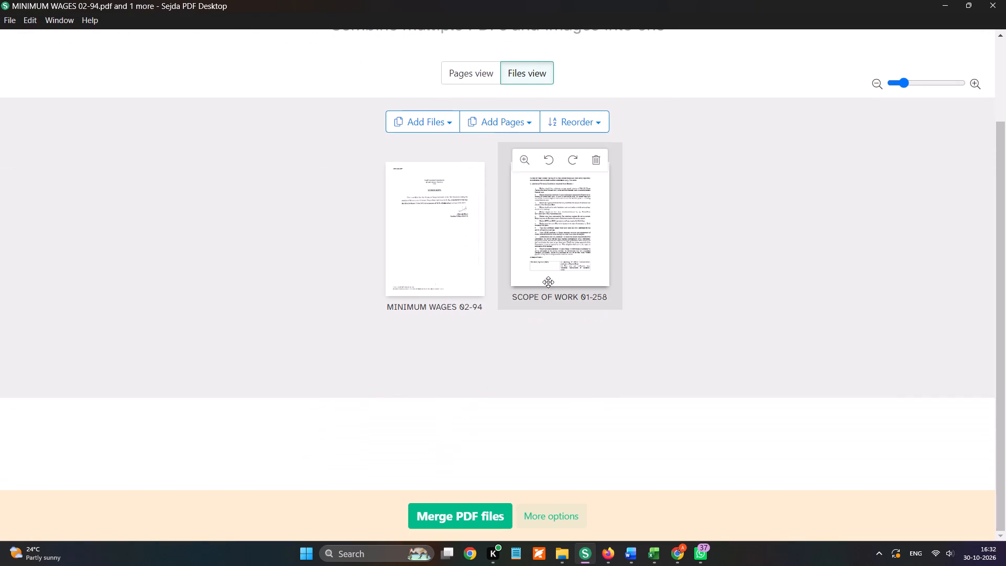
Place SCOPE OF WORK 01-258 ahead of MINIMUM WAGES 02-94 and merge them into Downloads as merged_MINIMUM WAGES 02-94.
{"action": "left_click_drag", "start_coordinate": [589, 216], "coordinate": [429, 201]}
{"action": "left_click", "coordinate": [466, 523]}
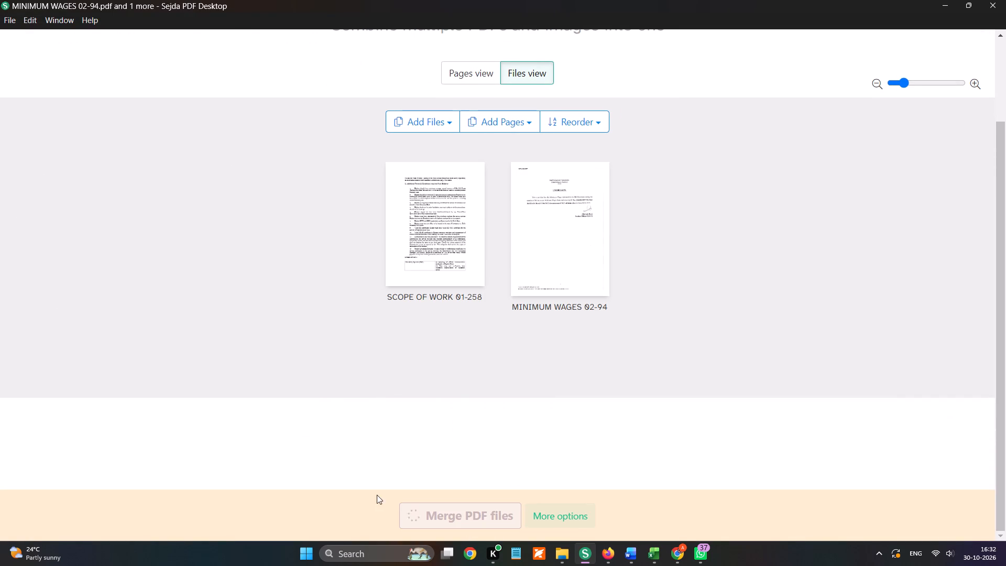
{"action": "scroll", "coordinate": [36, 161], "scroll_direction": "up", "scroll_amount": 5}
{"action": "left_click", "coordinate": [49, 135]}
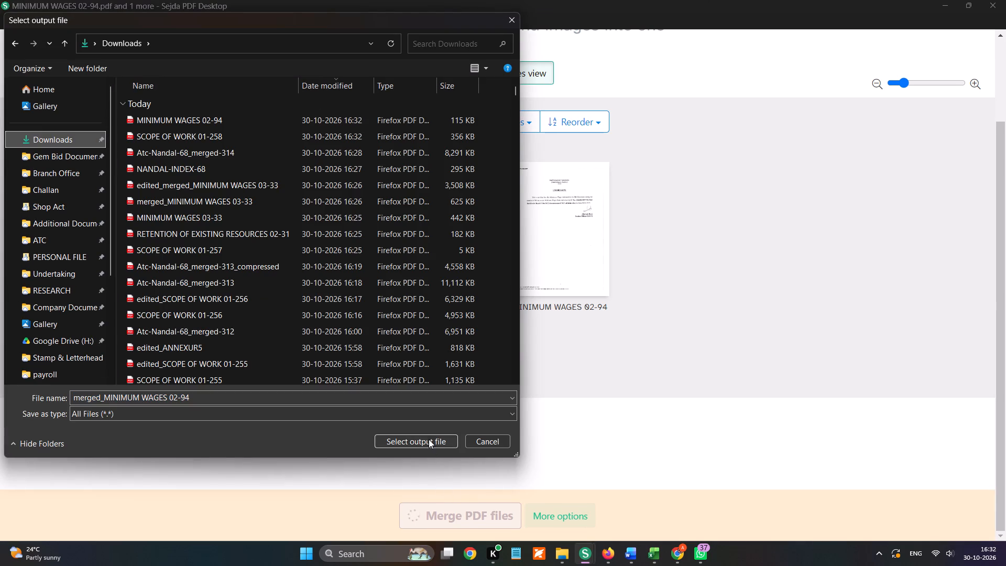
{"action": "left_click", "coordinate": [429, 439]}
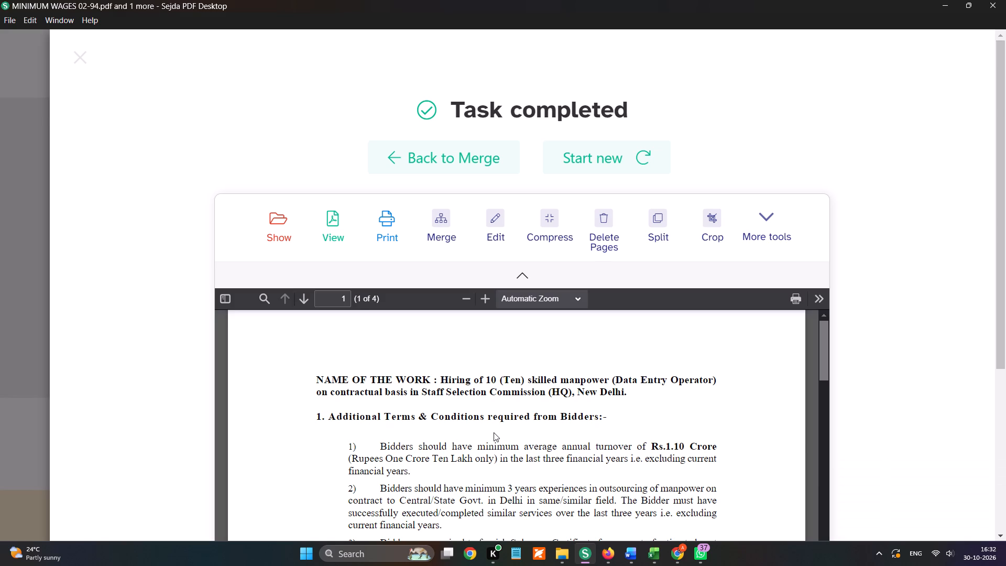
Open the merged PDF in the editor and pick the Nandal Services Pvt. Ltd. director signature stamp for signing page 1.
{"action": "left_click", "coordinate": [494, 230]}
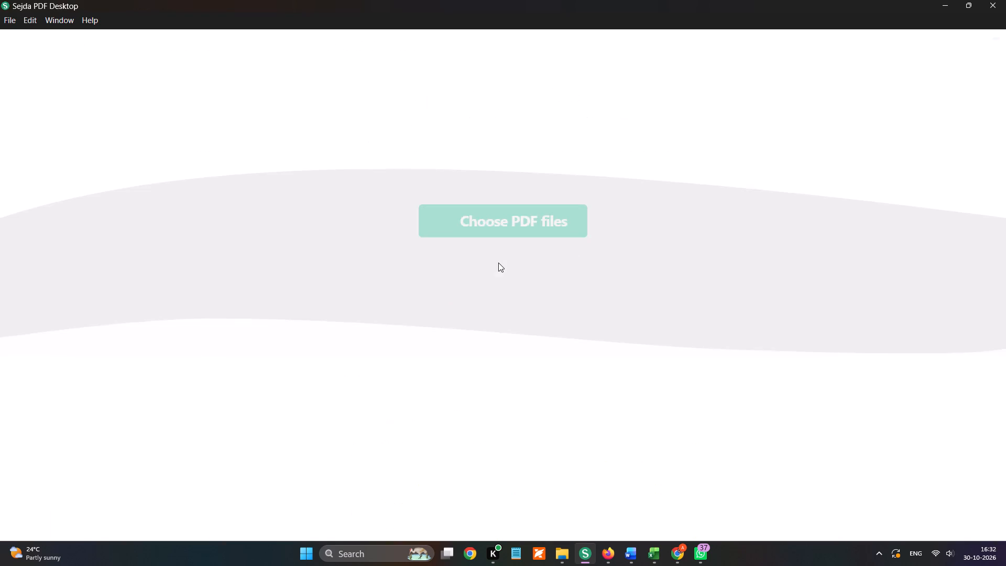
{"action": "scroll", "coordinate": [523, 240], "scroll_direction": "down", "scroll_amount": 2}
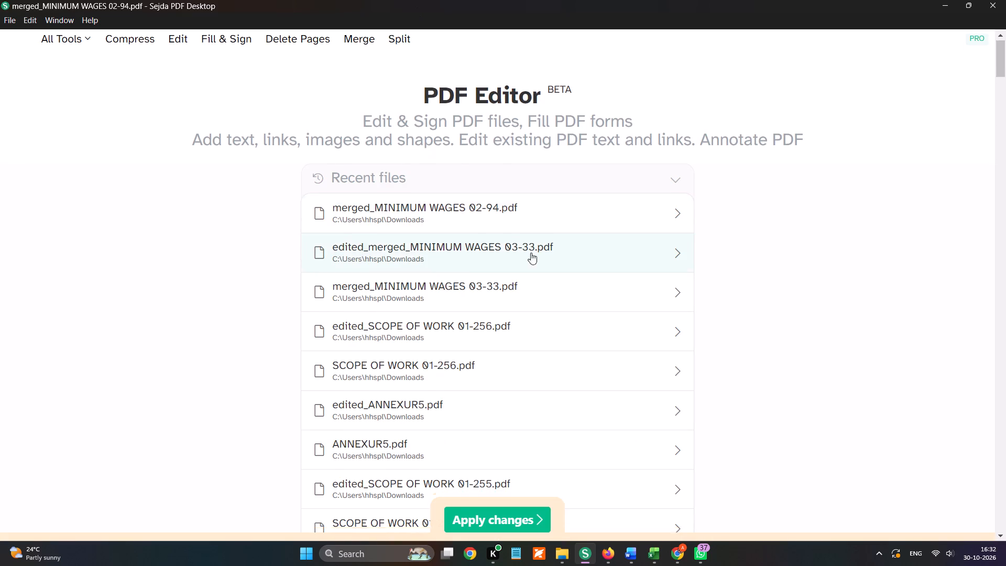
{"action": "scroll", "coordinate": [531, 253], "scroll_direction": "down", "scroll_amount": 4}
{"action": "left_click", "coordinate": [466, 51]}
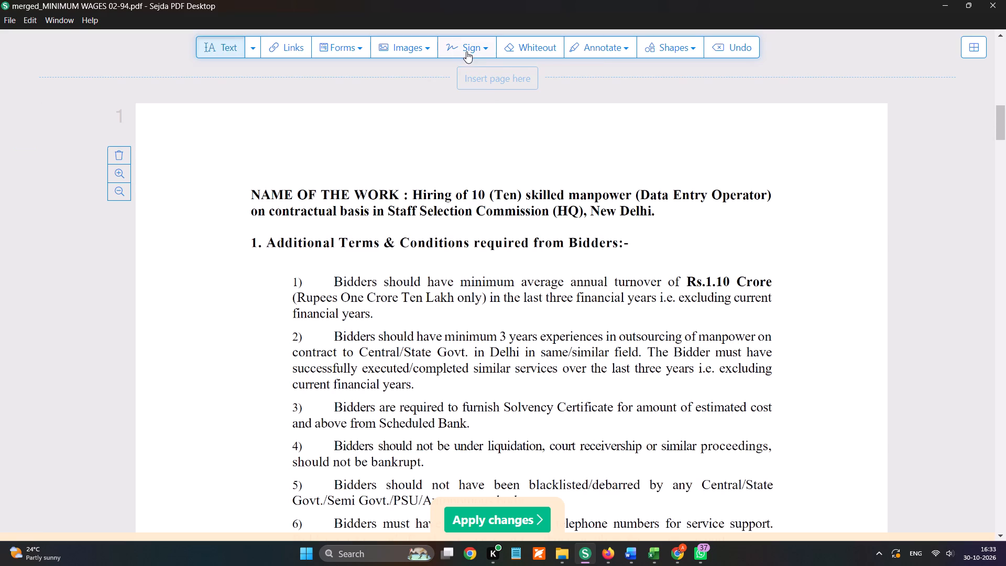
{"action": "left_click", "coordinate": [517, 151]}
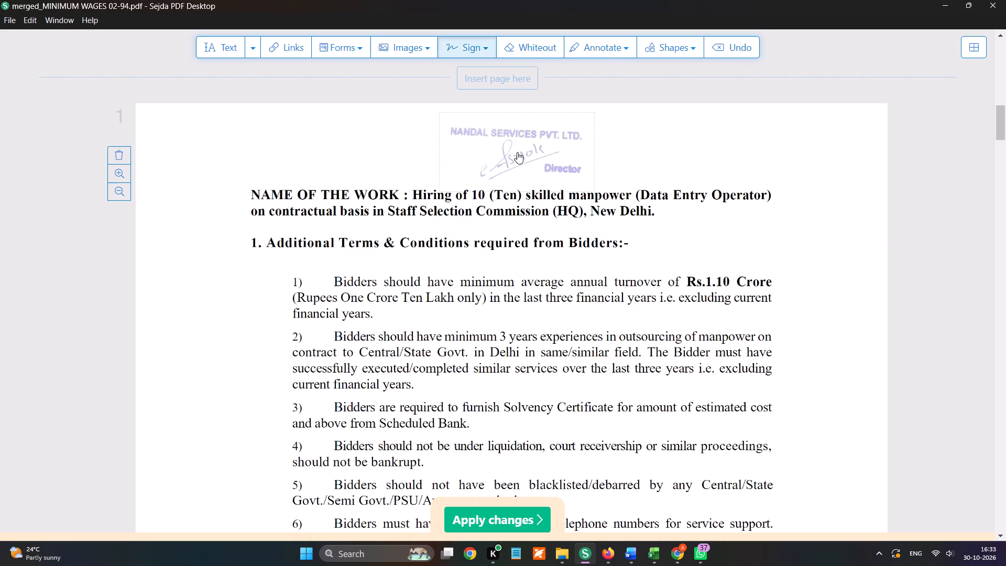
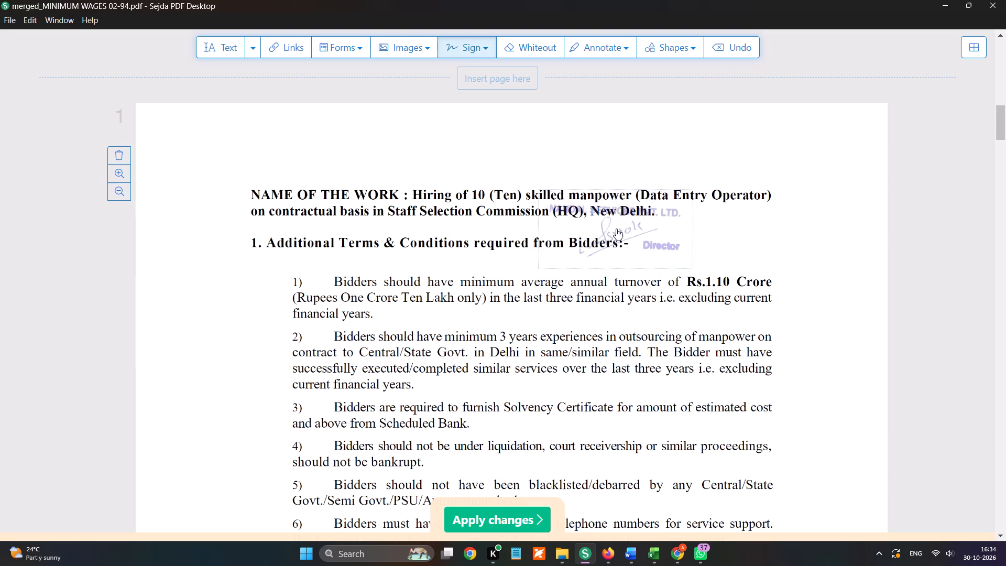
Place the director signature stamp at the foot of page 1 and the round Nandal Services seal beside it.
{"action": "scroll", "coordinate": [598, 232], "scroll_direction": "down", "scroll_amount": 4}
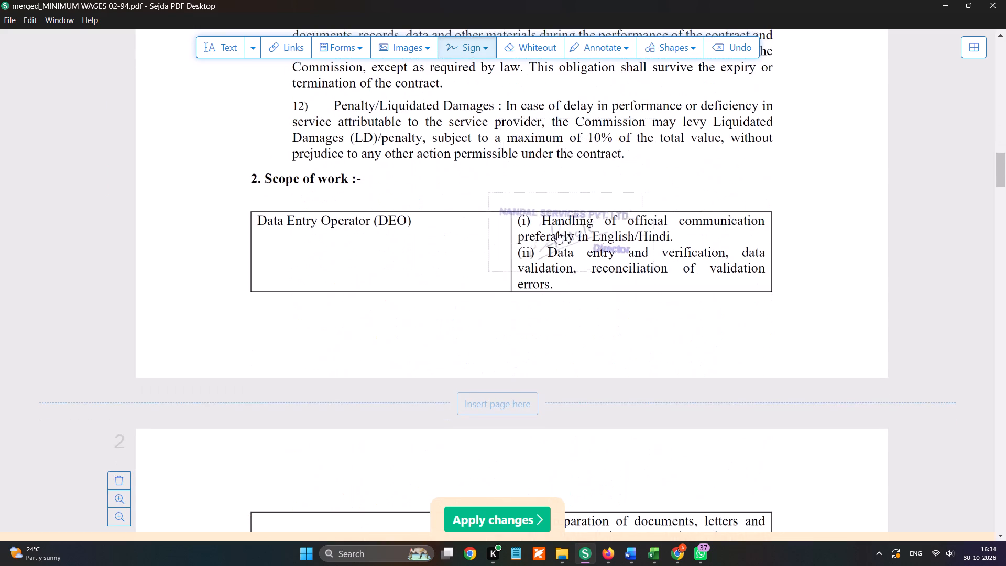
{"action": "left_click", "coordinate": [407, 331]}
{"action": "left_click", "coordinate": [481, 47]}
{"action": "left_click", "coordinate": [512, 81]}
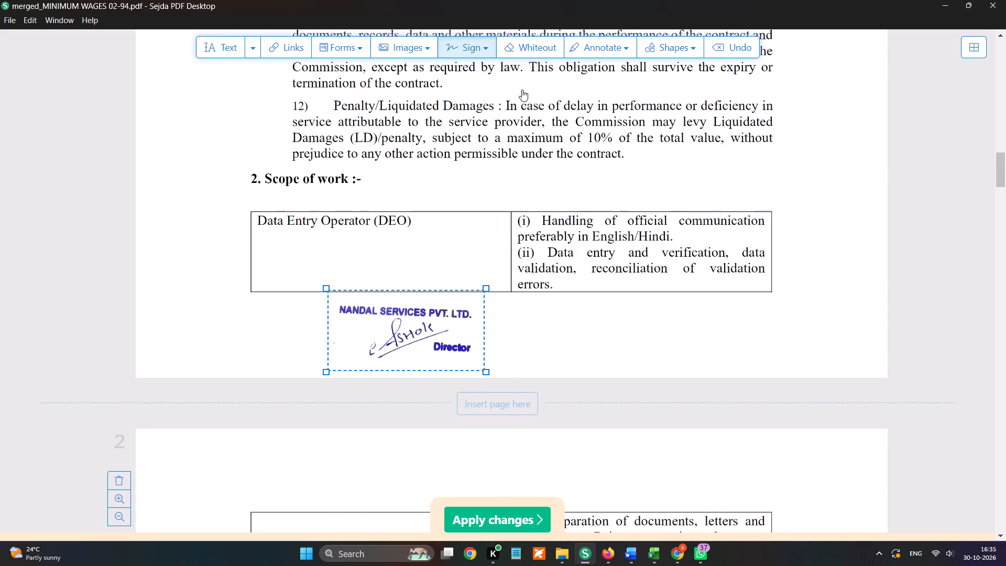
{"action": "left_click", "coordinate": [545, 330]}
Repeat the round seal and the director signature stamp on all pages of the merged PDF.
{"action": "left_click", "coordinate": [540, 263]}
{"action": "left_click", "coordinate": [545, 287]}
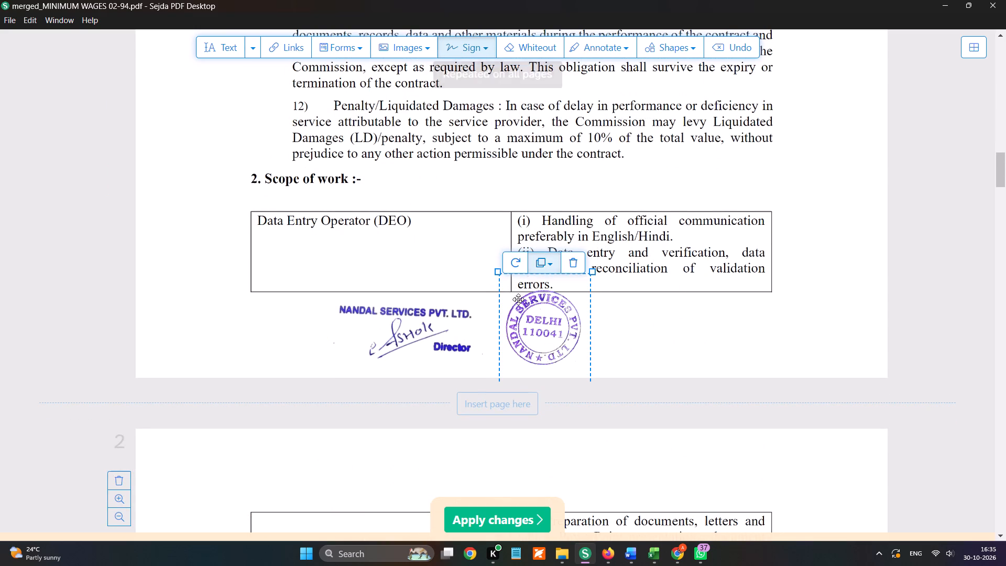
{"action": "left_click", "coordinate": [363, 278]}
{"action": "left_click", "coordinate": [369, 302]}
{"action": "left_click", "coordinate": [370, 309]}
Apply the stamp changes and save the PDF in Downloads as edited_merged_MINIMUM WAGES 02-94.
{"action": "scroll", "coordinate": [376, 309], "scroll_direction": "down", "scroll_amount": 2}
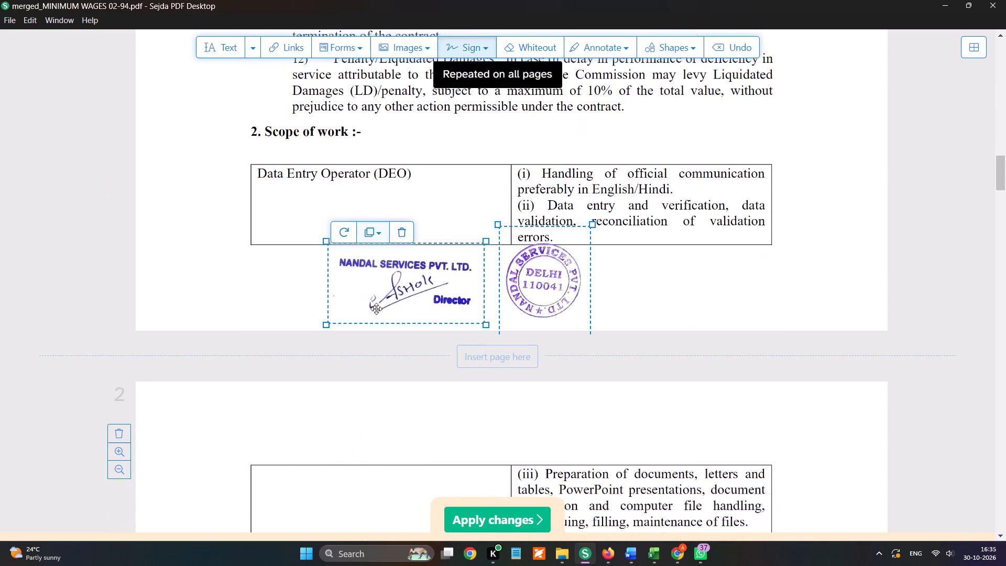
{"action": "scroll", "coordinate": [376, 309], "scroll_direction": "down", "scroll_amount": 3}
{"action": "scroll", "coordinate": [439, 280], "scroll_direction": "down", "scroll_amount": 5}
{"action": "scroll", "coordinate": [545, 283], "scroll_direction": "down", "scroll_amount": 2}
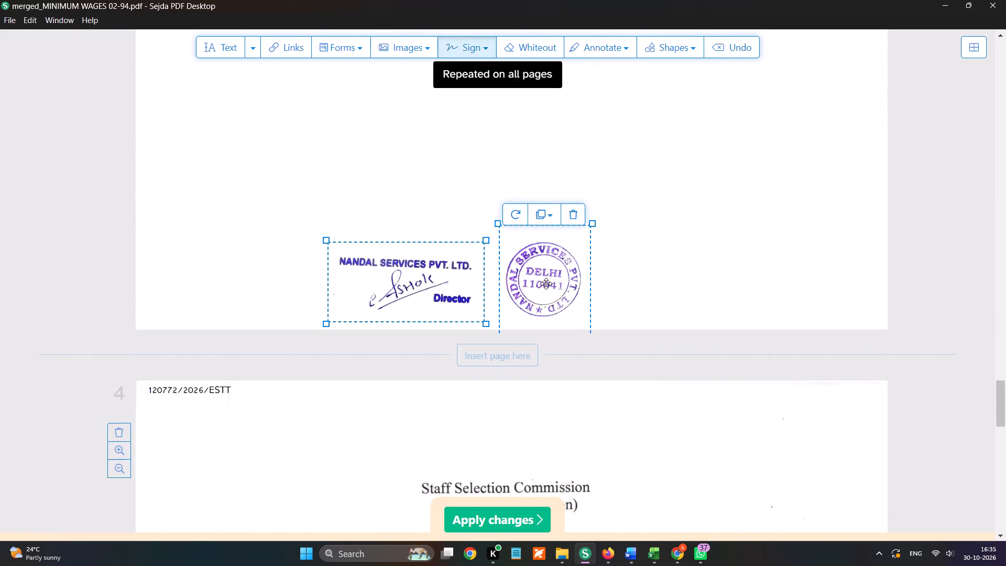
{"action": "scroll", "coordinate": [546, 284], "scroll_direction": "down", "scroll_amount": 4}
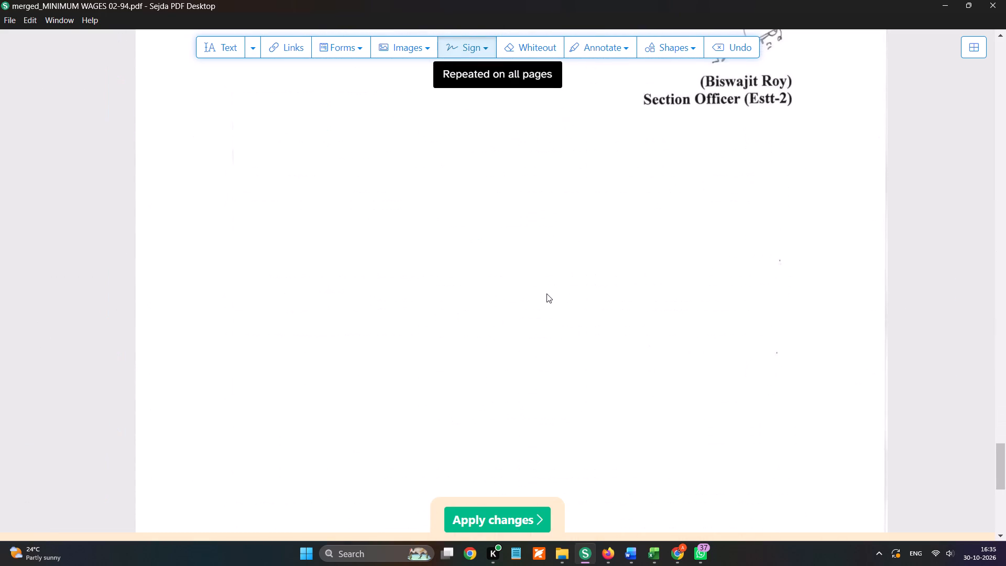
{"action": "scroll", "coordinate": [546, 293], "scroll_direction": "down", "scroll_amount": 5}
{"action": "left_click", "coordinate": [508, 516]}
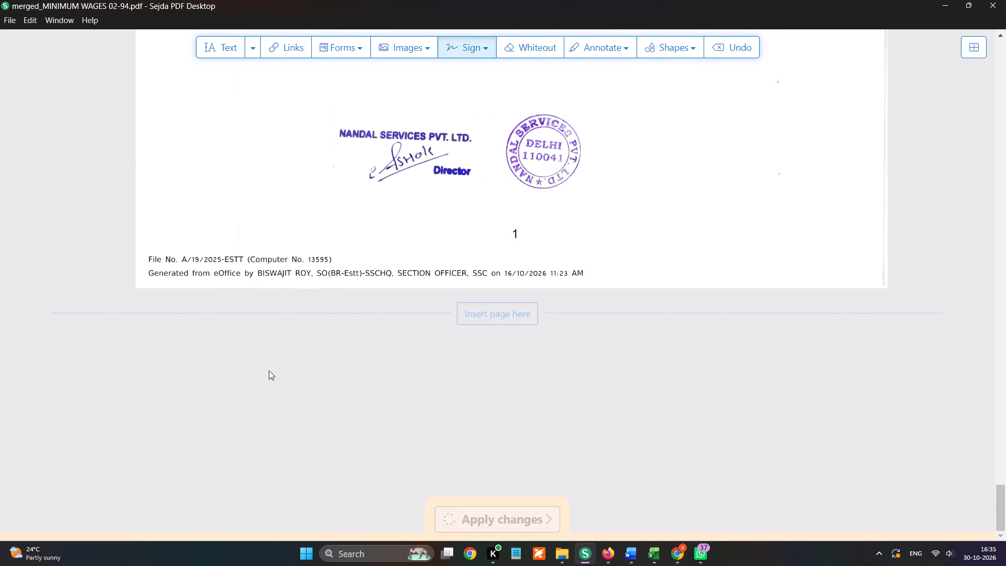
{"action": "scroll", "coordinate": [71, 168], "scroll_direction": "up", "scroll_amount": 5}
{"action": "left_click", "coordinate": [66, 145]}
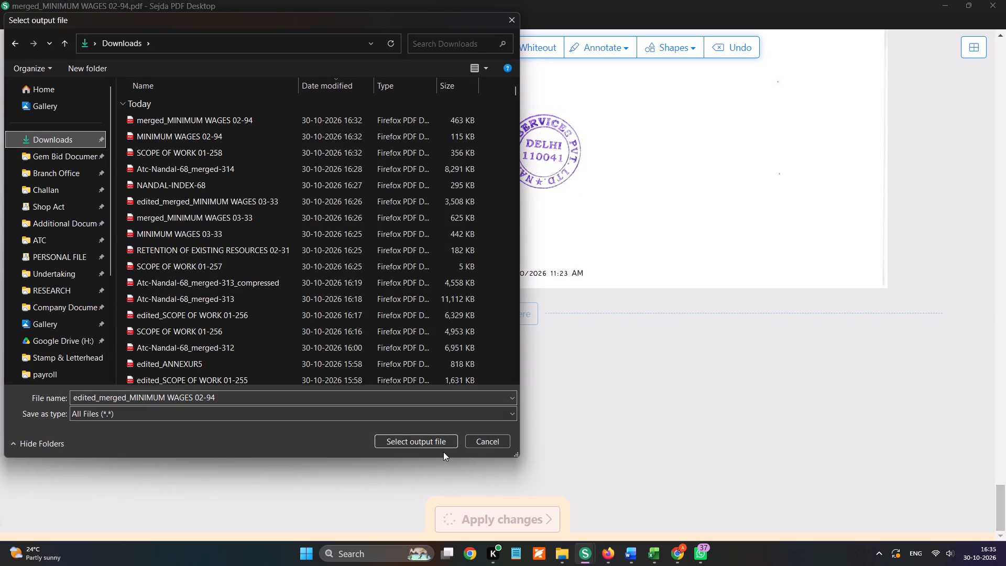
{"action": "left_click", "coordinate": [443, 448]}
Switch to Firefox, open iLovePDF's Merge PDF tool and load edited_merged_MINIMUM WAGES 02-94 from Downloads.
{"action": "left_click", "coordinate": [608, 548]}
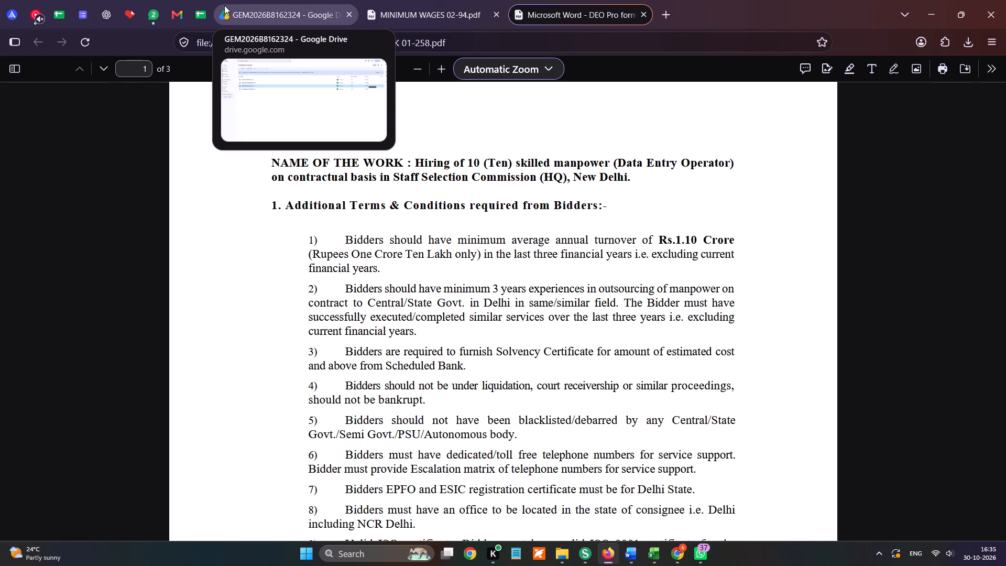
{"action": "left_click", "coordinate": [399, 2]}
{"action": "left_click", "coordinate": [550, 9]}
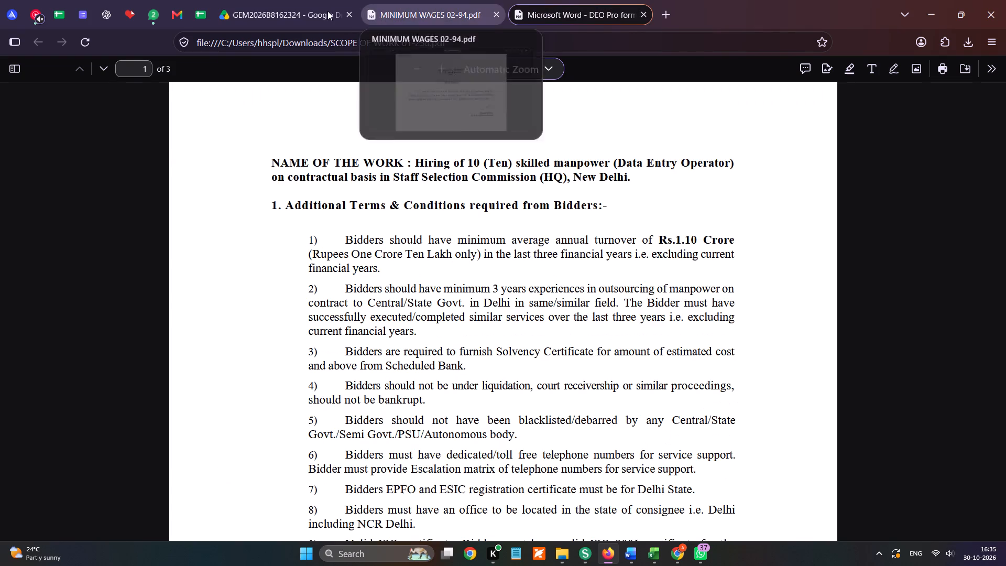
{"action": "left_click", "coordinate": [118, 5]}
{"action": "left_click", "coordinate": [137, 73]}
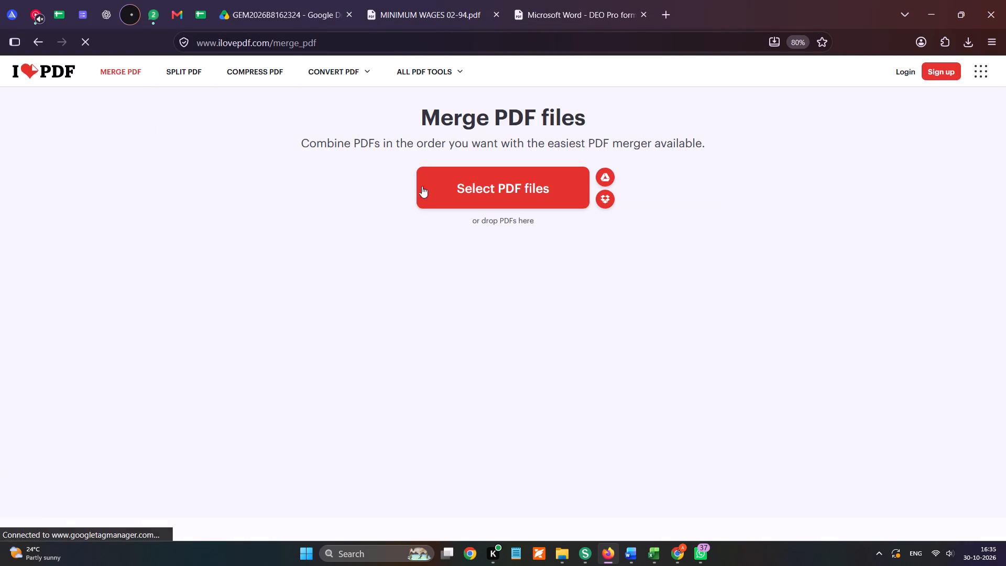
{"action": "left_click", "coordinate": [494, 192]}
{"action": "scroll", "coordinate": [85, 176], "scroll_direction": "up", "scroll_amount": 4}
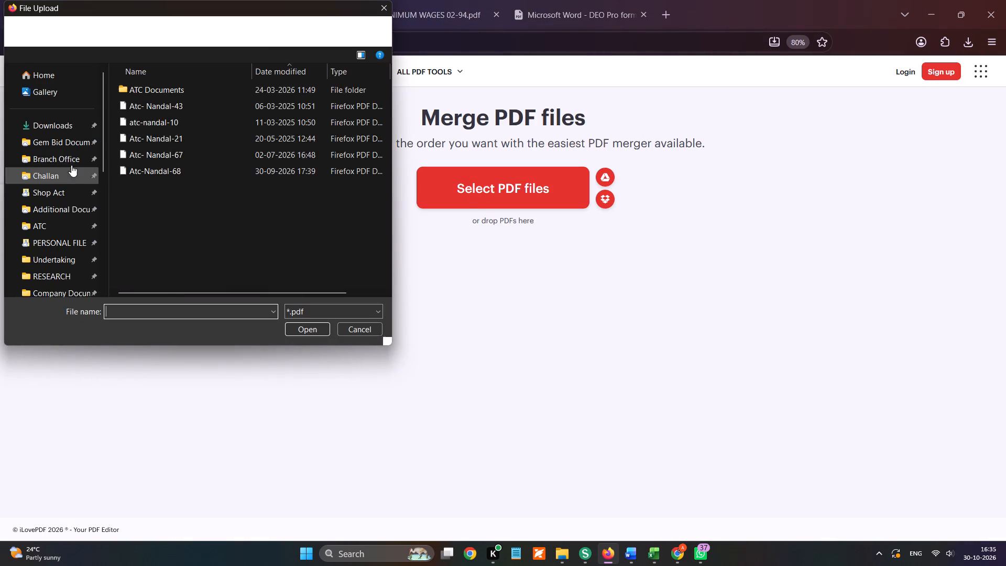
{"action": "left_click", "coordinate": [65, 129]}
{"action": "double_click", "coordinate": [221, 111]}
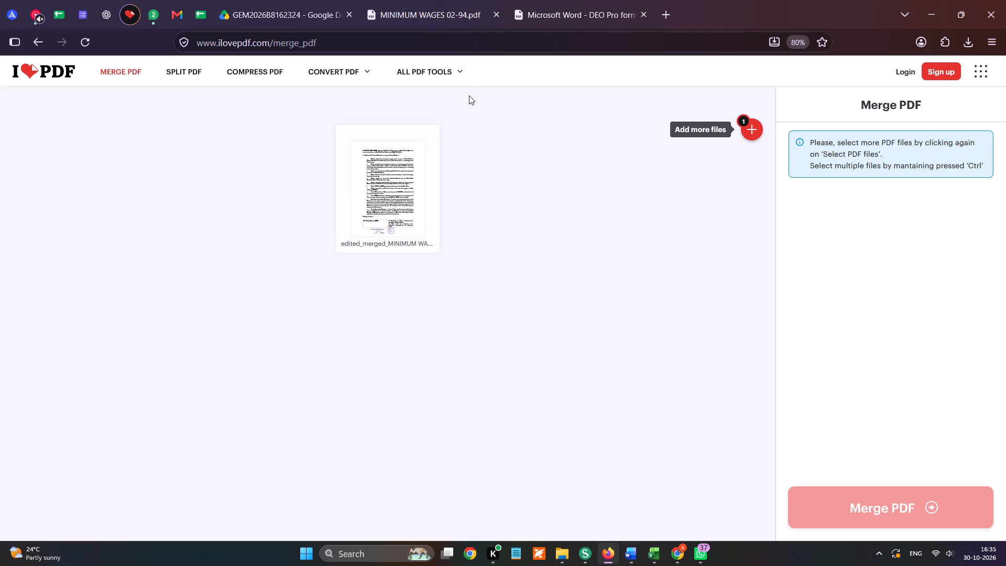
Switch to the NANDAL-INDEX-68 document in Word and delete the entire RETENTION SOME EXISTING RESOURCES row from the index table.
{"action": "left_click", "coordinate": [288, 14]}
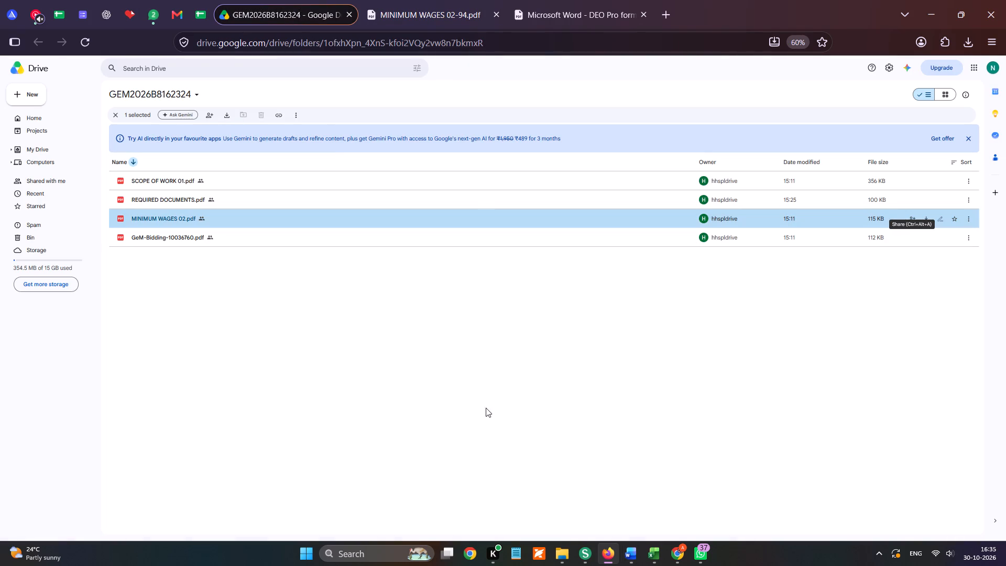
{"action": "left_click", "coordinate": [629, 557]}
{"action": "left_click", "coordinate": [267, 492]}
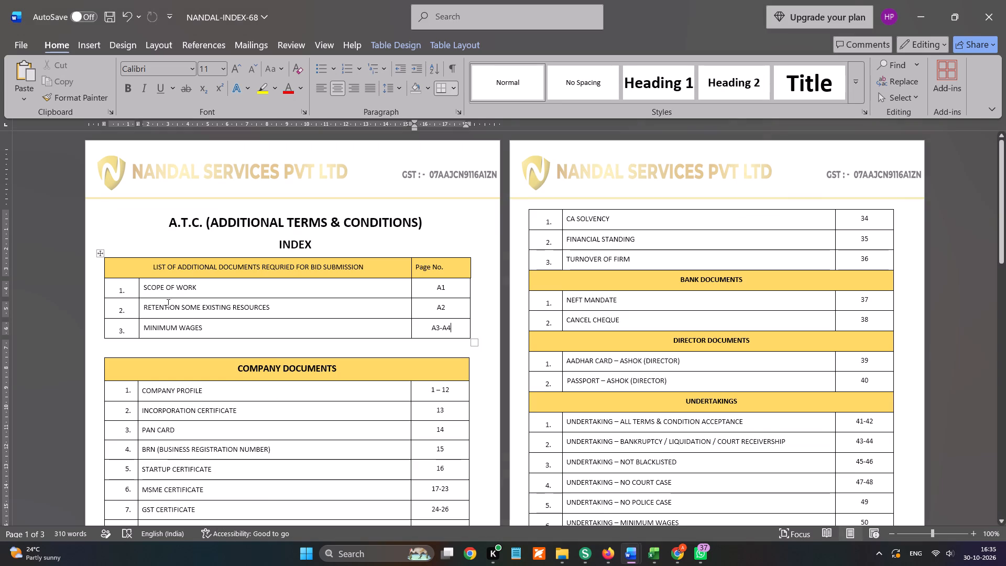
{"action": "left_click_drag", "start_coordinate": [157, 307], "coordinate": [472, 309]}
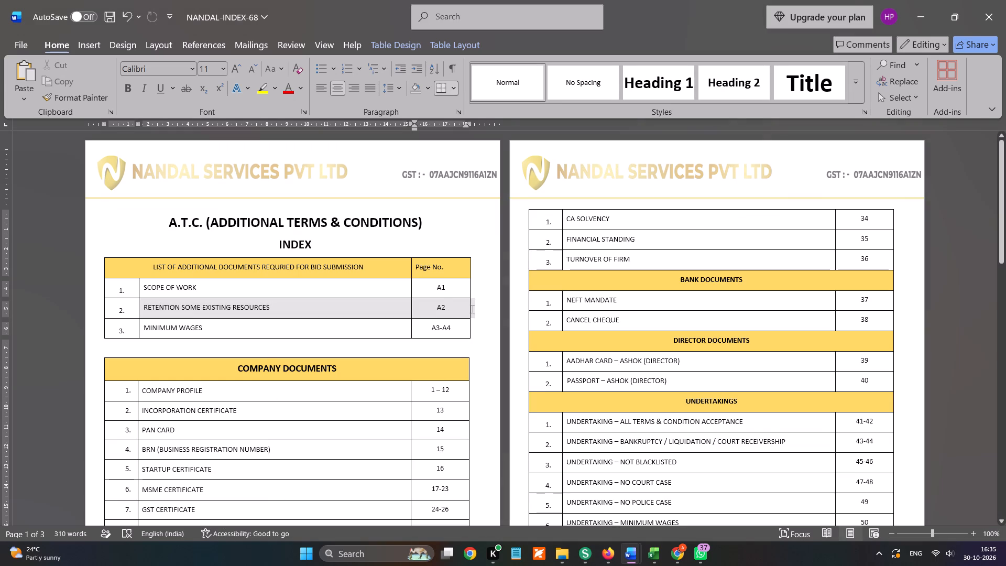
{"action": "left_click_drag", "start_coordinate": [472, 309], "coordinate": [474, 309]}
{"action": "key", "text": "BackSpace"}
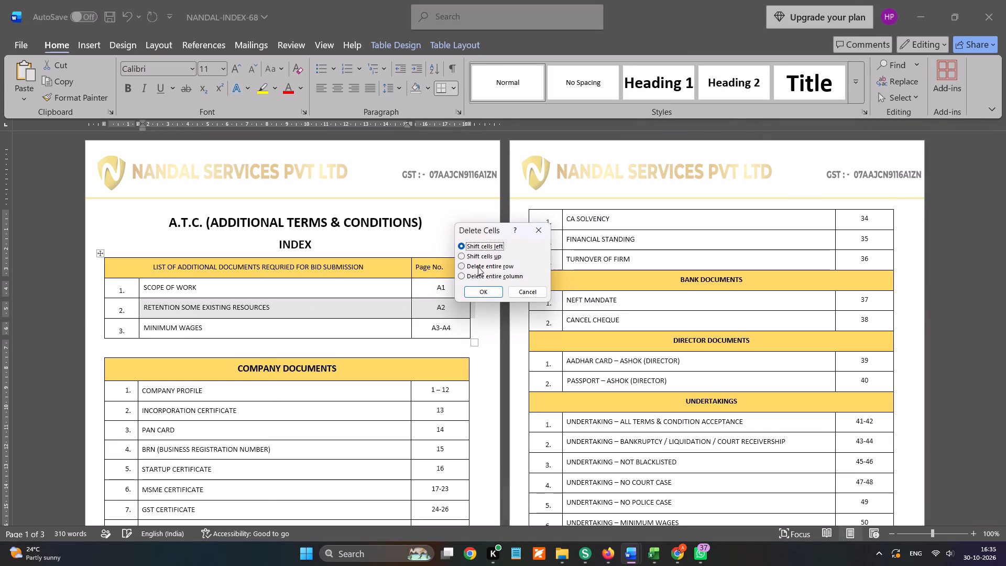
{"action": "left_click", "coordinate": [478, 267]}
{"action": "left_click", "coordinate": [487, 293]}
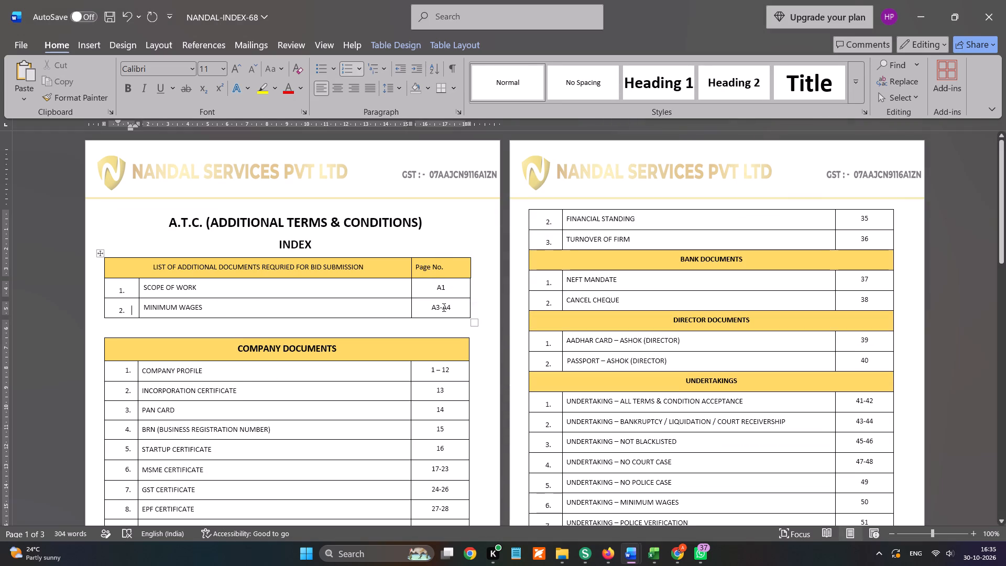
Check the source PDF in Firefox, and in the Word index set the page numbers to A1-A3 for SCOPE OF WORK and A4 for MINIMUM WAGES.
{"action": "key", "text": "alt+Tab"}
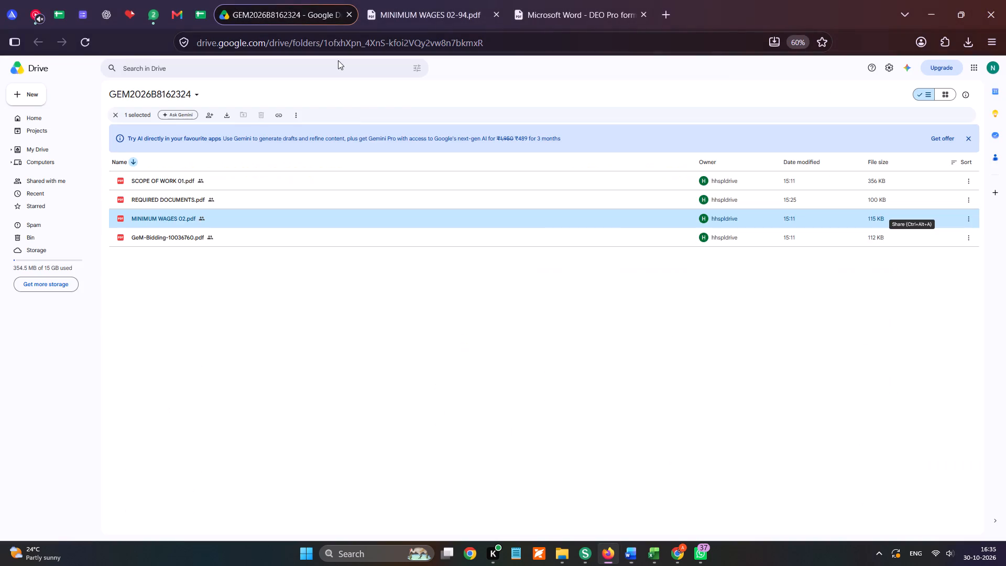
{"action": "left_click", "coordinate": [402, 3]}
{"action": "left_click", "coordinate": [598, 17]}
{"action": "key", "text": "alt+Tab"}
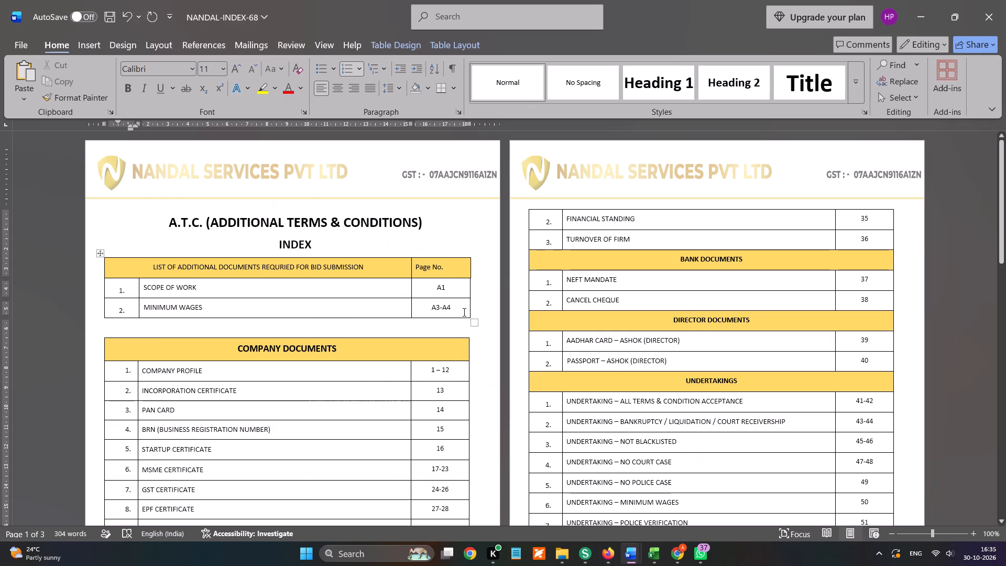
{"action": "left_click", "coordinate": [450, 279]}
{"action": "left_click", "coordinate": [450, 291]}
{"action": "type", "text": "-A3"}
{"action": "key", "text": "Down"}
{"action": "key", "text": "BackSpace"}
{"action": "key", "text": "BackSpace"}
{"action": "key", "text": "BackSpace"}
{"action": "key", "text": "BackSpace"}
{"action": "key", "text": "BackSpace"}
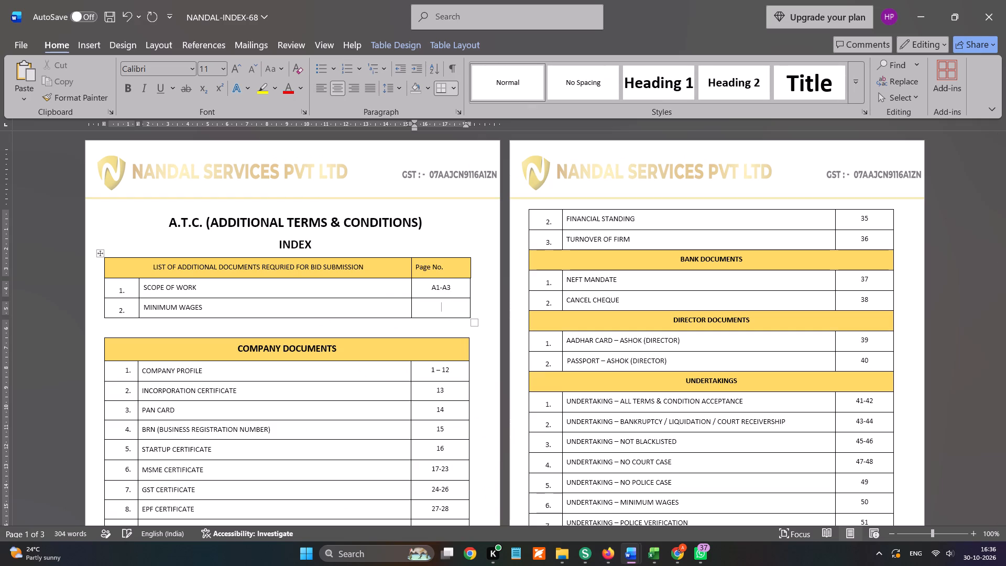
{"action": "type", "text": "A4"}
Export the updated index as the PDF NANDAL-INDEX-68 in the Downloads folder.
{"action": "key", "text": "alt+f"}
{"action": "type", "text": "EA"}
{"action": "scroll", "coordinate": [79, 151], "scroll_direction": "up", "scroll_amount": 9}
{"action": "left_click", "coordinate": [69, 124]}
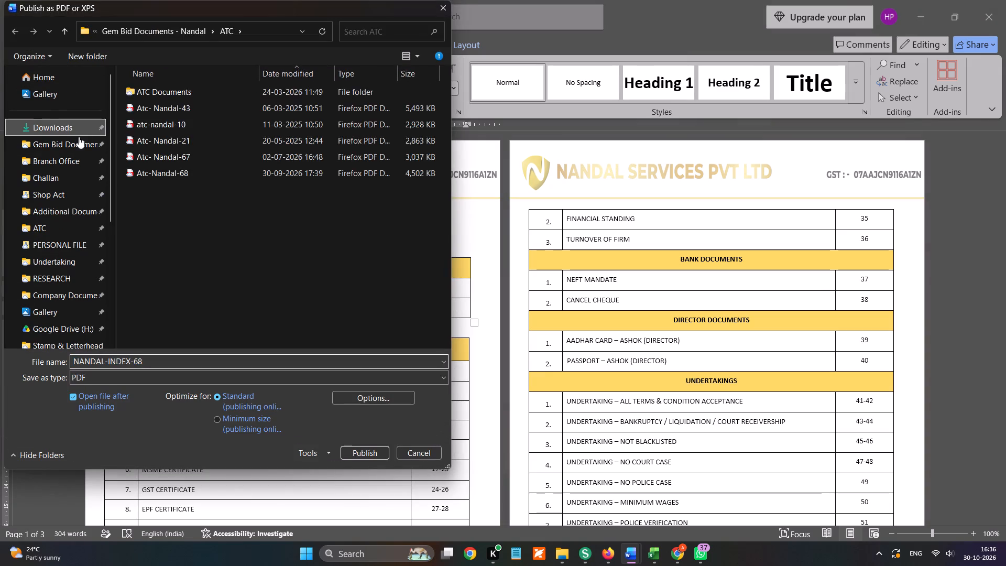
{"action": "left_click", "coordinate": [371, 453]}
{"action": "left_click", "coordinate": [529, 273]}
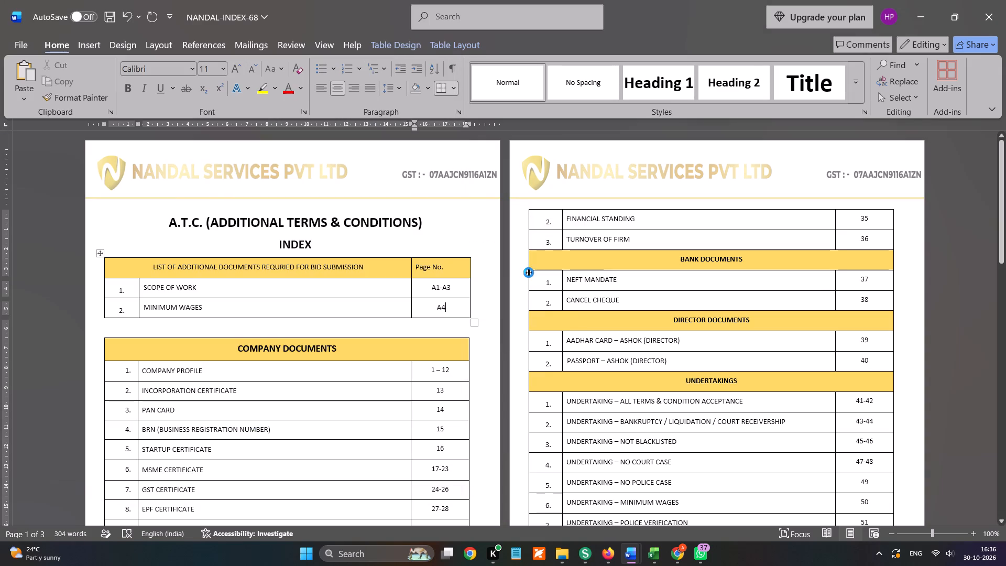
Add NANDAL-INDEX-68 from Downloads to the iLovePDF merge and place it ahead of the stamped document.
{"action": "left_click", "coordinate": [119, 10]}
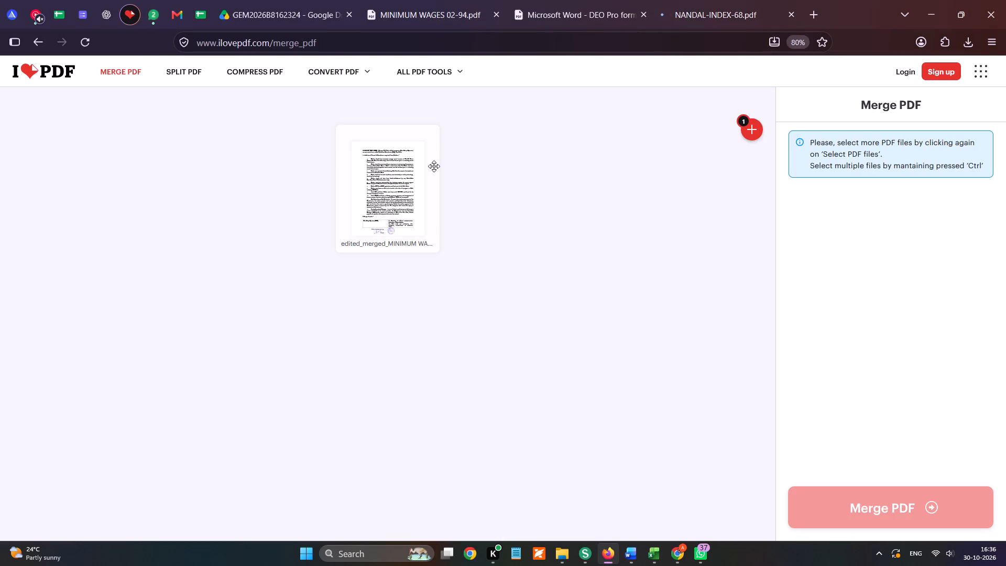
{"action": "left_click", "coordinate": [751, 133]}
{"action": "scroll", "coordinate": [154, 146], "scroll_direction": "up", "scroll_amount": 3}
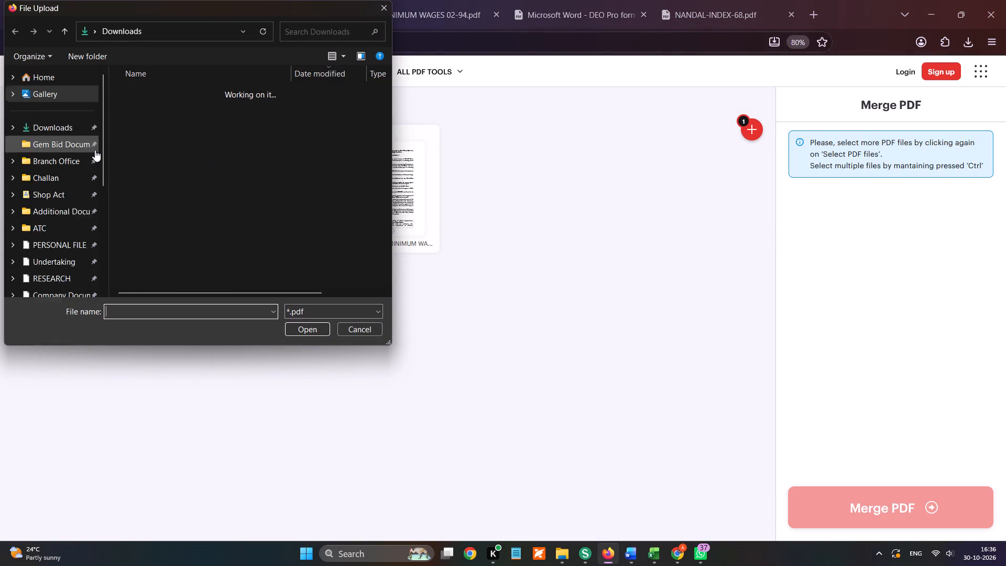
{"action": "scroll", "coordinate": [75, 147], "scroll_direction": "up", "scroll_amount": 4}
{"action": "left_click", "coordinate": [69, 130]}
{"action": "double_click", "coordinate": [172, 108]}
{"action": "left_click_drag", "start_coordinate": [420, 167], "coordinate": [253, 157]}
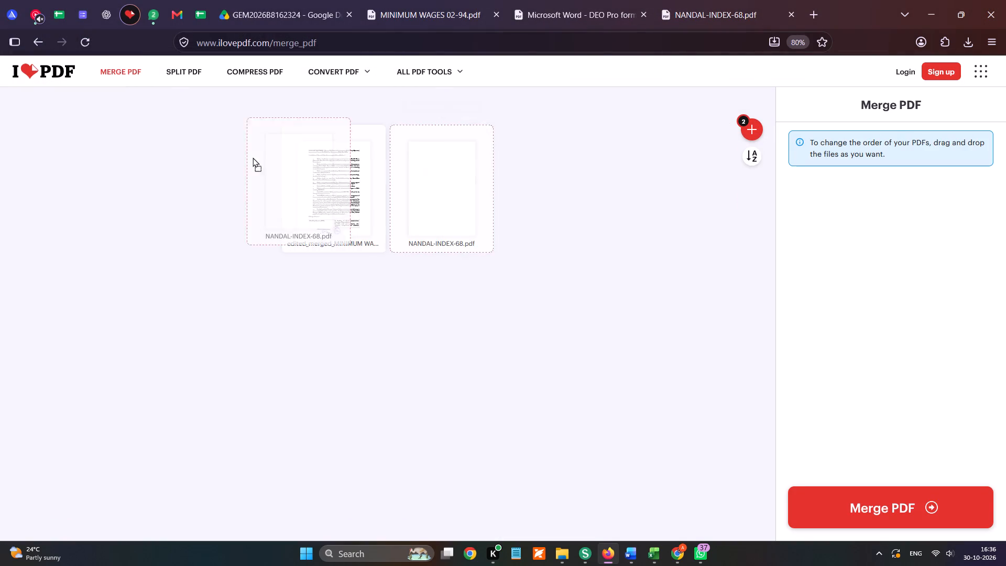
{"action": "left_click_drag", "start_coordinate": [253, 157], "coordinate": [251, 157]}
Add Atc-Nandal-68 from the ATC folder of Gem Bid Documents - Nandal and merge the three PDFs.
{"action": "left_click", "coordinate": [744, 135]}
{"action": "scroll", "coordinate": [51, 186], "scroll_direction": "up", "scroll_amount": 5}
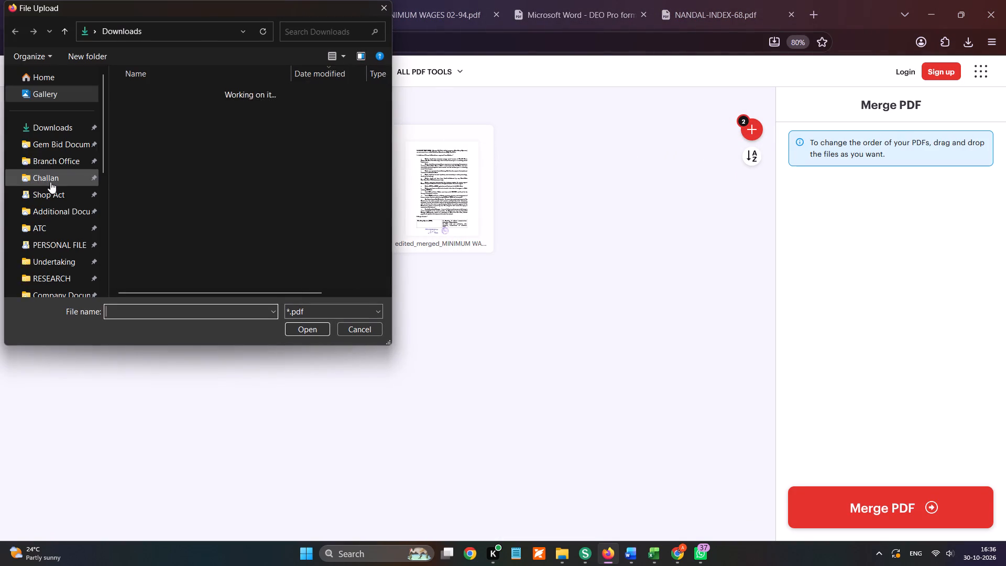
{"action": "left_click", "coordinate": [68, 145]}
{"action": "double_click", "coordinate": [194, 106]}
{"action": "double_click", "coordinate": [179, 178]}
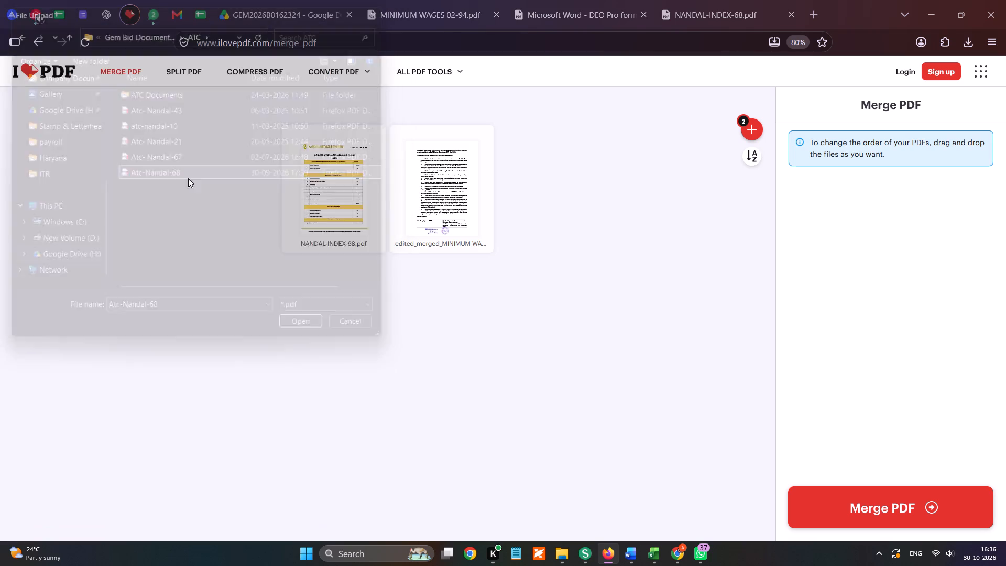
{"action": "left_click", "coordinate": [826, 515]}
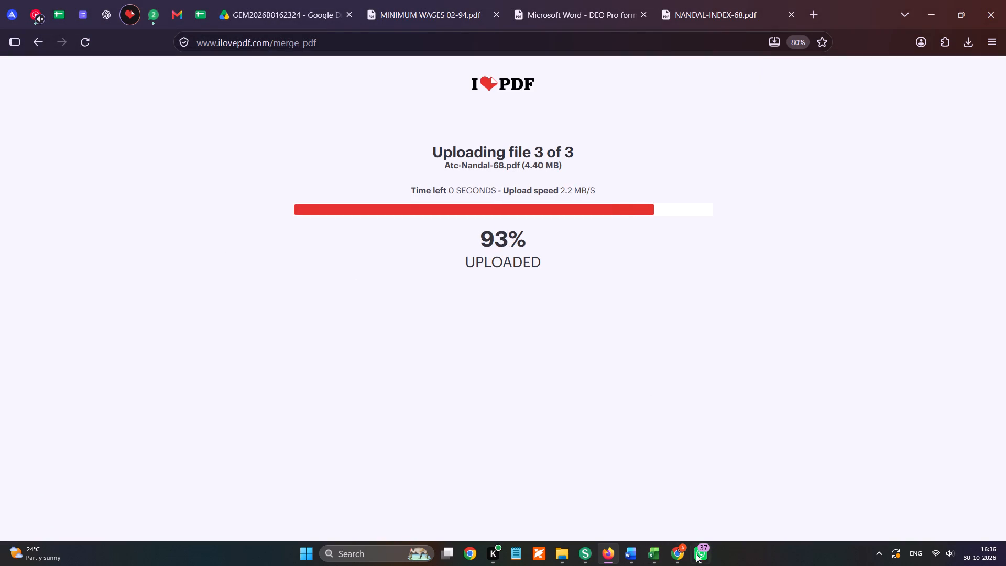
Switch to the GeM upload page in Chrome and upload statutory-auditor-certificate-nandal from Gem Bid Documents - Nandal as the Statutory Auditor Certificate.
{"action": "left_click", "coordinate": [676, 551]}
{"action": "left_click", "coordinate": [583, 405]}
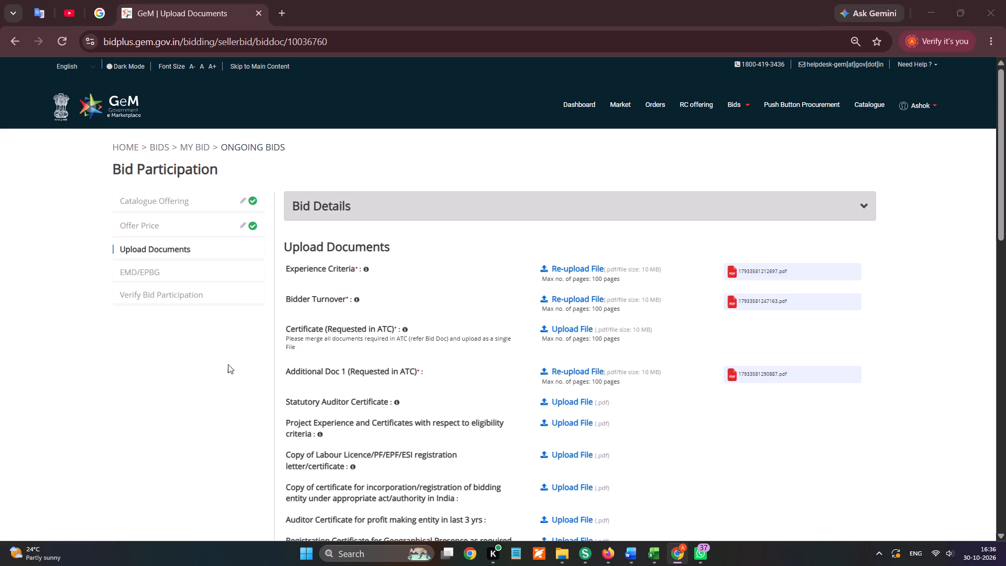
{"action": "scroll", "coordinate": [70, 224], "scroll_direction": "up", "scroll_amount": 4}
{"action": "left_click", "coordinate": [69, 191]}
{"action": "left_click", "coordinate": [76, 208]}
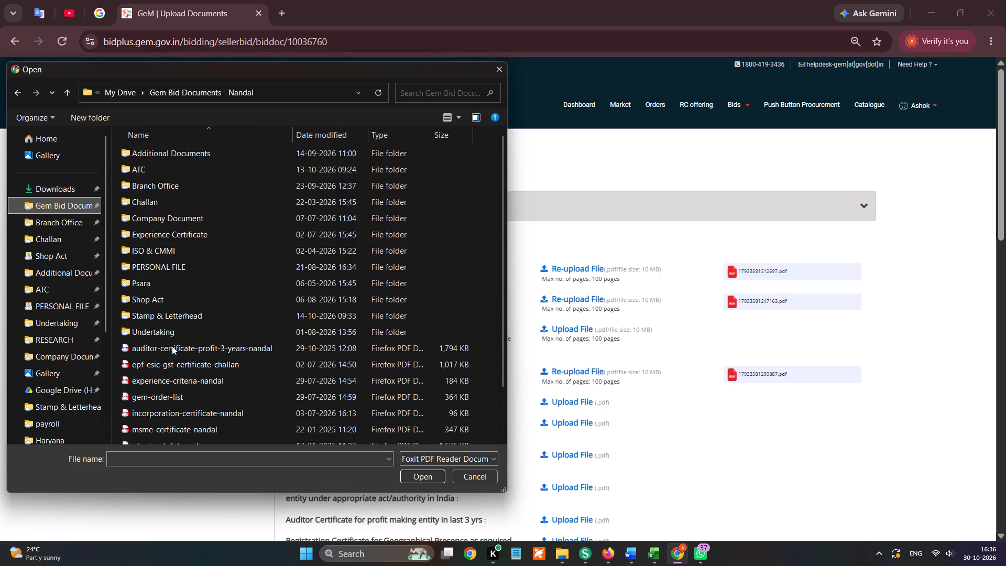
{"action": "scroll", "coordinate": [176, 368], "scroll_direction": "down", "scroll_amount": 6}
{"action": "left_click", "coordinate": [169, 421]}
{"action": "triple_click", "coordinate": [173, 419]}
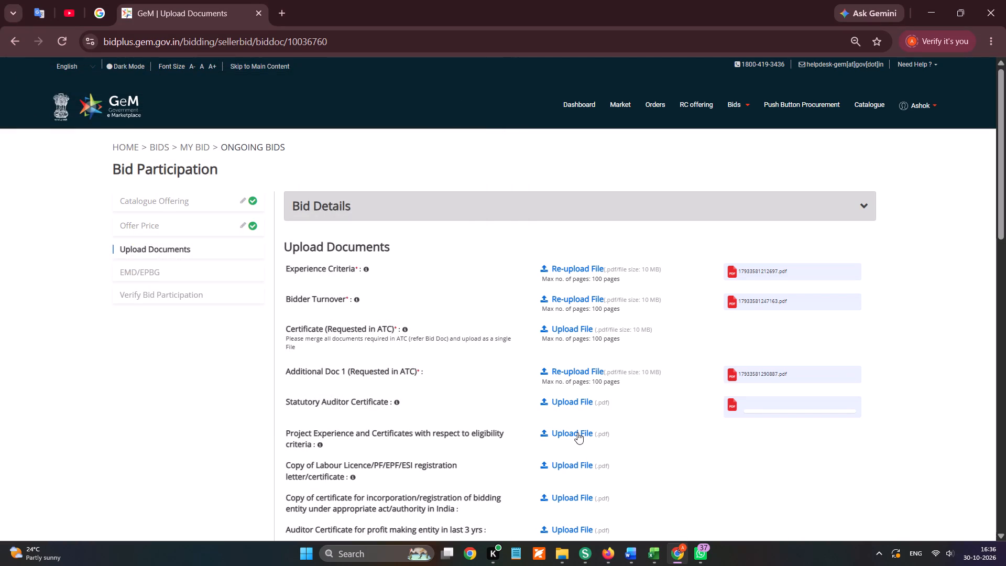
Upload gem-order-list for Project Experience and Certificates with respect to eligibility criteria.
{"action": "left_click", "coordinate": [577, 432]}
{"action": "double_click", "coordinate": [186, 395]}
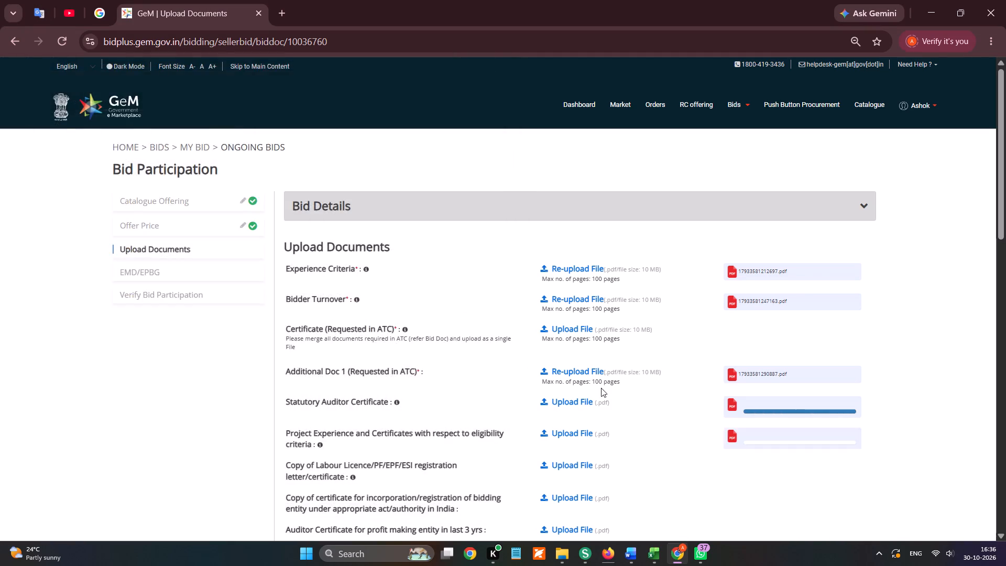
Upload pf-esi-gst- labour-license as the copy of the Labour Licence/PF/EPF/ESI registration certificate.
{"action": "scroll", "coordinate": [605, 388], "scroll_direction": "down", "scroll_amount": 1}
{"action": "left_click", "coordinate": [584, 271]}
{"action": "scroll", "coordinate": [339, 320], "scroll_direction": "down", "scroll_amount": 4}
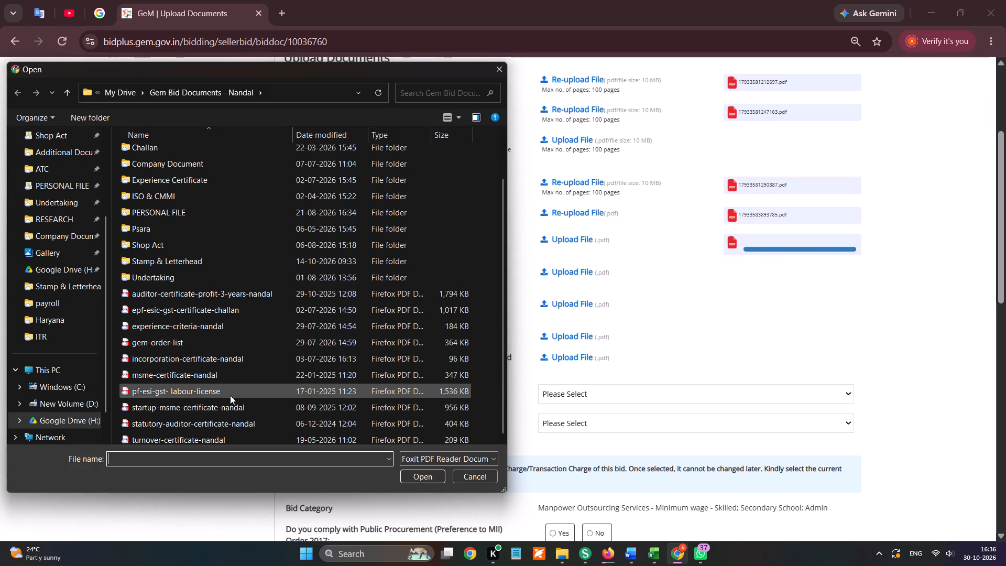
{"action": "double_click", "coordinate": [231, 393]}
Upload incorporation-certificate-nandal as the copy of the bidding entity's incorporation/registration certificate.
{"action": "left_click", "coordinate": [589, 303]}
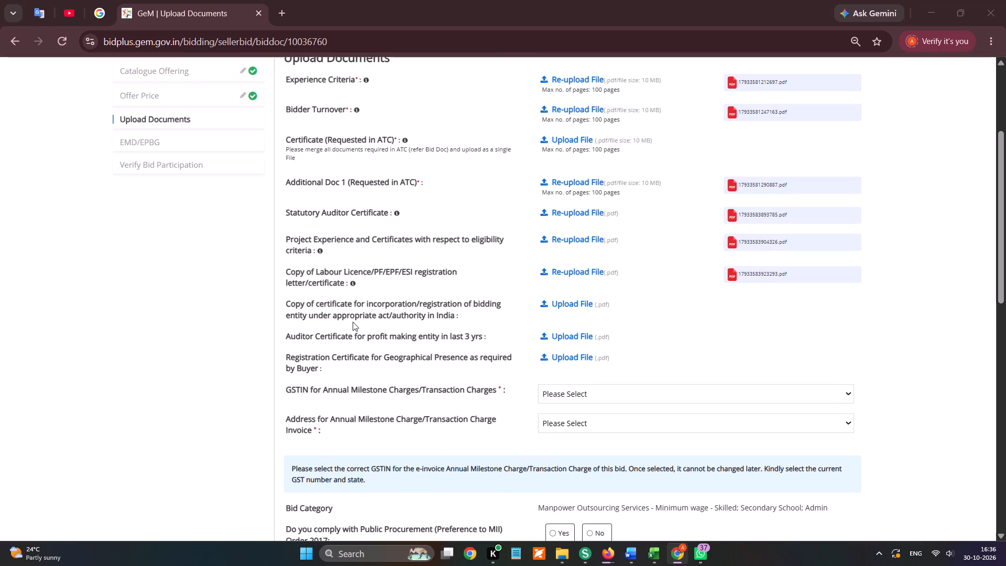
{"action": "scroll", "coordinate": [263, 345], "scroll_direction": "down", "scroll_amount": 3}
{"action": "double_click", "coordinate": [190, 357]}
Upload auditor-certificate-profit-3-years-nandal as the Auditor Certificate for profit making entity in last 3 yrs.
{"action": "left_click", "coordinate": [570, 333]}
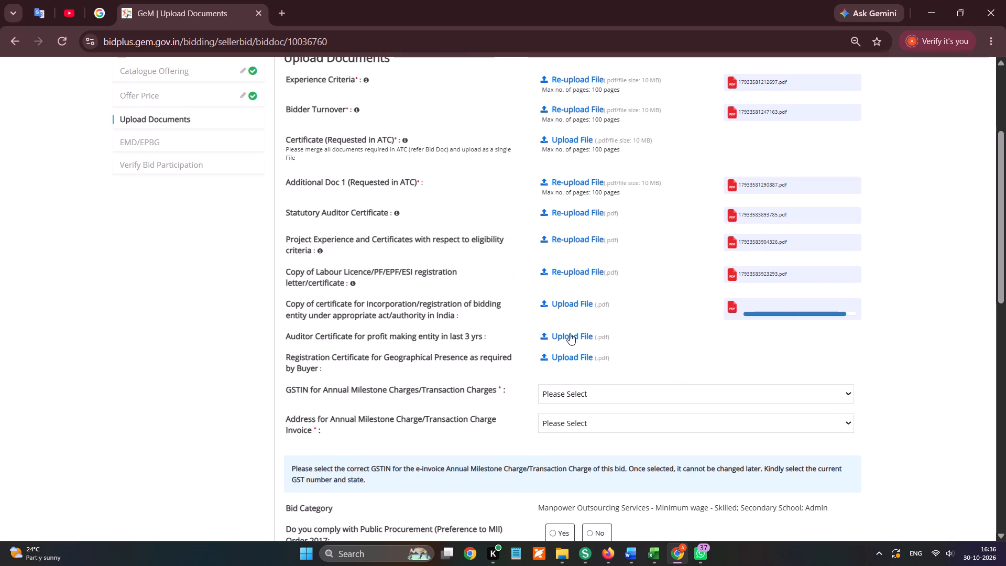
{"action": "double_click", "coordinate": [243, 343]}
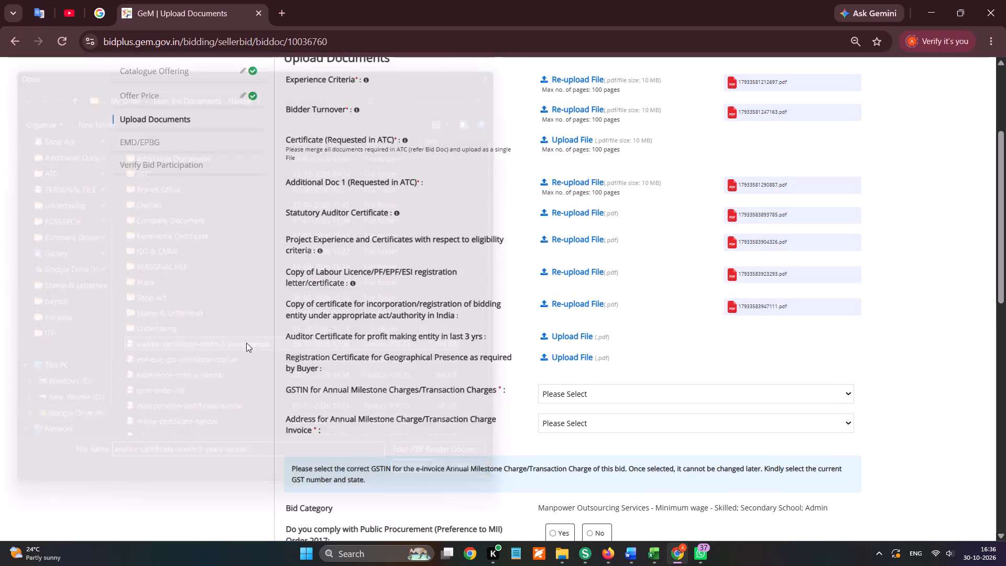
Check the bid's state in the Firefox tender sheet and upload delhi-shopact-nandal from Shop Act as the Registration Certificate for Geographical Presence.
{"action": "key", "text": "alt+Tab"}
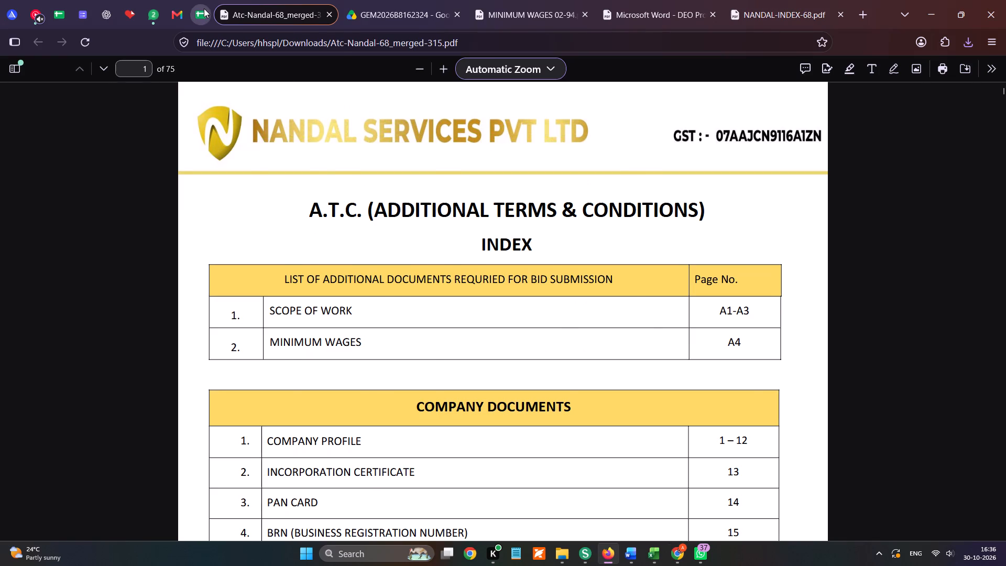
{"action": "left_click", "coordinate": [204, 8]}
{"action": "key", "text": "alt+Tab"}
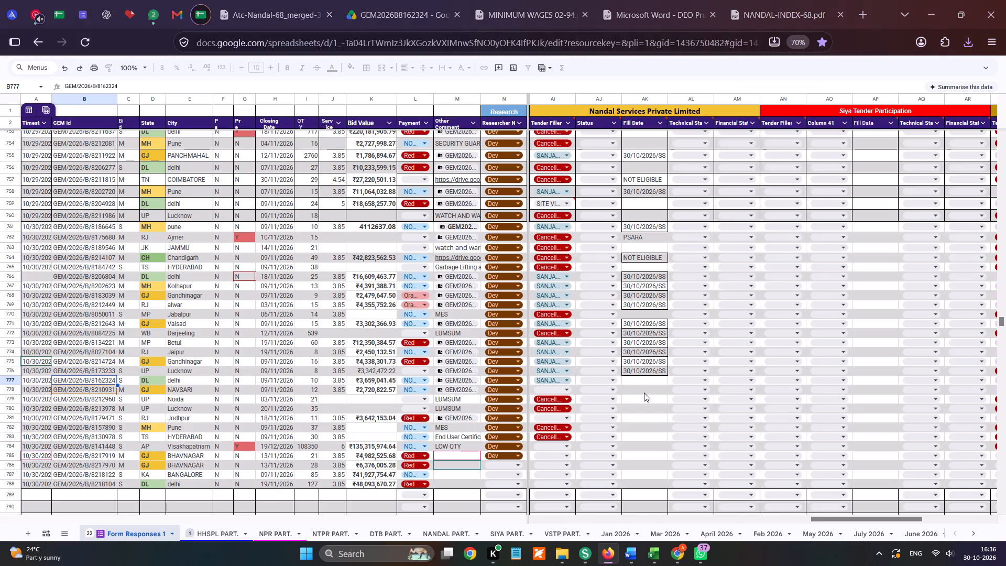
{"action": "left_click", "coordinate": [588, 365]}
{"action": "scroll", "coordinate": [6, 259], "scroll_direction": "up", "scroll_amount": 5}
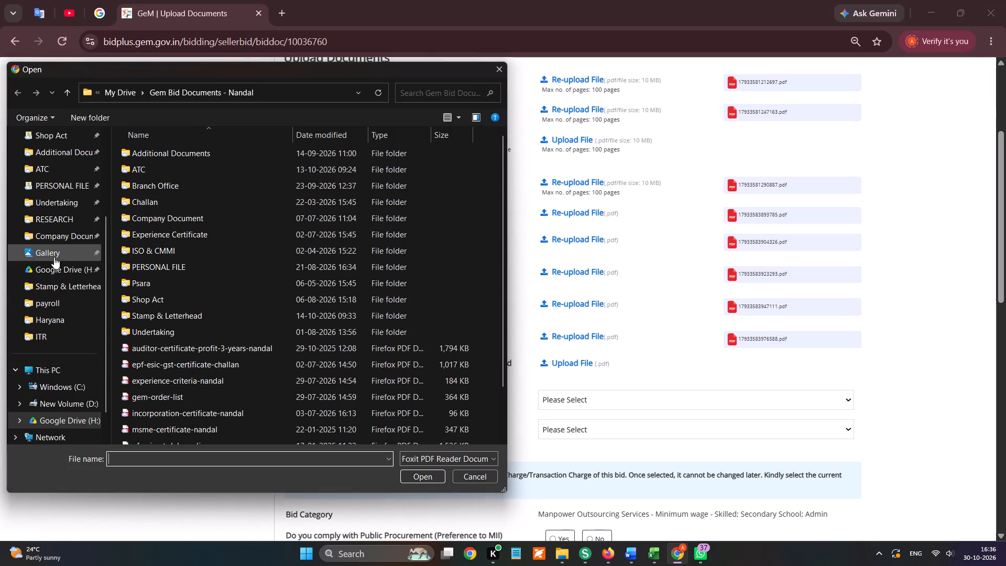
{"action": "key", "text": "alt+Tab"}
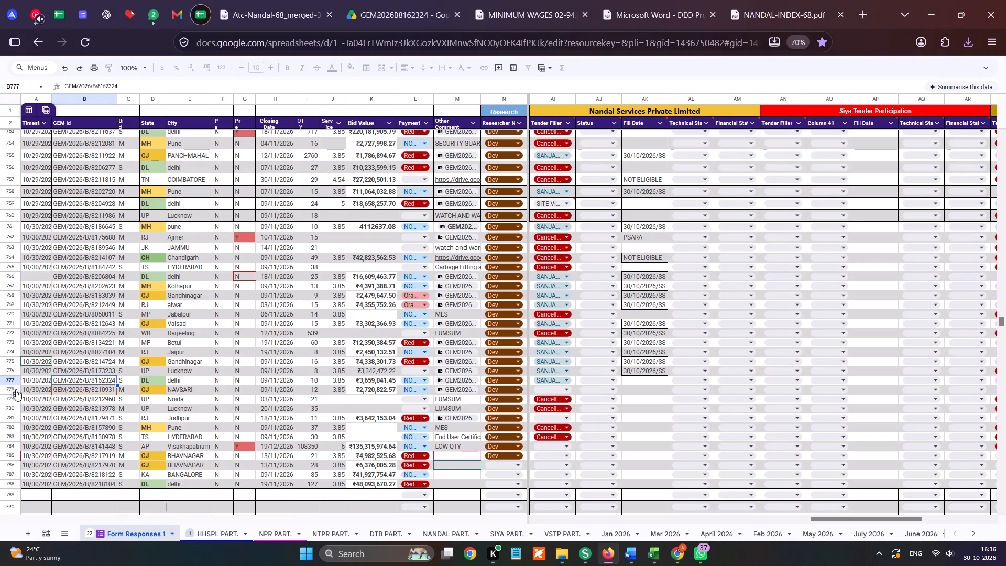
{"action": "left_click", "coordinate": [6, 381]}
{"action": "key", "text": "alt+Tab"}
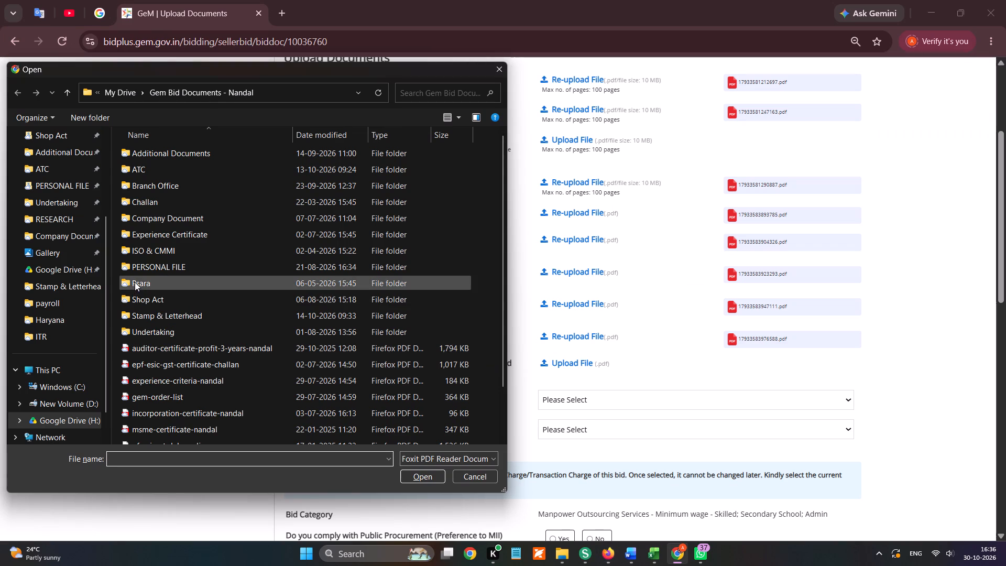
{"action": "double_click", "coordinate": [153, 297]}
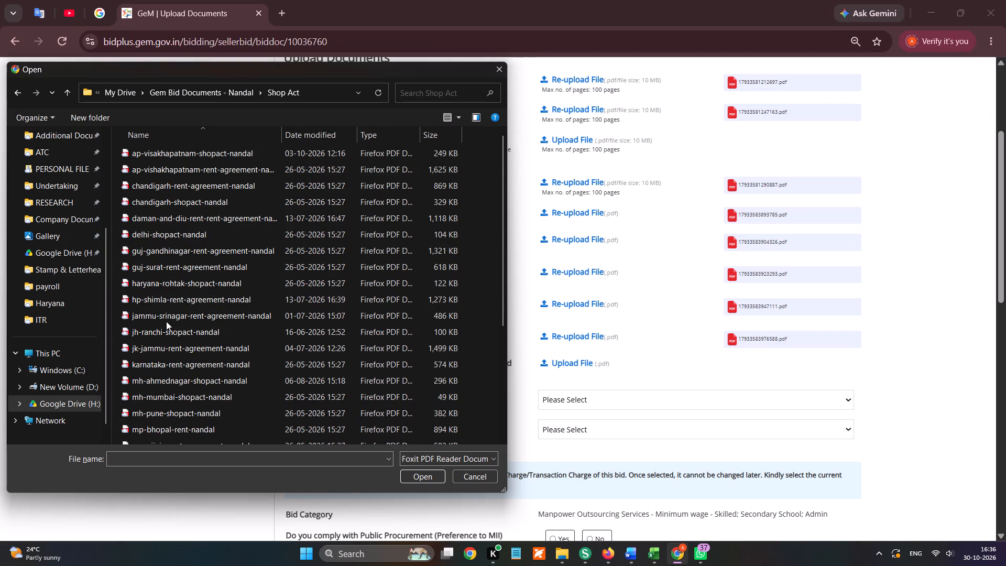
{"action": "double_click", "coordinate": [186, 235]}
Upload Atc-Nandal-68_merged-315 from Downloads as the Certificate (Requested in ATC).
{"action": "left_click", "coordinate": [589, 143]}
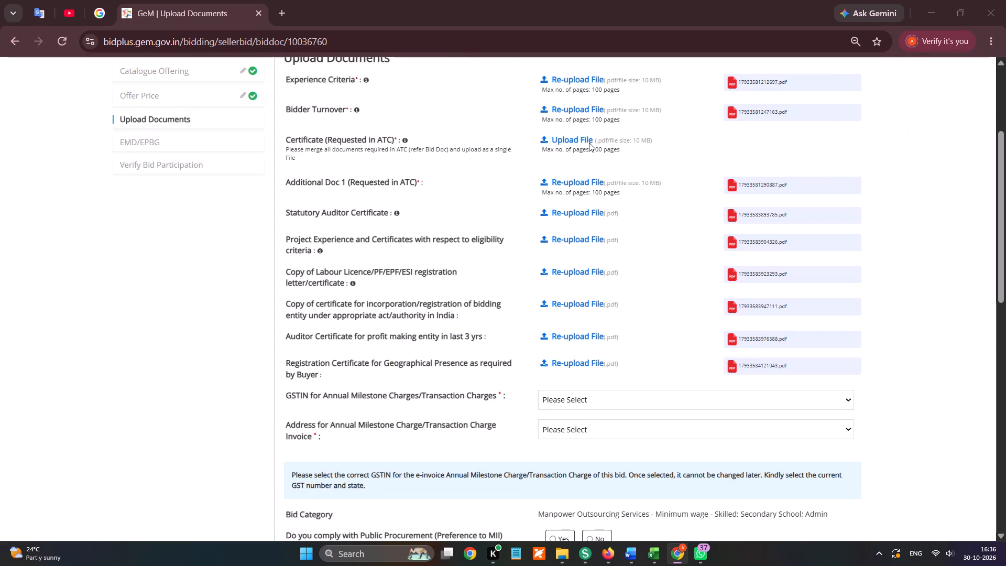
{"action": "scroll", "coordinate": [50, 184], "scroll_direction": "up", "scroll_amount": 5}
{"action": "left_click", "coordinate": [51, 178]}
{"action": "left_click", "coordinate": [83, 190]}
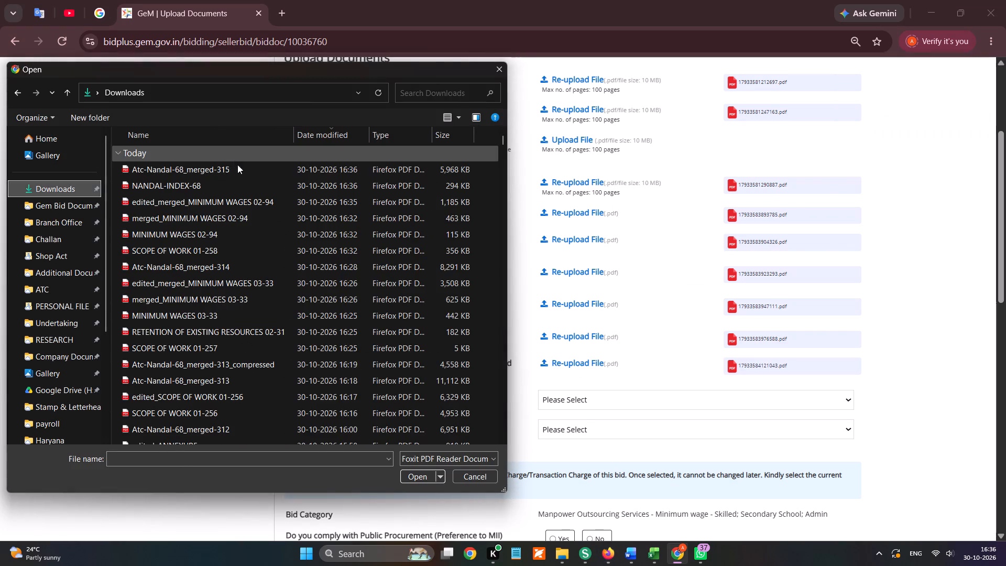
{"action": "double_click", "coordinate": [238, 167]}
Select the company's registered GSTIN and its North West Delhi address for the Annual Milestone/Transaction Charges, accepting both confirmations.
{"action": "scroll", "coordinate": [686, 233], "scroll_direction": "down", "scroll_amount": 1}
{"action": "left_click", "coordinate": [593, 220]}
{"action": "left_click", "coordinate": [604, 251]}
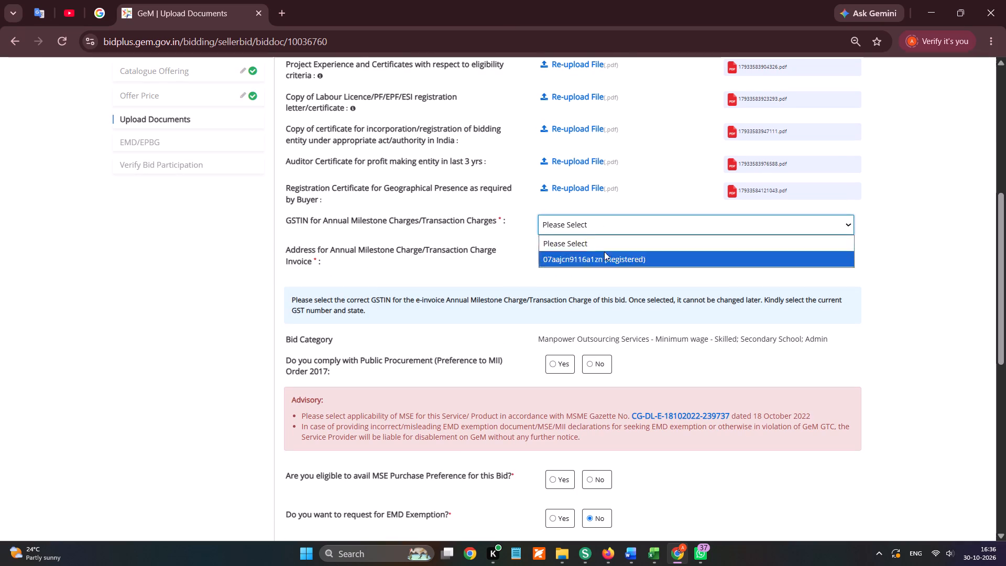
{"action": "left_click", "coordinate": [620, 136]}
{"action": "left_click", "coordinate": [602, 254]}
{"action": "left_click", "coordinate": [598, 293]}
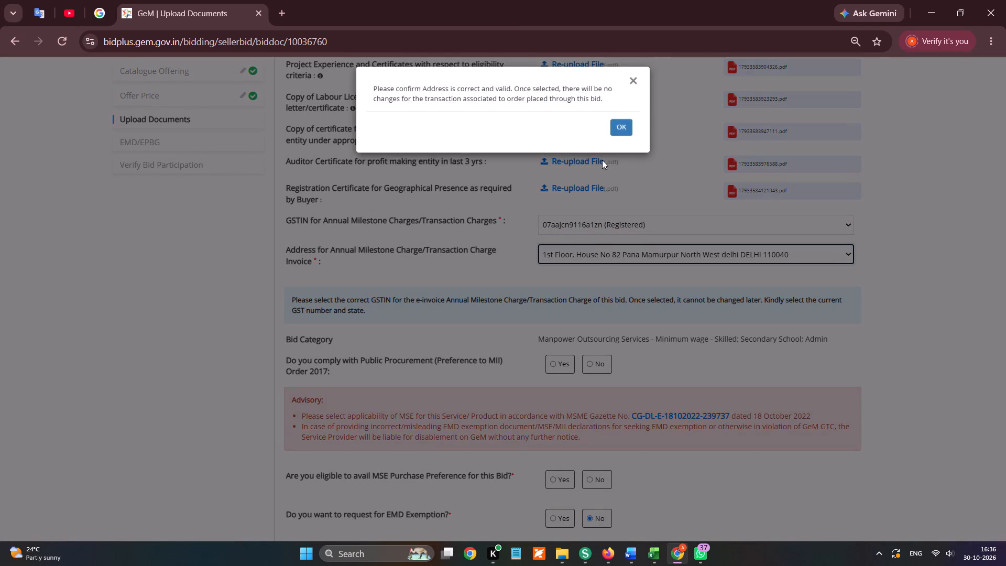
{"action": "left_click", "coordinate": [619, 130]}
Declare compliance with the Public Procurement (Preference to MII) Order 2017 as Yes.
{"action": "left_click", "coordinate": [549, 368]}
{"action": "left_click", "coordinate": [556, 361]}
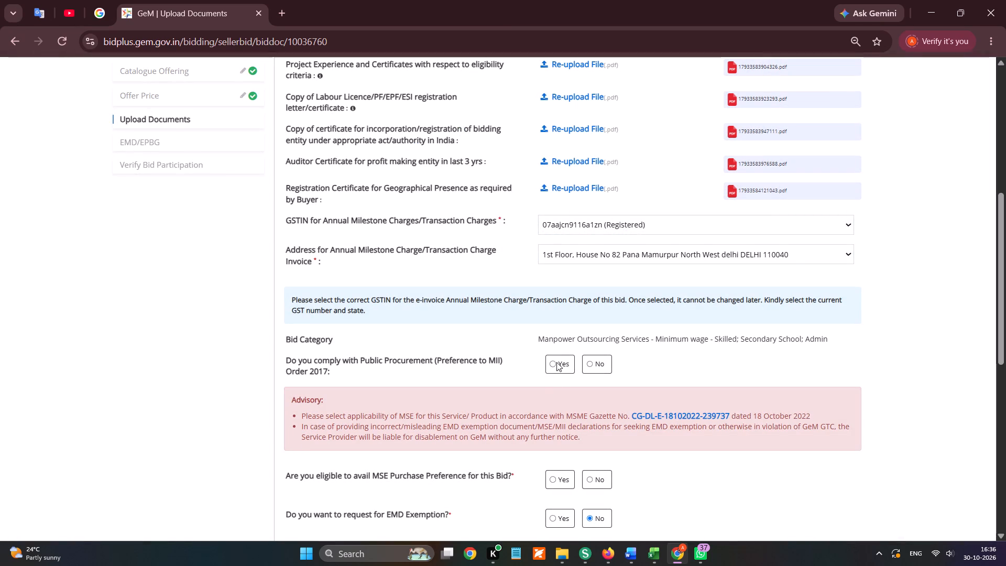
{"action": "left_click", "coordinate": [556, 362]}
{"action": "left_click", "coordinate": [556, 362]}
{"action": "left_click", "coordinate": [552, 364]}
Set MSE Purchase Preference eligibility to Yes and upload msme-certificate-nandal from Gem Bid Documents - Nandal as the MSE category certificate.
{"action": "scroll", "coordinate": [552, 364], "scroll_direction": "down", "scroll_amount": 1}
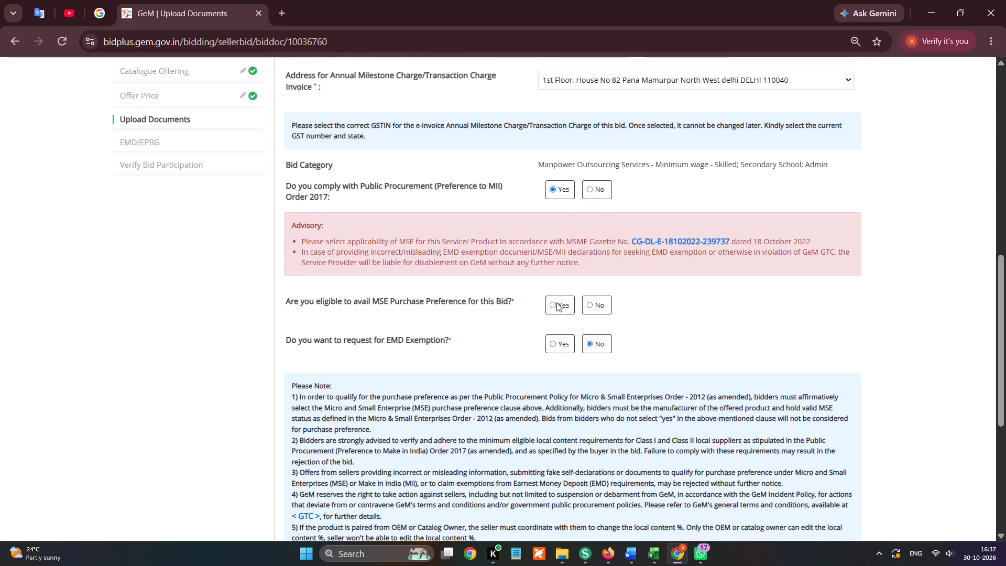
{"action": "left_click", "coordinate": [556, 302]}
{"action": "left_click", "coordinate": [567, 336]}
{"action": "left_click", "coordinate": [570, 330]}
{"action": "scroll", "coordinate": [72, 215], "scroll_direction": "up", "scroll_amount": 4}
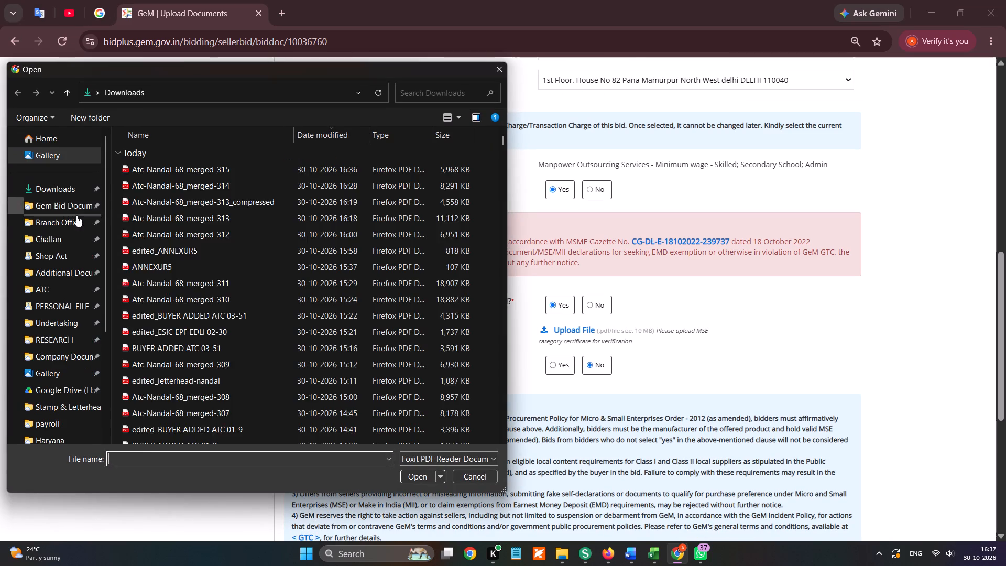
{"action": "left_click", "coordinate": [83, 205]}
{"action": "double_click", "coordinate": [151, 423]}
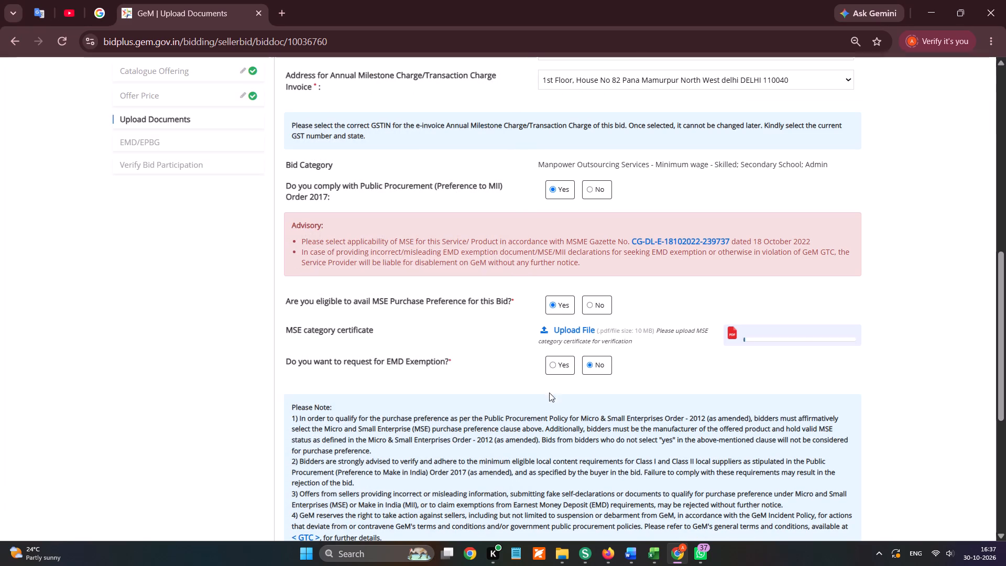
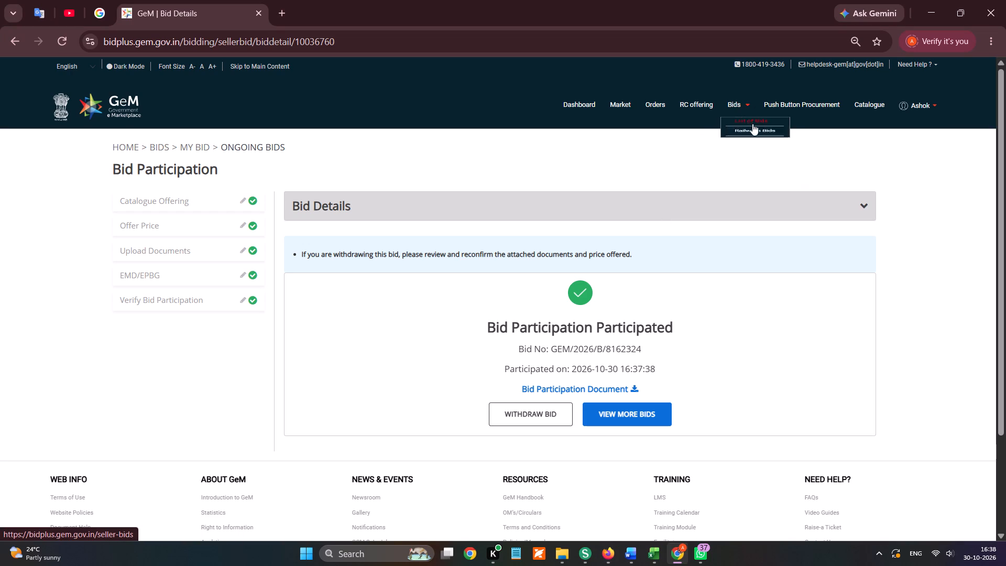
Find bid GEM/2026/B/8210931 in the bid listing using Exact Bid Search and start participating in it.
{"action": "left_click", "coordinate": [752, 125]}
{"action": "left_click", "coordinate": [658, 150], "text": "ctrl"}
{"action": "key", "text": "ctrl+v"}
{"action": "left_click", "coordinate": [610, 152]}
{"action": "left_click", "coordinate": [632, 200]}
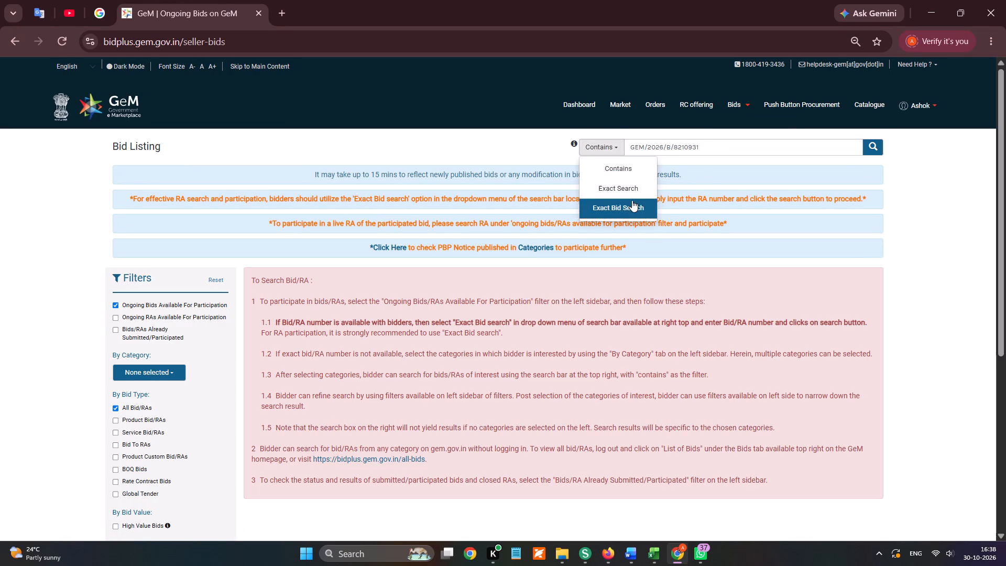
{"action": "left_click", "coordinate": [873, 149]}
{"action": "left_click", "coordinate": [856, 384]}
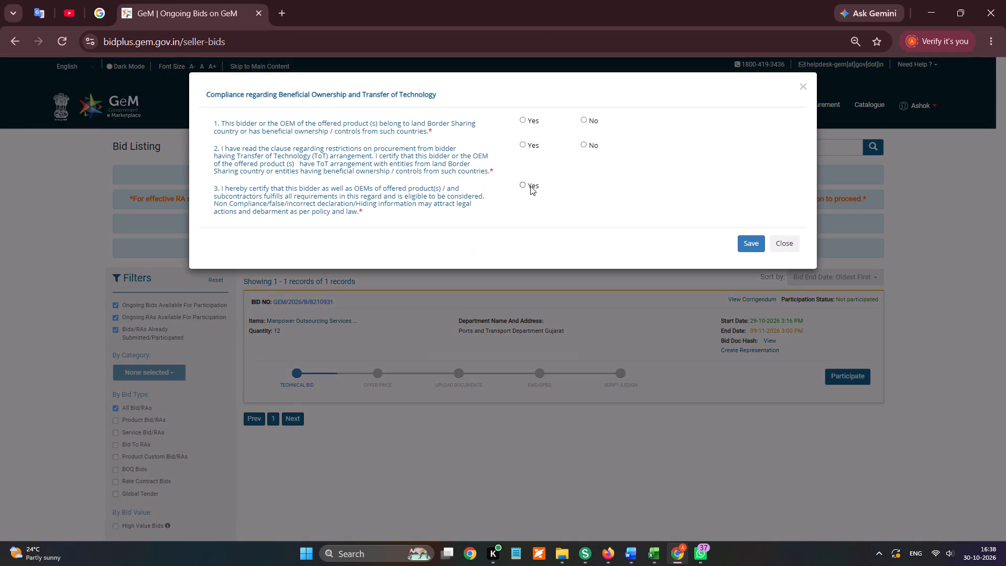
Declare No for land-border beneficial ownership and ToT arrangement, Yes for fulfilling all requirements, and save the compliance form.
{"action": "left_click", "coordinate": [530, 186]}
{"action": "left_click", "coordinate": [583, 144]}
{"action": "left_click", "coordinate": [587, 123]}
{"action": "left_click", "coordinate": [742, 236]}
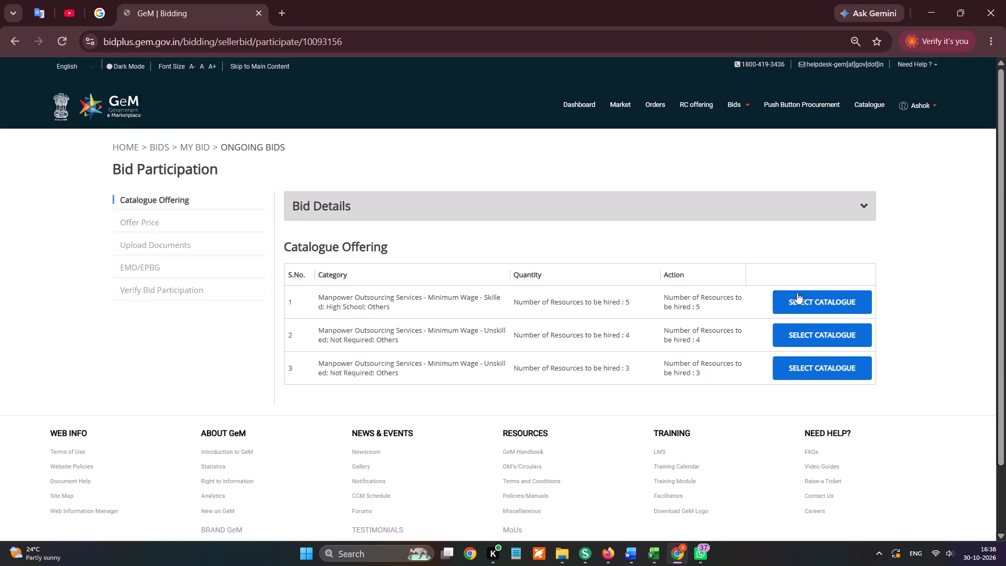
Fill the first catalogue offering with Skill Category Skilled, Type of Function Others and geographical presence in Gujarat, and encrypt and save it.
{"action": "left_click", "coordinate": [808, 312]}
{"action": "scroll", "coordinate": [811, 312], "scroll_direction": "down", "scroll_amount": 1}
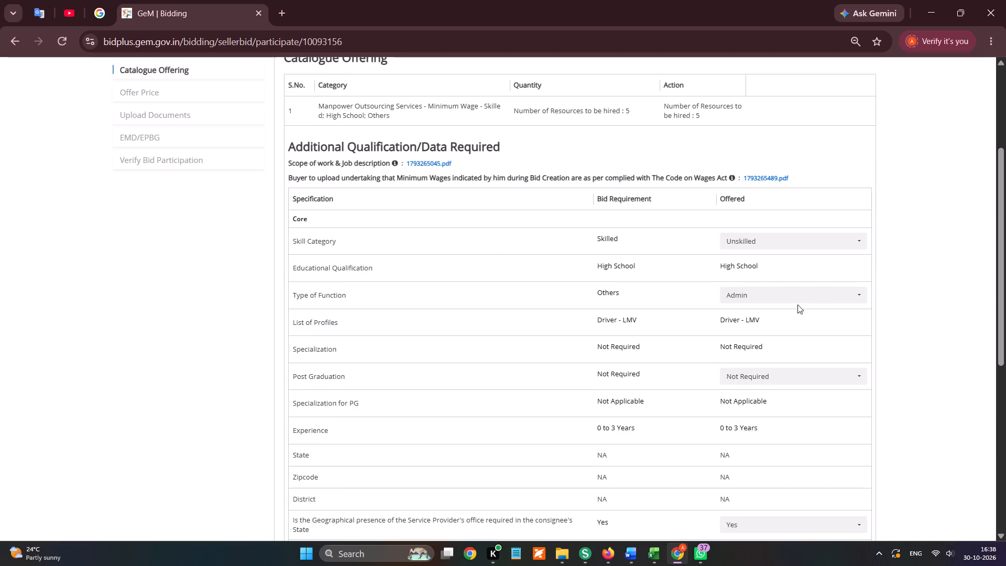
{"action": "left_click", "coordinate": [730, 297]}
{"action": "scroll", "coordinate": [747, 335], "scroll_direction": "down", "scroll_amount": 2}
{"action": "left_click", "coordinate": [740, 352]}
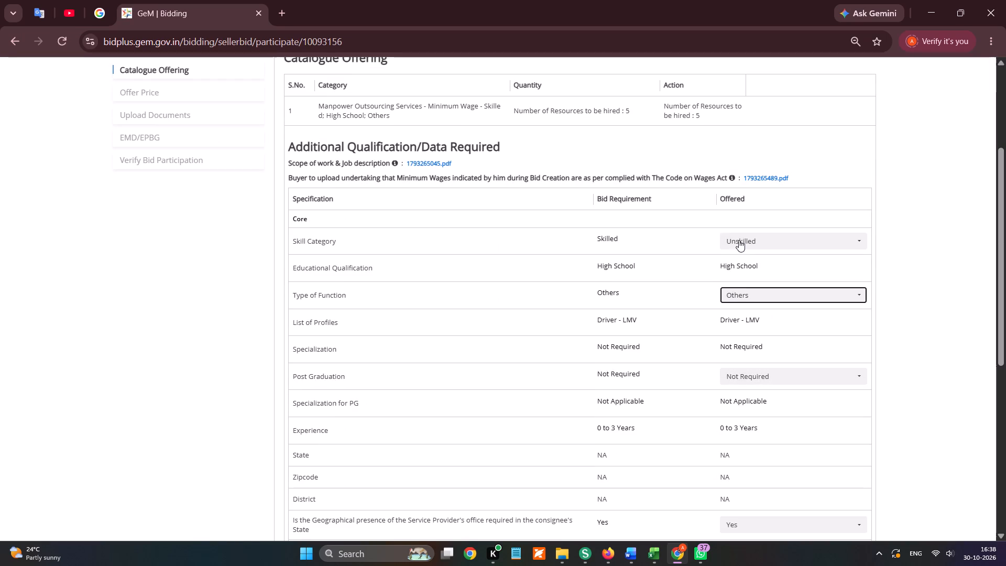
{"action": "left_click", "coordinate": [739, 240]}
{"action": "left_click", "coordinate": [742, 299]}
{"action": "scroll", "coordinate": [753, 344], "scroll_direction": "down", "scroll_amount": 1}
{"action": "left_click", "coordinate": [738, 379]}
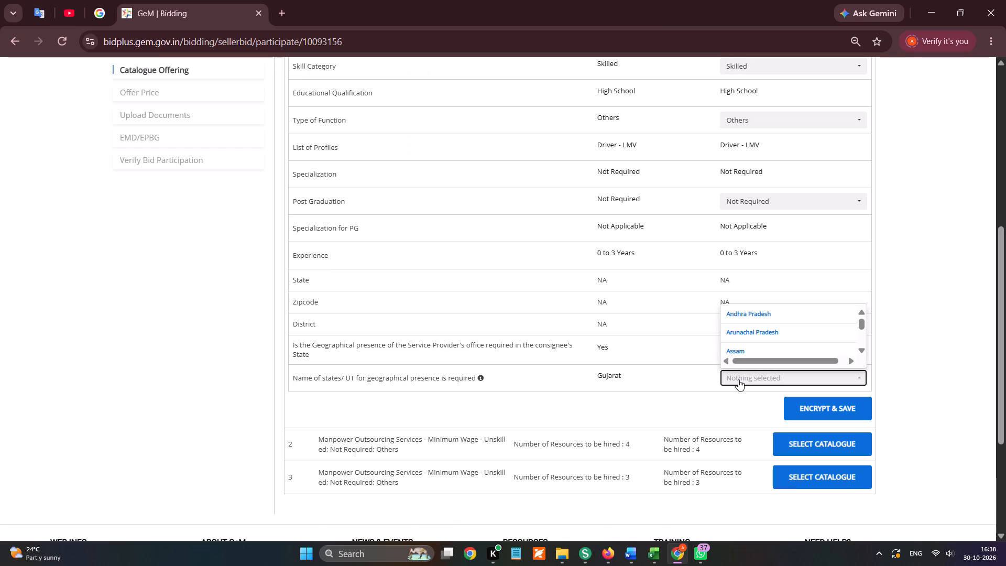
{"action": "key", "text": "g"}
{"action": "left_click", "coordinate": [736, 346]}
{"action": "left_click", "coordinate": [740, 399]}
{"action": "left_click", "coordinate": [835, 407]}
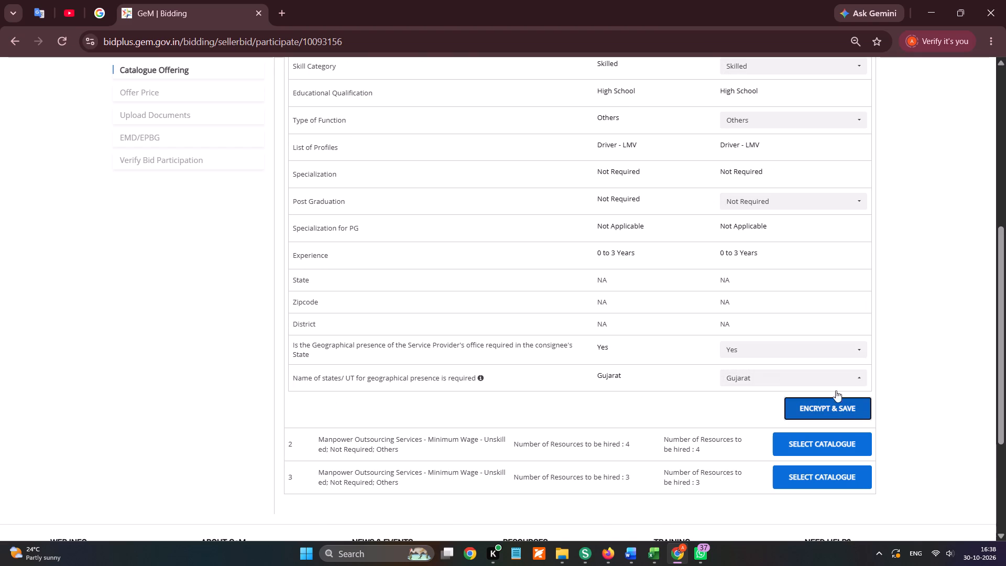
{"action": "scroll", "coordinate": [826, 344], "scroll_direction": "down", "scroll_amount": 1}
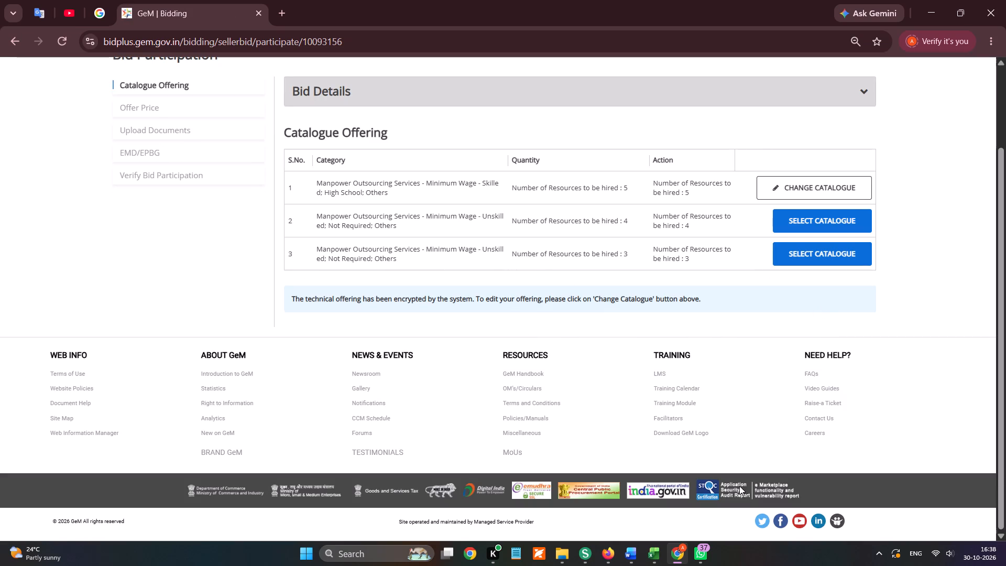
Search YouTube for "meena nagmani song" and play the Chudo Nagfani Ko Mange video from the results.
{"action": "left_click", "coordinate": [679, 553]}
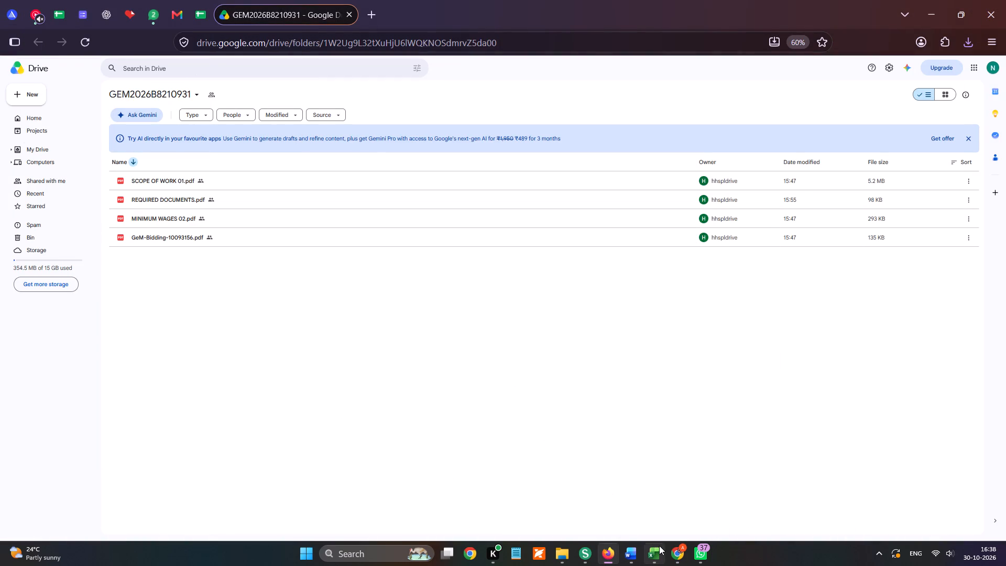
{"action": "left_click", "coordinate": [672, 548]}
{"action": "left_click", "coordinate": [65, 17]}
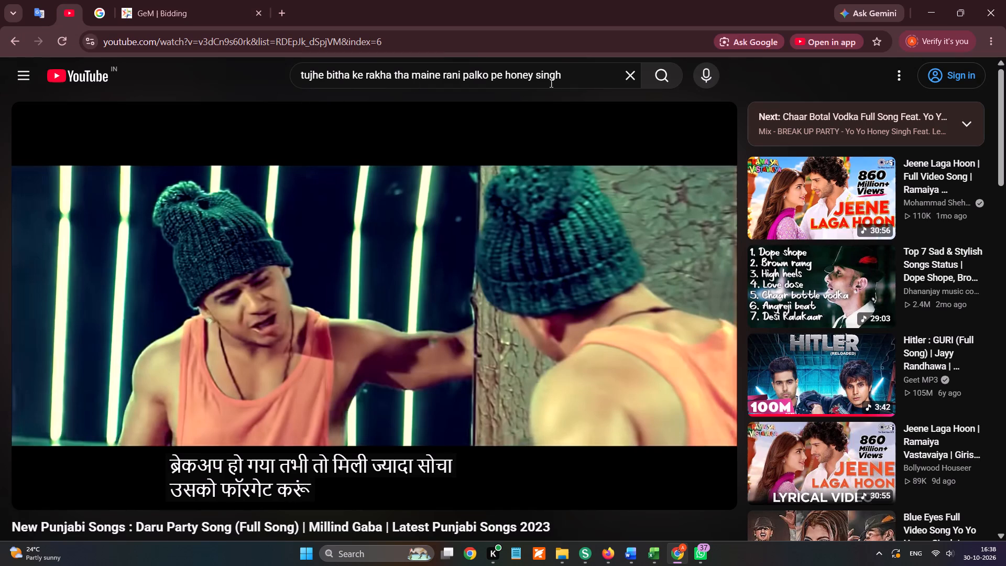
{"action": "left_click_drag", "start_coordinate": [567, 79], "coordinate": [258, 79]}
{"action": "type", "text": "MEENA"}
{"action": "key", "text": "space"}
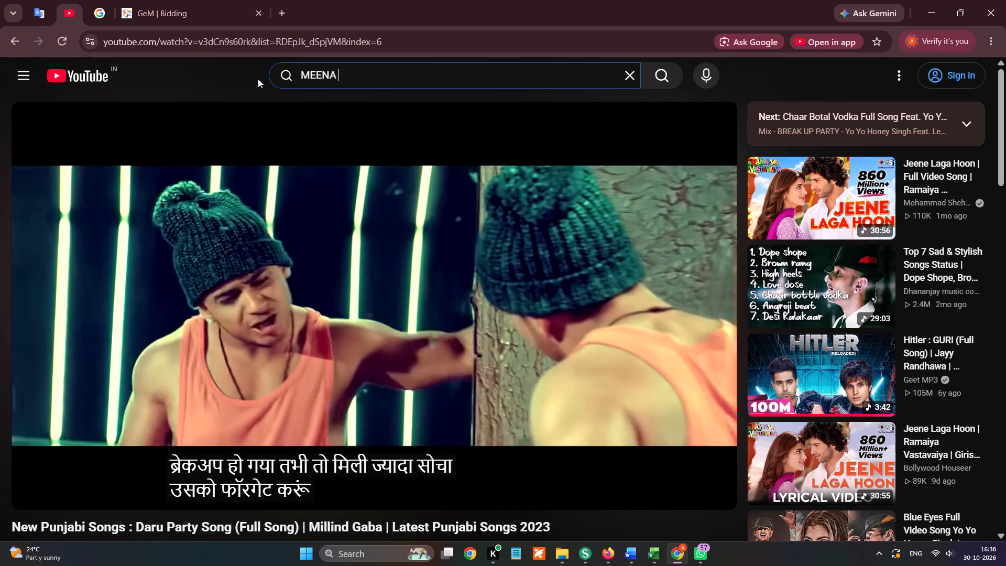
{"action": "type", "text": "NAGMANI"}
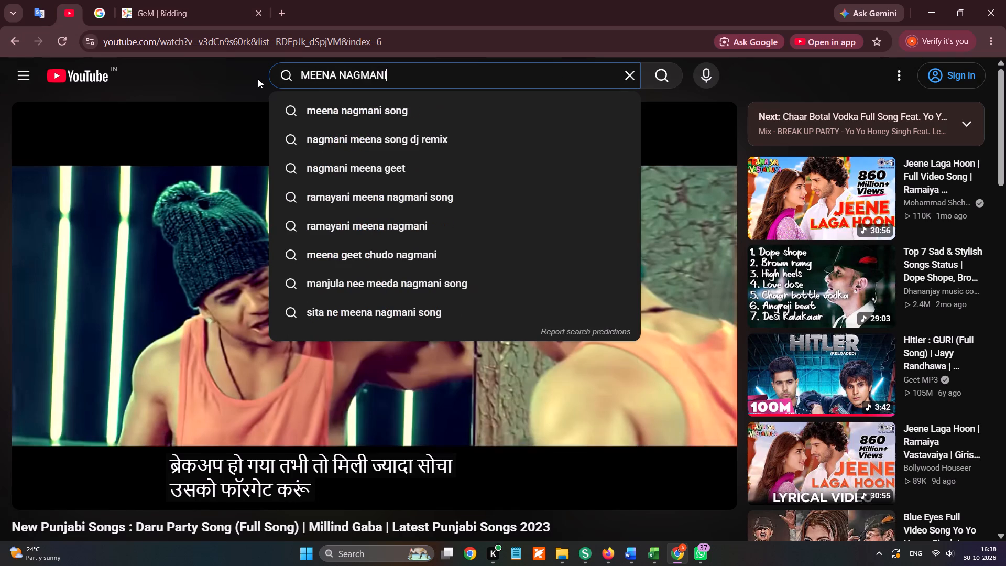
{"action": "left_click", "coordinate": [391, 112]}
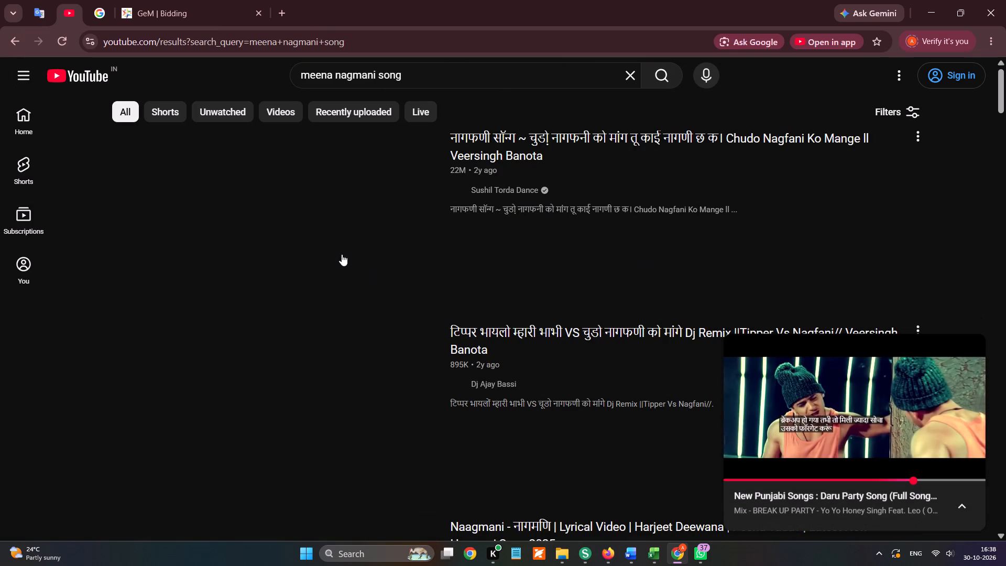
{"action": "left_click", "coordinate": [333, 205]}
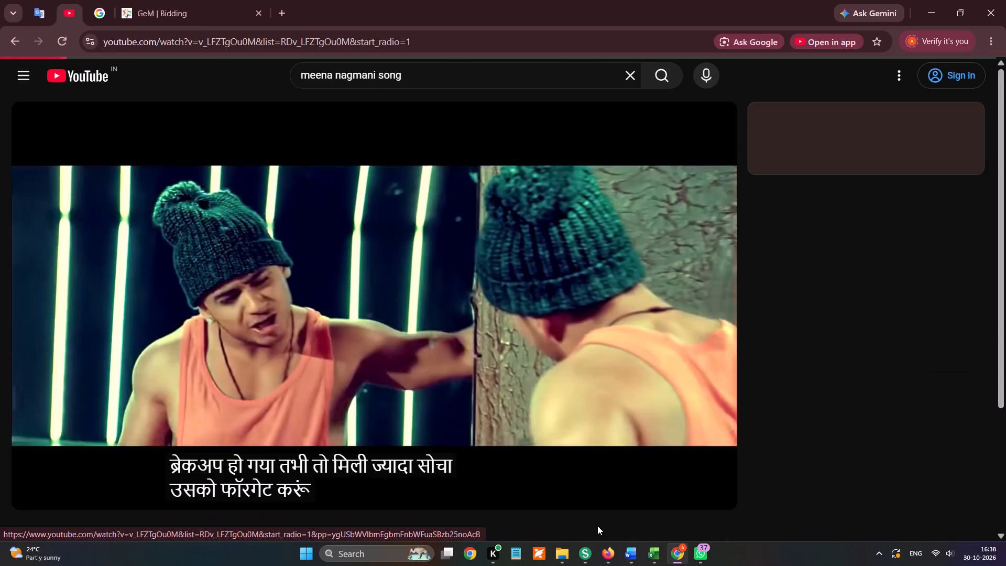
Download SCOPE OF WORK 01.pdf and MINIMUM WAGES 02.pdf from the GEM2026B8210931 Drive folder in Firefox.
{"action": "left_click", "coordinate": [604, 545]}
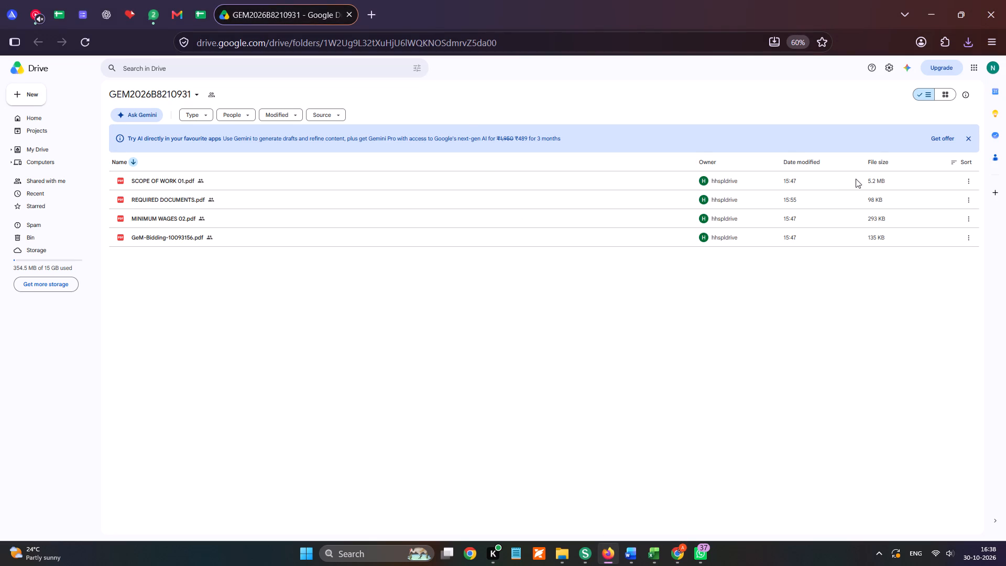
{"action": "left_click", "coordinate": [924, 181]}
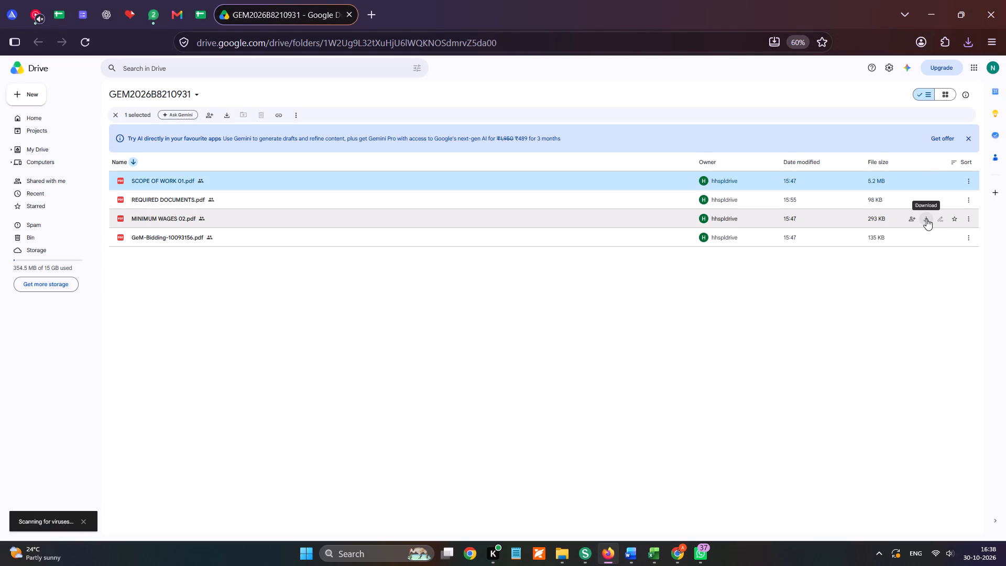
{"action": "left_click", "coordinate": [926, 219]}
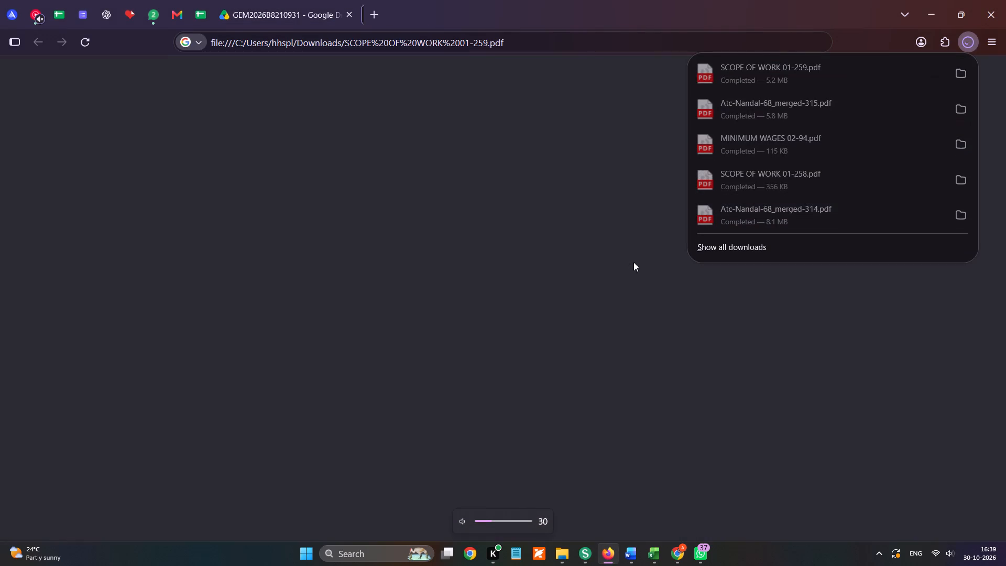
Examine the downloaded minimum wages certificate and the scope of work document in Firefox.
{"action": "left_click", "coordinate": [401, 11]}
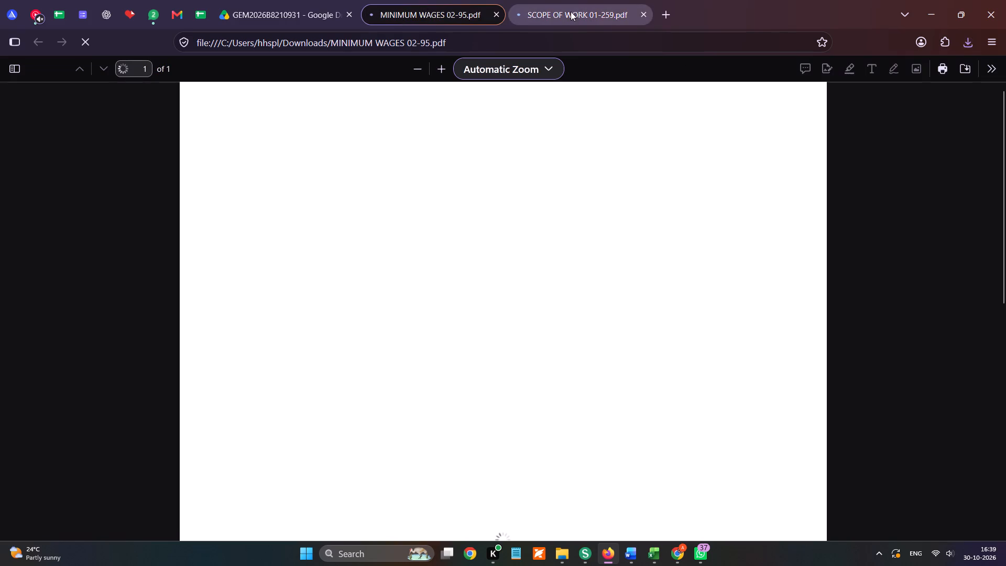
{"action": "left_click", "coordinate": [571, 12]}
{"action": "left_click", "coordinate": [434, 12]}
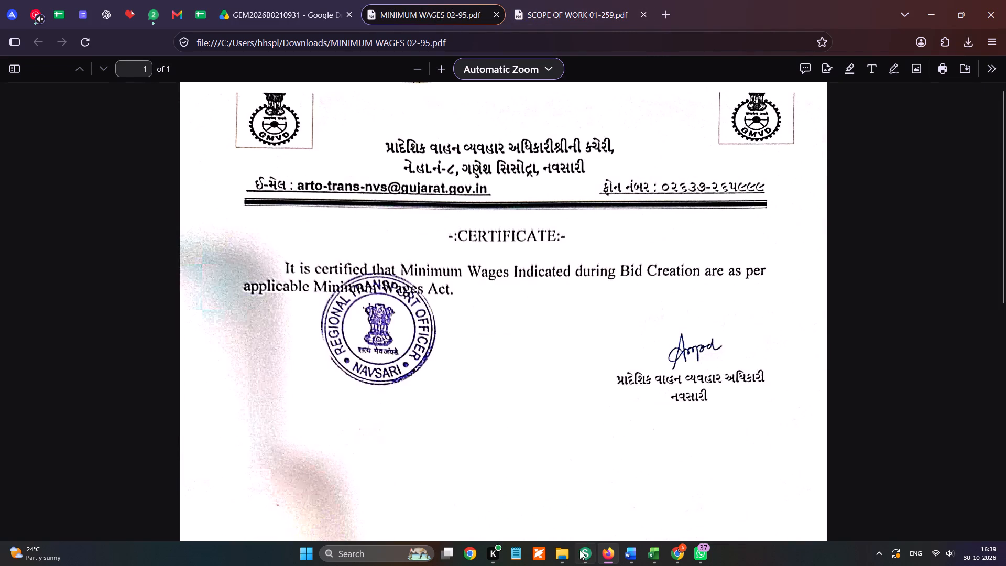
{"action": "left_click", "coordinate": [600, 552]}
{"action": "left_click", "coordinate": [595, 552]}
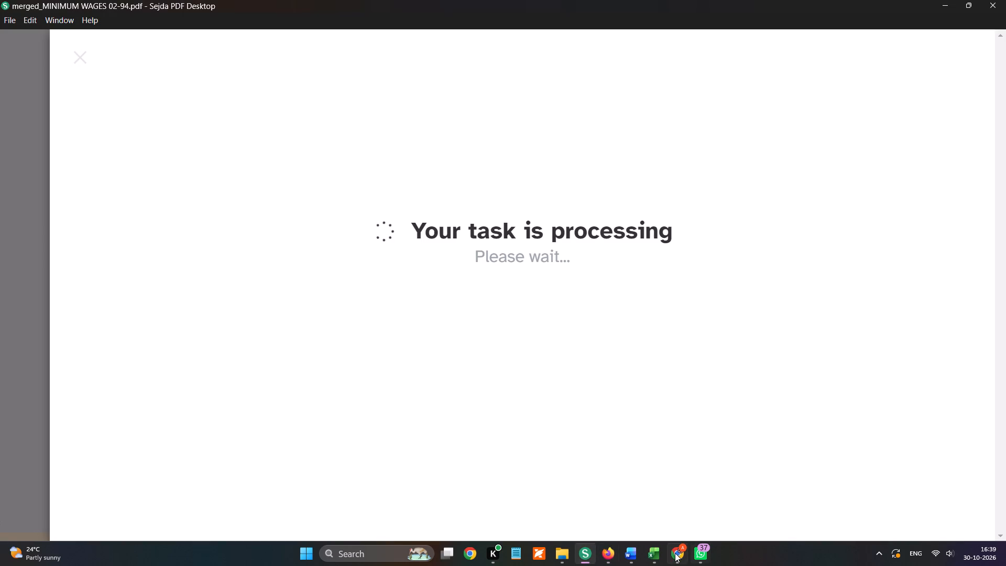
{"action": "left_click", "coordinate": [675, 553]}
{"action": "left_click", "coordinate": [696, 451]}
{"action": "left_click", "coordinate": [616, 555]}
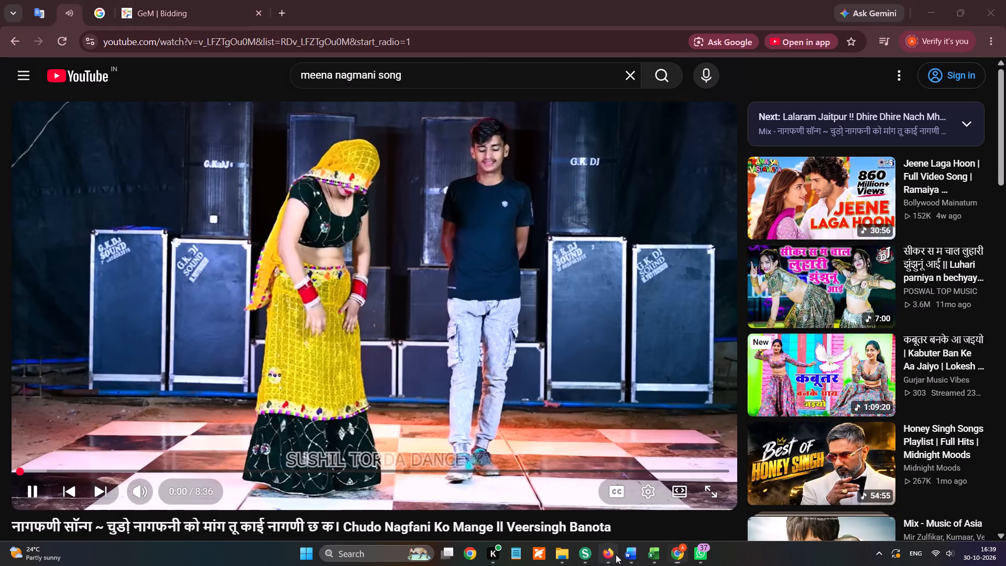
{"action": "left_click", "coordinate": [539, 0]}
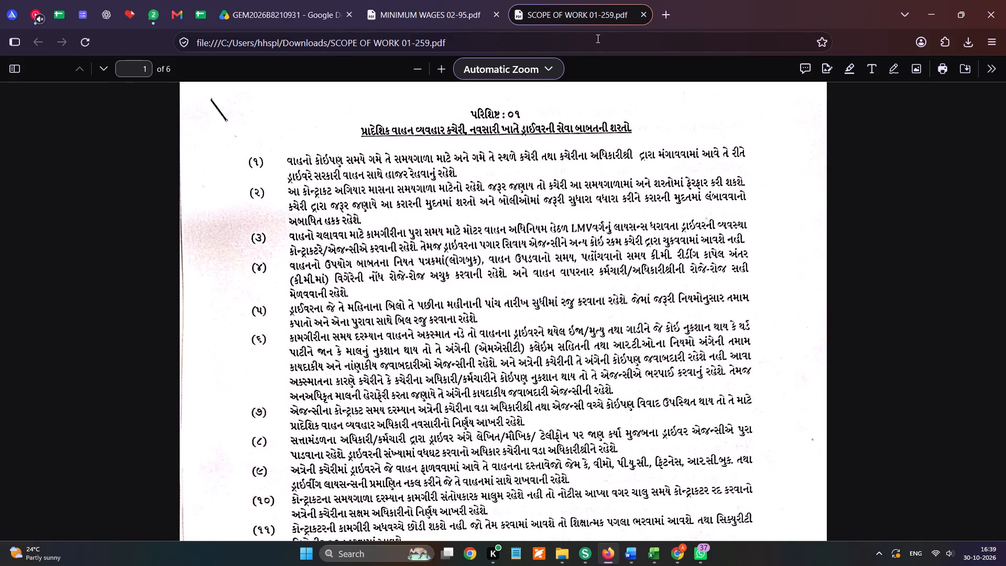
Load SCOPE OF WORK 01-259 and MINIMUM WAGES 02-95 into a new Sejda PDF Desktop merge, with the scope of work first.
{"action": "left_click", "coordinate": [584, 551]}
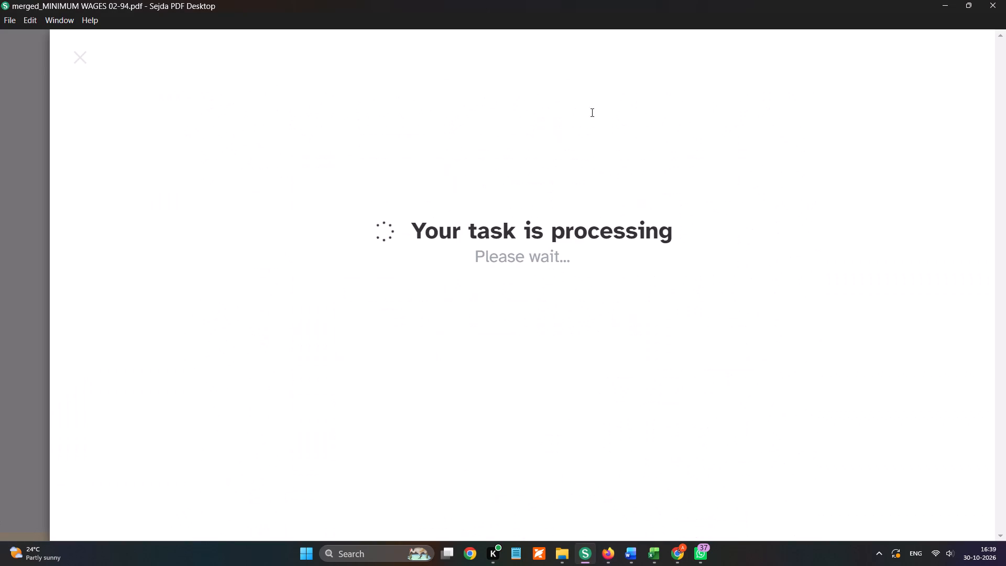
{"action": "left_click", "coordinate": [596, 131]}
{"action": "left_click", "coordinate": [598, 145]}
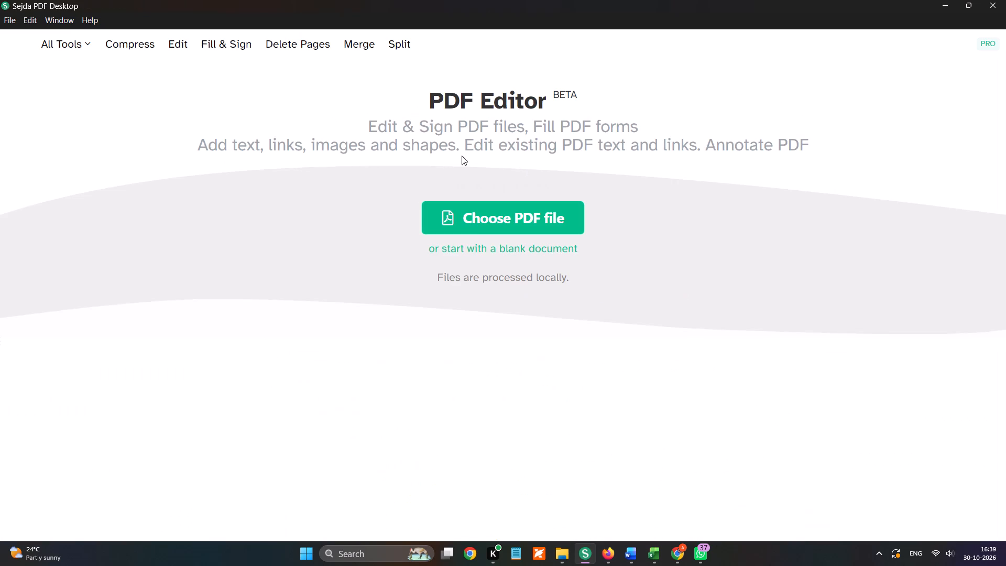
{"action": "left_click", "coordinate": [352, 43]}
{"action": "left_click", "coordinate": [499, 209]}
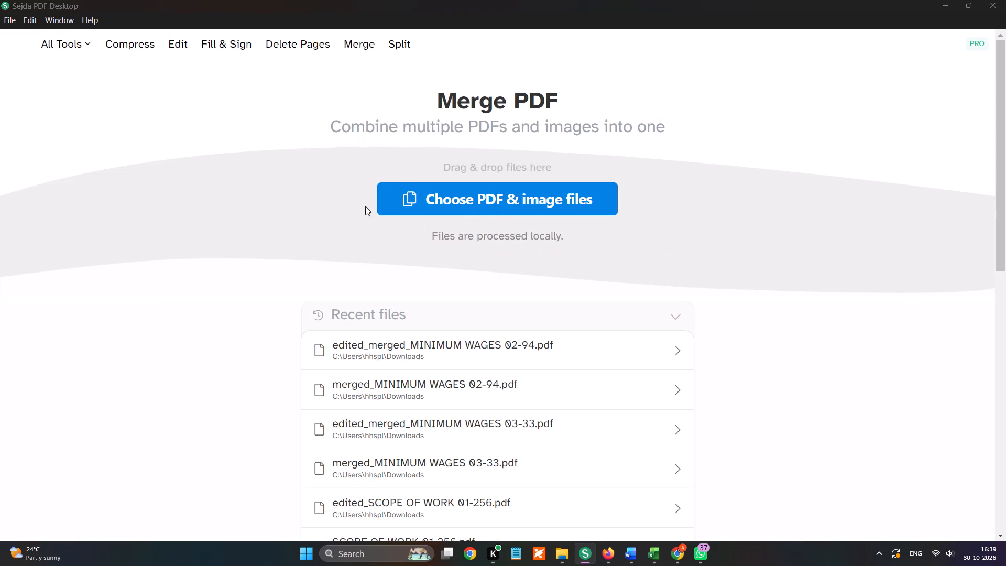
{"action": "scroll", "coordinate": [114, 193], "scroll_direction": "up", "scroll_amount": 6}
{"action": "scroll", "coordinate": [85, 156], "scroll_direction": "up", "scroll_amount": 5}
{"action": "left_click", "coordinate": [74, 135]}
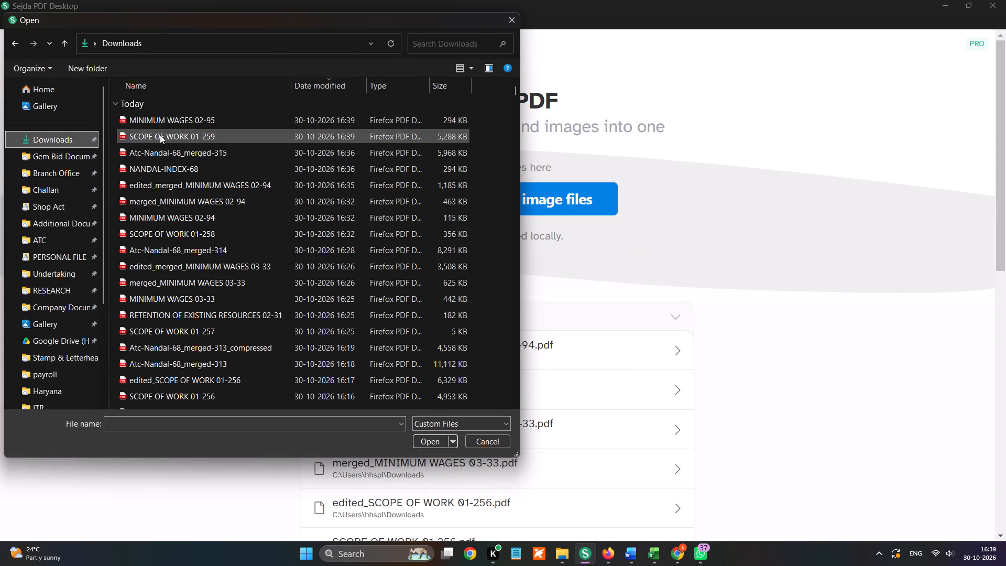
{"action": "left_click", "coordinate": [161, 133], "text": "ctrl"}
{"action": "left_click", "coordinate": [177, 113], "text": "ctrl"}
{"action": "left_click", "coordinate": [423, 436]}
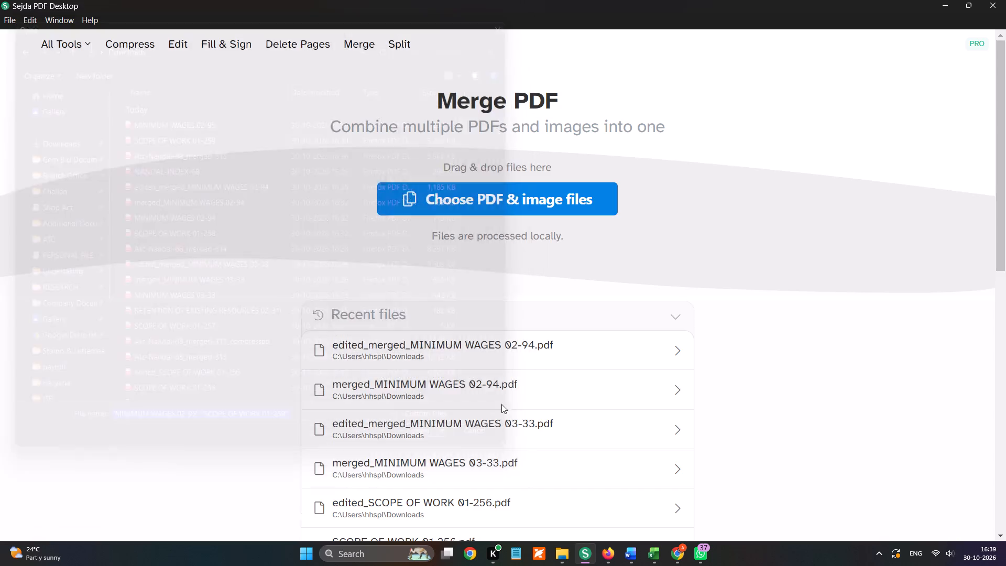
{"action": "left_click_drag", "start_coordinate": [582, 274], "coordinate": [402, 249]}
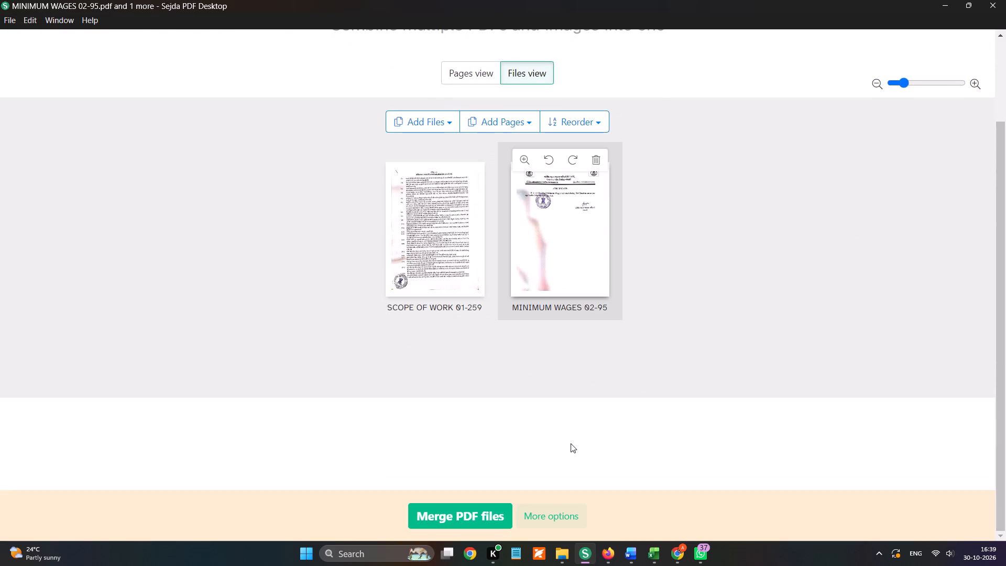
Merge the two PDFs and save the output in Downloads as merged_MINIMUM WAGES 02-95.
{"action": "left_click", "coordinate": [464, 521]}
{"action": "scroll", "coordinate": [41, 199], "scroll_direction": "up", "scroll_amount": 6}
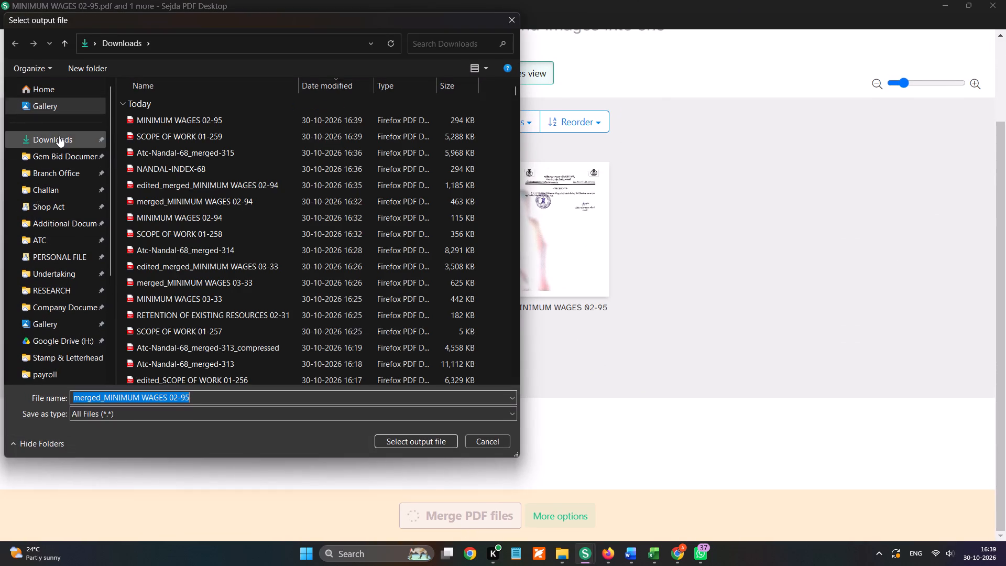
{"action": "left_click", "coordinate": [59, 136]}
{"action": "left_click", "coordinate": [434, 444]}
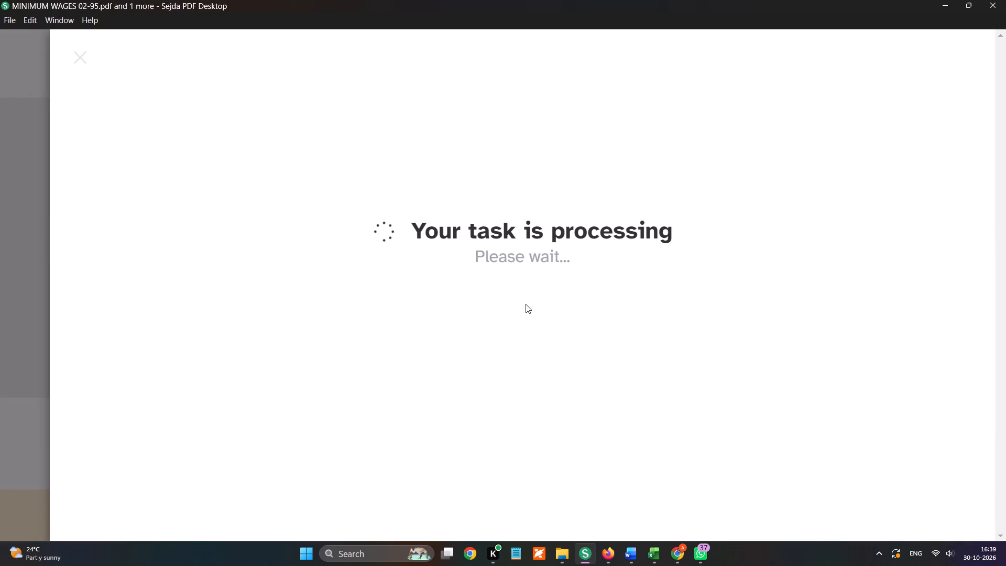
Open the merged PDF for editing.
{"action": "left_click", "coordinate": [500, 223]}
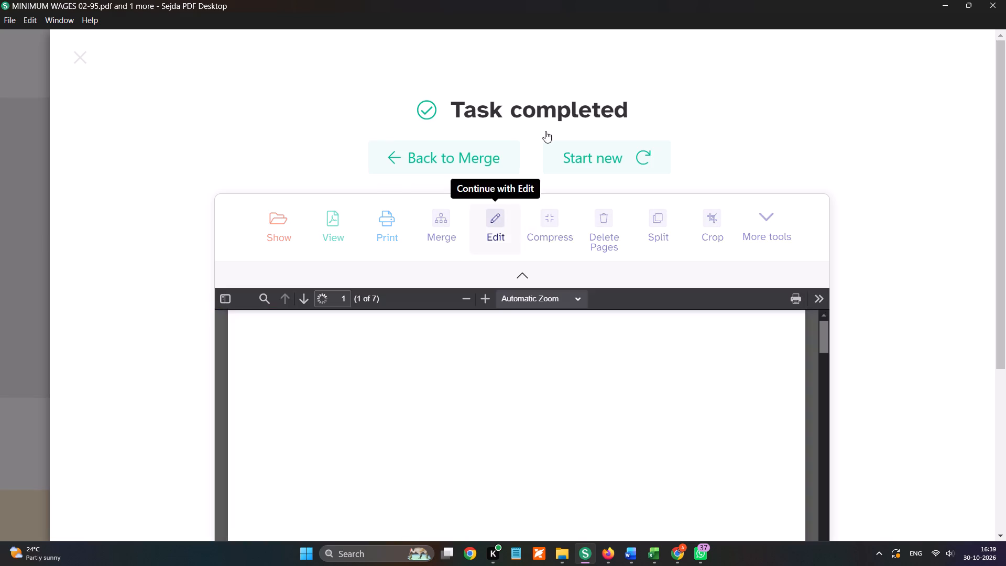
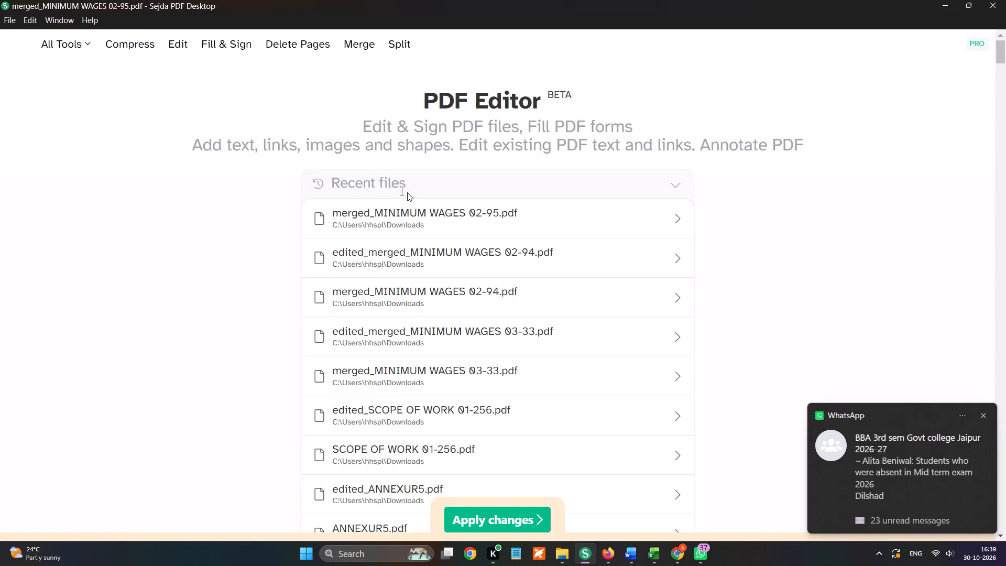
Place the Nandal Services director signature and the round company stamp side by side at the bottom of page 1.
{"action": "scroll", "coordinate": [429, 207], "scroll_direction": "down", "scroll_amount": 4}
{"action": "scroll", "coordinate": [459, 266], "scroll_direction": "down", "scroll_amount": 2}
{"action": "scroll", "coordinate": [534, 191], "scroll_direction": "up", "scroll_amount": 2}
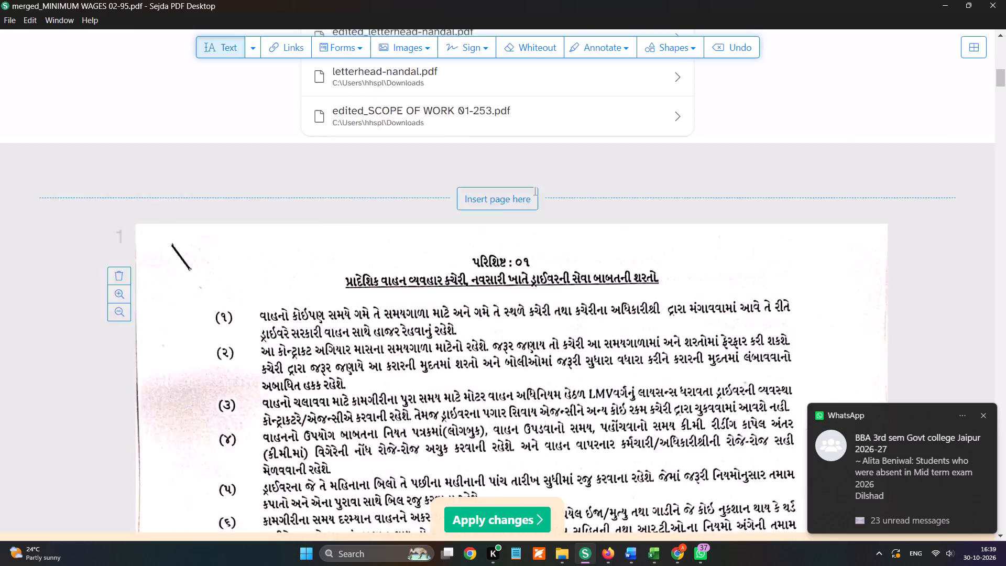
{"action": "scroll", "coordinate": [534, 191], "scroll_direction": "up", "scroll_amount": 4}
{"action": "scroll", "coordinate": [534, 188], "scroll_direction": "down", "scroll_amount": 10}
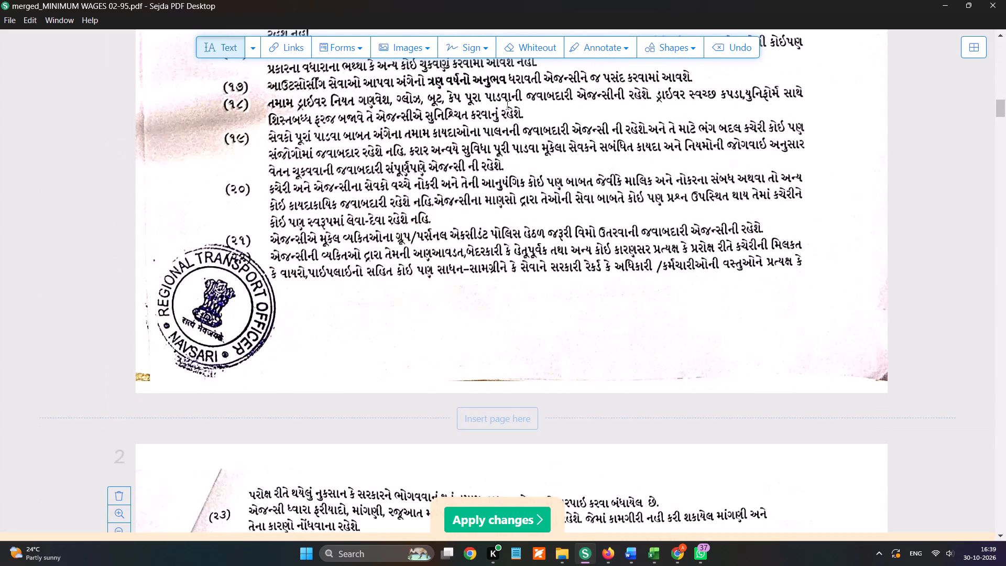
{"action": "left_click", "coordinate": [489, 41]}
{"action": "left_click", "coordinate": [523, 138]}
{"action": "left_click", "coordinate": [582, 311]}
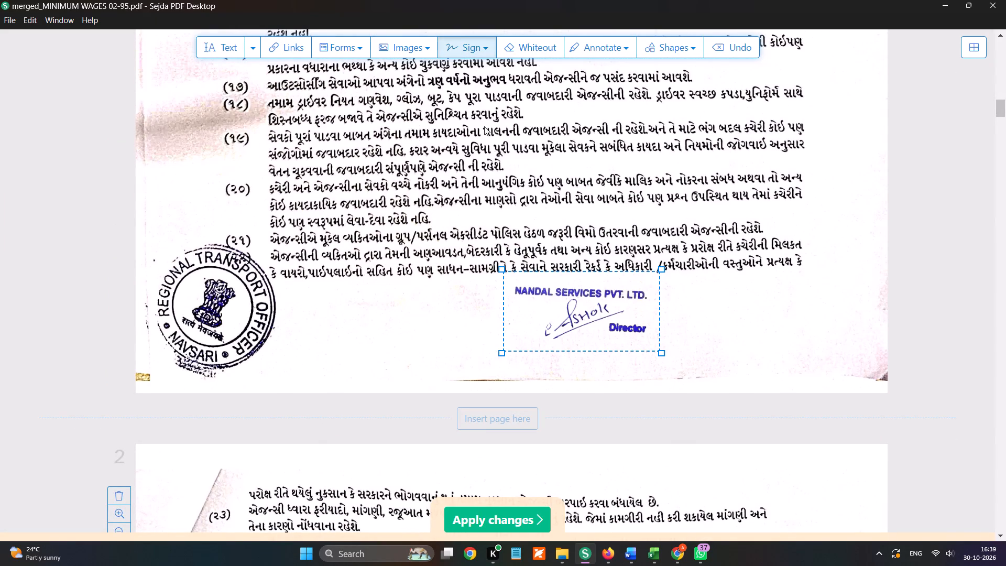
{"action": "left_click", "coordinate": [462, 44]}
{"action": "left_click", "coordinate": [511, 81]}
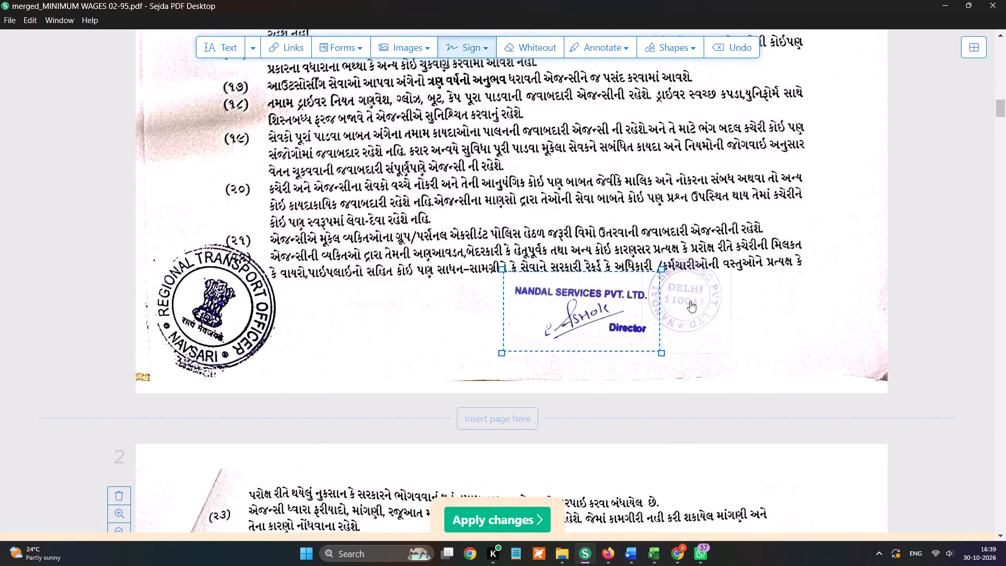
{"action": "left_click", "coordinate": [719, 316]}
Repeat both the round company stamp and the director signature on all pages.
{"action": "left_click", "coordinate": [717, 248]}
{"action": "left_click", "coordinate": [718, 274]}
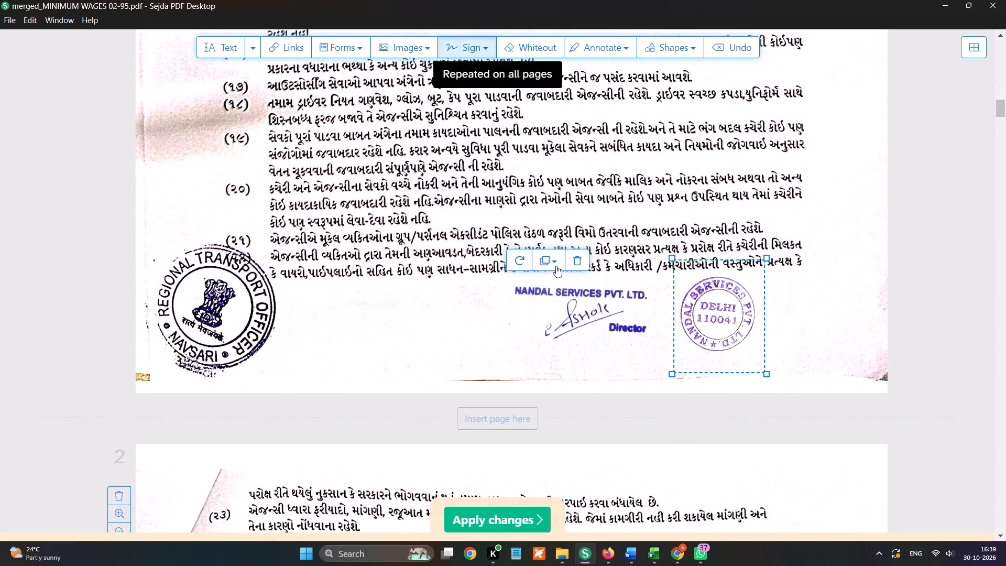
{"action": "left_click", "coordinate": [551, 263]}
{"action": "left_click", "coordinate": [545, 288]}
Check the signature and stamp placement and the page order through to the end of the document.
{"action": "scroll", "coordinate": [545, 290], "scroll_direction": "down", "scroll_amount": 6}
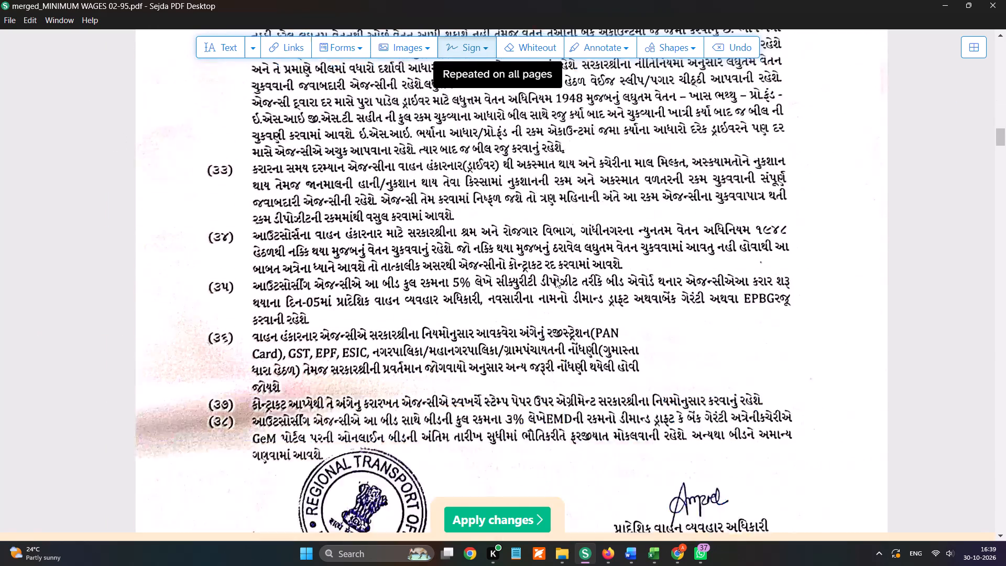
{"action": "scroll", "coordinate": [555, 279], "scroll_direction": "down", "scroll_amount": 9}
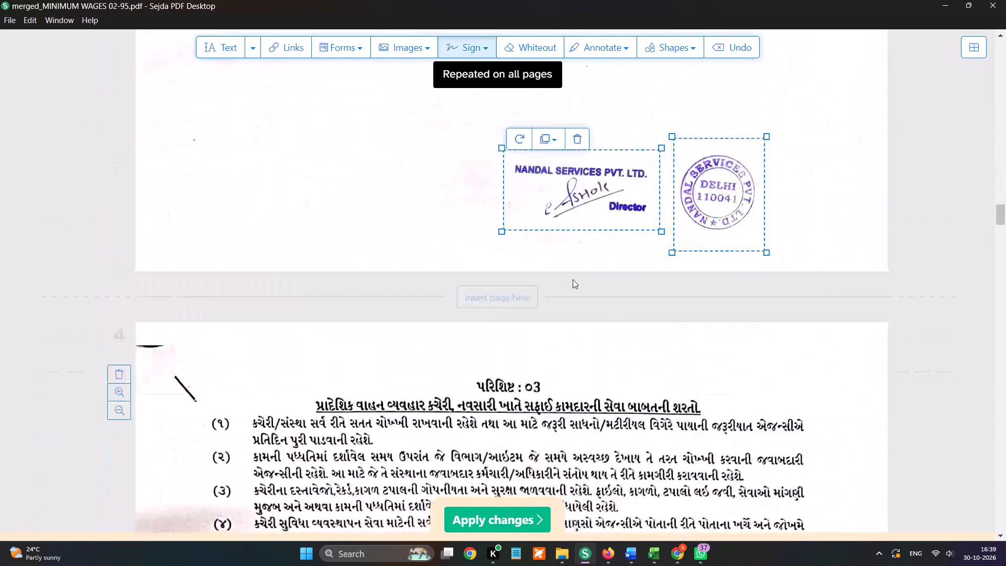
{"action": "scroll", "coordinate": [573, 279], "scroll_direction": "down", "scroll_amount": 12}
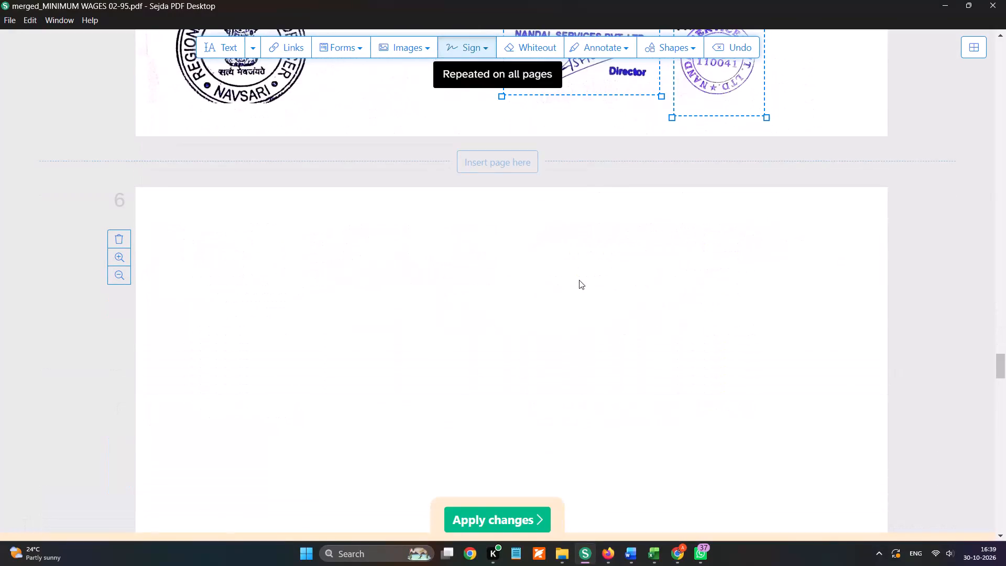
{"action": "scroll", "coordinate": [581, 292], "scroll_direction": "down", "scroll_amount": 7}
{"action": "scroll", "coordinate": [586, 366], "scroll_direction": "down", "scroll_amount": 4}
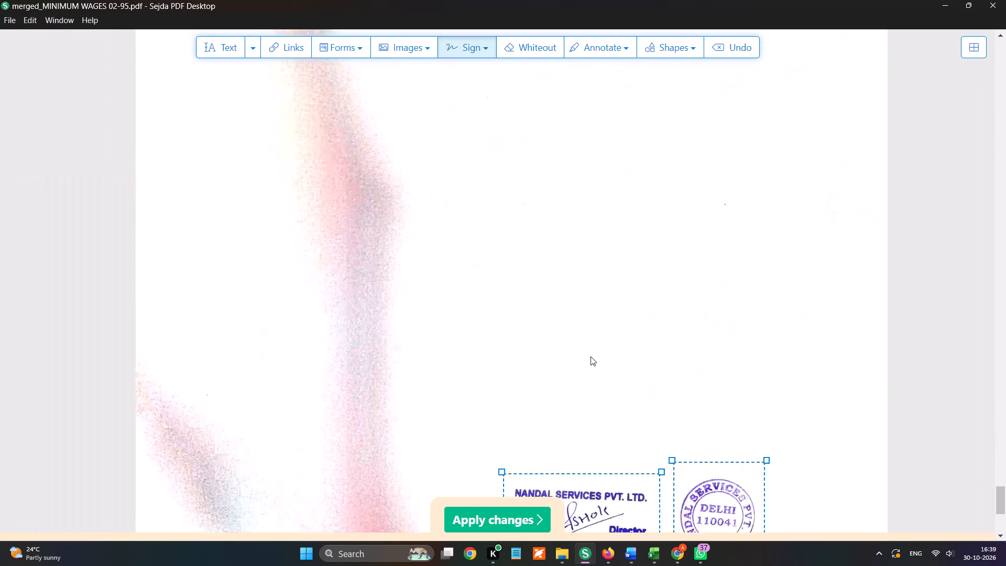
{"action": "scroll", "coordinate": [602, 343], "scroll_direction": "down", "scroll_amount": 3}
Apply the changes and save the PDF in Downloads as edited_merged_MINIMUM WAGES 02-95.
{"action": "left_click", "coordinate": [525, 517]}
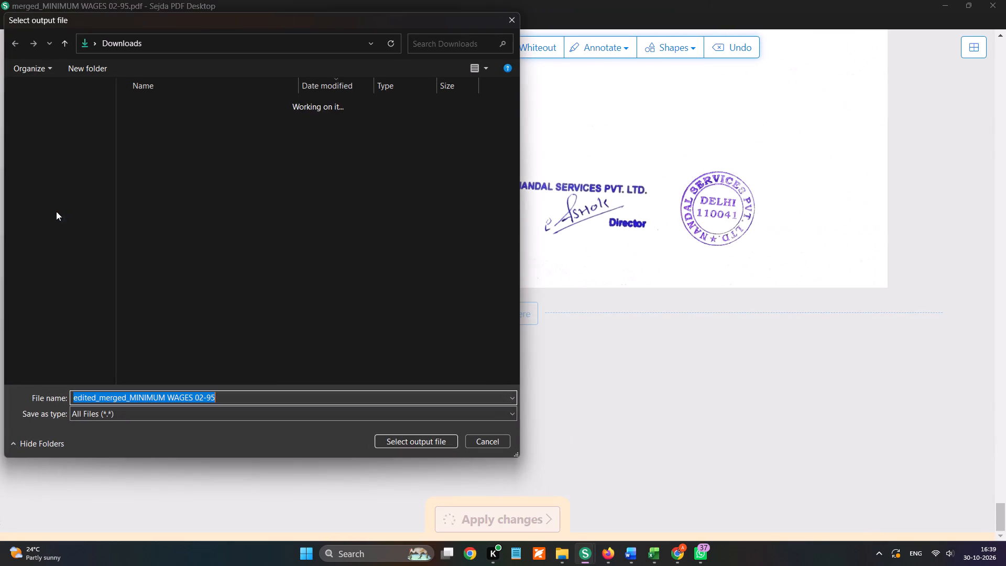
{"action": "scroll", "coordinate": [57, 206], "scroll_direction": "up", "scroll_amount": 6}
{"action": "left_click", "coordinate": [73, 134]}
{"action": "left_click", "coordinate": [417, 432]}
{"action": "left_click", "coordinate": [432, 441]}
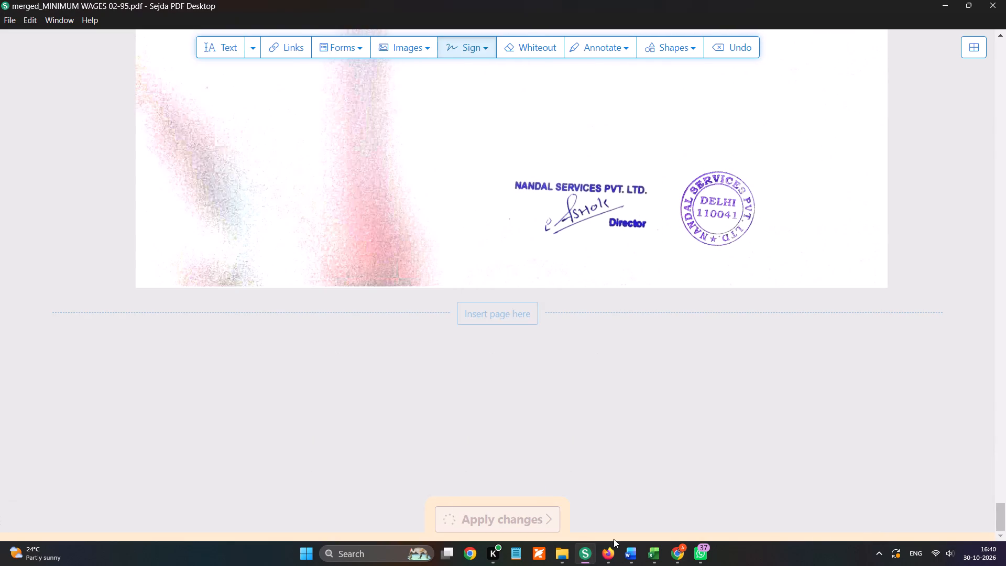
In the NANDAL-INDEX-68 Word document, set the page numbers to A1-A6 for Scope of Work and A7 for Minimum Wages.
{"action": "left_click", "coordinate": [612, 554]}
{"action": "left_click", "coordinate": [471, 0]}
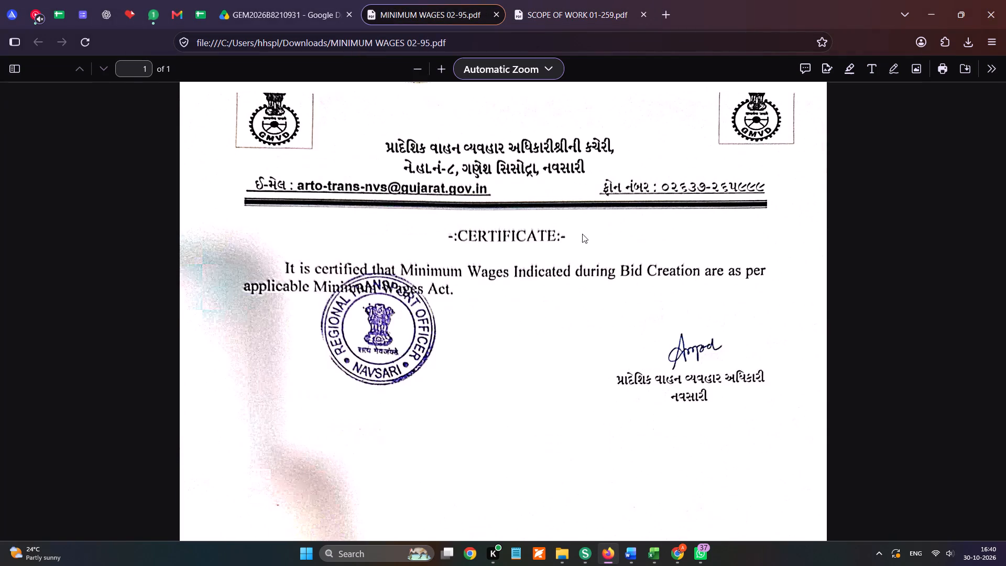
{"action": "left_click", "coordinate": [633, 549]}
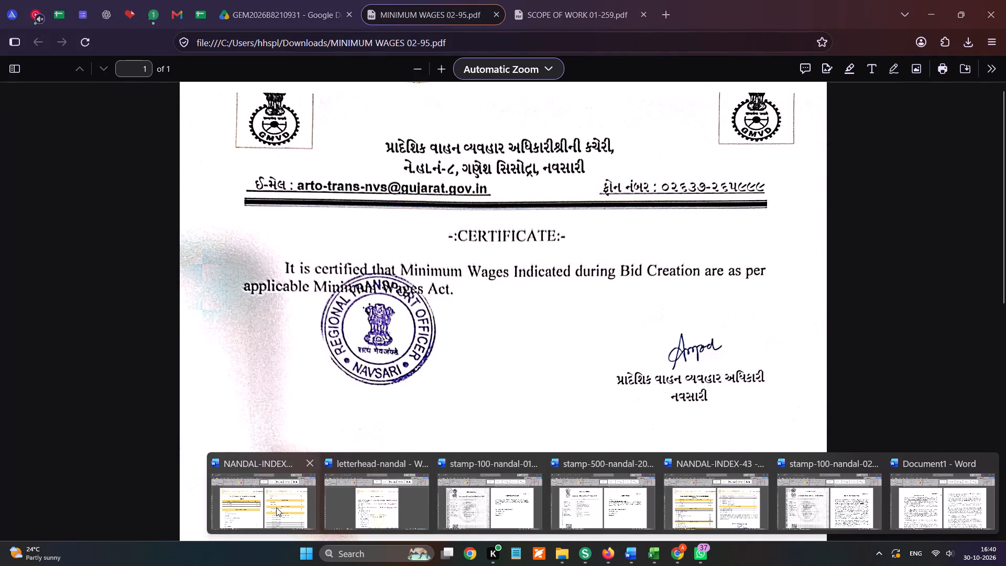
{"action": "left_click", "coordinate": [276, 507]}
{"action": "left_click", "coordinate": [457, 287]}
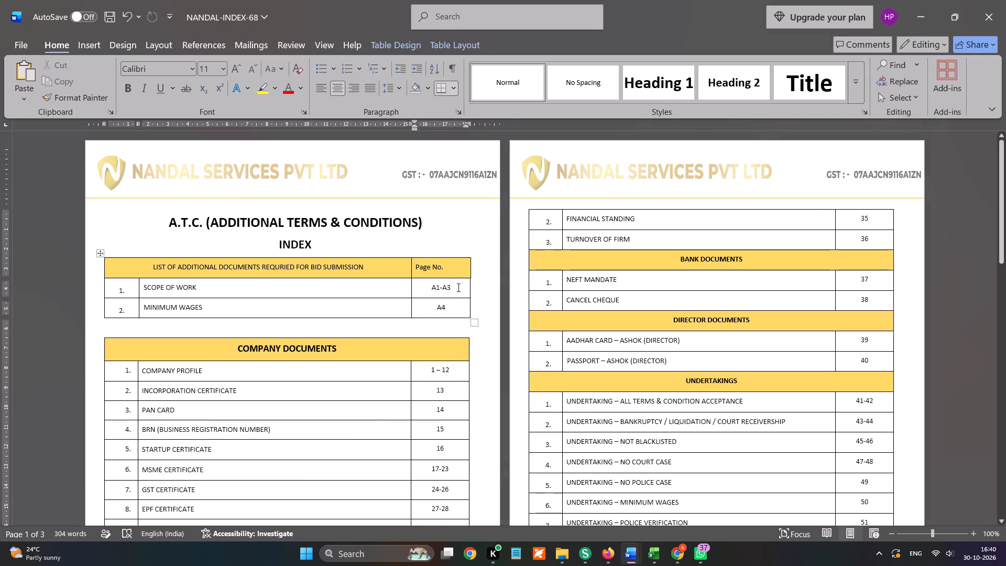
{"action": "key", "text": "BackSpace"}
{"action": "key", "text": "6"}
{"action": "key", "text": "Down"}
{"action": "key", "text": "BackSpace"}
{"action": "key", "text": "7"}
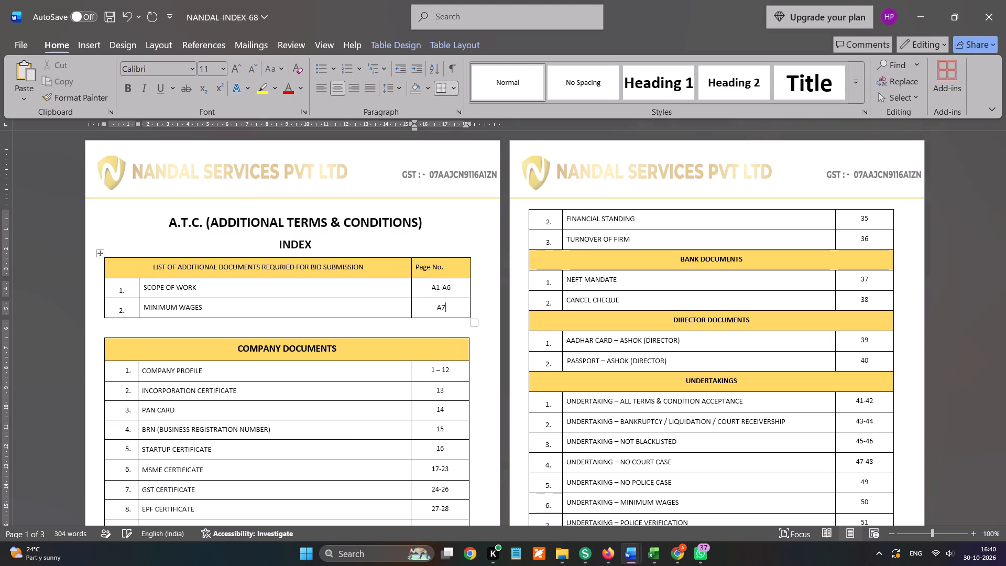
{"action": "key", "text": "alt+Tab"}
{"action": "key", "text": "alt+Tab"}
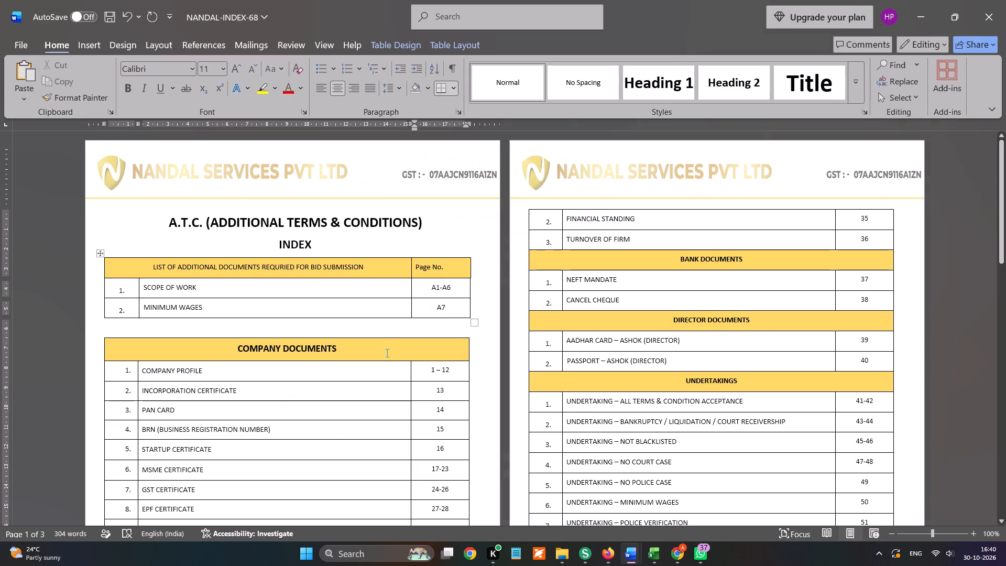
Export the index as a PDF to Downloads under the name NANDAL-INDEX-68, replacing the existing file.
{"action": "key", "text": "alt+f"}
{"action": "type", "text": "EA"}
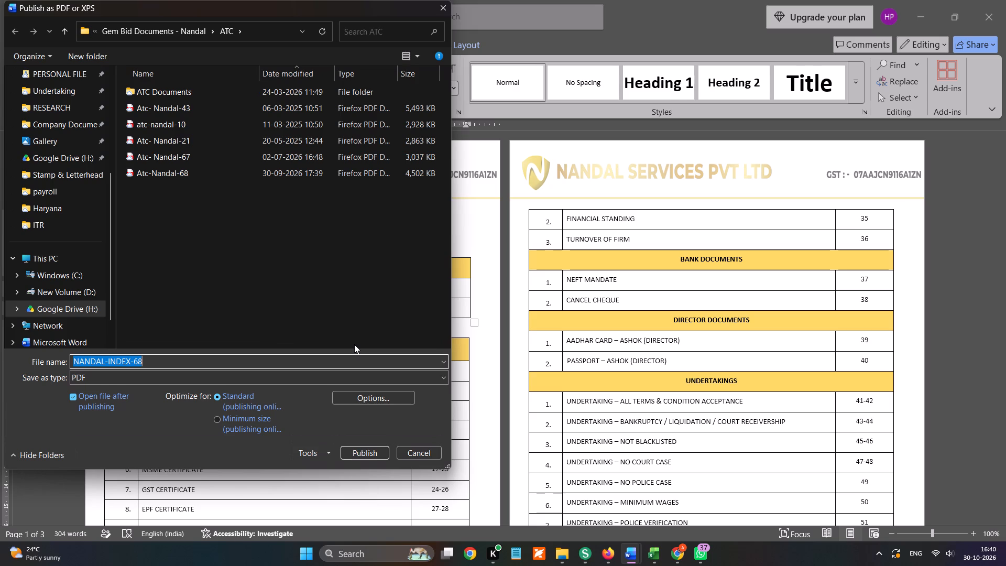
{"action": "scroll", "coordinate": [89, 176], "scroll_direction": "up", "scroll_amount": 4}
{"action": "left_click", "coordinate": [81, 132]}
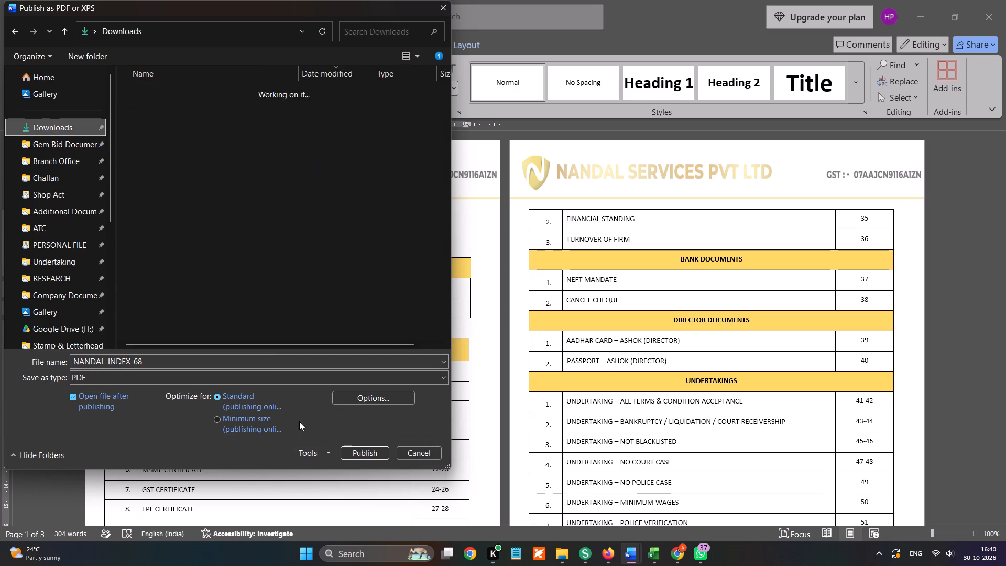
{"action": "left_click", "coordinate": [355, 454]}
{"action": "left_click", "coordinate": [538, 282]}
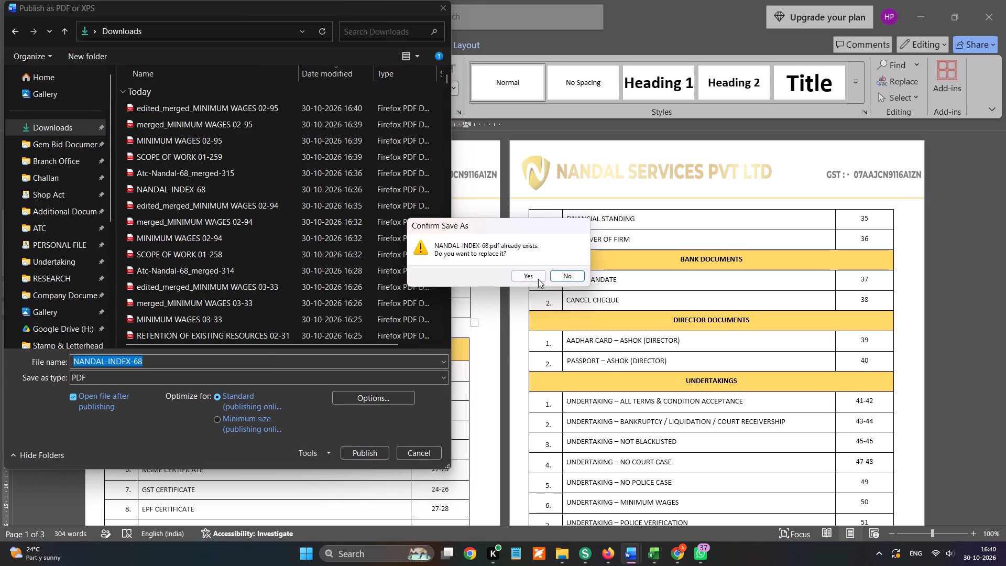
{"action": "left_click", "coordinate": [538, 279]}
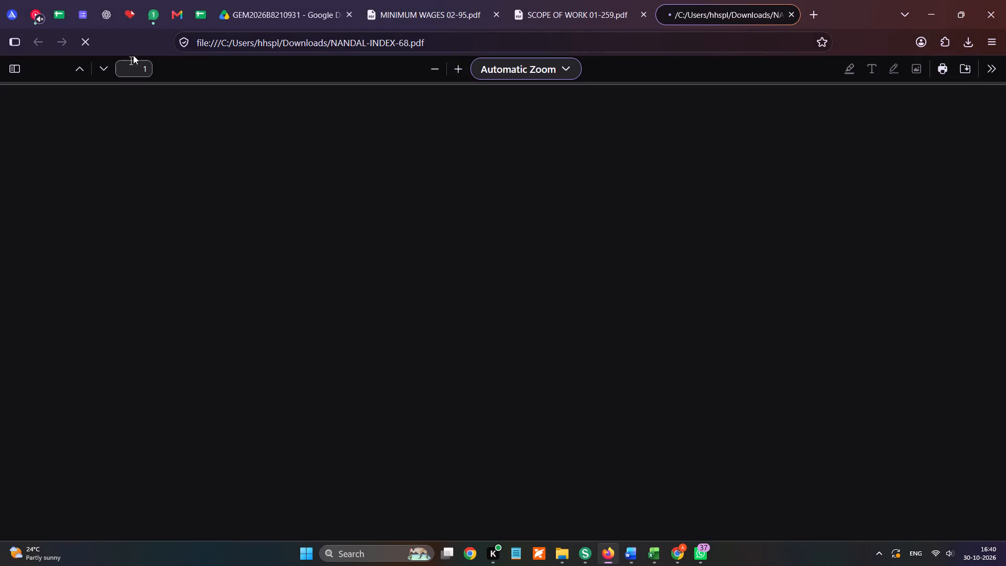
Load NANDAL-INDEX-68 and edited_merged_MINIMUM WAGES 02-95 from Downloads into a new iLovePDF merge in Firefox.
{"action": "left_click", "coordinate": [124, 15]}
{"action": "left_click", "coordinate": [132, 68]}
{"action": "left_click", "coordinate": [482, 191]}
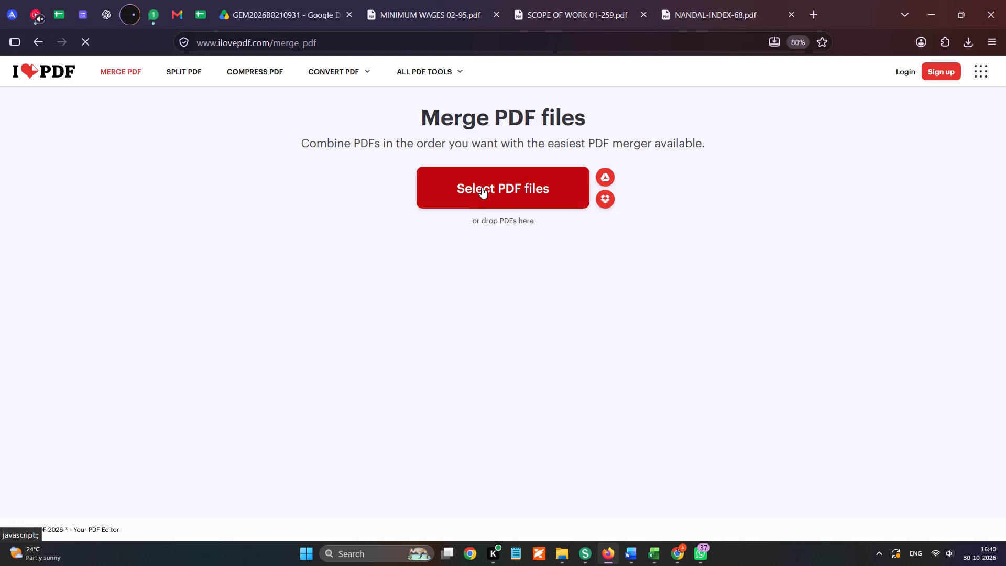
{"action": "left_click", "coordinate": [485, 184]}
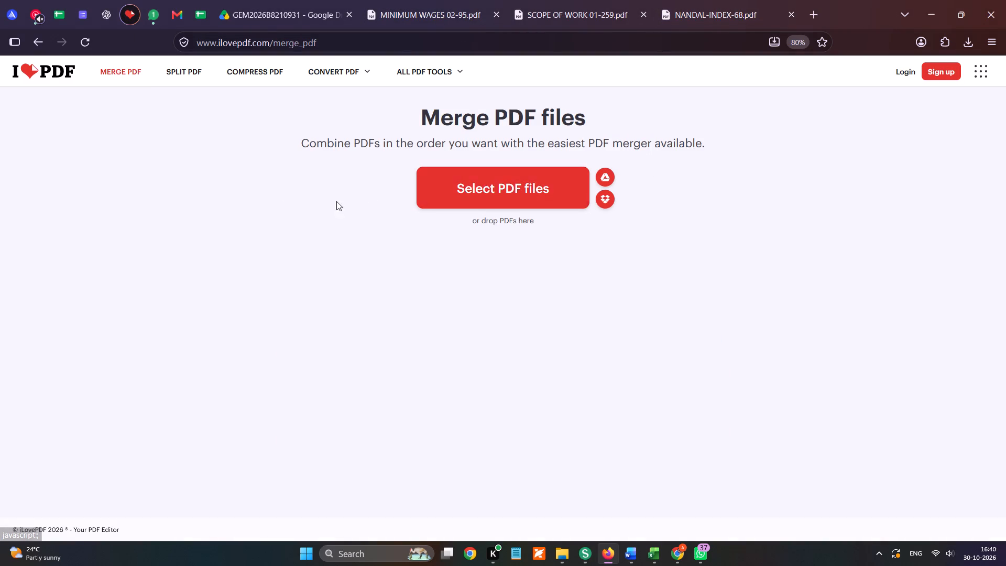
{"action": "left_click", "coordinate": [493, 189]}
{"action": "scroll", "coordinate": [87, 162], "scroll_direction": "up", "scroll_amount": 2}
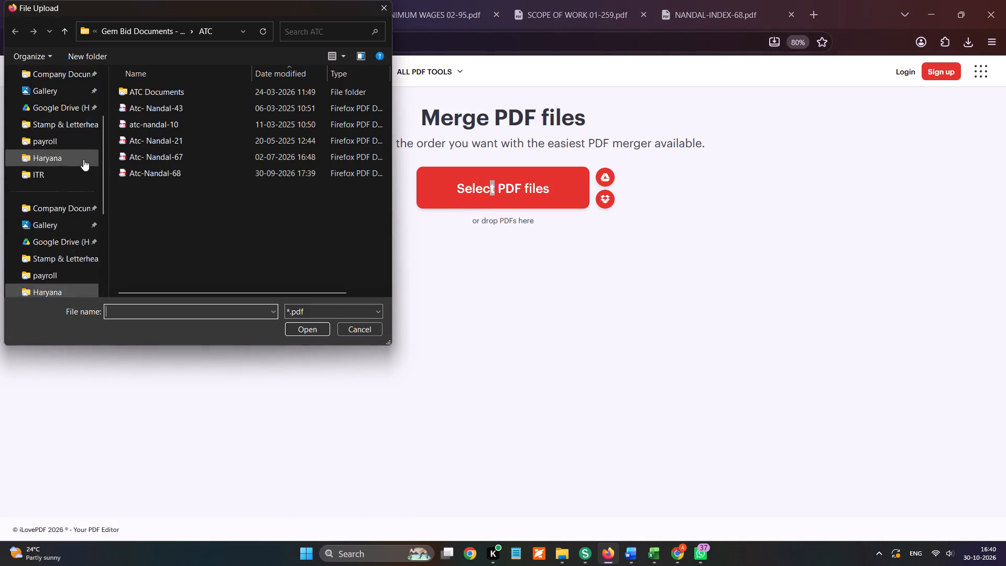
{"action": "scroll", "coordinate": [83, 159], "scroll_direction": "up", "scroll_amount": 2}
{"action": "left_click", "coordinate": [66, 135]}
{"action": "left_click", "coordinate": [163, 118], "text": "ctrl"}
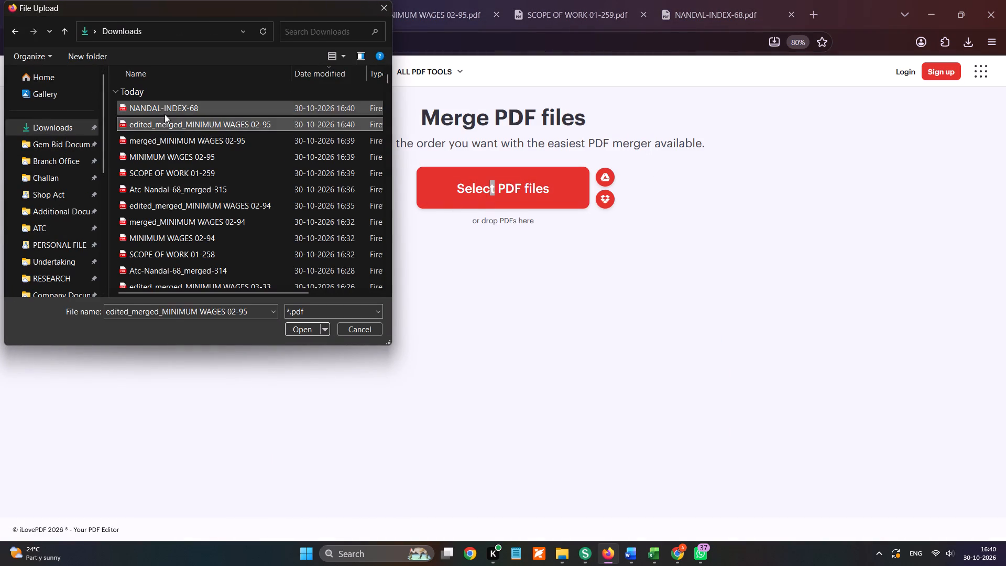
{"action": "left_click", "coordinate": [165, 114], "text": "ctrl"}
{"action": "left_click", "coordinate": [298, 324]}
Add Atc-Nandal-68 from the ATC folder as the third file of the merge.
{"action": "left_click", "coordinate": [752, 131]}
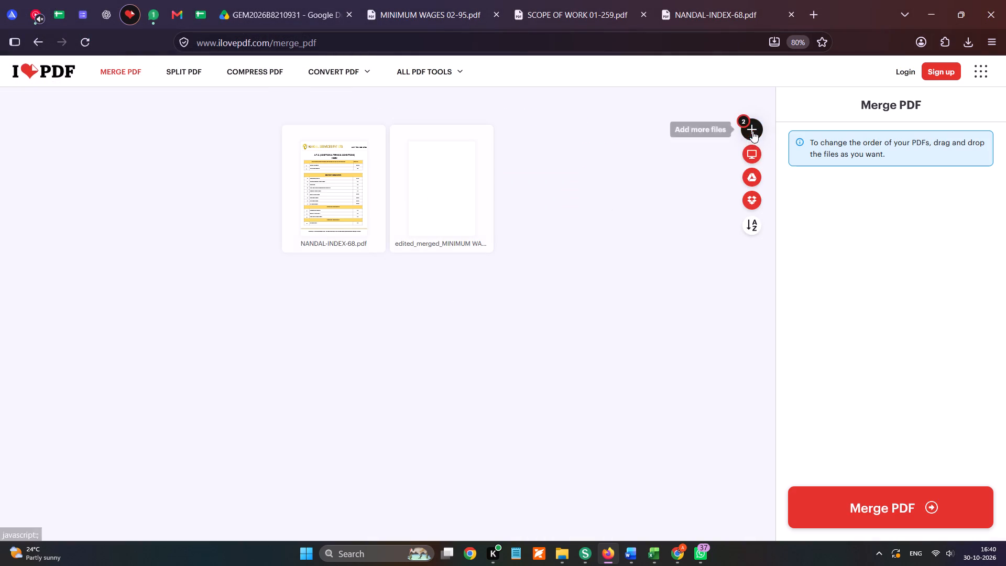
{"action": "scroll", "coordinate": [79, 184], "scroll_direction": "up", "scroll_amount": 4}
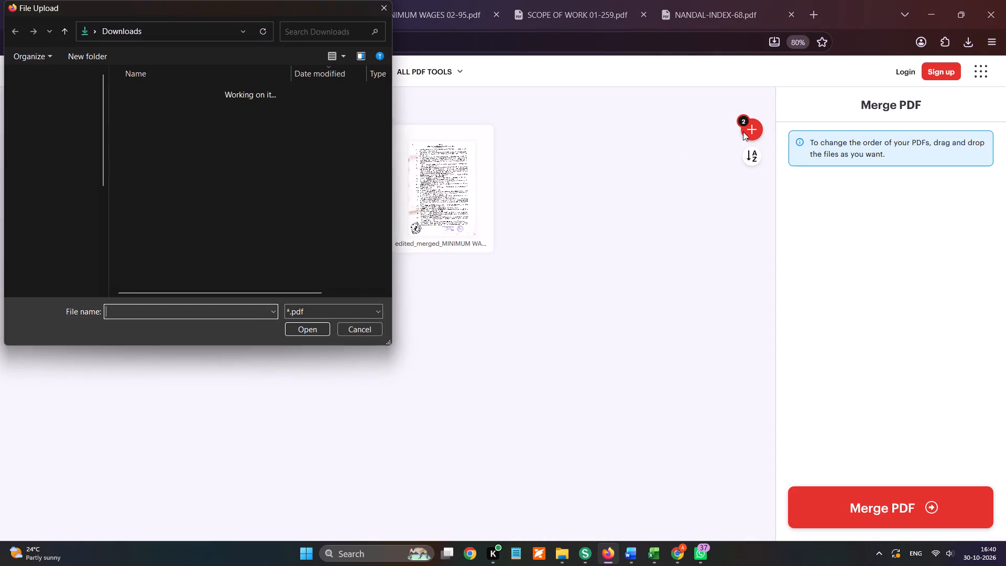
{"action": "scroll", "coordinate": [81, 181], "scroll_direction": "up", "scroll_amount": 5}
{"action": "left_click", "coordinate": [74, 145]}
{"action": "double_click", "coordinate": [166, 110]}
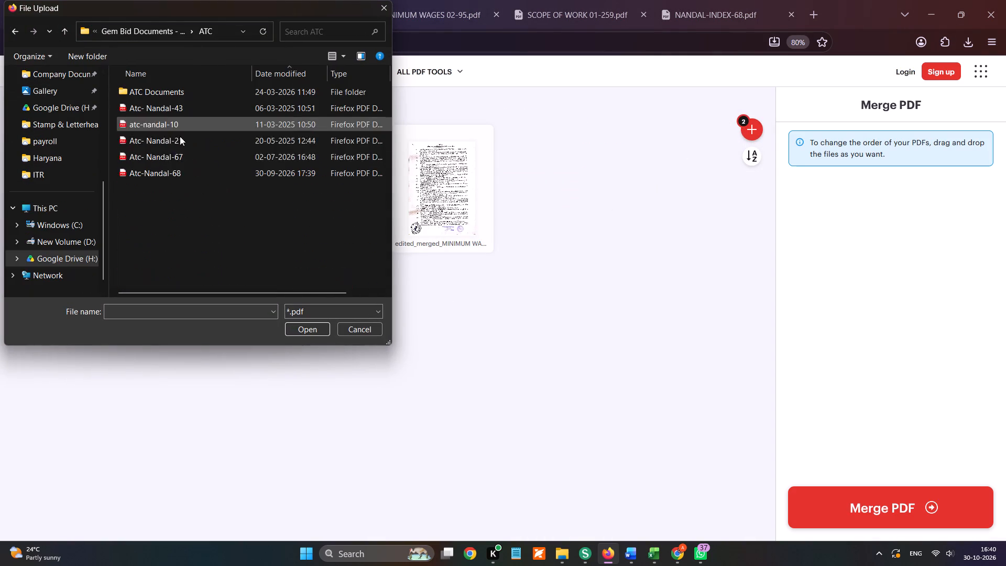
{"action": "double_click", "coordinate": [177, 173]}
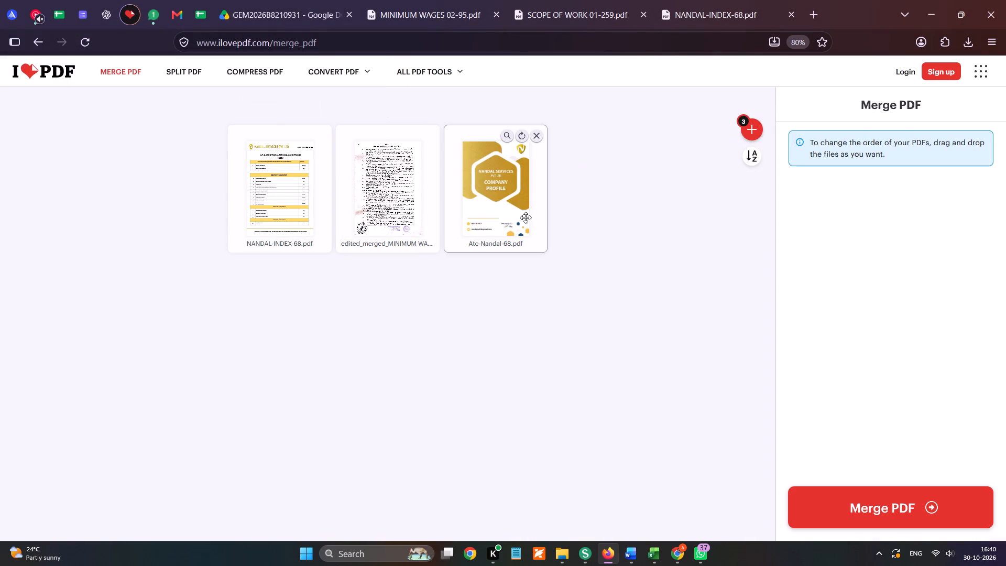
{"action": "left_click", "coordinate": [835, 489]}
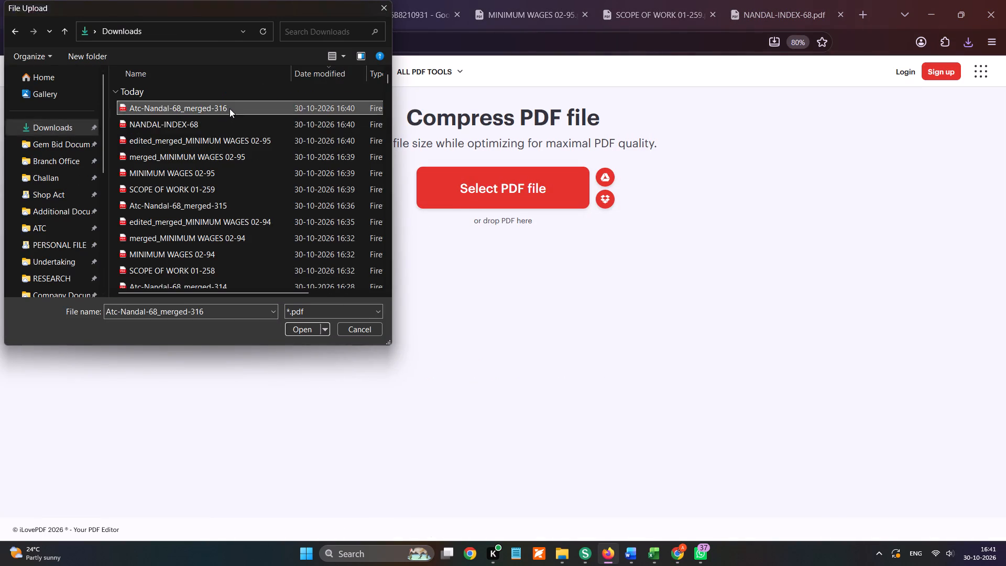
{"action": "left_click", "coordinate": [813, 496]}
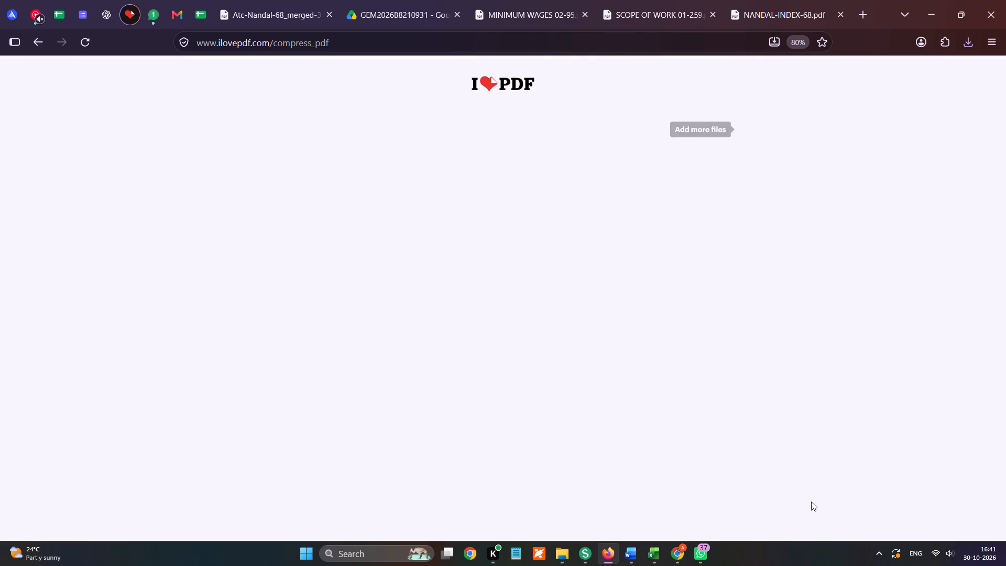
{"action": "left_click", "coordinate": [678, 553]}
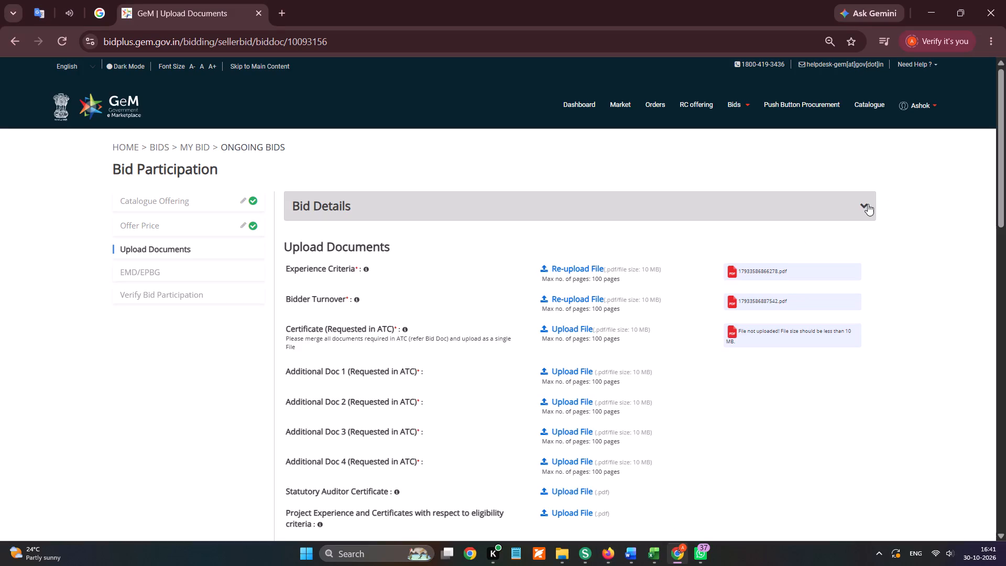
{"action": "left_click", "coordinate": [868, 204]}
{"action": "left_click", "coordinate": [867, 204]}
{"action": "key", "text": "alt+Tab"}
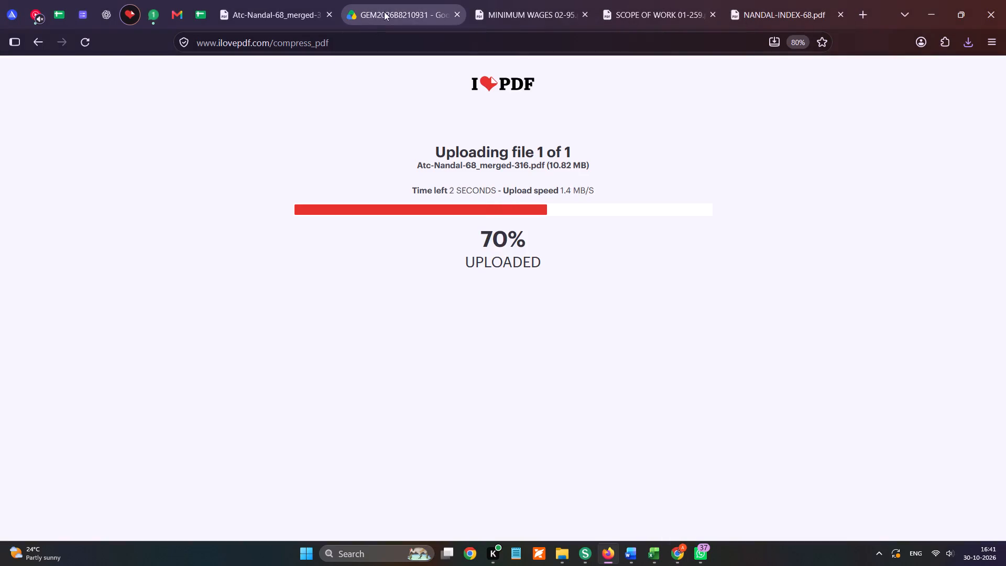
Back in the GeM bid in Chrome, upload gst-clearance-certificate-nandal from the Additional Documents folder as Additional Doc 1.
{"action": "key", "text": "alt+Tab"}
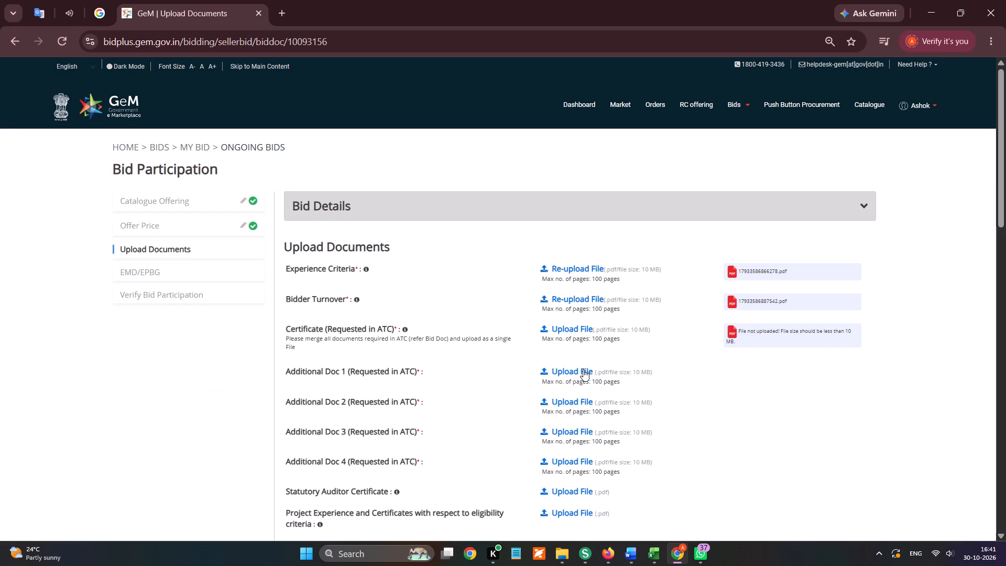
{"action": "left_click", "coordinate": [583, 369]}
{"action": "scroll", "coordinate": [132, 279], "scroll_direction": "up", "scroll_amount": 6}
{"action": "left_click", "coordinate": [79, 254]}
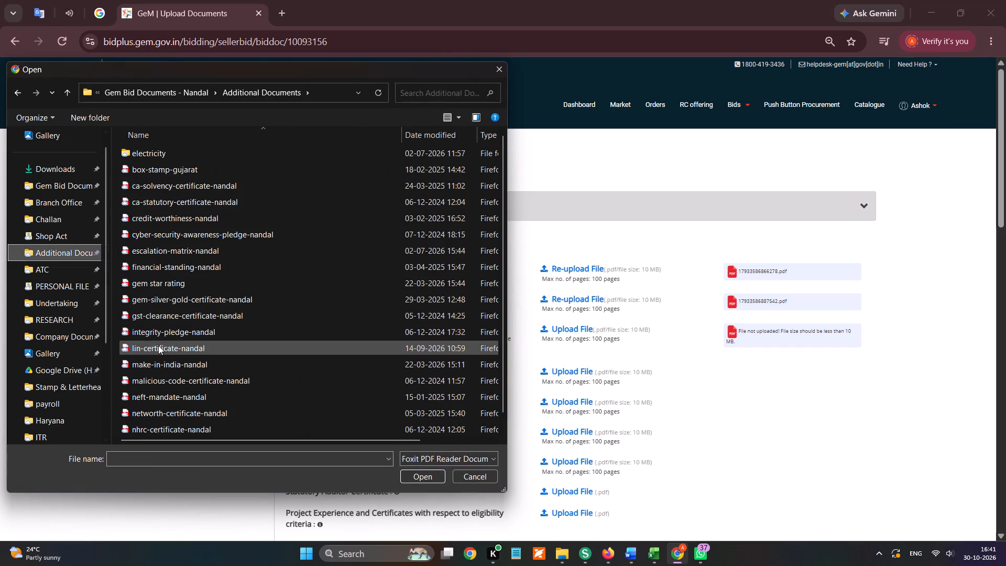
{"action": "left_click", "coordinate": [165, 304]}
{"action": "double_click", "coordinate": [166, 312]}
Upload another PDF from near the end of the Additional Documents folder as Additional Doc 2.
{"action": "left_click", "coordinate": [593, 401]}
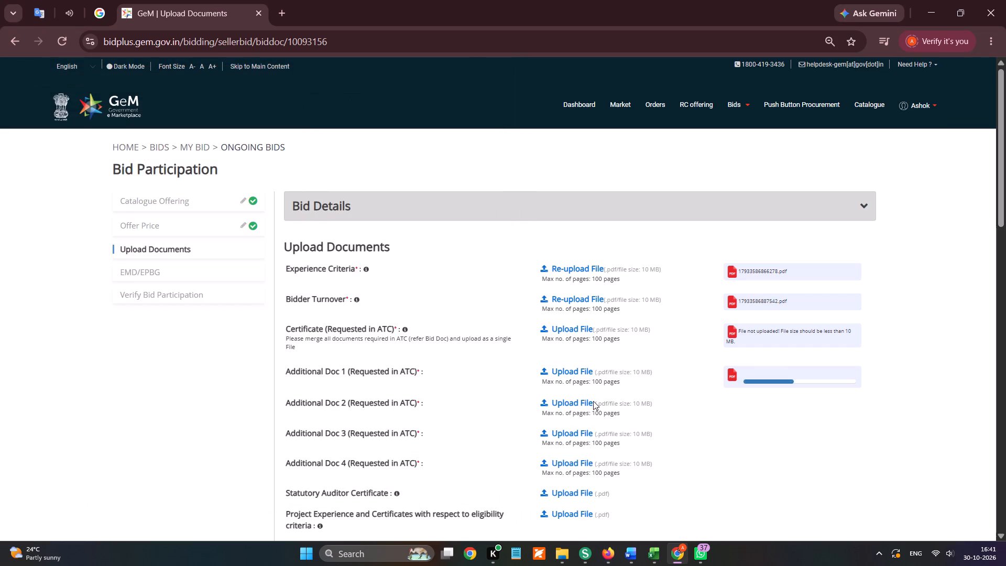
{"action": "scroll", "coordinate": [386, 423], "scroll_direction": "down", "scroll_amount": 5}
{"action": "left_click", "coordinate": [200, 422]}
{"action": "double_click", "coordinate": [206, 429]}
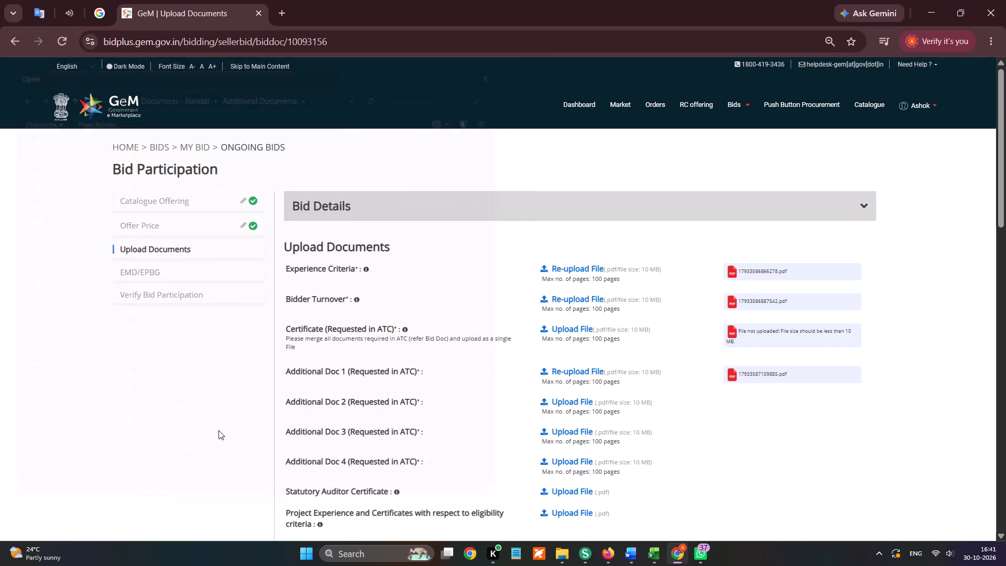
Upload neft-mandate-nandal as Additional Doc 3 and networth-certificate-nandal as Additional Doc 4.
{"action": "left_click", "coordinate": [586, 437]}
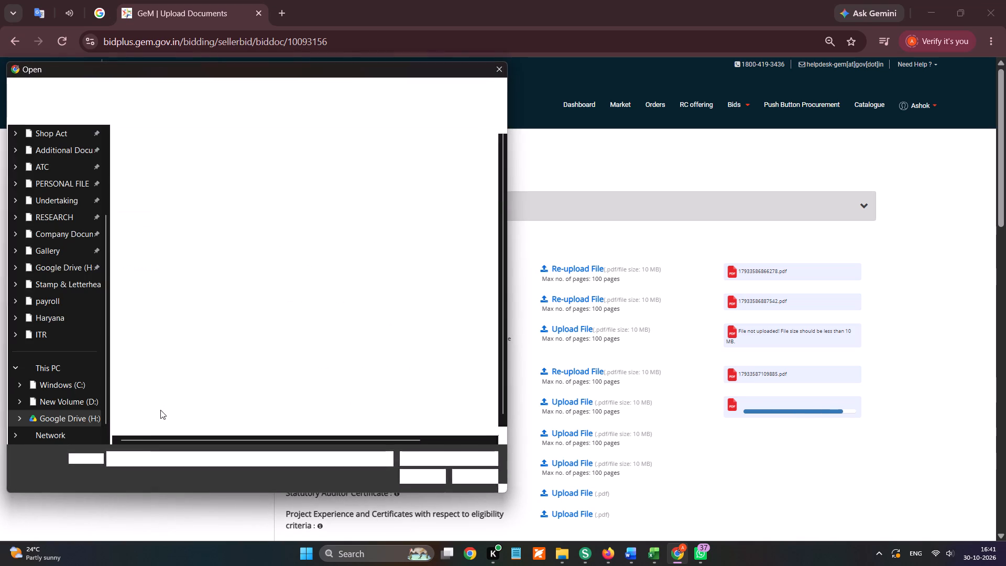
{"action": "double_click", "coordinate": [163, 400]}
{"action": "left_click", "coordinate": [566, 465]}
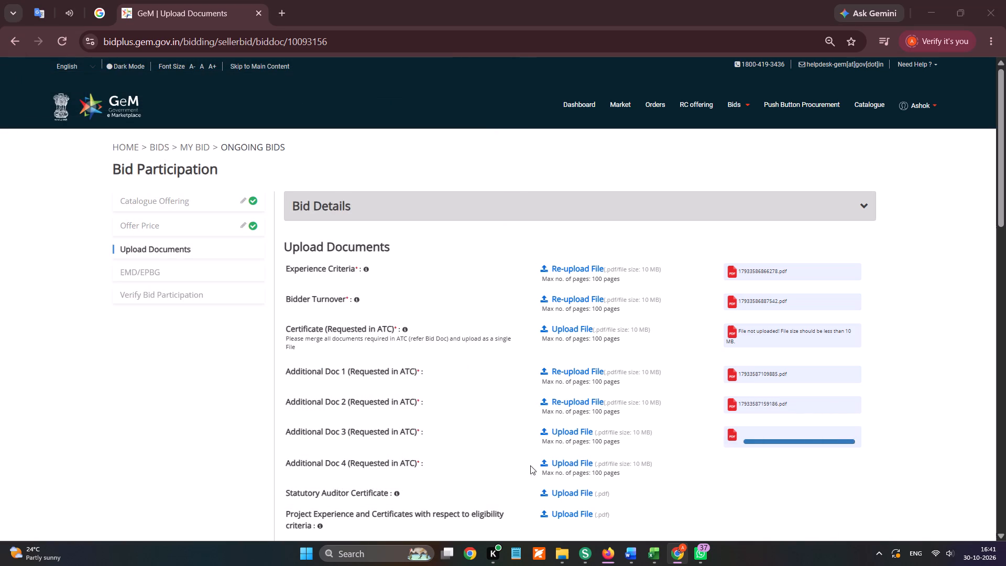
{"action": "double_click", "coordinate": [189, 412]}
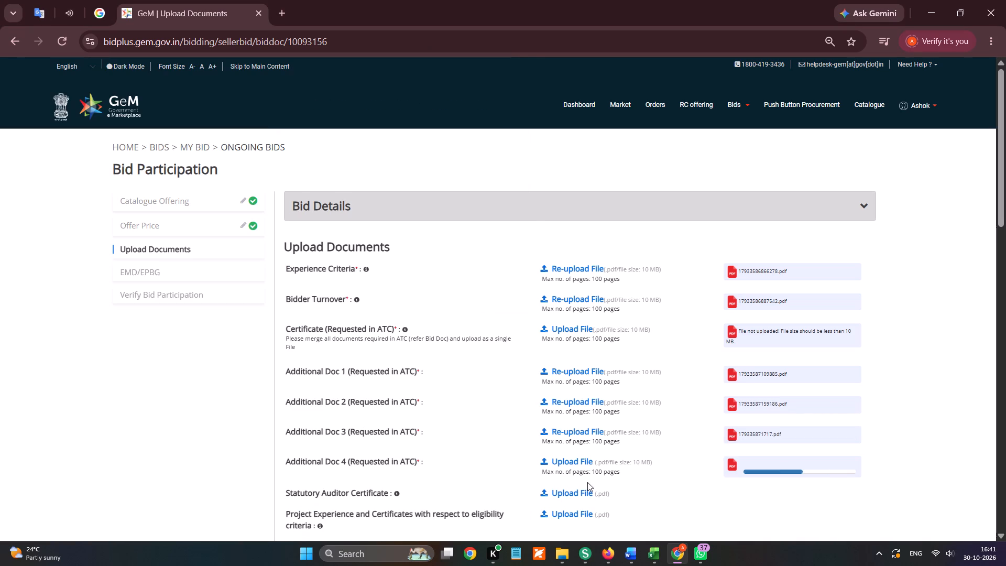
Upload statutory-auditor-certificate-nandal from the Gem Bid Documents - Nandal folder as the Statutory Auditor Certificate.
{"action": "left_click", "coordinate": [587, 482]}
{"action": "left_click", "coordinate": [579, 492]}
{"action": "scroll", "coordinate": [92, 246], "scroll_direction": "up", "scroll_amount": 5}
{"action": "left_click", "coordinate": [77, 202]}
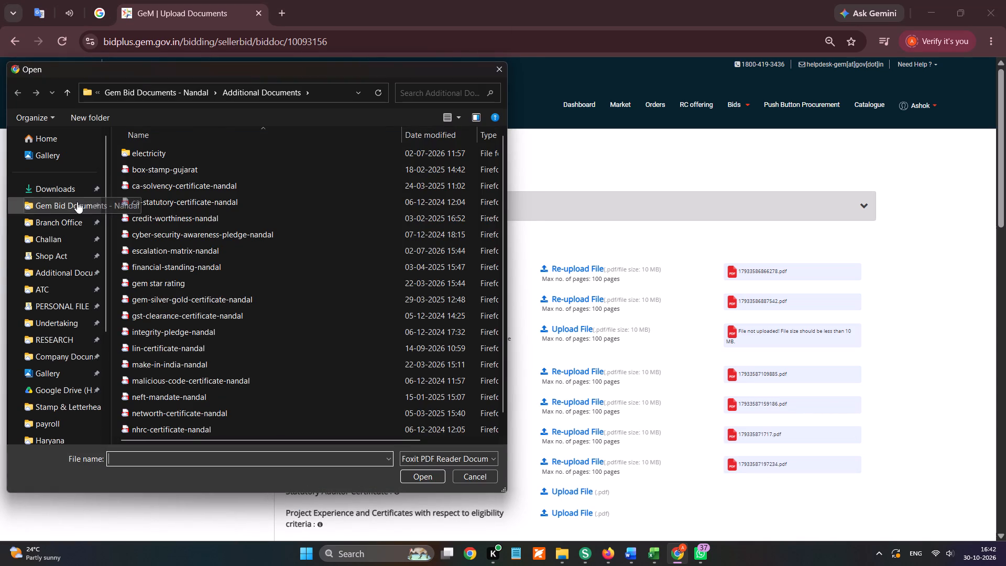
{"action": "scroll", "coordinate": [257, 384], "scroll_direction": "down", "scroll_amount": 5}
{"action": "double_click", "coordinate": [205, 421]}
Upload gem-order-list for Project Experience and Certificates and pf-esi-gst- labour-license for the Labour Licence/PF/EPF/ESI registration.
{"action": "scroll", "coordinate": [648, 375], "scroll_direction": "down", "scroll_amount": 1}
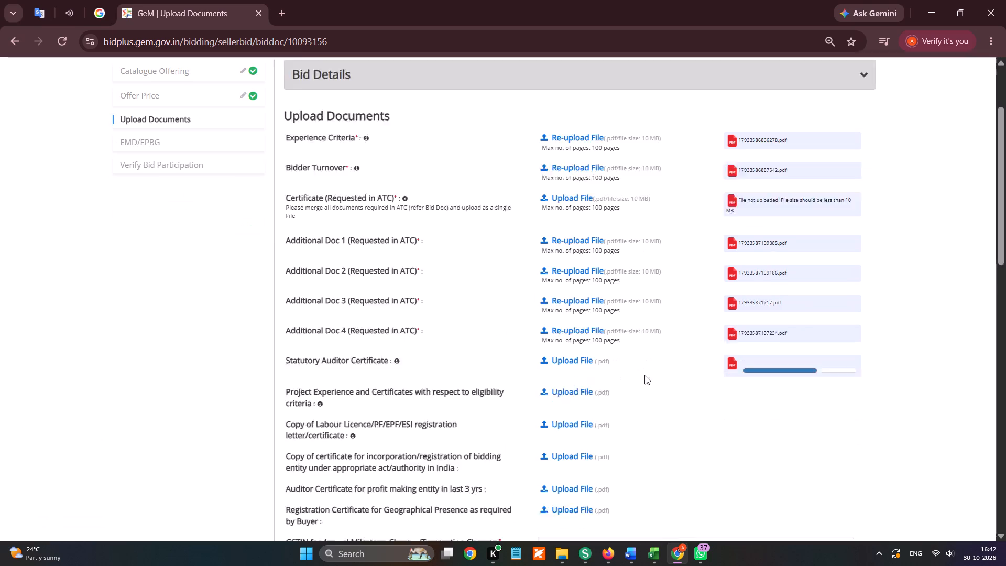
{"action": "left_click", "coordinate": [575, 333]}
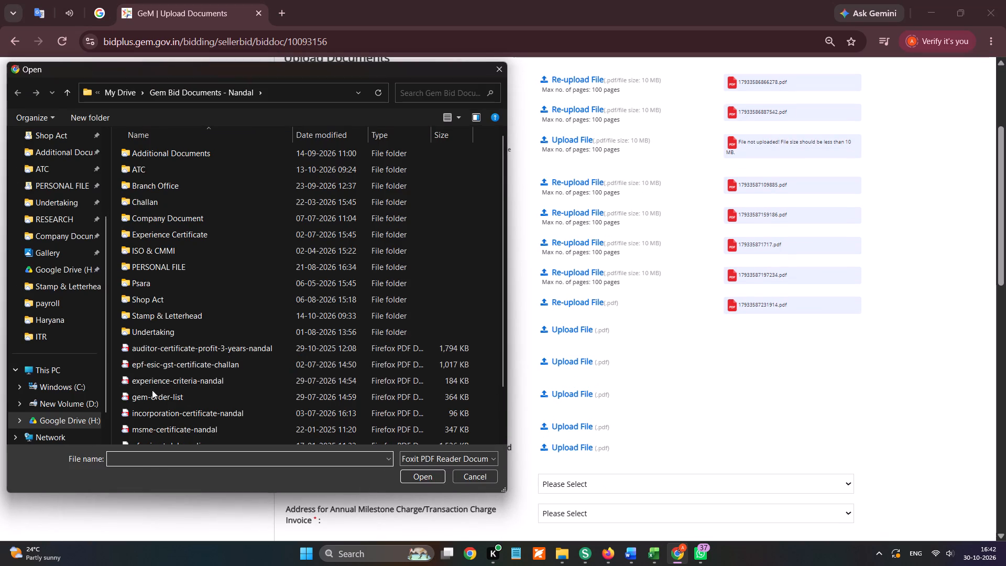
{"action": "double_click", "coordinate": [151, 390]}
{"action": "left_click", "coordinate": [574, 357]}
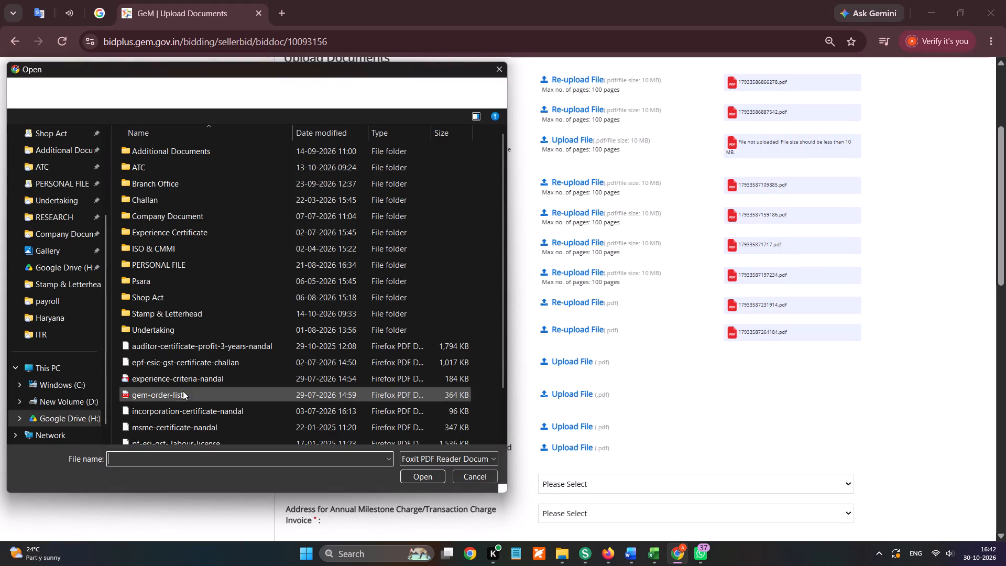
{"action": "scroll", "coordinate": [201, 411], "scroll_direction": "down", "scroll_amount": 2}
{"action": "double_click", "coordinate": [187, 390]}
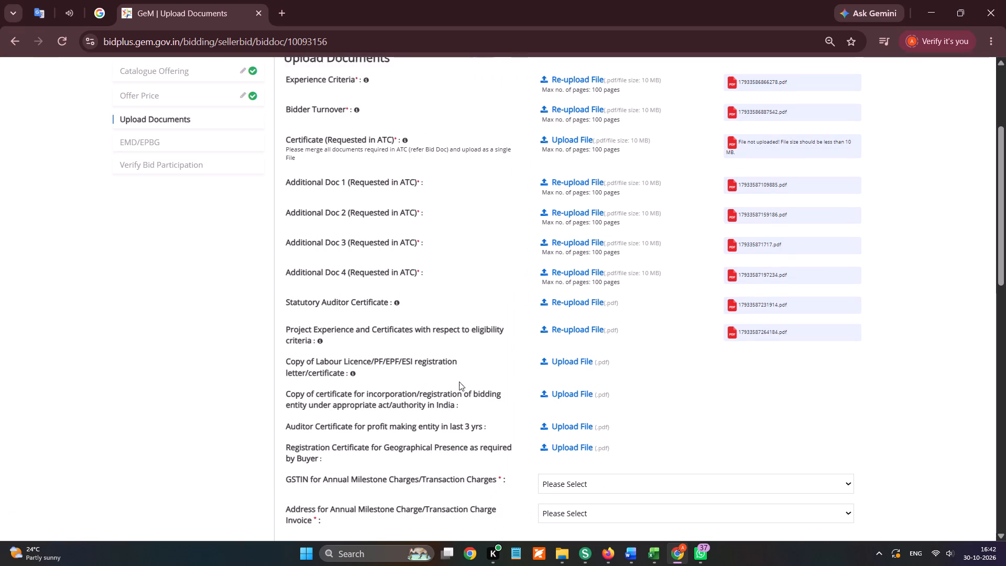
Upload incorporation-certificate-nandal as the incorporation/registration certificate and auditor-certificate-profit-3-years-nandal as the Auditor Certificate for profit making entity.
{"action": "left_click", "coordinate": [583, 393]}
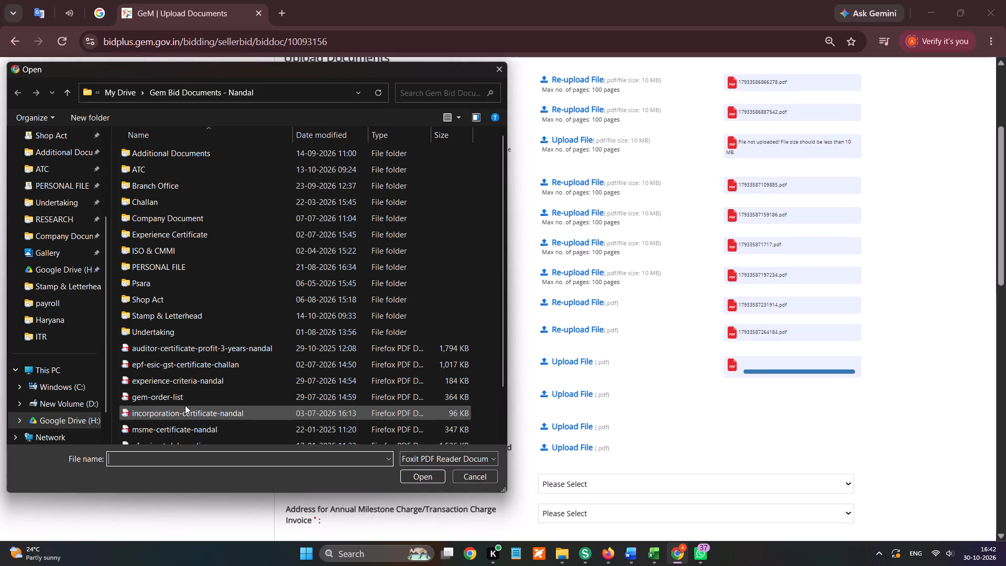
{"action": "double_click", "coordinate": [183, 411]}
{"action": "left_click", "coordinate": [593, 428]}
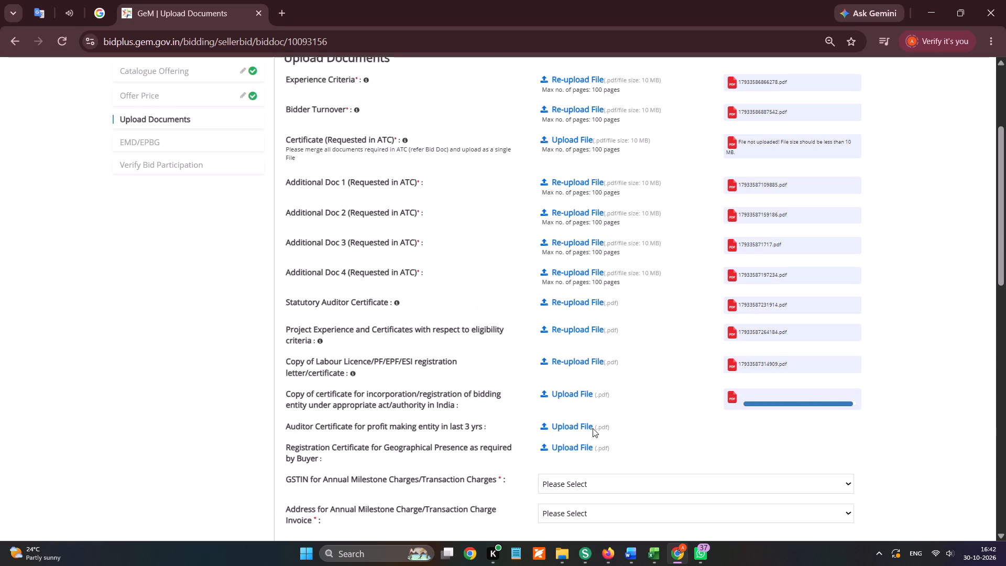
{"action": "double_click", "coordinate": [253, 350]}
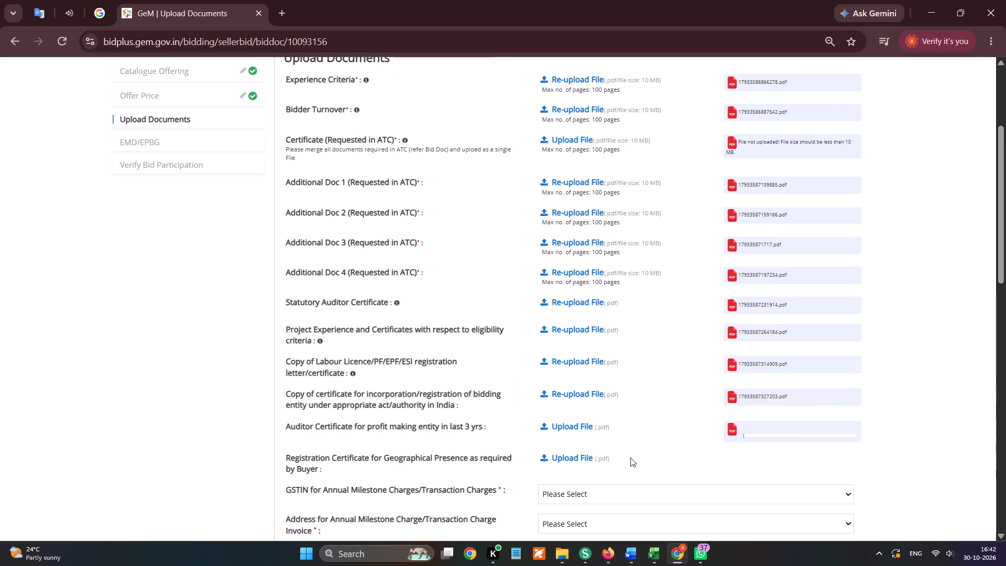
Upload the compressed Atc-Nandal-68_merged-316 file from Downloads as the Certificate (Requested in ATC).
{"action": "left_click", "coordinate": [588, 139]}
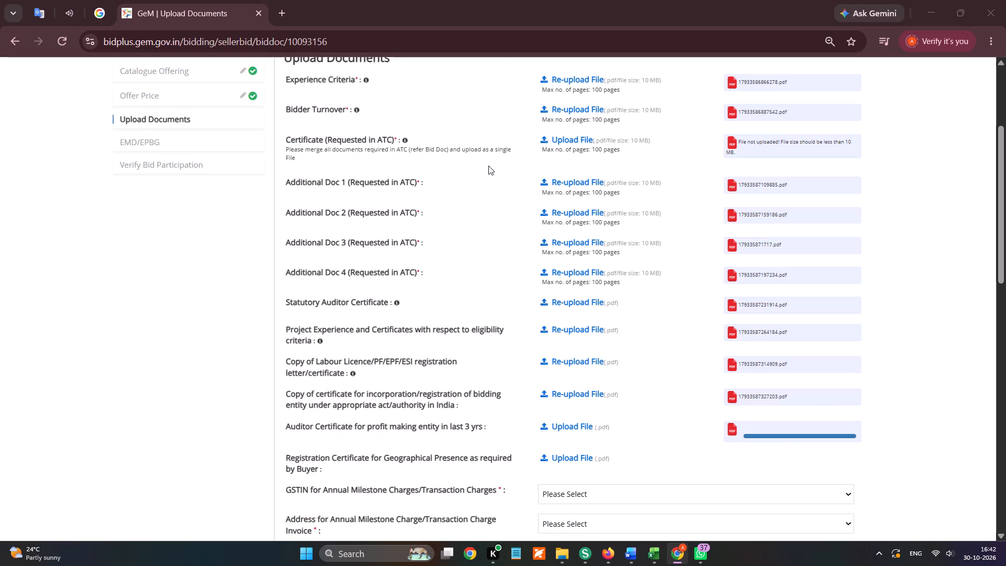
{"action": "scroll", "coordinate": [26, 159], "scroll_direction": "up", "scroll_amount": 3}
{"action": "left_click", "coordinate": [53, 192]}
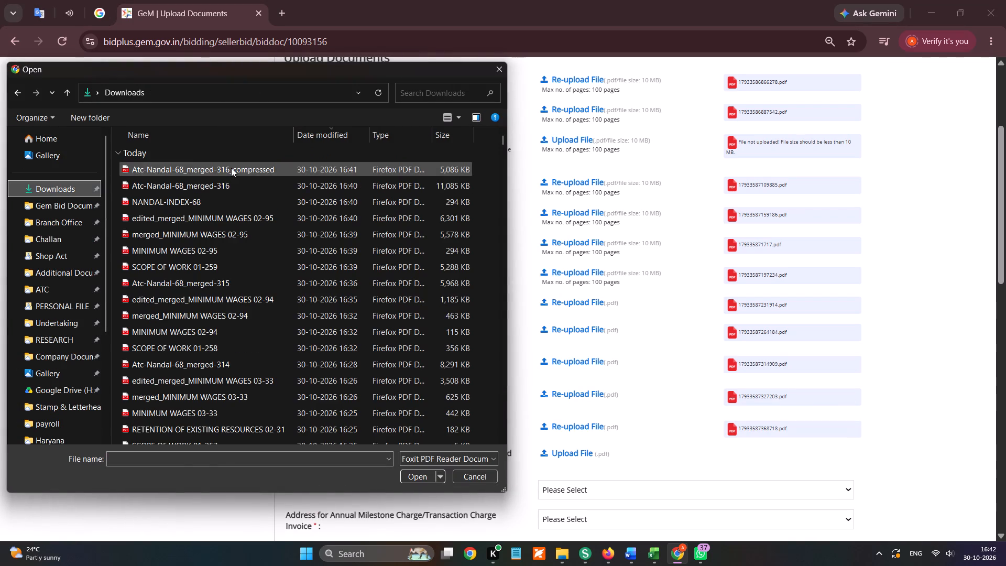
{"action": "double_click", "coordinate": [231, 168]}
Check the bid's state in the Firefox tender sheet and upload guj-gandhinagar-rent-agreement-nandal from Shop Act as the Geographical Presence registration certificate.
{"action": "scroll", "coordinate": [651, 304], "scroll_direction": "down", "scroll_amount": 1}
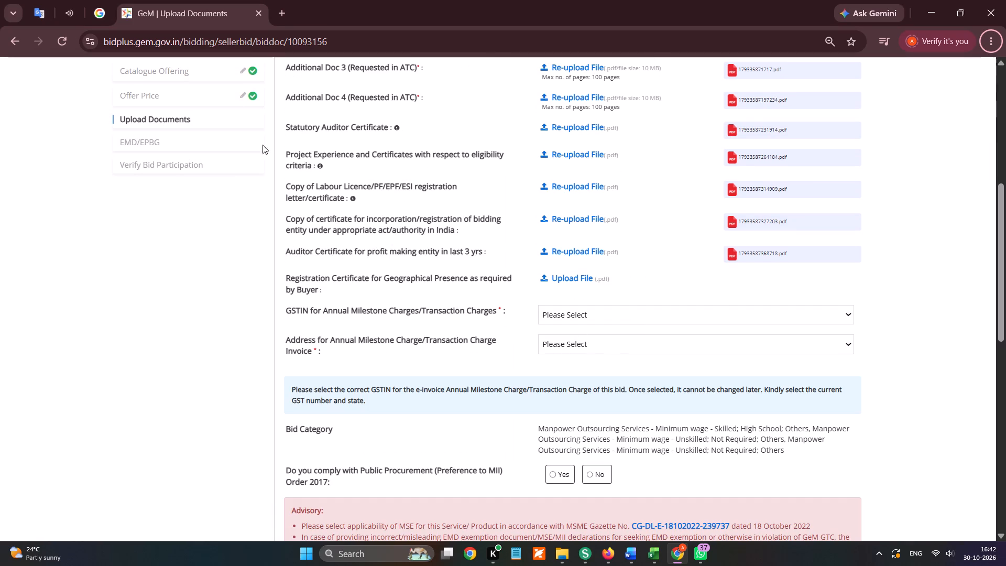
{"action": "key", "text": "alt+Tab"}
{"action": "left_click", "coordinate": [199, 11]}
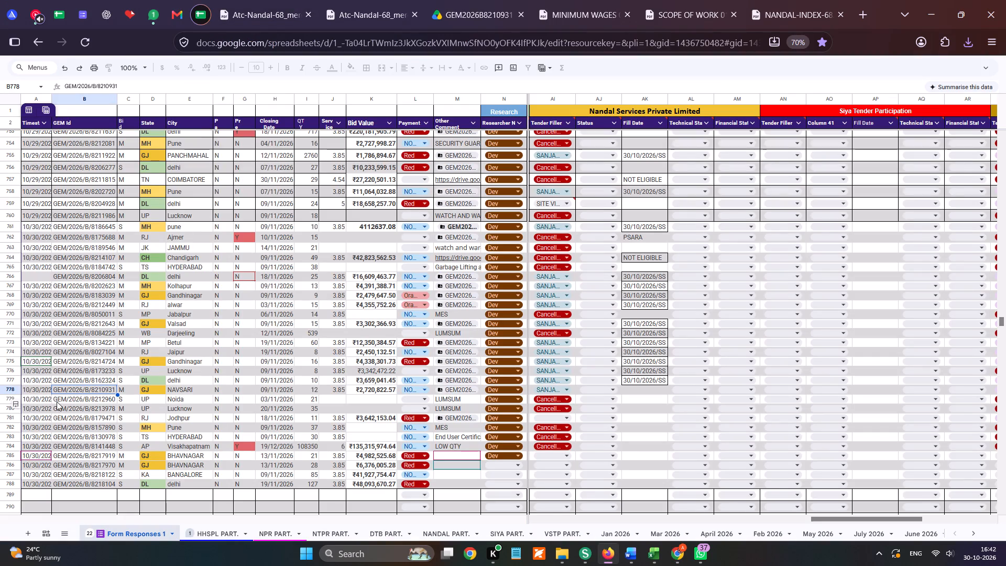
{"action": "key", "text": "alt+Tab"}
{"action": "left_click", "coordinate": [590, 279]}
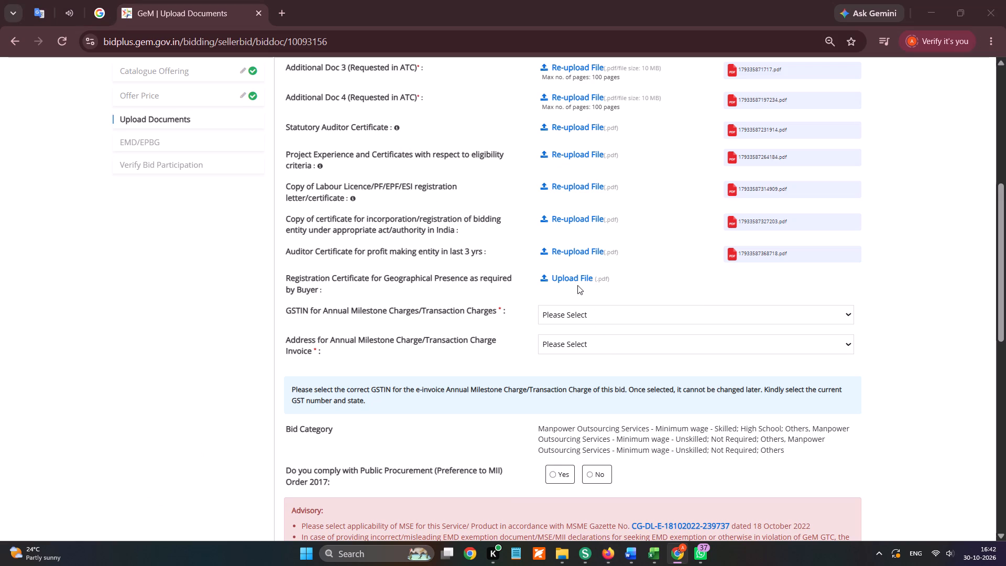
{"action": "scroll", "coordinate": [1, 273], "scroll_direction": "up", "scroll_amount": 6}
{"action": "left_click", "coordinate": [57, 232]}
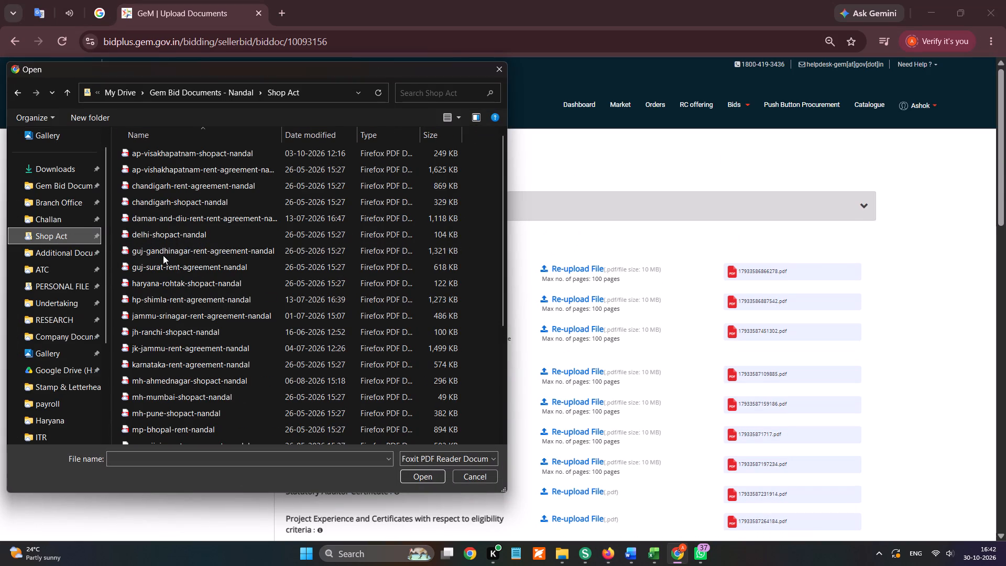
{"action": "double_click", "coordinate": [168, 251]}
Select the registered GSTIN beginning with 07 and its Delhi invoice address for the Annual Milestone/Transaction Charges, accepting the confirmations.
{"action": "scroll", "coordinate": [662, 245], "scroll_direction": "down", "scroll_amount": 2}
{"action": "scroll", "coordinate": [602, 166], "scroll_direction": "up", "scroll_amount": 1}
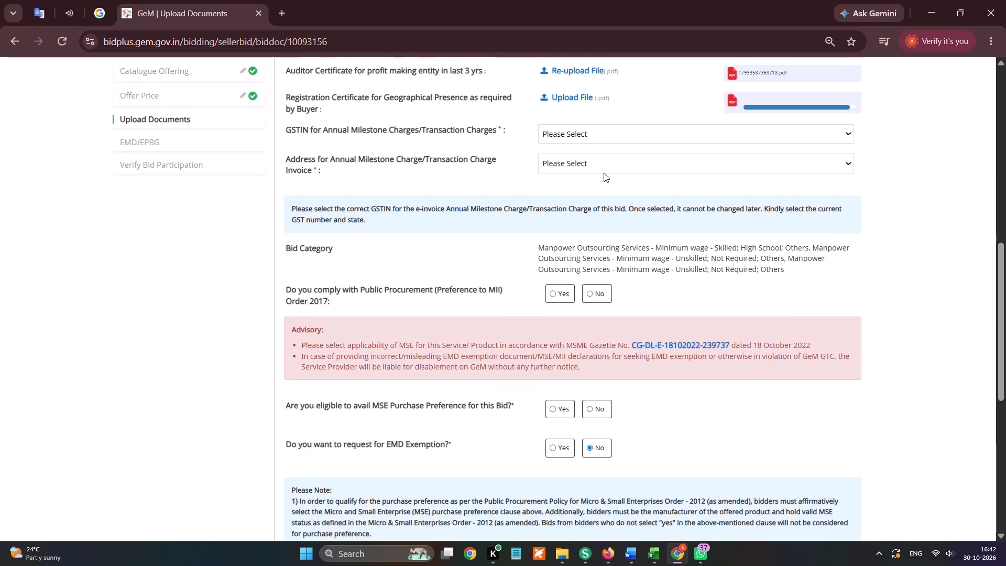
{"action": "left_click", "coordinate": [589, 166]}
{"action": "left_click", "coordinate": [595, 192]}
{"action": "left_click", "coordinate": [625, 129]}
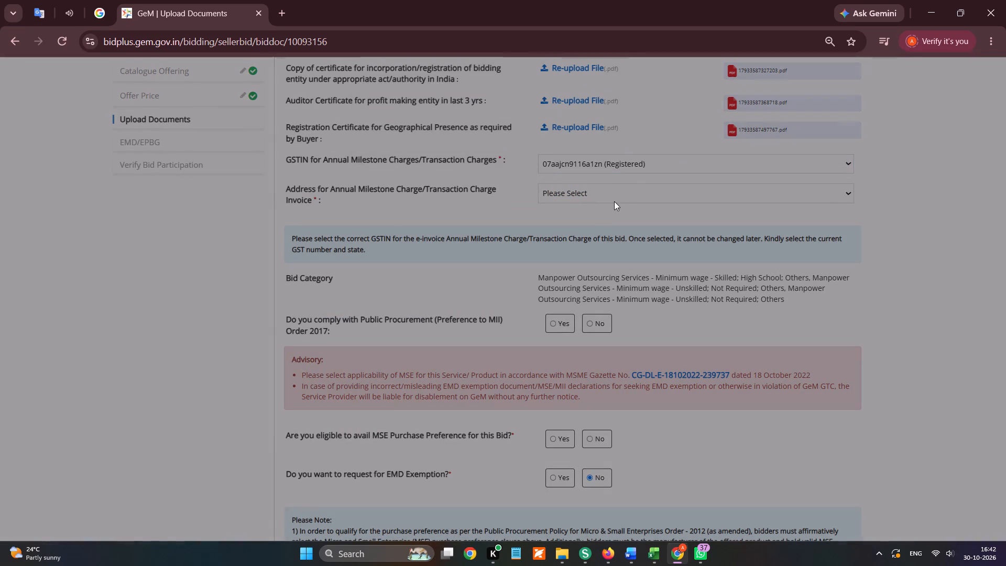
{"action": "left_click", "coordinate": [618, 194]}
{"action": "left_click", "coordinate": [621, 224]}
{"action": "left_click", "coordinate": [625, 133]}
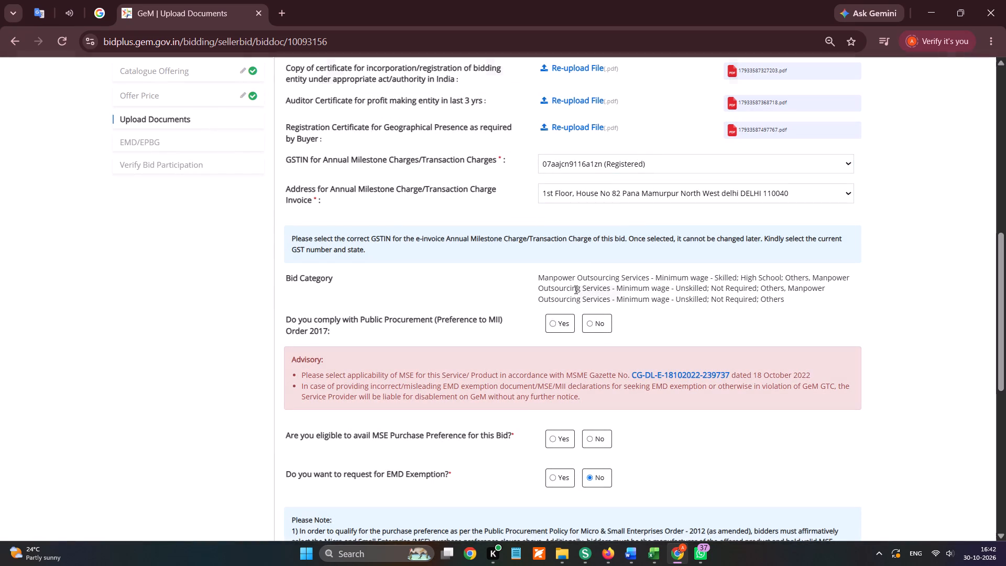
Answer Yes to complying with the Preference to MII Order 2017 and to being eligible for MSE Purchase Preference.
{"action": "left_click", "coordinate": [551, 322]}
{"action": "left_click", "coordinate": [552, 439]}
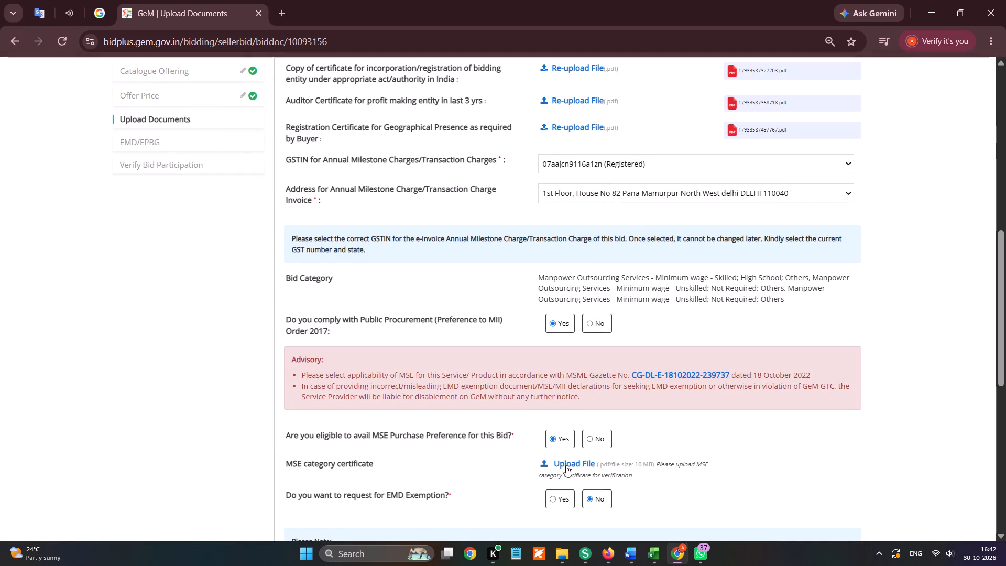
Upload msme-certificate-nandal from the Gem Bid Documents - Nandal folder as the MSE category certificate.
{"action": "left_click", "coordinate": [566, 465]}
{"action": "scroll", "coordinate": [54, 276], "scroll_direction": "up", "scroll_amount": 4}
{"action": "left_click", "coordinate": [79, 194]}
{"action": "left_click", "coordinate": [82, 199]}
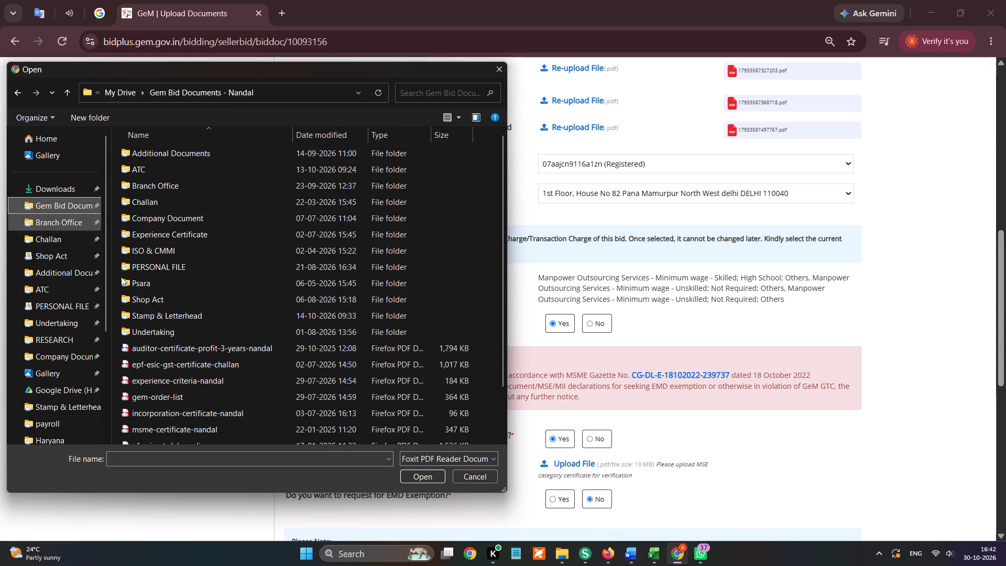
{"action": "double_click", "coordinate": [151, 430]}
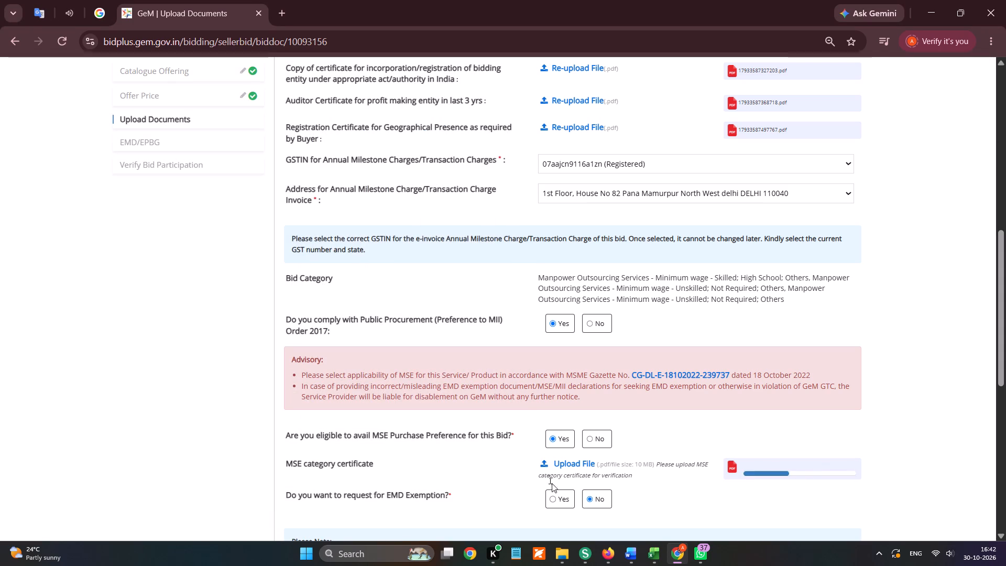
Answer Yes to requesting EMD Exemption for the bid.
{"action": "left_click", "coordinate": [556, 504]}
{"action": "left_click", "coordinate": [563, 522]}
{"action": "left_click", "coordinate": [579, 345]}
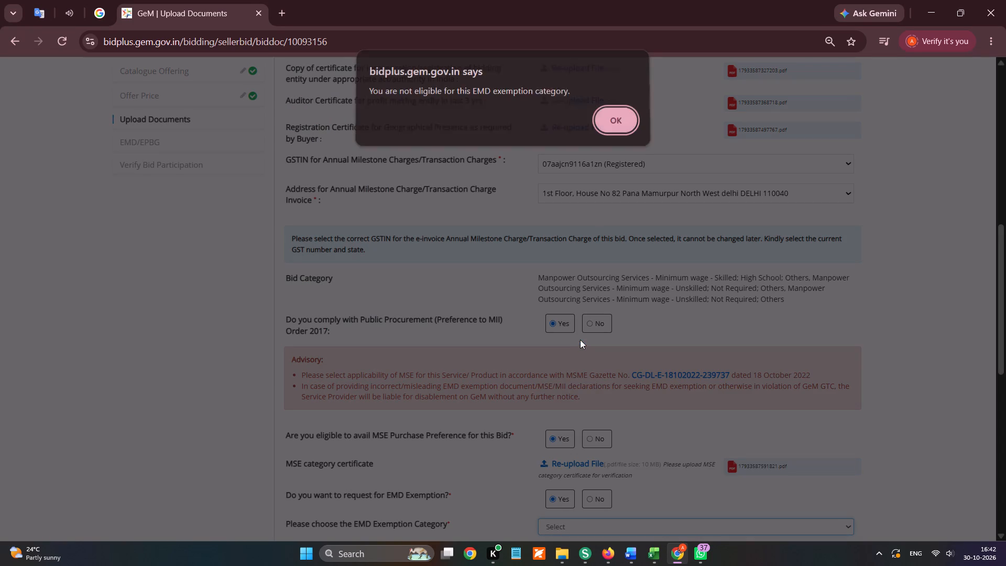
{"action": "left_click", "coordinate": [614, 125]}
Choose Start-up as the EMD Exemption Category and upload its supporting PDF from near the end of the Gem Bid Documents - Nandal folder.
{"action": "scroll", "coordinate": [619, 171], "scroll_direction": "down", "scroll_amount": 2}
{"action": "left_click", "coordinate": [579, 178]}
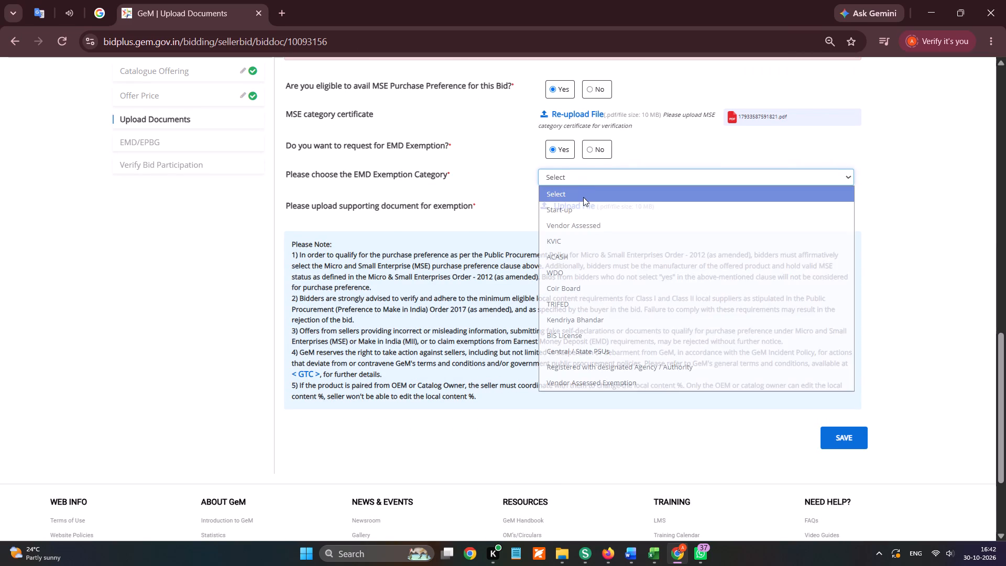
{"action": "left_click", "coordinate": [575, 210]}
{"action": "left_click", "coordinate": [577, 221]}
{"action": "scroll", "coordinate": [20, 231], "scroll_direction": "up", "scroll_amount": 5}
{"action": "left_click", "coordinate": [61, 201]}
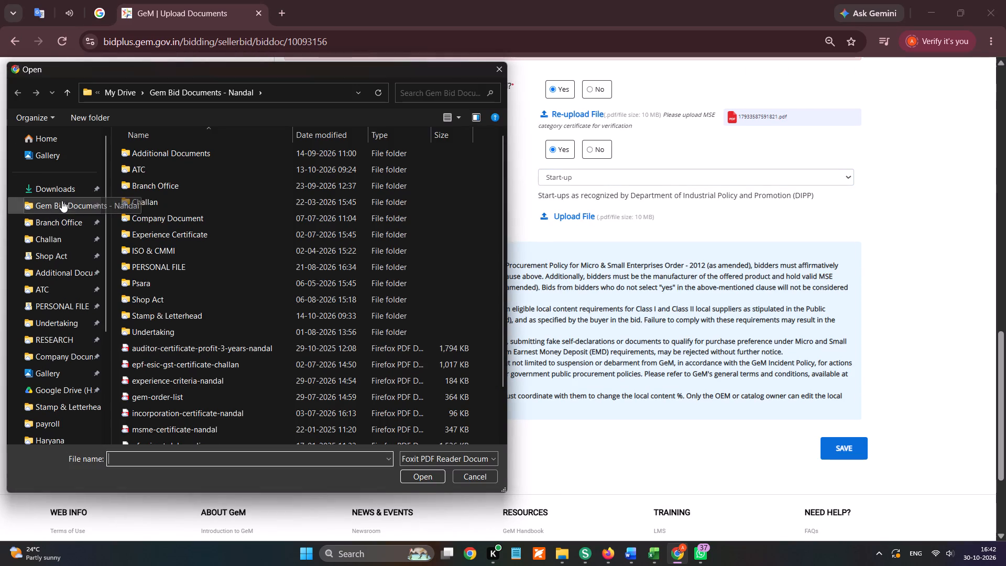
{"action": "scroll", "coordinate": [145, 369], "scroll_direction": "down", "scroll_amount": 5}
{"action": "double_click", "coordinate": [178, 407]}
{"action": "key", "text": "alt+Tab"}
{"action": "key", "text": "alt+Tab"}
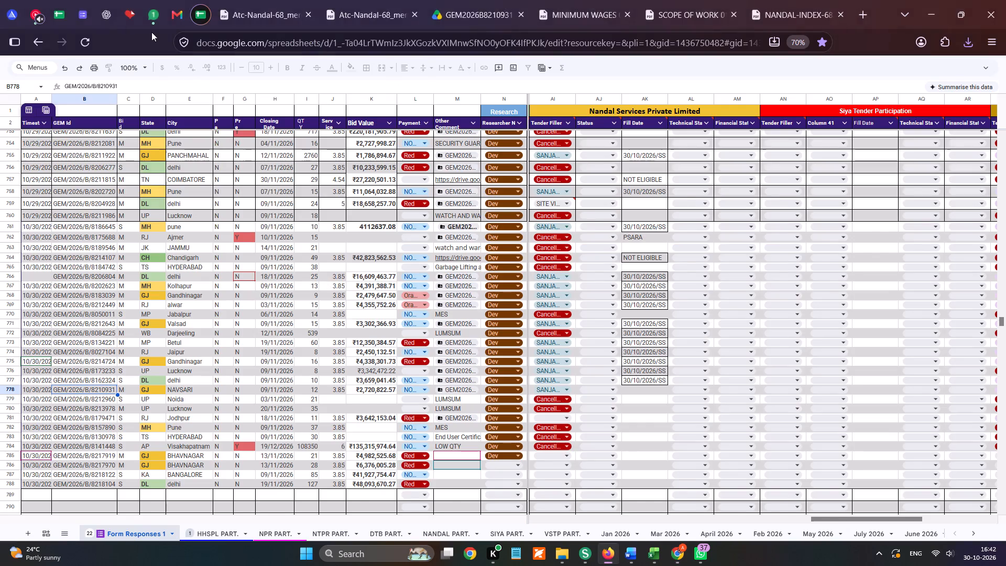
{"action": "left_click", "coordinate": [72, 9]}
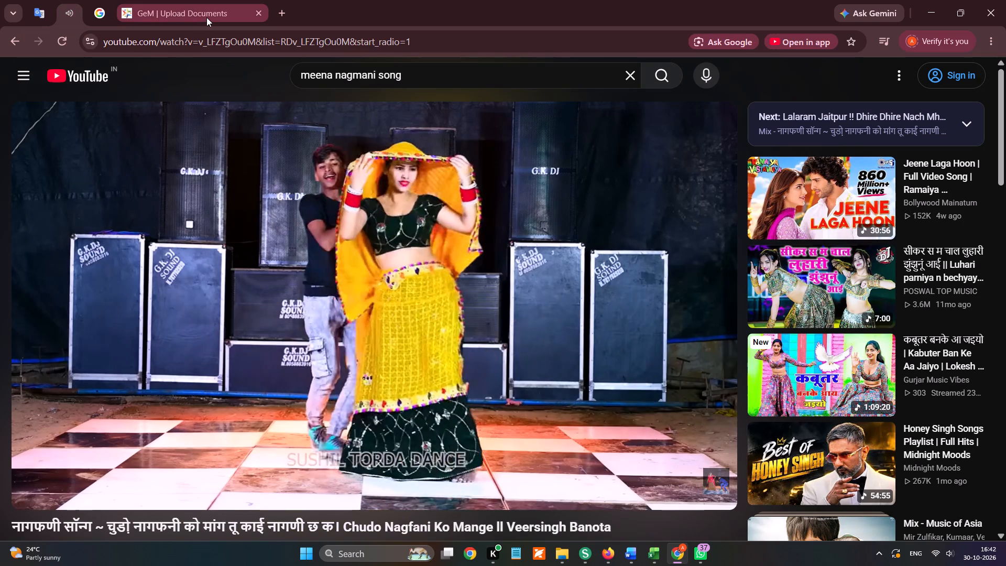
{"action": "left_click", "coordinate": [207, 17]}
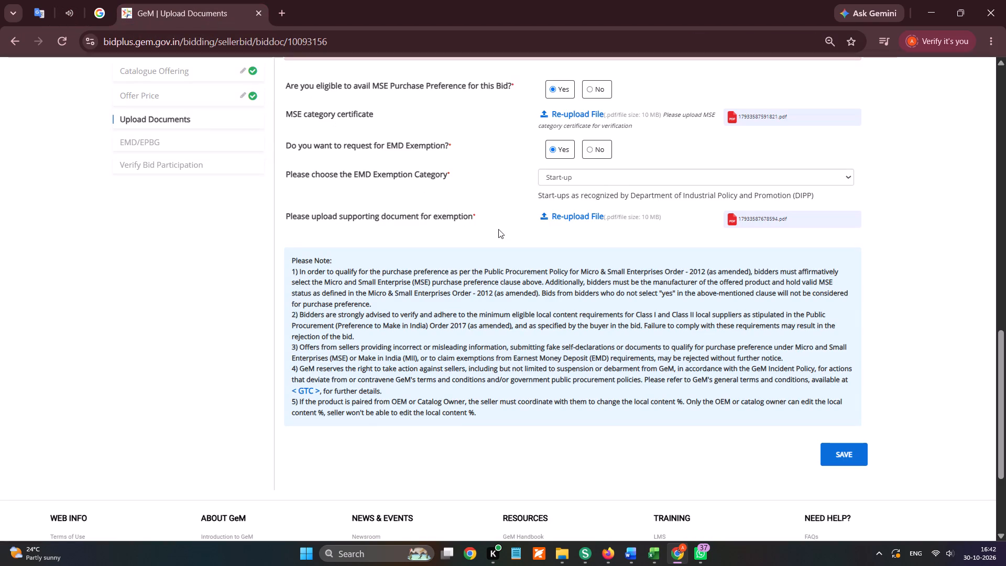
Save the Upload Documents section and the EMD/EPBG section to proceed to Verify Bid Participation.
{"action": "left_click", "coordinate": [863, 455]}
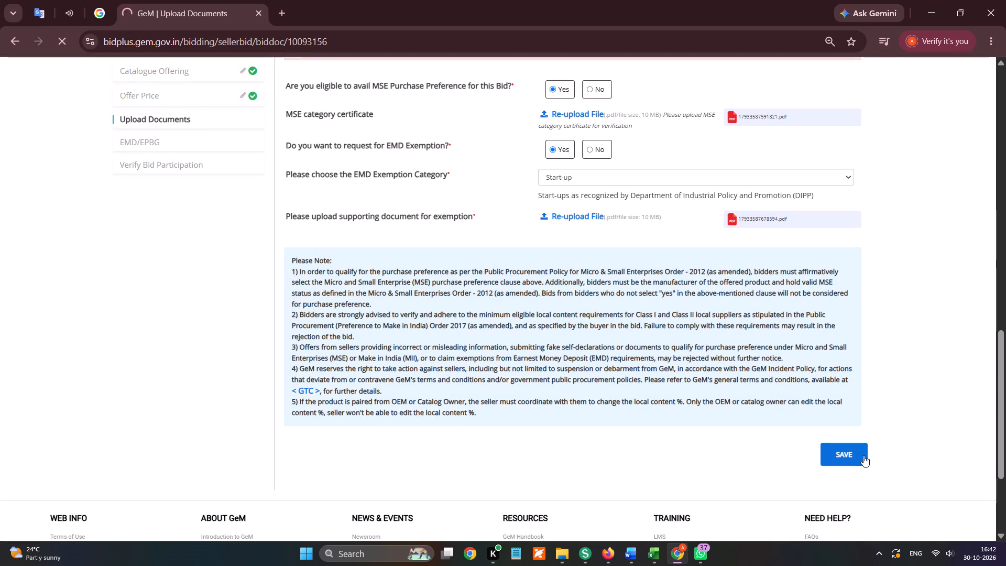
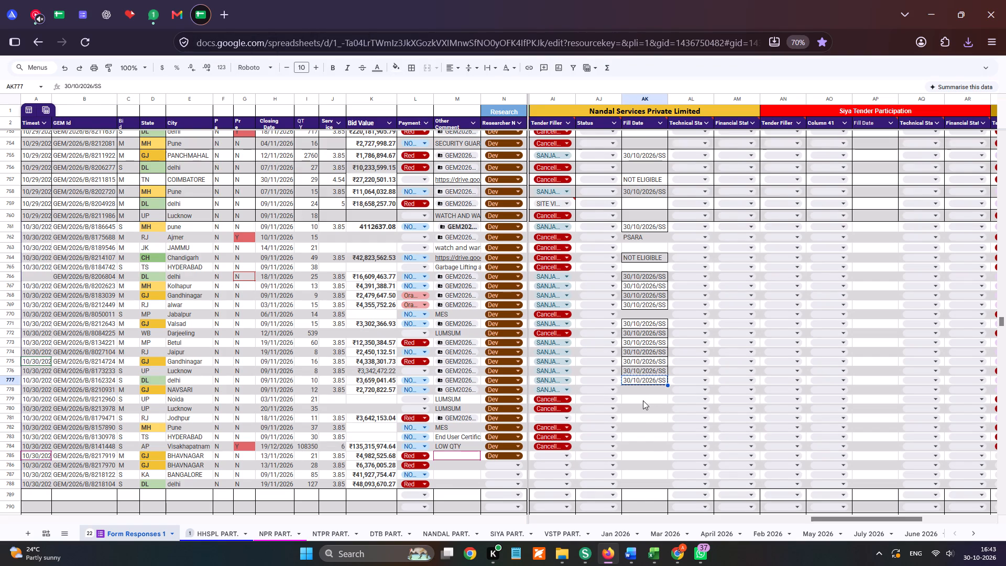
Enter the copied 30/10/2026/SS as Nandal's Fill Date for bid GEM/2026/B/8210931.
{"action": "left_click", "coordinate": [640, 394]}
{"action": "key", "text": "ctrl+v"}
Set Nandal's Tender Filler for the Jodhpur bid GEM/2026/B/8179471 to the same person as the other filled bids.
{"action": "left_click", "coordinate": [635, 420]}
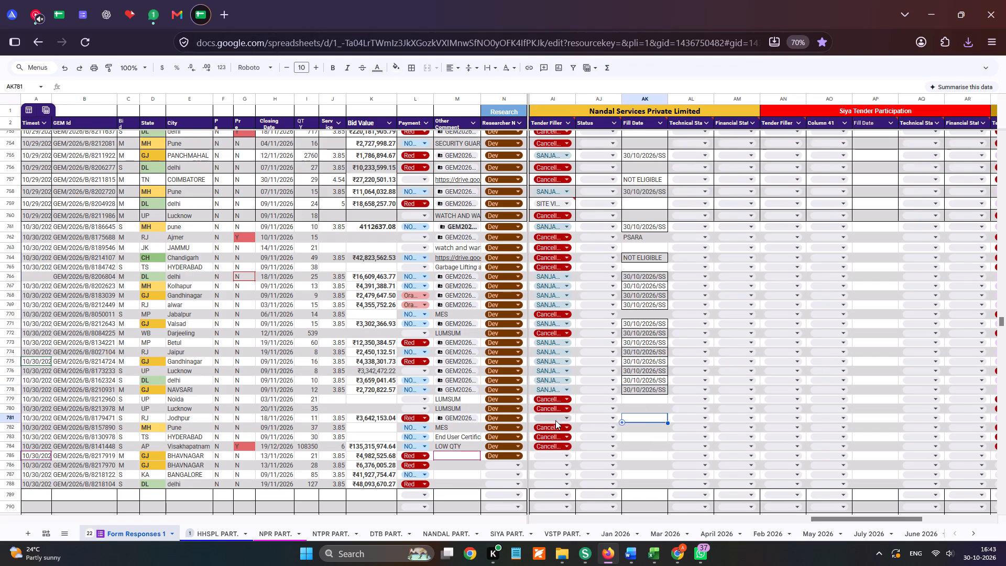
{"action": "left_click", "coordinate": [555, 420]}
{"action": "left_click", "coordinate": [567, 428]}
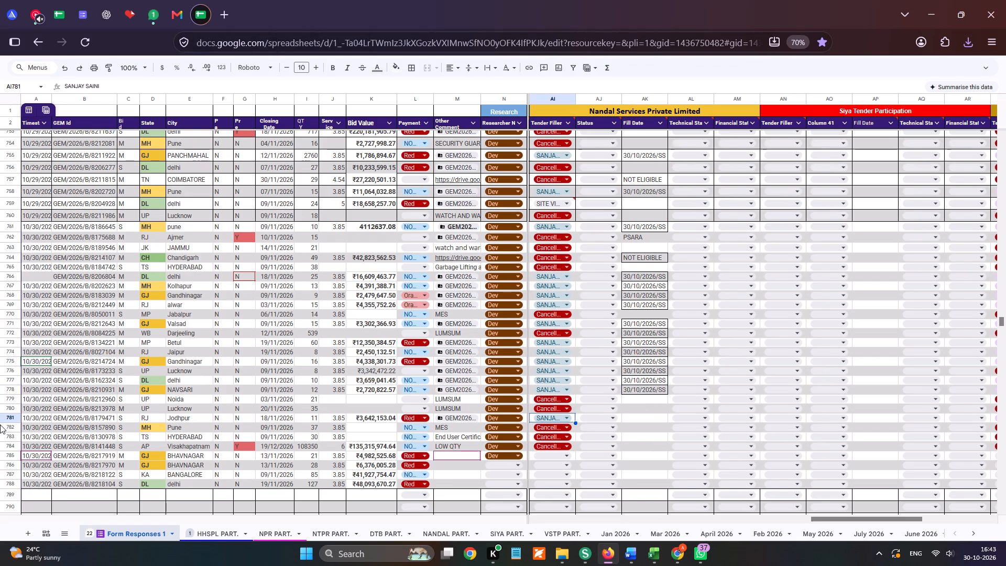
Copy the GEM Id GEM/2026/B/8179471 from the Jodhpur row.
{"action": "left_click", "coordinate": [3, 414]}
{"action": "left_click", "coordinate": [90, 418]}
{"action": "key", "text": "ctrl+c"}
{"action": "key", "text": "ctrl+c"}
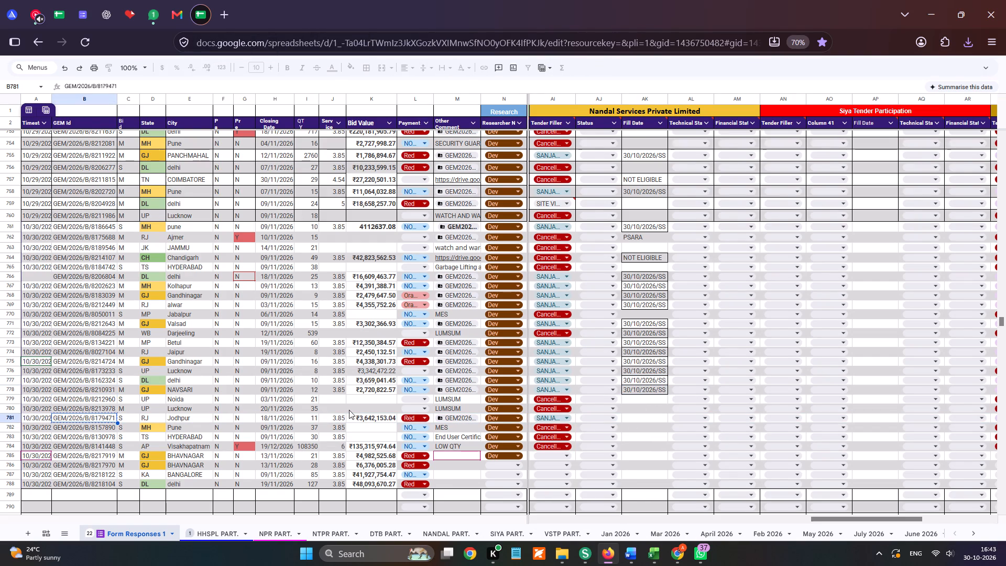
Open the Jodhpur bid's linked Drive folder GEM2026B8179471 and read REQUIRED DOCUMENTS.pdf.
{"action": "left_click", "coordinate": [481, 433]}
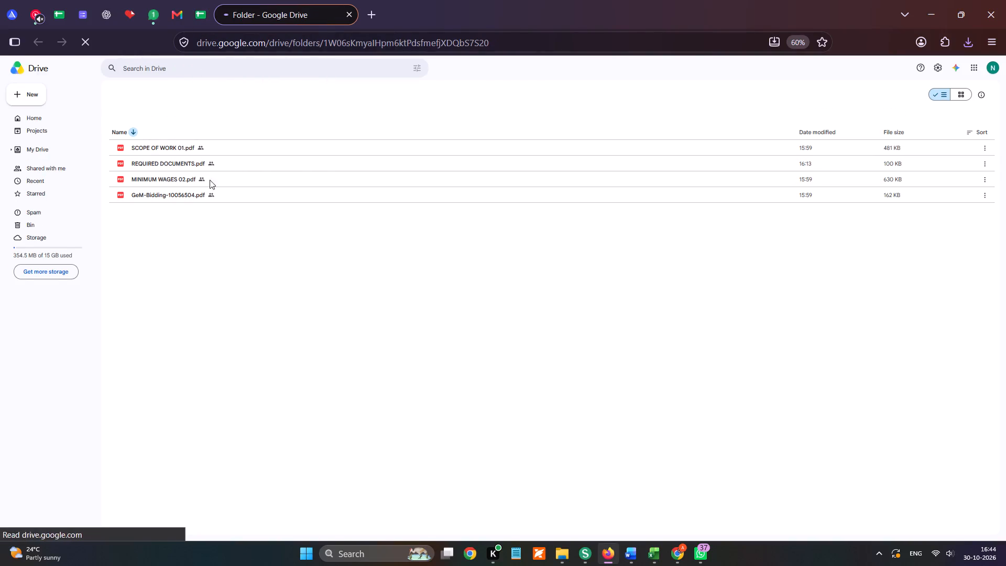
{"action": "double_click", "coordinate": [183, 169]}
{"action": "double_click", "coordinate": [178, 200]}
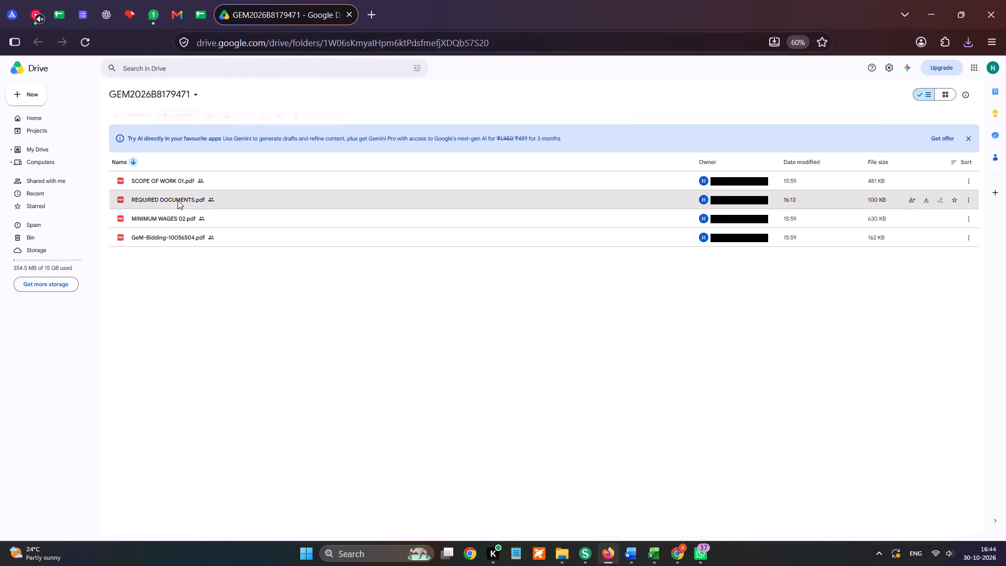
{"action": "left_click", "coordinate": [181, 243]}
{"action": "left_click", "coordinate": [169, 251]}
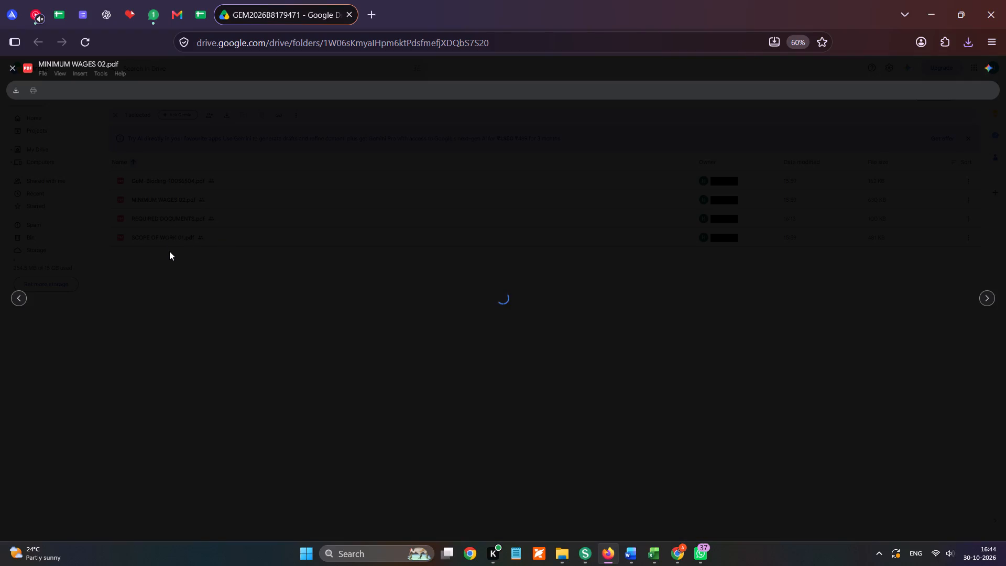
{"action": "left_click", "coordinate": [174, 221]}
{"action": "double_click", "coordinate": [174, 221]}
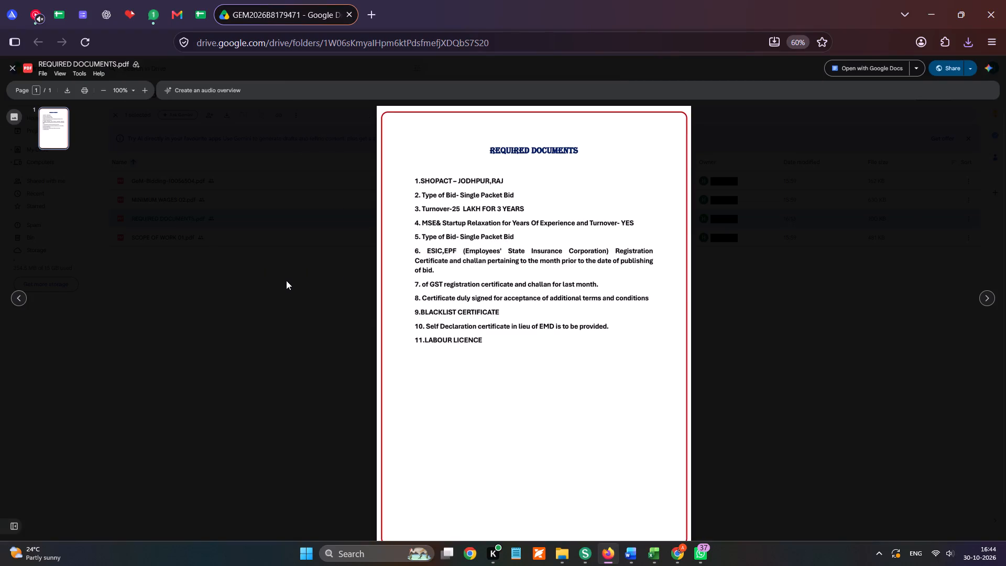
{"action": "left_click", "coordinate": [286, 280]}
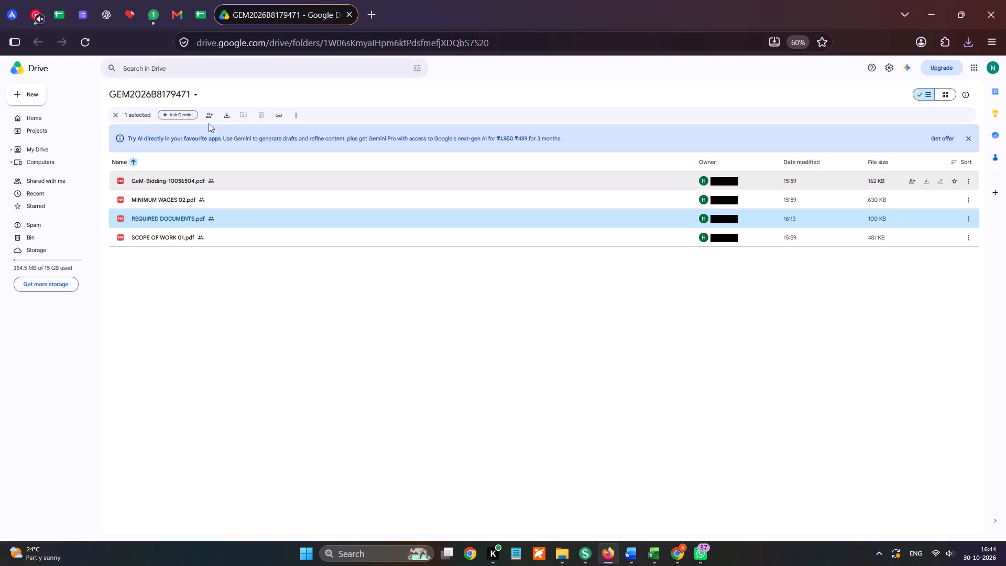
Download MINIMUM WAGES 02.pdf and SCOPE OF WORK 01.pdf from the GEM2026B8179471 folder.
{"action": "left_click", "coordinate": [201, 19]}
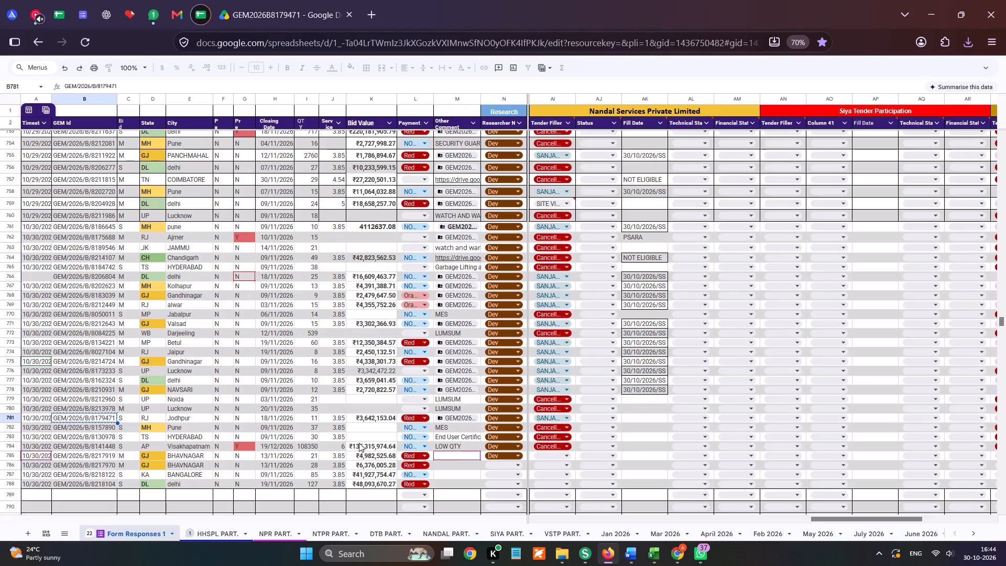
{"action": "left_click", "coordinate": [294, 9]}
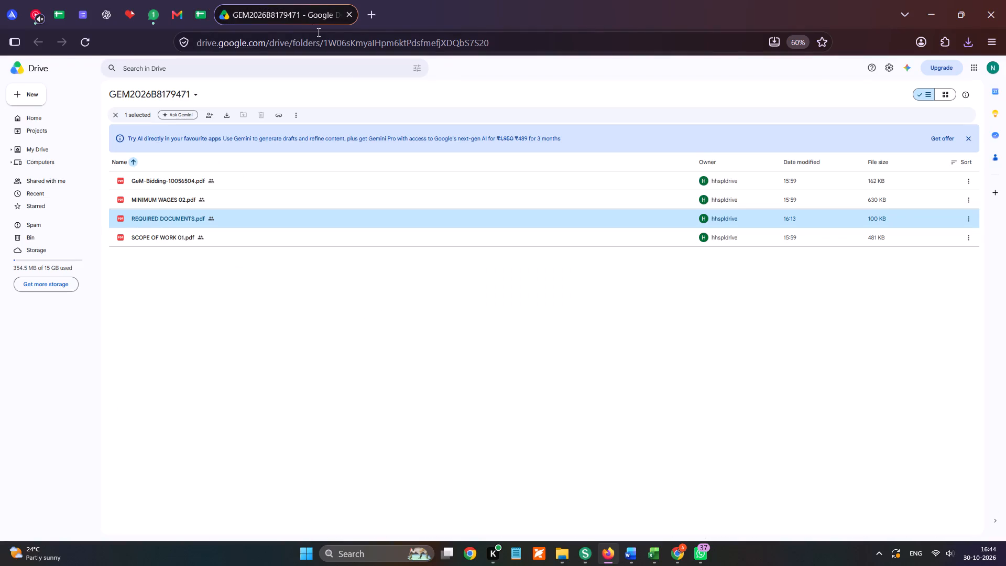
{"action": "left_click", "coordinate": [925, 199]}
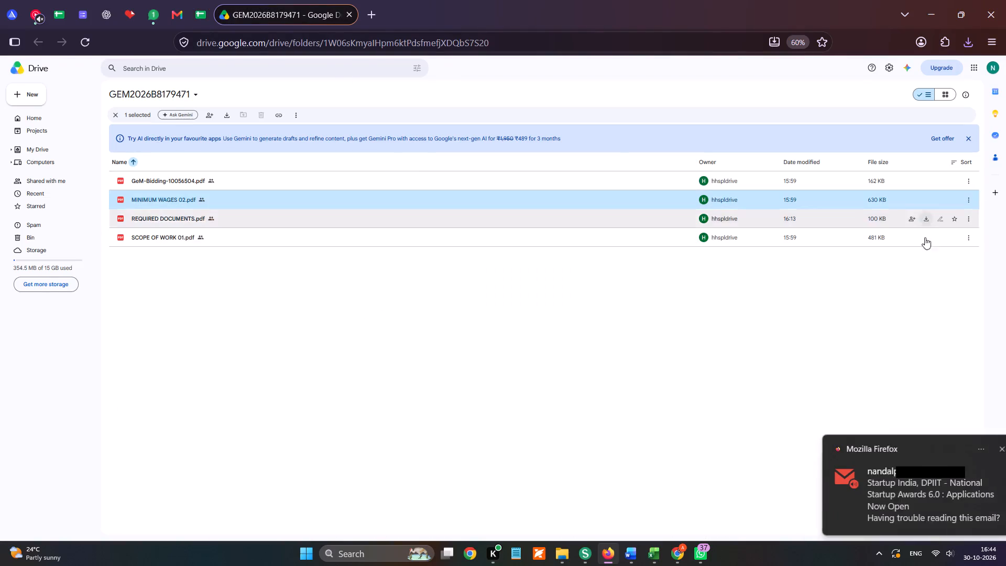
{"action": "left_click", "coordinate": [923, 243]}
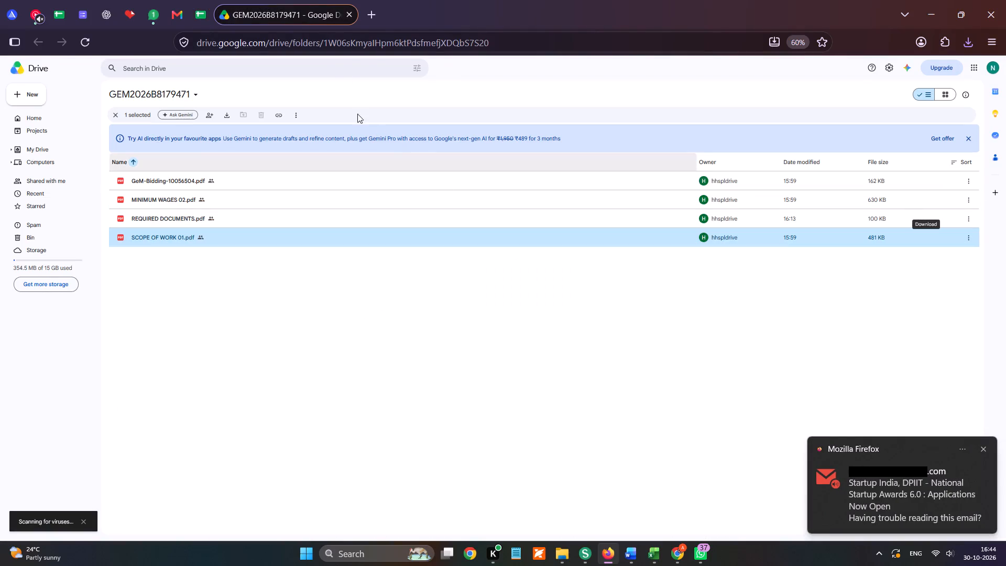
Switch to the GeM portal in Chrome, find GEM/2026/B/8179471 in the bid list by exact bid search, and start participating.
{"action": "left_click", "coordinate": [685, 554]}
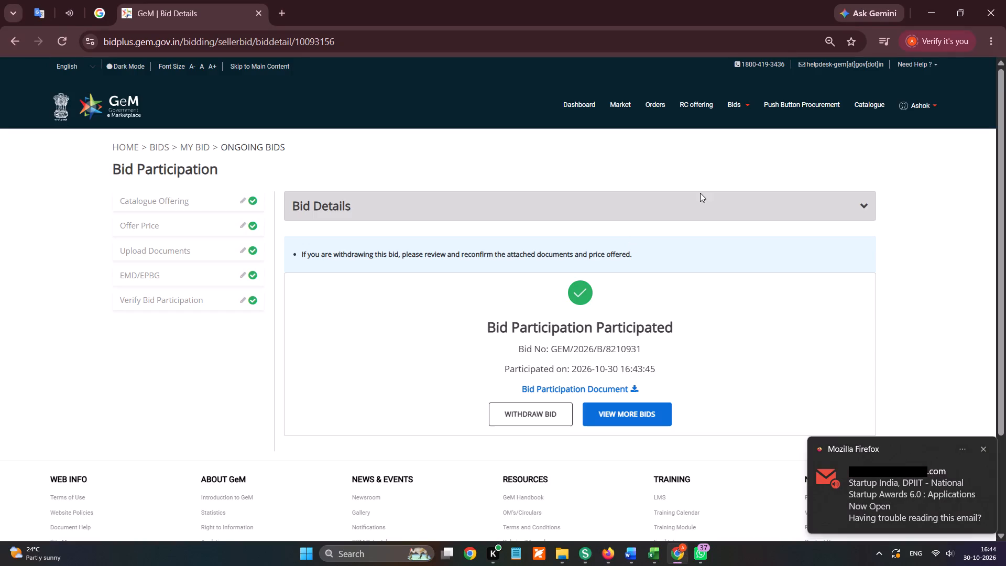
{"action": "left_click", "coordinate": [757, 122]}
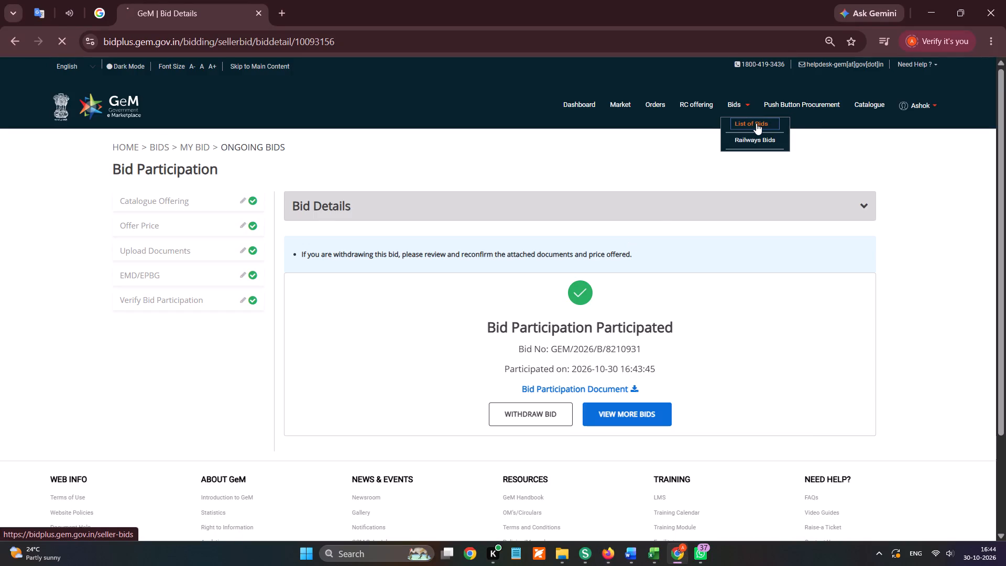
{"action": "left_click", "coordinate": [707, 151]}
{"action": "key", "text": "ctrl+v"}
{"action": "left_click", "coordinate": [610, 149]}
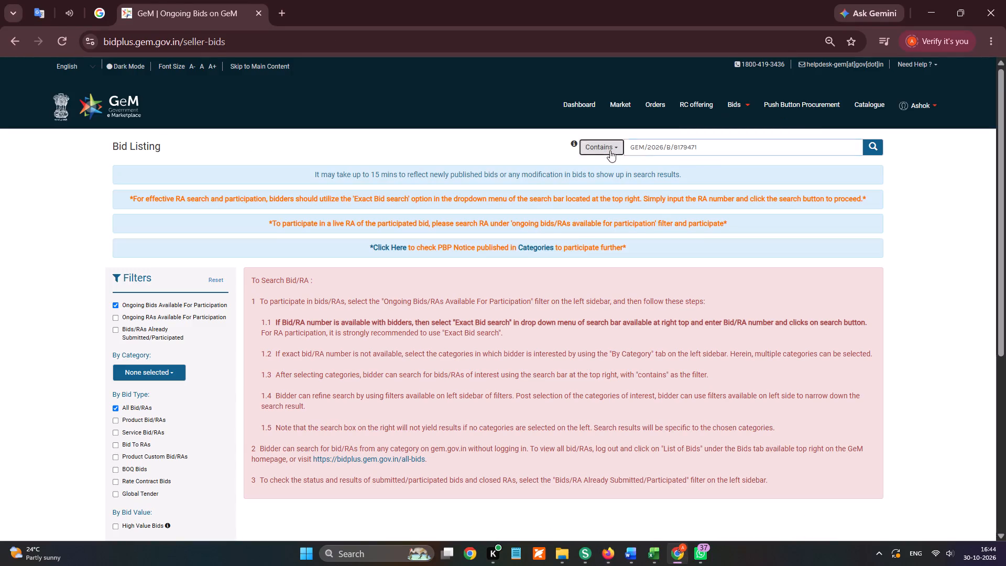
{"action": "left_click", "coordinate": [611, 211]}
{"action": "left_click", "coordinate": [869, 153]}
{"action": "left_click", "coordinate": [844, 378]}
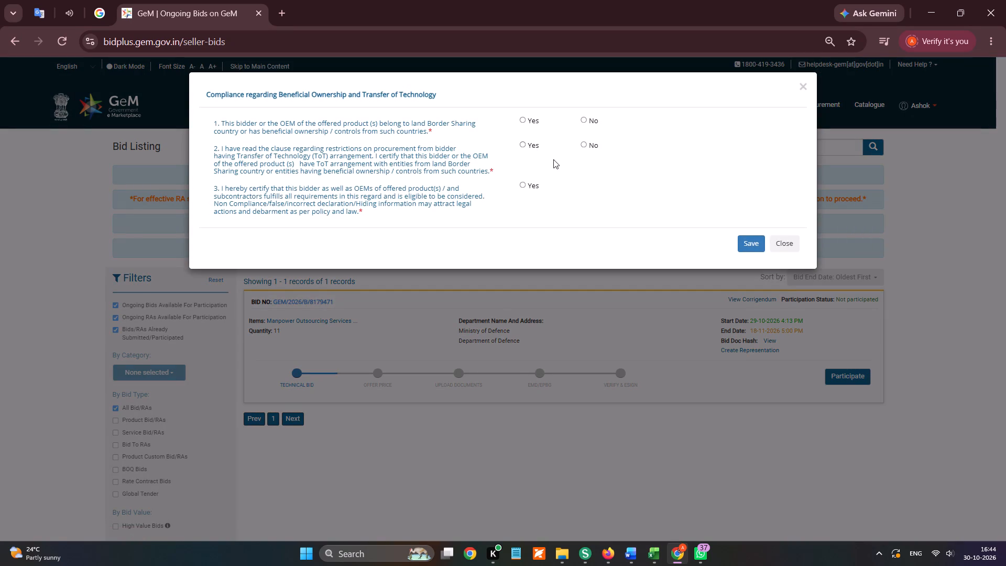
Answer the beneficial ownership and technology transfer declarations No, No and Yes, and save the compliance form.
{"action": "left_click", "coordinate": [589, 146]}
{"action": "left_click", "coordinate": [583, 115]}
{"action": "left_click", "coordinate": [529, 187]}
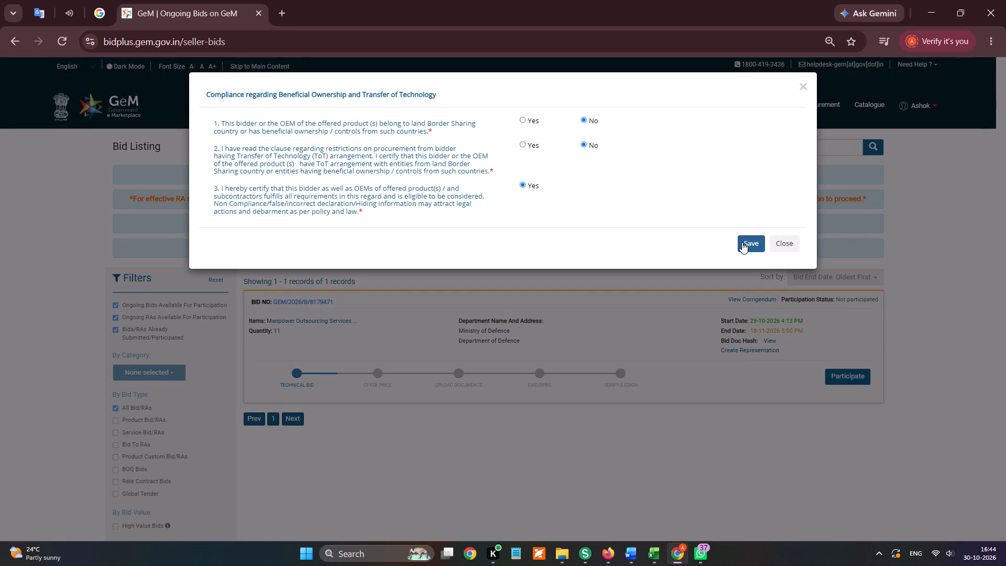
{"action": "left_click", "coordinate": [742, 242]}
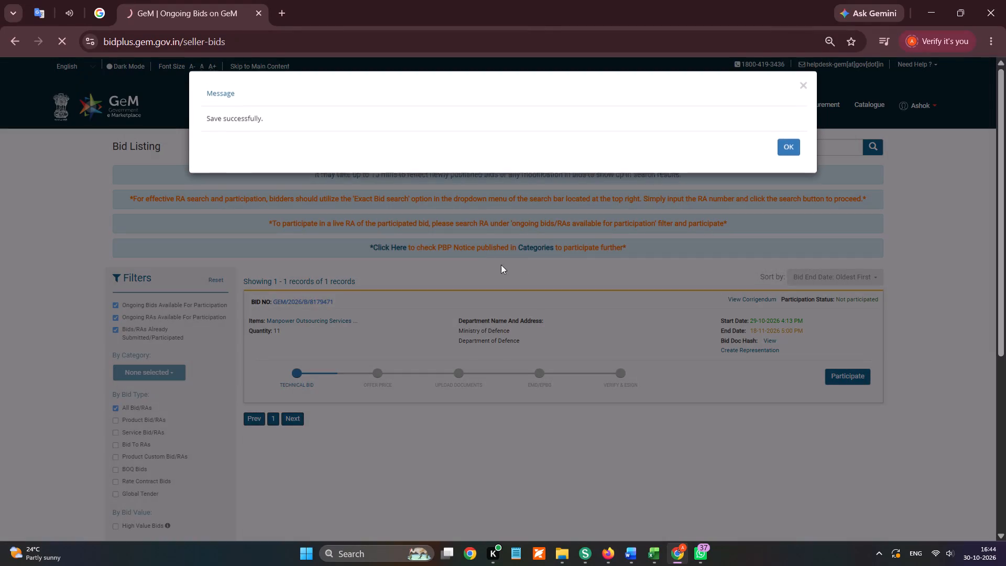
Fill catalogue item 1 with Type of Function Others, Skill Category Skilled and geographical presence Rajasthan, then encrypt and save it.
{"action": "left_click", "coordinate": [804, 304]}
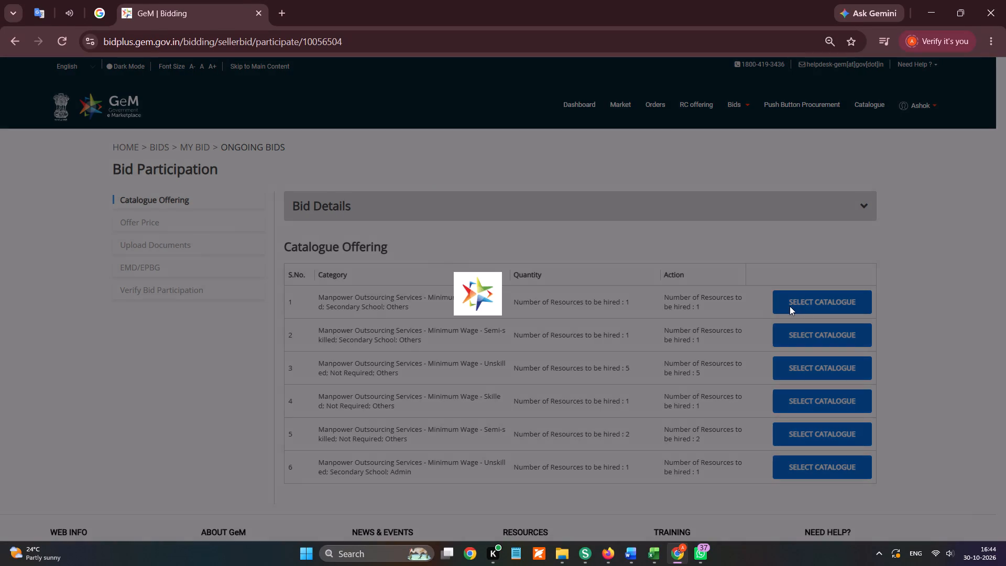
{"action": "scroll", "coordinate": [790, 306], "scroll_direction": "down", "scroll_amount": 2}
{"action": "left_click", "coordinate": [740, 120]}
{"action": "scroll", "coordinate": [730, 179], "scroll_direction": "down", "scroll_amount": 1}
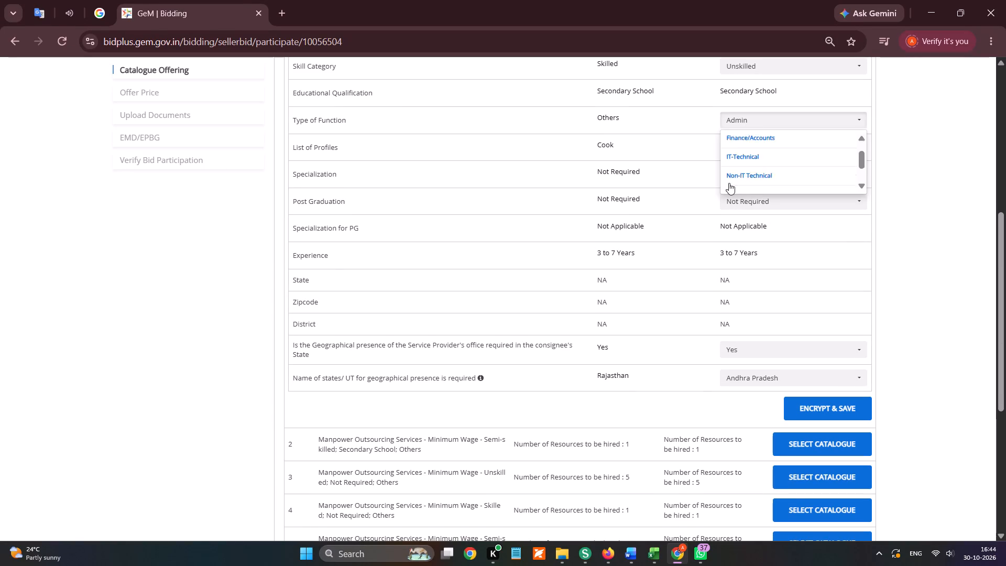
{"action": "left_click", "coordinate": [732, 181]}
{"action": "left_click", "coordinate": [735, 75]}
{"action": "left_click", "coordinate": [736, 68]}
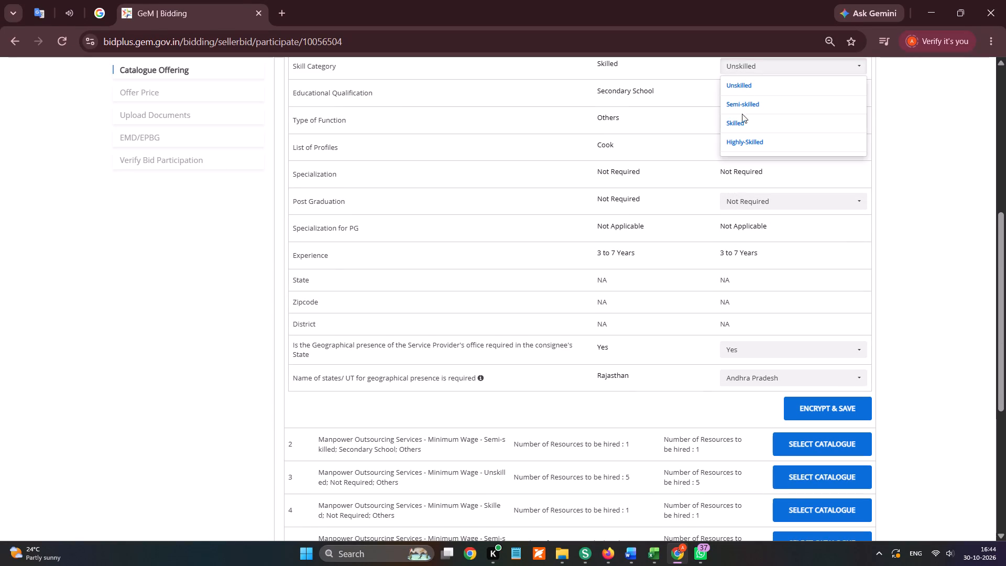
{"action": "left_click", "coordinate": [737, 124]}
{"action": "left_click", "coordinate": [737, 376]}
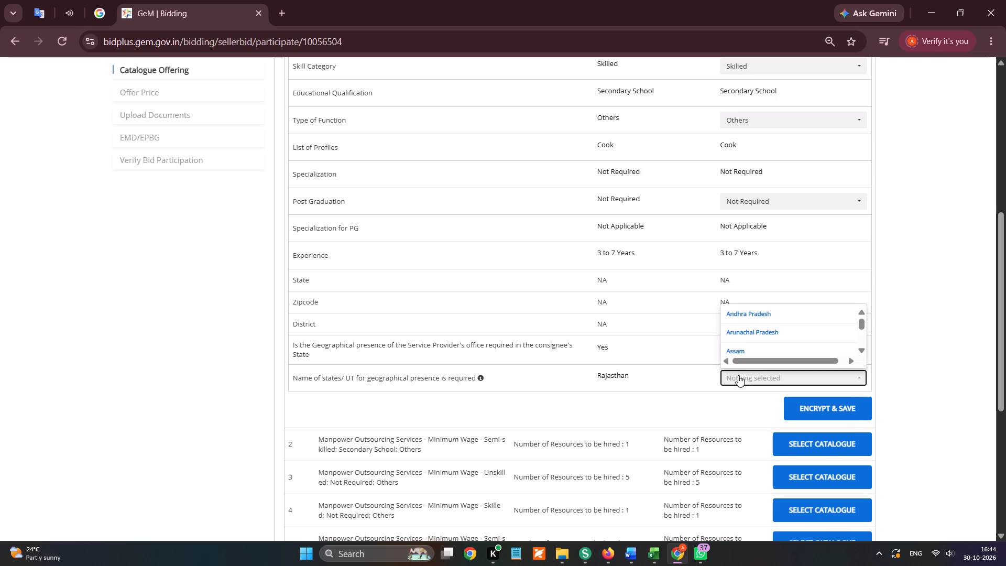
{"action": "key", "text": "r"}
{"action": "left_click", "coordinate": [744, 327]}
{"action": "left_click", "coordinate": [749, 393]}
{"action": "left_click", "coordinate": [833, 399]}
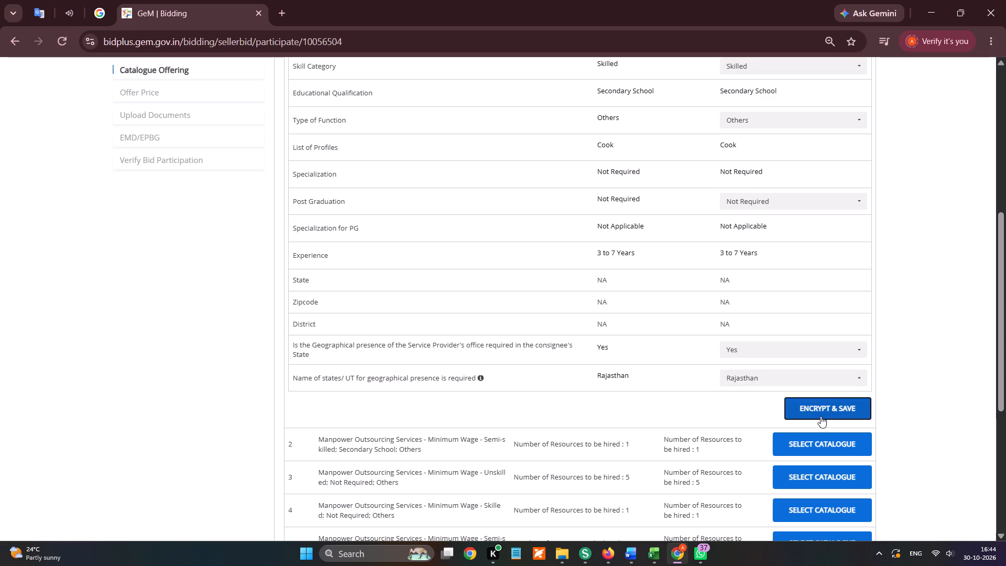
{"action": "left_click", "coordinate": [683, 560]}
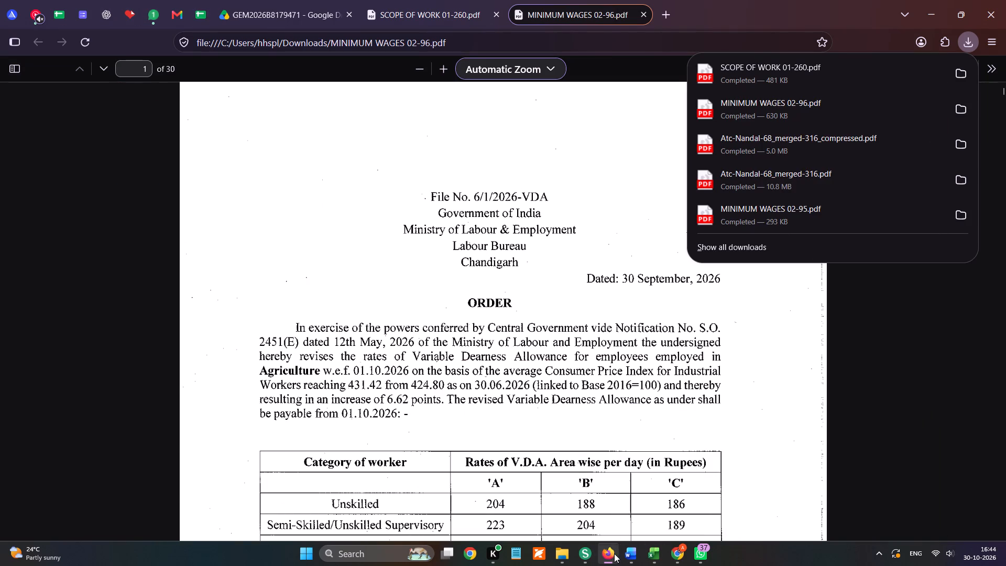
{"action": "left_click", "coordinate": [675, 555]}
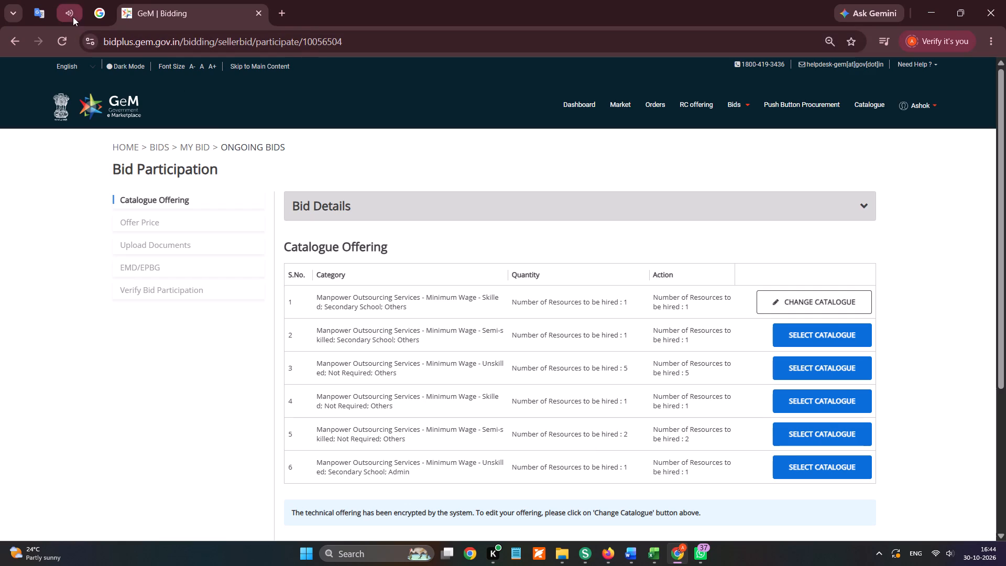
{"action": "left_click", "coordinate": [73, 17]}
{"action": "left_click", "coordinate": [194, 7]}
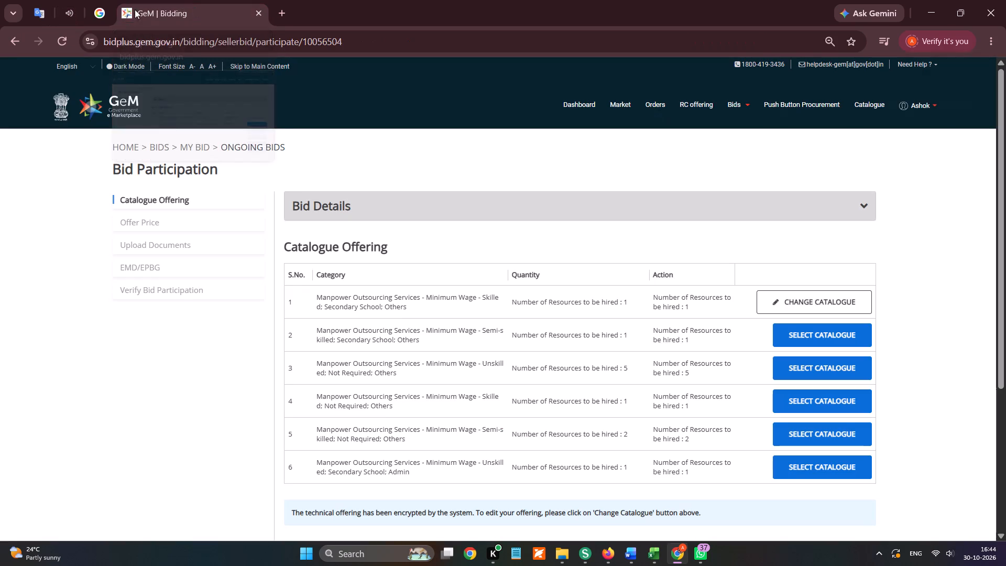
Unpin the India vs New Zealand search tab and view the match scorecard.
{"action": "right_click", "coordinate": [97, 9]}
{"action": "left_click", "coordinate": [155, 151]}
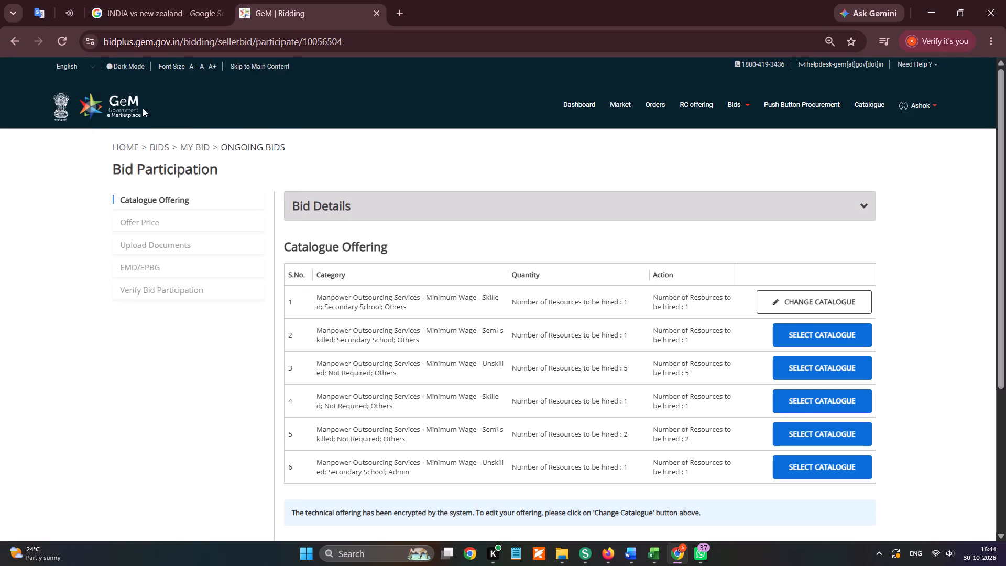
{"action": "left_click", "coordinate": [187, 12]}
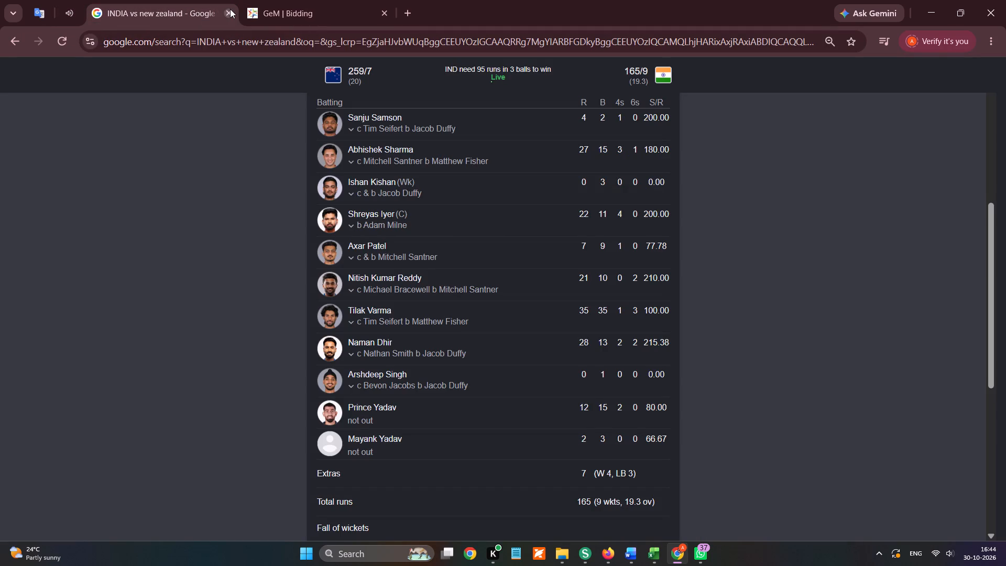
{"action": "scroll", "coordinate": [512, 270], "scroll_direction": "up", "scroll_amount": 1}
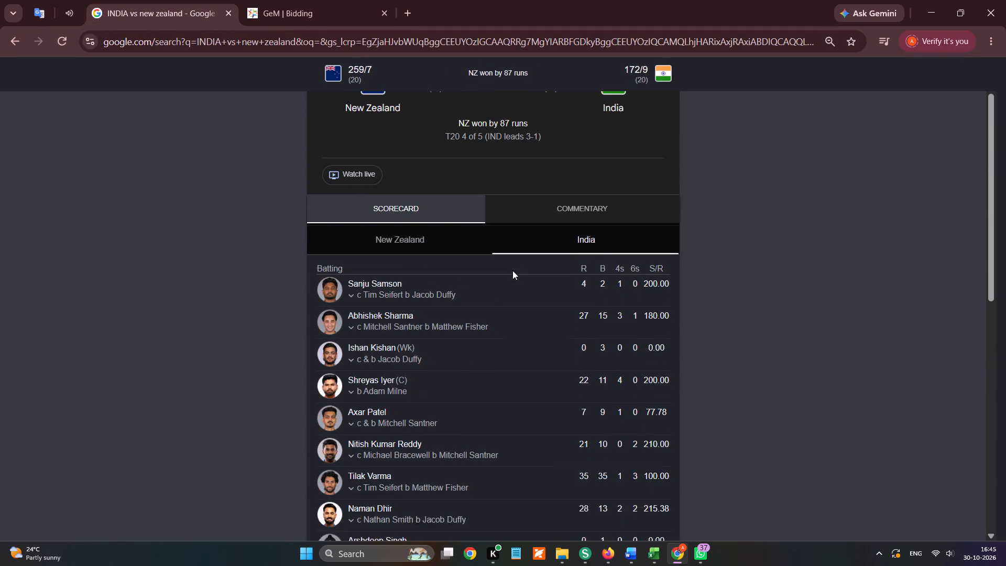
{"action": "scroll", "coordinate": [594, 301], "scroll_direction": "down", "scroll_amount": 1}
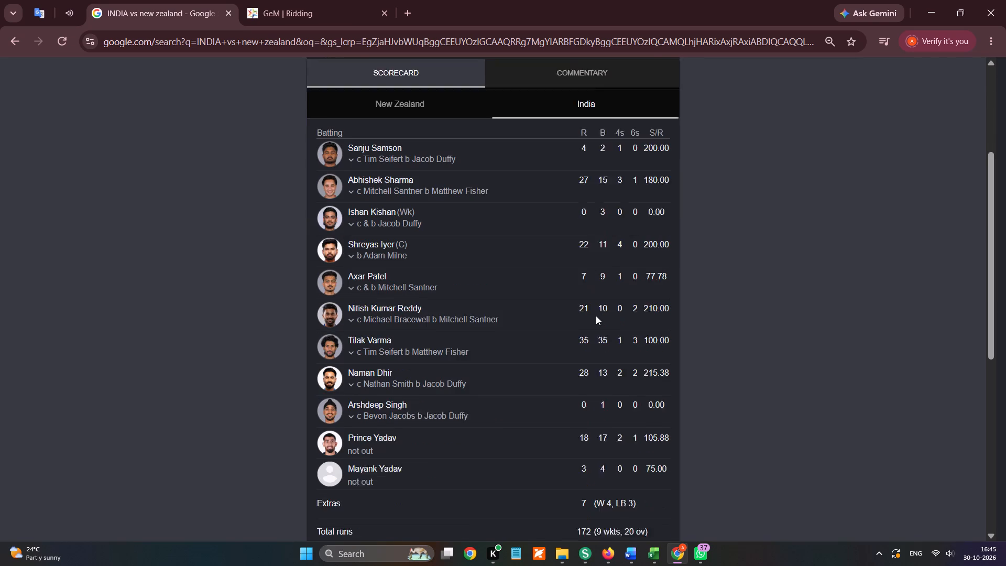
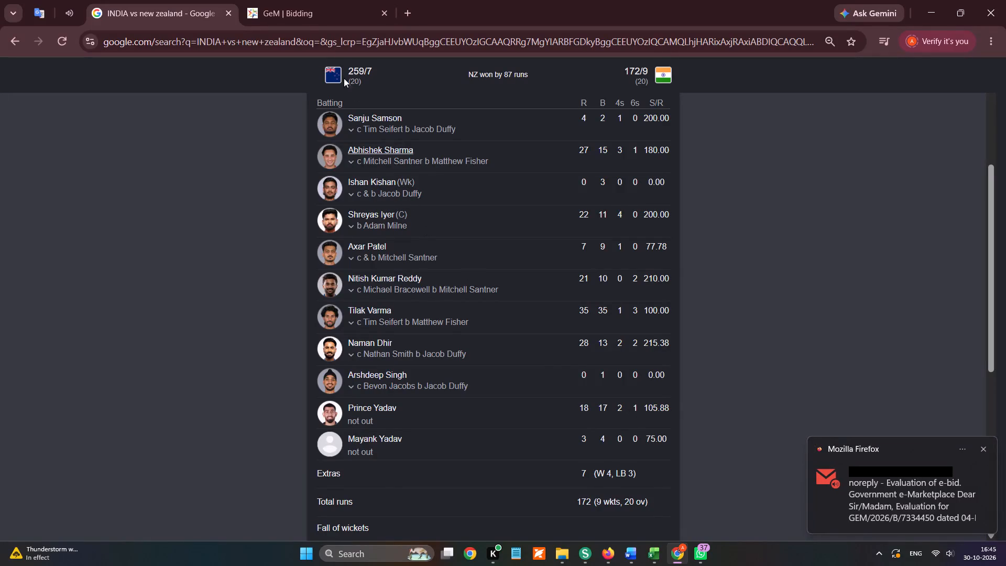
Close the match search tab and return YouTube to its home page with the playing video closed.
{"action": "left_click", "coordinate": [231, 13]}
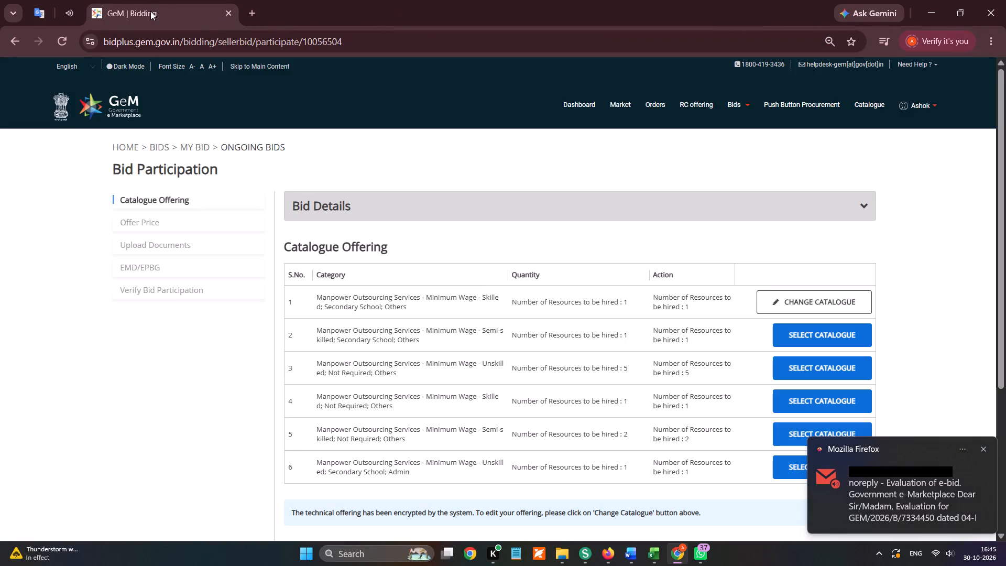
{"action": "left_click", "coordinate": [76, 13]}
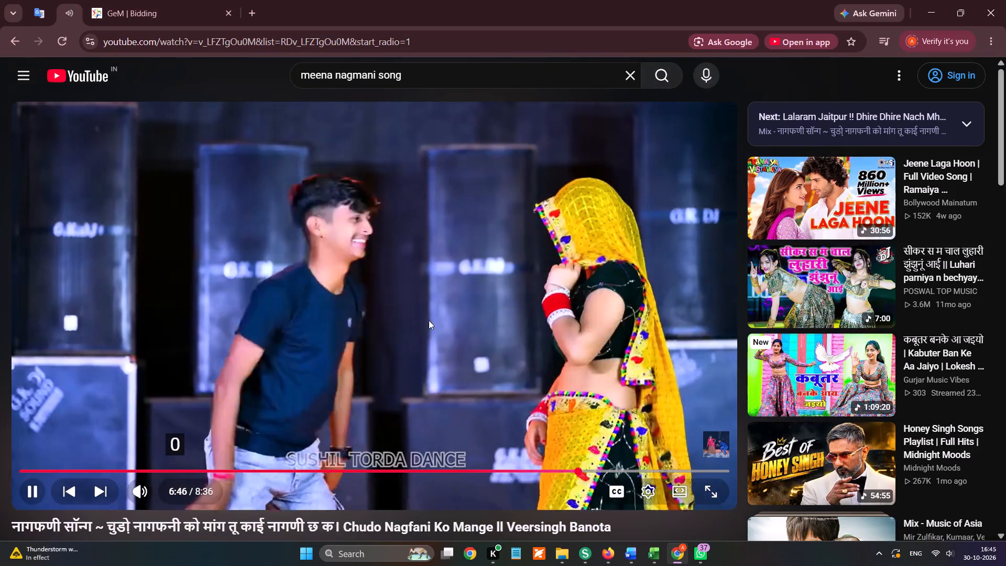
{"action": "left_click", "coordinate": [431, 320]}
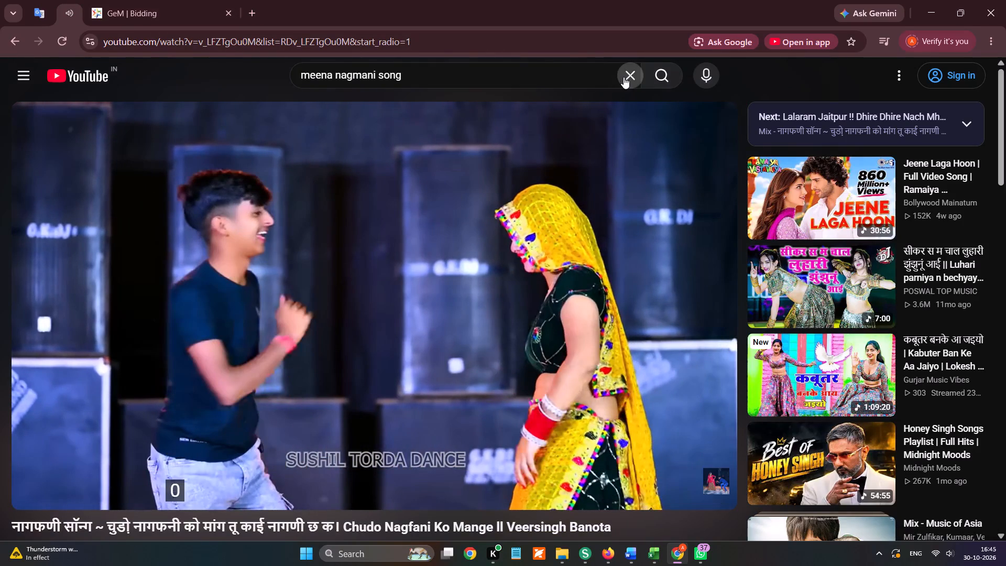
{"action": "left_click", "coordinate": [624, 77]}
{"action": "left_click", "coordinate": [62, 39]}
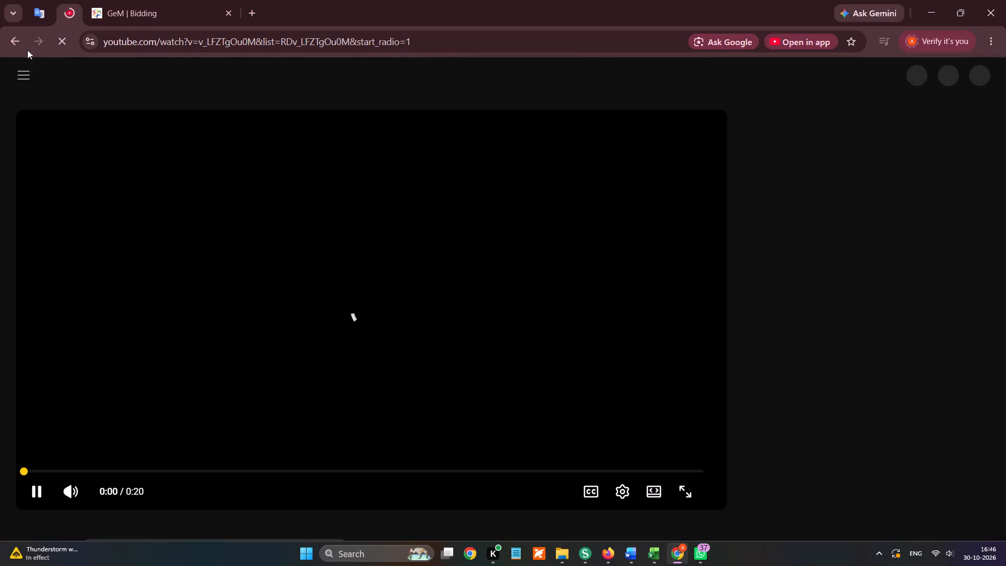
{"action": "left_click", "coordinate": [20, 42]}
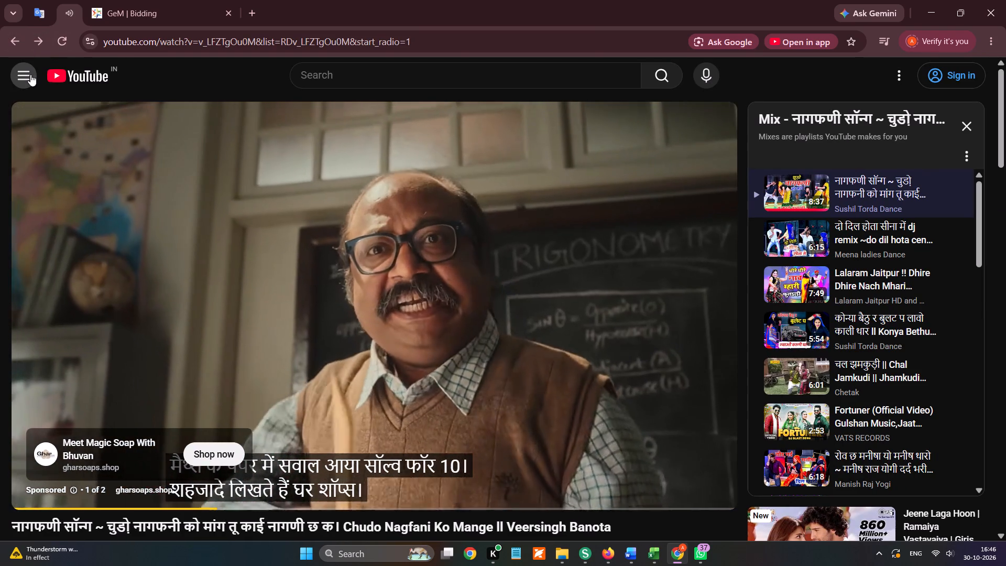
{"action": "left_click", "coordinate": [30, 74]}
{"action": "left_click", "coordinate": [51, 108]}
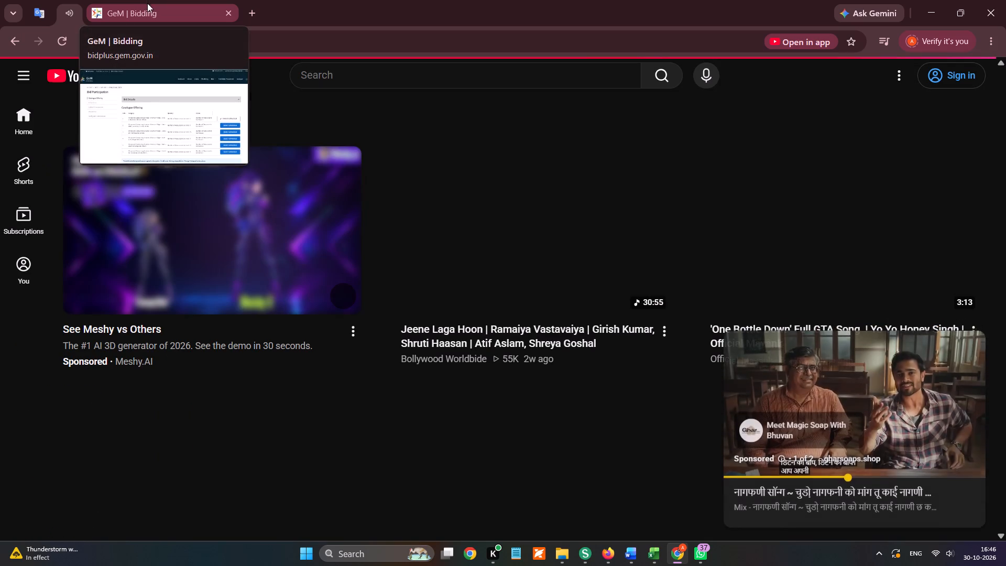
{"action": "left_click", "coordinate": [971, 349]}
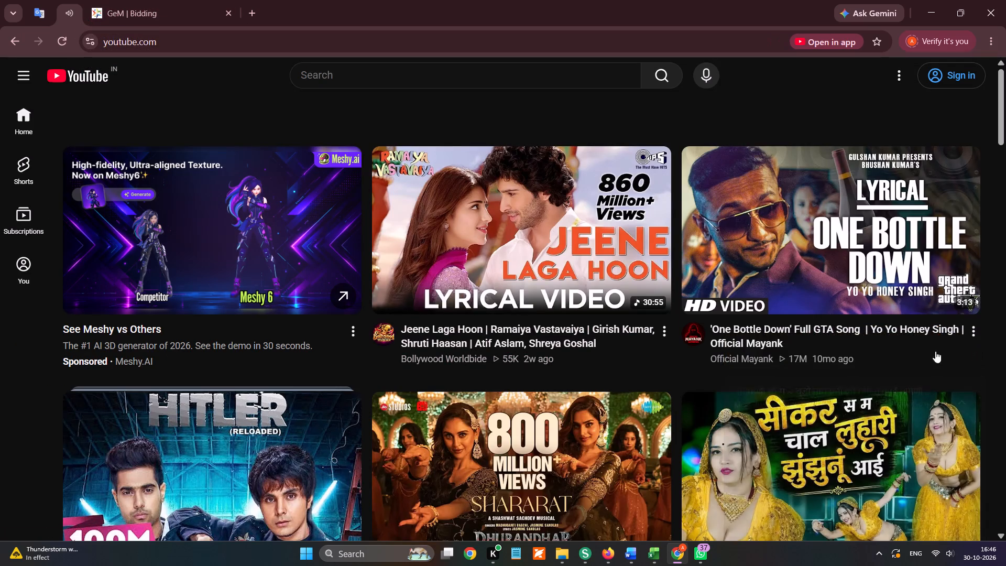
Check the downloaded bid PDFs in Firefox, and open SCOPE OF WORK 01-260 from Downloads in Sejda's PDF editor.
{"action": "key", "text": "alt+Tab"}
{"action": "left_click", "coordinate": [399, 0]}
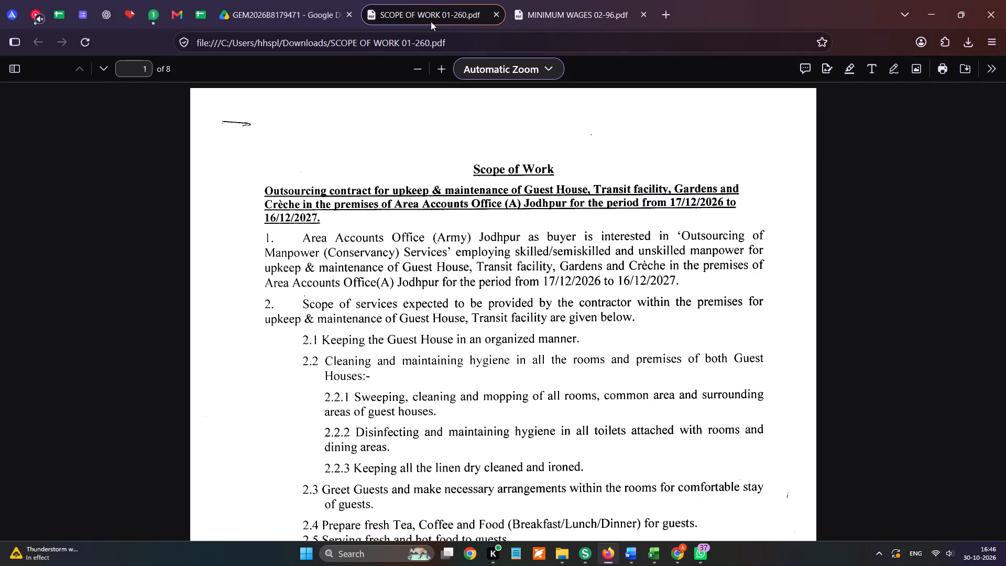
{"action": "left_click", "coordinate": [609, 0]}
{"action": "left_click", "coordinate": [447, 0]}
{"action": "left_click", "coordinate": [319, 0]}
{"action": "left_click", "coordinate": [187, 205]}
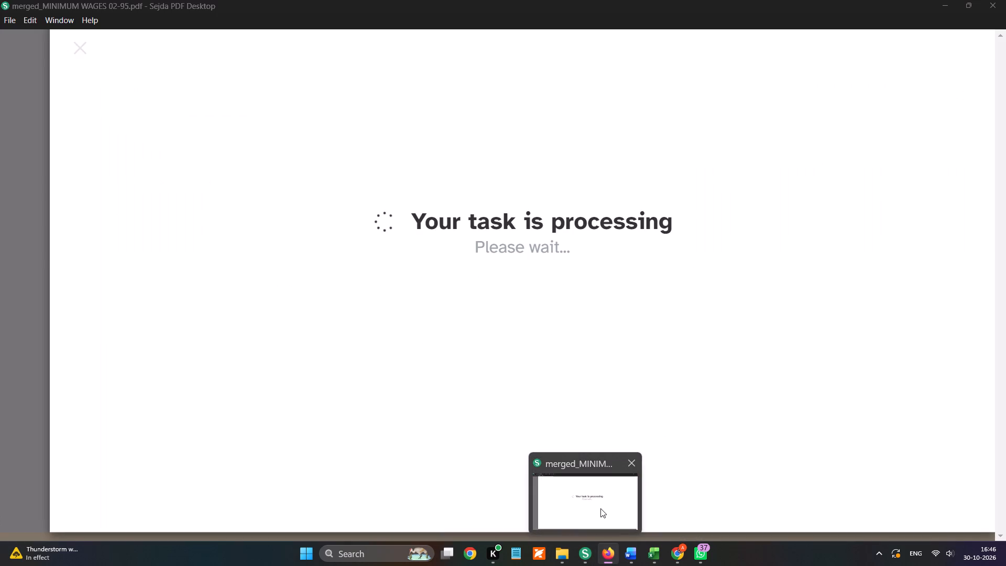
{"action": "left_click", "coordinate": [600, 508]}
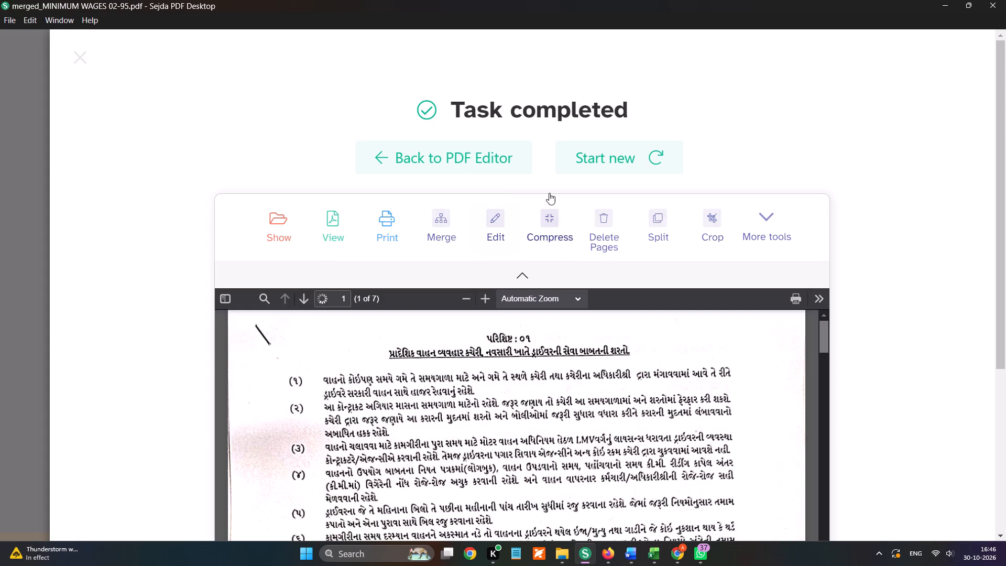
{"action": "left_click", "coordinate": [573, 161]}
{"action": "left_click", "coordinate": [497, 230]}
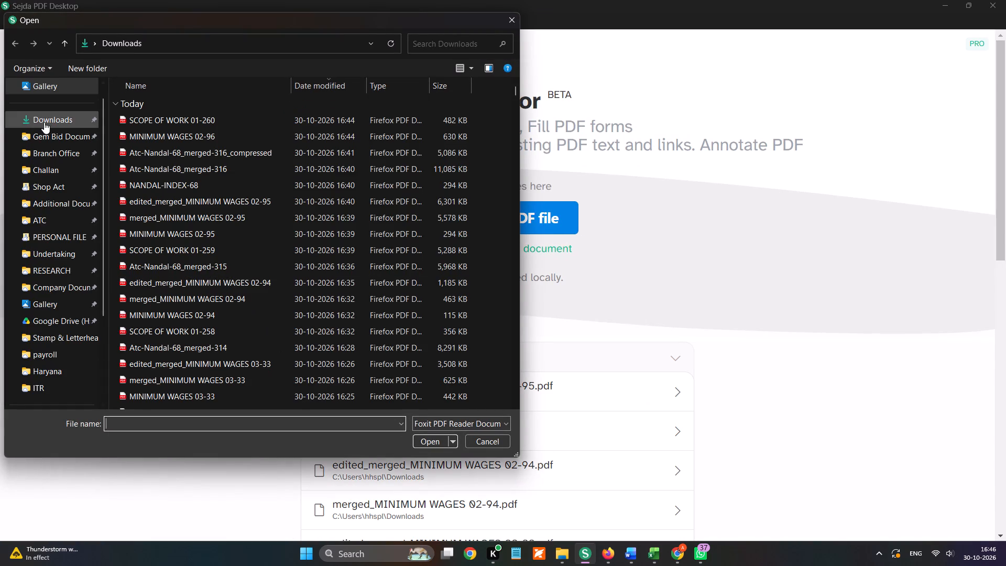
{"action": "scroll", "coordinate": [44, 122], "scroll_direction": "up", "scroll_amount": 4}
{"action": "left_click", "coordinate": [67, 142]}
{"action": "double_click", "coordinate": [157, 123]}
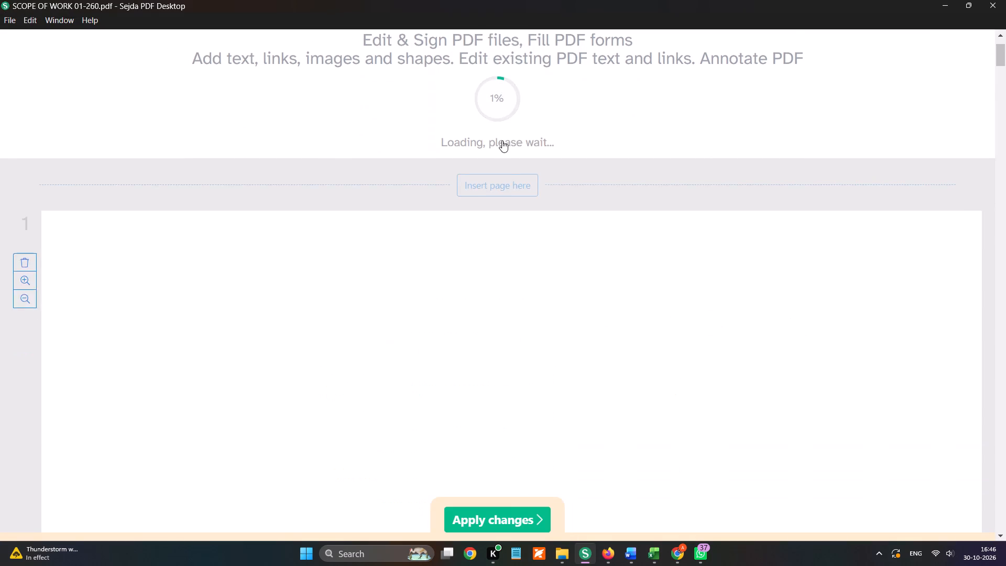
Place the Nandal director signature at the bottom of page 1 beside the handwritten signatures and repeat it on all pages.
{"action": "left_click", "coordinate": [477, 39]}
{"action": "left_click", "coordinate": [516, 166]}
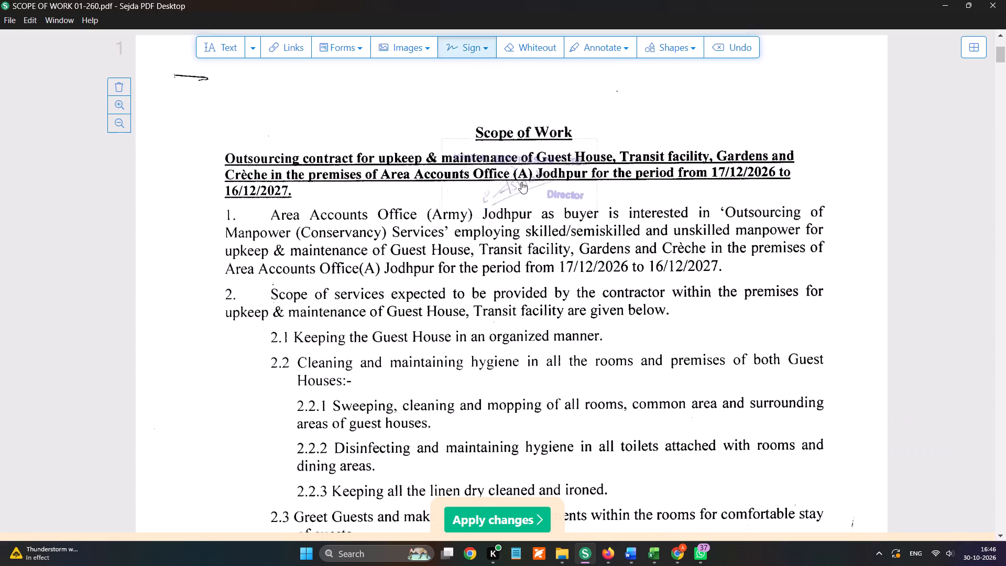
{"action": "scroll", "coordinate": [529, 195], "scroll_direction": "down", "scroll_amount": 4}
{"action": "left_click", "coordinate": [611, 365]}
{"action": "left_click", "coordinate": [567, 313]}
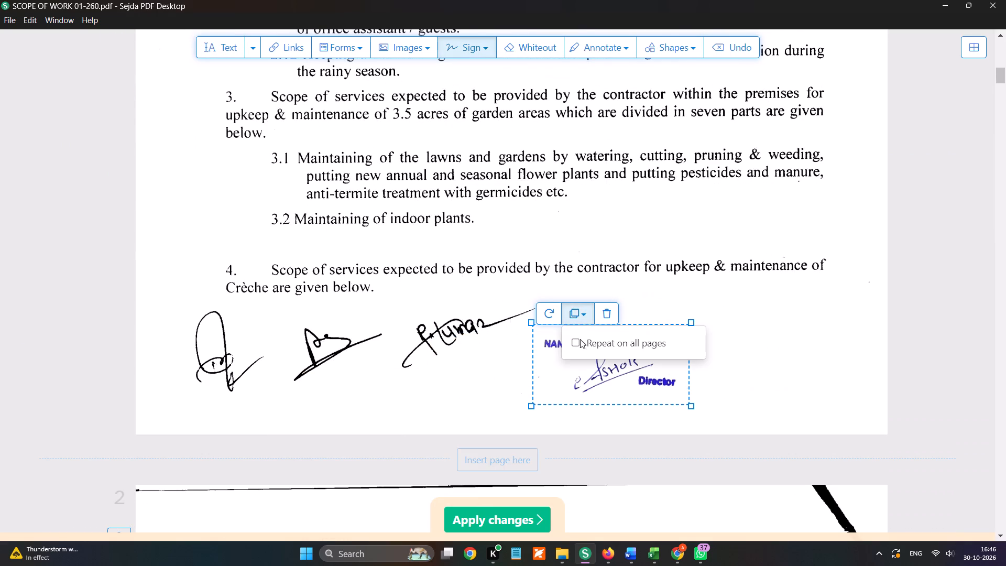
{"action": "left_click", "coordinate": [577, 341]}
Place the round Nandal Delhi seal beside the director signature on page 1 and repeat it on all pages.
{"action": "left_click", "coordinate": [484, 48]}
{"action": "left_click", "coordinate": [515, 81]}
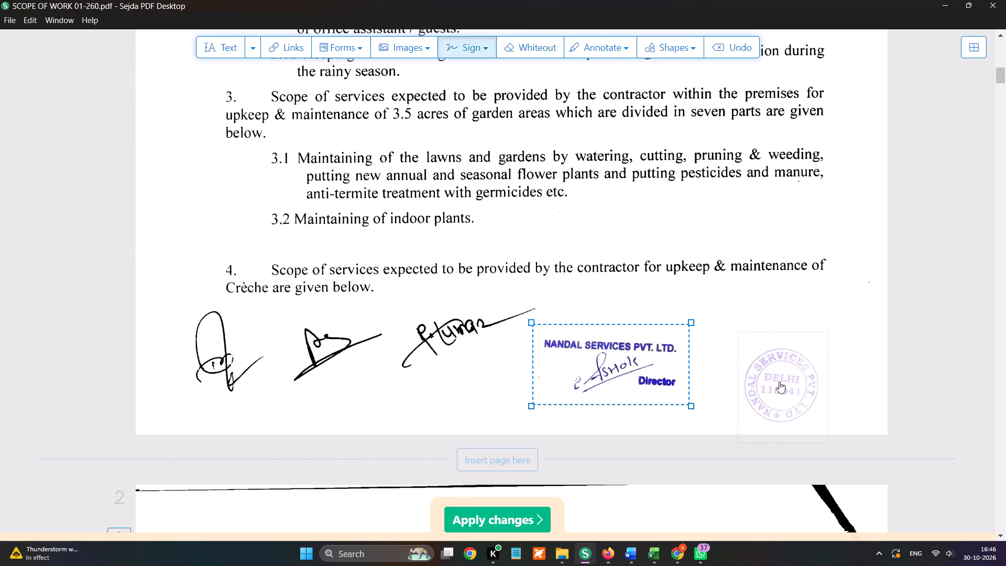
{"action": "left_click", "coordinate": [776, 356]}
{"action": "left_click", "coordinate": [774, 289]}
{"action": "left_click", "coordinate": [780, 313]}
{"action": "left_click", "coordinate": [766, 321]}
{"action": "left_click", "coordinate": [773, 320]}
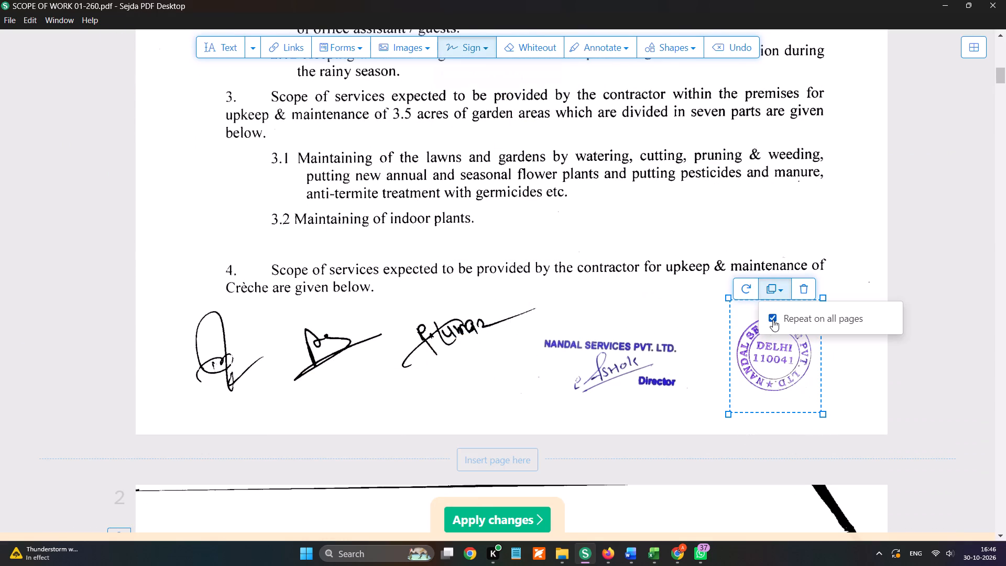
Review the stamped pages and move page 5's seal and director signature up from the page's bottom edge.
{"action": "key", "text": "space"}
{"action": "key", "text": "space"}
{"action": "key", "text": "space"}
{"action": "key", "text": "space"}
{"action": "key", "text": "space"}
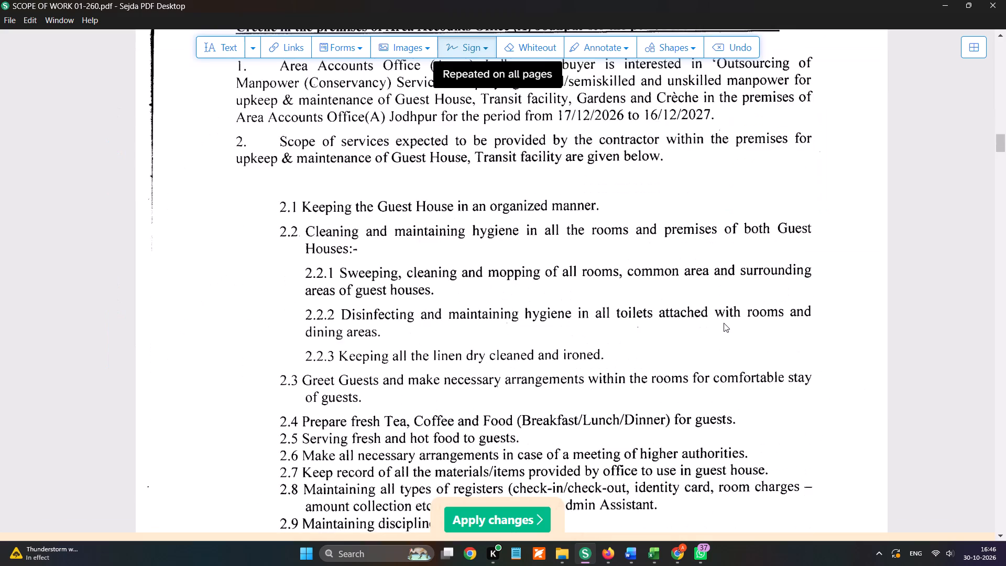
{"action": "key", "text": "space"}
{"action": "scroll", "coordinate": [681, 308], "scroll_direction": "up", "scroll_amount": 1}
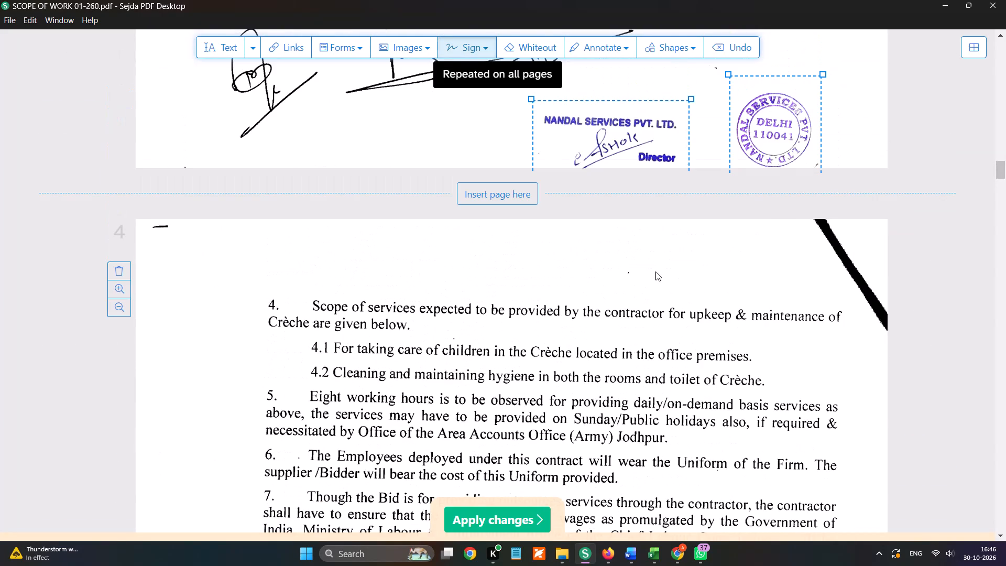
{"action": "key", "text": "space"}
{"action": "key", "text": "space"}
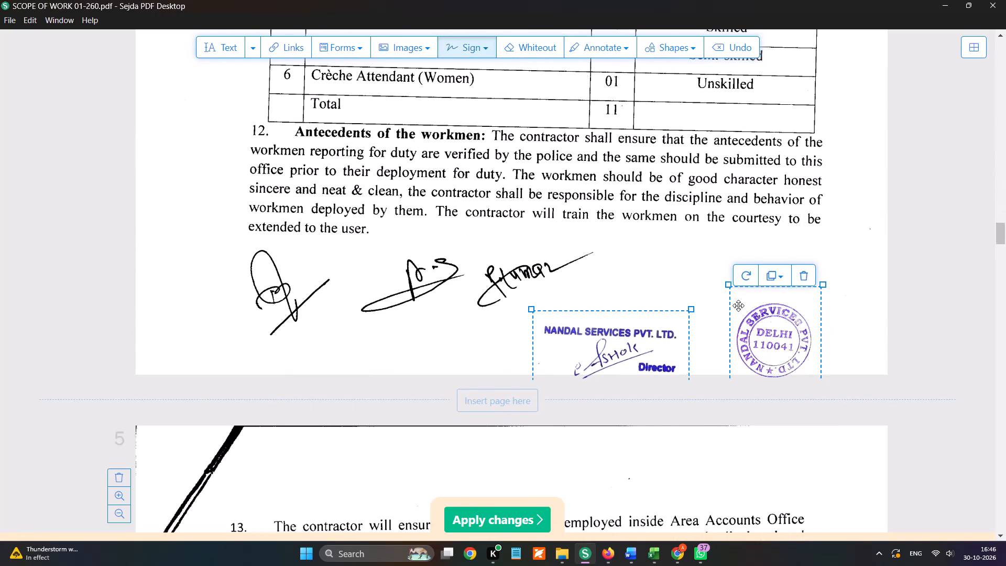
{"action": "key", "text": "space"}
{"action": "key", "text": "space"}
{"action": "key", "text": "space"}
{"action": "key", "text": "space"}
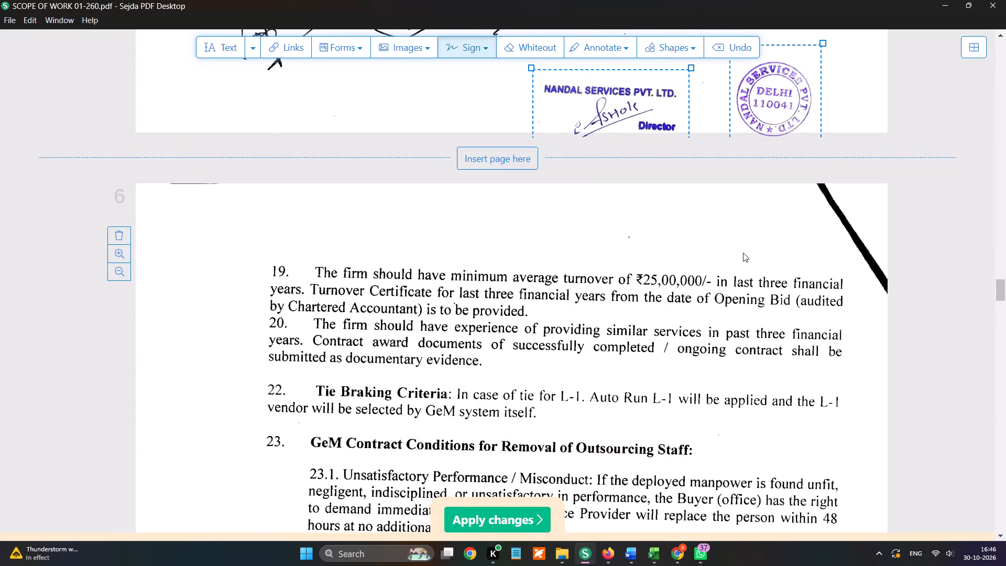
{"action": "left_click_drag", "start_coordinate": [783, 110], "coordinate": [783, 87]}
{"action": "left_click_drag", "start_coordinate": [661, 93], "coordinate": [672, 71]}
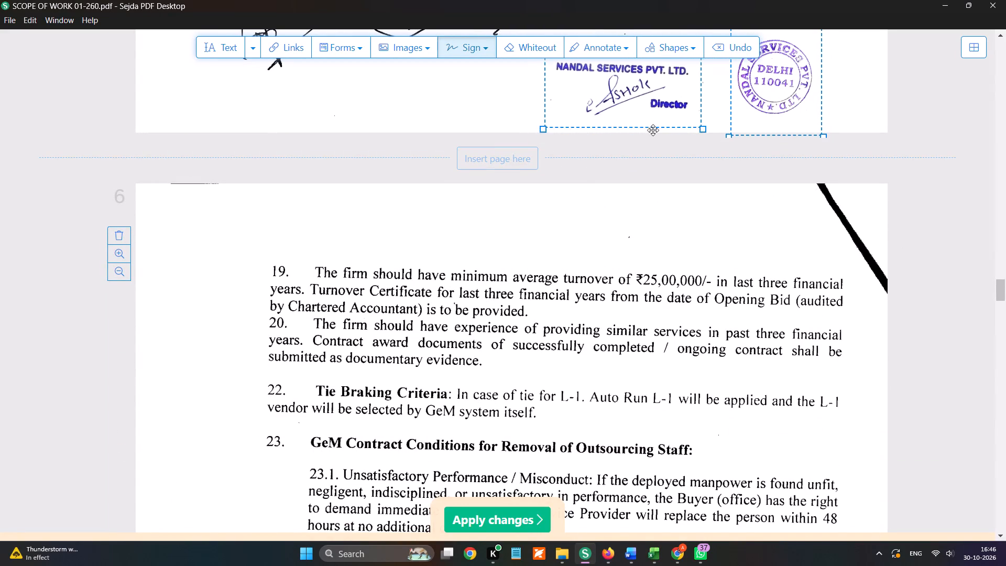
Move the director signature and seal up from the bottom edge on pages 6, 7 and 8.
{"action": "scroll", "coordinate": [641, 160], "scroll_direction": "down", "scroll_amount": 5}
{"action": "left_click_drag", "start_coordinate": [746, 323], "coordinate": [754, 305]}
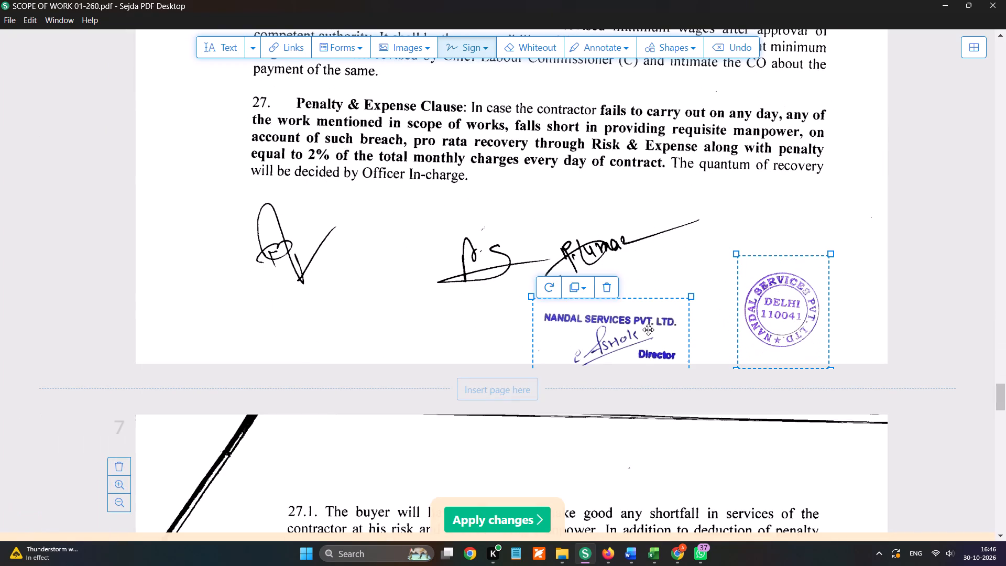
{"action": "left_click_drag", "start_coordinate": [648, 330], "coordinate": [662, 312]}
{"action": "scroll", "coordinate": [656, 323], "scroll_direction": "down", "scroll_amount": 5}
{"action": "scroll", "coordinate": [622, 268], "scroll_direction": "down", "scroll_amount": 2}
{"action": "left_click_drag", "start_coordinate": [632, 231], "coordinate": [647, 198]}
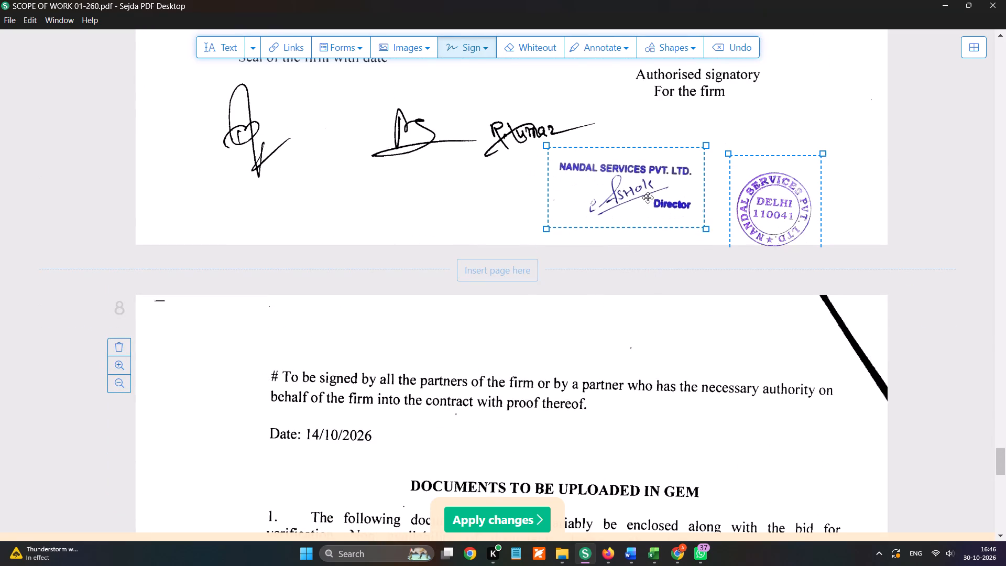
{"action": "left_click_drag", "start_coordinate": [742, 199], "coordinate": [753, 181]}
{"action": "scroll", "coordinate": [725, 224], "scroll_direction": "down", "scroll_amount": 5}
{"action": "scroll", "coordinate": [620, 217], "scroll_direction": "down", "scroll_amount": 1}
{"action": "left_click_drag", "start_coordinate": [626, 266], "coordinate": [628, 266]}
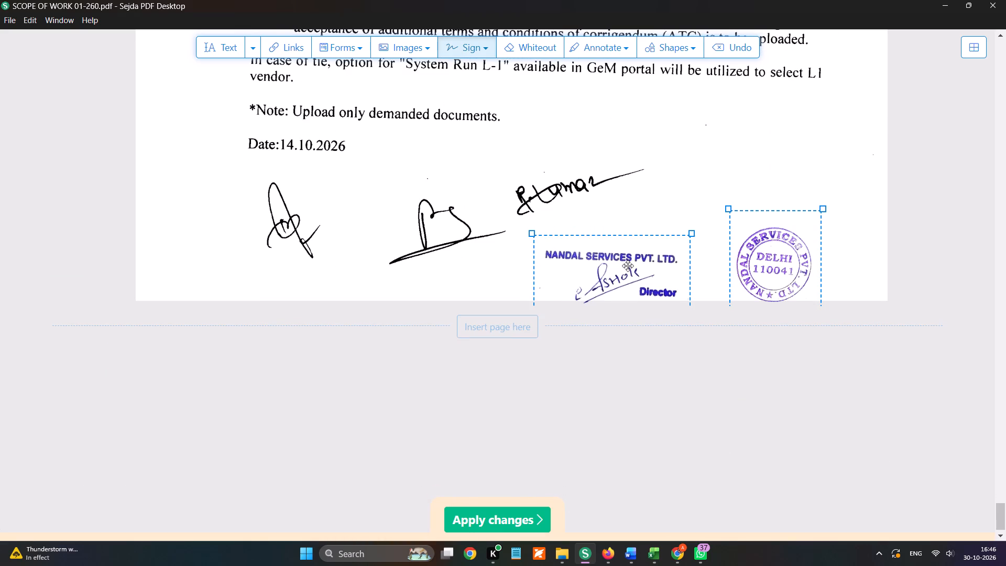
{"action": "left_click_drag", "start_coordinate": [628, 266], "coordinate": [650, 251]}
{"action": "left_click_drag", "start_coordinate": [783, 271], "coordinate": [794, 253]}
Apply the changes and save the stamped file in Downloads as edited_SCOPE OF WORK 01-260.
{"action": "left_click", "coordinate": [474, 518]}
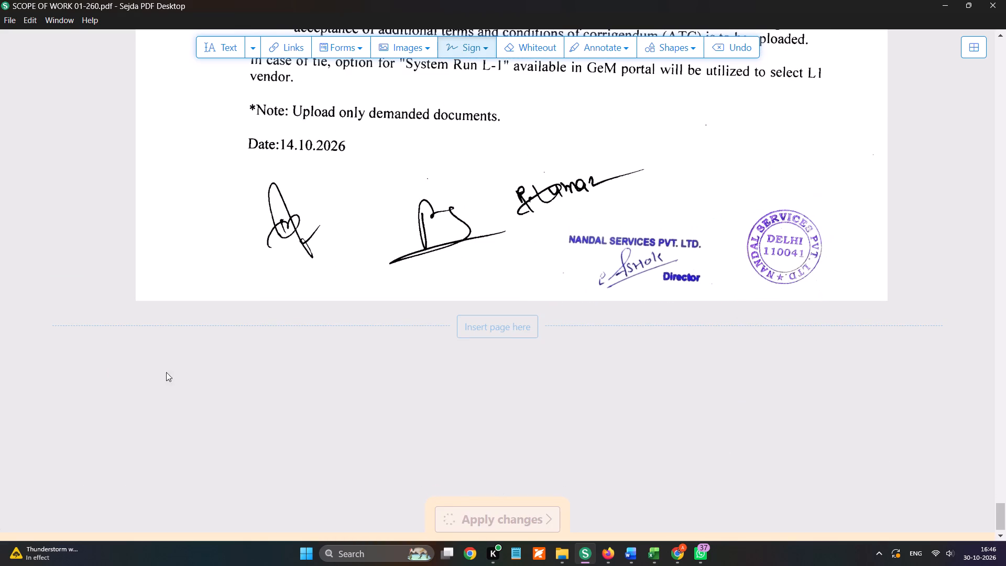
{"action": "scroll", "coordinate": [36, 213], "scroll_direction": "up", "scroll_amount": 6}
{"action": "left_click", "coordinate": [81, 126]}
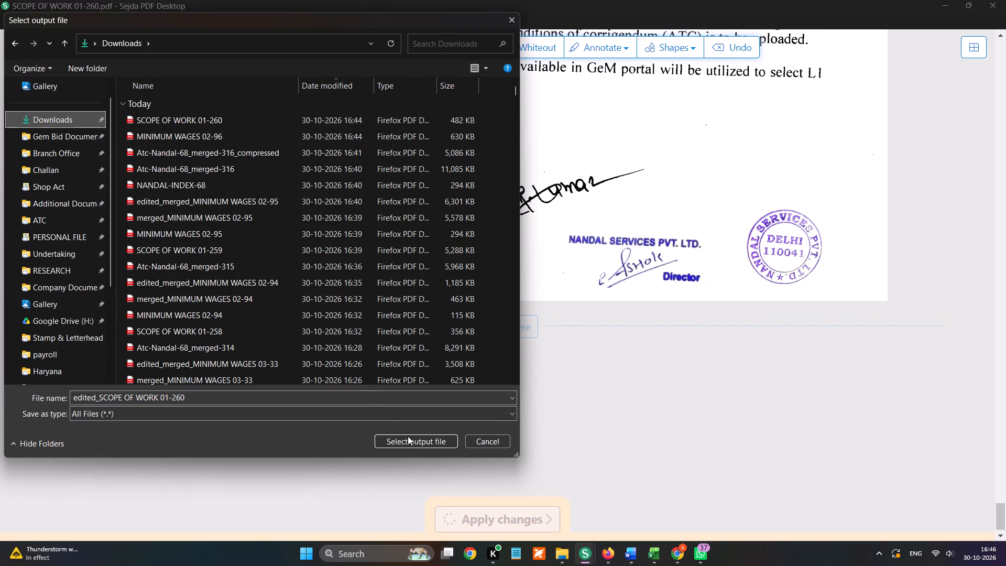
{"action": "left_click", "coordinate": [408, 436]}
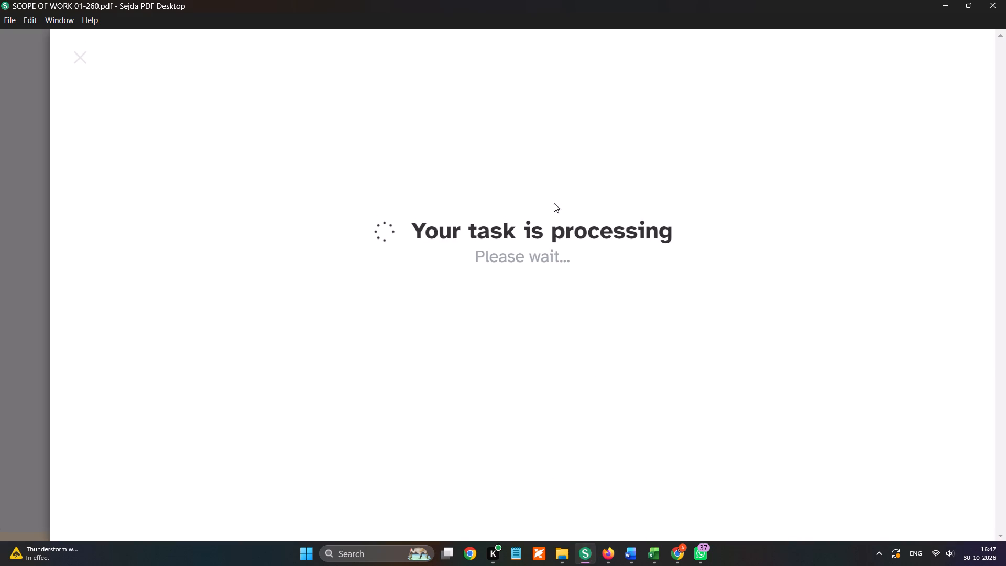
Start a new PDF editing task and open MINIMUM WAGES 02-96 from Downloads.
{"action": "left_click", "coordinate": [593, 151]}
{"action": "left_click", "coordinate": [511, 219]}
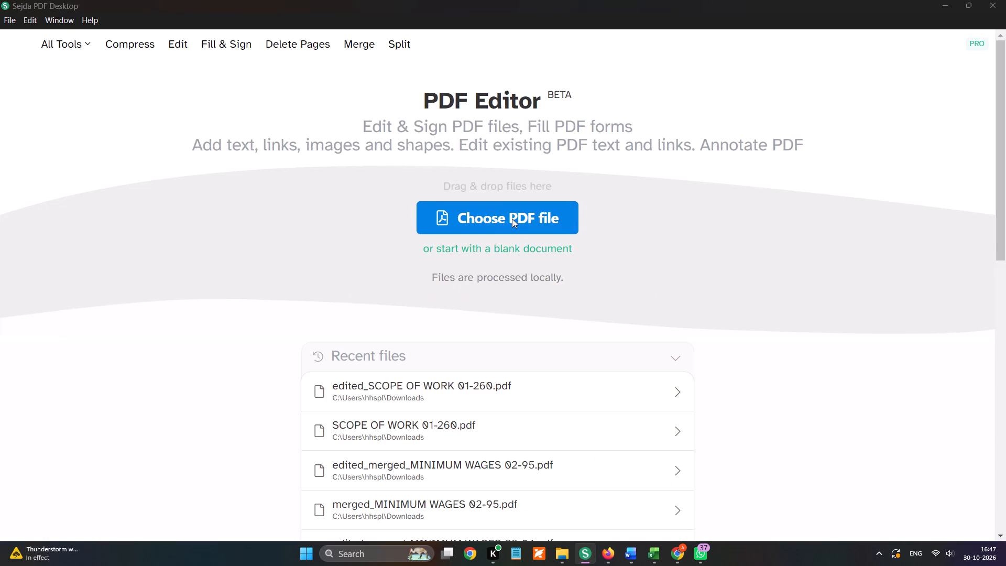
{"action": "scroll", "coordinate": [82, 174], "scroll_direction": "up", "scroll_amount": 2}
{"action": "left_click", "coordinate": [74, 136]}
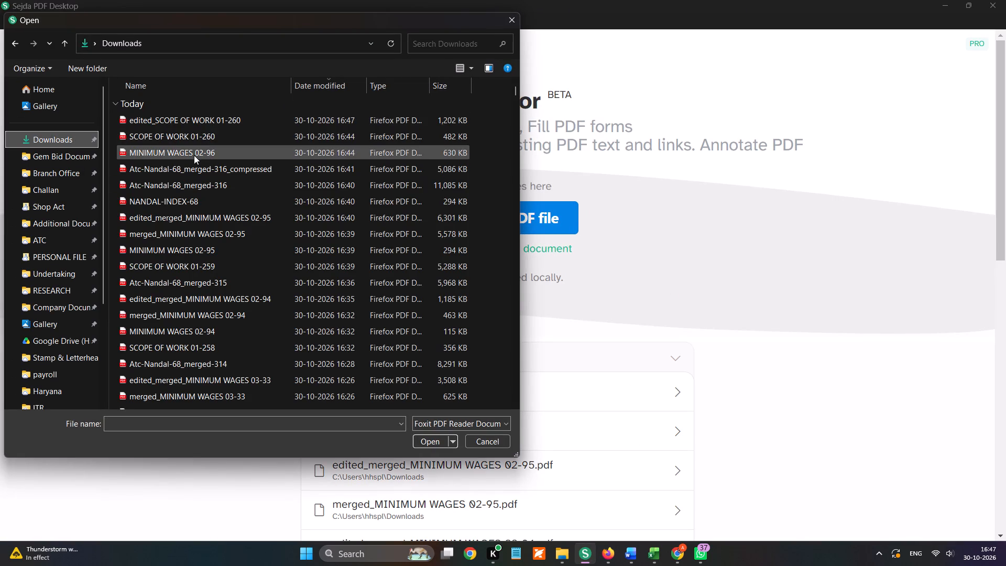
{"action": "double_click", "coordinate": [192, 158]}
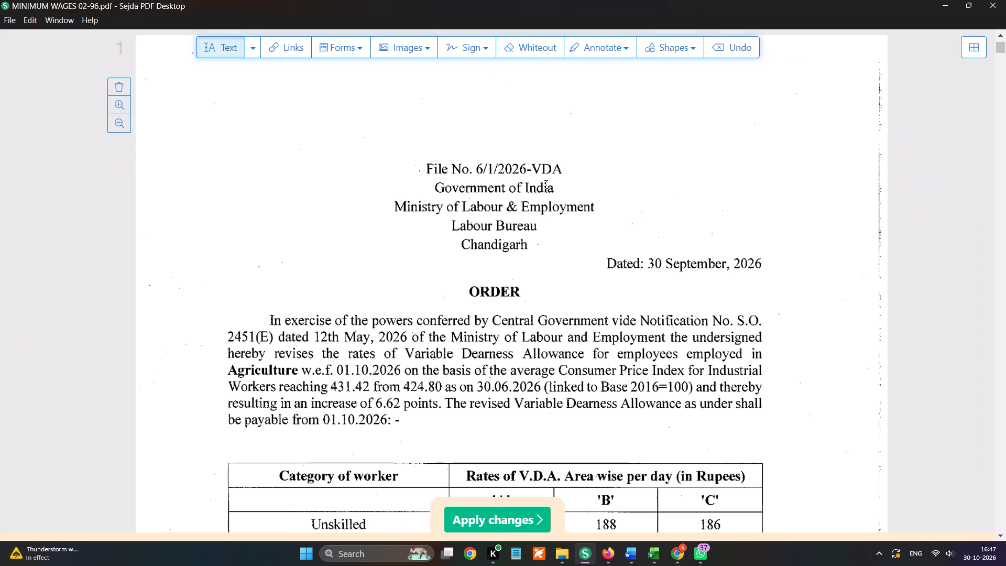
Place the Nandal director signature in the blank space at the bottom of page 1 of the wage order.
{"action": "left_click", "coordinate": [475, 44]}
{"action": "left_click", "coordinate": [509, 163]}
{"action": "scroll", "coordinate": [526, 198], "scroll_direction": "down", "scroll_amount": 2}
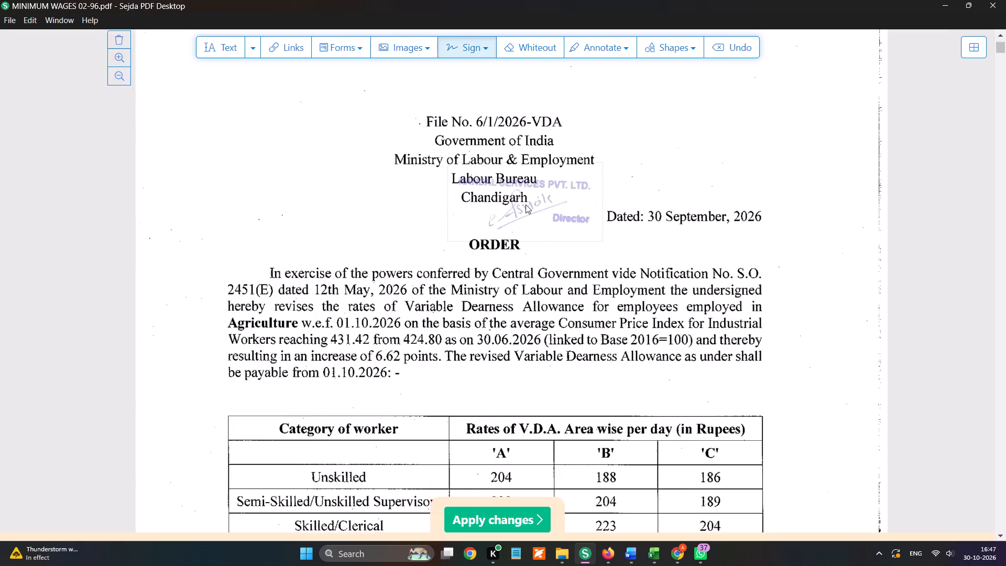
{"action": "scroll", "coordinate": [526, 204], "scroll_direction": "down", "scroll_amount": 3}
{"action": "left_click", "coordinate": [277, 107]}
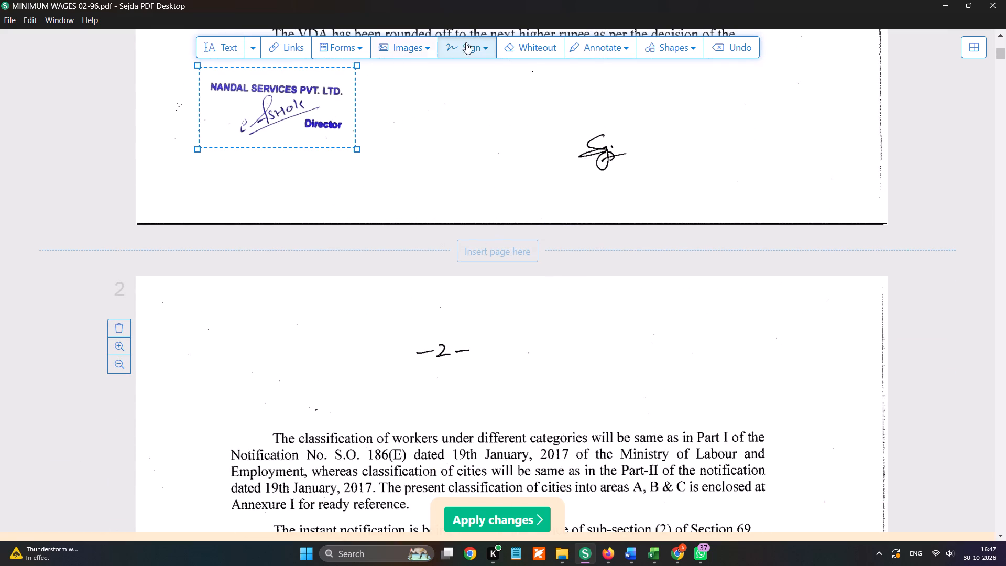
Place the round Nandal Delhi seal beside the director signature on page 1 and repeat it on all pages.
{"action": "left_click", "coordinate": [469, 42]}
{"action": "left_click", "coordinate": [509, 79]}
{"action": "left_click", "coordinate": [430, 114]}
{"action": "left_click", "coordinate": [427, 51]}
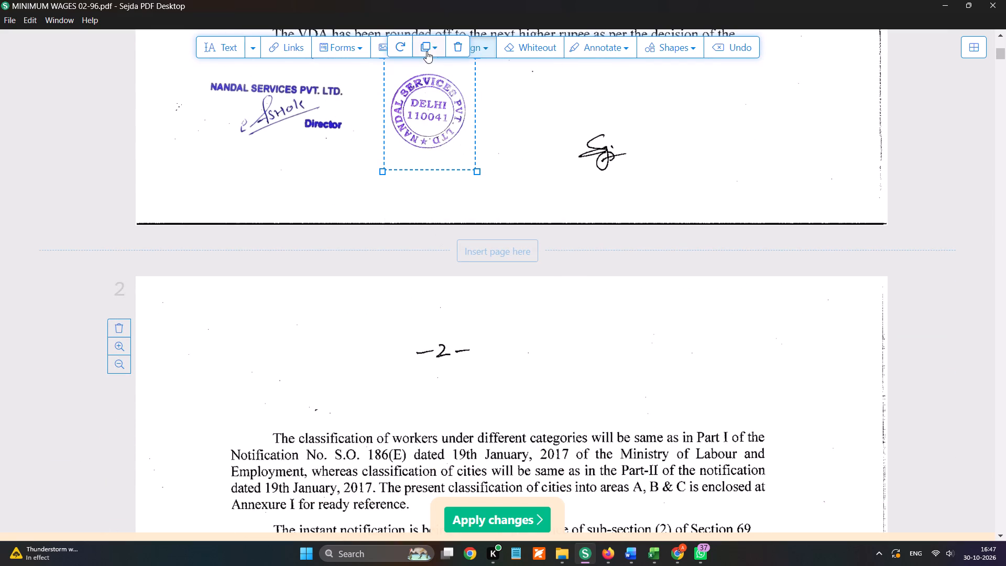
{"action": "left_click", "coordinate": [430, 77]}
Repeat the Nandal director signature on all pages of the wage order.
{"action": "left_click", "coordinate": [237, 58]}
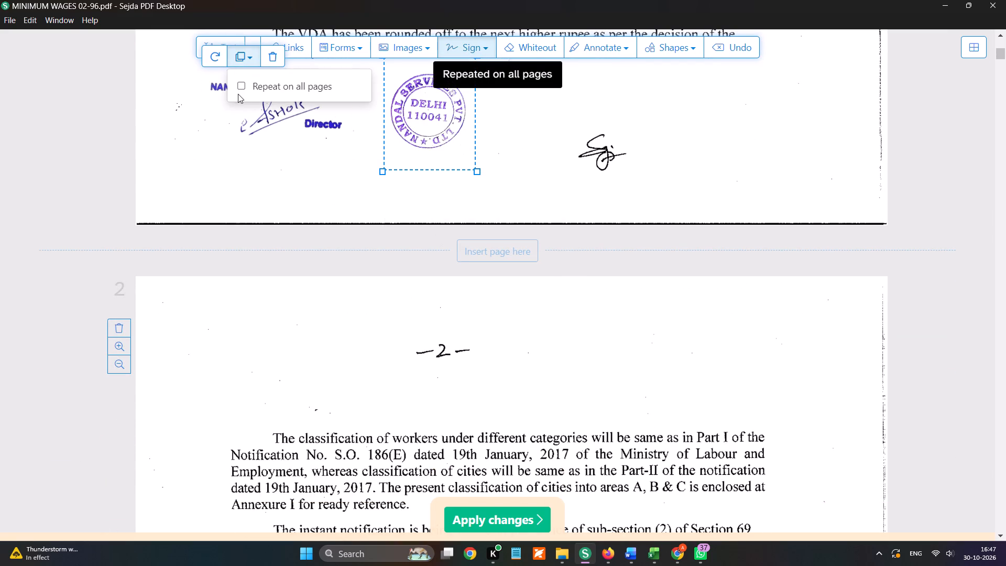
{"action": "left_click", "coordinate": [238, 92]}
{"action": "left_click", "coordinate": [239, 89]}
Check the placement of the director signature and round seal on every page through to the last one.
{"action": "scroll", "coordinate": [427, 233], "scroll_direction": "down", "scroll_amount": 8}
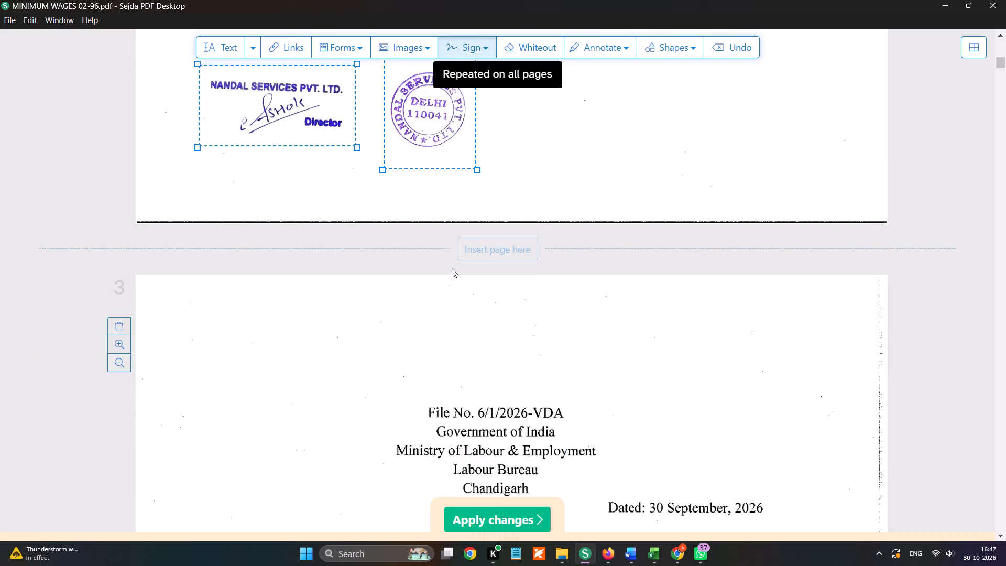
{"action": "scroll", "coordinate": [452, 268], "scroll_direction": "down", "scroll_amount": 12}
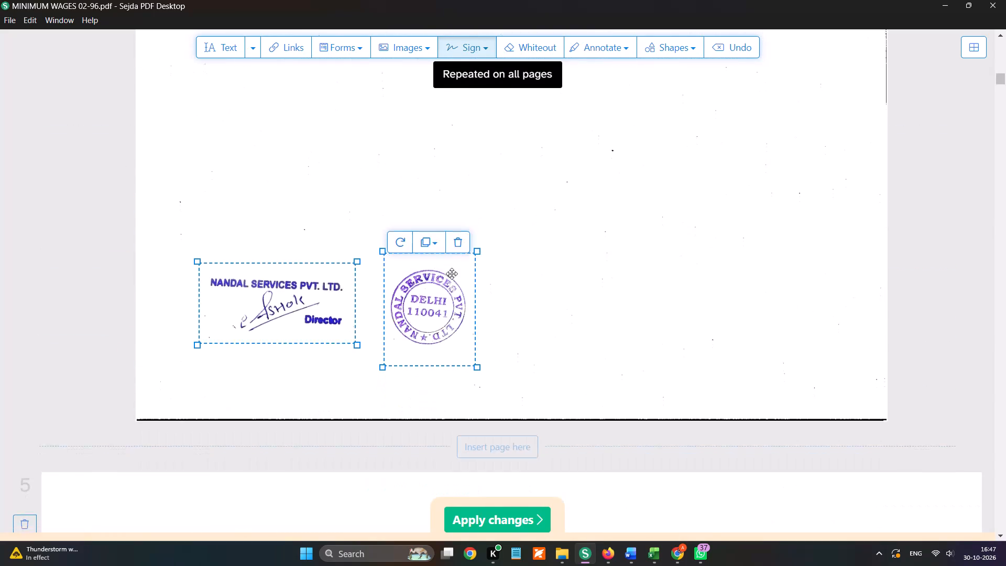
{"action": "scroll", "coordinate": [452, 274], "scroll_direction": "down", "scroll_amount": 15}
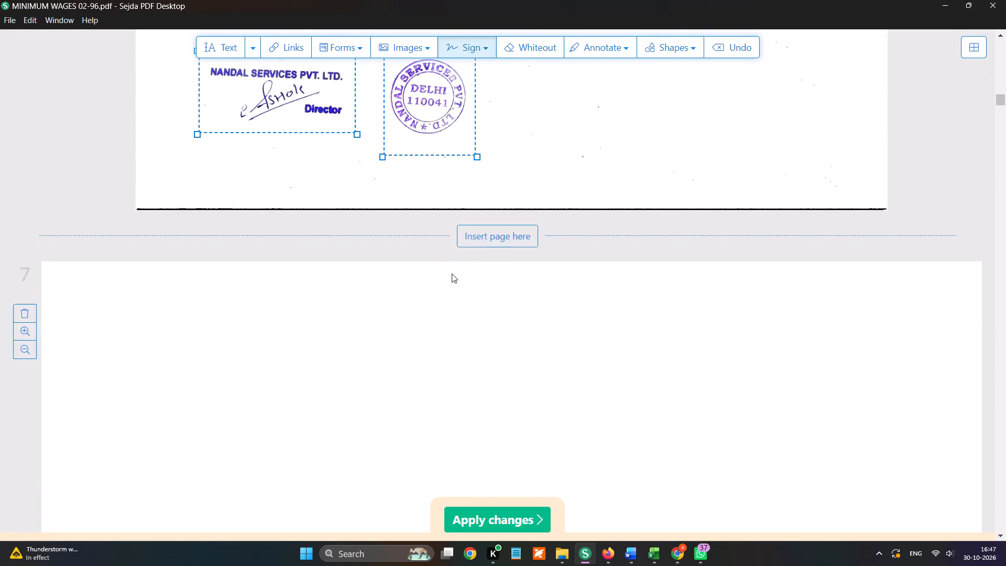
{"action": "scroll", "coordinate": [452, 274], "scroll_direction": "down", "scroll_amount": 15}
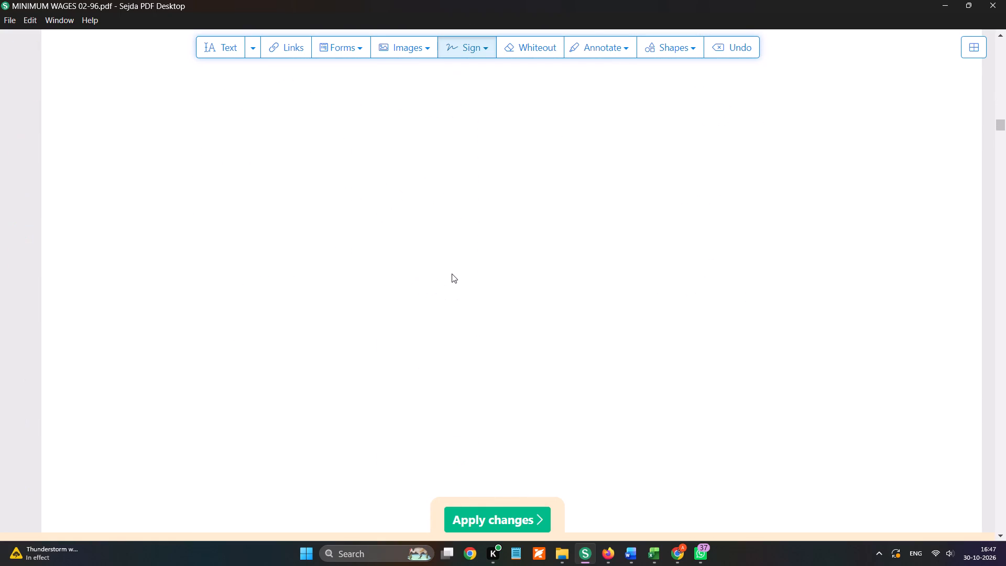
{"action": "scroll", "coordinate": [452, 274], "scroll_direction": "down", "scroll_amount": 16}
{"action": "scroll", "coordinate": [453, 269], "scroll_direction": "down", "scroll_amount": 15}
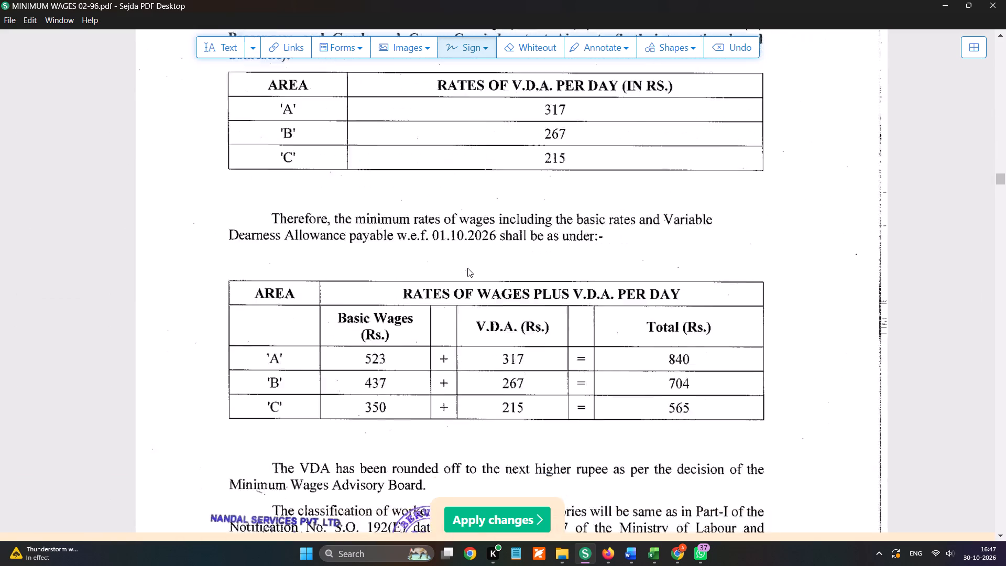
{"action": "scroll", "coordinate": [468, 268], "scroll_direction": "down", "scroll_amount": 17}
{"action": "scroll", "coordinate": [502, 276], "scroll_direction": "down", "scroll_amount": 20}
{"action": "scroll", "coordinate": [502, 276], "scroll_direction": "down", "scroll_amount": 7}
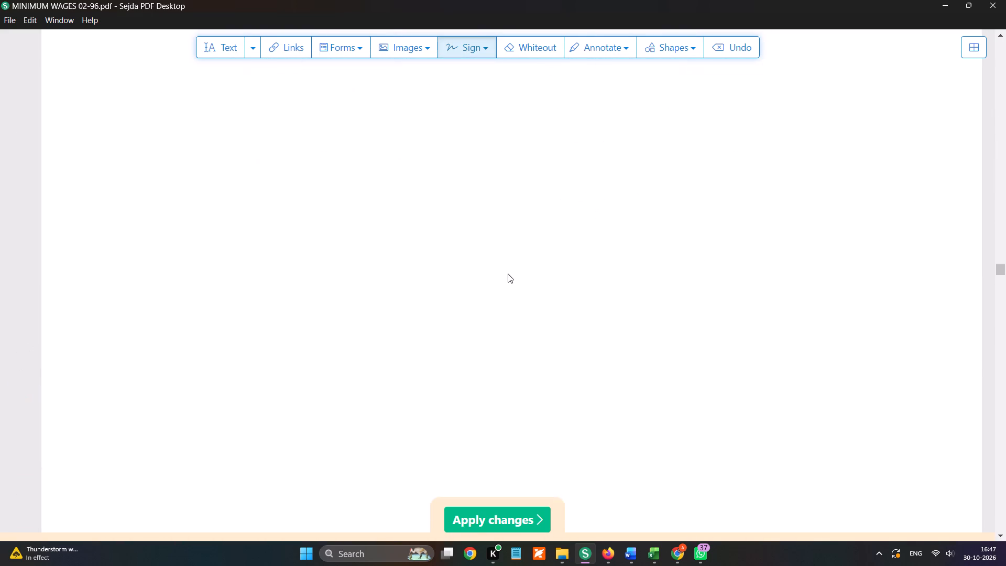
{"action": "scroll", "coordinate": [508, 274], "scroll_direction": "down", "scroll_amount": 1}
{"action": "scroll", "coordinate": [508, 274], "scroll_direction": "down", "scroll_amount": 20}
{"action": "scroll", "coordinate": [508, 274], "scroll_direction": "down", "scroll_amount": 16}
{"action": "scroll", "coordinate": [520, 266], "scroll_direction": "down", "scroll_amount": 9}
{"action": "scroll", "coordinate": [523, 263], "scroll_direction": "down", "scroll_amount": 20}
{"action": "scroll", "coordinate": [523, 263], "scroll_direction": "down", "scroll_amount": 17}
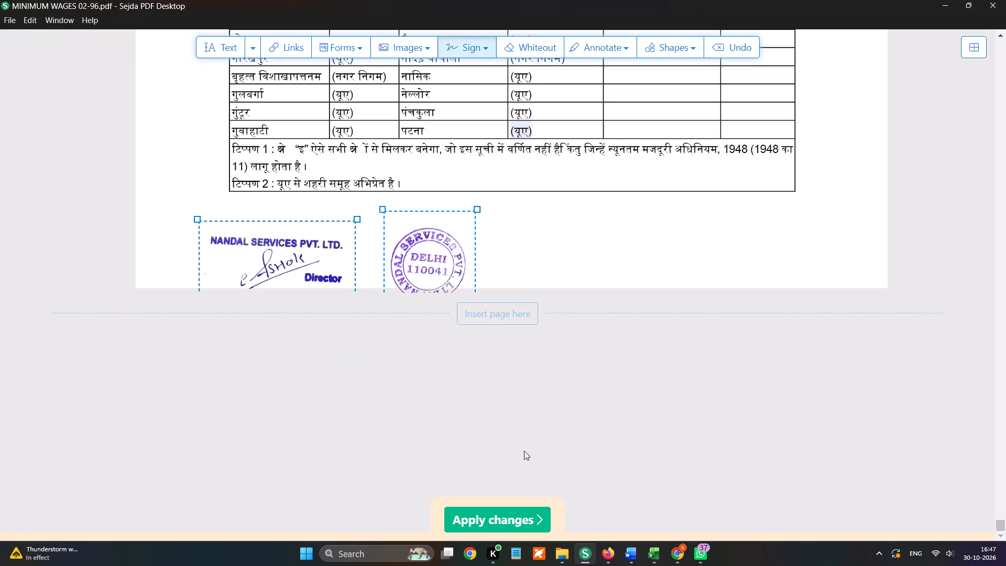
On page 30, replace the cut-off Nandal Delhi seal with one fully inside the page and move the director signature up.
{"action": "left_click", "coordinate": [455, 204]}
{"action": "left_click", "coordinate": [460, 49]}
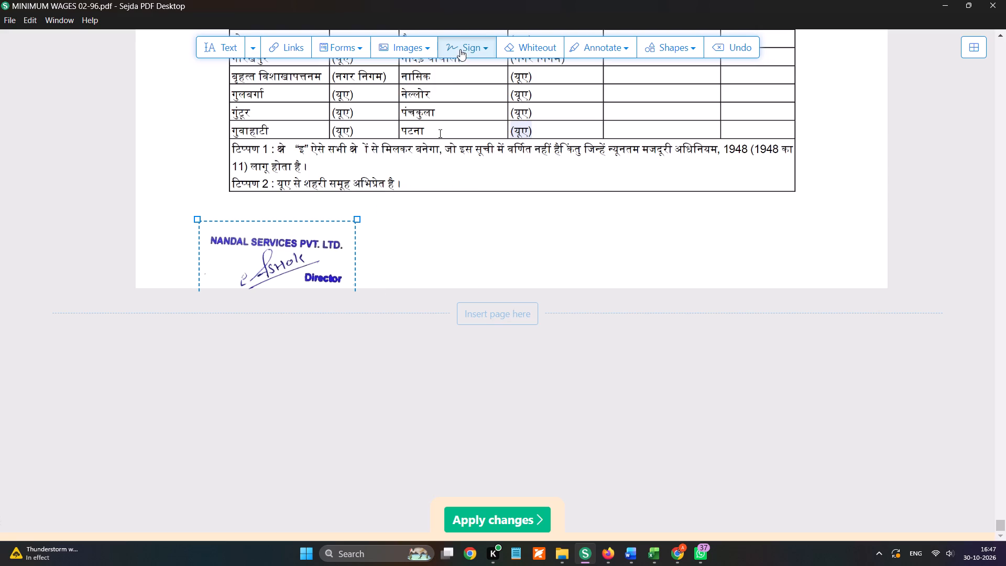
{"action": "left_click", "coordinate": [516, 69]}
{"action": "left_click", "coordinate": [473, 227]}
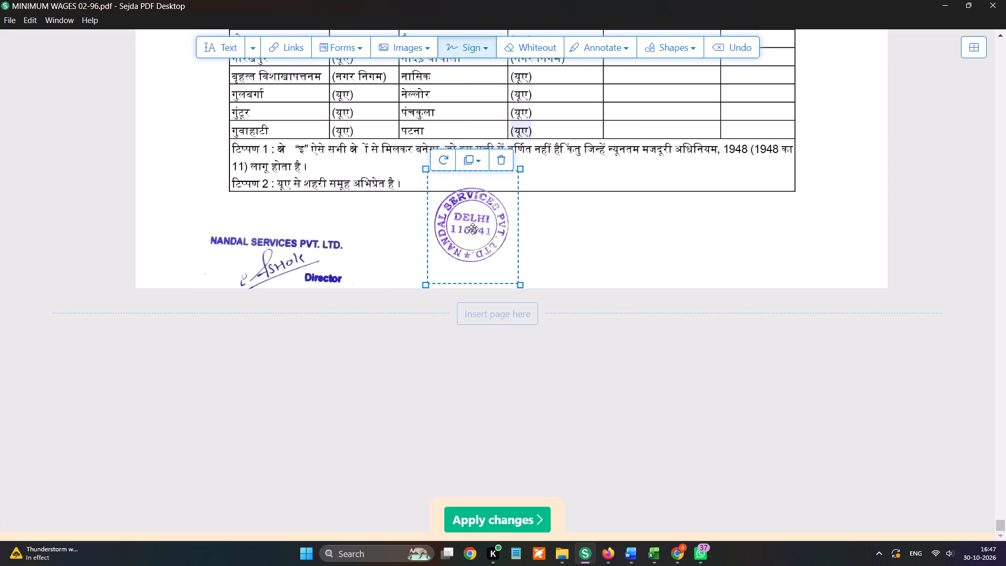
{"action": "left_click_drag", "start_coordinate": [309, 264], "coordinate": [320, 252]}
{"action": "scroll", "coordinate": [420, 243], "scroll_direction": "up", "scroll_amount": 5}
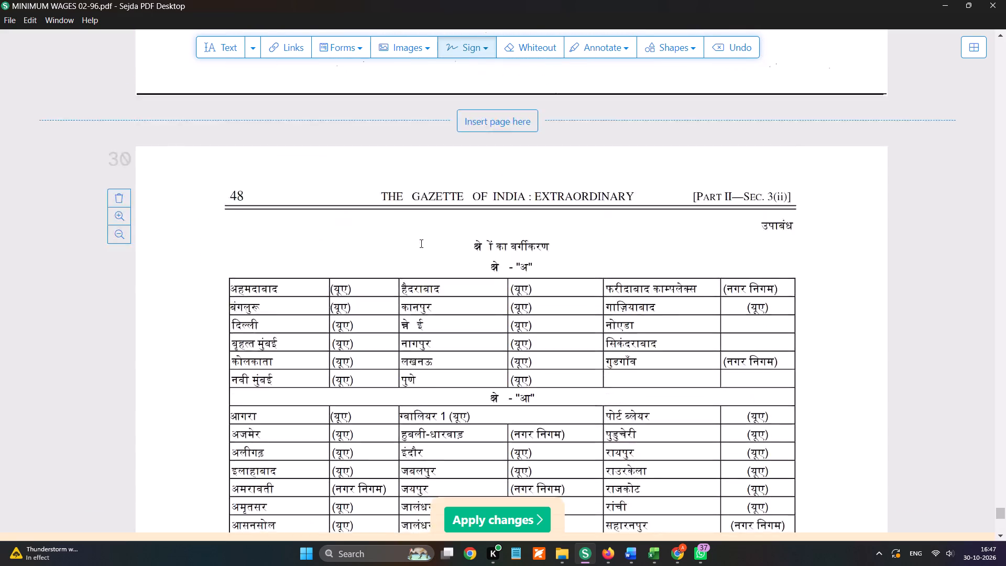
{"action": "scroll", "coordinate": [420, 243], "scroll_direction": "up", "scroll_amount": 3}
{"action": "scroll", "coordinate": [421, 243], "scroll_direction": "down", "scroll_amount": 9}
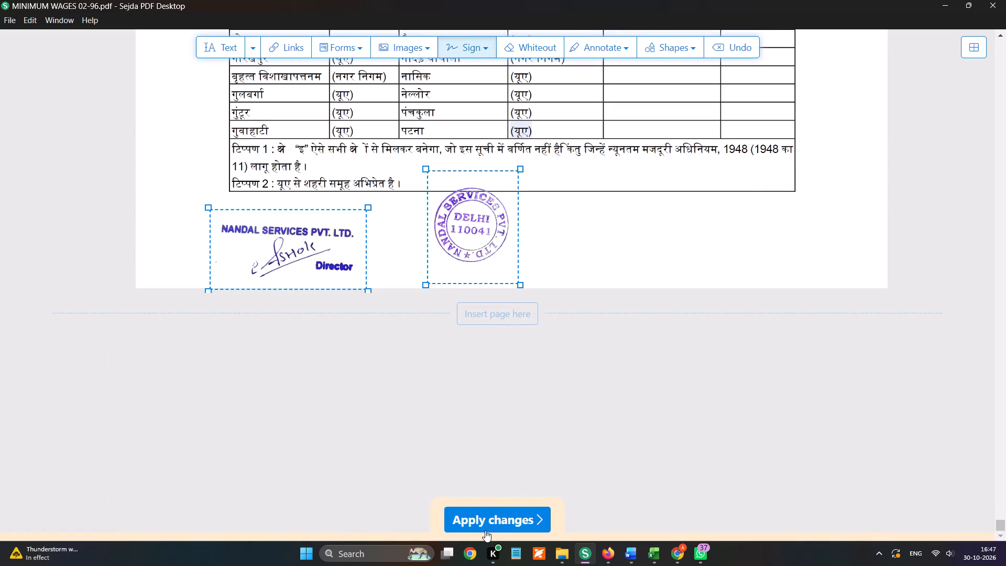
Apply the changes and save the stamped file in Downloads as edited_MINIMUM WAGES 02-96.
{"action": "left_click", "coordinate": [485, 530]}
{"action": "scroll", "coordinate": [47, 215], "scroll_direction": "up", "scroll_amount": 6}
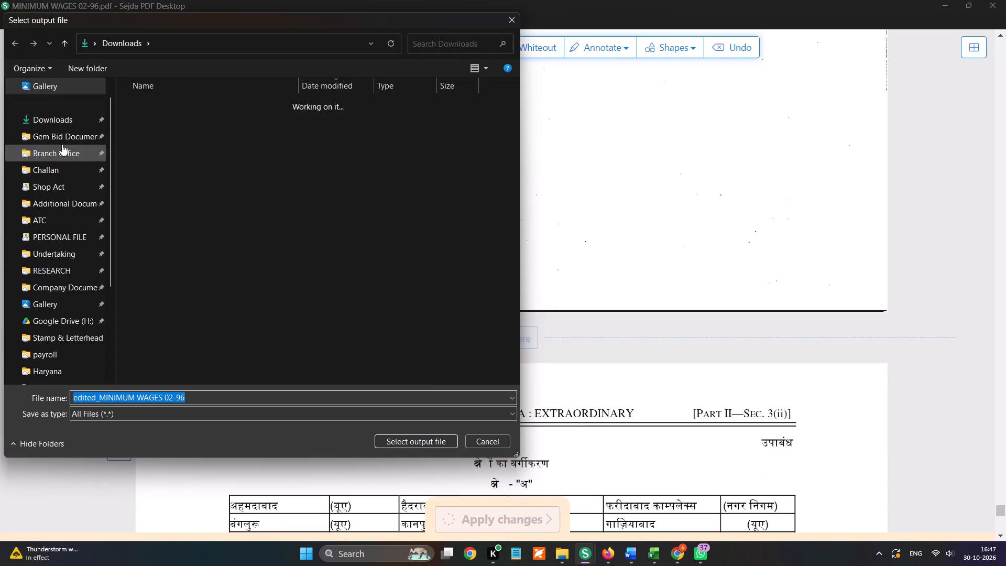
{"action": "left_click", "coordinate": [71, 129]}
{"action": "left_click", "coordinate": [75, 124]}
{"action": "left_click", "coordinate": [434, 443]}
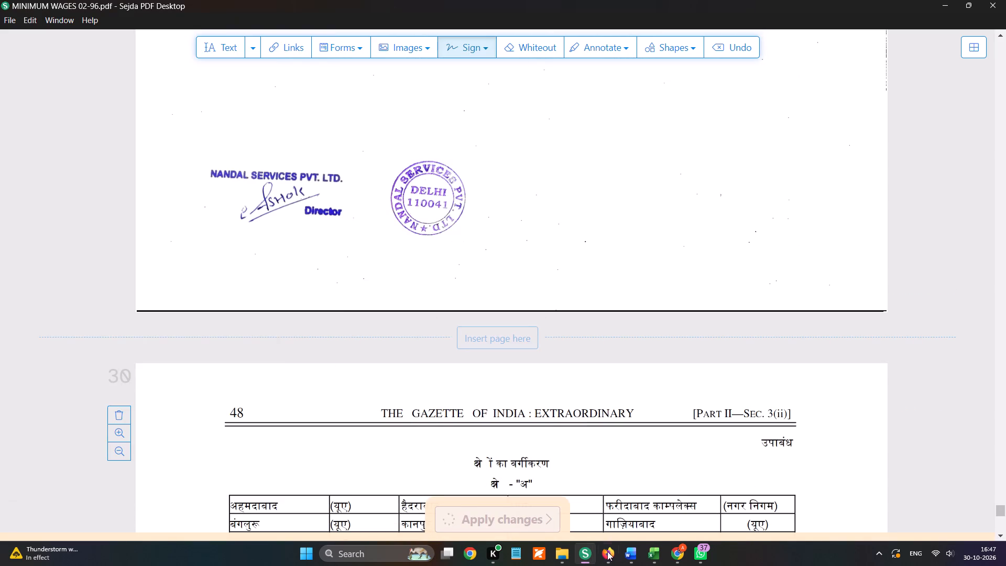
Switch to the NANDAL-INDEX-43 document in Word and replace the ESIC EPF EDLI entry with MINIMUM WAGES.
{"action": "left_click", "coordinate": [632, 560]}
{"action": "left_click", "coordinate": [721, 509]}
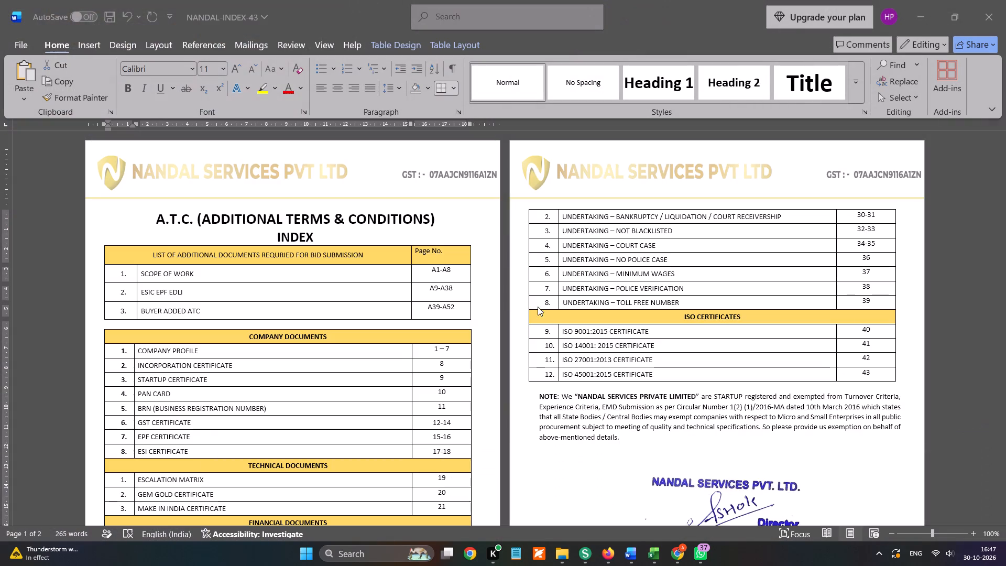
{"action": "left_click", "coordinate": [461, 270]}
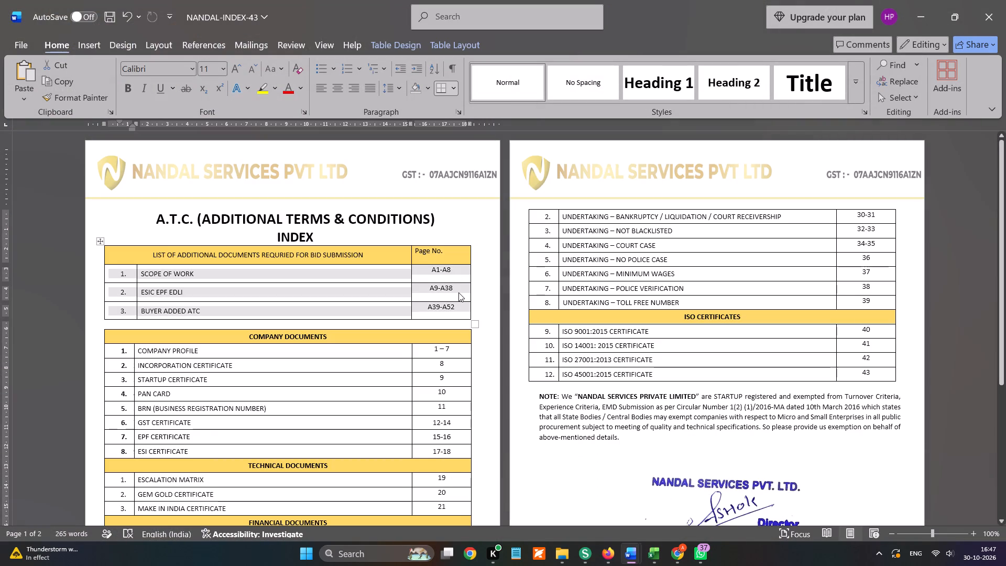
{"action": "left_click", "coordinate": [458, 292]}
{"action": "left_click", "coordinate": [439, 293]}
{"action": "left_click", "coordinate": [284, 294]}
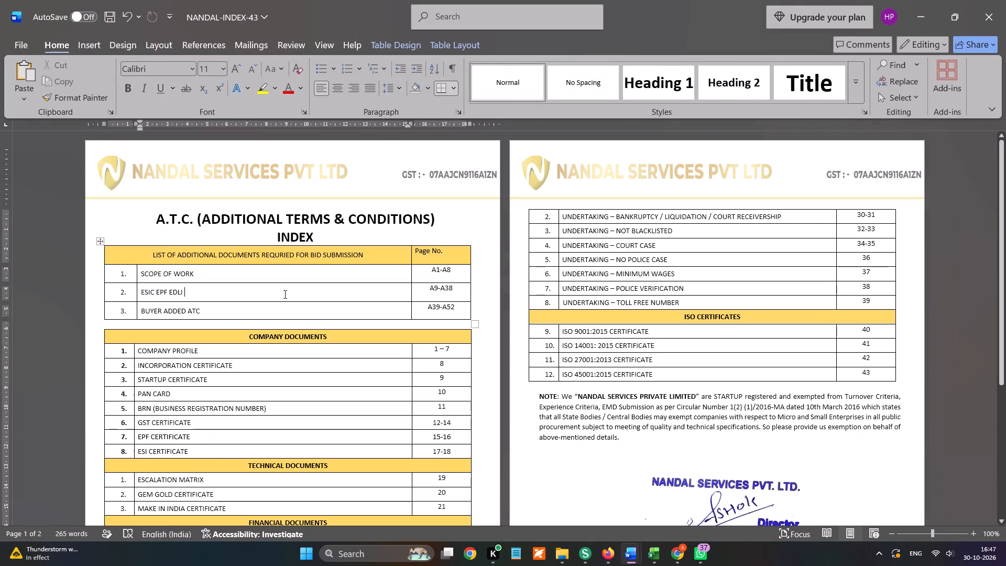
{"action": "key", "text": "alt+Tab"}
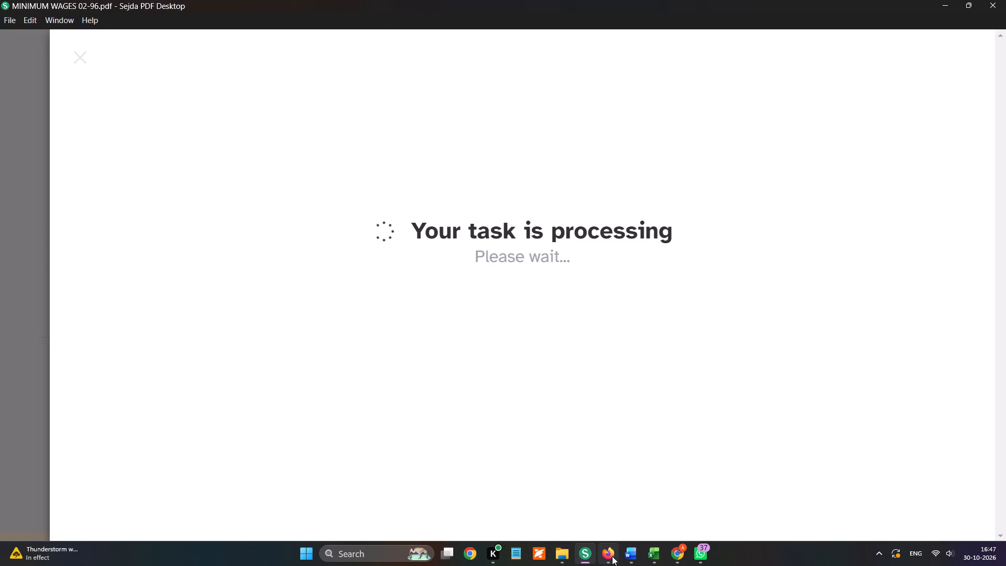
{"action": "left_click", "coordinate": [612, 556]}
{"action": "left_click", "coordinate": [439, 1]}
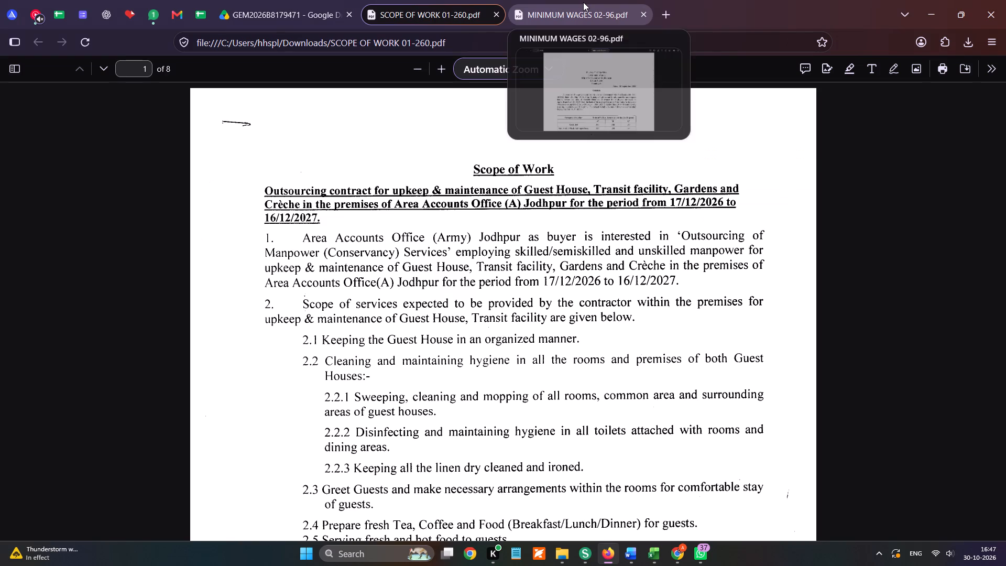
{"action": "left_click", "coordinate": [583, 3]}
{"action": "key", "text": "alt+Tab"}
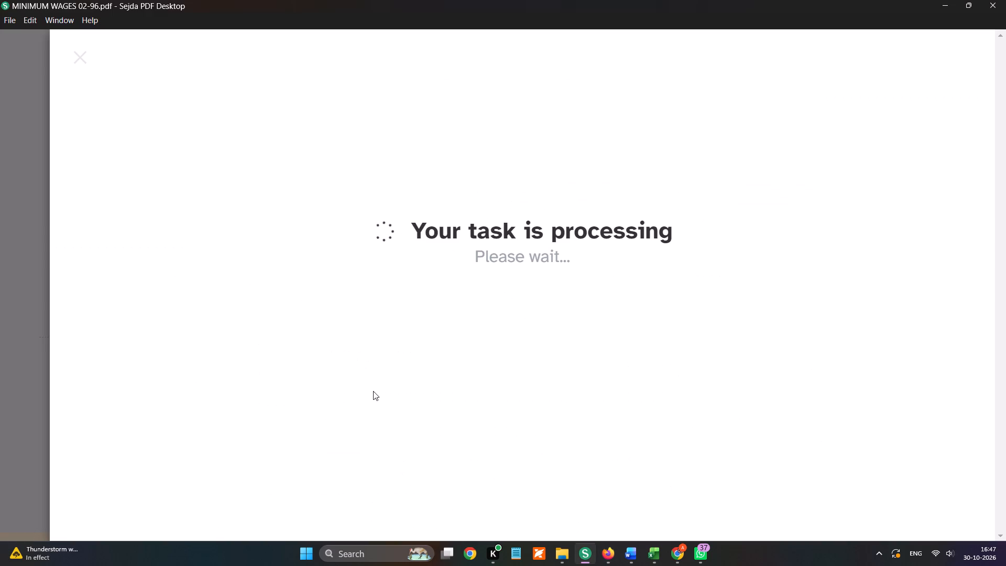
{"action": "left_click", "coordinate": [633, 553]}
{"action": "left_click", "coordinate": [714, 511]}
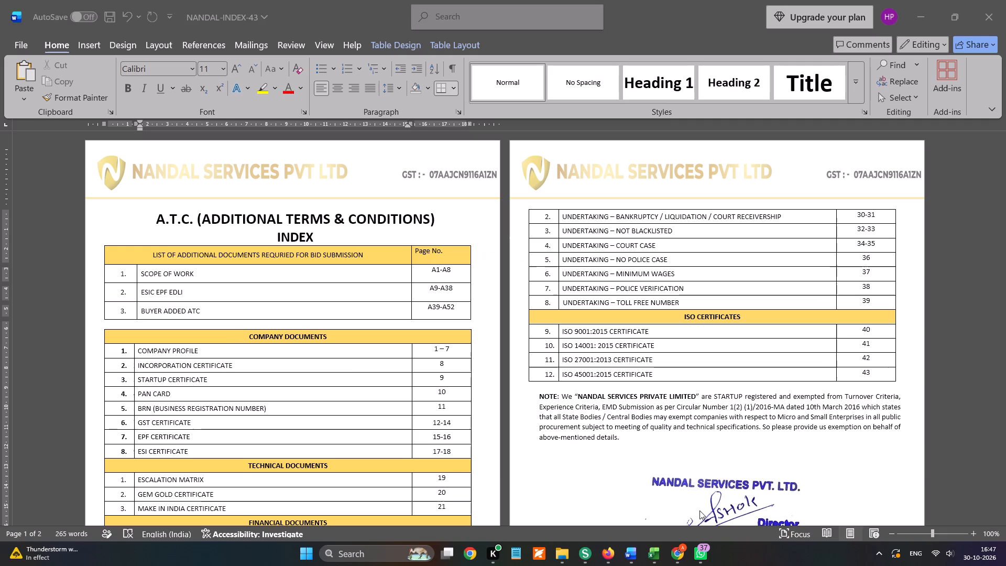
{"action": "left_click_drag", "start_coordinate": [147, 297], "coordinate": [216, 296]}
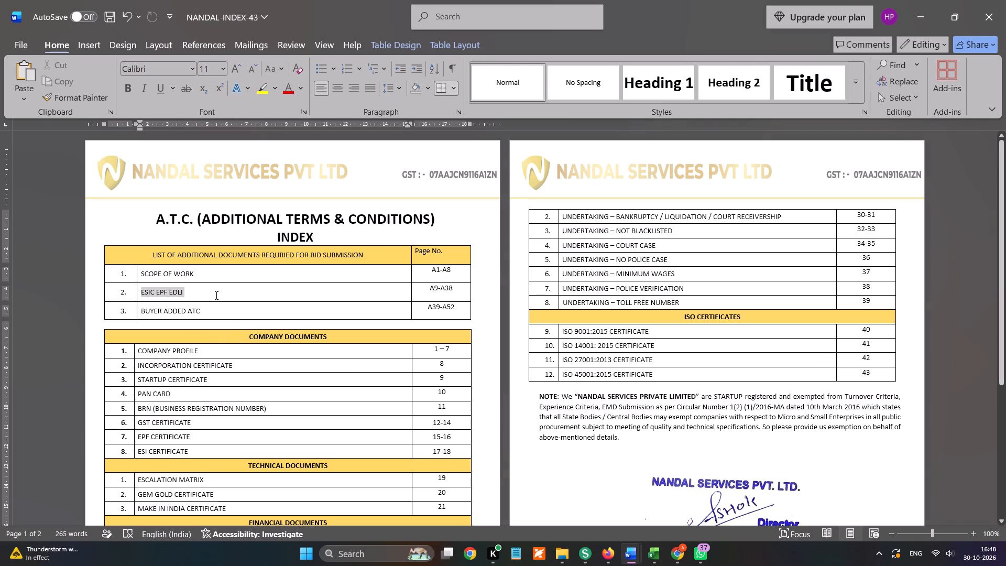
{"action": "type", "text": "MINIMUM WAGES"}
{"action": "key", "text": "space"}
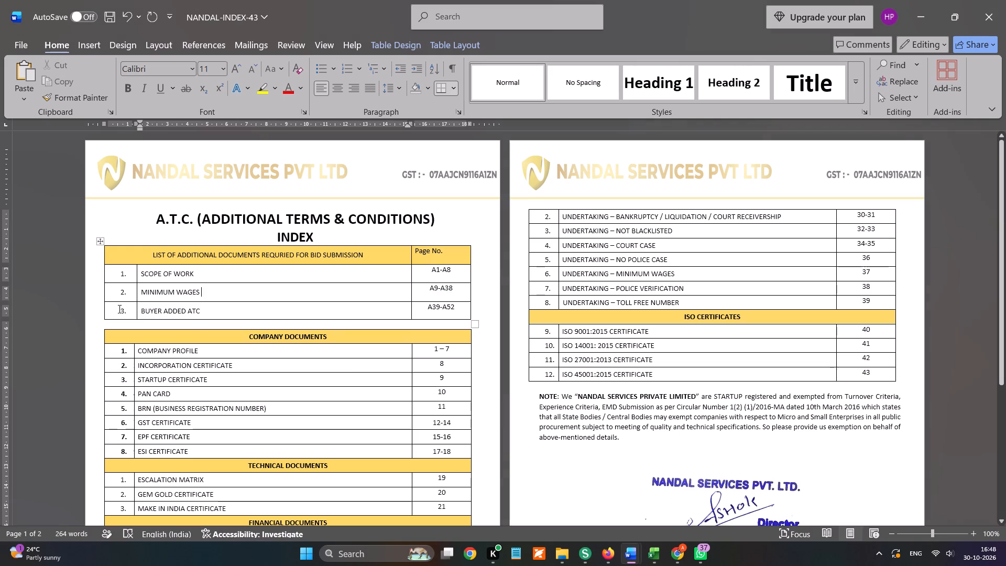
Delete the BUYER ADDED ATC row from the additional documents table.
{"action": "left_click_drag", "start_coordinate": [117, 309], "coordinate": [485, 306]}
{"action": "key", "text": "BackSpace"}
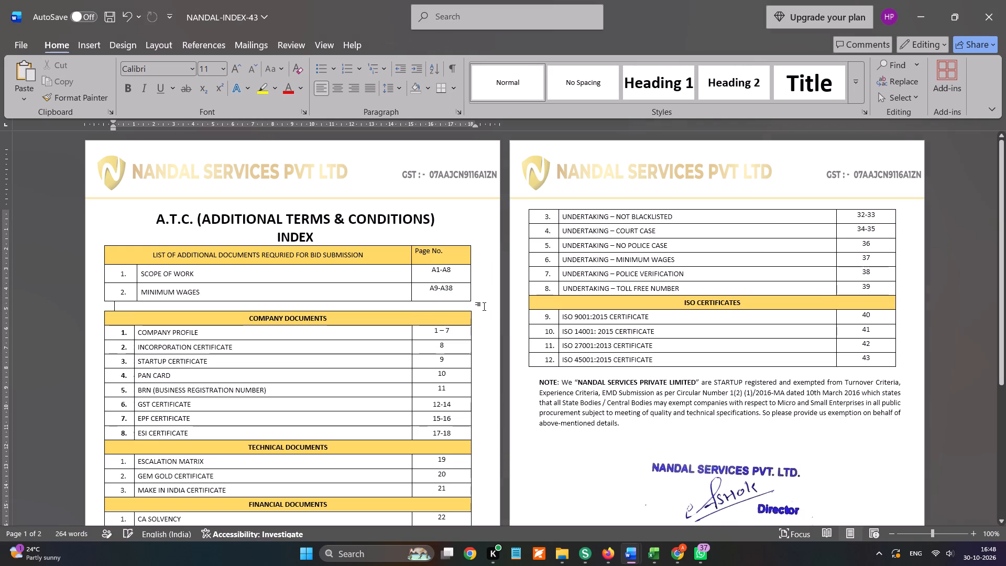
Export the index as a PDF named NANDAL-INDEX-43 in Downloads.
{"action": "key", "text": "alt+f"}
{"action": "key", "text": "e"}
{"action": "key", "text": "a"}
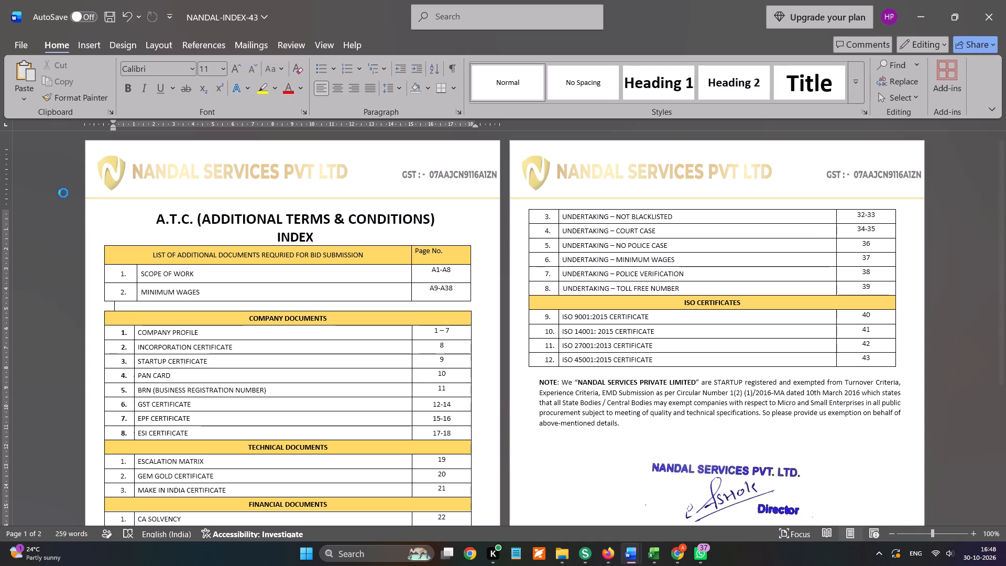
{"action": "scroll", "coordinate": [62, 183], "scroll_direction": "up", "scroll_amount": 9}
{"action": "left_click", "coordinate": [61, 132]}
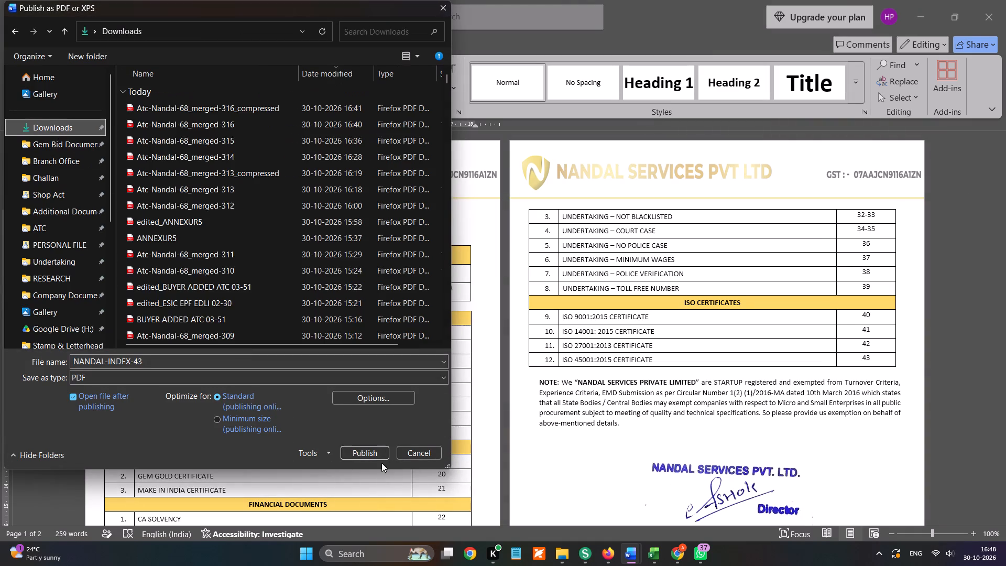
{"action": "left_click", "coordinate": [384, 447]}
{"action": "left_click", "coordinate": [522, 285]}
{"action": "left_click", "coordinate": [524, 278]}
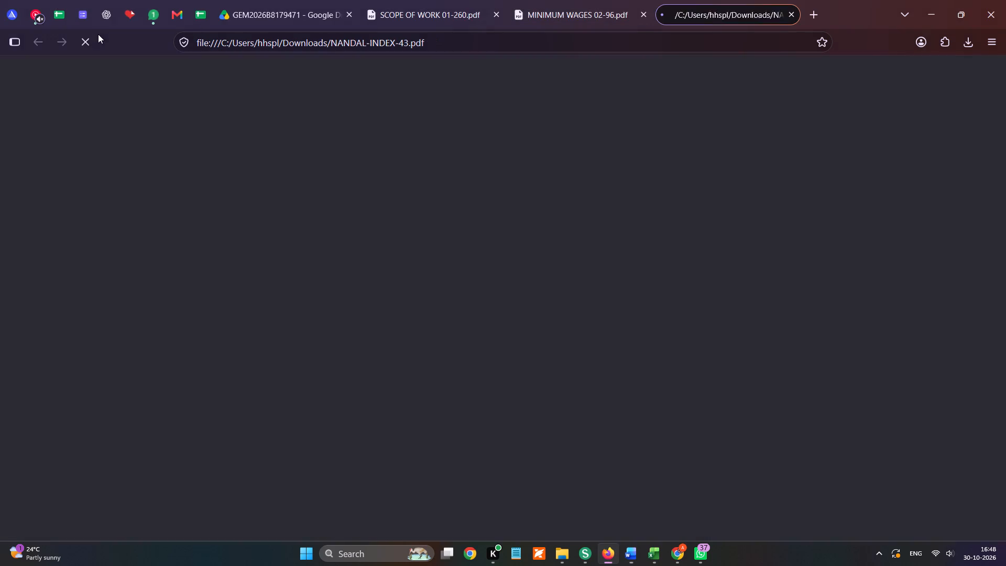
Start a new iLovePDF merge in Firefox with NANDAL-INDEX-43, edited_MINIMUM WAGES 02-96 and edited_SCOPE OF WORK 01-260 from Downloads.
{"action": "left_click", "coordinate": [136, 18]}
{"action": "left_click", "coordinate": [134, 72]}
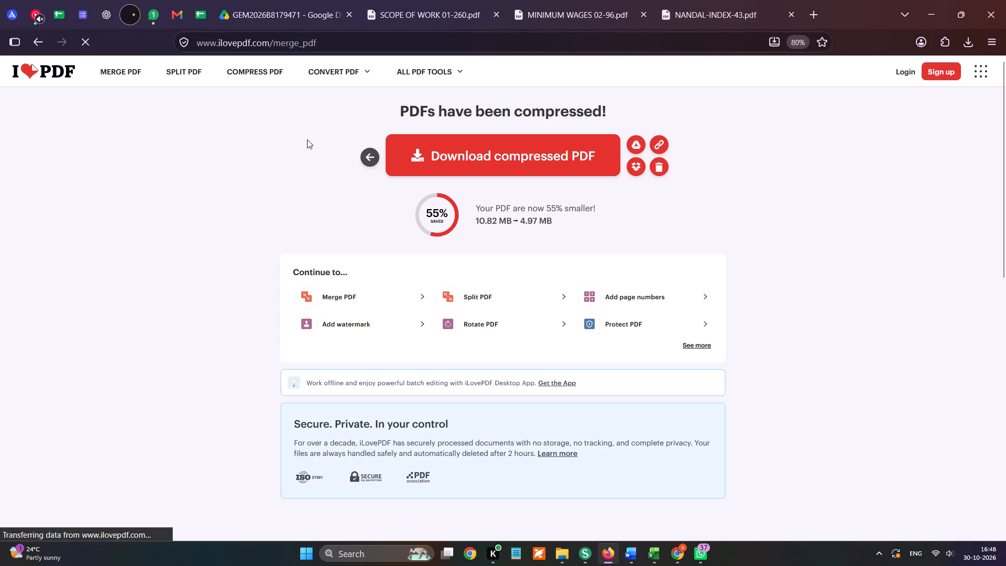
{"action": "left_click", "coordinate": [488, 190]}
{"action": "scroll", "coordinate": [63, 177], "scroll_direction": "up", "scroll_amount": 4}
{"action": "left_click", "coordinate": [68, 133]}
{"action": "left_click", "coordinate": [200, 126], "text": "ctrl"}
{"action": "left_click", "coordinate": [202, 116], "text": "ctrl"}
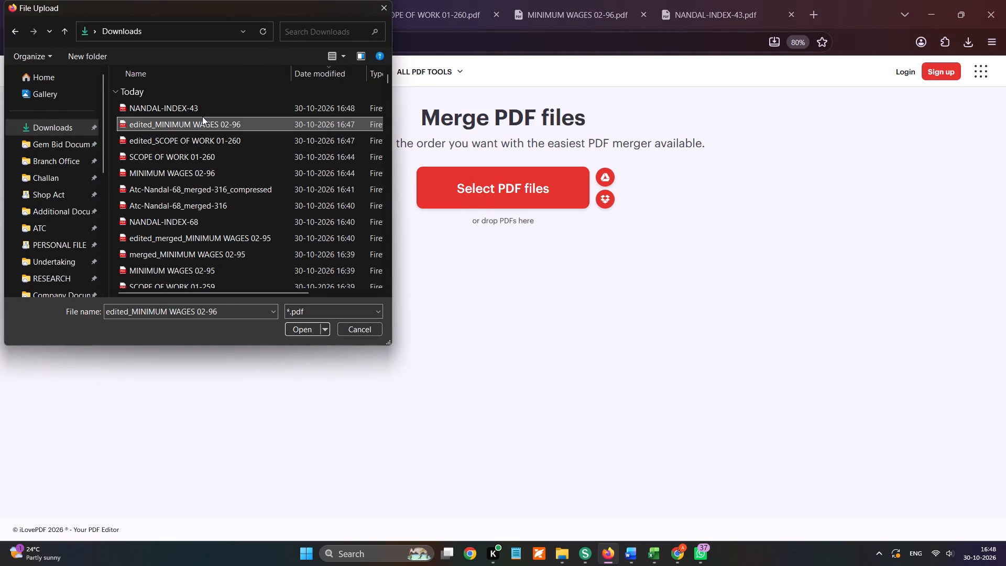
{"action": "left_click", "coordinate": [206, 105], "text": "ctrl"}
{"action": "left_click", "coordinate": [195, 138], "text": "ctrl"}
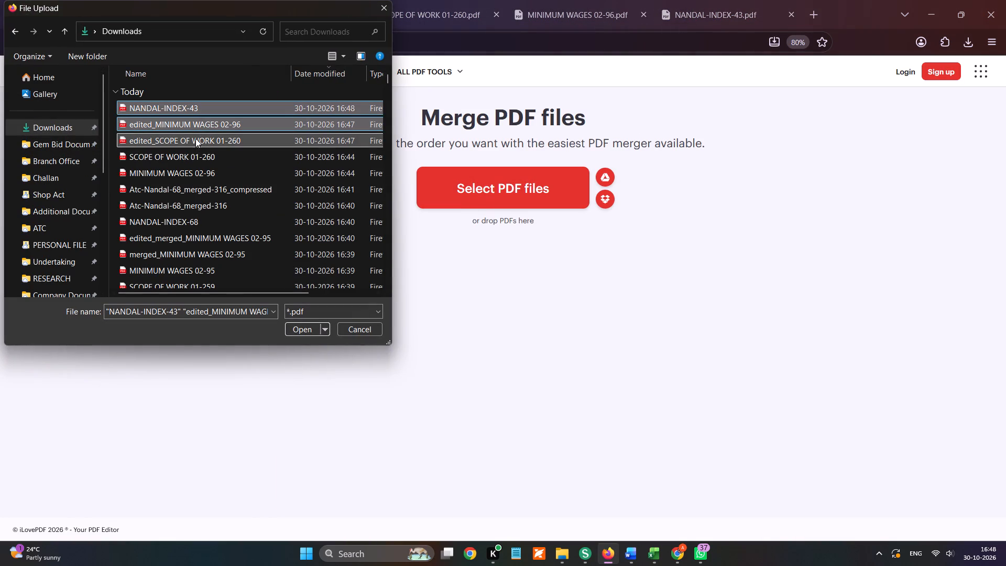
{"action": "left_click", "coordinate": [315, 325]}
Add Atc-Nandal-68 from the ATC folder of the Gem Bid documents to the merge.
{"action": "left_click", "coordinate": [762, 124]}
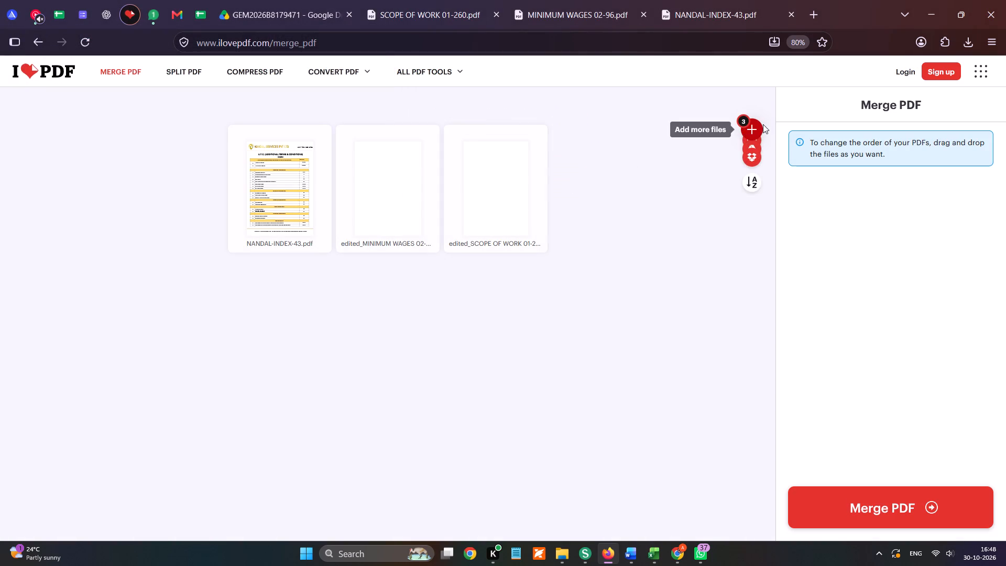
{"action": "left_click", "coordinate": [757, 128]}
{"action": "scroll", "coordinate": [89, 175], "scroll_direction": "up", "scroll_amount": 5}
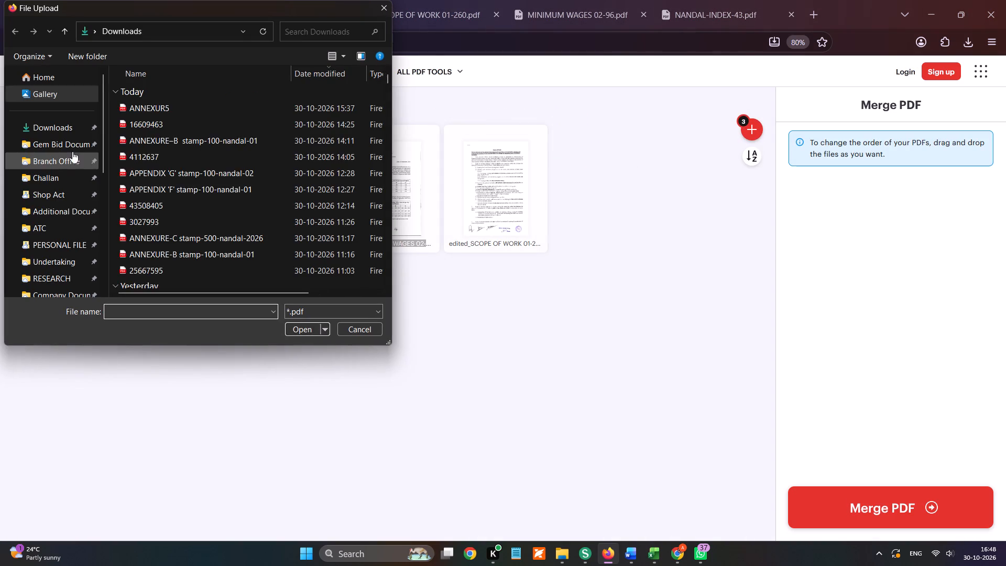
{"action": "left_click", "coordinate": [74, 149]}
{"action": "double_click", "coordinate": [205, 105]}
{"action": "left_click", "coordinate": [193, 180]}
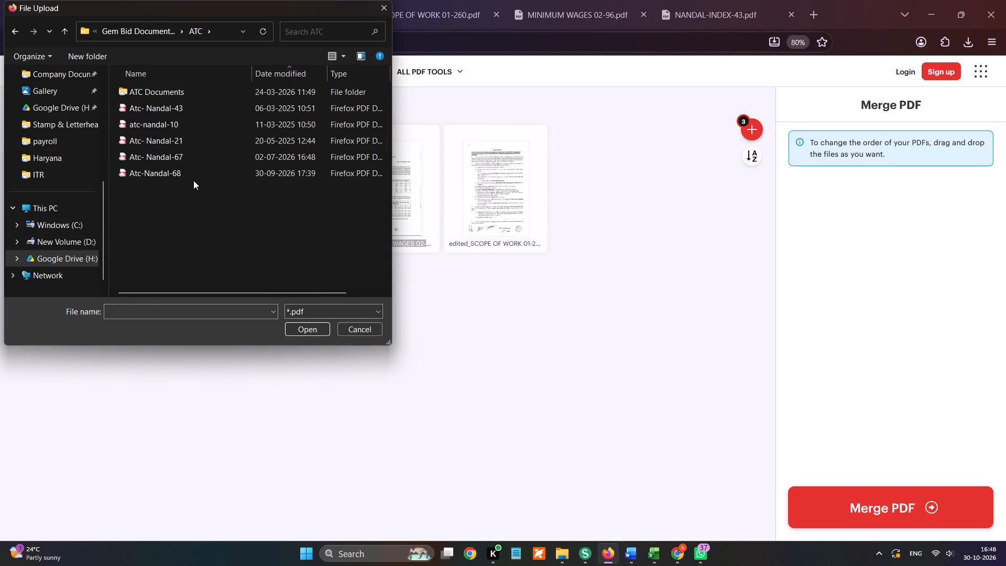
{"action": "double_click", "coordinate": [195, 176]}
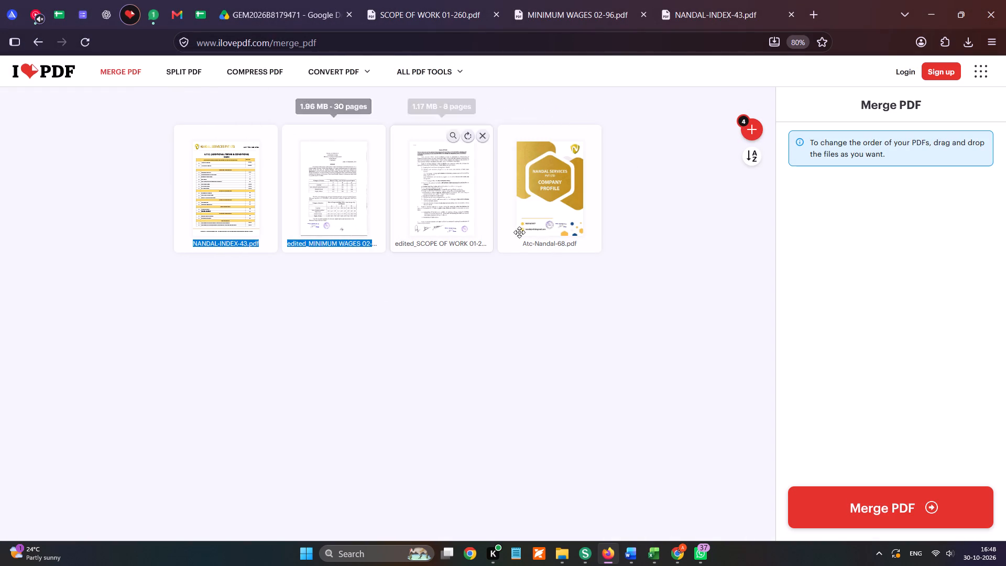
Replace Atc-Nandal-68 in the merge with Atc- Nandal-43 from the computer.
{"action": "left_click", "coordinate": [591, 137]}
{"action": "left_click", "coordinate": [742, 128]}
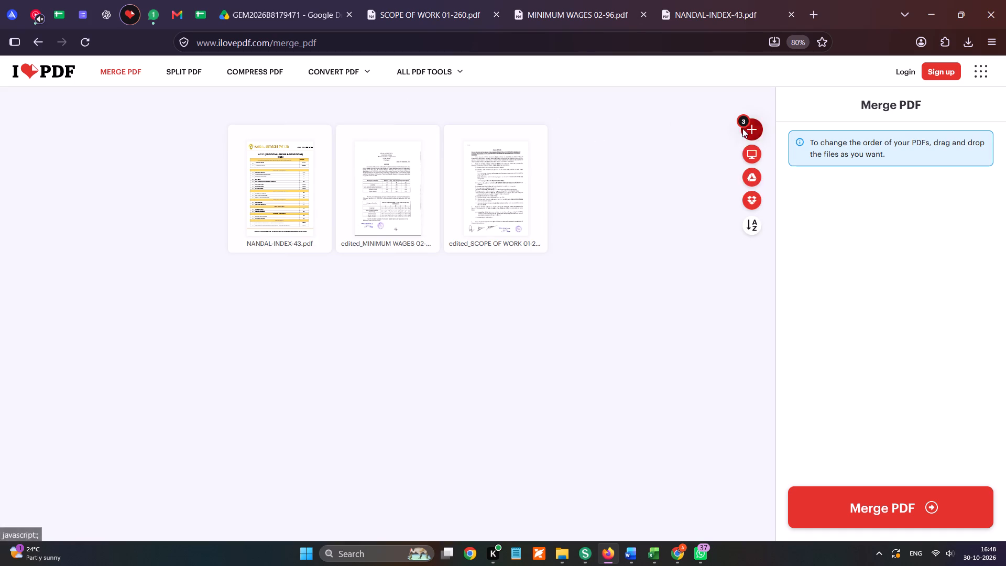
{"action": "scroll", "coordinate": [188, 187], "scroll_direction": "up", "scroll_amount": 5}
{"action": "double_click", "coordinate": [185, 108]}
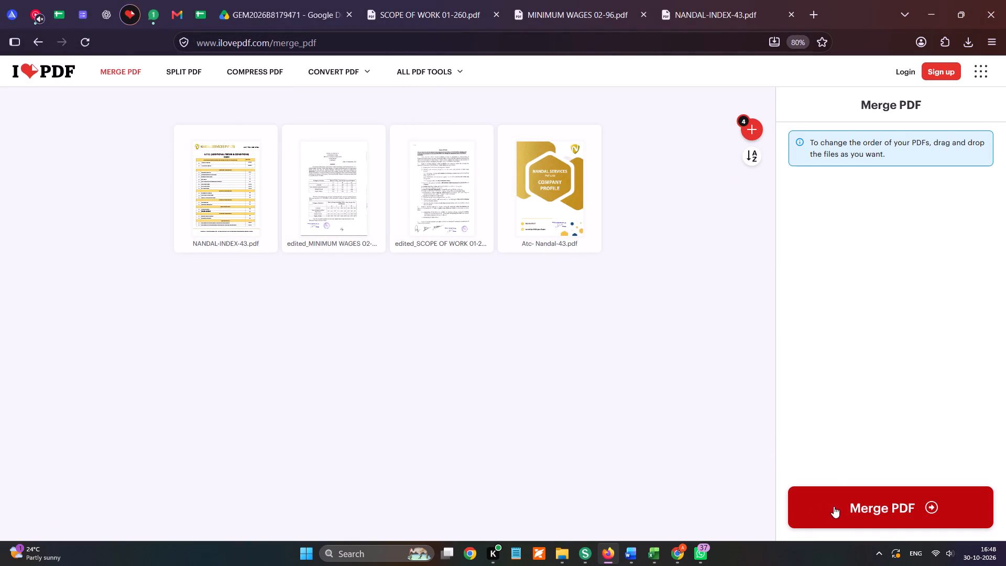
Merge the index, minimum wages, scope of work and ATC files into one PDF.
{"action": "left_click", "coordinate": [835, 507]}
In Chrome's GeM bid participation, set row 2's catalogue offering to Semi-skilled, function type Others and geographical presence Rajasthan.
{"action": "left_click", "coordinate": [681, 552]}
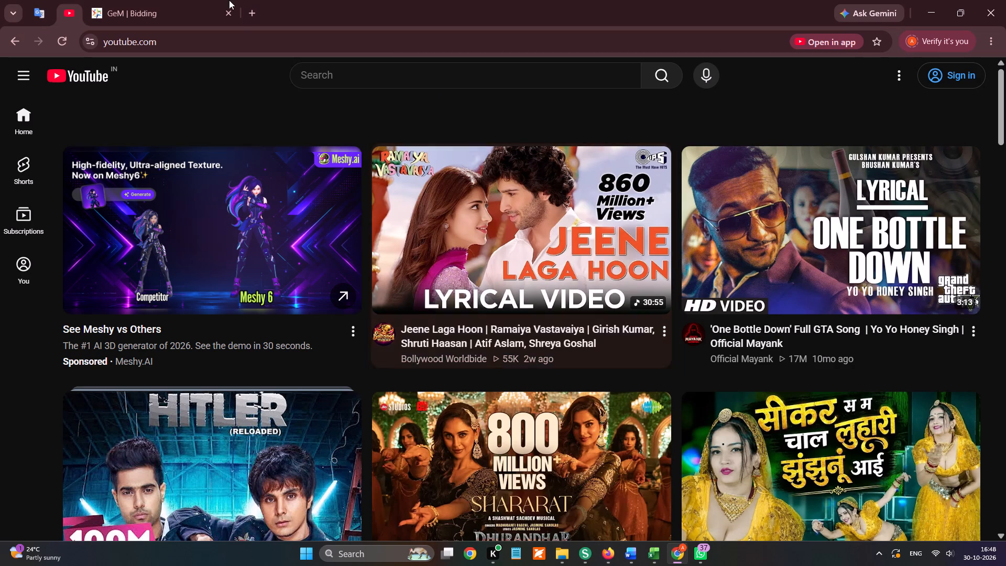
{"action": "left_click_drag", "start_coordinate": [214, 0], "coordinate": [207, 1]}
{"action": "left_click", "coordinate": [826, 351]}
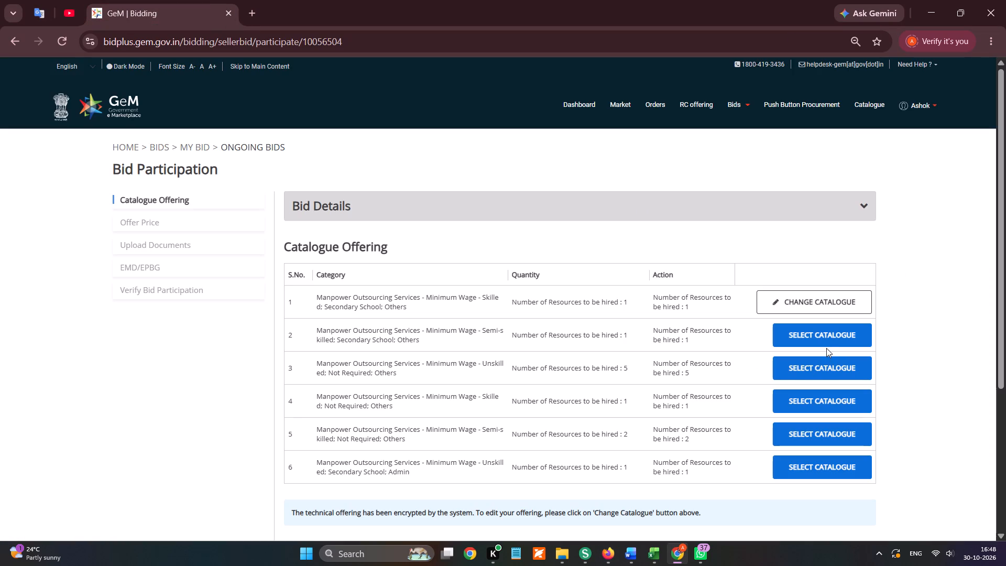
{"action": "left_click", "coordinate": [826, 346]}
{"action": "scroll", "coordinate": [824, 336], "scroll_direction": "down", "scroll_amount": 2}
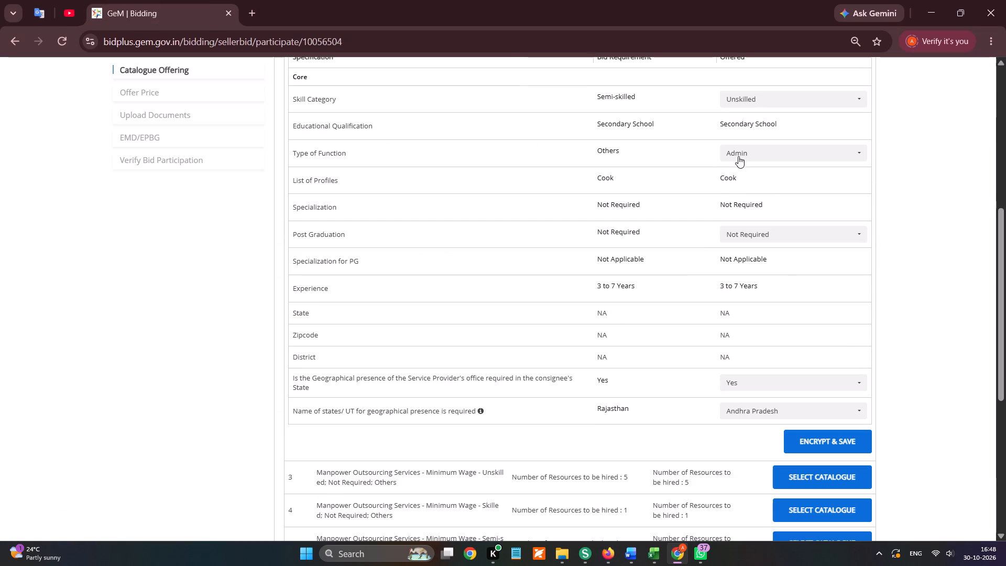
{"action": "left_click", "coordinate": [738, 155]}
{"action": "scroll", "coordinate": [737, 193], "scroll_direction": "down", "scroll_amount": 1}
{"action": "left_click", "coordinate": [732, 210]}
{"action": "left_click", "coordinate": [734, 101]}
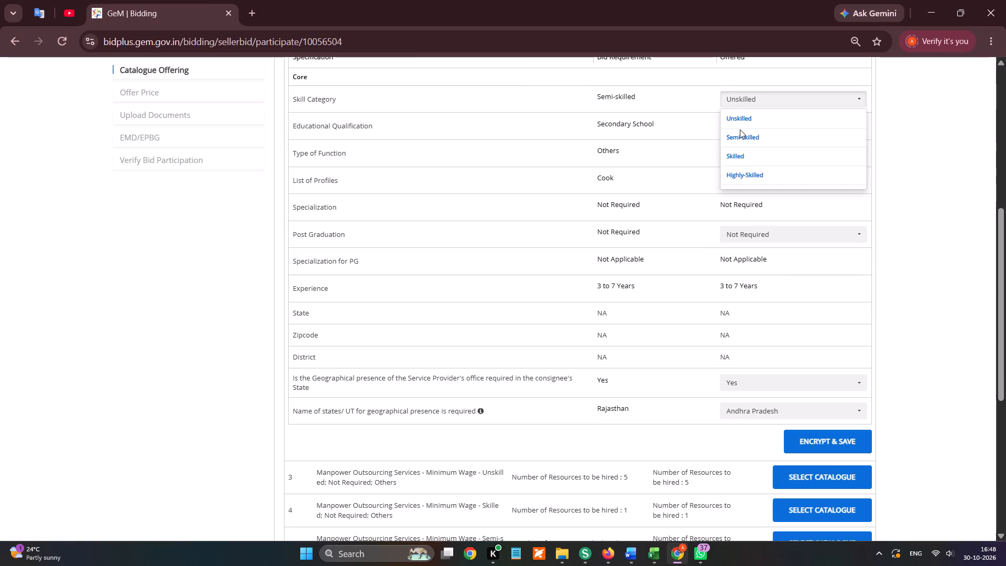
{"action": "left_click", "coordinate": [739, 140]}
{"action": "left_click", "coordinate": [737, 407]}
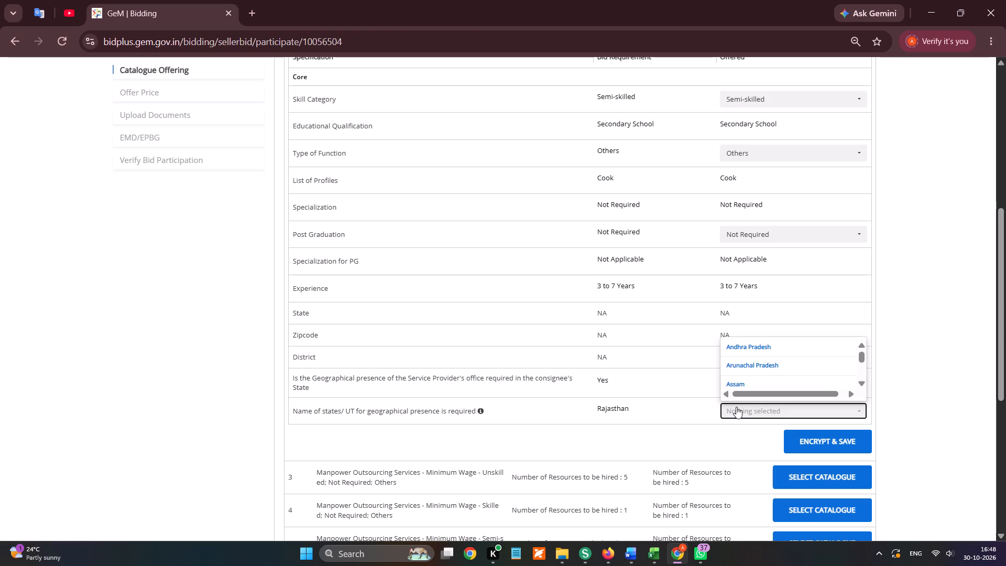
{"action": "key", "text": "r"}
{"action": "left_click", "coordinate": [746, 364]}
{"action": "left_click", "coordinate": [759, 425]}
Encrypt and save the row 2 catalogue offering for Semi-skilled; Secondary School; Others.
{"action": "left_click", "coordinate": [838, 441]}
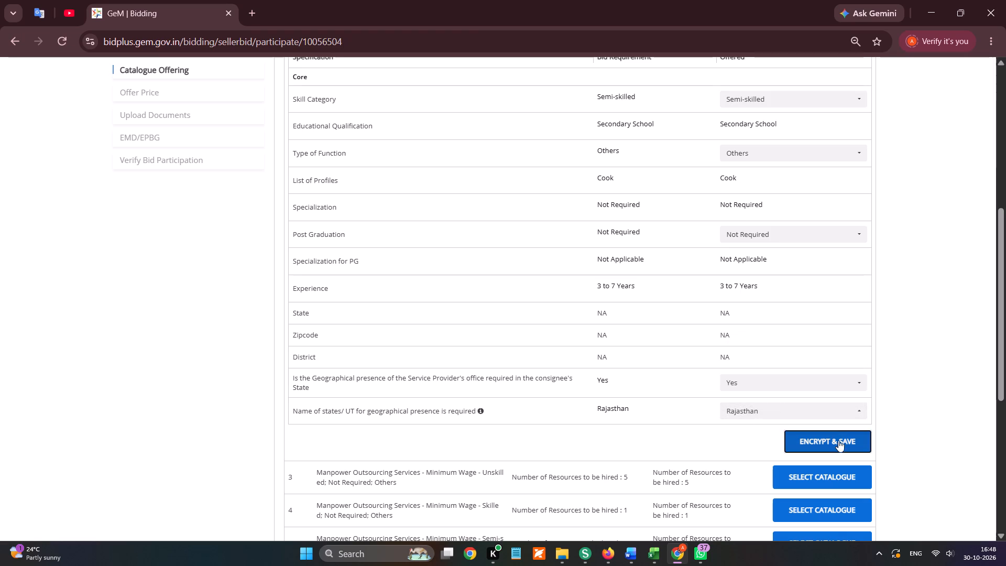
{"action": "scroll", "coordinate": [861, 278], "scroll_direction": "down", "scroll_amount": 1}
{"action": "left_click", "coordinate": [619, 115]}
{"action": "scroll", "coordinate": [821, 312], "scroll_direction": "down", "scroll_amount": 1}
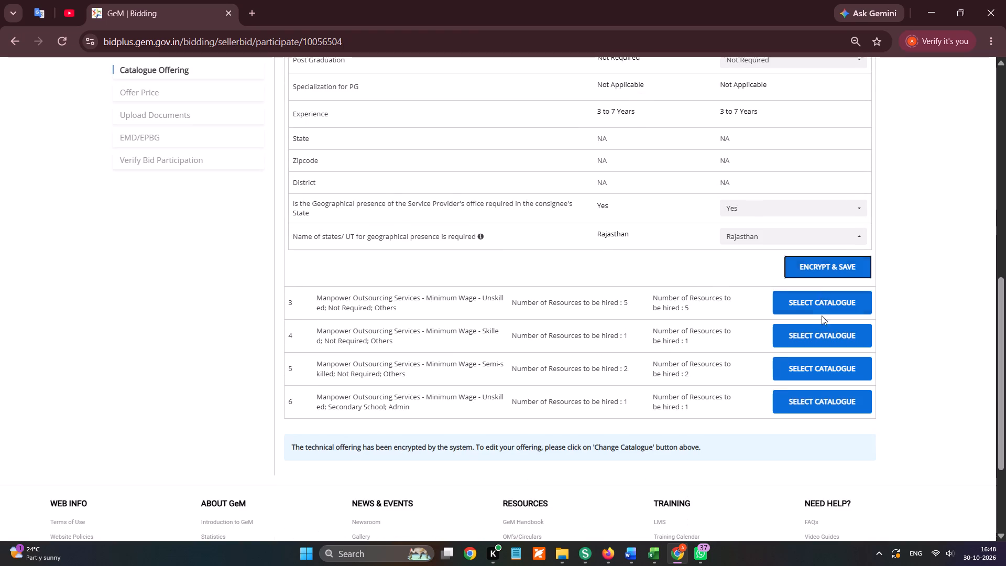
{"action": "left_click", "coordinate": [828, 269]}
{"action": "left_click", "coordinate": [632, 133]}
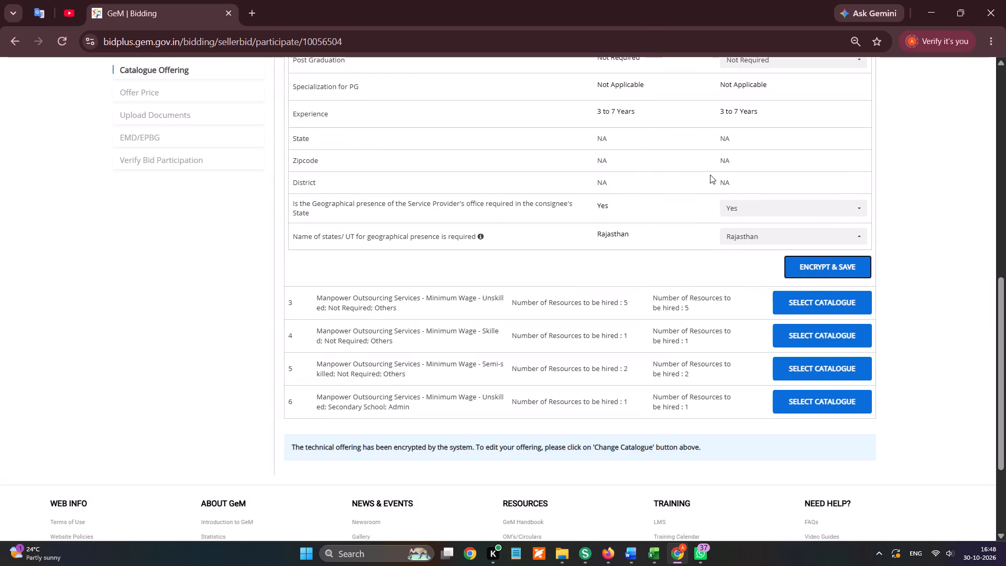
{"action": "left_click", "coordinate": [830, 256]}
{"action": "left_click", "coordinate": [633, 130]}
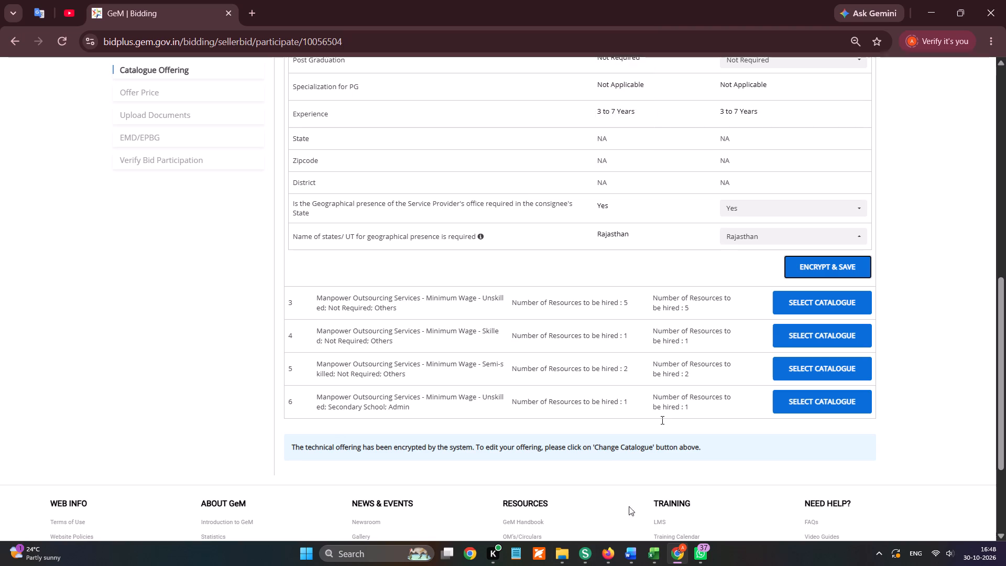
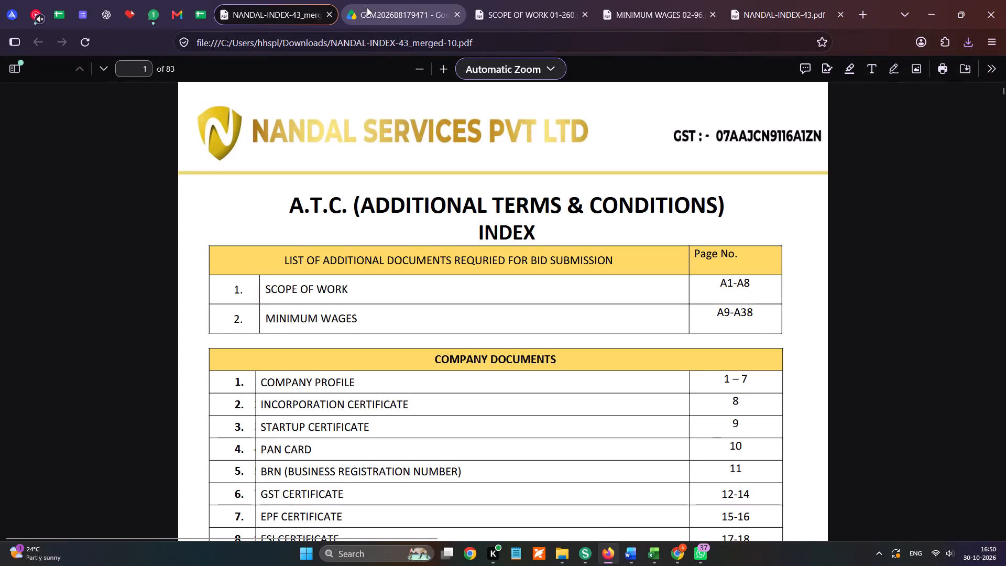
Close the merged PDF, the bid's Google Drive folder, and the scope of work, minimum wages and index PDF tabs.
{"action": "triple_click", "coordinate": [332, 15]}
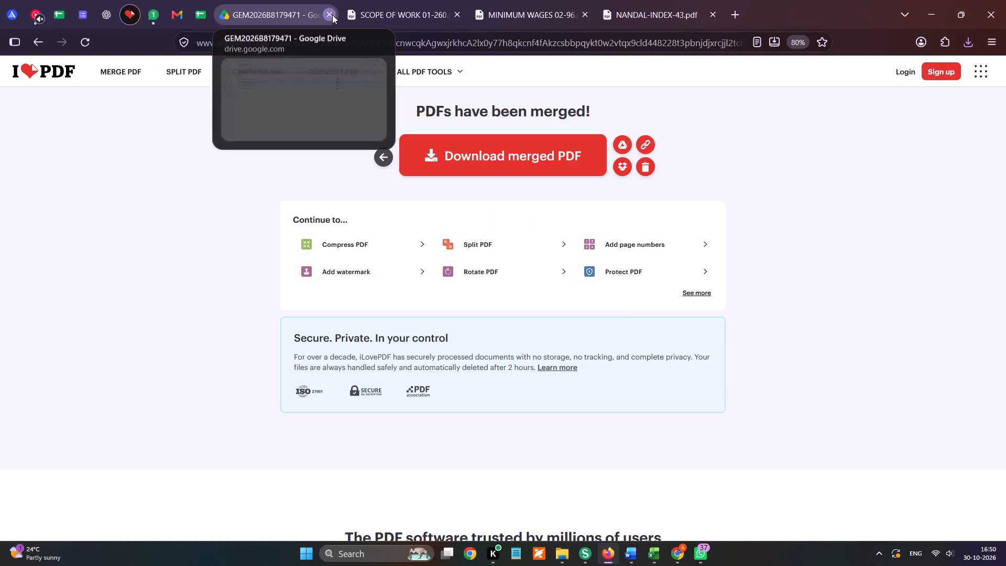
{"action": "double_click", "coordinate": [332, 15]}
{"action": "double_click", "coordinate": [332, 15]}
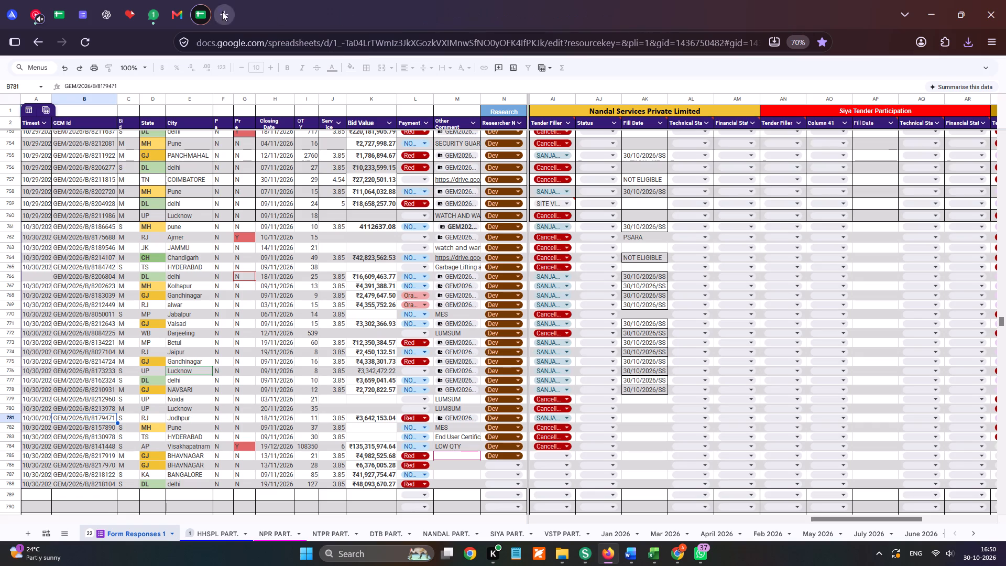
Search the tender sheet for the Nandal fill-date entry 30/10/2026/SS, copied from an existing Fill Date cell.
{"action": "left_click", "coordinate": [636, 449]}
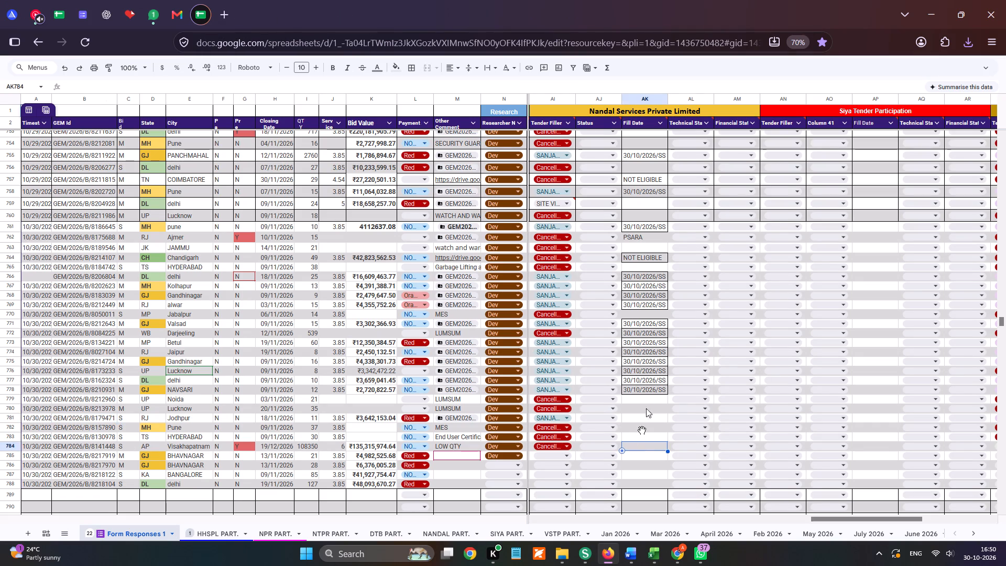
{"action": "left_click", "coordinate": [644, 379]}
{"action": "key", "text": "ctrl+c"}
{"action": "key", "text": "ctrl+f"}
{"action": "key", "text": "ctrl+v"}
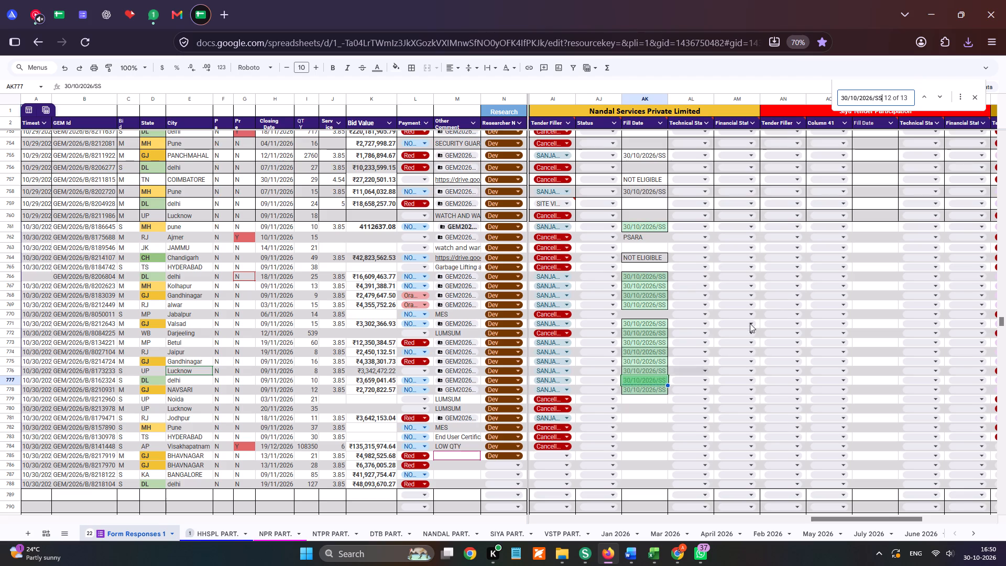
{"action": "left_click", "coordinate": [972, 98]}
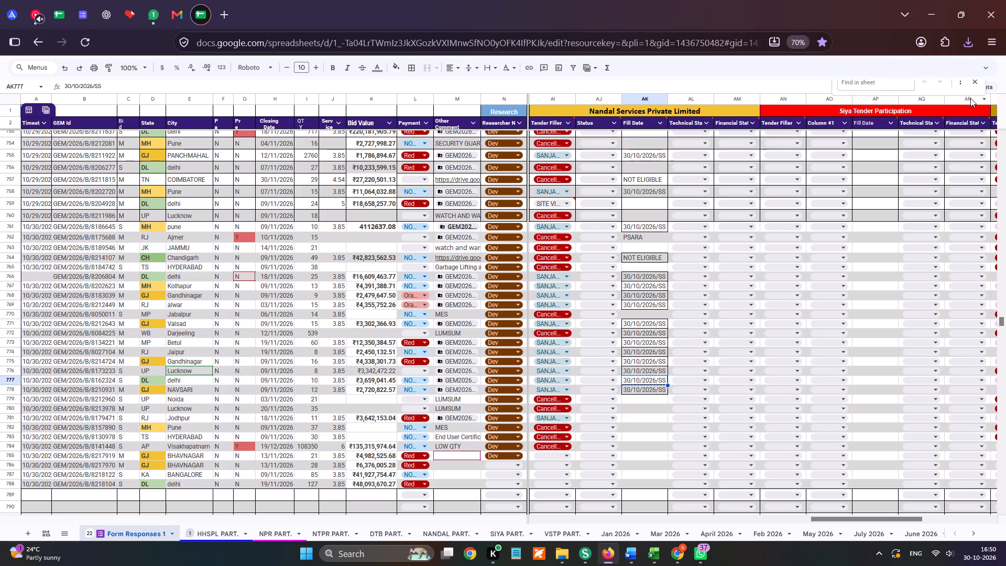
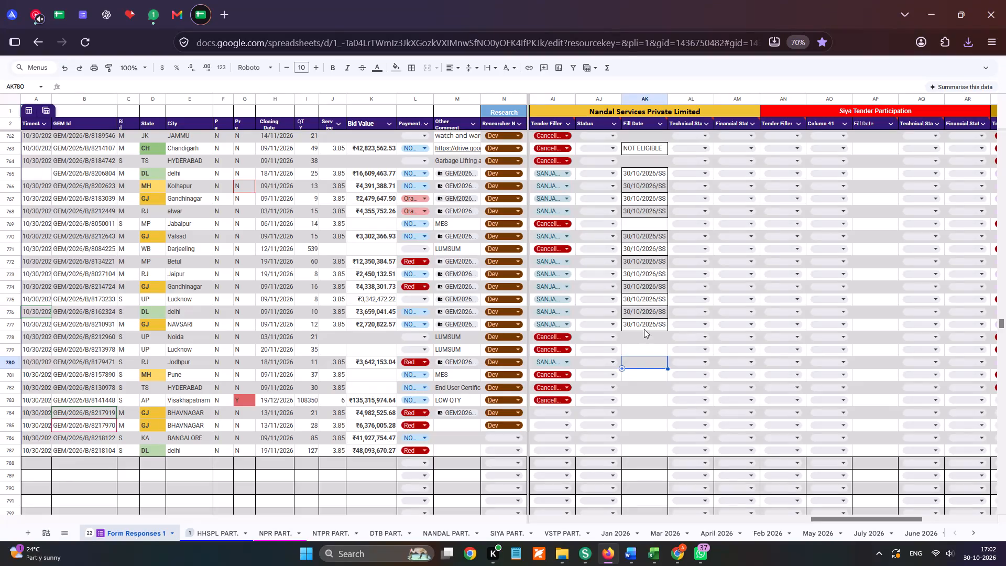
Search the tender sheet for the Nandal fill-date entry 30/10/2026/SS, copied from the NAVSARI row, and close the search.
{"action": "left_click", "coordinate": [645, 326]}
{"action": "key", "text": "ctrl+c"}
{"action": "key", "text": "ctrl+f"}
{"action": "key", "text": "ctrl+v"}
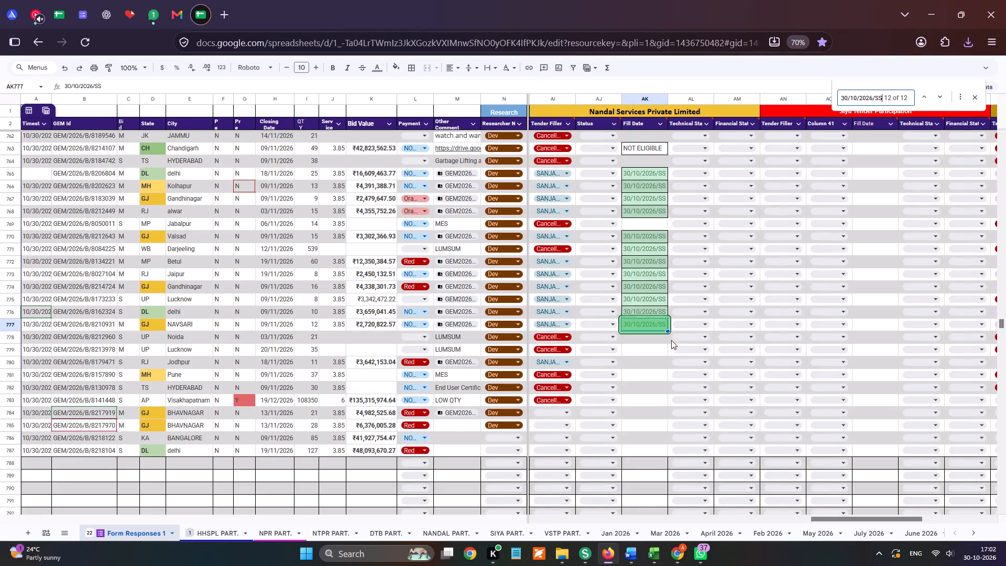
{"action": "left_click", "coordinate": [976, 96]}
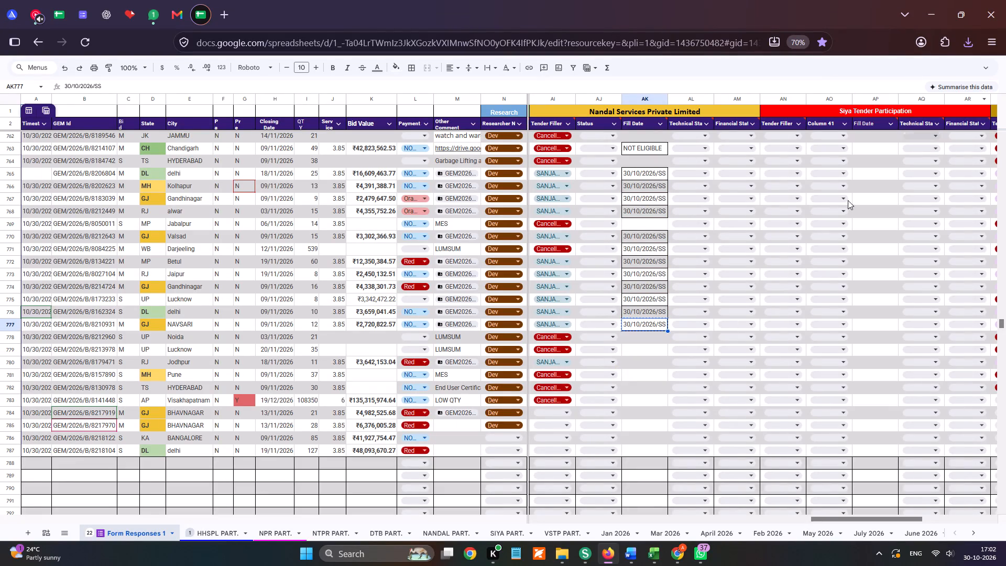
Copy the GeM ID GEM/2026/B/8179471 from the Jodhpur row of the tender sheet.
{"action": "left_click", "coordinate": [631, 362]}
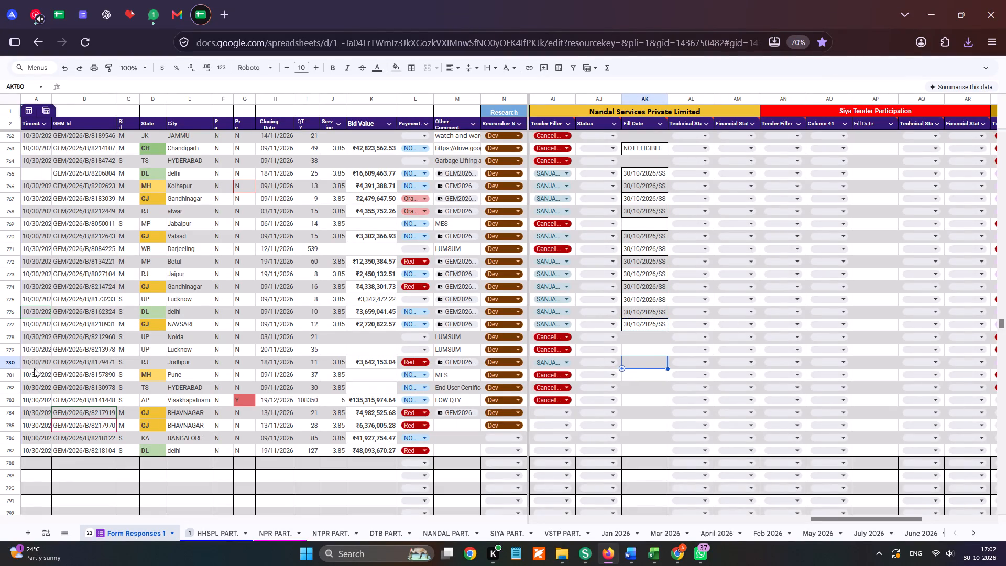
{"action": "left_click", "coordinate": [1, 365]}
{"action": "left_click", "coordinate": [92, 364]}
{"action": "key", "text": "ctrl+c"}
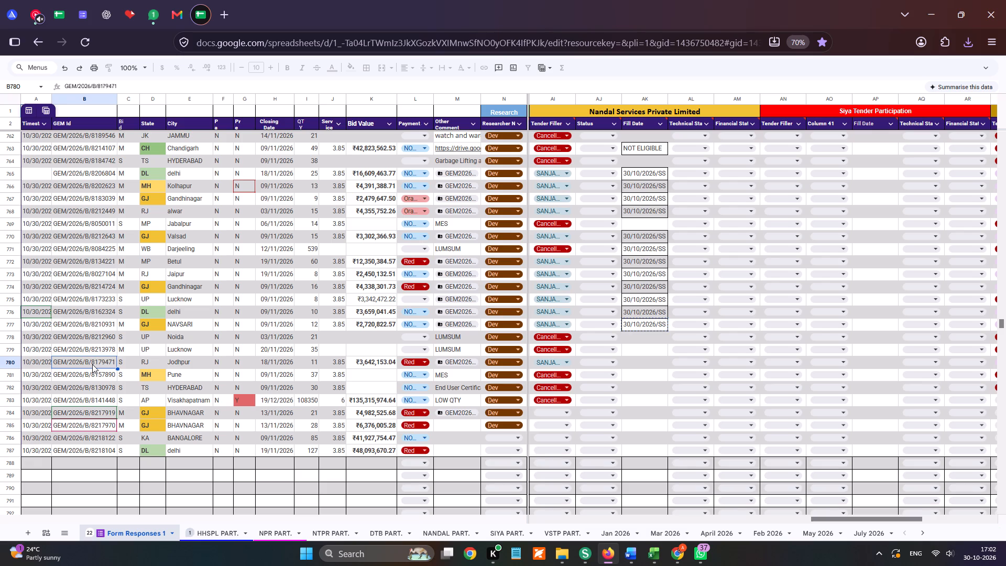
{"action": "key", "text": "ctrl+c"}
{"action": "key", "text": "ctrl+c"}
In the GeM bid in Chrome, encrypt and save the third catalogue offering with function type Others and state Rajasthan.
{"action": "left_click", "coordinate": [670, 554]}
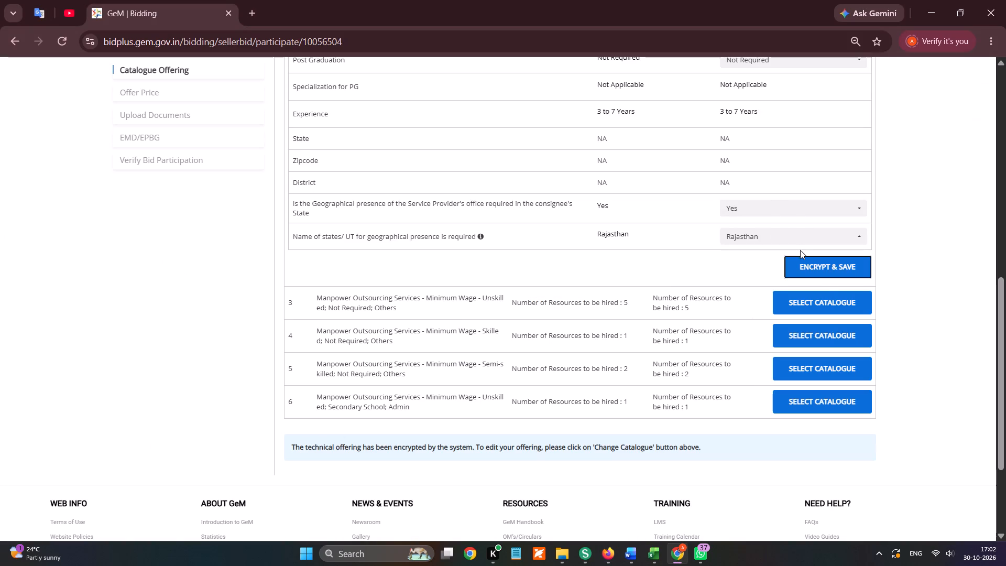
{"action": "left_click", "coordinate": [828, 285]}
{"action": "left_click", "coordinate": [833, 277]}
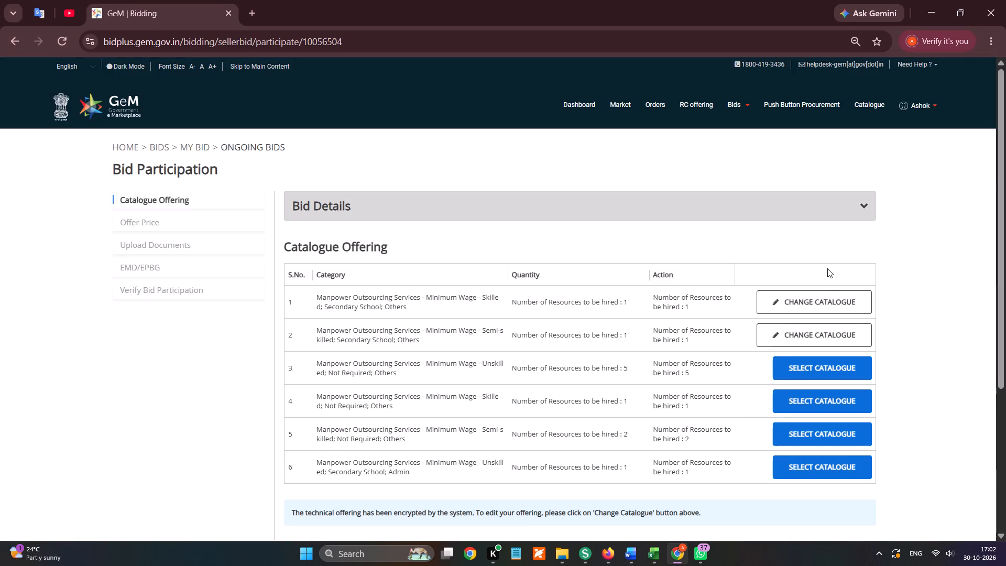
{"action": "scroll", "coordinate": [825, 269], "scroll_direction": "down", "scroll_amount": 1}
{"action": "left_click", "coordinate": [851, 172]}
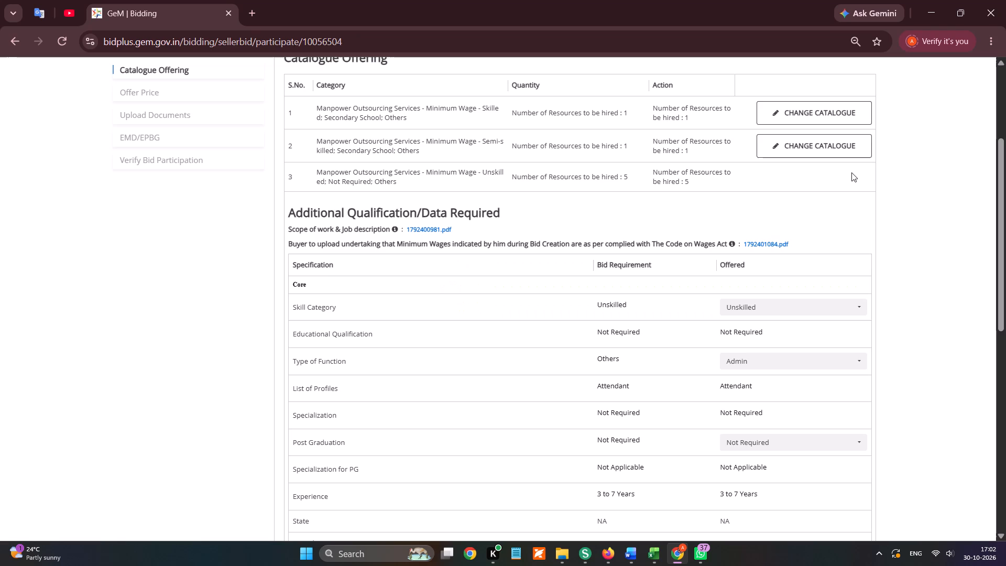
{"action": "scroll", "coordinate": [793, 199], "scroll_direction": "down", "scroll_amount": 2}
{"action": "scroll", "coordinate": [758, 189], "scroll_direction": "up", "scroll_amount": 1}
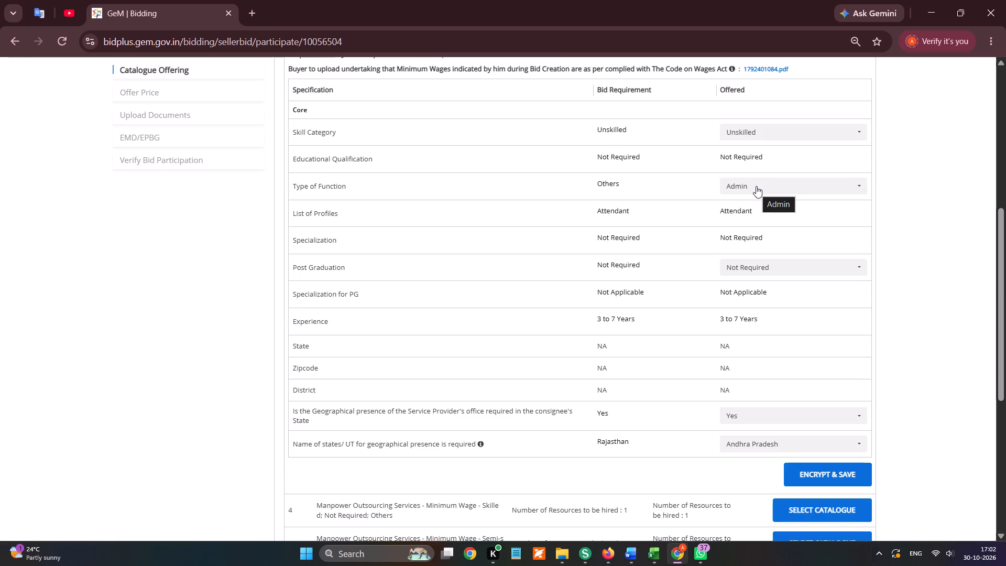
{"action": "left_click", "coordinate": [756, 186]}
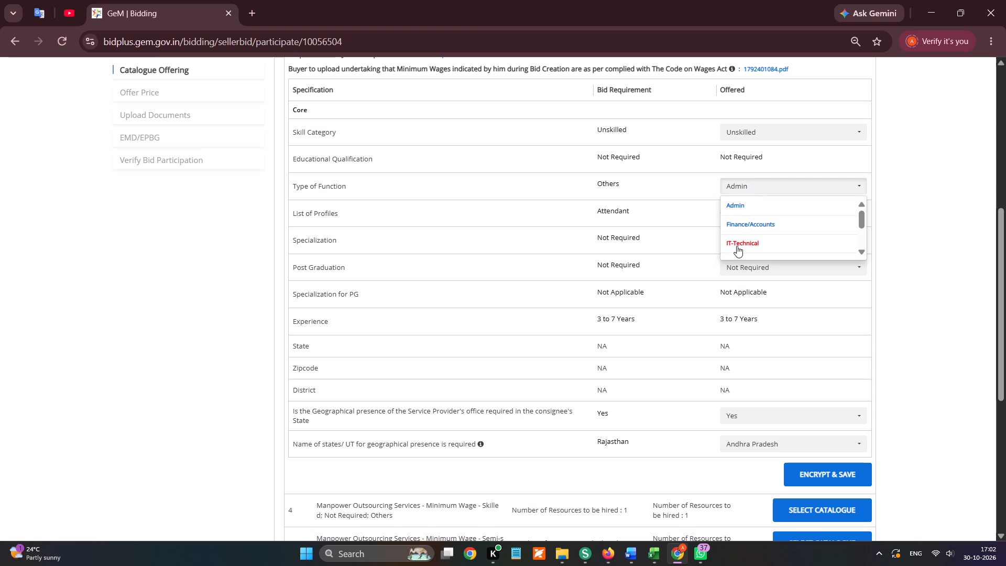
{"action": "scroll", "coordinate": [737, 246], "scroll_direction": "down", "scroll_amount": 2}
{"action": "left_click", "coordinate": [737, 245]}
{"action": "left_click", "coordinate": [715, 242]}
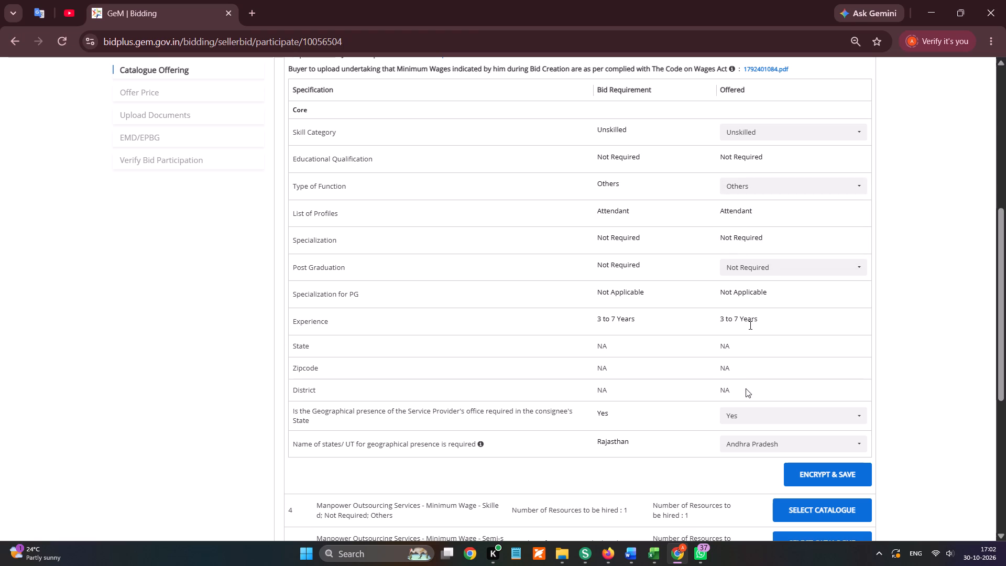
{"action": "left_click", "coordinate": [735, 444]}
{"action": "left_click", "coordinate": [760, 373]}
{"action": "left_click", "coordinate": [754, 459]}
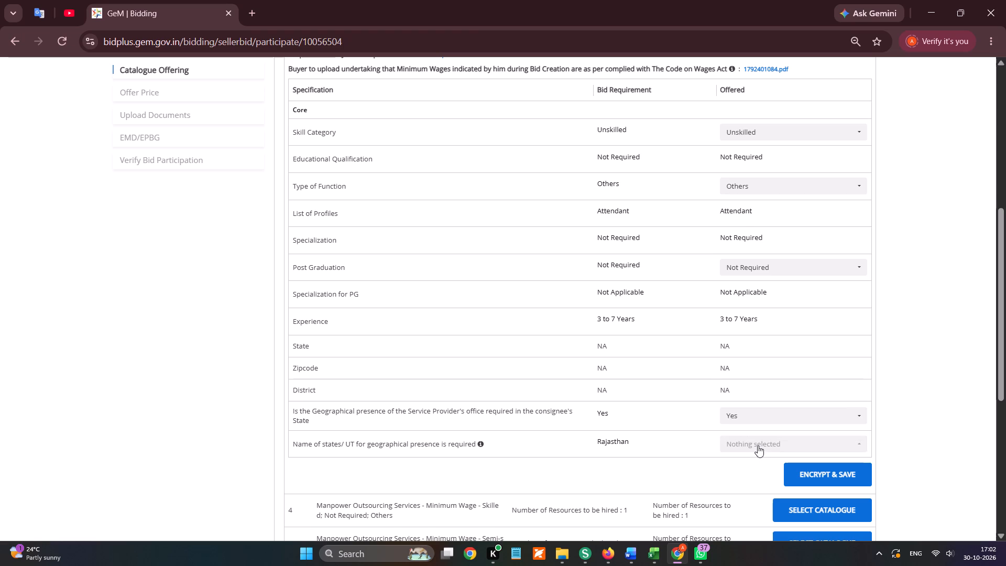
{"action": "left_click", "coordinate": [758, 445]}
{"action": "key", "text": "r"}
{"action": "left_click", "coordinate": [753, 403]}
{"action": "left_click", "coordinate": [754, 449]}
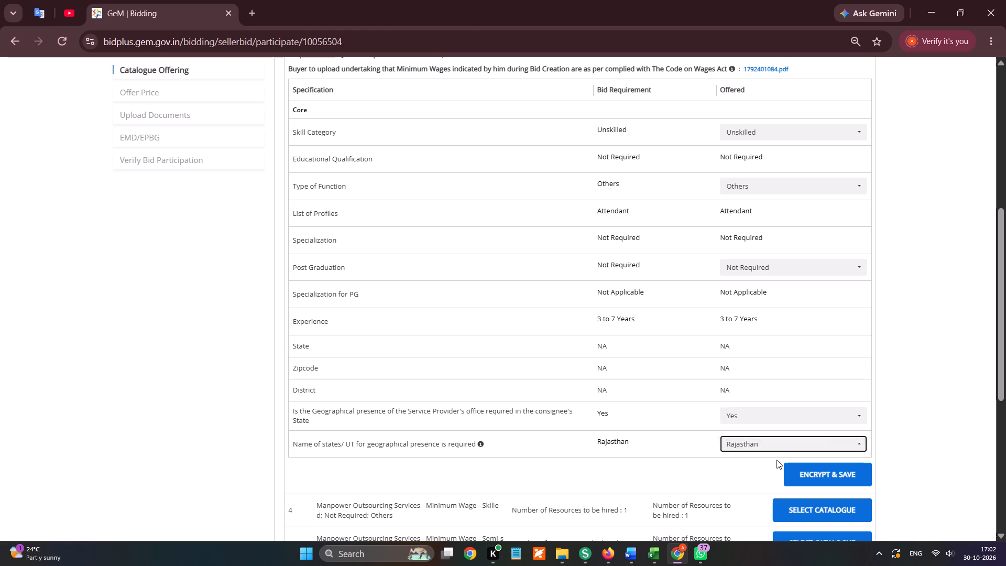
{"action": "left_click", "coordinate": [826, 463]}
Encrypt and save the fourth catalogue offering with skill category Skilled, function type Others and state Rajasthan.
{"action": "scroll", "coordinate": [800, 291], "scroll_direction": "down", "scroll_amount": 1}
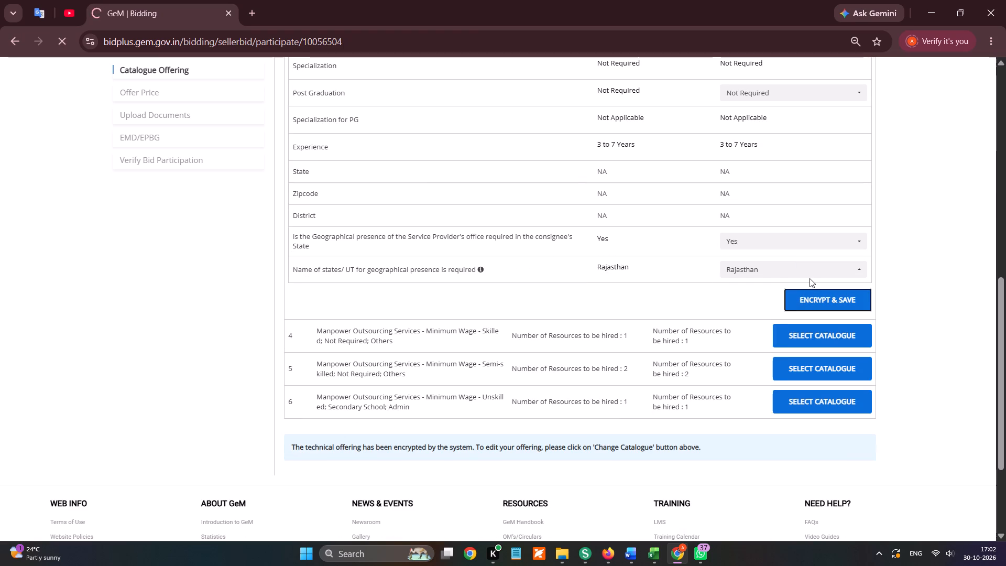
{"action": "left_click", "coordinate": [814, 409]}
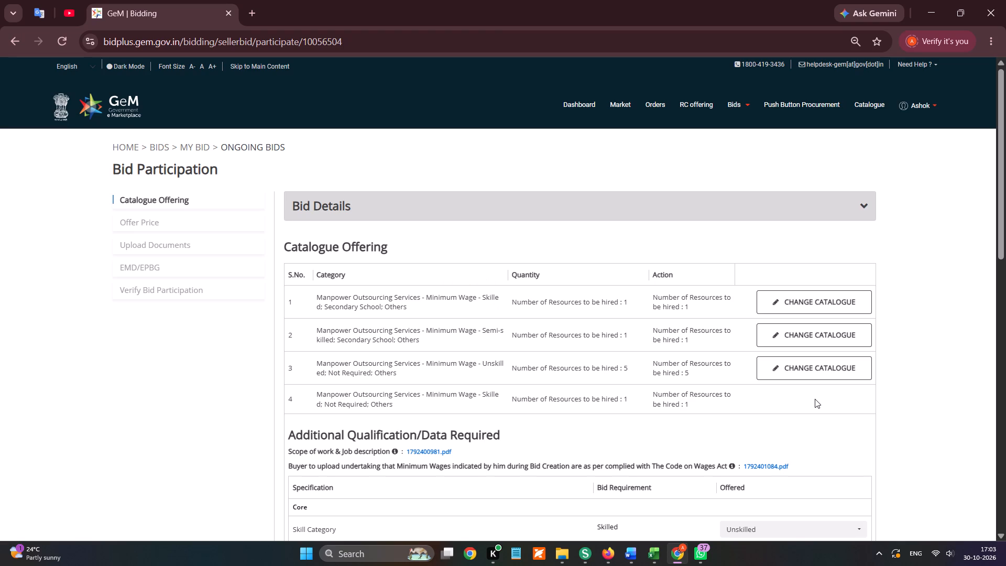
{"action": "scroll", "coordinate": [811, 357], "scroll_direction": "down", "scroll_amount": 1}
{"action": "left_click", "coordinate": [751, 343]}
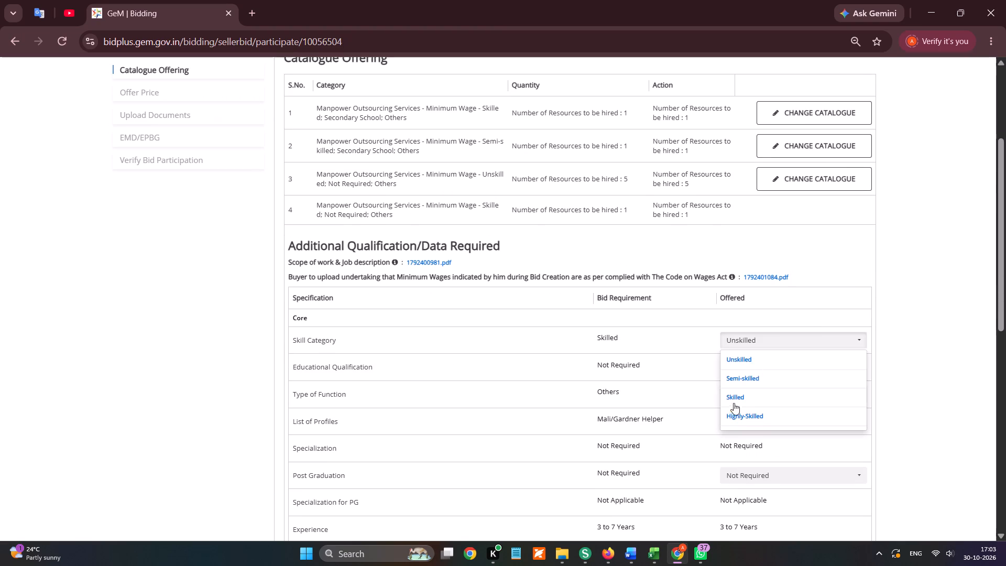
{"action": "left_click", "coordinate": [734, 399]}
{"action": "left_click", "coordinate": [739, 389]}
{"action": "scroll", "coordinate": [741, 368], "scroll_direction": "down", "scroll_amount": 1}
{"action": "left_click", "coordinate": [741, 369]}
{"action": "scroll", "coordinate": [742, 371], "scroll_direction": "down", "scroll_amount": 2}
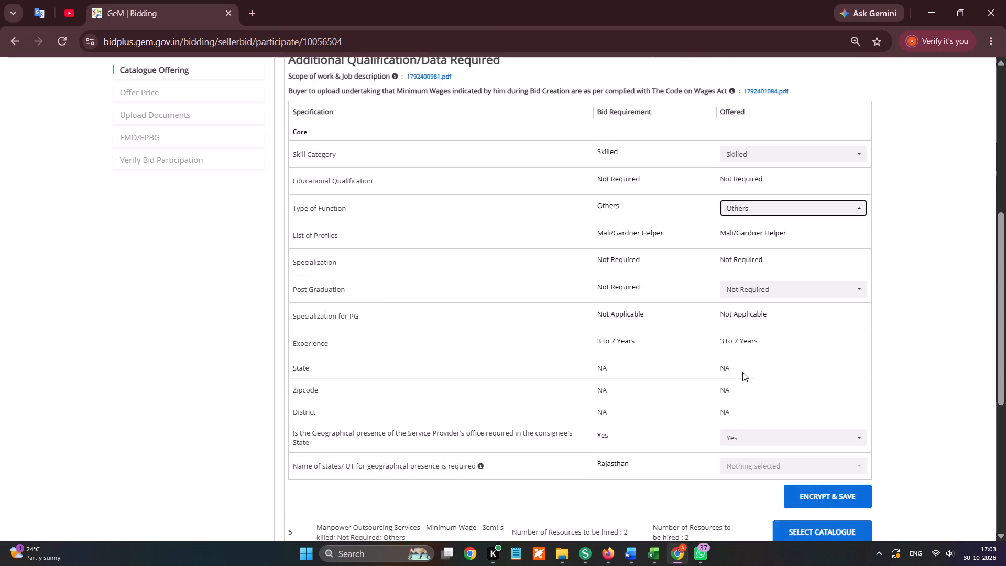
{"action": "left_click", "coordinate": [740, 299]}
{"action": "key", "text": "r"}
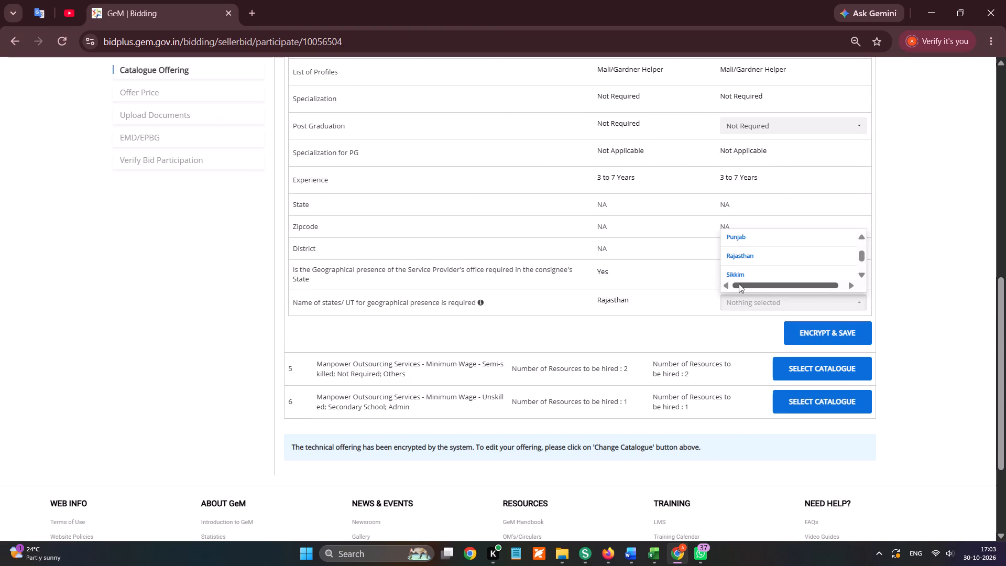
{"action": "left_click", "coordinate": [740, 255]}
{"action": "left_click", "coordinate": [746, 298]}
{"action": "left_click", "coordinate": [822, 326]}
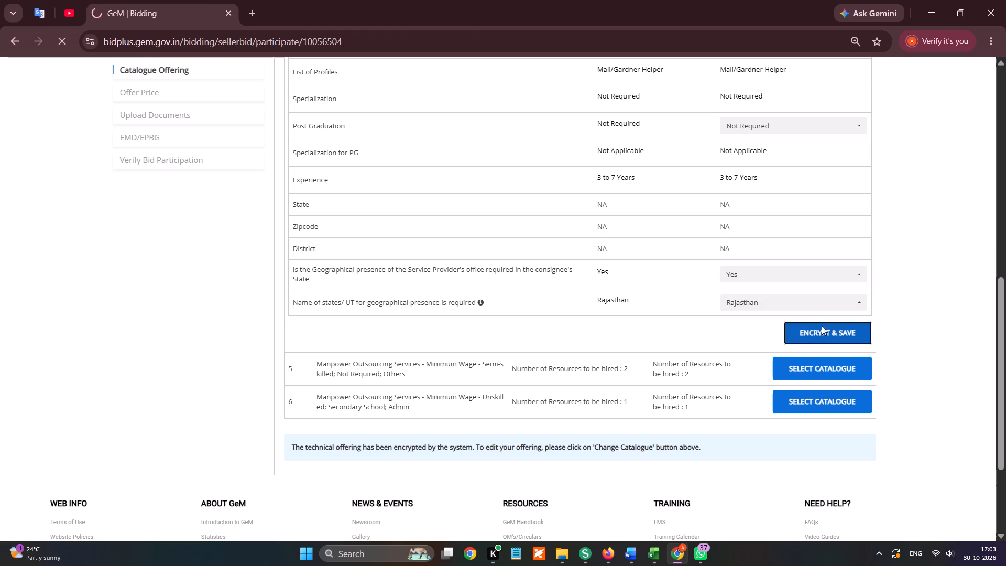
Encrypt and save the fifth catalogue offering with function type Others, skill category Semi-skilled and state Rajasthan.
{"action": "scroll", "coordinate": [822, 326], "scroll_direction": "down", "scroll_amount": 2}
{"action": "left_click", "coordinate": [838, 254]}
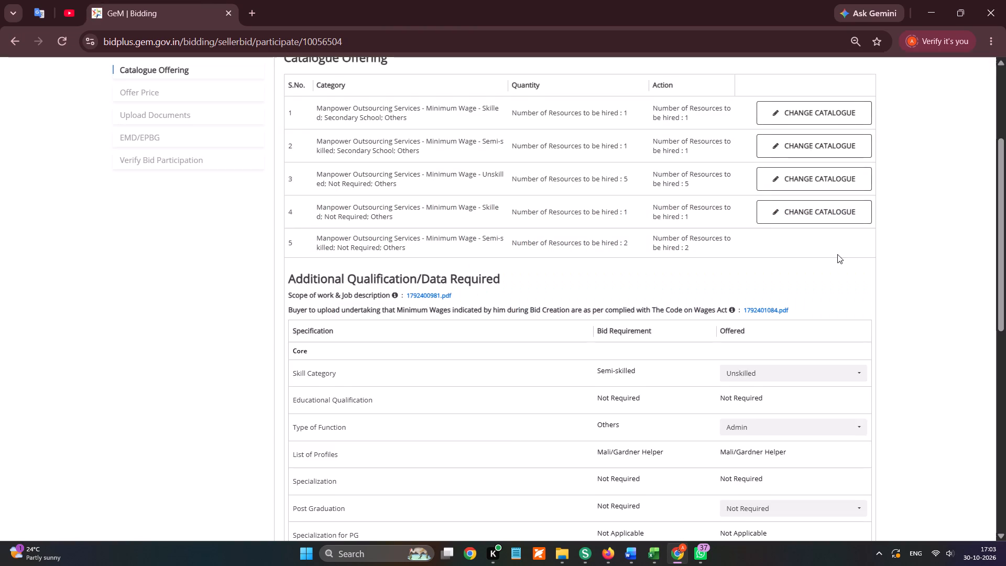
{"action": "scroll", "coordinate": [837, 256], "scroll_direction": "down", "scroll_amount": 1}
{"action": "left_click", "coordinate": [760, 259]}
{"action": "scroll", "coordinate": [747, 307], "scroll_direction": "down", "scroll_amount": 2}
{"action": "left_click", "coordinate": [747, 309]}
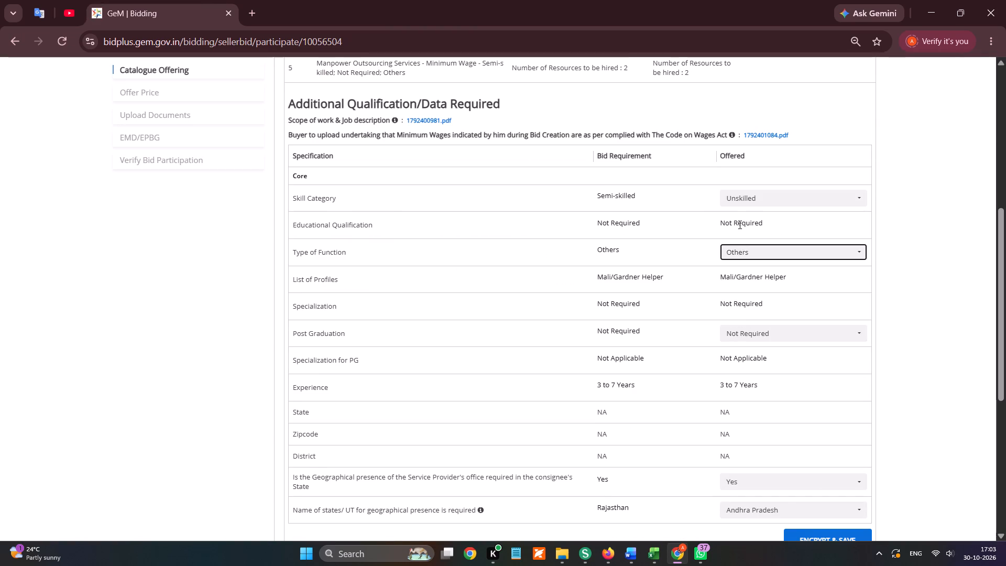
{"action": "left_click", "coordinate": [746, 197]}
{"action": "left_click", "coordinate": [755, 234]}
{"action": "scroll", "coordinate": [757, 288], "scroll_direction": "down", "scroll_amount": 1}
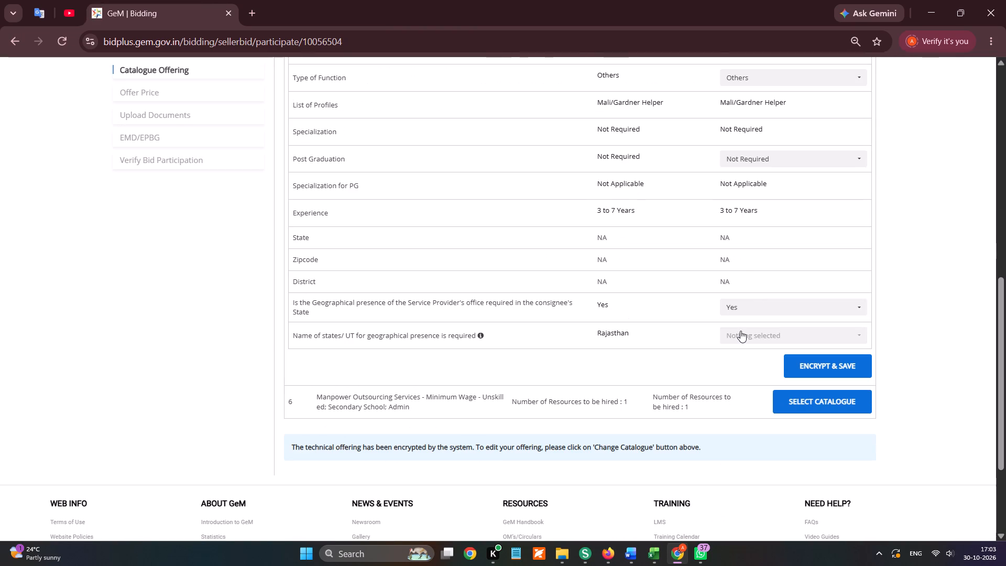
{"action": "left_click", "coordinate": [740, 331]}
{"action": "left_click", "coordinate": [680, 308]}
{"action": "left_click", "coordinate": [752, 337]}
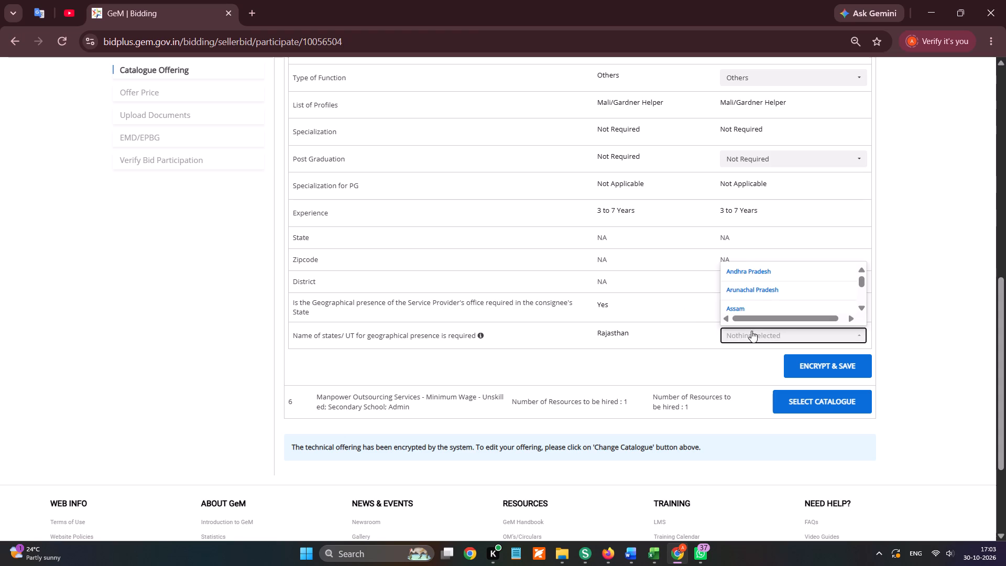
{"action": "key", "text": "r"}
{"action": "left_click", "coordinate": [741, 288]}
{"action": "left_click", "coordinate": [742, 360]}
{"action": "left_click", "coordinate": [836, 367]}
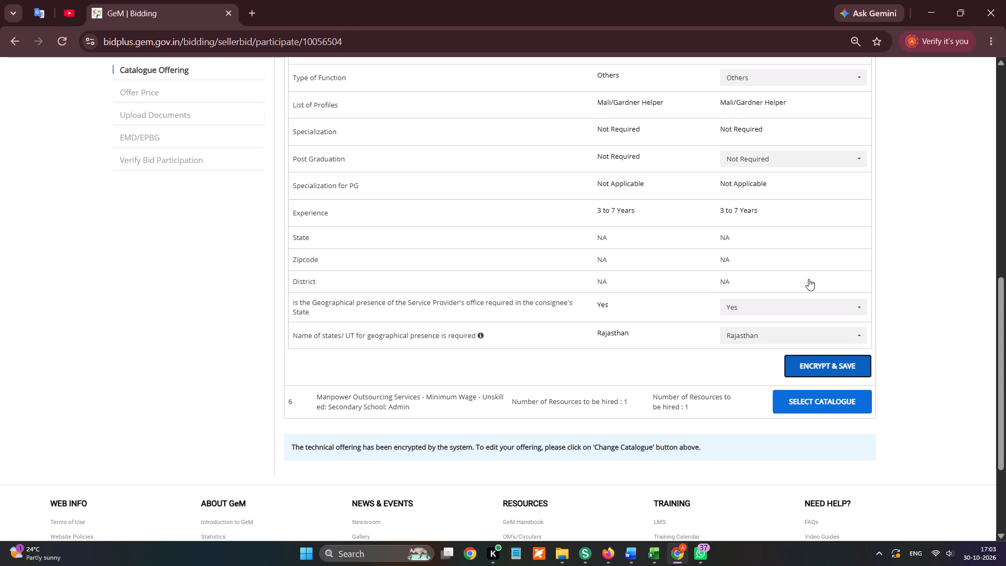
Encrypt and save the sixth catalogue offering, for Unskilled Secondary School Admin, with geographical presence in Rajasthan.
{"action": "scroll", "coordinate": [808, 279], "scroll_direction": "down", "scroll_amount": 2}
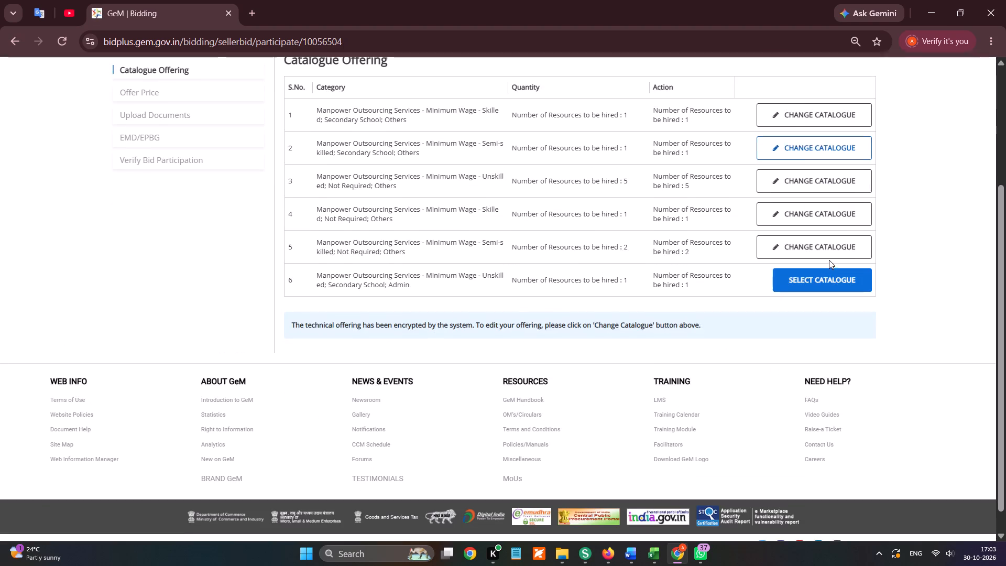
{"action": "left_click", "coordinate": [836, 276]}
{"action": "scroll", "coordinate": [759, 268], "scroll_direction": "down", "scroll_amount": 2}
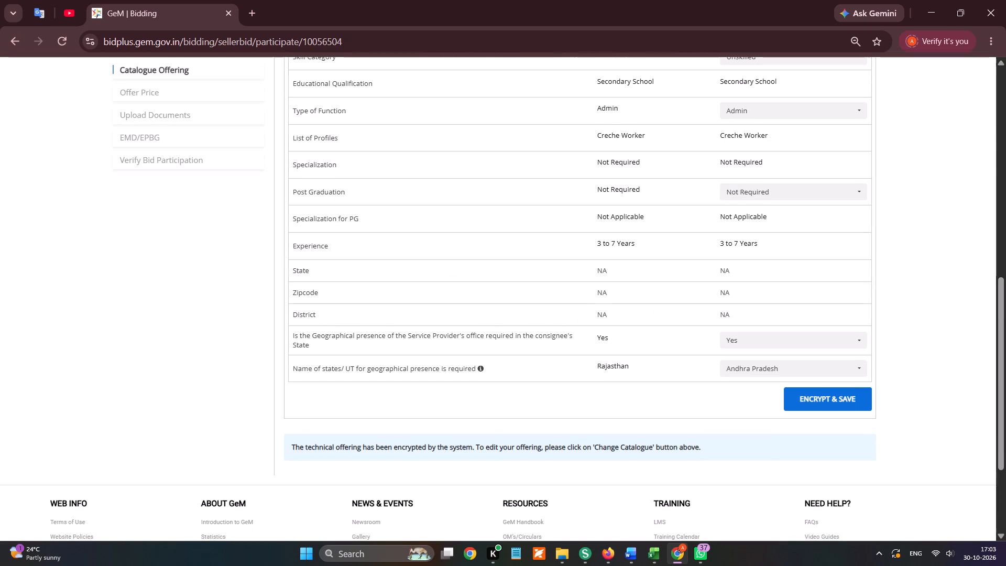
{"action": "left_click", "coordinate": [741, 110]}
{"action": "left_click", "coordinate": [692, 195]}
{"action": "scroll", "coordinate": [723, 226], "scroll_direction": "up", "scroll_amount": 1}
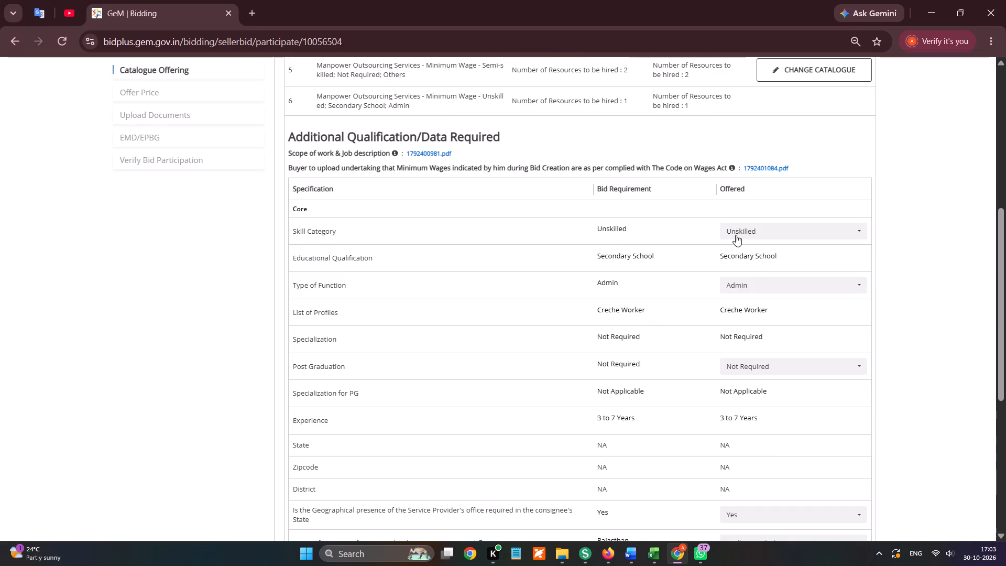
{"action": "left_click", "coordinate": [738, 226]}
{"action": "left_click", "coordinate": [695, 317]}
{"action": "scroll", "coordinate": [735, 349], "scroll_direction": "down", "scroll_amount": 1}
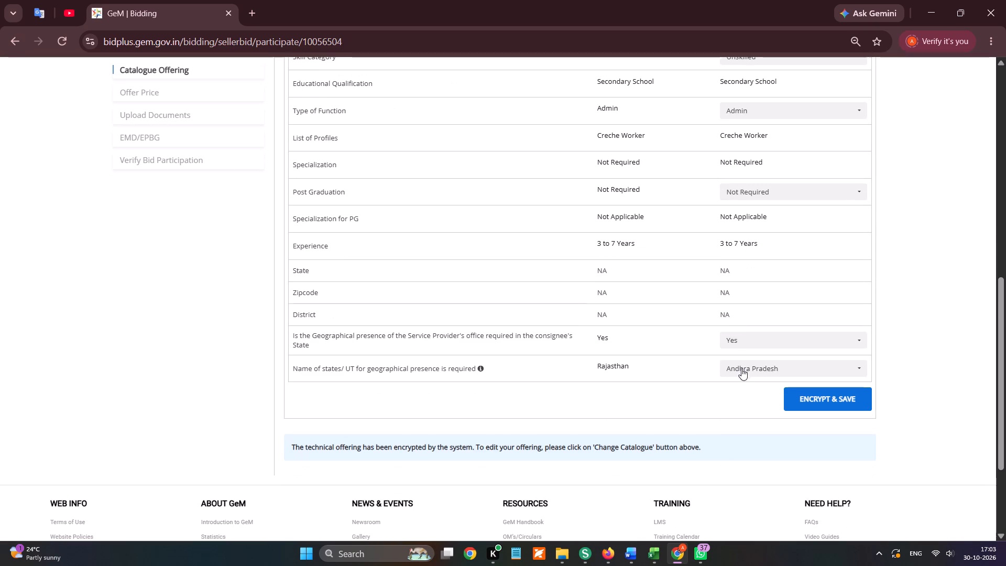
{"action": "left_click", "coordinate": [740, 370]}
{"action": "left_click", "coordinate": [753, 304]}
{"action": "double_click", "coordinate": [742, 363]}
{"action": "key", "text": "r"}
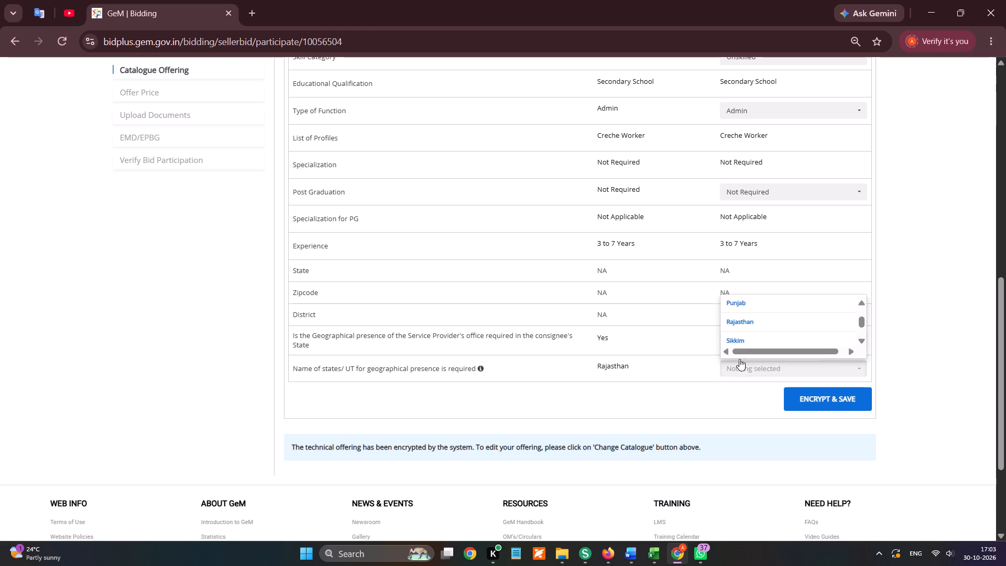
{"action": "left_click", "coordinate": [740, 322]}
{"action": "left_click", "coordinate": [736, 391]}
{"action": "left_click", "coordinate": [813, 398]}
Continue to the offer price and enter a 3.85 service charge percentage for each of the six manpower categories.
{"action": "scroll", "coordinate": [844, 308], "scroll_direction": "down", "scroll_amount": 1}
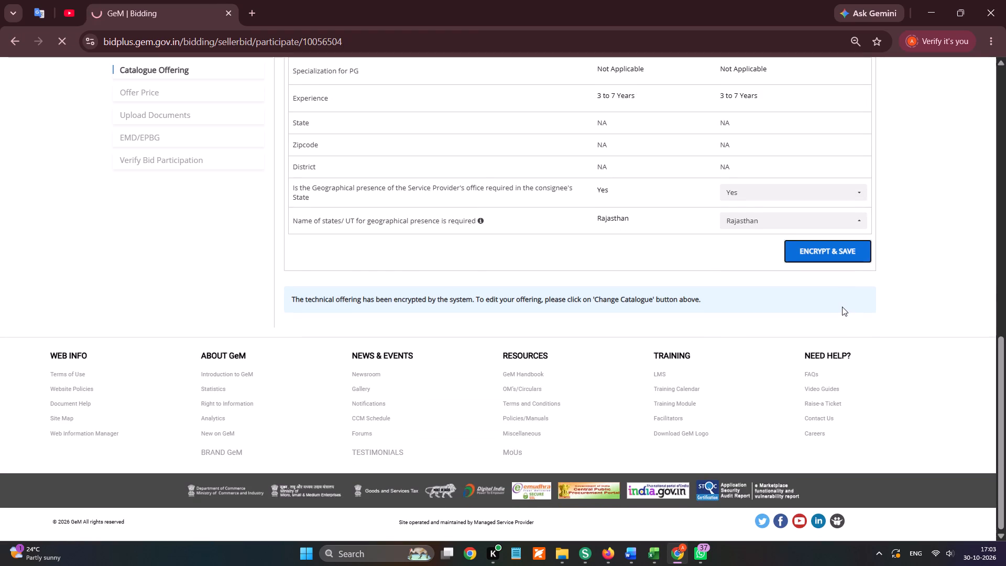
{"action": "scroll", "coordinate": [841, 335], "scroll_direction": "down", "scroll_amount": 1}
{"action": "left_click", "coordinate": [854, 307]}
{"action": "left_click", "coordinate": [854, 321]}
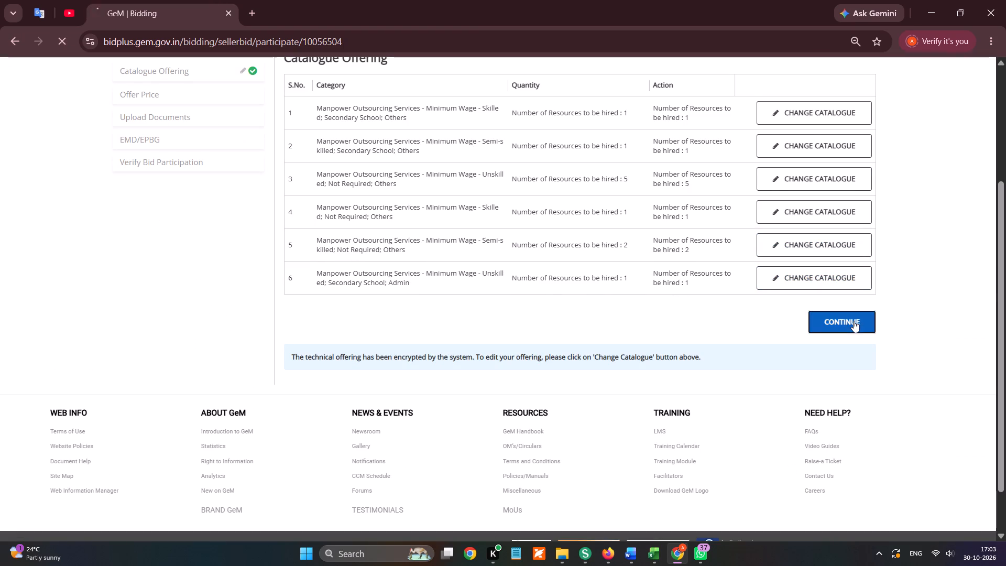
{"action": "scroll", "coordinate": [730, 290], "scroll_direction": "down", "scroll_amount": 4}
{"action": "type", "text": "3.85"}
{"action": "key", "text": "Tab"}
{"action": "type", "text": "3.85"}
{"action": "key", "text": "Tab"}
{"action": "type", "text": "3.85"}
{"action": "key", "text": "Tab"}
{"action": "type", "text": "3.85"}
{"action": "key", "text": "Tab"}
{"action": "type", "text": "3.85"}
{"action": "key", "text": "Tab"}
{"action": "type", "text": "3.85"}
{"action": "key", "text": "Tab"}
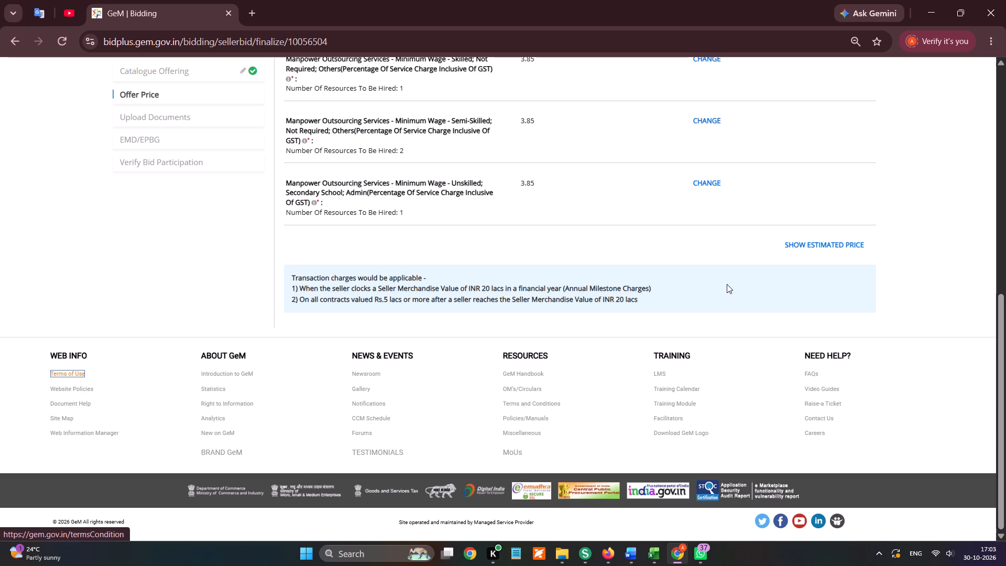
Show the estimated price breakdown and copy the total offer price.
{"action": "left_click", "coordinate": [854, 244]}
{"action": "scroll", "coordinate": [842, 245], "scroll_direction": "down", "scroll_amount": 6}
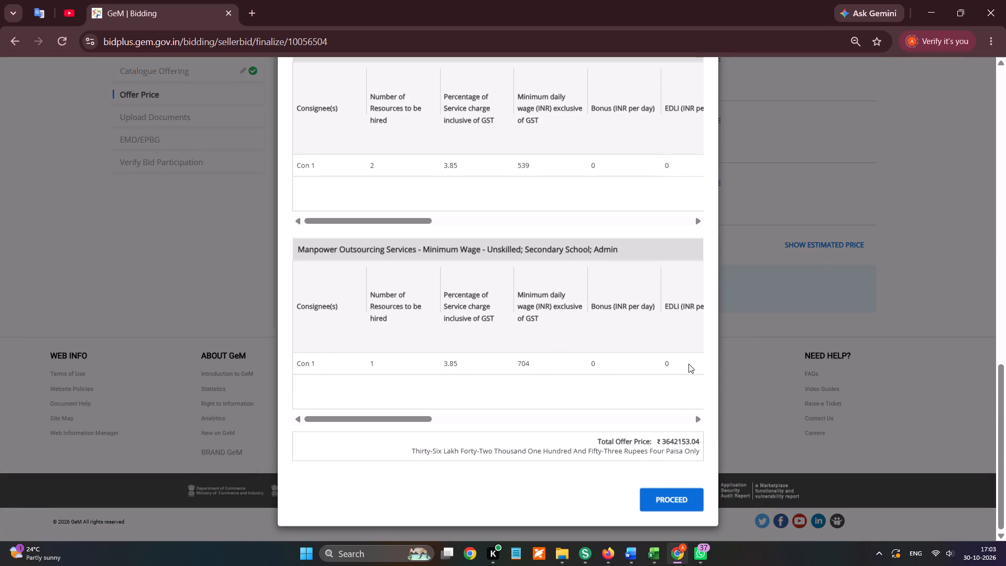
{"action": "double_click", "coordinate": [685, 444]}
{"action": "double_click", "coordinate": [682, 445]}
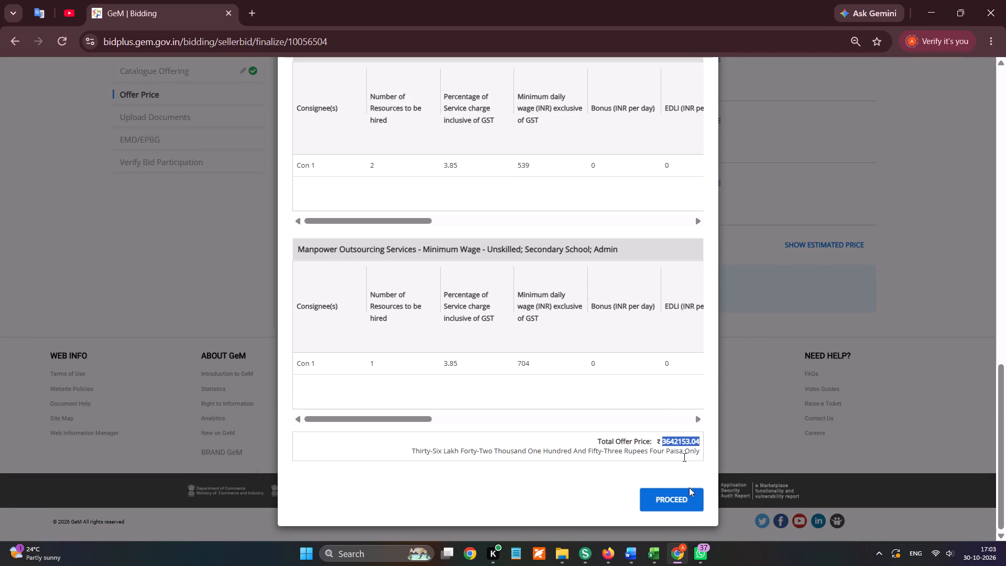
{"action": "key", "text": "ctrl+c"}
{"action": "key", "text": "ctrl+c"}
Proceed with the estimated price, then encrypt and save the offer price and accept the encryption confirmation.
{"action": "left_click", "coordinate": [691, 507]}
{"action": "left_click", "coordinate": [820, 263]}
{"action": "left_click", "coordinate": [821, 298]}
{"action": "left_click", "coordinate": [821, 284]}
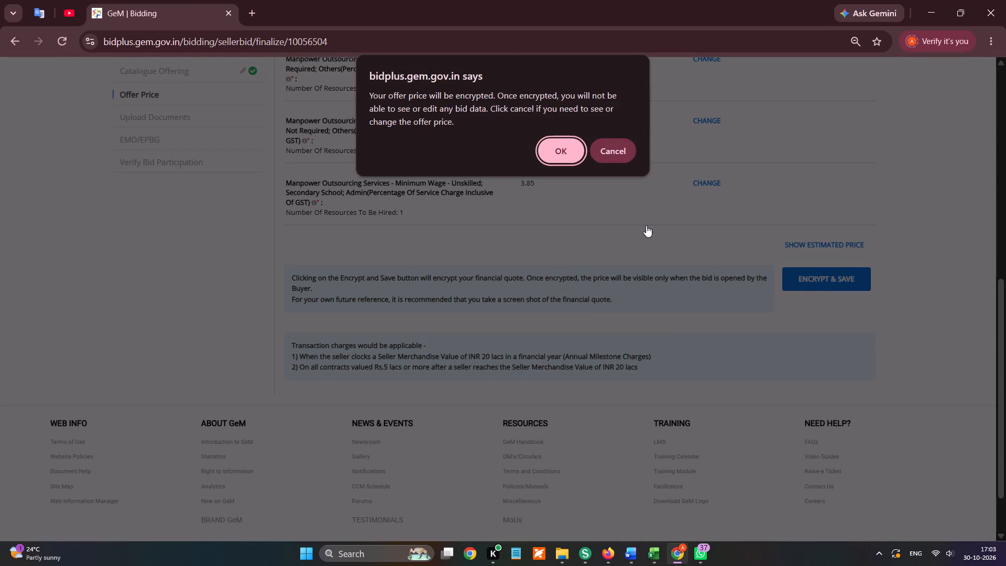
{"action": "left_click", "coordinate": [561, 154]}
Switch to the tender tracking sheet in Firefox.
{"action": "key", "text": "alt+Tab"}
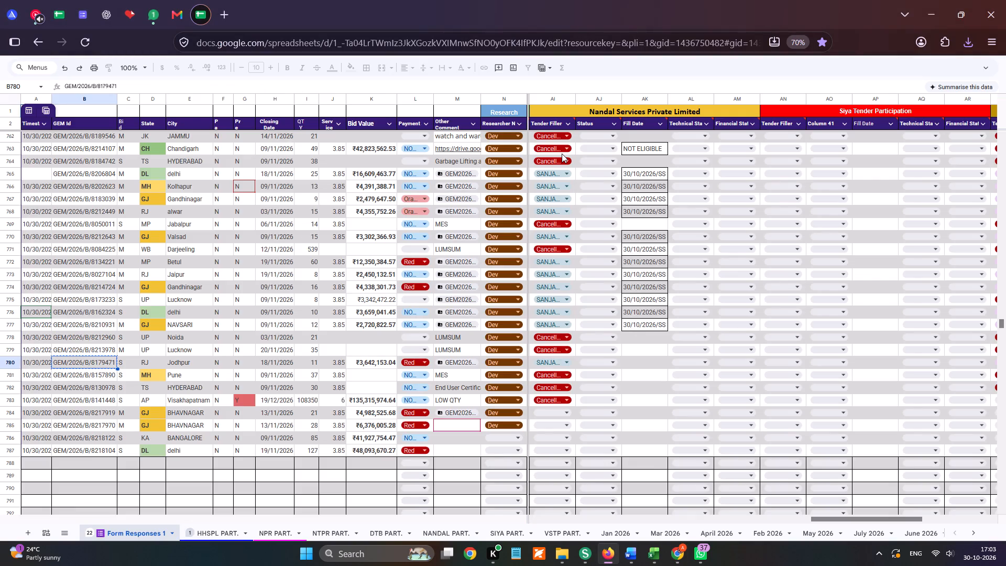
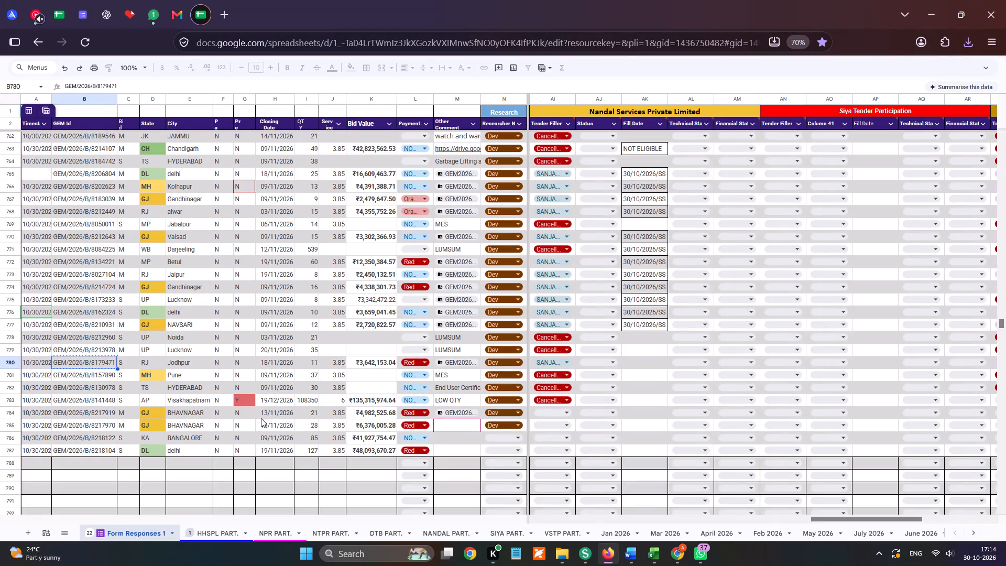
In Chrome, upload experience-criteria-nandal for Experience Criteria and turnover-certificate-nandal for Bidder Turnover from the Gem Bid Documents - Nandal folder.
{"action": "left_click", "coordinate": [680, 558]}
{"action": "left_click", "coordinate": [564, 271]}
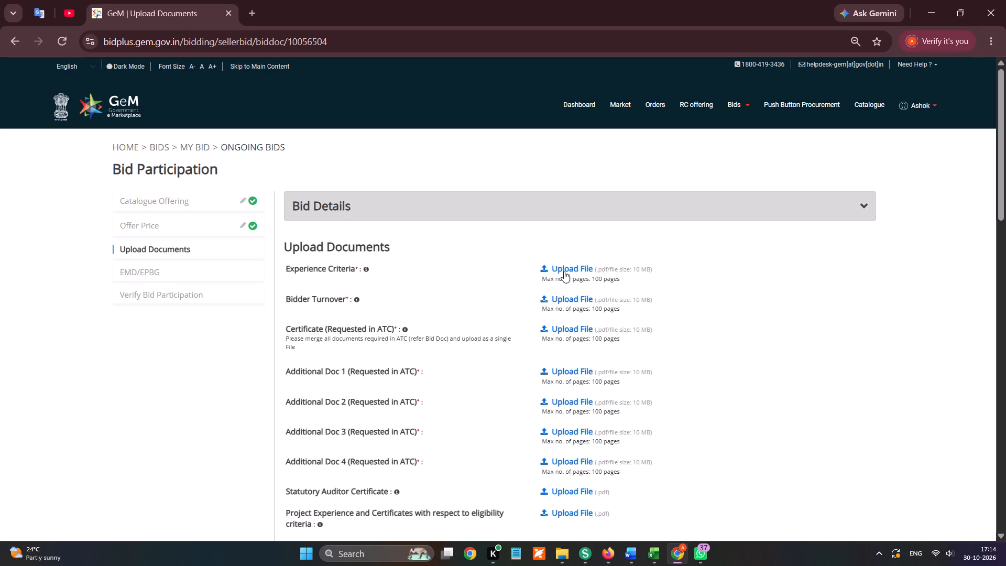
{"action": "scroll", "coordinate": [82, 232], "scroll_direction": "up", "scroll_amount": 5}
{"action": "left_click", "coordinate": [73, 209]}
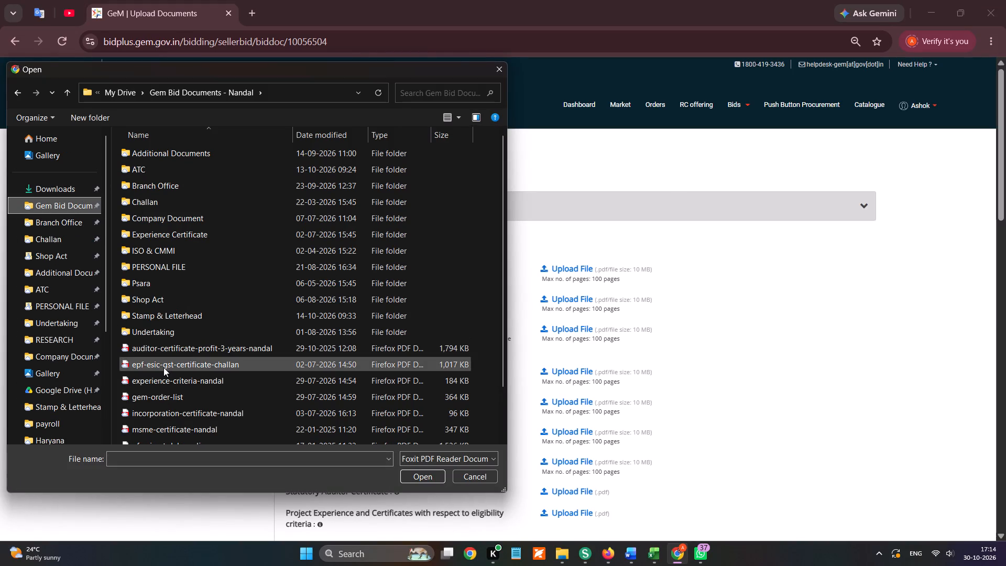
{"action": "double_click", "coordinate": [160, 383]}
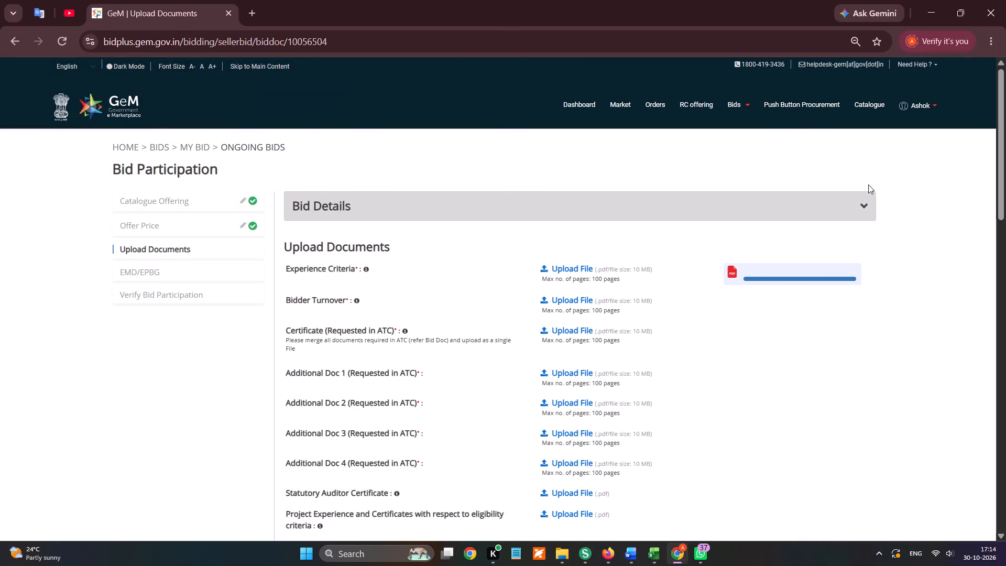
{"action": "left_click", "coordinate": [571, 296]}
{"action": "scroll", "coordinate": [268, 357], "scroll_direction": "down", "scroll_amount": 6}
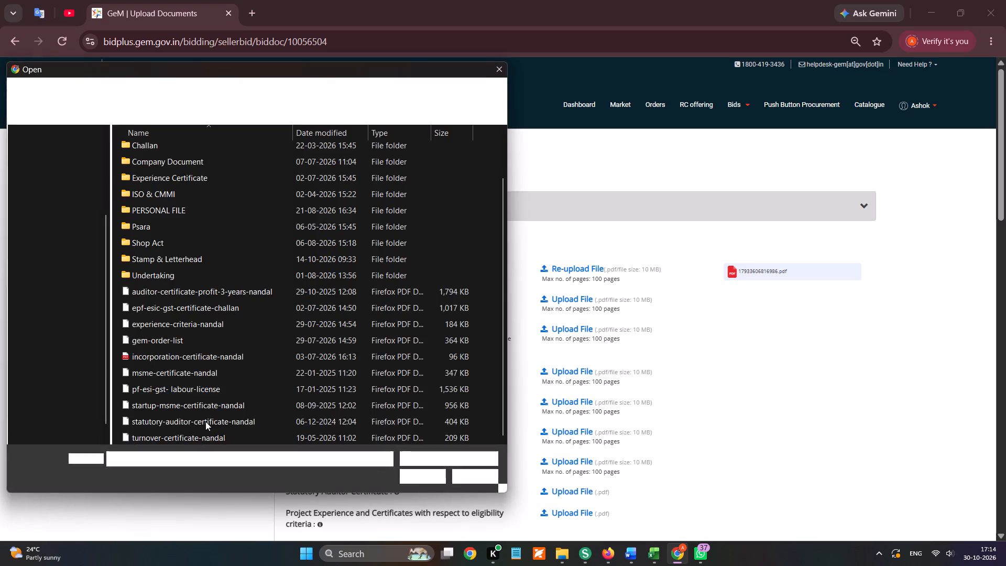
{"action": "double_click", "coordinate": [184, 436]}
Upload NANDAL-INDEX-43_merged-10 from Downloads as the Certificate (Requested in ATC).
{"action": "left_click", "coordinate": [574, 331]}
{"action": "scroll", "coordinate": [13, 195], "scroll_direction": "up", "scroll_amount": 4}
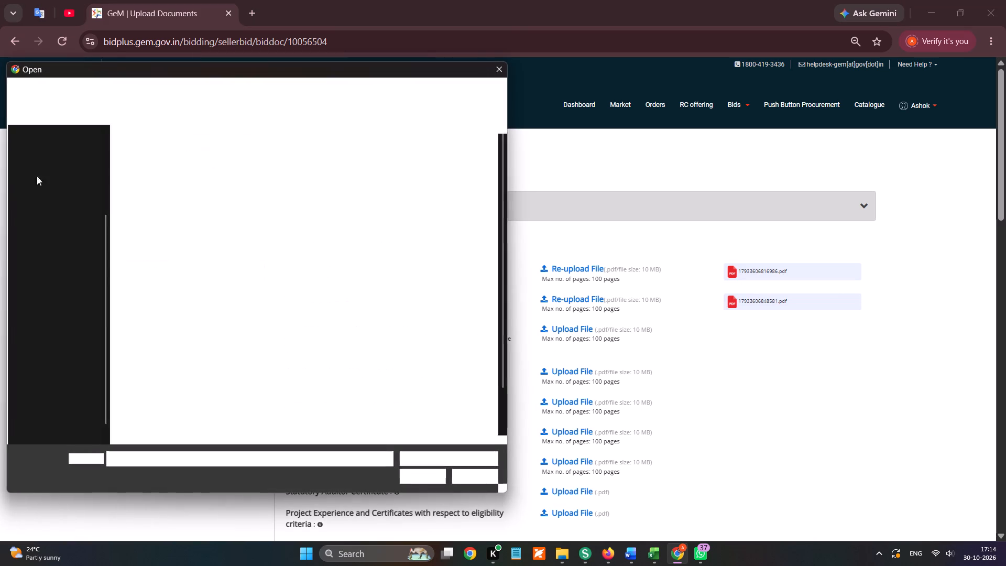
{"action": "left_click", "coordinate": [56, 169]}
{"action": "left_click", "coordinate": [63, 181]}
{"action": "double_click", "coordinate": [196, 170]}
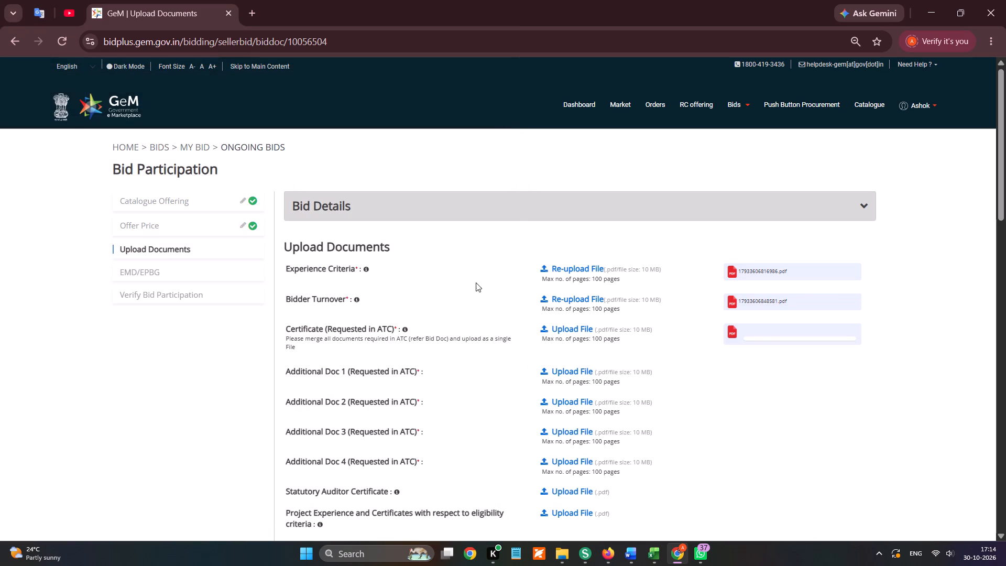
From the Additional Documents folder, upload gst-clearance-certificate-nandal as Additional Doc 1 and power of attorney -nandal as Additional Doc 2.
{"action": "left_click", "coordinate": [559, 371]}
{"action": "scroll", "coordinate": [101, 284], "scroll_direction": "up", "scroll_amount": 5}
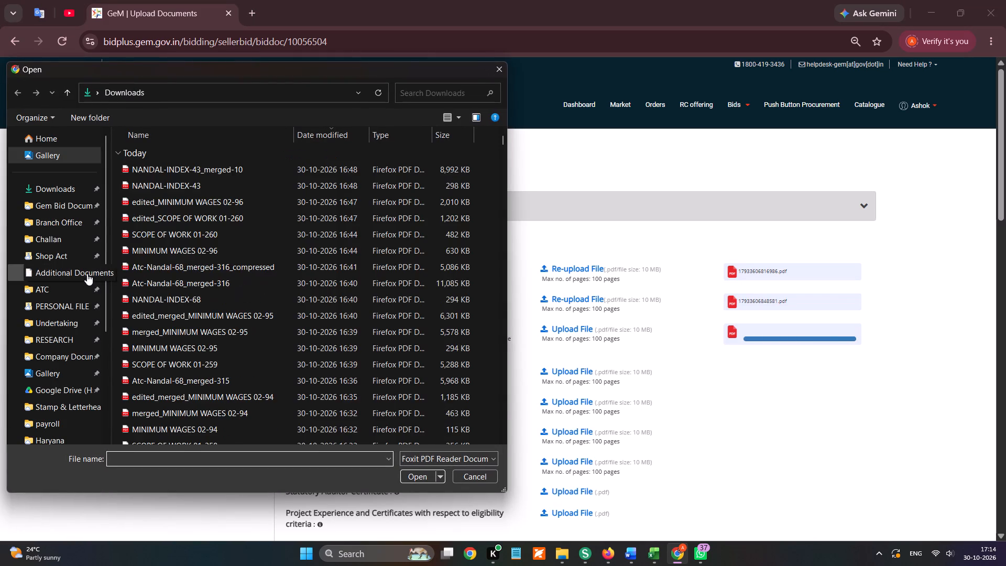
{"action": "left_click", "coordinate": [87, 274]}
{"action": "left_click", "coordinate": [163, 294]}
{"action": "double_click", "coordinate": [158, 318]}
{"action": "scroll", "coordinate": [743, 352], "scroll_direction": "down", "scroll_amount": 1}
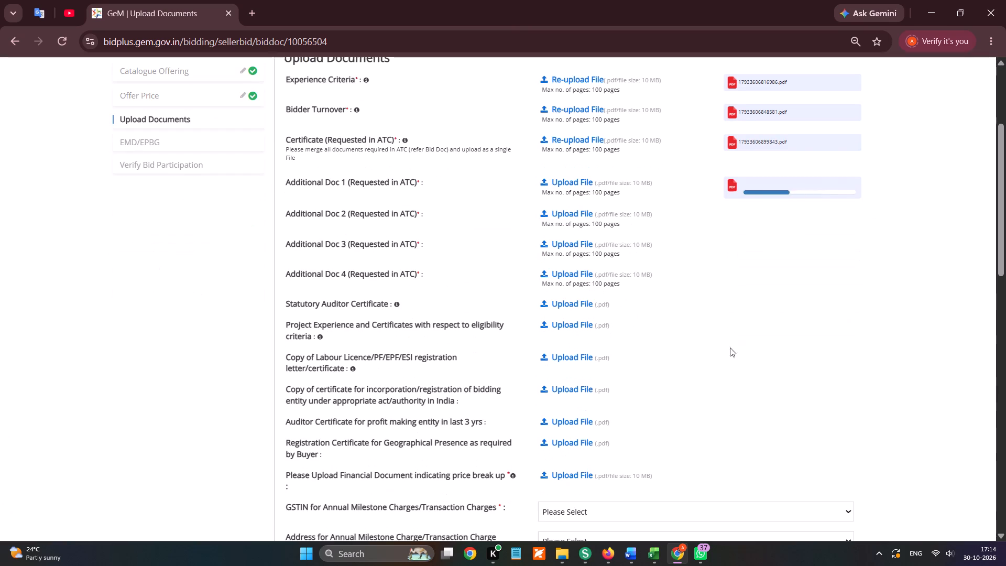
{"action": "left_click", "coordinate": [576, 217]}
{"action": "scroll", "coordinate": [467, 321], "scroll_direction": "down", "scroll_amount": 5}
{"action": "double_click", "coordinate": [200, 425]}
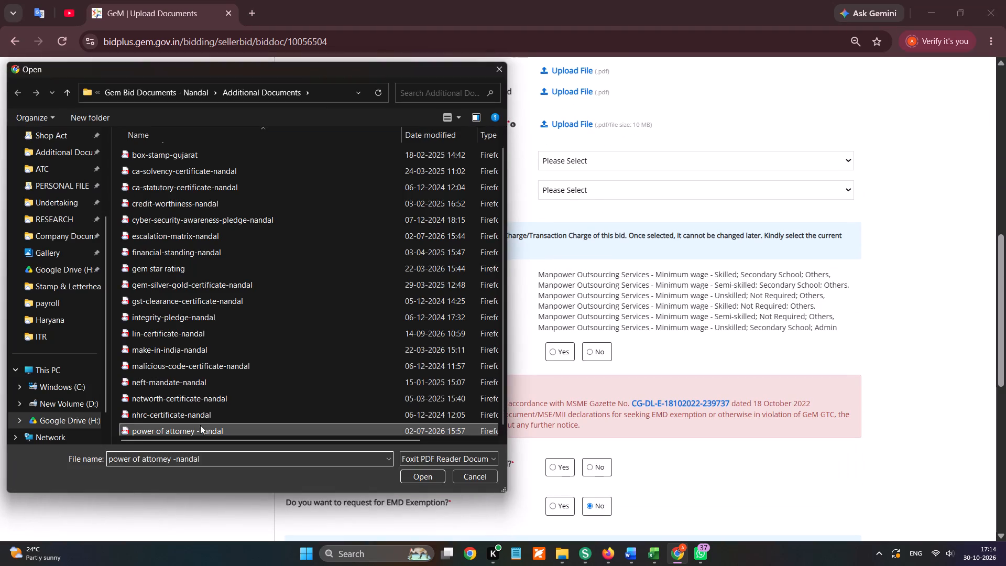
From the Additional Documents folder, upload networth-certificate-nandal as Additional Doc 3 and neft-mandate-nandal as Additional Doc 4.
{"action": "left_click", "coordinate": [584, 330]}
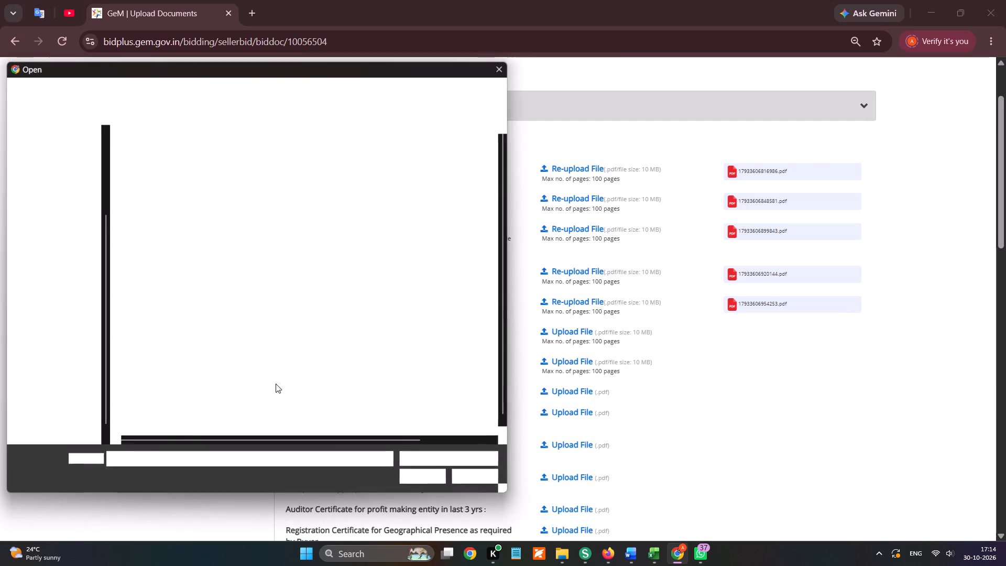
{"action": "scroll", "coordinate": [246, 395], "scroll_direction": "down", "scroll_amount": 5}
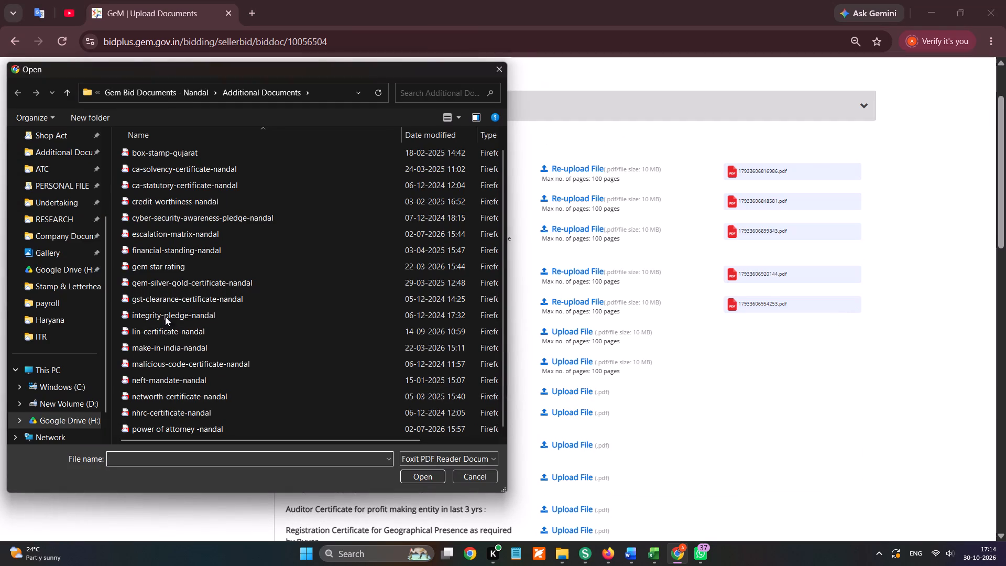
{"action": "left_click", "coordinate": [149, 408]}
{"action": "double_click", "coordinate": [163, 396]}
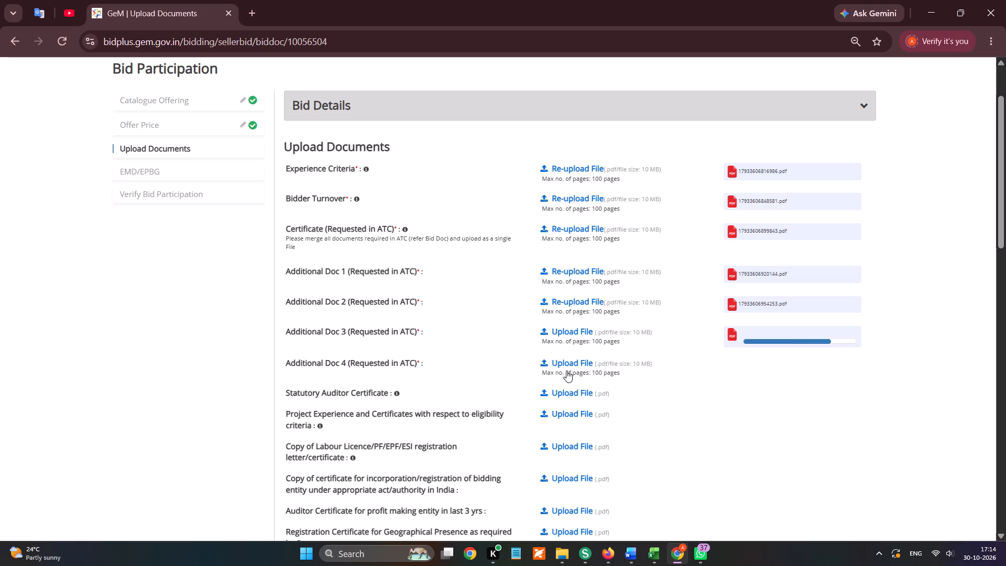
{"action": "left_click", "coordinate": [584, 351]}
{"action": "left_click", "coordinate": [582, 359]}
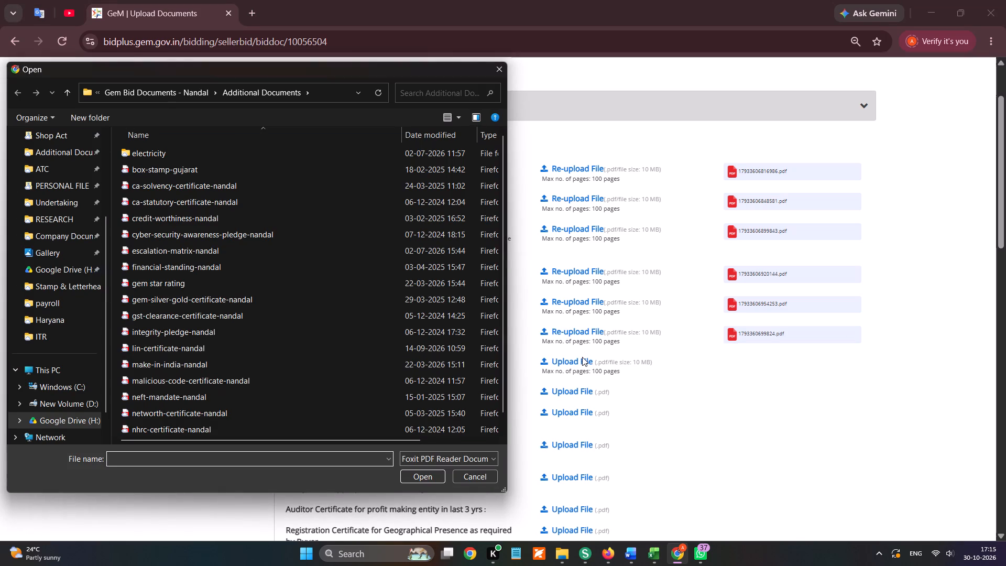
{"action": "double_click", "coordinate": [198, 400]}
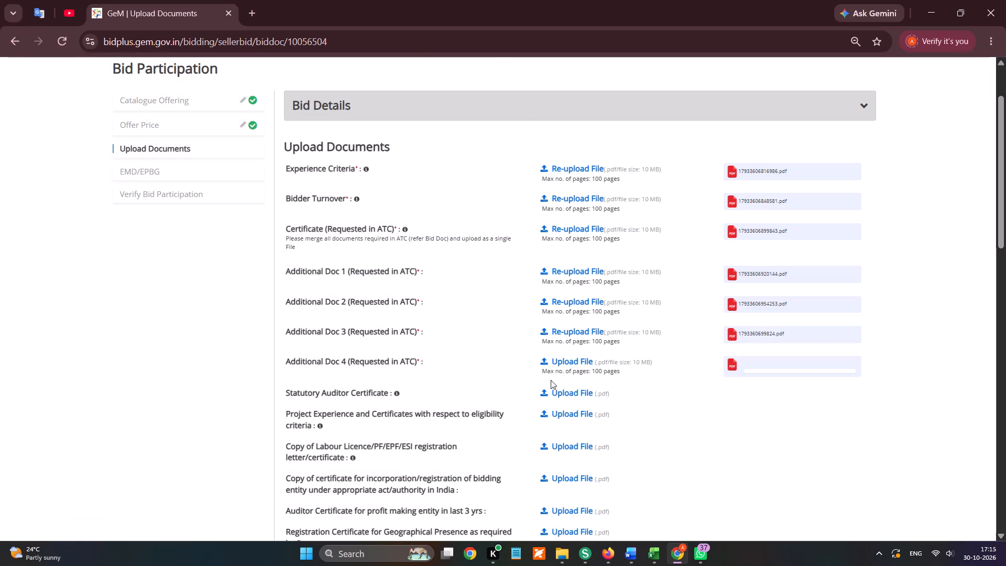
Upload statutory-auditor-certificate-nandal from the Gem Bid Documents - Nandal folder as the Statutory Auditor Certificate.
{"action": "left_click", "coordinate": [576, 386]}
{"action": "left_click", "coordinate": [579, 393]}
{"action": "scroll", "coordinate": [140, 250], "scroll_direction": "up", "scroll_amount": 4}
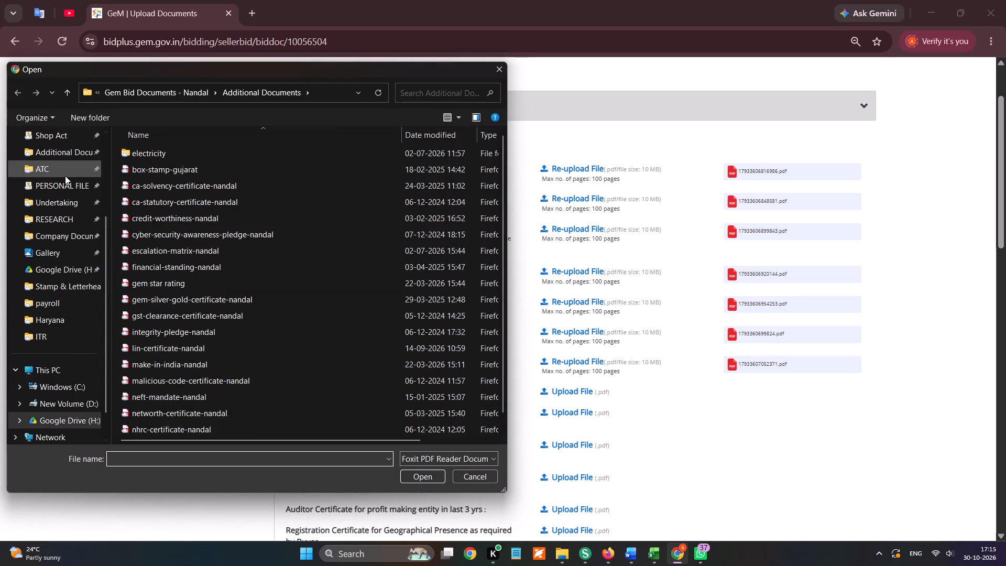
{"action": "scroll", "coordinate": [62, 189], "scroll_direction": "up", "scroll_amount": 4}
{"action": "left_click", "coordinate": [62, 189]}
{"action": "left_click", "coordinate": [72, 198]}
{"action": "scroll", "coordinate": [135, 336], "scroll_direction": "down", "scroll_amount": 4}
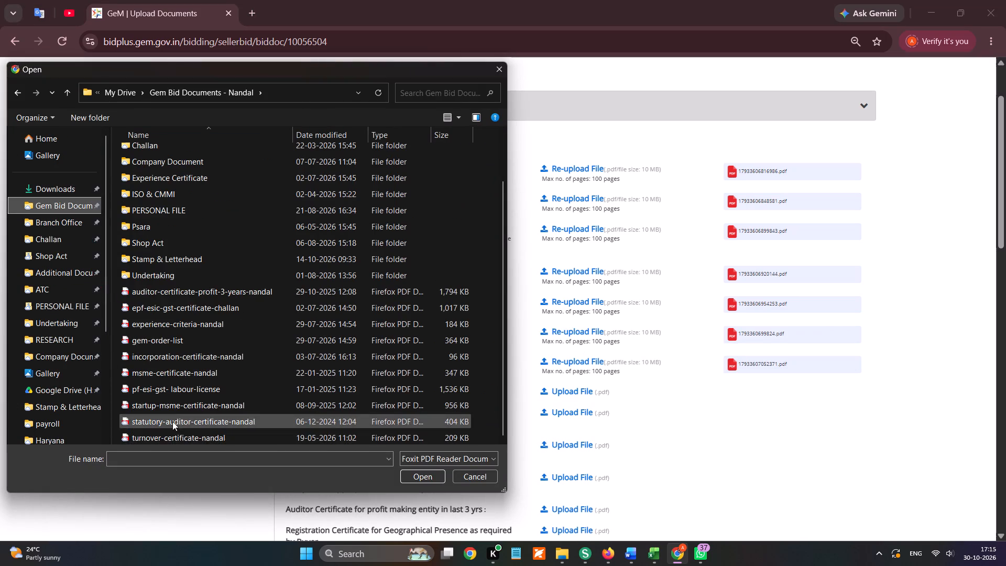
{"action": "double_click", "coordinate": [174, 420]}
Upload gem-order-list for Project Experience and Certificates with respect to eligibility criteria.
{"action": "left_click", "coordinate": [569, 419]}
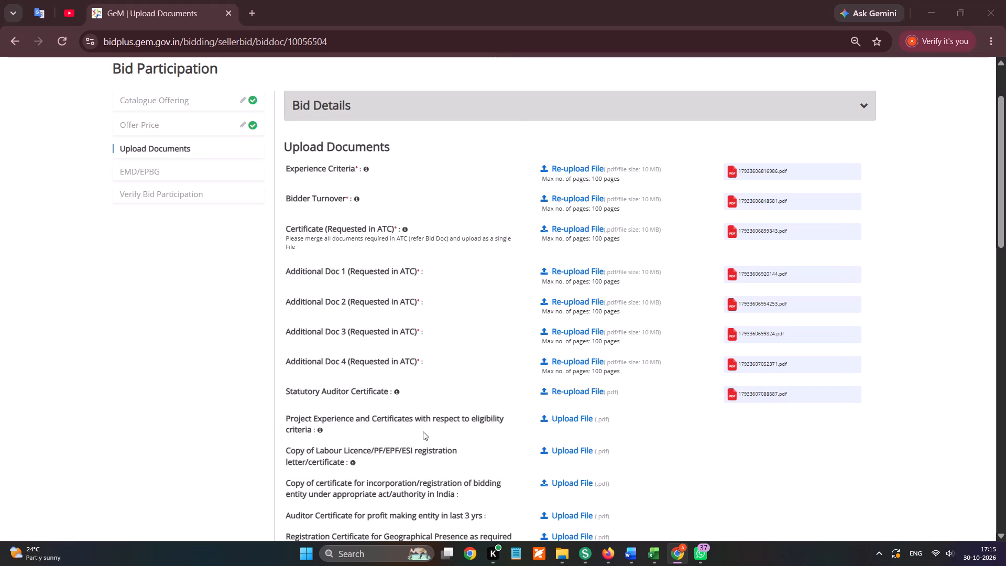
{"action": "double_click", "coordinate": [196, 401]}
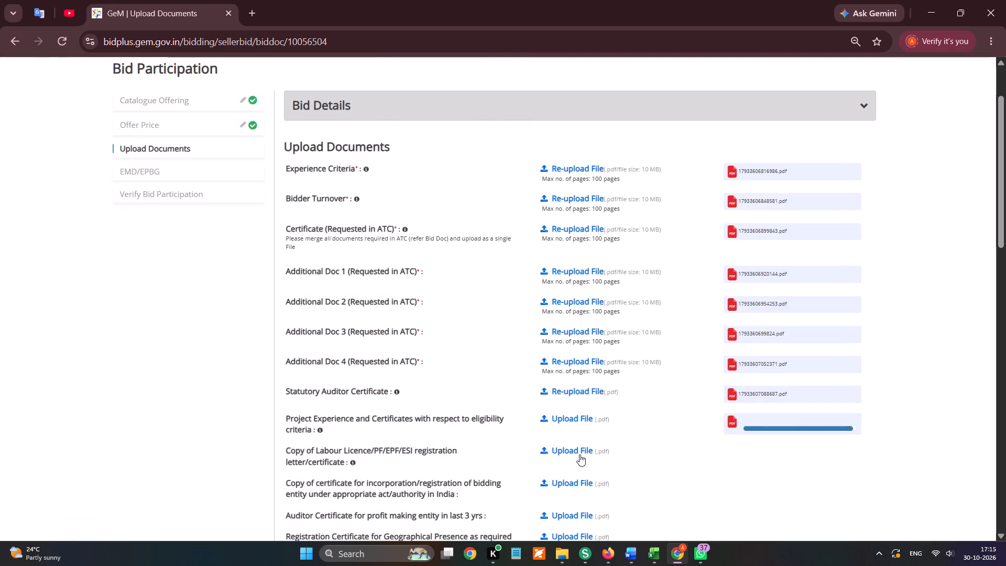
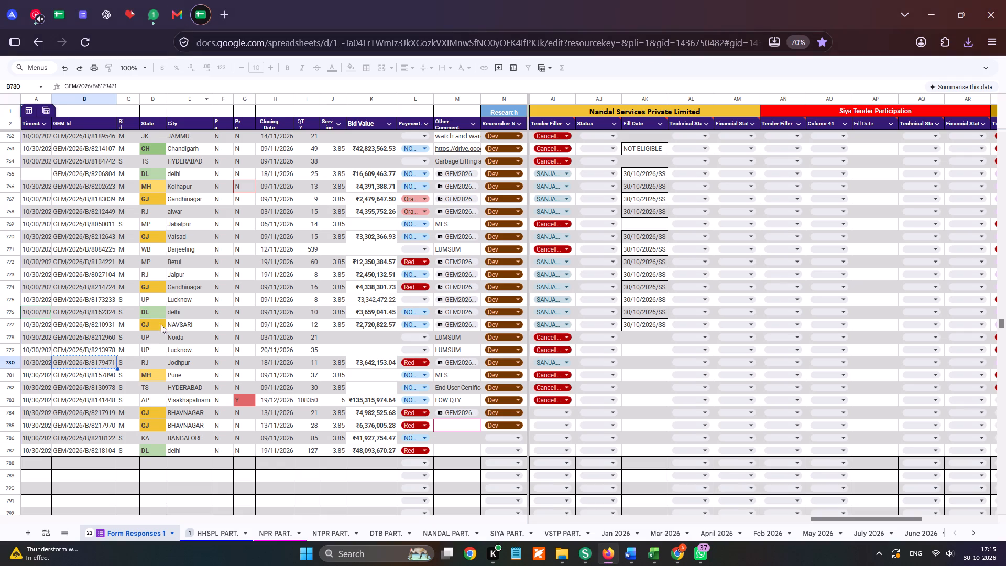
In the tender spreadsheet, go to the row for bid GEM/2026/B/8179471 (Jodhpur) and open its Bid Value cell.
{"action": "left_click", "coordinate": [7, 360]}
{"action": "double_click", "coordinate": [381, 366]}
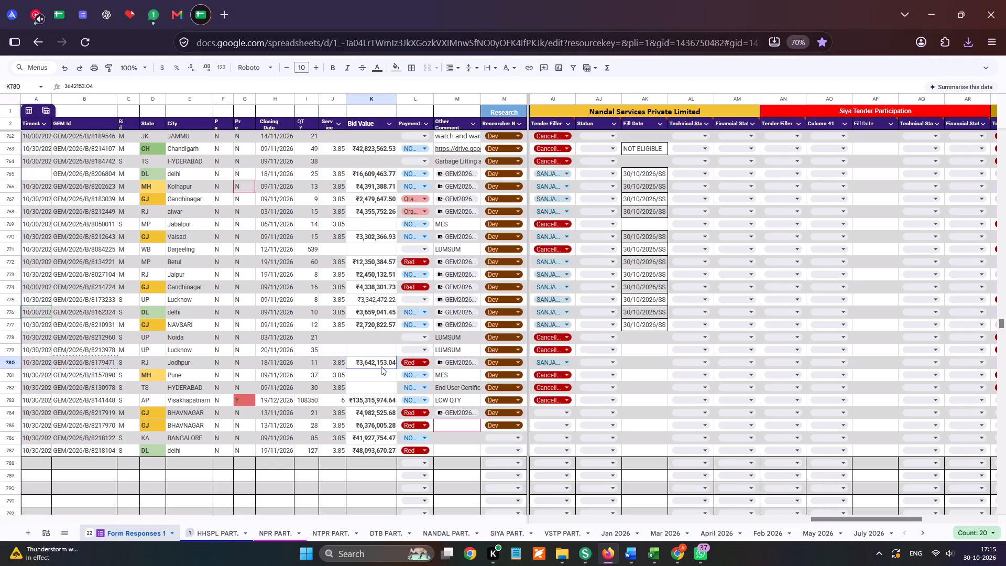
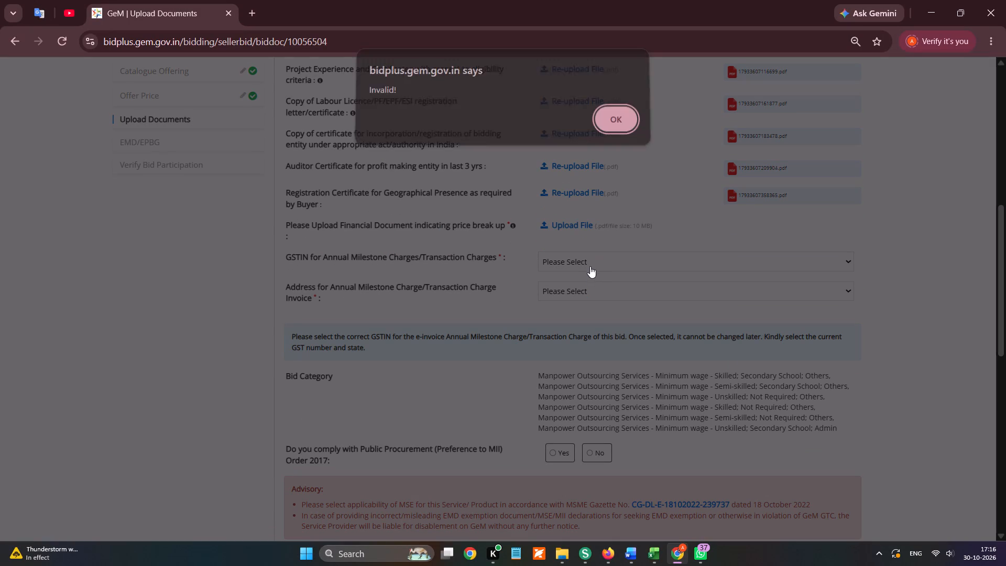
Select the registered GSTIN and the North West Delhi invoice address for the Annual Milestone/Transaction Charges.
{"action": "left_click", "coordinate": [591, 262]}
{"action": "left_click", "coordinate": [608, 129]}
{"action": "left_click", "coordinate": [586, 261]}
{"action": "left_click", "coordinate": [593, 297]}
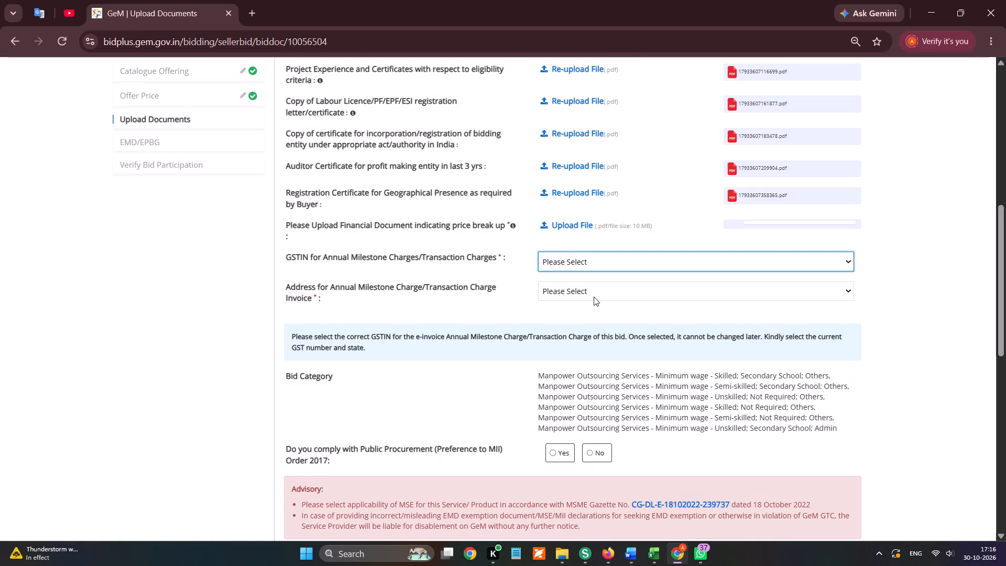
{"action": "left_click", "coordinate": [617, 135]}
{"action": "left_click", "coordinate": [609, 290]}
{"action": "left_click", "coordinate": [616, 341]}
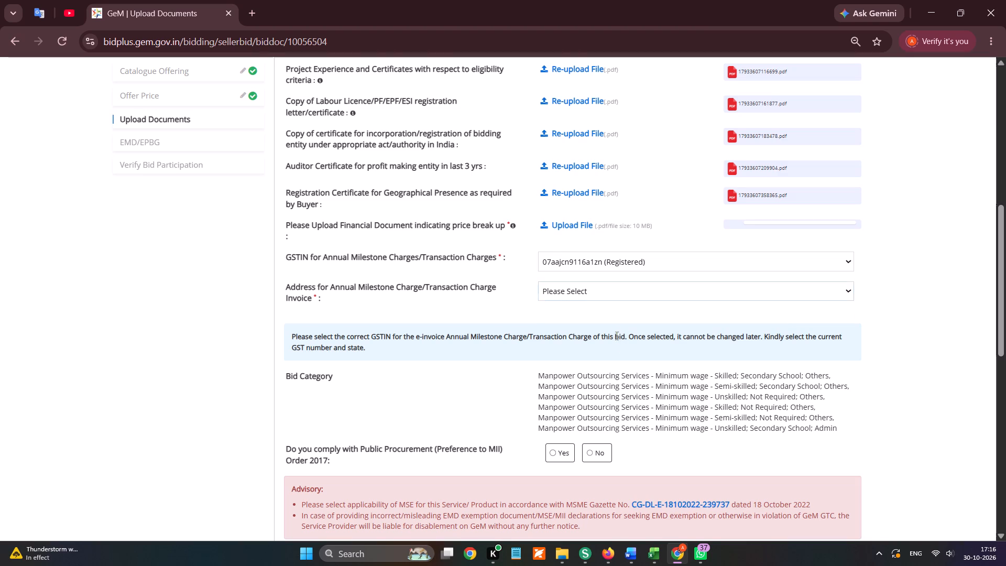
{"action": "left_click", "coordinate": [601, 298]}
{"action": "left_click", "coordinate": [611, 319]}
{"action": "left_click", "coordinate": [621, 130]}
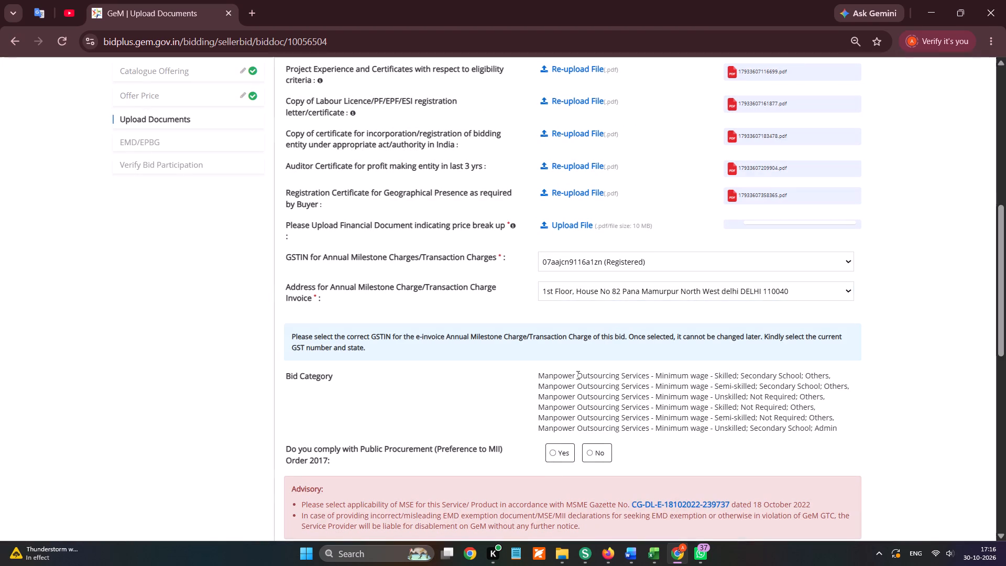
Answer Yes to complying with the Public Procurement (Preference to MII) Order 2017 and Yes to MSE Purchase Preference eligibility.
{"action": "left_click", "coordinate": [552, 455]}
{"action": "scroll", "coordinate": [555, 450], "scroll_direction": "down", "scroll_amount": 1}
{"action": "left_click", "coordinate": [555, 395]}
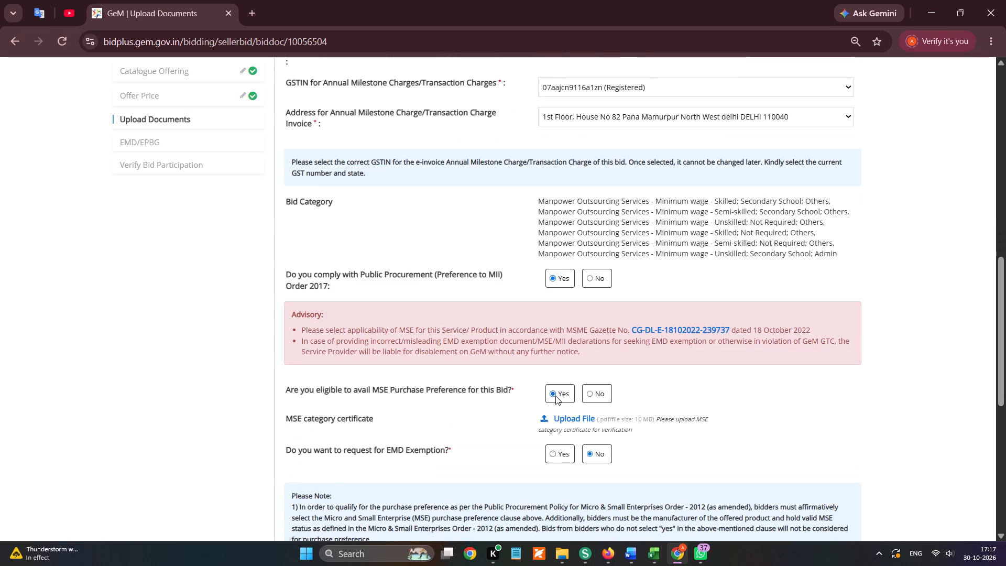
Open the file selection for the MSE category certificate and browse the Gem Bid Documents - Nandal folder.
{"action": "left_click", "coordinate": [563, 421]}
{"action": "scroll", "coordinate": [64, 255], "scroll_direction": "up", "scroll_amount": 4}
{"action": "left_click", "coordinate": [71, 211]}
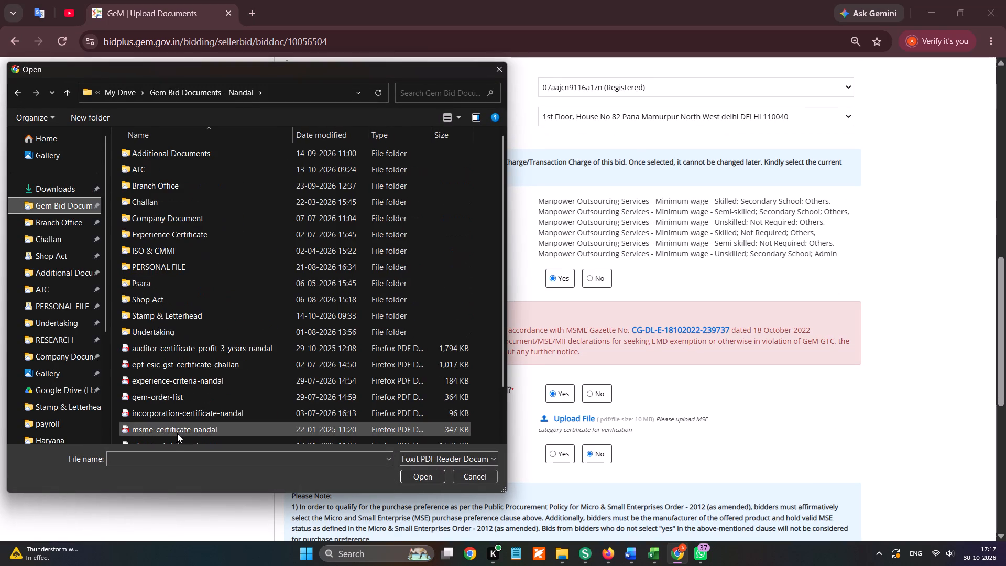
Upload msme-certificate-nandal from the Gem Bid Documents - Nandal folder as the MSE category certificate.
{"action": "double_click", "coordinate": [176, 431]}
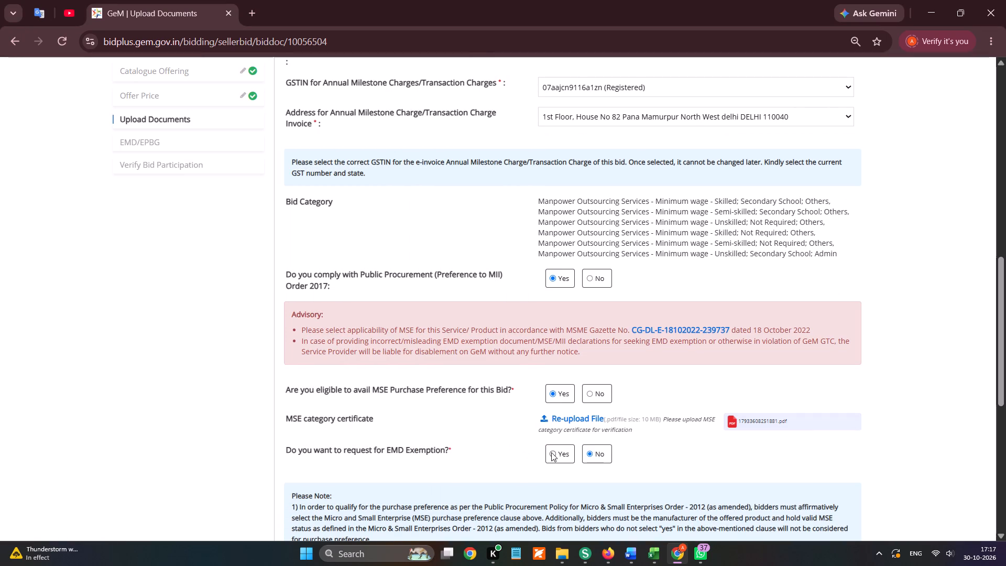
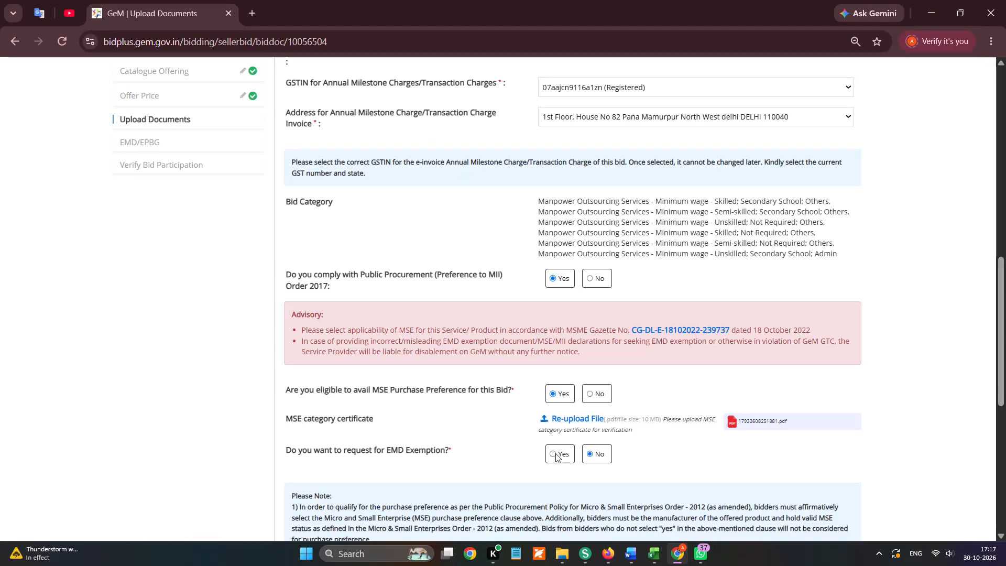
Choose Start-up as the EMD exemption category.
{"action": "left_click", "coordinate": [559, 479]}
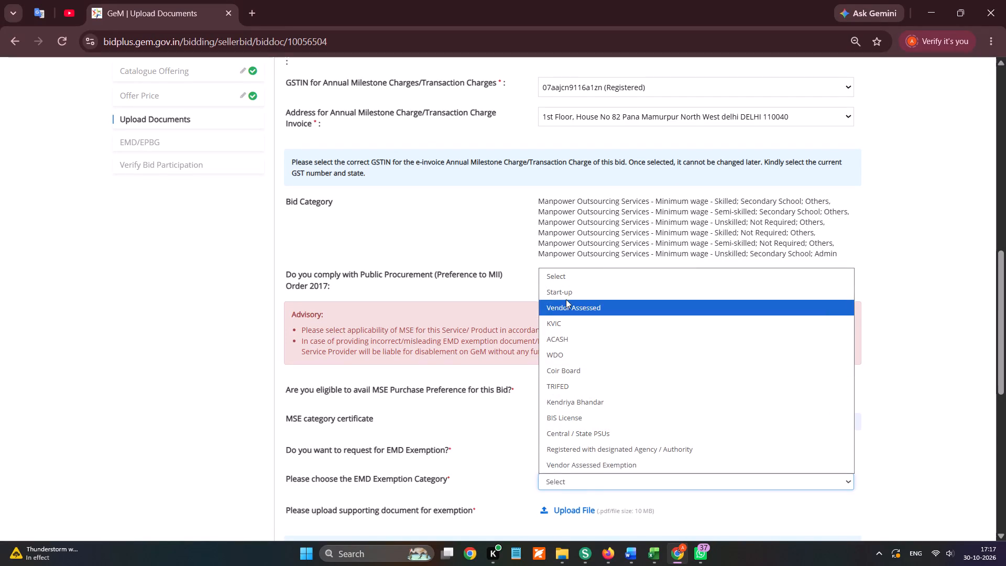
{"action": "left_click", "coordinate": [566, 290]}
Upload the supporting document for the Start-up EMD exemption from the Gem Bid Documents - Nandal folder.
{"action": "scroll", "coordinate": [552, 441], "scroll_direction": "down", "scroll_amount": 1}
{"action": "left_click", "coordinate": [574, 344]}
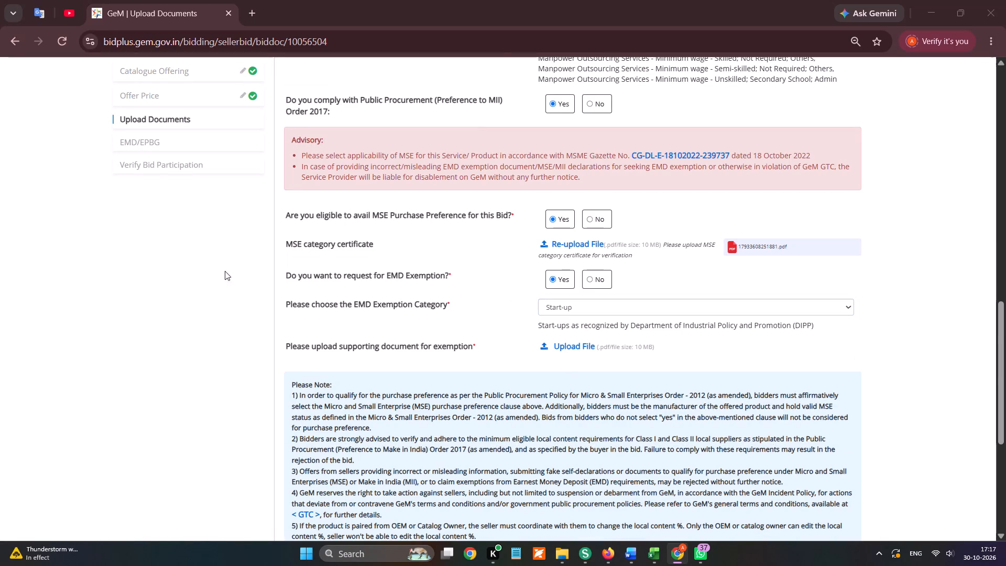
{"action": "scroll", "coordinate": [71, 214], "scroll_direction": "up", "scroll_amount": 3}
{"action": "left_click", "coordinate": [64, 206]}
{"action": "scroll", "coordinate": [168, 359], "scroll_direction": "down", "scroll_amount": 4}
{"action": "double_click", "coordinate": [180, 402]}
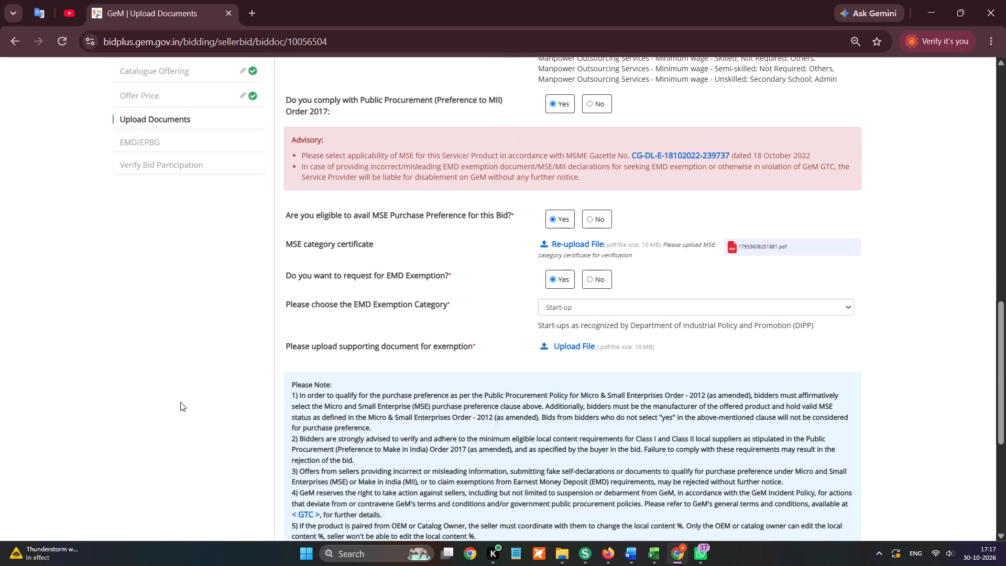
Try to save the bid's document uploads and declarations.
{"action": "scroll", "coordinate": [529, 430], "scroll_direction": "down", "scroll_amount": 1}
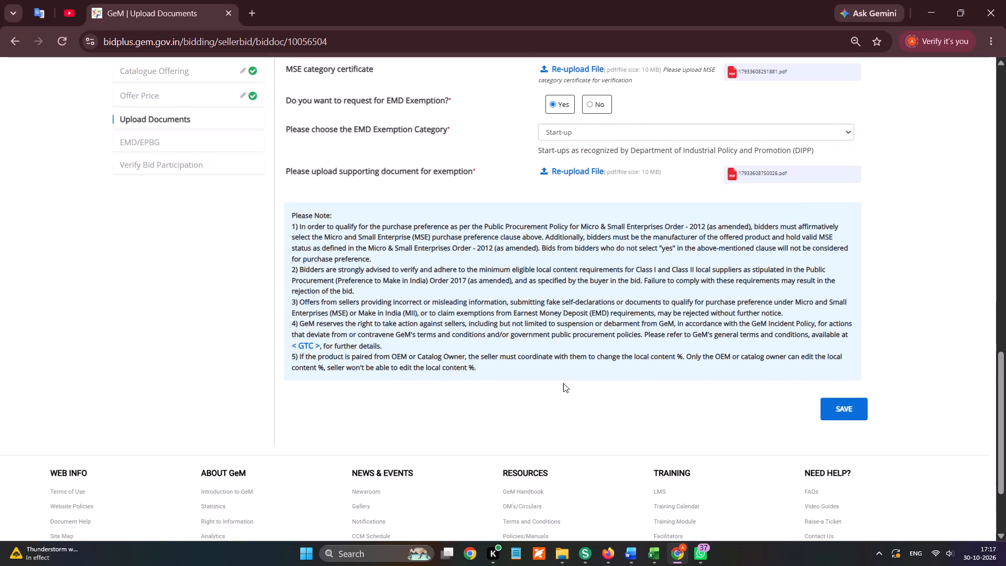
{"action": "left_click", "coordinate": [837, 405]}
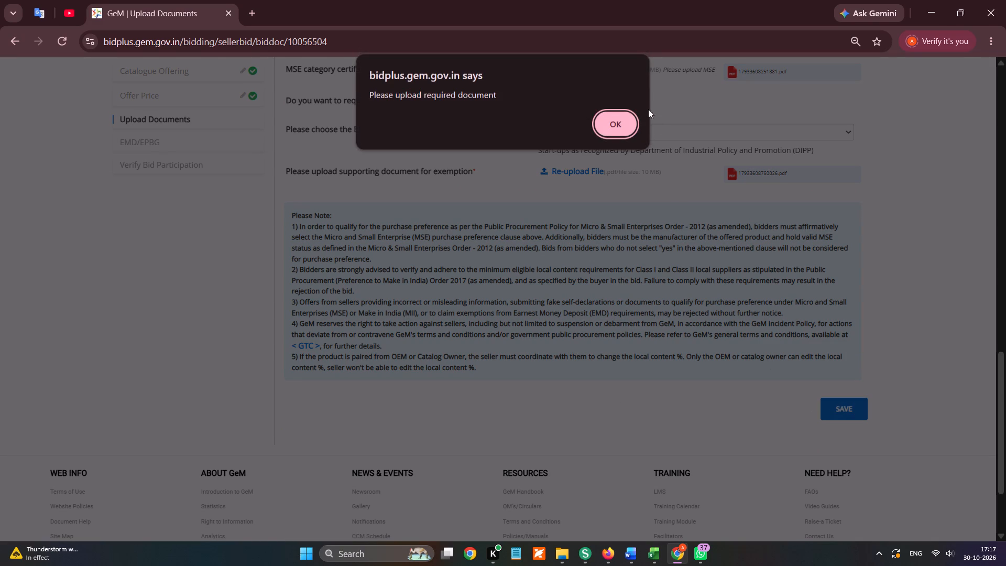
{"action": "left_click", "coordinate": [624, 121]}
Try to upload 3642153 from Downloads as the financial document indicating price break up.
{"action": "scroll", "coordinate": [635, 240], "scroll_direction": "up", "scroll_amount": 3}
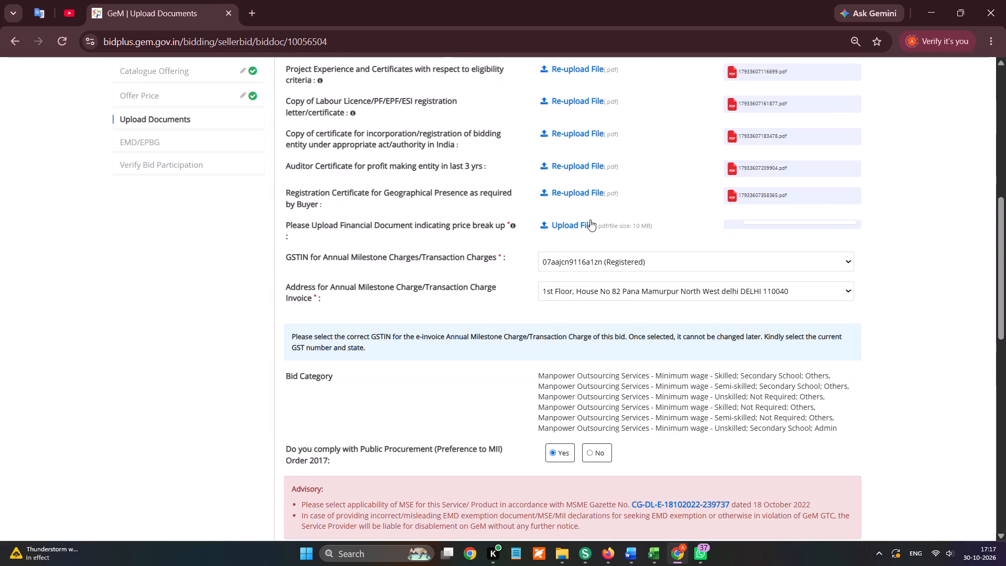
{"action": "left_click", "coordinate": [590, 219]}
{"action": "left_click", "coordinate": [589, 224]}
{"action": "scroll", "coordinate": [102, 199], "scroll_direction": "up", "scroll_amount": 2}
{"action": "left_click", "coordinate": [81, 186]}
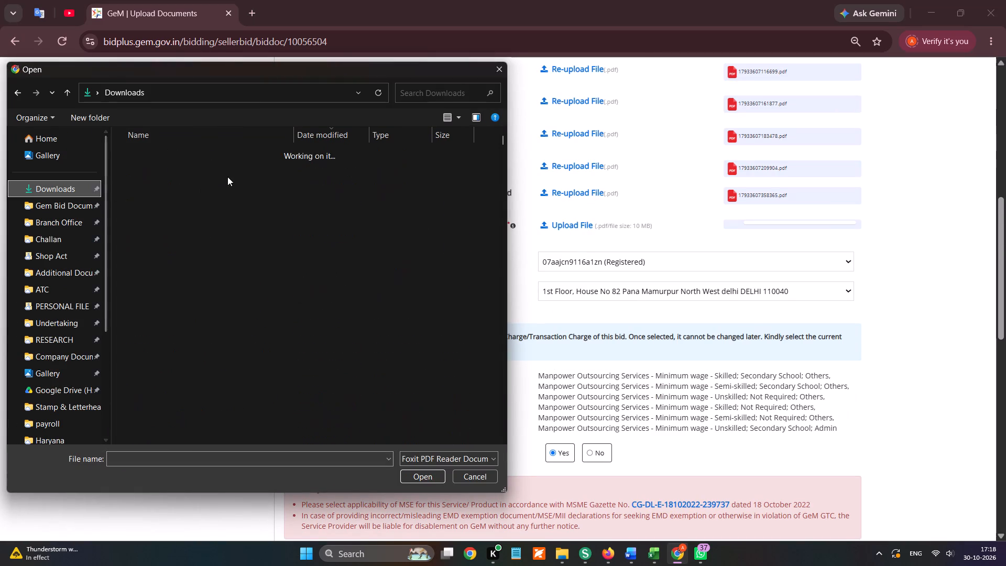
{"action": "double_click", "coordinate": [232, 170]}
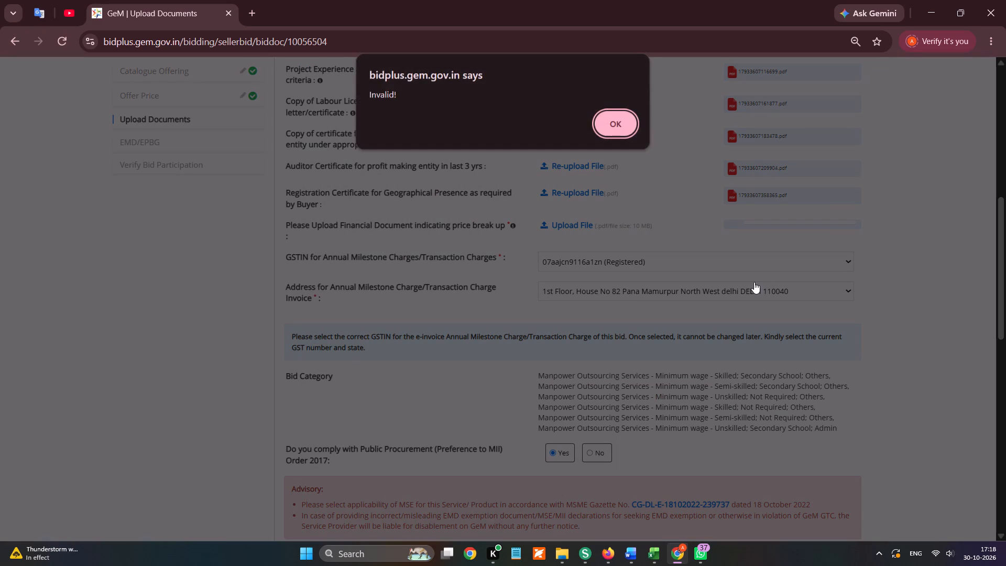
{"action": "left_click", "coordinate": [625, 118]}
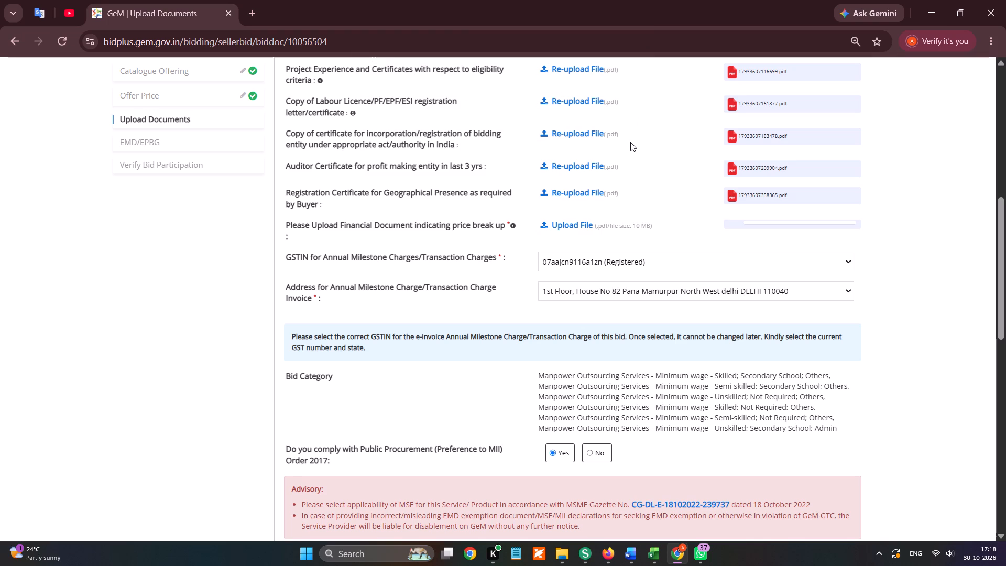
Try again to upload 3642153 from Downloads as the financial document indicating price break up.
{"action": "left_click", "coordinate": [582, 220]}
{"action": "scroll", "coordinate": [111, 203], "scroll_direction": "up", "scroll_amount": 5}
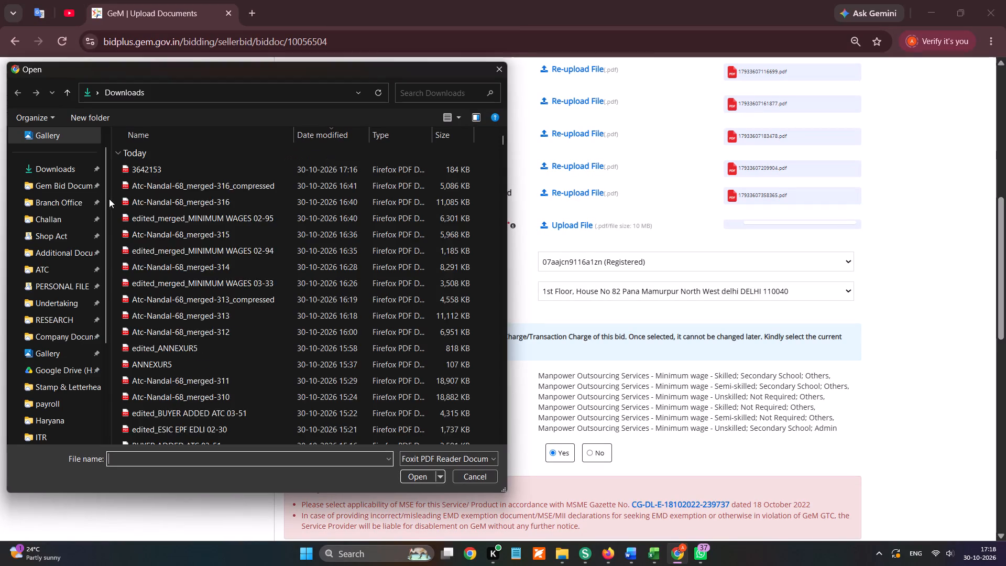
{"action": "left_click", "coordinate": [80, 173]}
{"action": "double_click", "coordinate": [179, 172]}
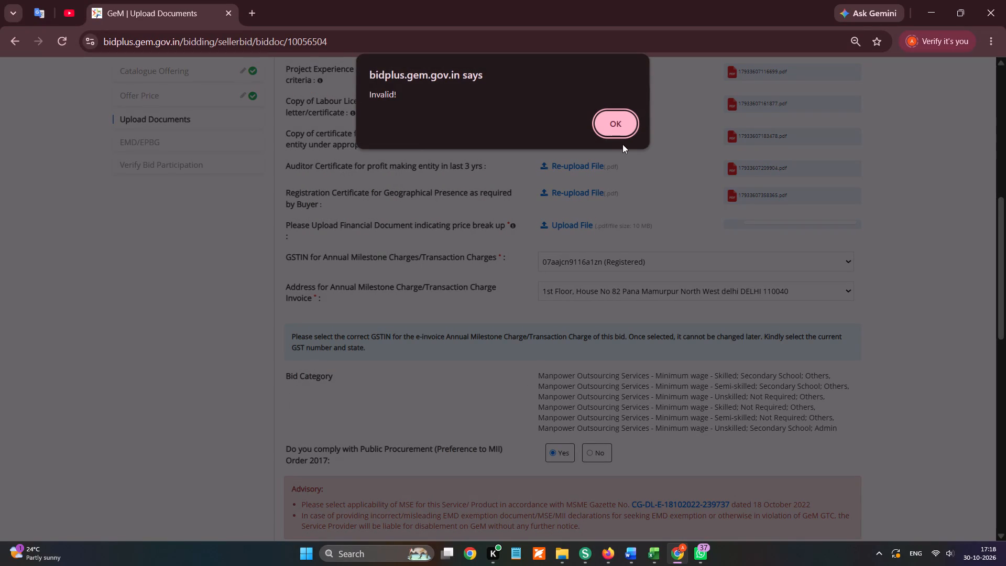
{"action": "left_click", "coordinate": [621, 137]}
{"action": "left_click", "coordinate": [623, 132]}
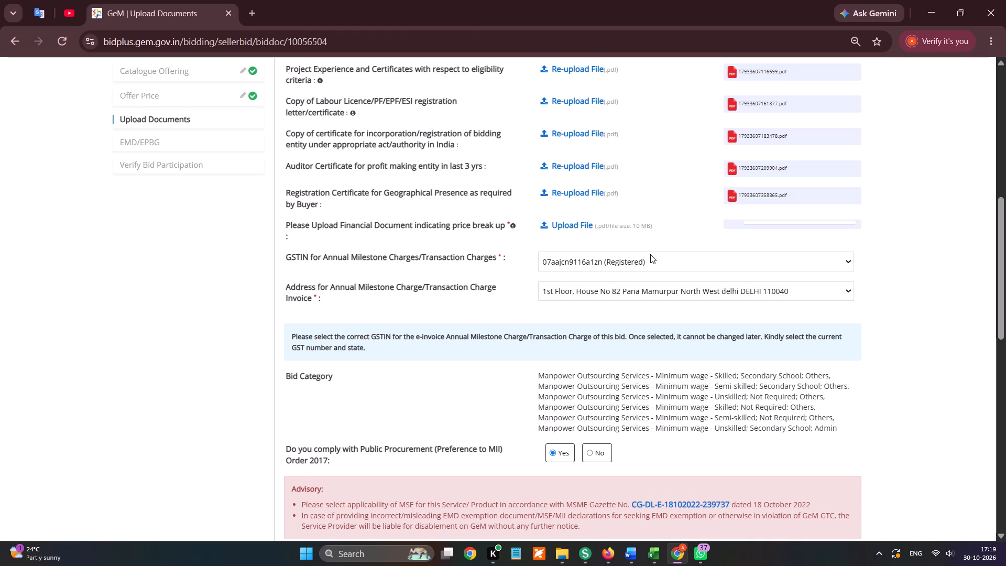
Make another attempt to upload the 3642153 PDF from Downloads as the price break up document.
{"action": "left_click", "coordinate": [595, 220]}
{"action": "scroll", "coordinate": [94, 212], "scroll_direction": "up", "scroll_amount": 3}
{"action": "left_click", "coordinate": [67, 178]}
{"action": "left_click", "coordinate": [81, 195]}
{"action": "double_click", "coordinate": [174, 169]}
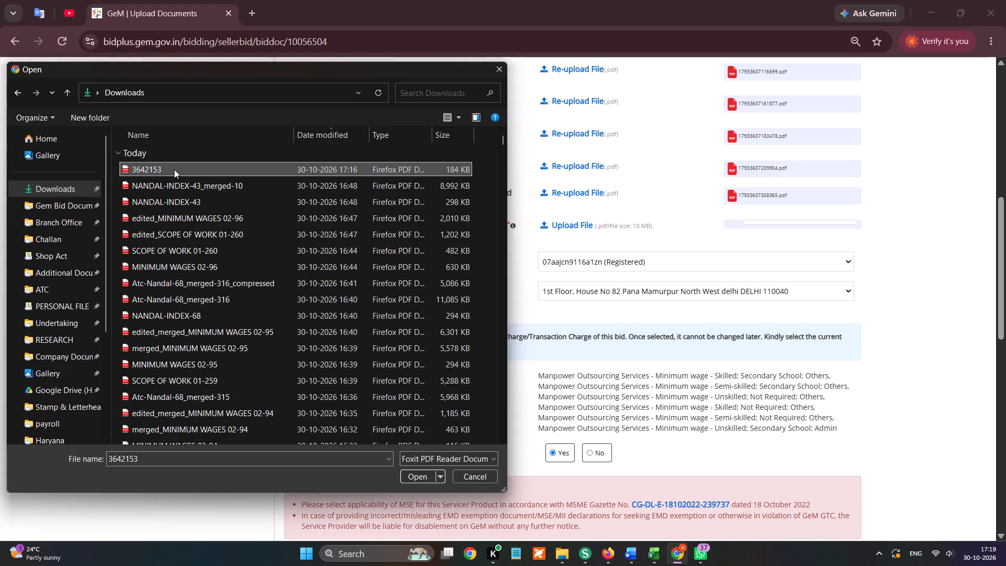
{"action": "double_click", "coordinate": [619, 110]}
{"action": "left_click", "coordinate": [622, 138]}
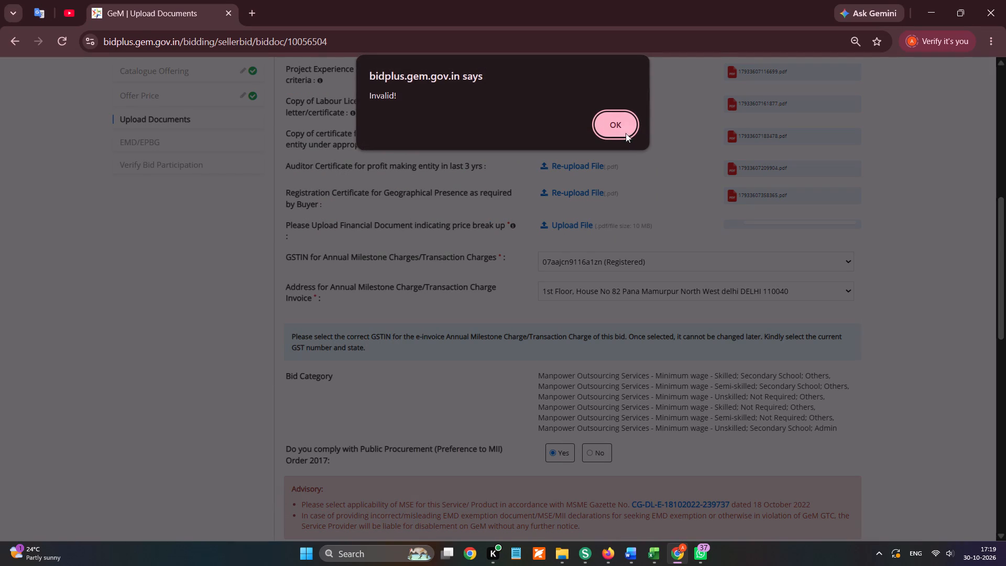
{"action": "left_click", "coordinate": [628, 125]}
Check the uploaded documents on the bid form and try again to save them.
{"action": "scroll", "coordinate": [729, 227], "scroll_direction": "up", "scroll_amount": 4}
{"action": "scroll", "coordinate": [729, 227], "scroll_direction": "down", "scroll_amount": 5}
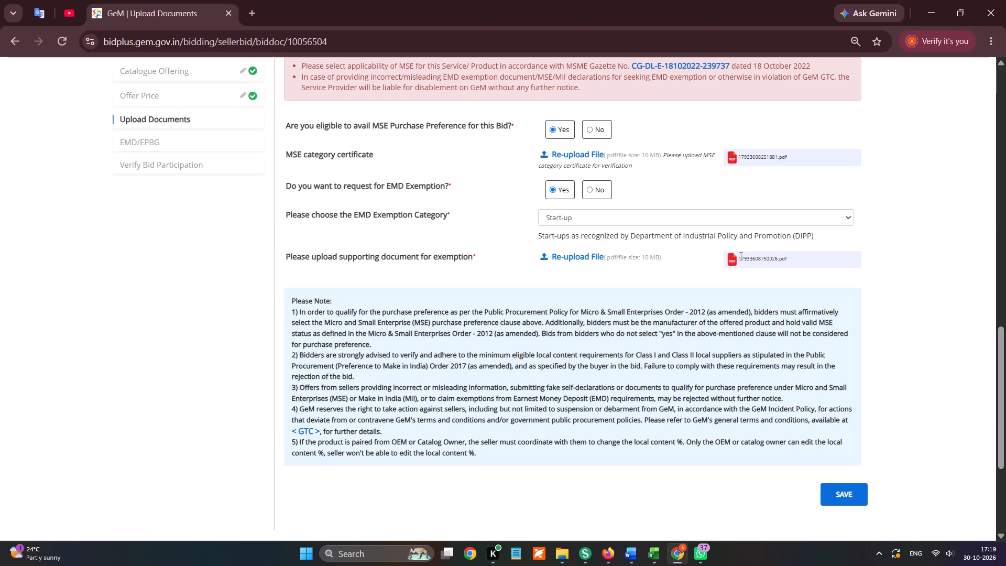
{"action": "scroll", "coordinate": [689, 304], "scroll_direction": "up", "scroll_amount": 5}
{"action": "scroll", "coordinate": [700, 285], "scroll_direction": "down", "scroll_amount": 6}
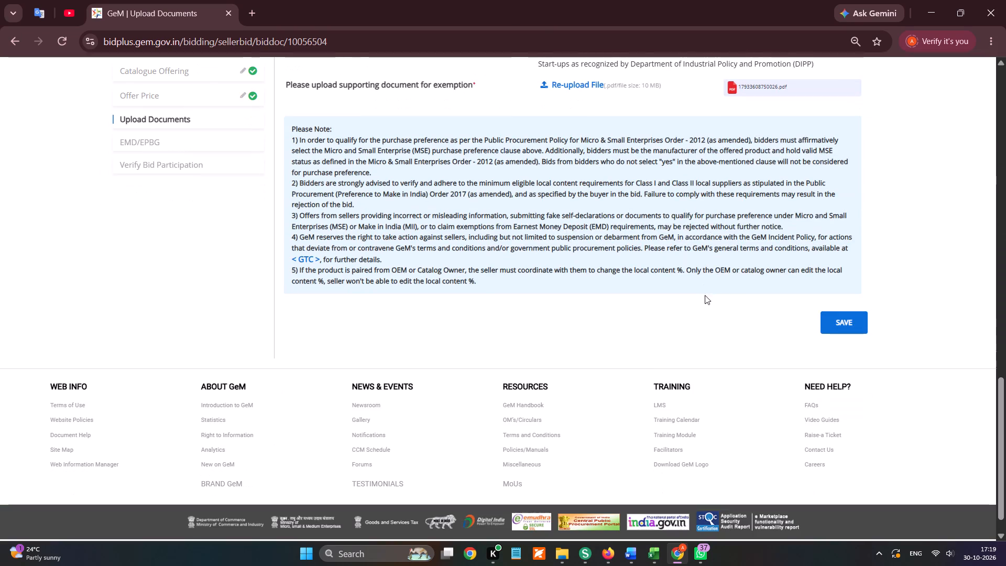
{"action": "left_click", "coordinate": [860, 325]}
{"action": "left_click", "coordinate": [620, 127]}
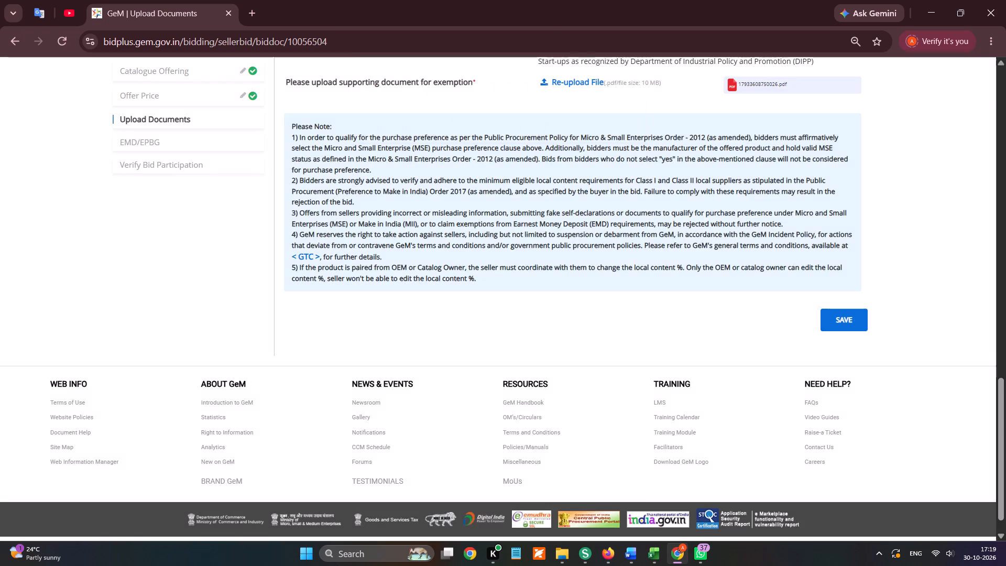
Switch to Firefox and review the bid numbers dated 30-10-2026 in the tender spreadsheet's NANDAL PART. sheet.
{"action": "left_click", "coordinate": [611, 552]}
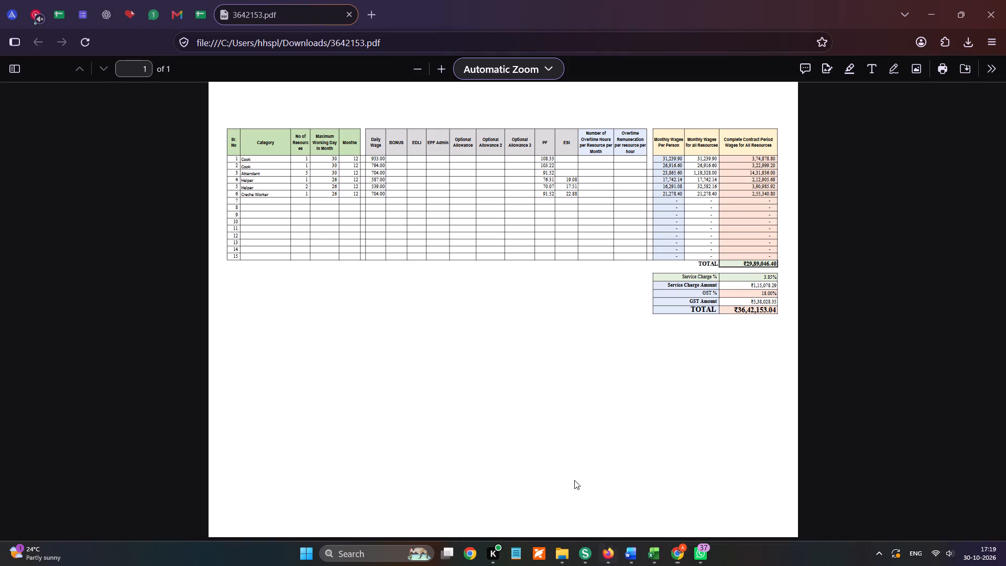
{"action": "left_click", "coordinate": [213, 21]}
{"action": "left_click", "coordinate": [200, 19]}
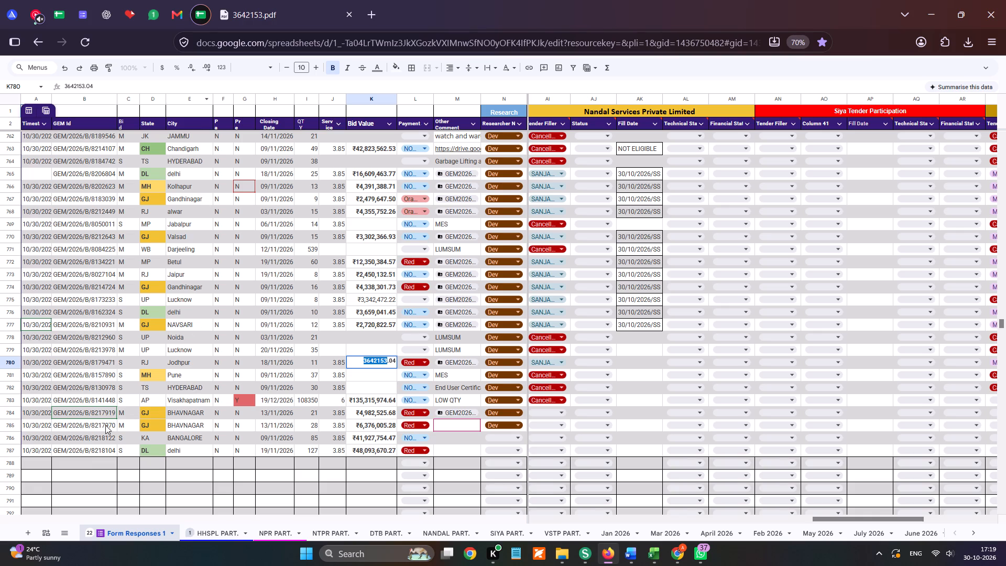
{"action": "left_click", "coordinate": [443, 534]}
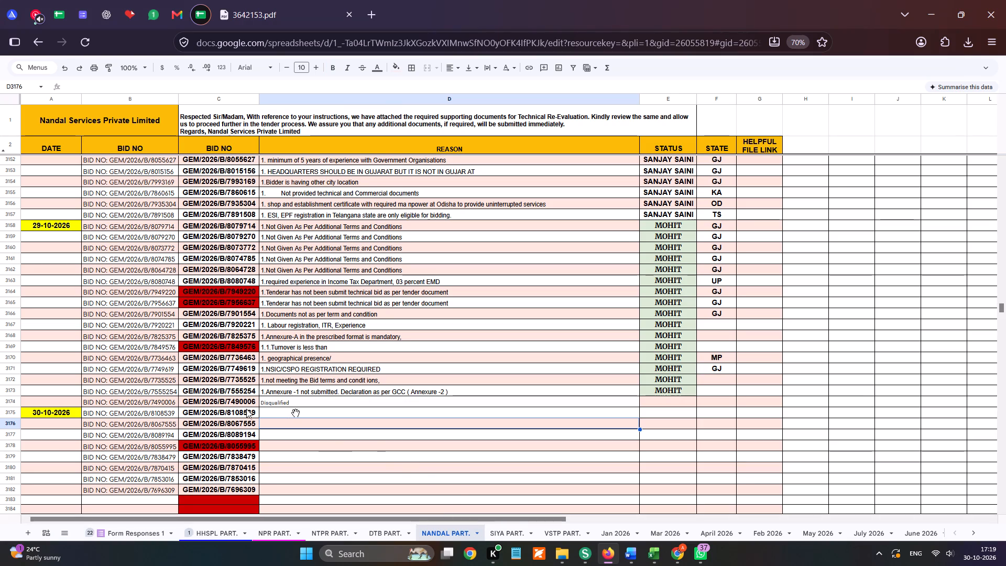
{"action": "left_click_drag", "start_coordinate": [246, 409], "coordinate": [248, 488]}
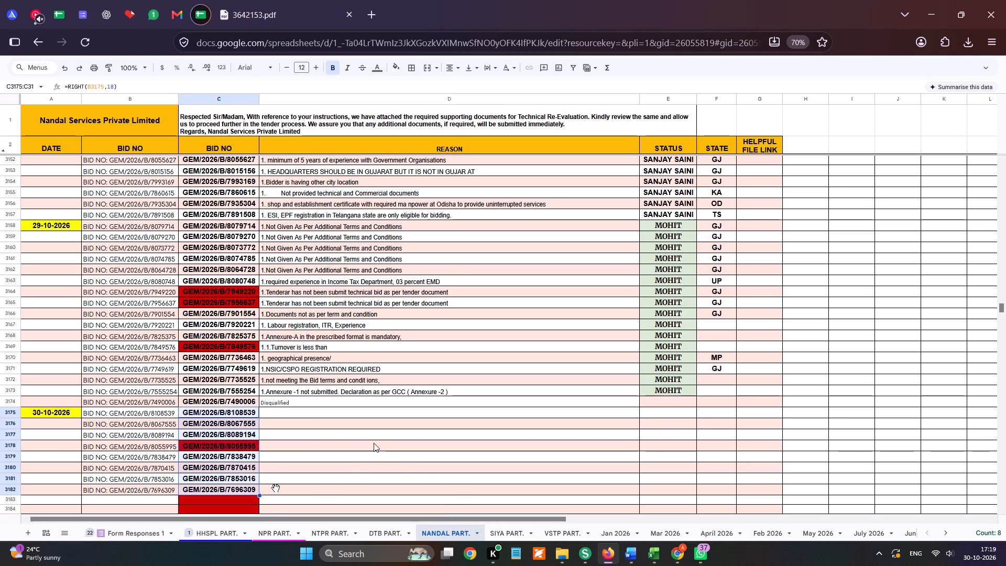
{"action": "left_click", "coordinate": [376, 439]}
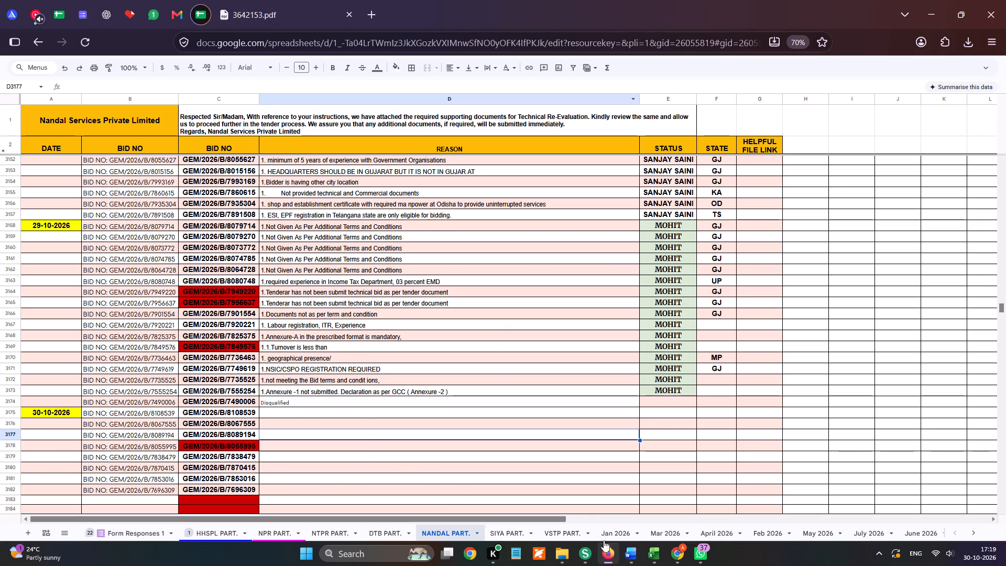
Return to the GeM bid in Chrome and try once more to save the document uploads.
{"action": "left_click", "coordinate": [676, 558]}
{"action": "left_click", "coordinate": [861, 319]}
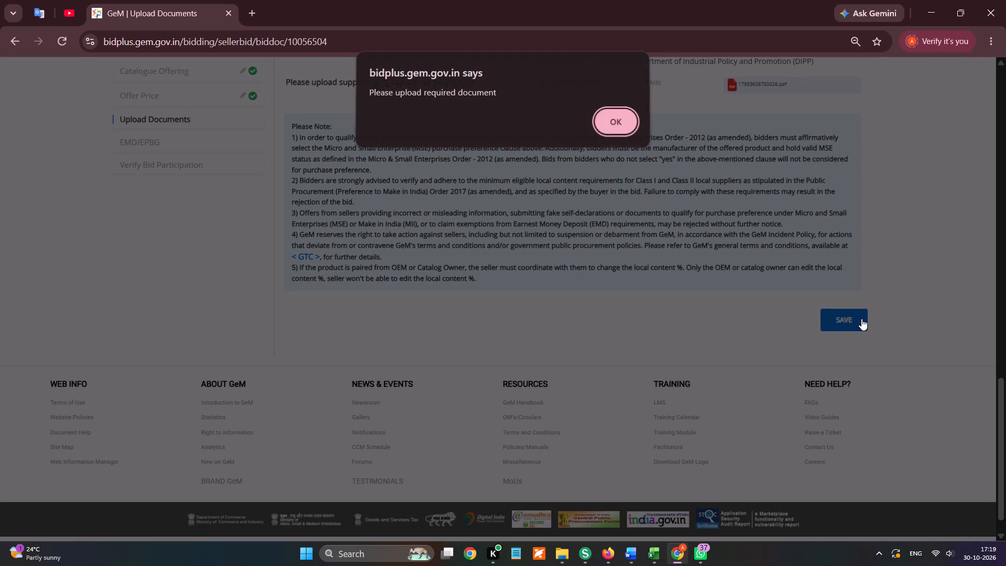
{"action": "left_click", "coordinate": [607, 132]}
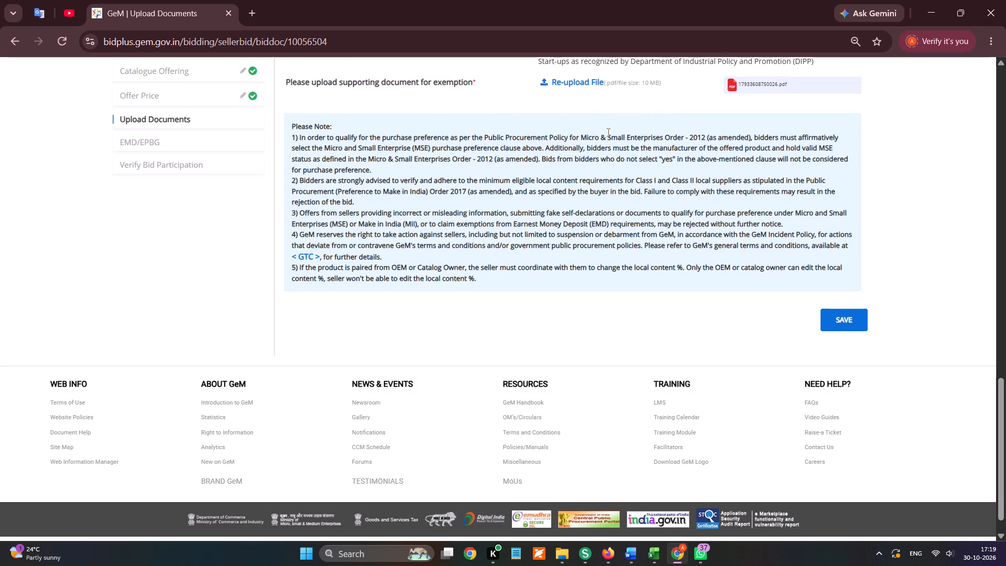
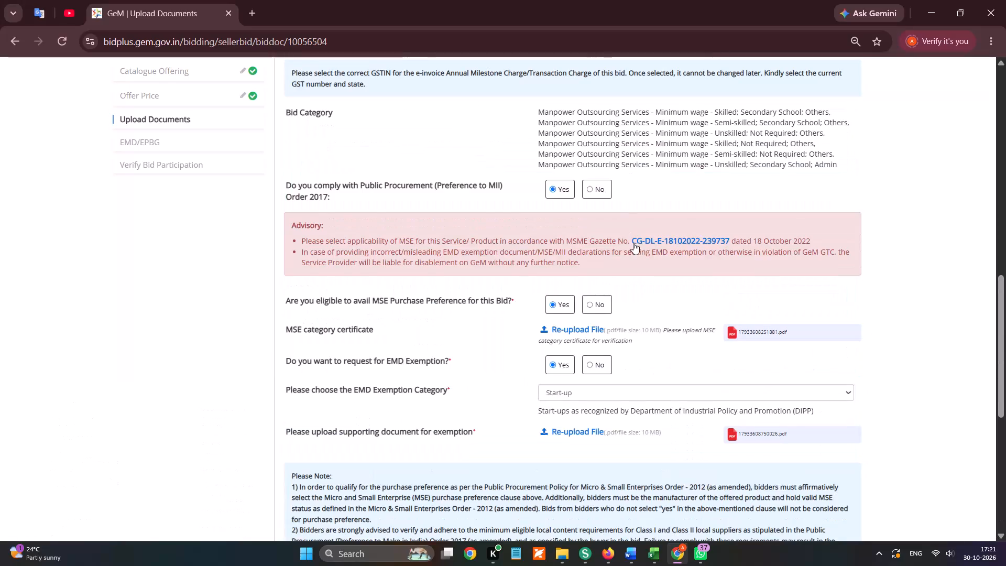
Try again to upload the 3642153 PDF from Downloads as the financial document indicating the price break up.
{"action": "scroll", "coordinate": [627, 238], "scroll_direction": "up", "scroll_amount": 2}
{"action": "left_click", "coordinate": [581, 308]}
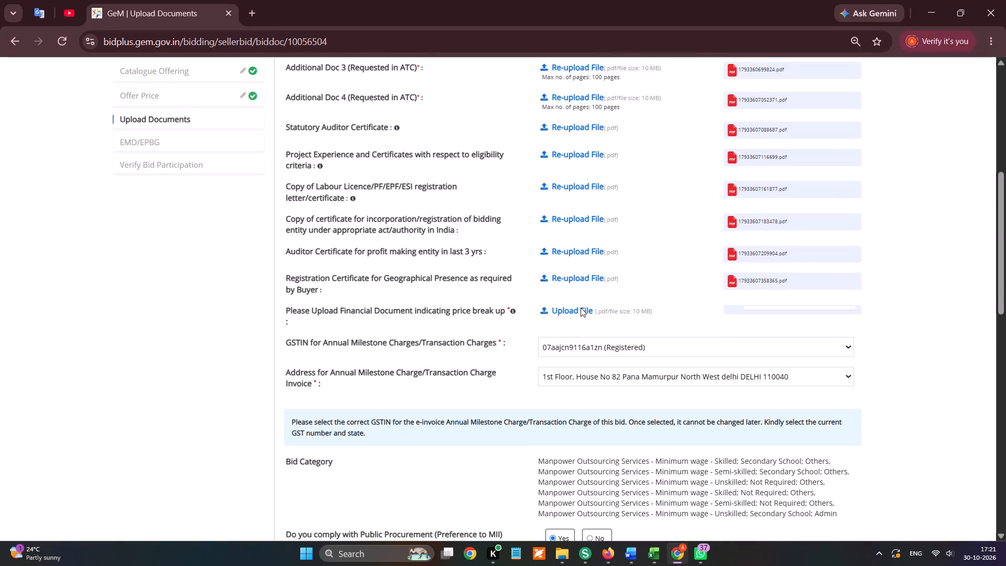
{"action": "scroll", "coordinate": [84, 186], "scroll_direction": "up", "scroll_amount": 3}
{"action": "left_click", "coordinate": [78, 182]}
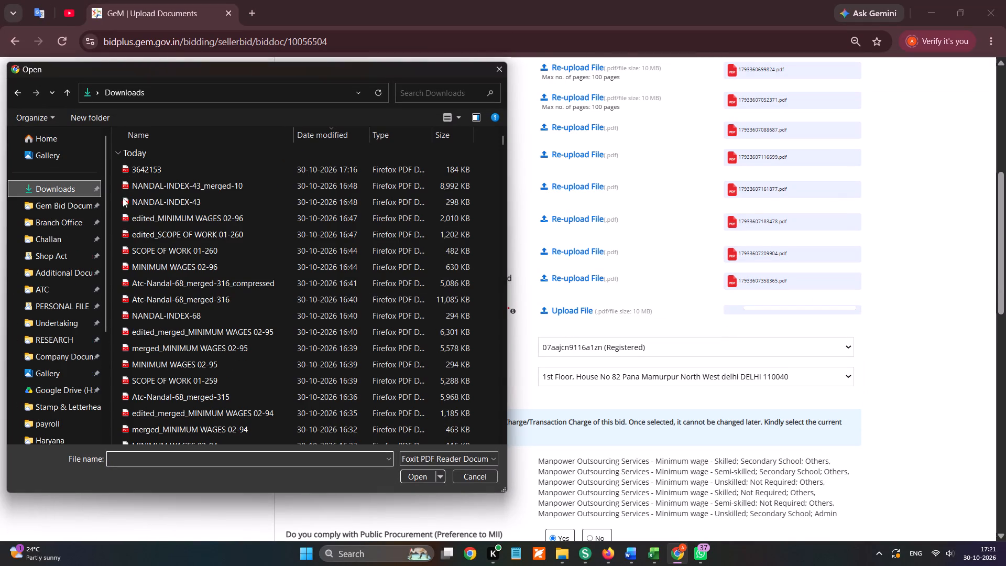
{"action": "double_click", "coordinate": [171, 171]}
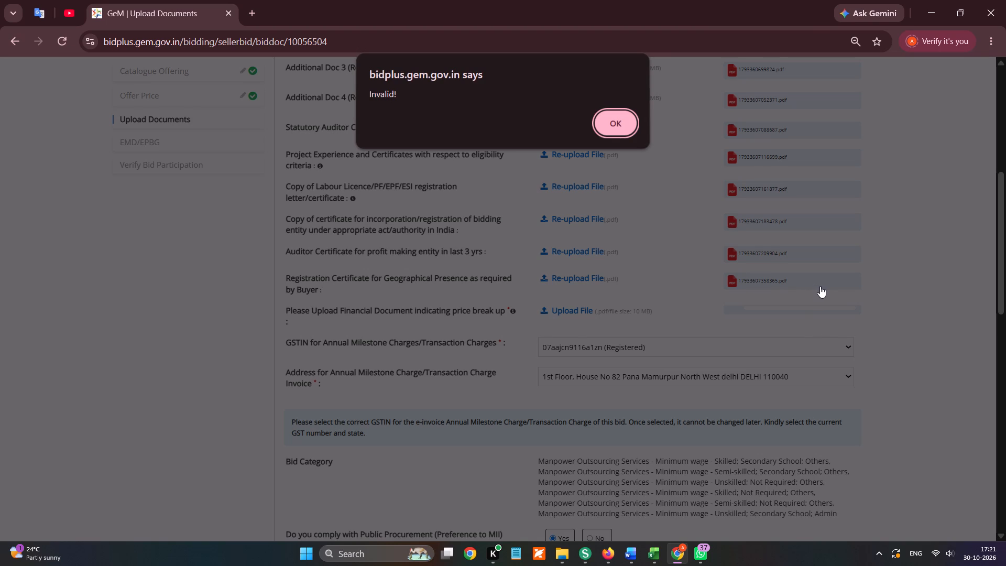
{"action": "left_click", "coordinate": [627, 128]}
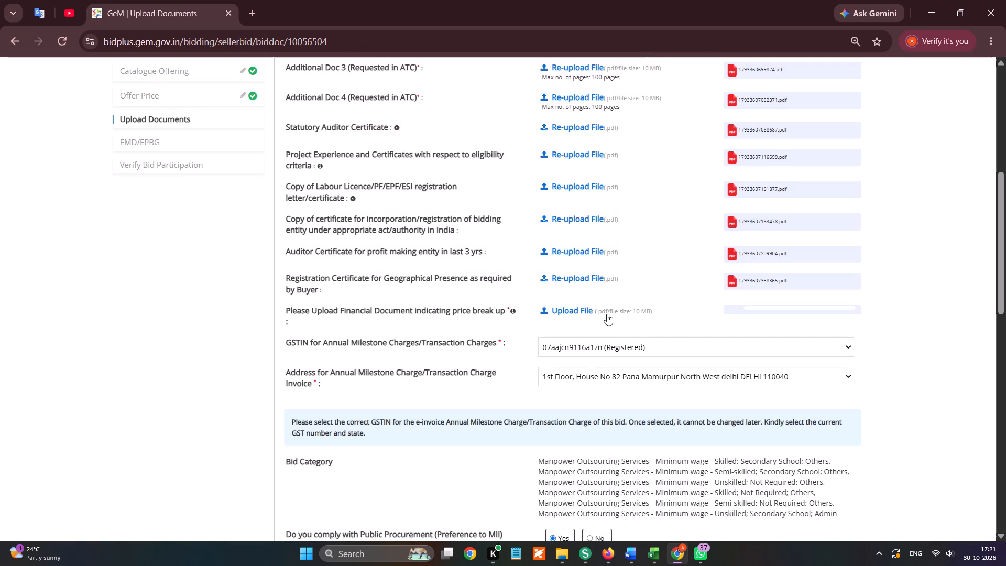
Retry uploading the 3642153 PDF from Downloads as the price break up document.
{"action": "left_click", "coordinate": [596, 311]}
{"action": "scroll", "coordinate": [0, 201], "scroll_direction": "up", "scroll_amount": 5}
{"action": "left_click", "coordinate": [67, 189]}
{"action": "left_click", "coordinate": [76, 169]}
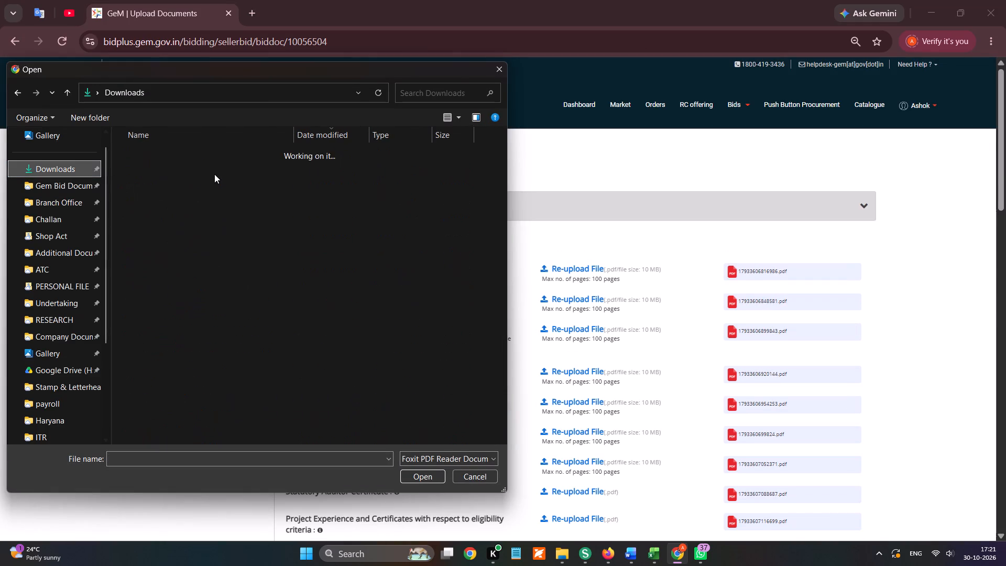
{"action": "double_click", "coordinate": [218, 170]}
Return to the price break up document entry on the bid form and start another upload attempt.
{"action": "scroll", "coordinate": [689, 284], "scroll_direction": "down", "scroll_amount": 2}
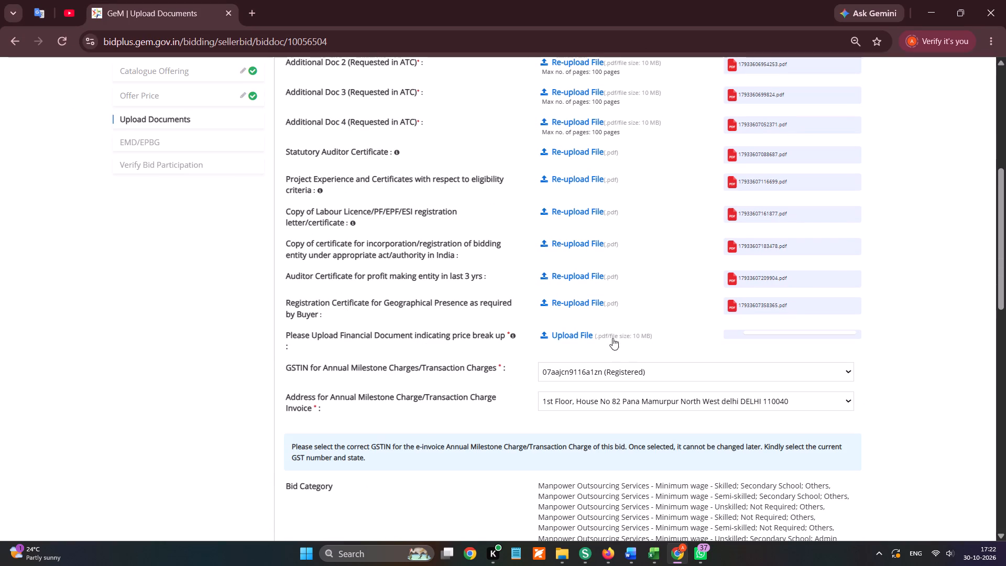
{"action": "left_click", "coordinate": [598, 326]}
{"action": "scroll", "coordinate": [63, 184], "scroll_direction": "up", "scroll_amount": 5}
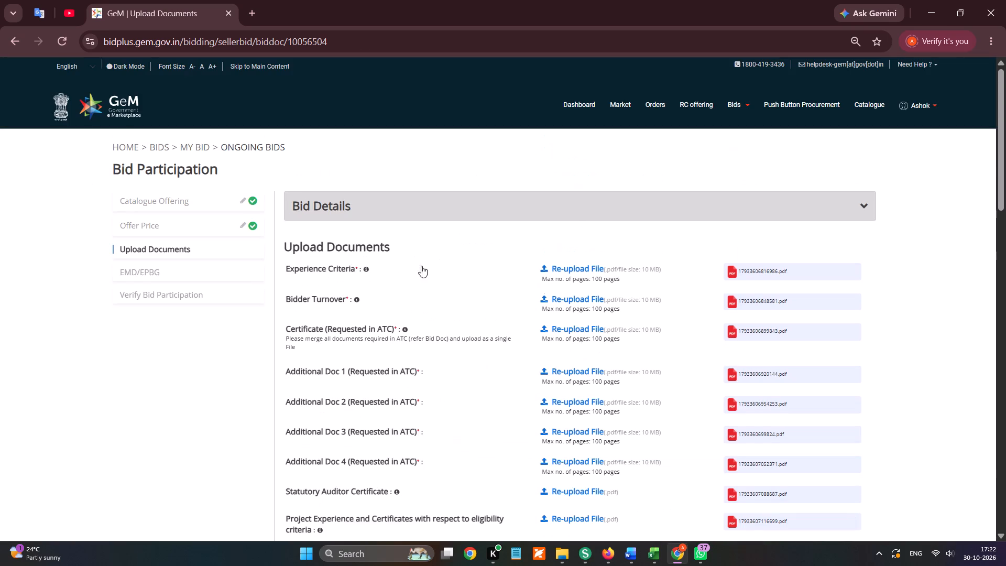
{"action": "scroll", "coordinate": [607, 279], "scroll_direction": "down", "scroll_amount": 2}
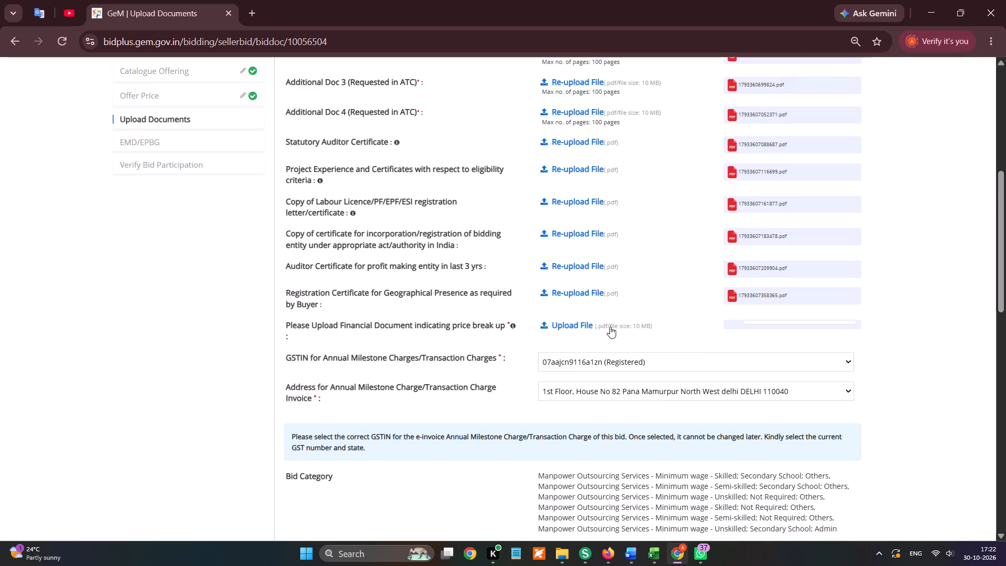
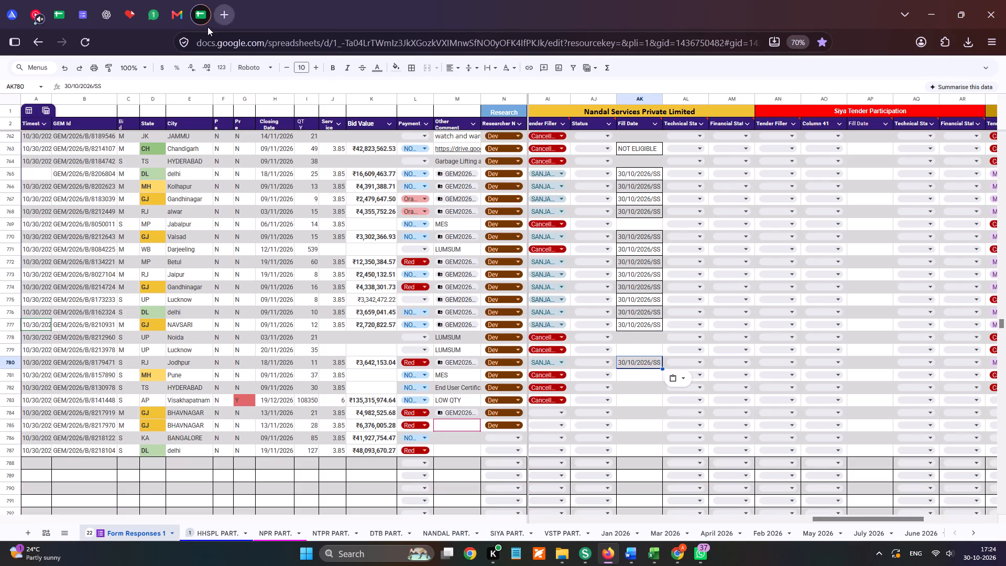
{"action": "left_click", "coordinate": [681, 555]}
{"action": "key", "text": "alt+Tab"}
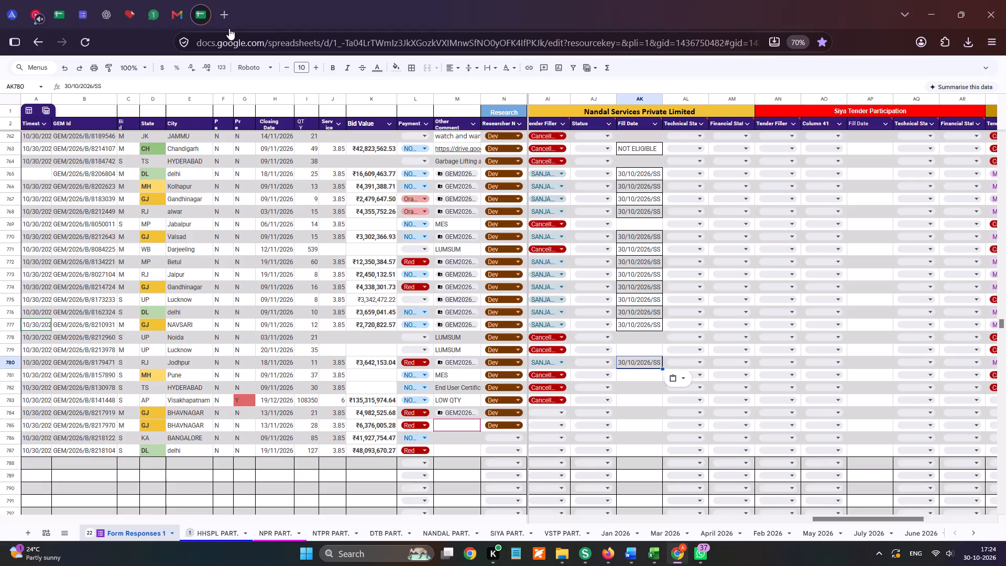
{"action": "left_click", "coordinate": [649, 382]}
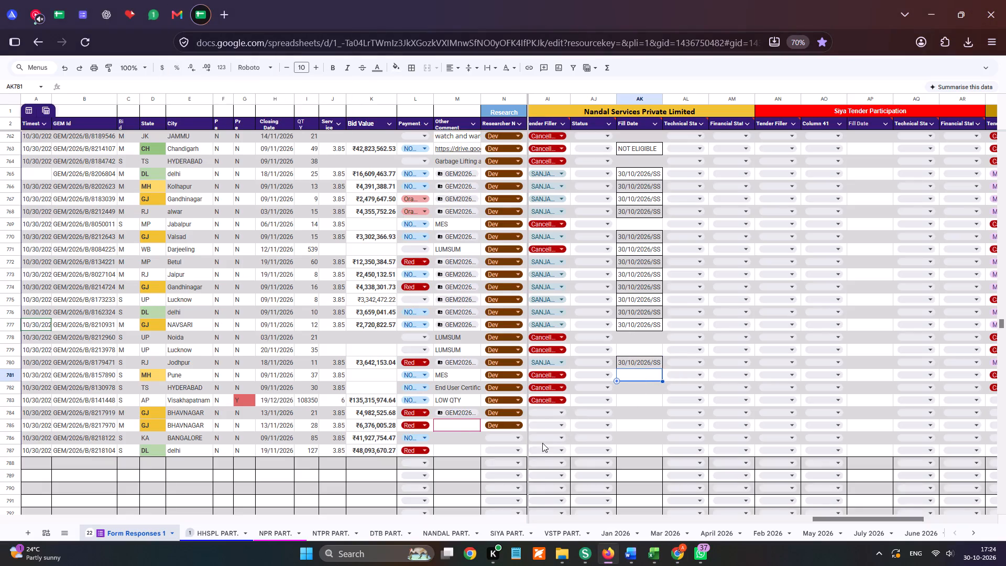
Copy bid number GEM/2026/B/8108539 from the NANDAL PART. sheet and look it up on GeM with Exact Bid Search.
{"action": "left_click", "coordinate": [447, 527]}
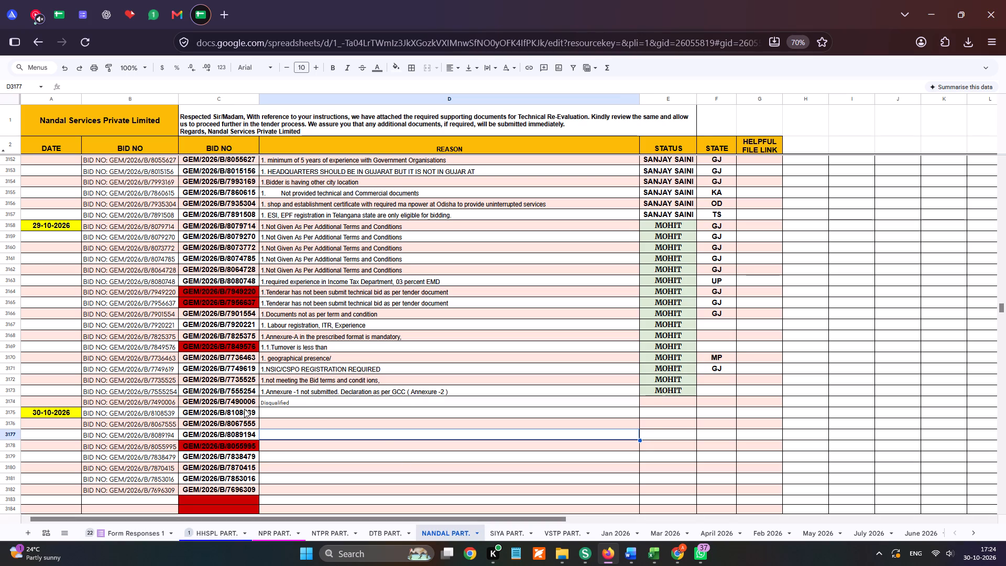
{"action": "left_click", "coordinate": [246, 411]}
{"action": "key", "text": "ctrl+c"}
{"action": "key", "text": "ctrl+c"}
{"action": "key", "text": "alt+Tab"}
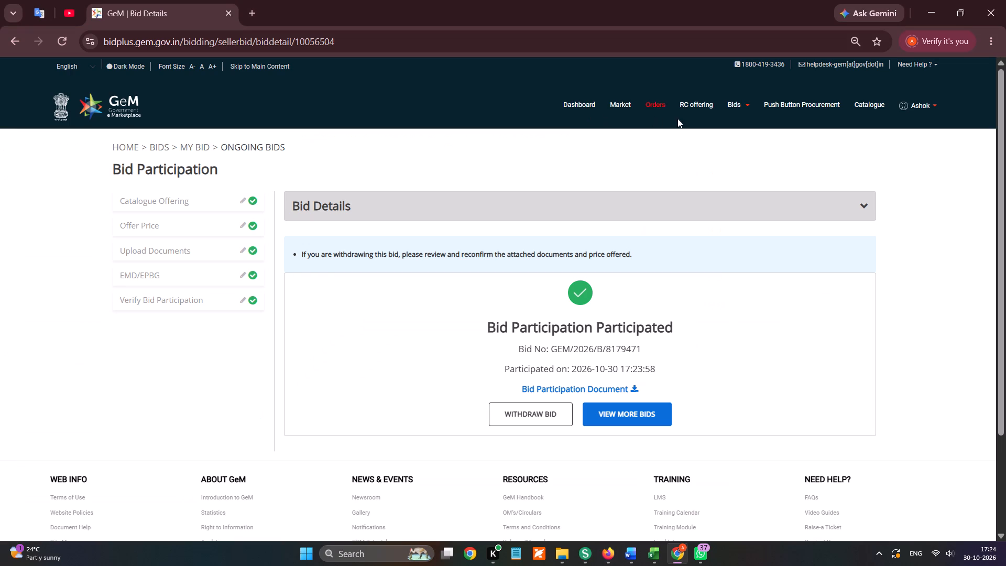
{"action": "left_click", "coordinate": [751, 124]}
{"action": "left_click", "coordinate": [674, 140], "text": "ctrl"}
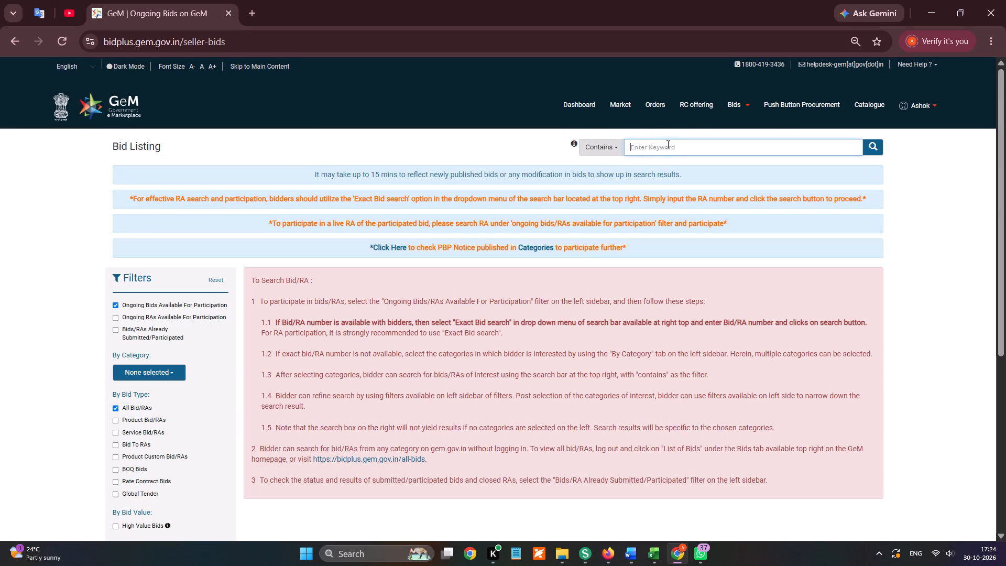
{"action": "key", "text": "ctrl+v"}
{"action": "left_click", "coordinate": [599, 153]}
{"action": "left_click", "coordinate": [633, 205]}
{"action": "left_click", "coordinate": [876, 142]}
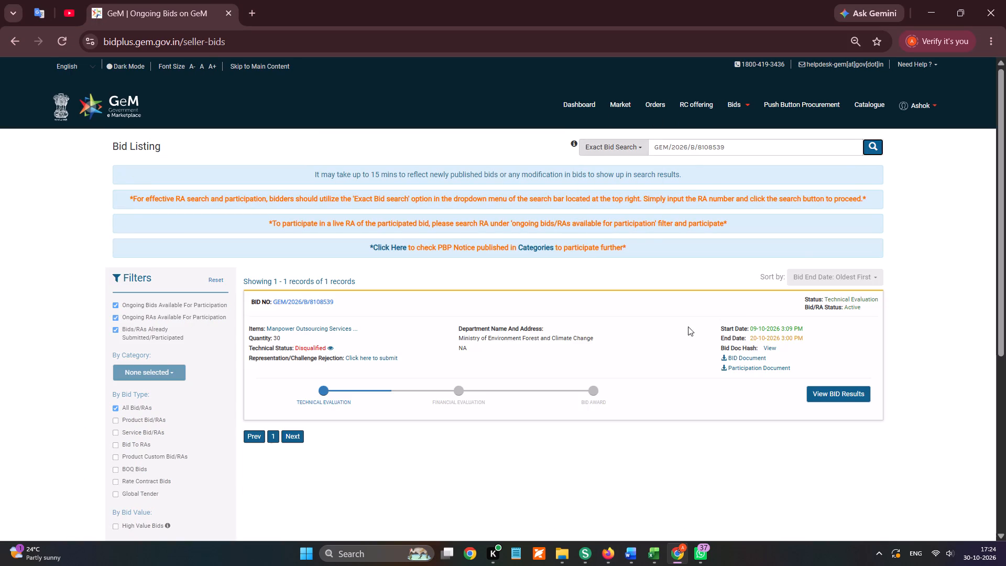
Check the bid results page of GEM/2026/B/8108539 for the buyer's organisation and location.
{"action": "left_click", "coordinate": [863, 387]}
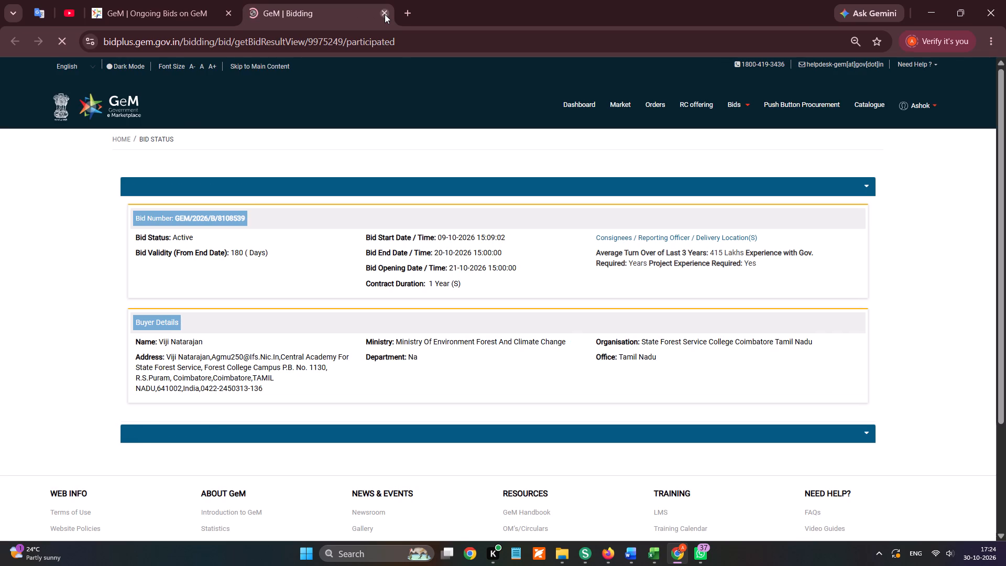
{"action": "left_click", "coordinate": [385, 14]}
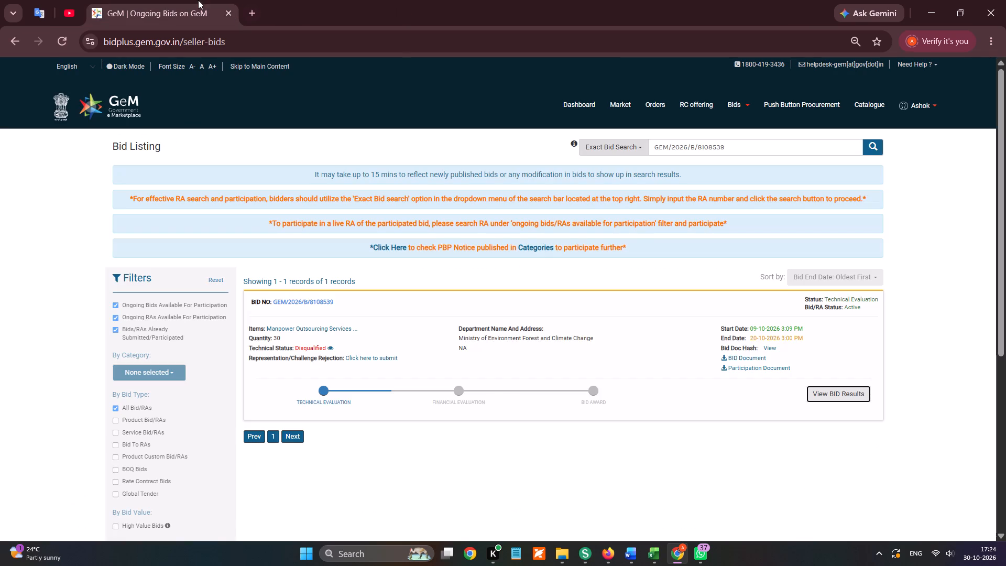
Open the Representation/Challenge Rejection form for GEM/2026/B/8108539 and expand the full disqualification comment.
{"action": "left_click", "coordinate": [198, 0]}
{"action": "left_click", "coordinate": [379, 349]}
{"action": "triple_click", "coordinate": [381, 363]}
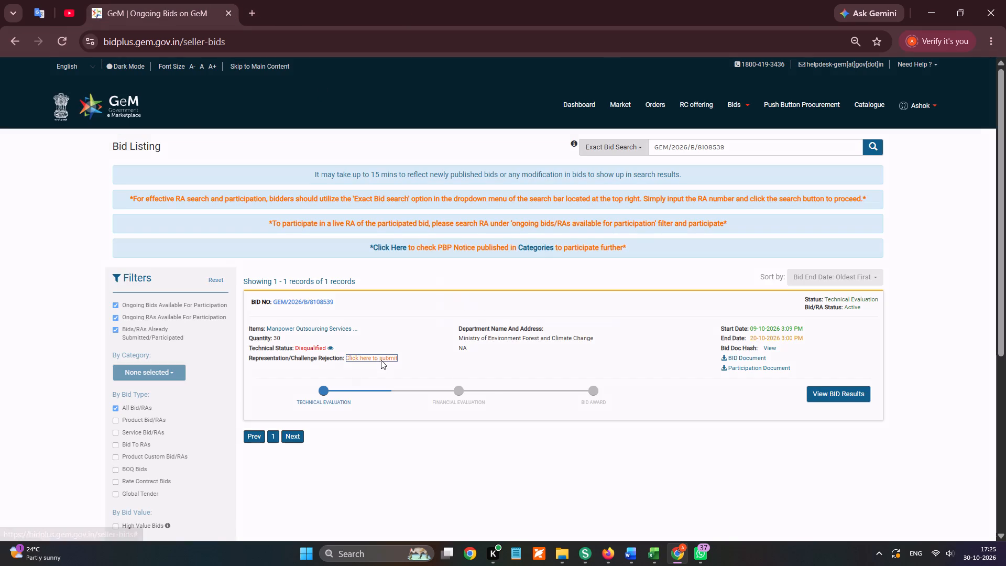
{"action": "scroll", "coordinate": [429, 232], "scroll_direction": "up", "scroll_amount": 6}
{"action": "scroll", "coordinate": [472, 195], "scroll_direction": "up", "scroll_amount": 4}
{"action": "left_click", "coordinate": [668, 161]}
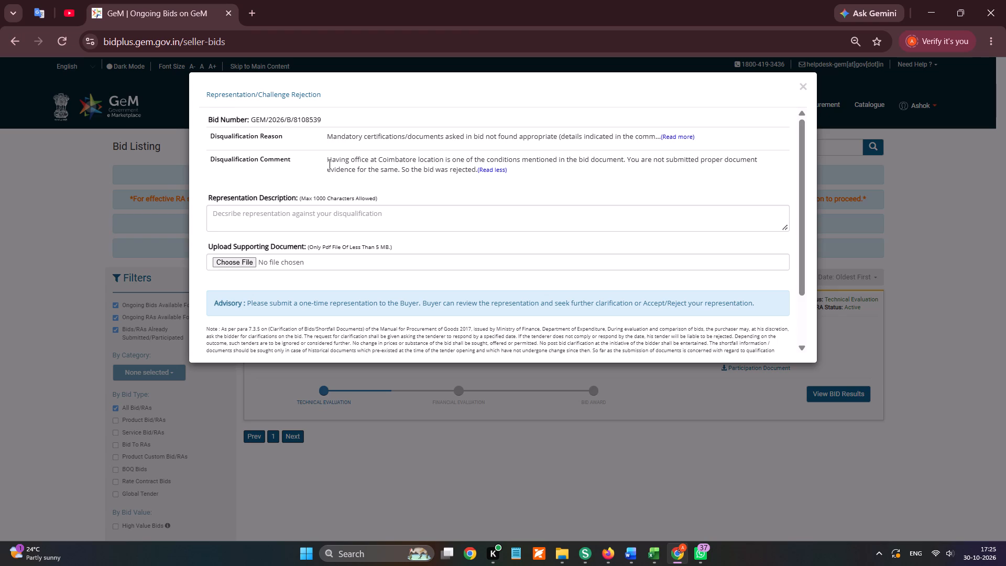
Record the comment's first sentence, about having an office at Coimbatore, as reason "1." for GEM/2026/B/8108539 in the NANDAL PART. sheet.
{"action": "left_click_drag", "start_coordinate": [325, 160], "coordinate": [436, 156]}
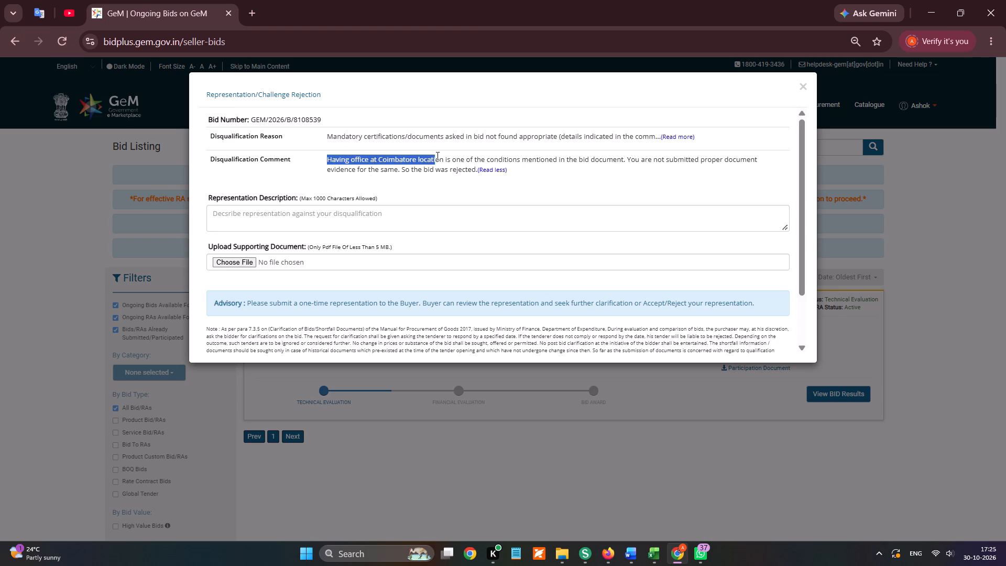
{"action": "left_click_drag", "start_coordinate": [436, 156], "coordinate": [563, 157]}
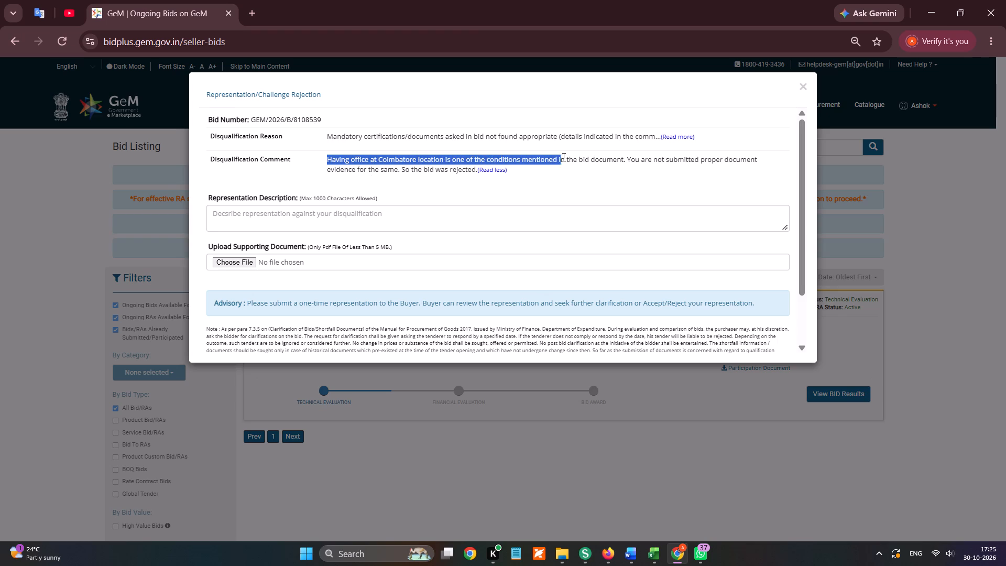
{"action": "left_click_drag", "start_coordinate": [563, 157], "coordinate": [626, 158]}
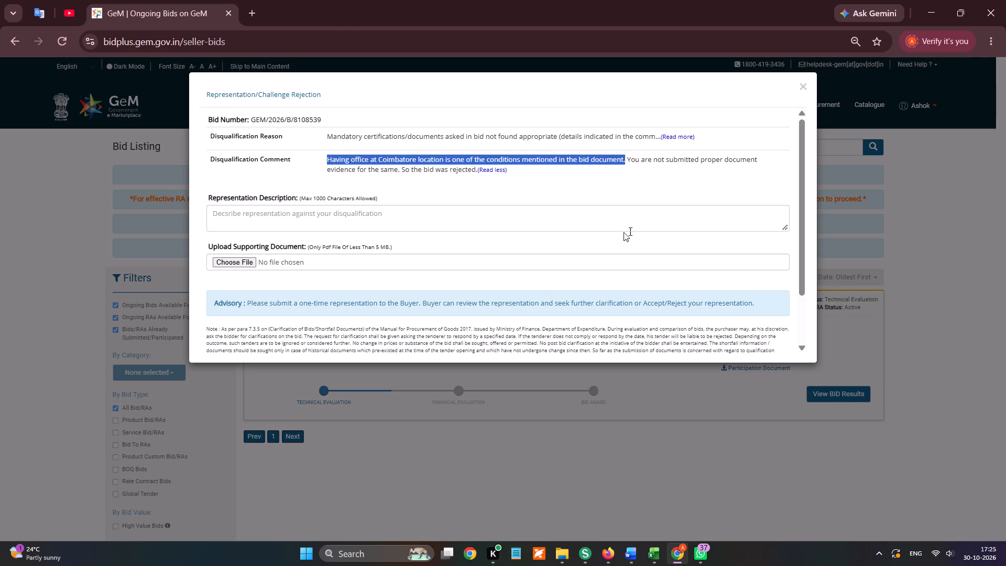
{"action": "key", "text": "ctrl+c"}
{"action": "key", "text": "ctrl+c"}
{"action": "key", "text": "alt+Tab"}
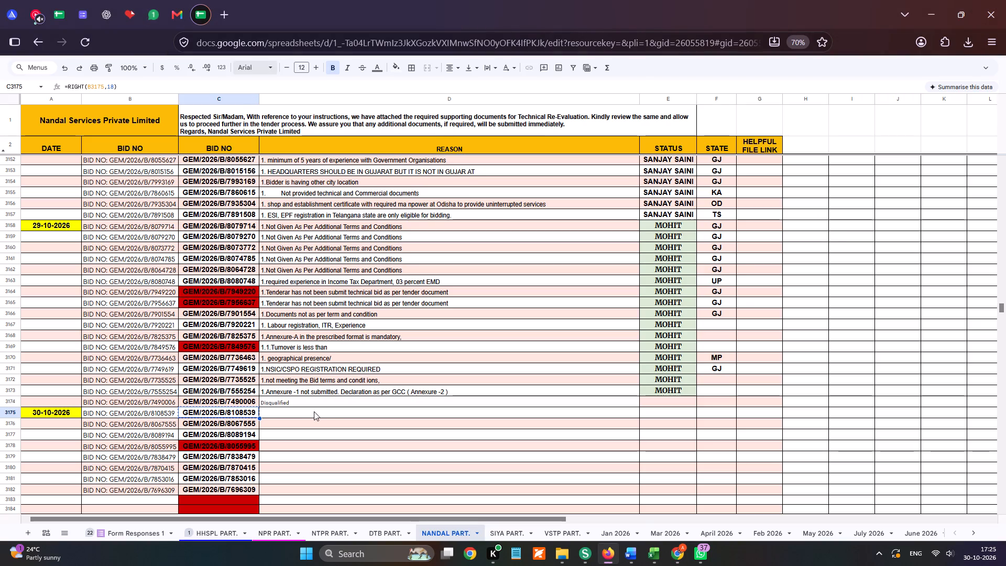
{"action": "left_click", "coordinate": [313, 411]}
{"action": "type", "text": "1."}
{"action": "key", "text": "space"}
{"action": "key", "text": "ctrl+v"}
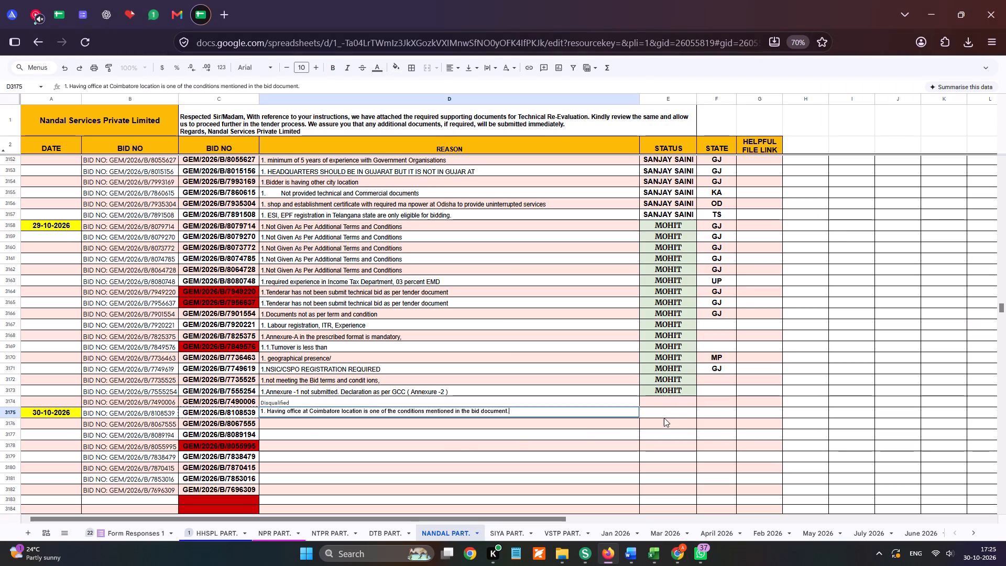
Enter TN as the state for GEM/2026/B/8108539 in the tracking sheet.
{"action": "left_click", "coordinate": [725, 412]}
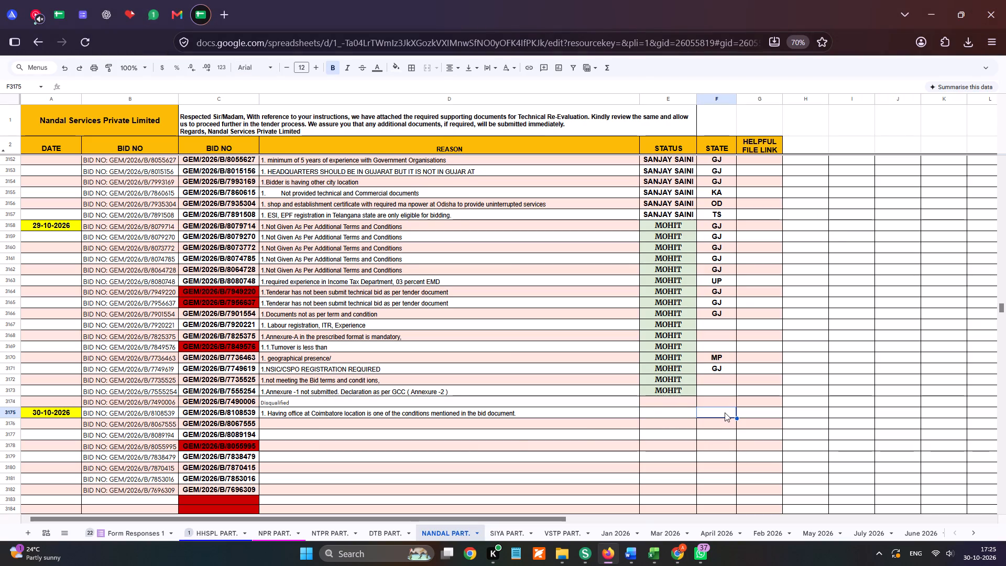
{"action": "type", "text": "TN"}
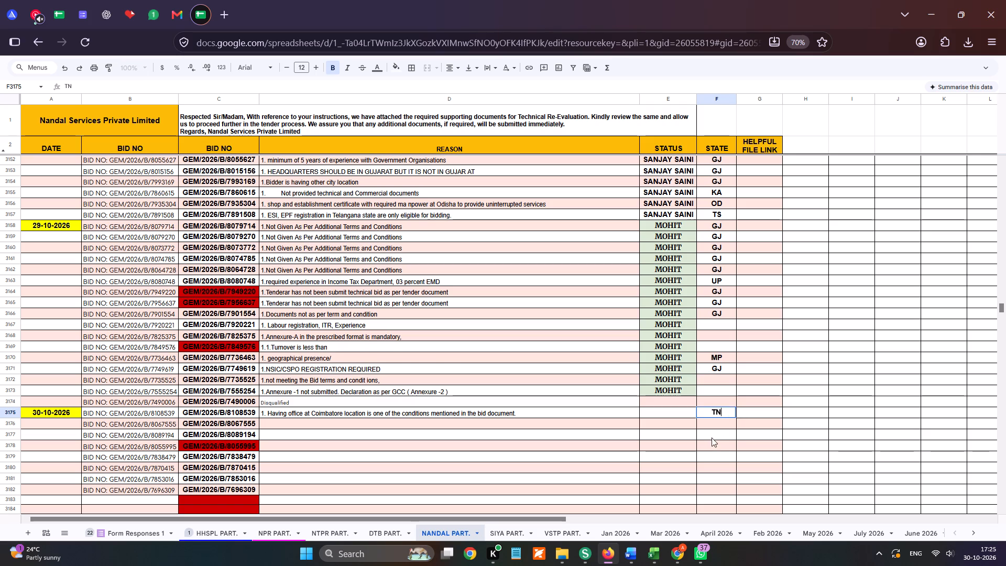
{"action": "left_click", "coordinate": [712, 438]}
Fill the representation description with the saved Nandal Services Private Limited text requesting Technical Re-Evaluation.
{"action": "key", "text": "alt+Tab"}
{"action": "left_click", "coordinate": [343, 213]}
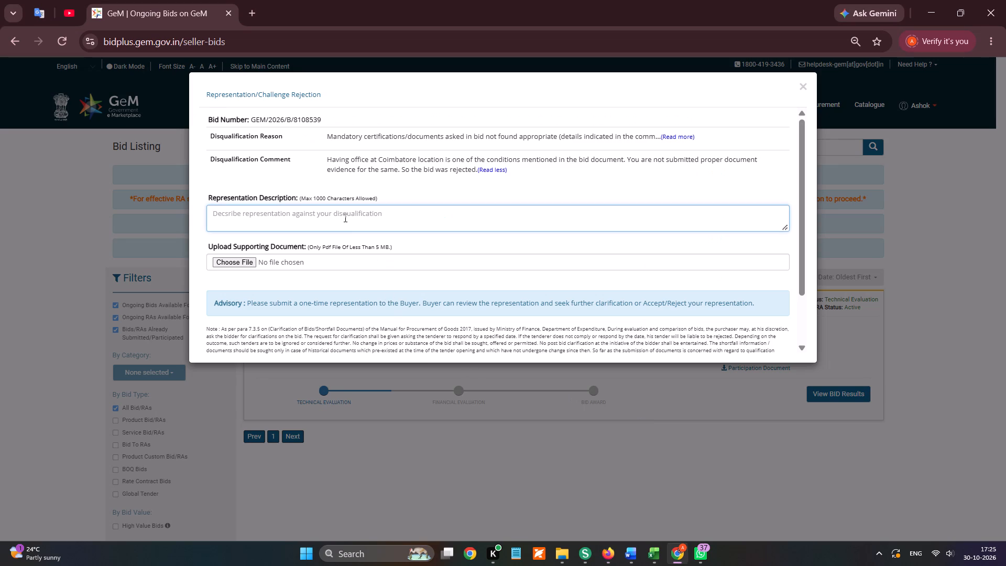
{"action": "key", "text": "super+v"}
{"action": "left_click", "coordinate": [370, 281]}
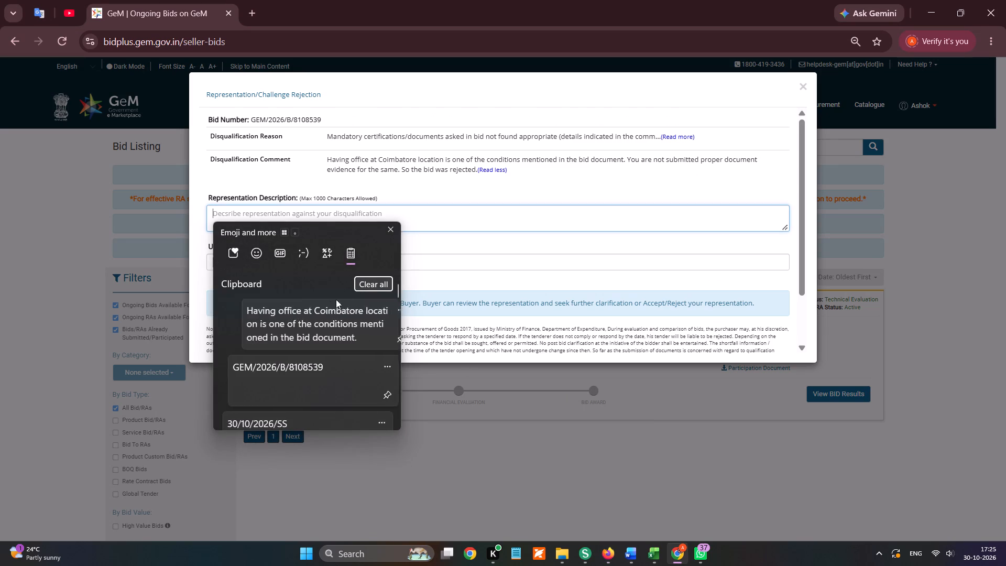
{"action": "left_click", "coordinate": [292, 325]}
{"action": "key", "text": "ctrl+v"}
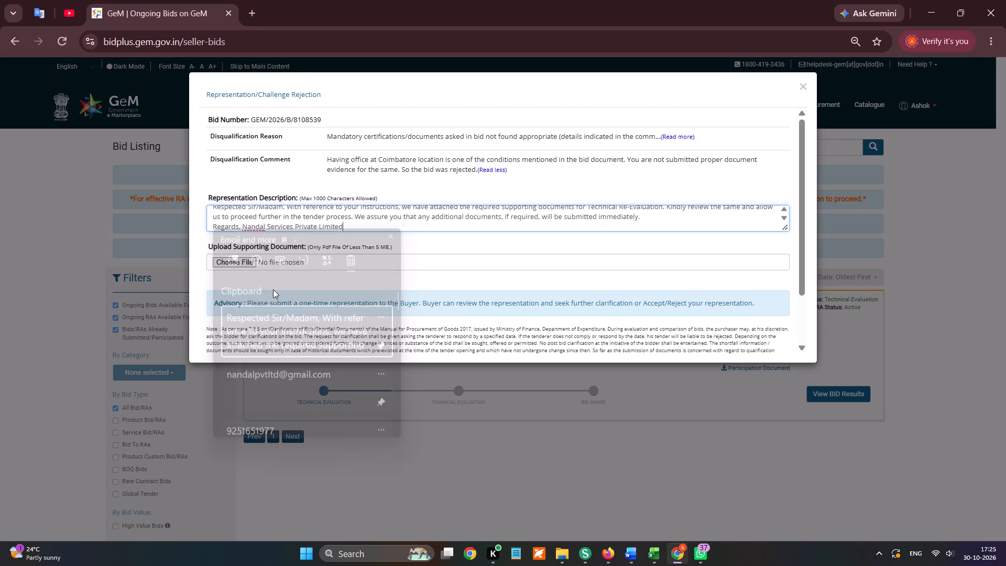
Attach tn-chennai-rent-agreement-nandal.pdf from the Shop Act folder as the supporting document and submit the representation.
{"action": "left_click", "coordinate": [246, 270]}
{"action": "scroll", "coordinate": [85, 255], "scroll_direction": "up", "scroll_amount": 6}
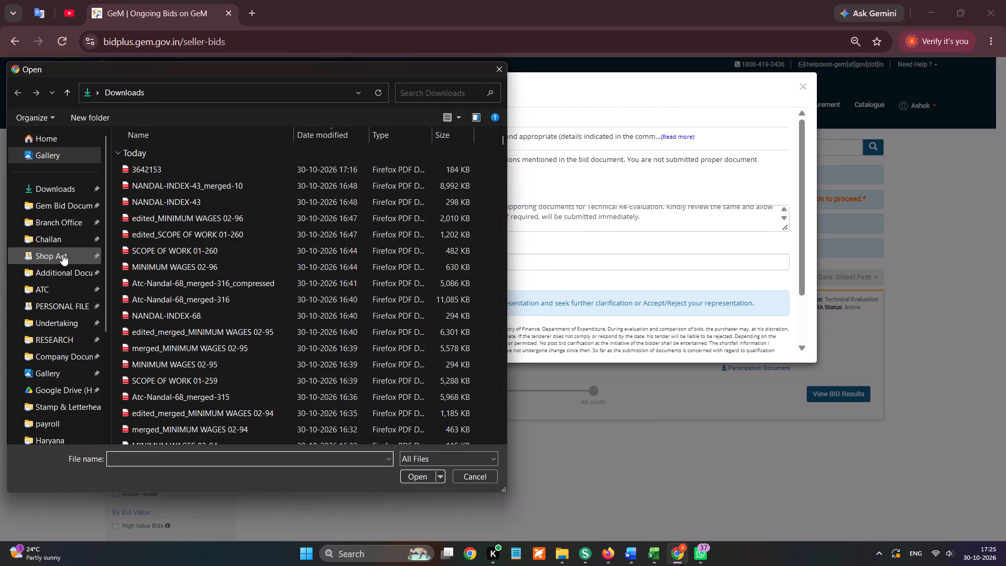
{"action": "left_click", "coordinate": [62, 254]}
{"action": "scroll", "coordinate": [223, 378], "scroll_direction": "down", "scroll_amount": 5}
{"action": "double_click", "coordinate": [174, 383]}
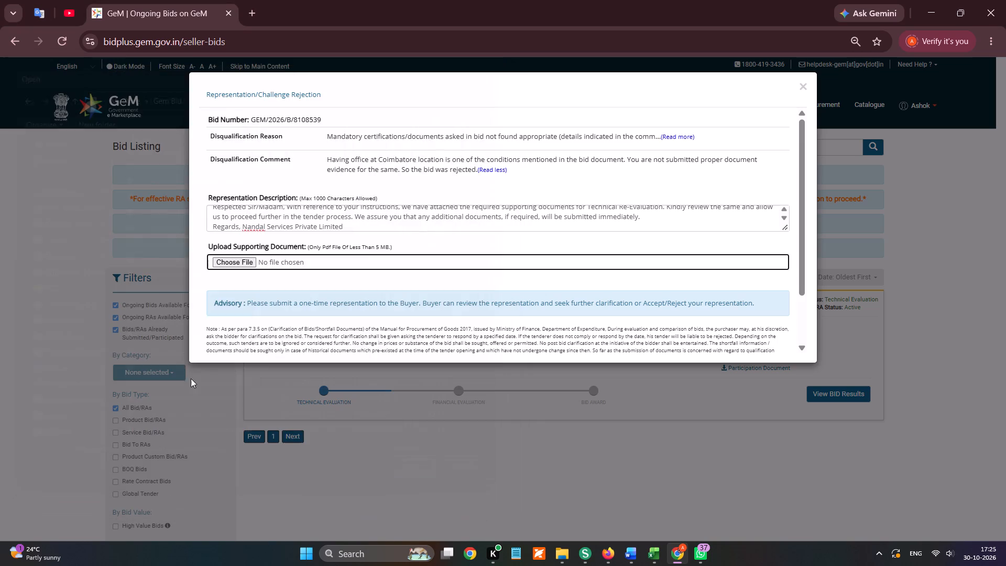
{"action": "scroll", "coordinate": [270, 293], "scroll_direction": "down", "scroll_amount": 5}
{"action": "left_click", "coordinate": [254, 336]}
{"action": "left_click", "coordinate": [266, 321]}
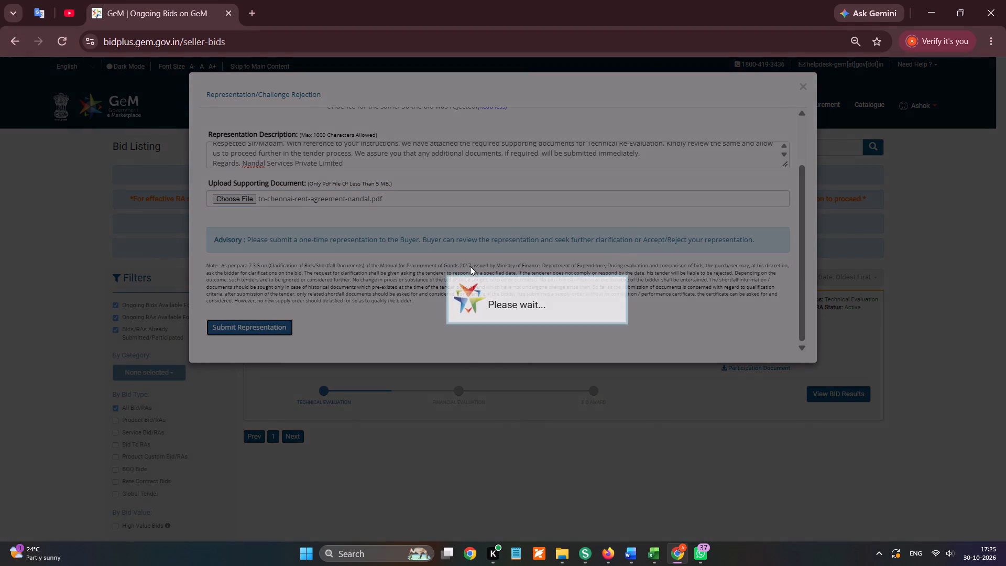
{"action": "key", "text": "Tab"}
Translate the recorded Coimbatore office reason from English to Hindi in Google Translate, then clear the source text.
{"action": "key", "text": "alt+Tab"}
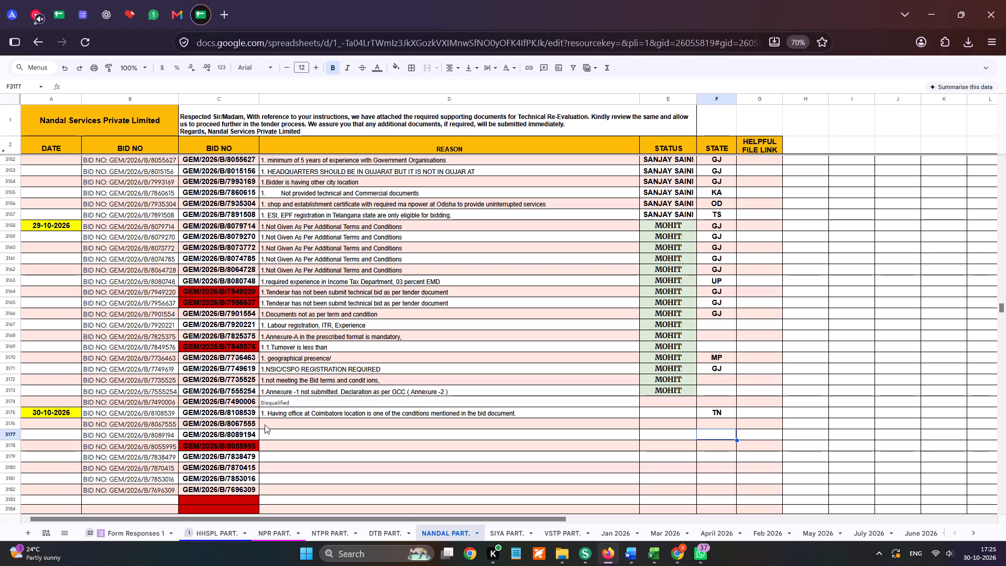
{"action": "left_click", "coordinate": [286, 413]}
{"action": "key", "text": "ctrl+c"}
{"action": "key", "text": "ctrl+c"}
{"action": "key", "text": "ctrl+c"}
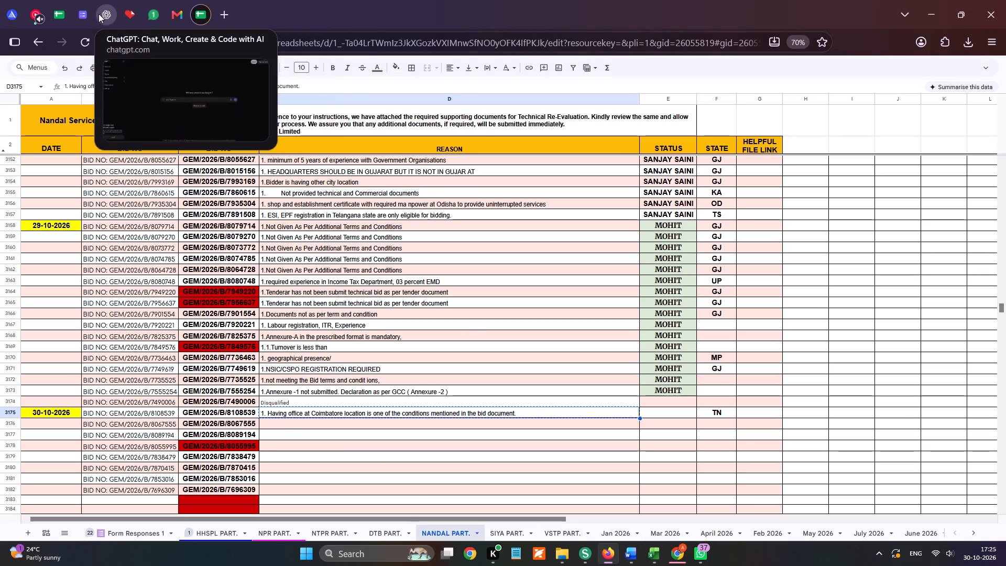
{"action": "left_click", "coordinate": [676, 554]}
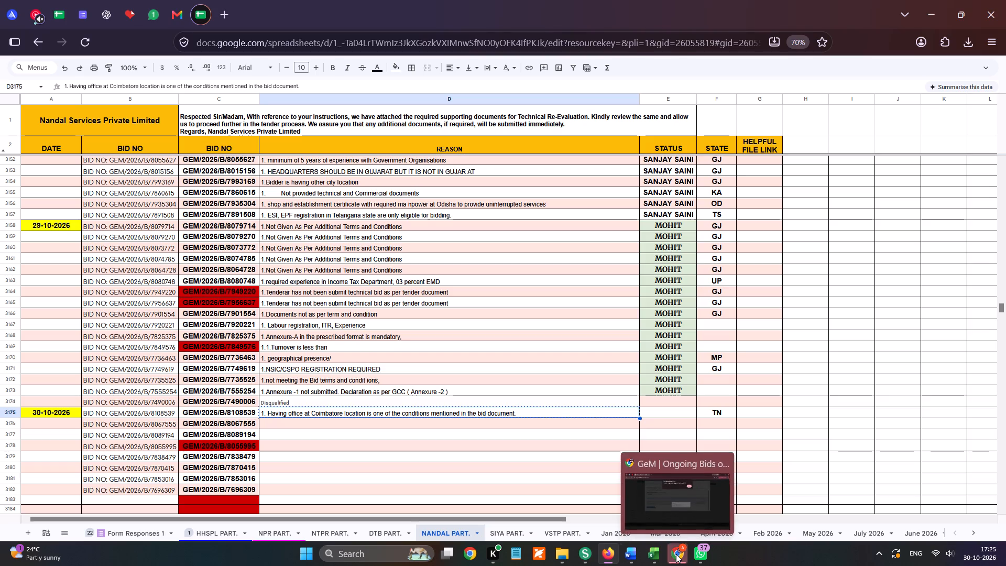
{"action": "left_click", "coordinate": [599, 128]}
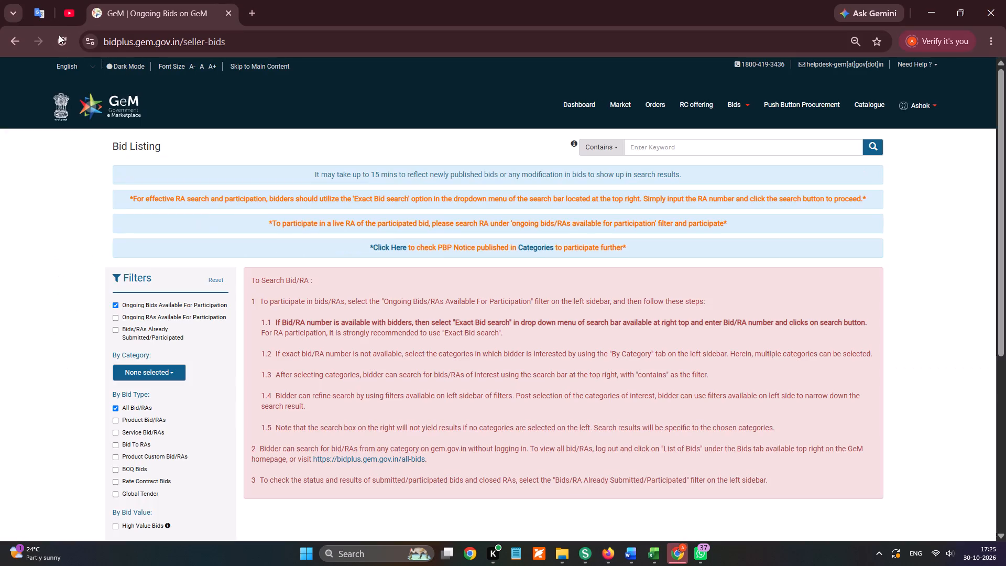
{"action": "left_click", "coordinate": [46, 17]}
{"action": "left_click", "coordinate": [378, 207]}
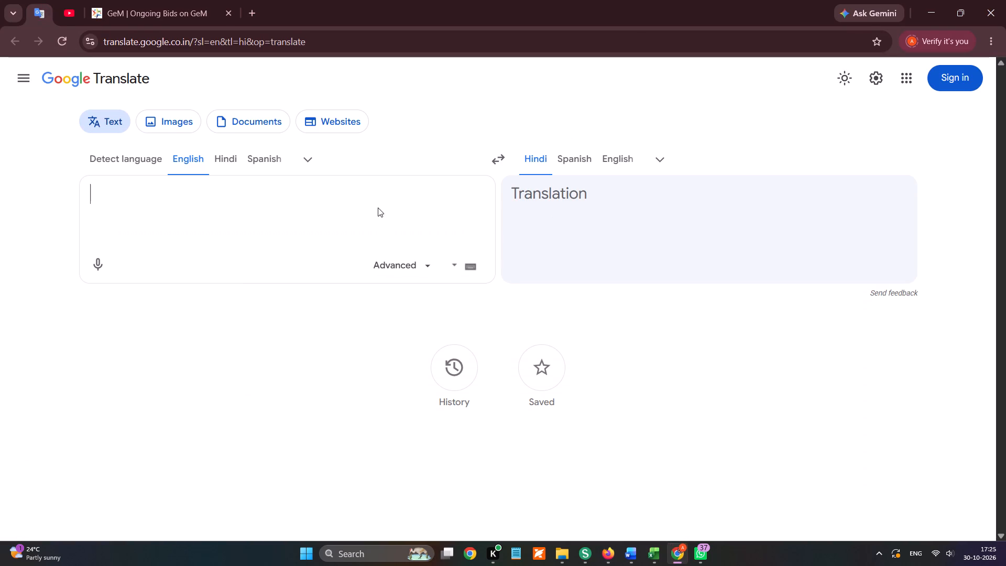
{"action": "key", "text": "ctrl+v"}
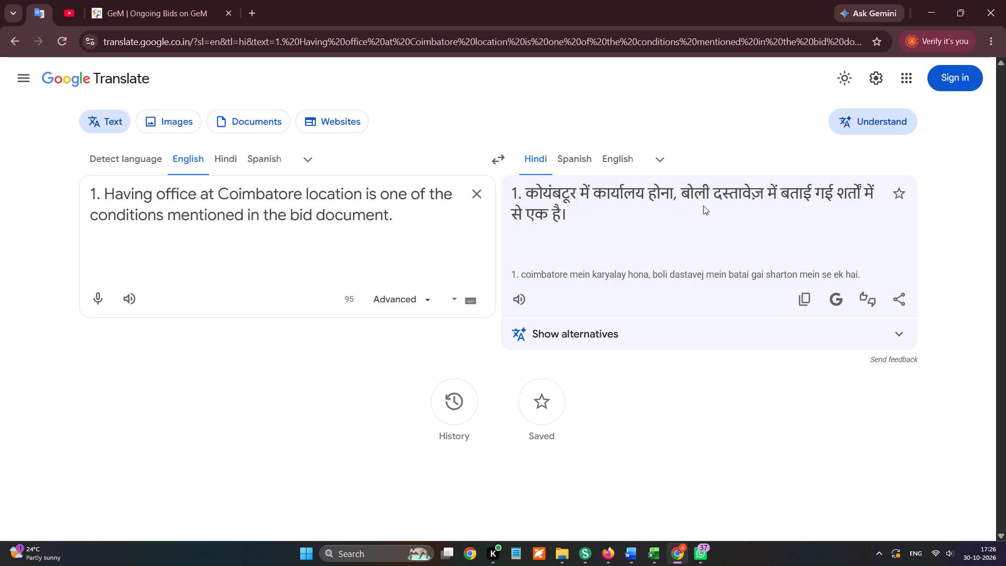
{"action": "left_click", "coordinate": [483, 189]}
Copy bid number GEM/2026/B/8067555 from the NANDAL PART. sheet and look it up on GeM with Exact Bid Search.
{"action": "key", "text": "alt+Tab"}
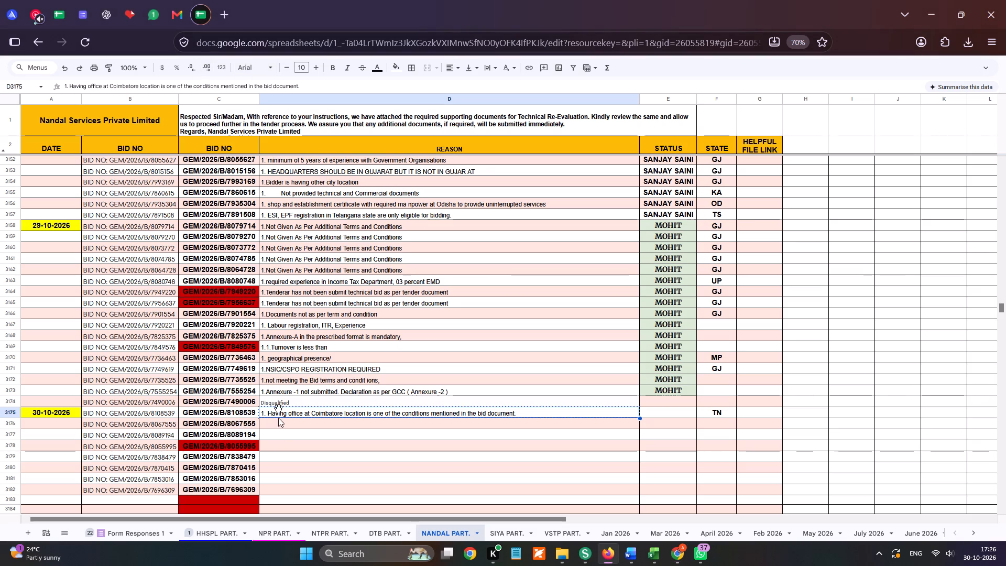
{"action": "left_click", "coordinate": [271, 436]}
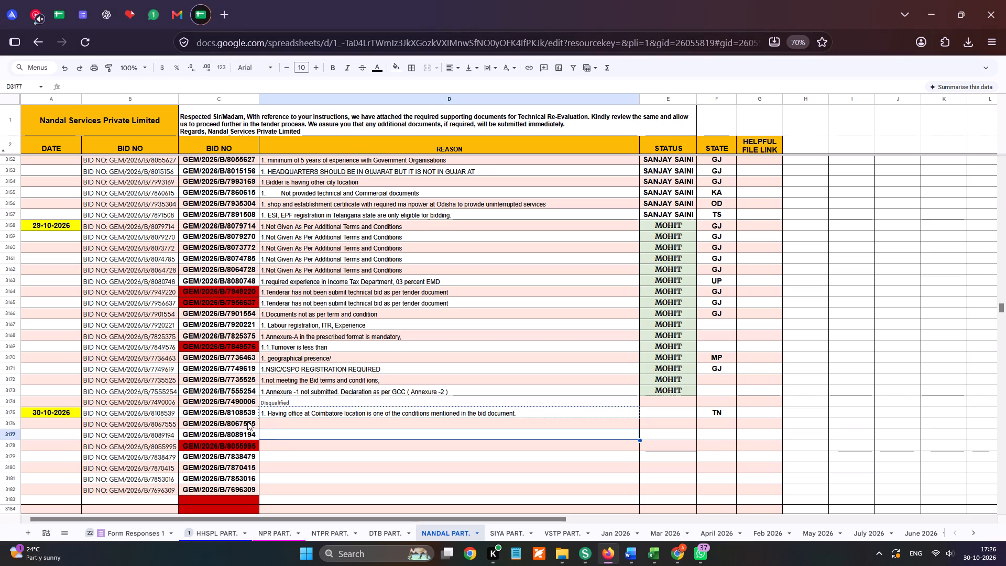
{"action": "left_click", "coordinate": [247, 421]}
{"action": "key", "text": "ctrl+c"}
{"action": "key", "text": "ctrl+c"}
{"action": "key", "text": "alt+Tab"}
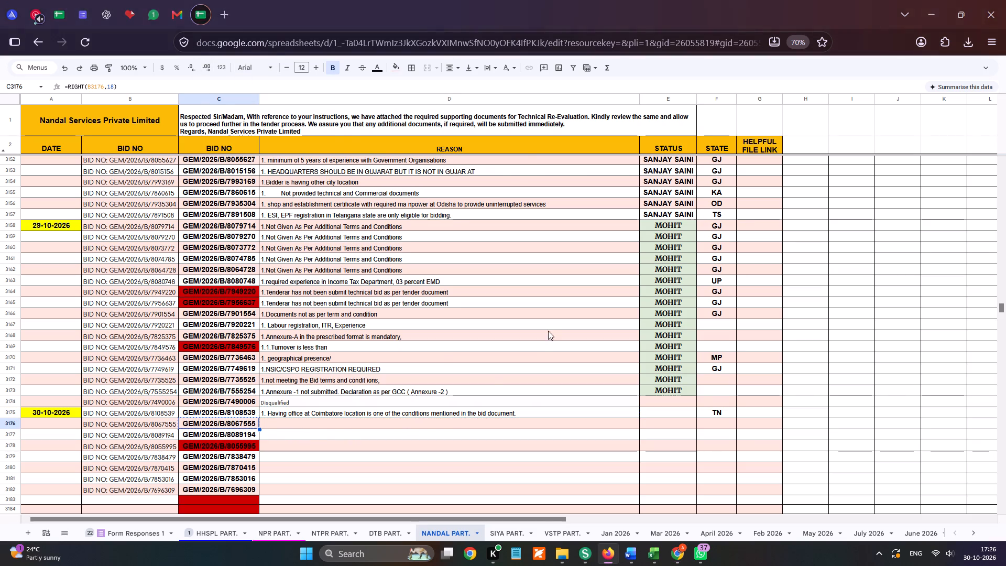
{"action": "left_click", "coordinate": [172, 5]}
{"action": "left_click", "coordinate": [642, 139]}
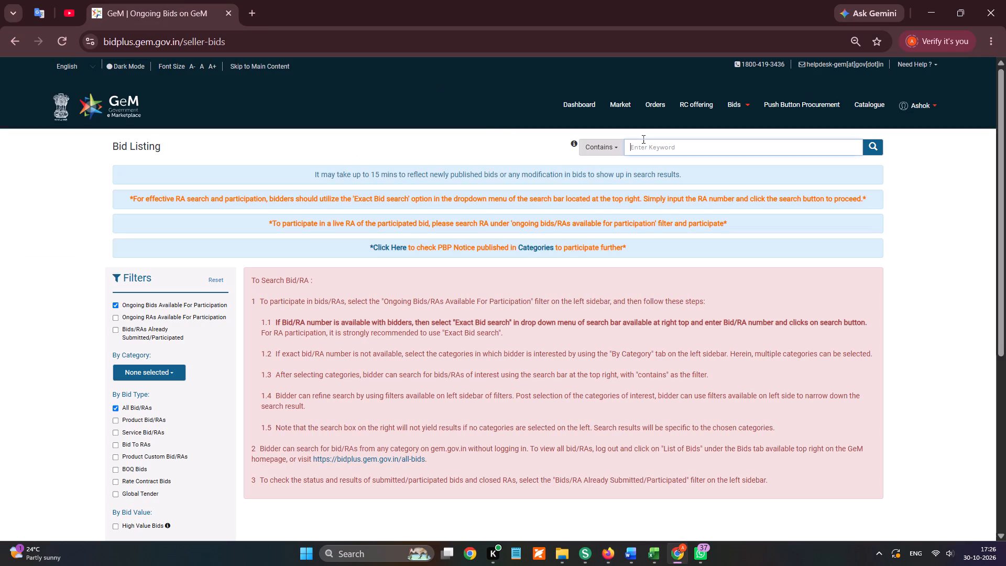
{"action": "key", "text": "ctrl+v"}
{"action": "left_click", "coordinate": [609, 143]}
{"action": "left_click", "coordinate": [621, 204]}
{"action": "left_click", "coordinate": [874, 145]}
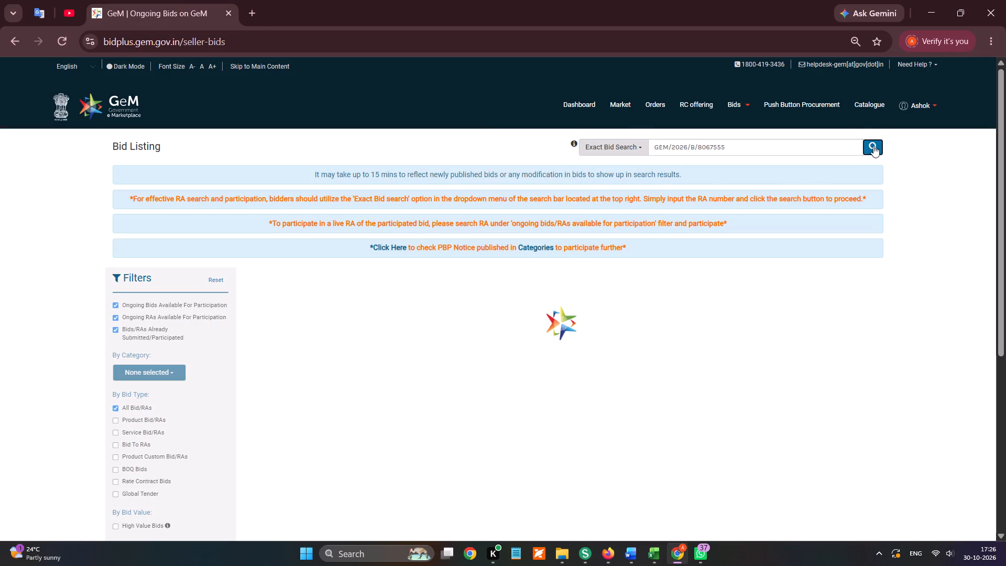
Copy the EMD exemption requirement (MSME registration and CSPO or NSIC certificate) from bid GEM/2026/B/8067555's disqualification comment into its sheet REASON as point 1.
{"action": "left_click", "coordinate": [364, 361]}
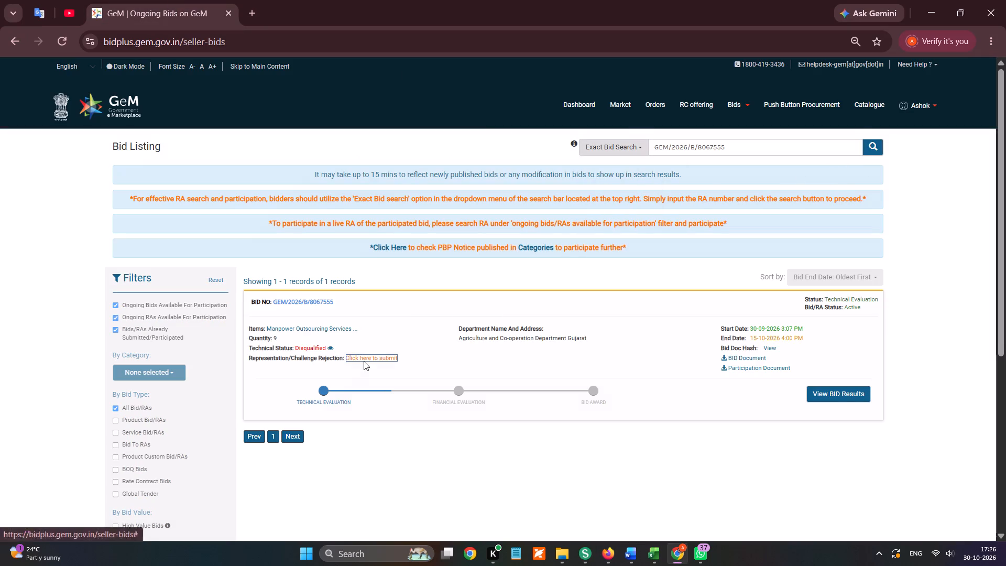
{"action": "scroll", "coordinate": [389, 305], "scroll_direction": "up", "scroll_amount": 9}
{"action": "left_click", "coordinate": [692, 154]}
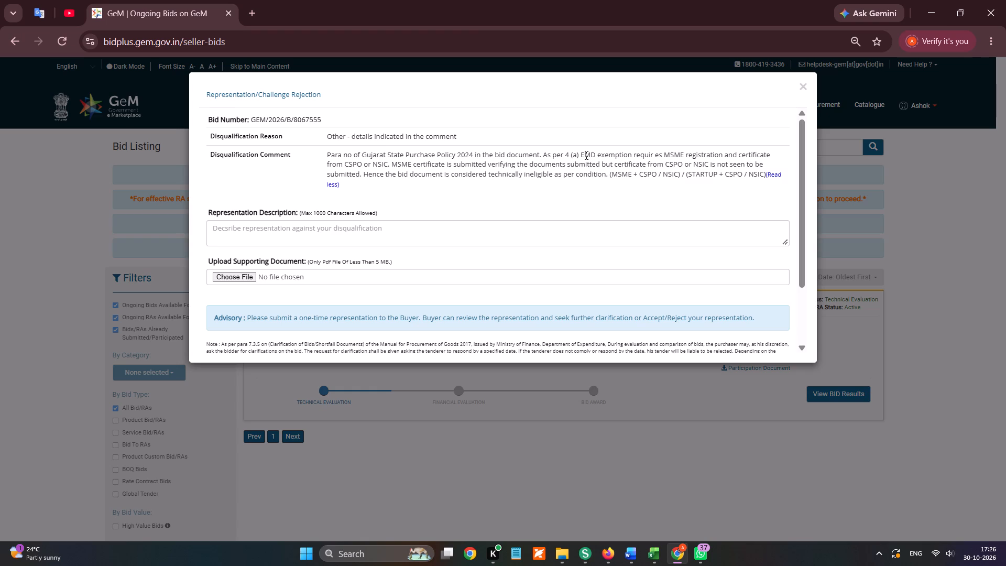
{"action": "left_click_drag", "start_coordinate": [582, 154], "coordinate": [428, 172]}
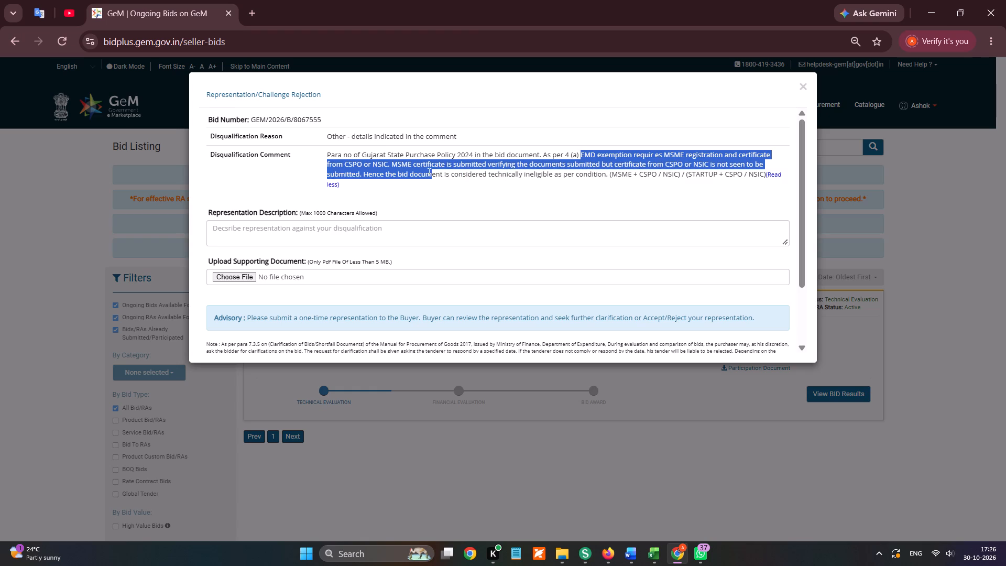
{"action": "left_click_drag", "start_coordinate": [428, 172], "coordinate": [389, 164]}
{"action": "key", "text": "ctrl+c"}
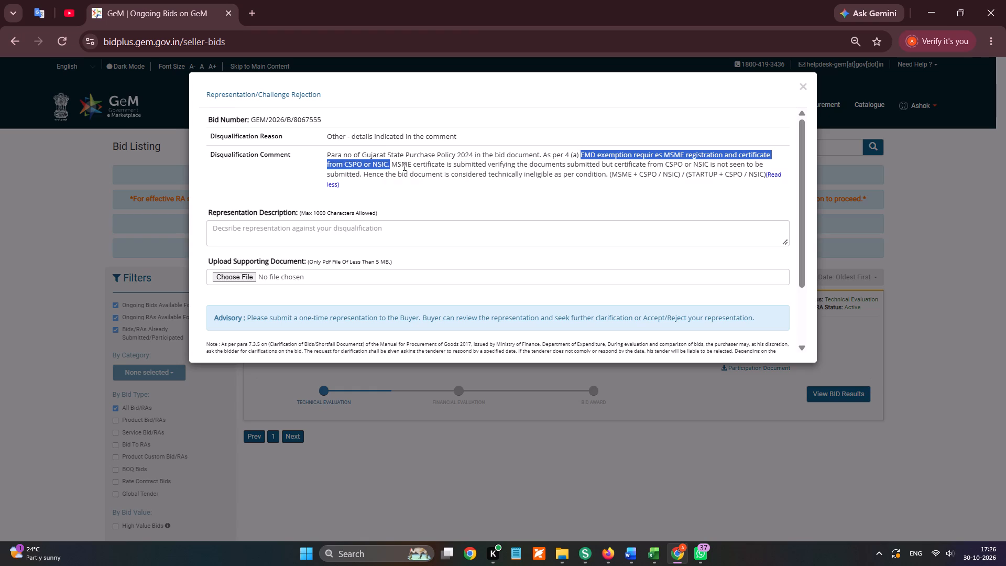
{"action": "key", "text": "ctrl+c"}
{"action": "key", "text": "ctrl+c"}
{"action": "key", "text": "alt+Tab"}
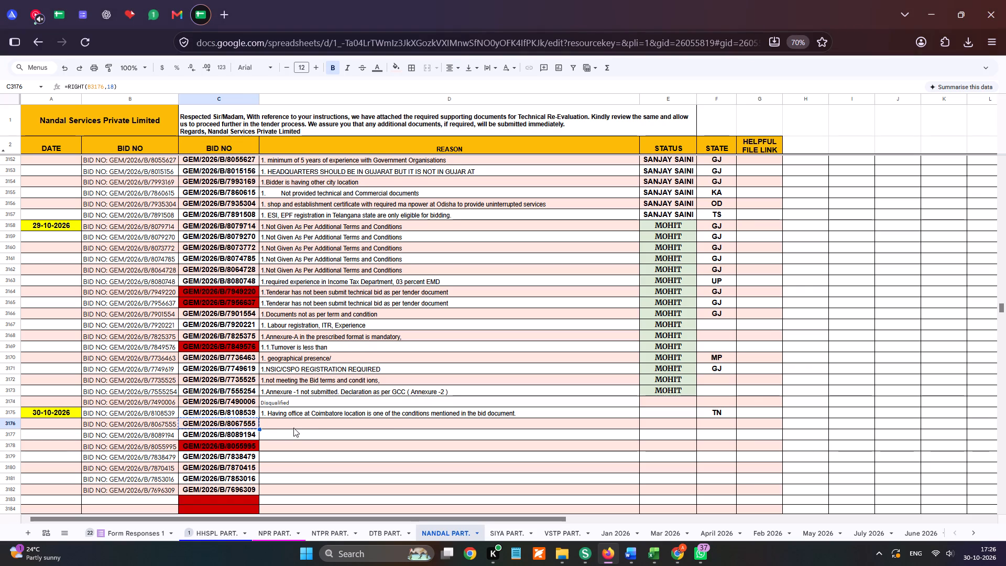
{"action": "left_click", "coordinate": [293, 428]}
{"action": "type", "text": "1."}
{"action": "key", "text": "space"}
{"action": "key", "text": "ctrl+v"}
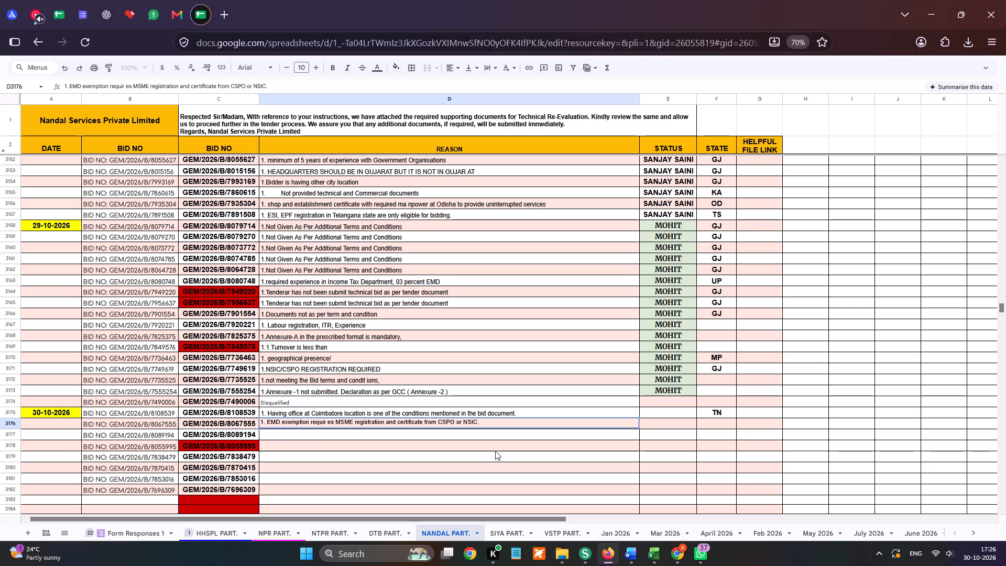
Enter GJ as the state for bid GEM/2026/B/8067555 in the NANDAL PART. sheet.
{"action": "left_click", "coordinate": [716, 424]}
{"action": "key", "text": "g"}
{"action": "key", "text": "j"}
{"action": "left_click", "coordinate": [694, 445]}
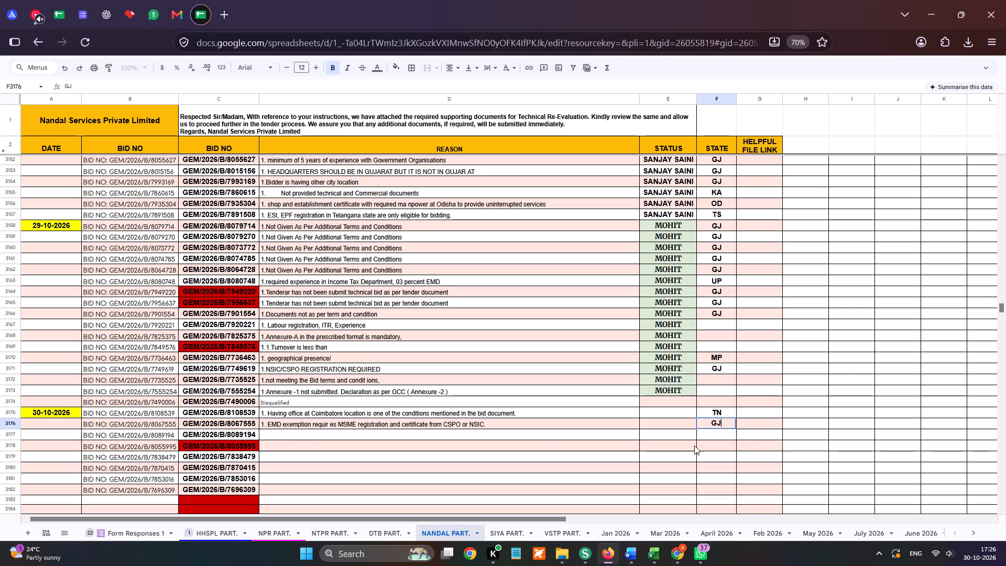
Back on GeM, fill the representation description with the saved Nandal Services Private Limited Technical Re-Evaluation text.
{"action": "key", "text": "alt+Tab"}
{"action": "left_click", "coordinate": [435, 227]}
{"action": "key", "text": "super+v"}
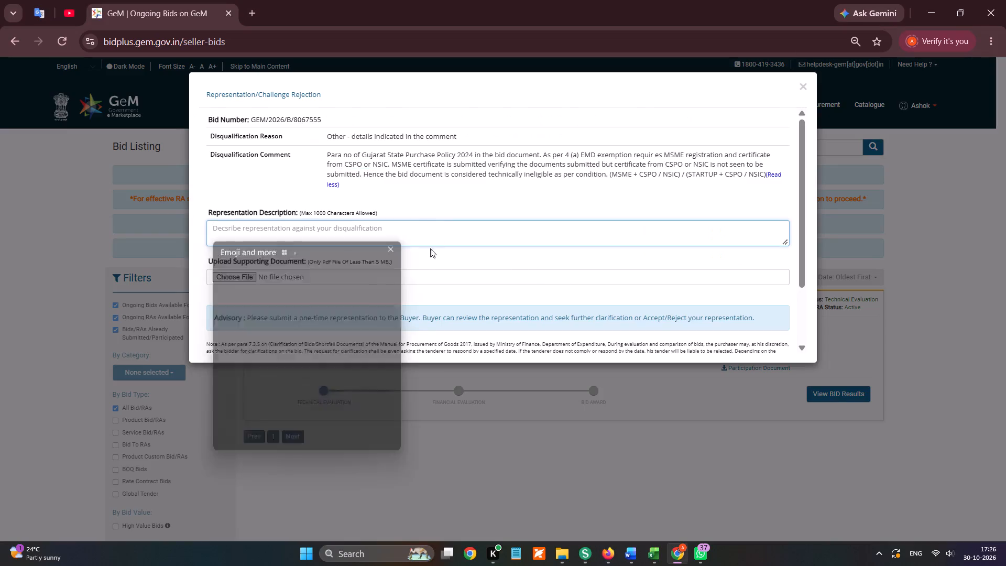
{"action": "left_click", "coordinate": [377, 295]}
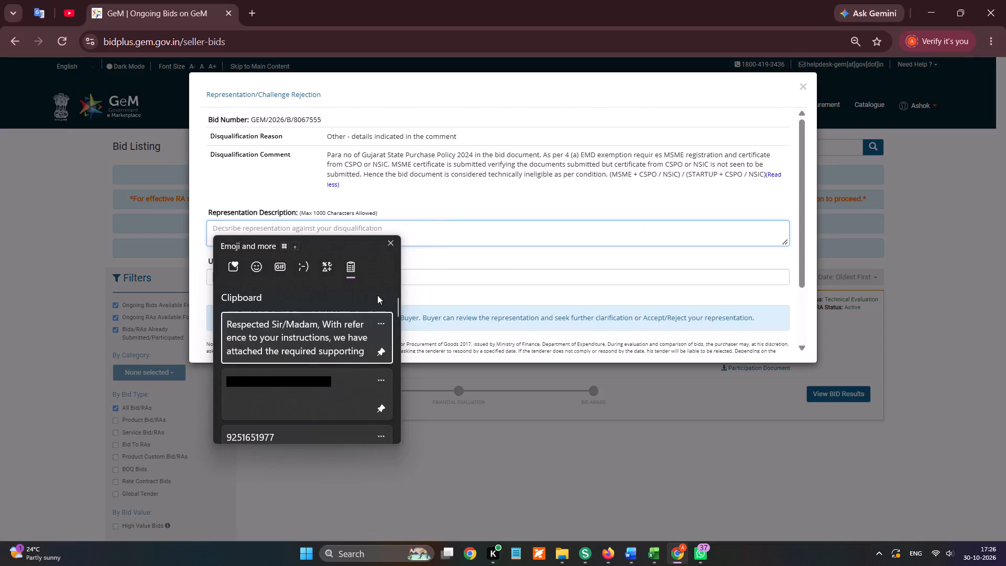
{"action": "left_click", "coordinate": [318, 331]}
{"action": "key", "text": "ctrl+v"}
Attach undertaking-for-emd-exemption-nandal.pdf from the Undertaking folder as the supporting document and submit the representation.
{"action": "left_click", "coordinate": [236, 281]}
{"action": "scroll", "coordinate": [68, 196], "scroll_direction": "up", "scroll_amount": 5}
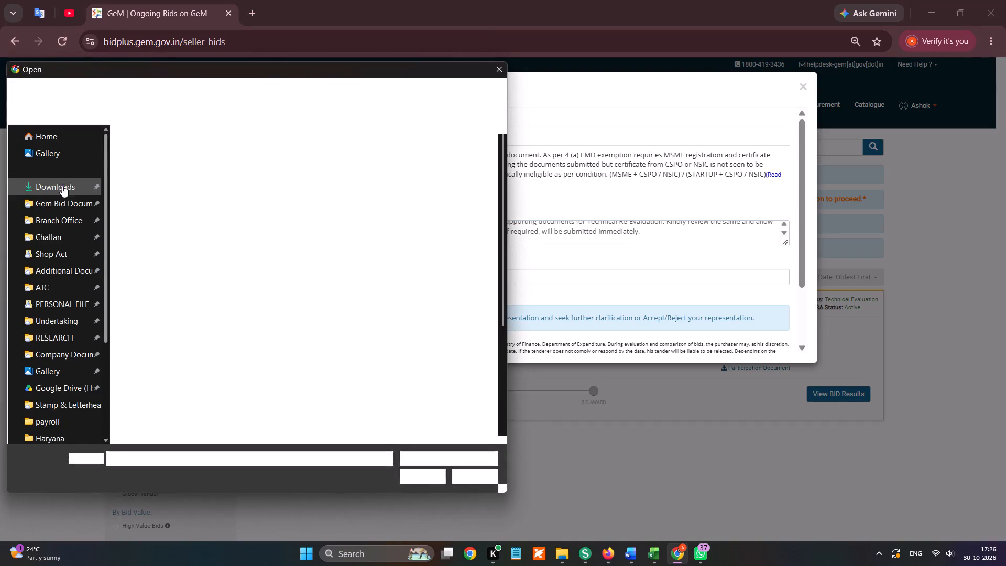
{"action": "left_click", "coordinate": [61, 180]}
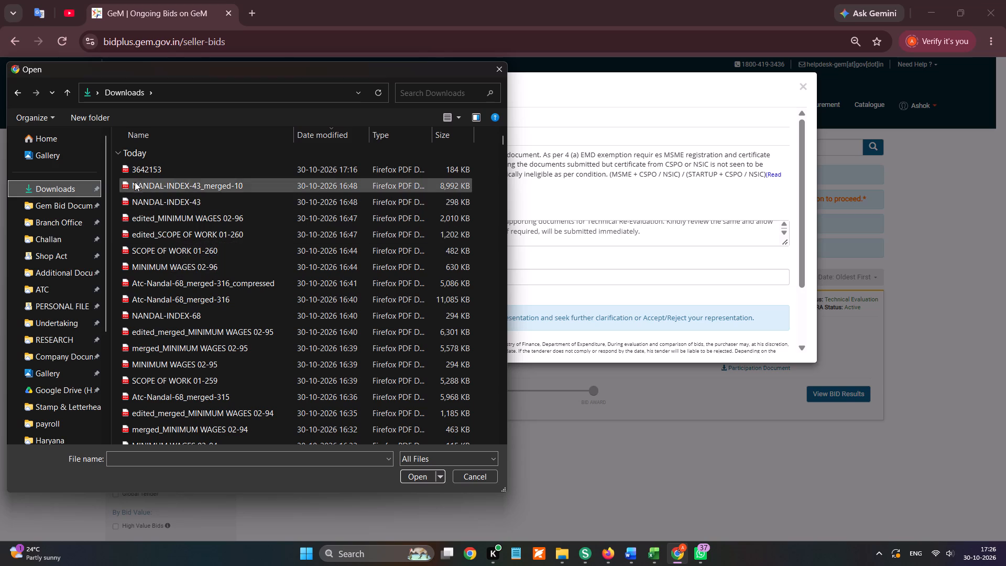
{"action": "left_click", "coordinate": [60, 255]}
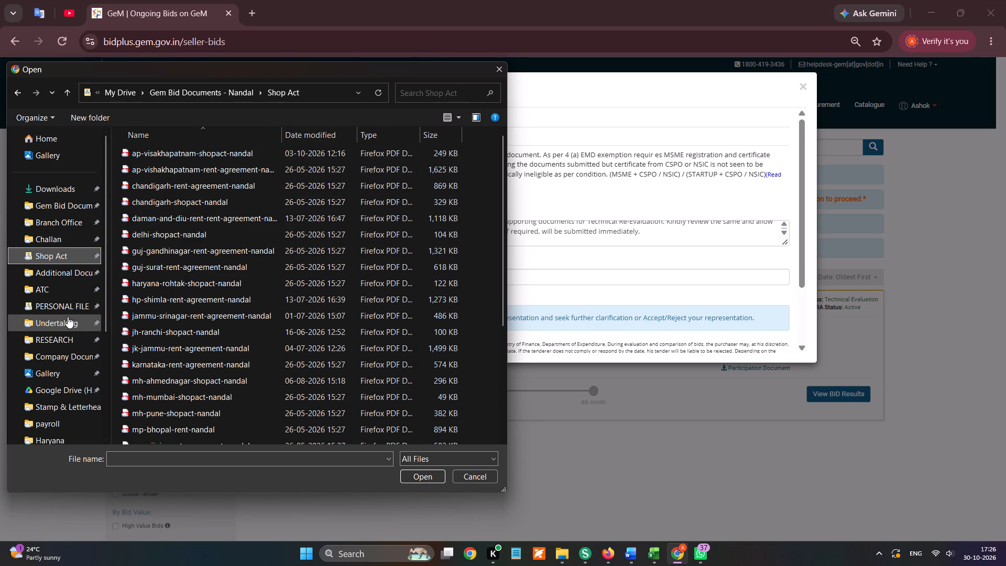
{"action": "left_click", "coordinate": [68, 319]}
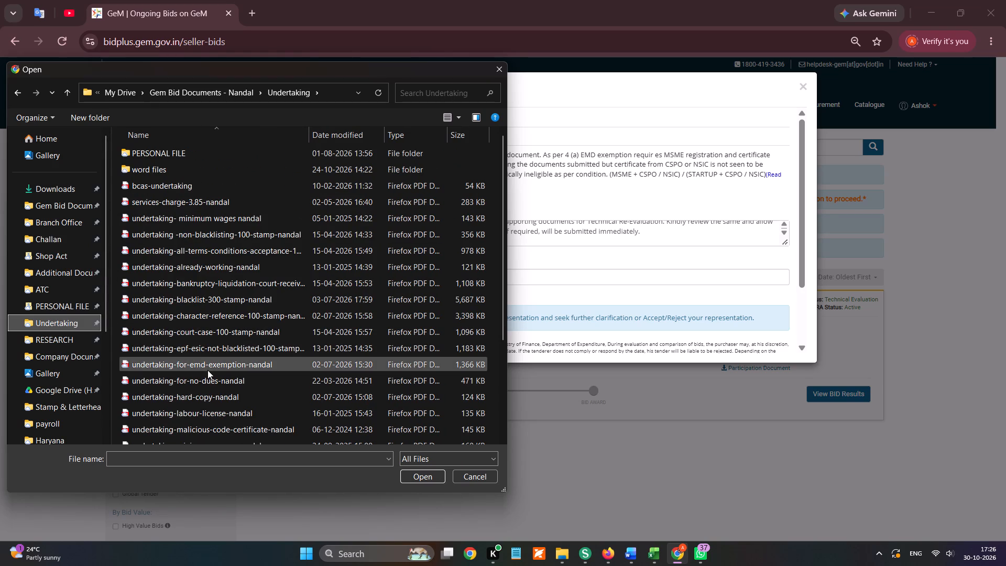
{"action": "double_click", "coordinate": [209, 368]}
{"action": "scroll", "coordinate": [254, 327], "scroll_direction": "down", "scroll_amount": 5}
{"action": "left_click", "coordinate": [247, 343]}
{"action": "left_click", "coordinate": [255, 333]}
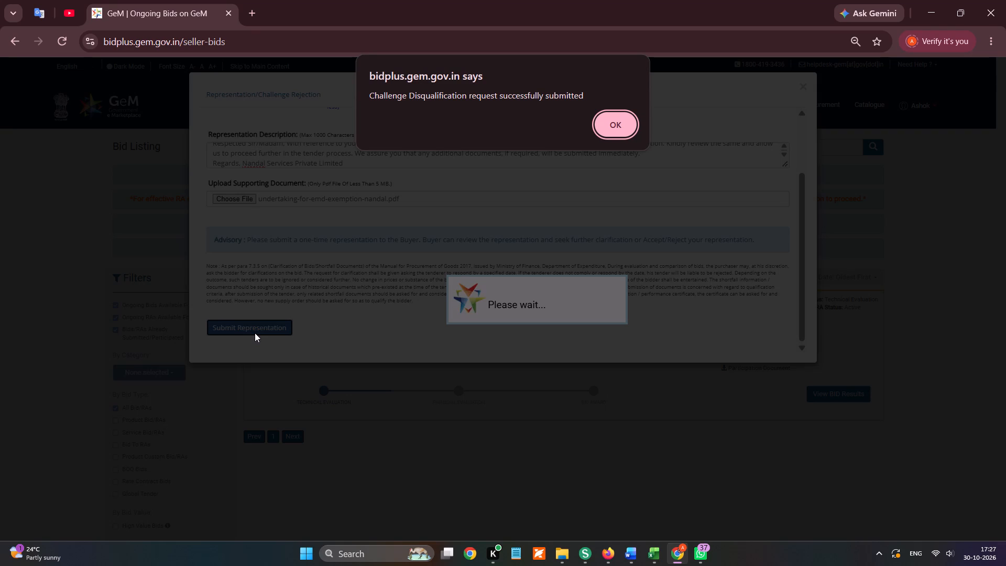
{"action": "left_click", "coordinate": [611, 134]}
Copy bid number GEM/2026/B/8089194 from the NANDAL PART. sheet and look it up on GeM with Exact Bid Search.
{"action": "key", "text": "alt+Tab"}
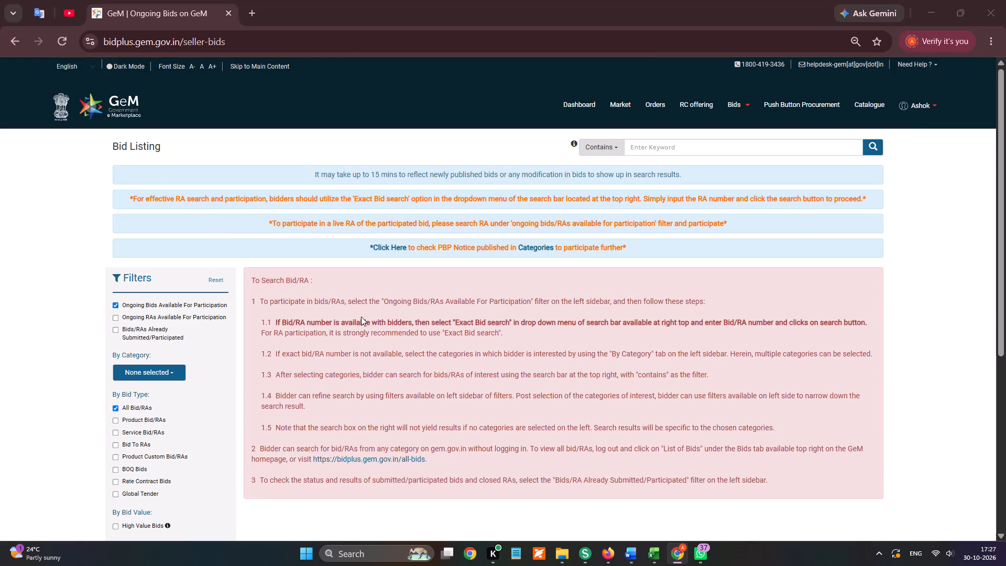
{"action": "left_click", "coordinate": [249, 427]}
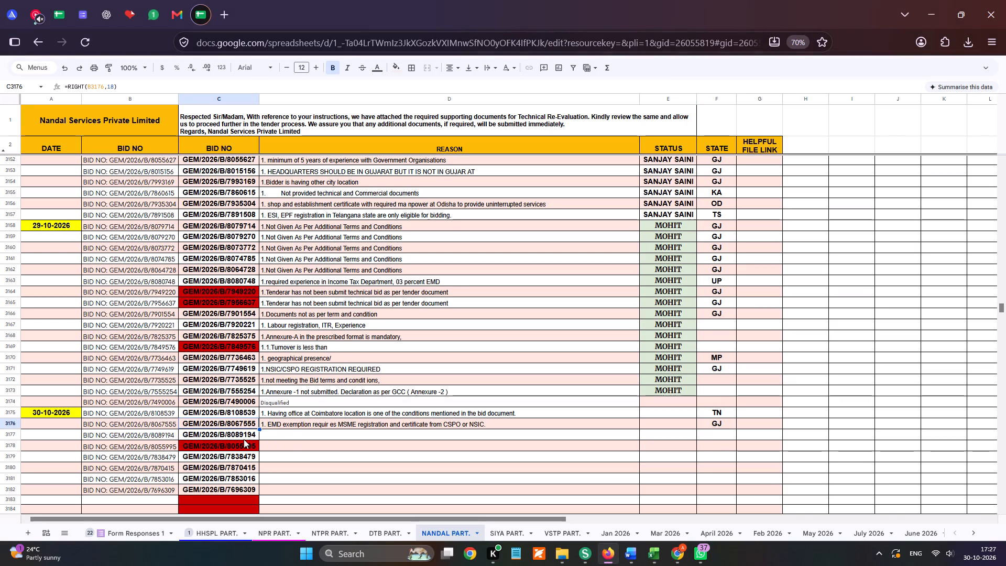
{"action": "left_click", "coordinate": [245, 433]}
{"action": "key", "text": "ctrl+c"}
{"action": "key", "text": "ctrl+c"}
{"action": "key", "text": "ctrl+c"}
{"action": "key", "text": "alt+Tab"}
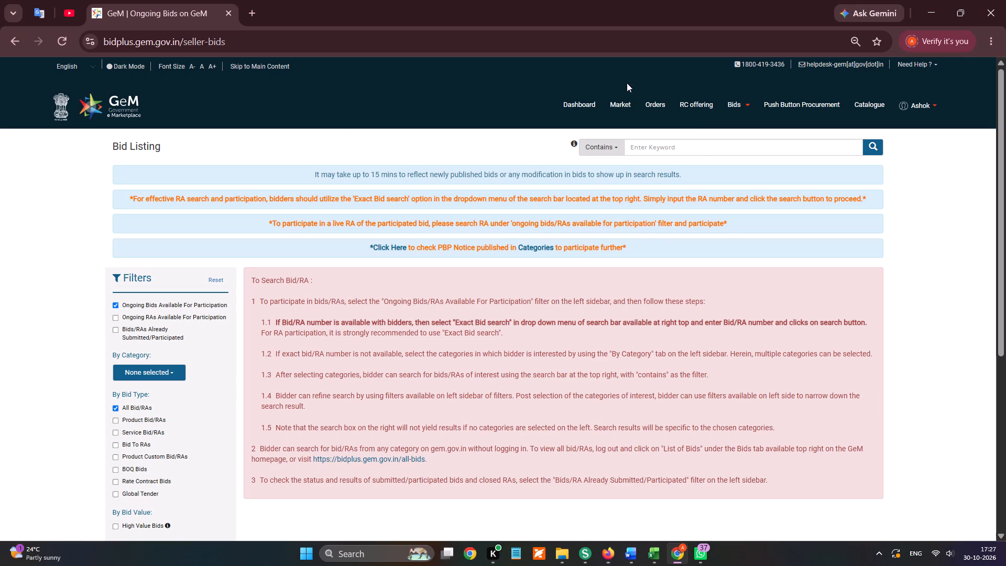
{"action": "left_click", "coordinate": [696, 157]}
{"action": "left_click", "coordinate": [695, 153], "text": "ctrl"}
{"action": "key", "text": "ctrl+v"}
{"action": "left_click", "coordinate": [613, 157], "text": "ctrl"}
{"action": "left_click", "coordinate": [609, 133]}
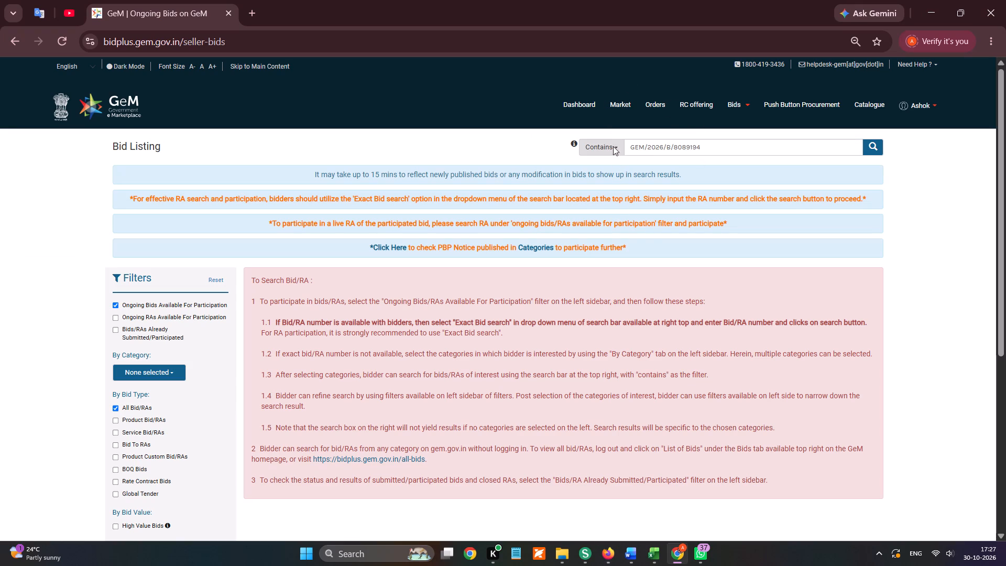
{"action": "left_click", "coordinate": [617, 152]}
{"action": "left_click", "coordinate": [630, 209]}
{"action": "left_click", "coordinate": [867, 147]}
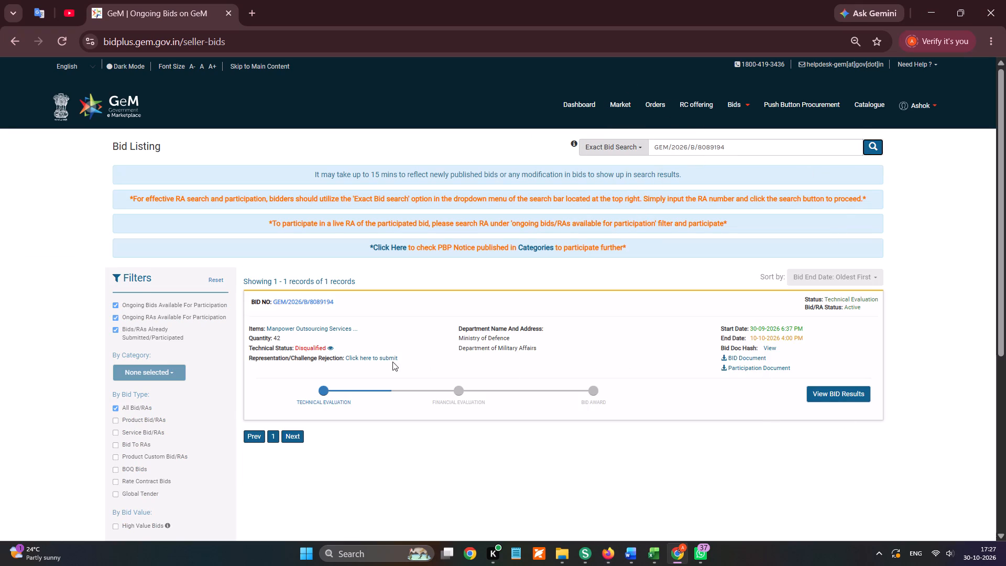
Open the representation form for bid GEM/2026/B/8089194 and expand its full disqualification comment.
{"action": "left_click", "coordinate": [391, 359]}
{"action": "scroll", "coordinate": [497, 211], "scroll_direction": "up", "scroll_amount": 5}
{"action": "left_click", "coordinate": [681, 151]}
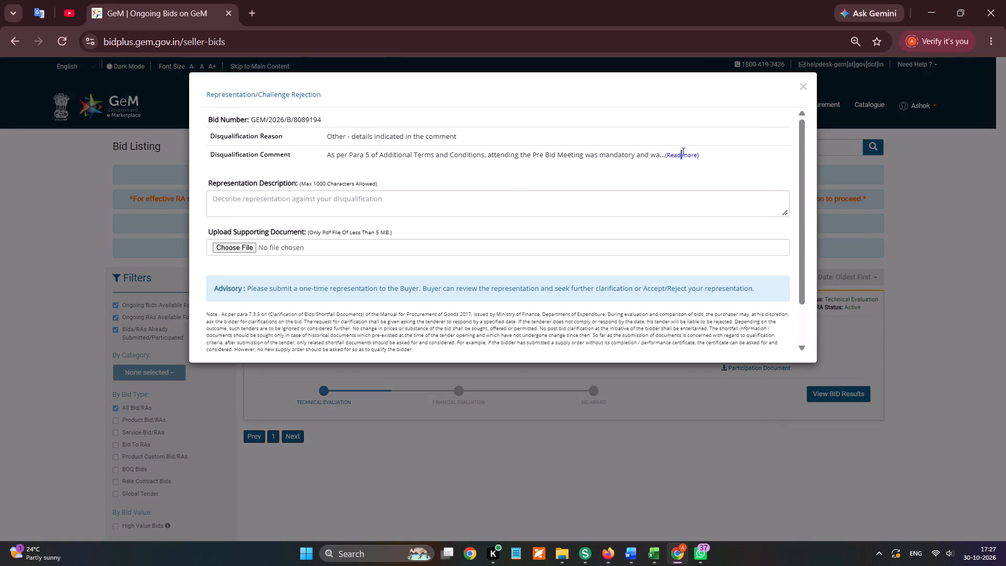
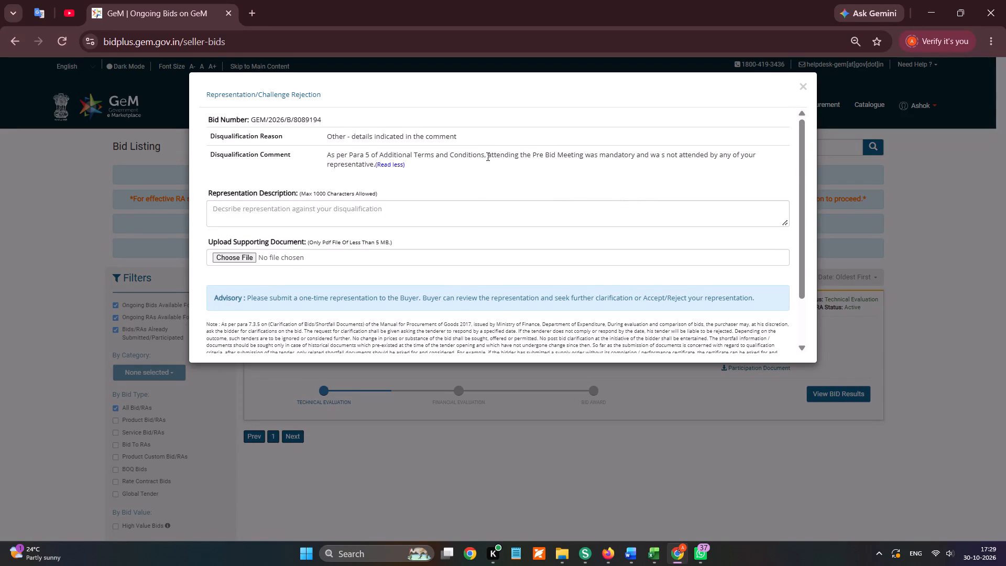
Copy the pre-bid phrase from the disqualification comment and log "1. attending the Pre Bid Meeting was mandatory" as GEM/2026/B/8089194's reason in the NANDAL PART. sheet.
{"action": "left_click_drag", "start_coordinate": [487, 156], "coordinate": [636, 156]}
{"action": "key", "text": "ctrl+c"}
{"action": "key", "text": "ctrl+c"}
{"action": "key", "text": "ctrl+c"}
{"action": "key", "text": "alt+Tab"}
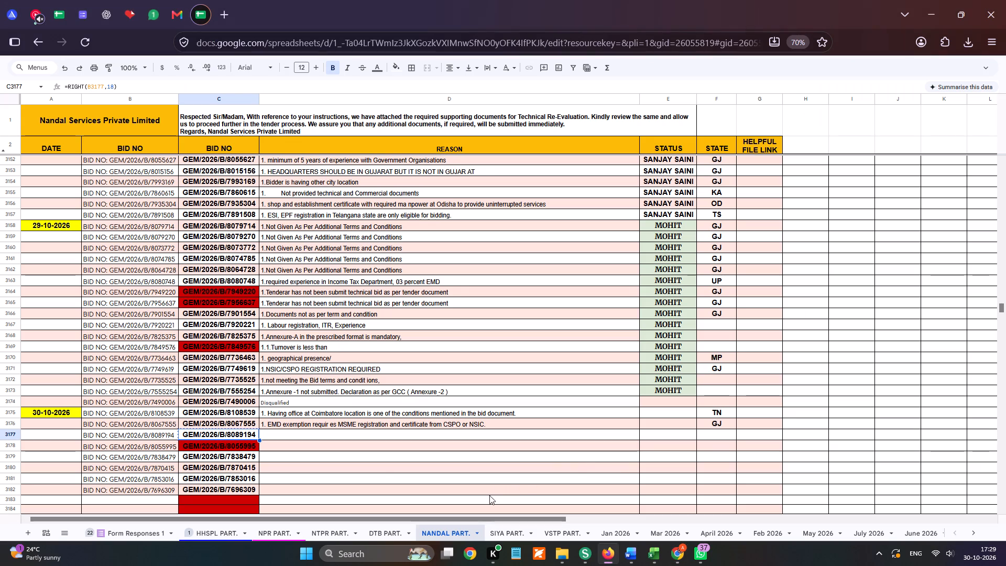
{"action": "left_click", "coordinate": [344, 436]}
{"action": "type", "text": "1."}
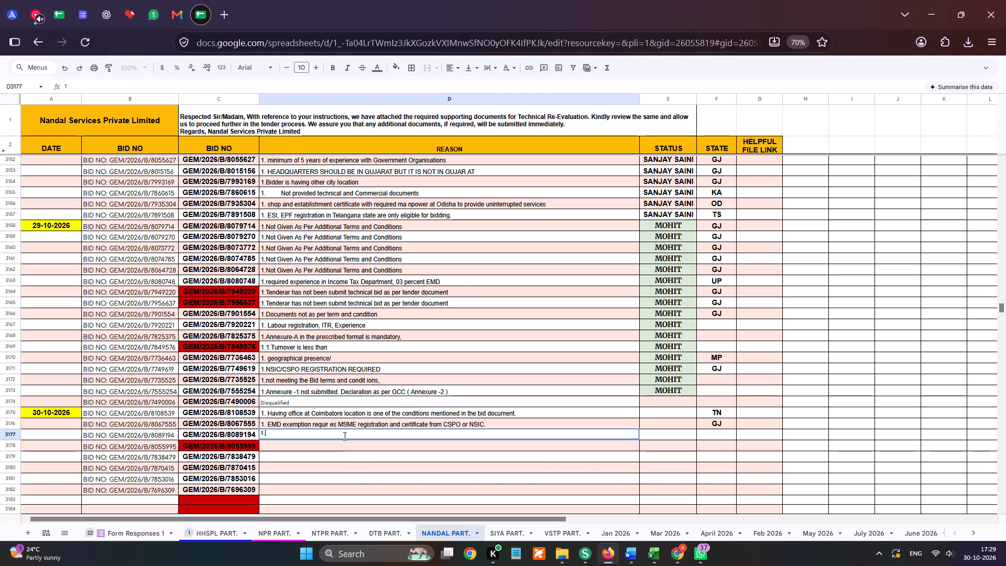
{"action": "key", "text": "space"}
{"action": "key", "text": "ctrl+v"}
Copy bid number GEM/2026/B/8089194 from the GeM representation form and open the recent document PRE BID nandal in Word.
{"action": "key", "text": "alt+Tab"}
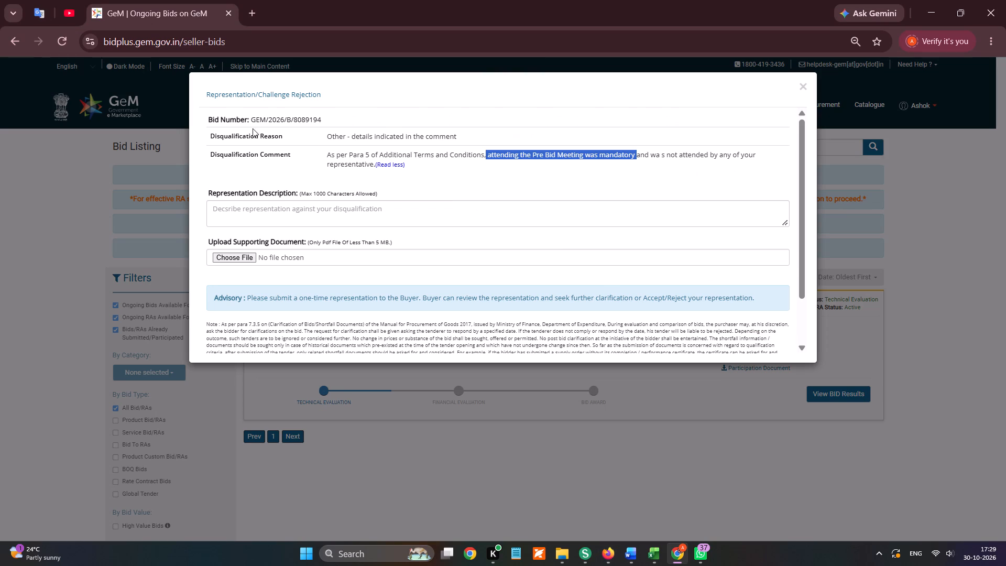
{"action": "left_click_drag", "start_coordinate": [253, 119], "coordinate": [305, 120]}
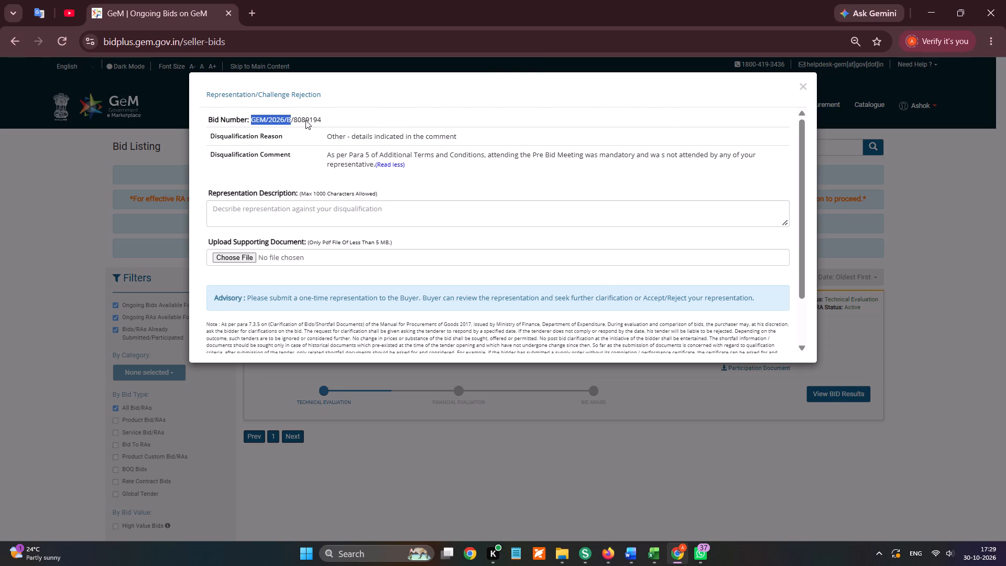
{"action": "left_click_drag", "start_coordinate": [305, 120], "coordinate": [321, 120]}
{"action": "key", "text": "ctrl+c"}
{"action": "key", "text": "ctrl+c"}
{"action": "key", "text": "ctrl+c"}
{"action": "left_click", "coordinate": [859, 508]}
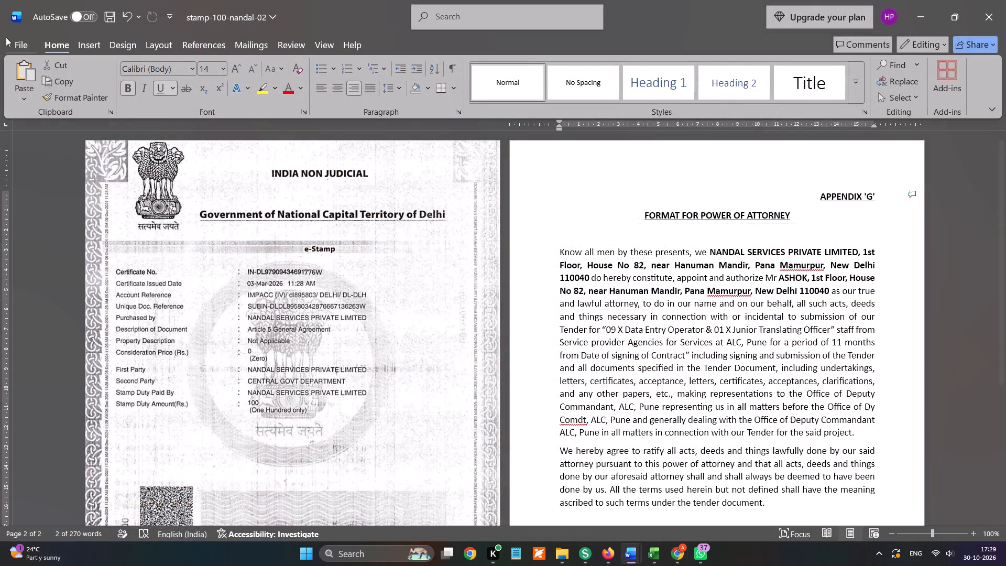
{"action": "left_click", "coordinate": [20, 43]}
{"action": "left_click", "coordinate": [43, 129]}
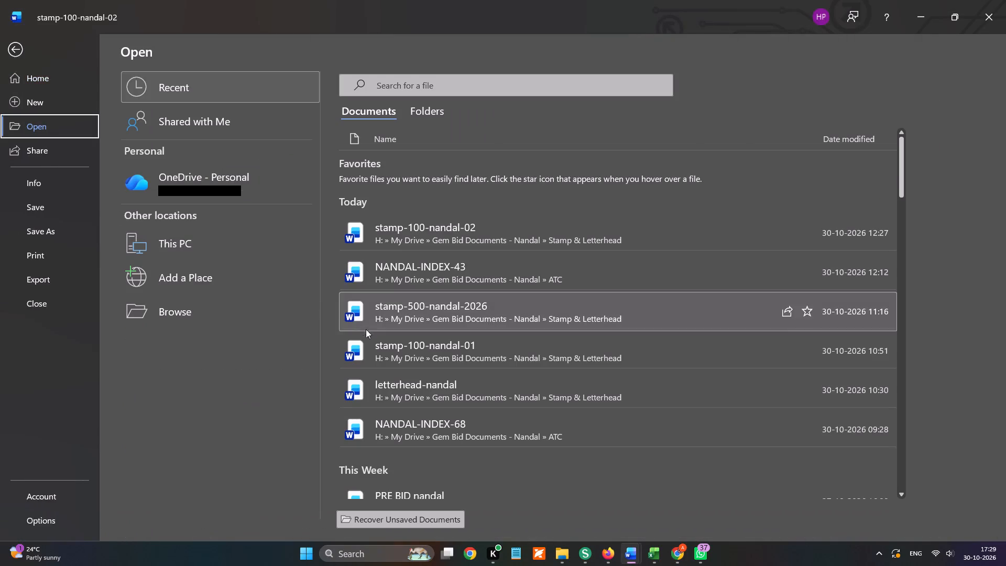
{"action": "scroll", "coordinate": [440, 426], "scroll_direction": "down", "scroll_amount": 1}
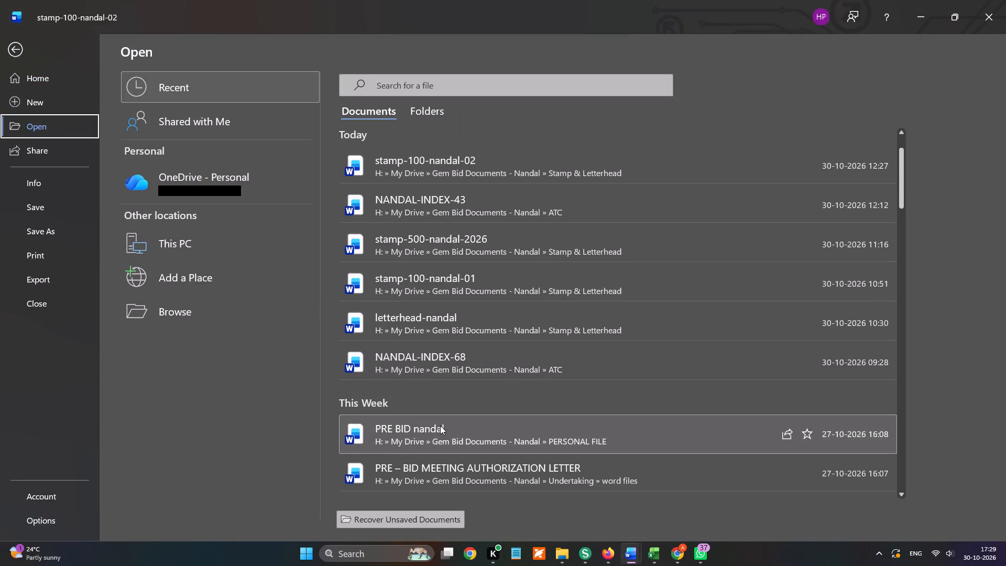
{"action": "left_click", "coordinate": [440, 426]}
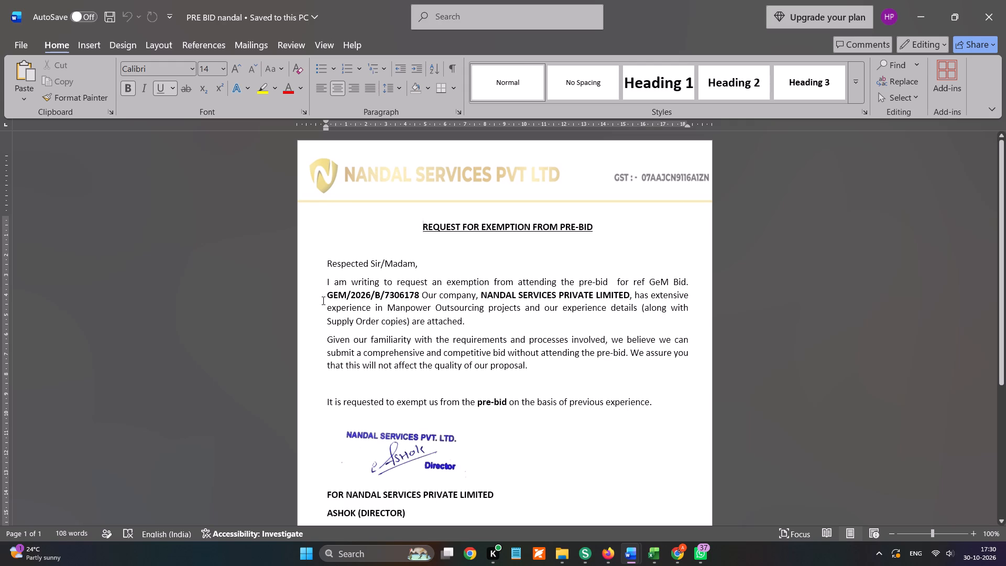
Replace the bid number in the pre-bid exemption letter with GEM/2026/B/8089194.
{"action": "left_click_drag", "start_coordinate": [327, 295], "coordinate": [393, 296]}
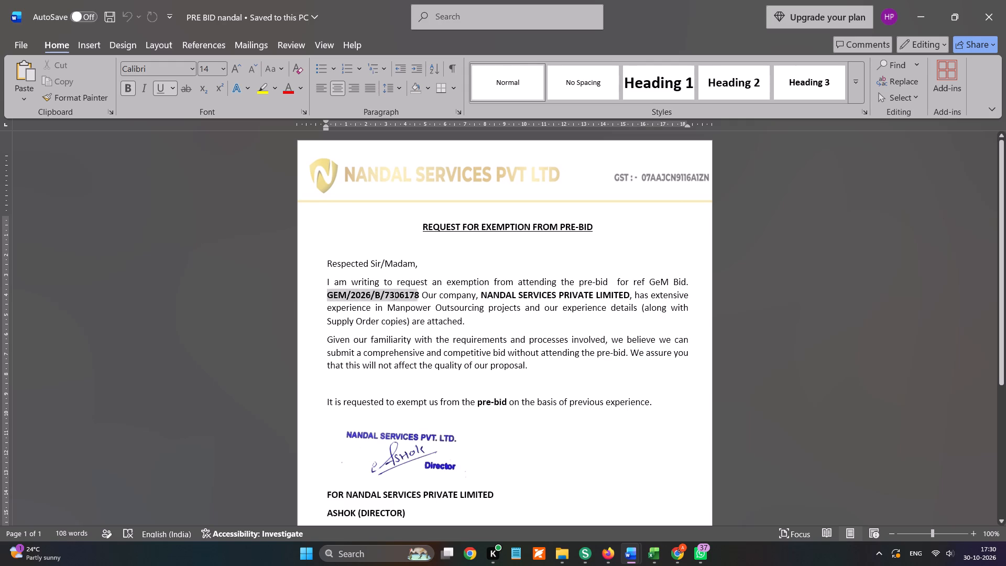
{"action": "left_click_drag", "start_coordinate": [393, 296], "coordinate": [395, 295]}
{"action": "key", "text": "ctrl+v"}
{"action": "key", "text": "space"}
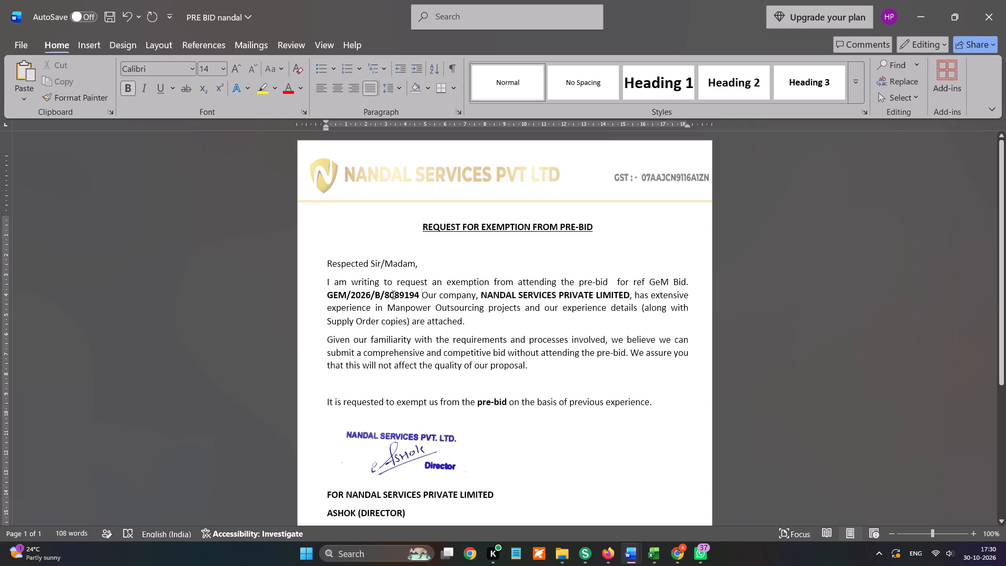
Export the exemption letter as a PDF named PRE BID nandal in the Downloads folder.
{"action": "key", "text": "alt+f"}
{"action": "type", "text": "EA"}
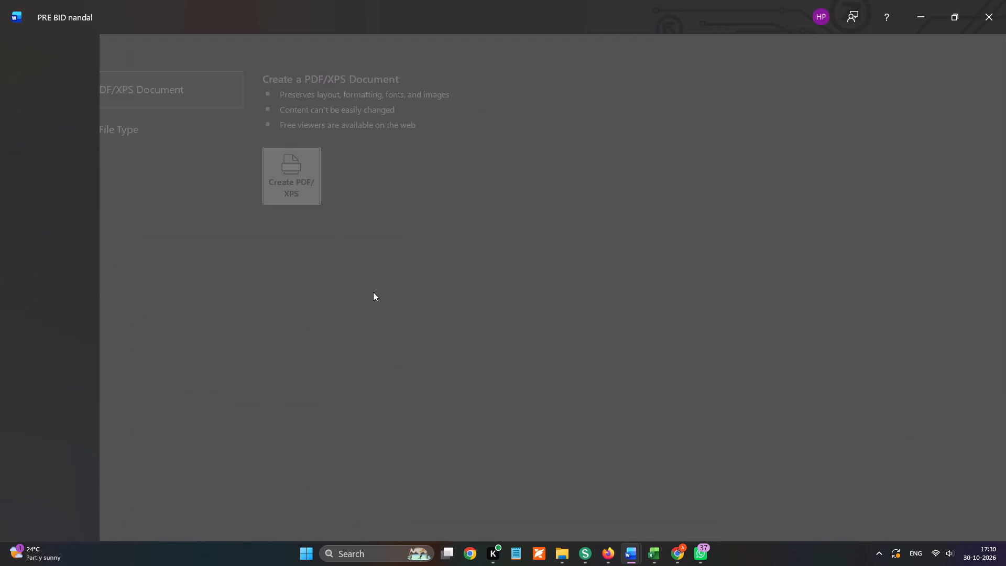
{"action": "scroll", "coordinate": [94, 158], "scroll_direction": "up", "scroll_amount": 6}
{"action": "scroll", "coordinate": [51, 145], "scroll_direction": "up", "scroll_amount": 5}
{"action": "left_click", "coordinate": [60, 128]}
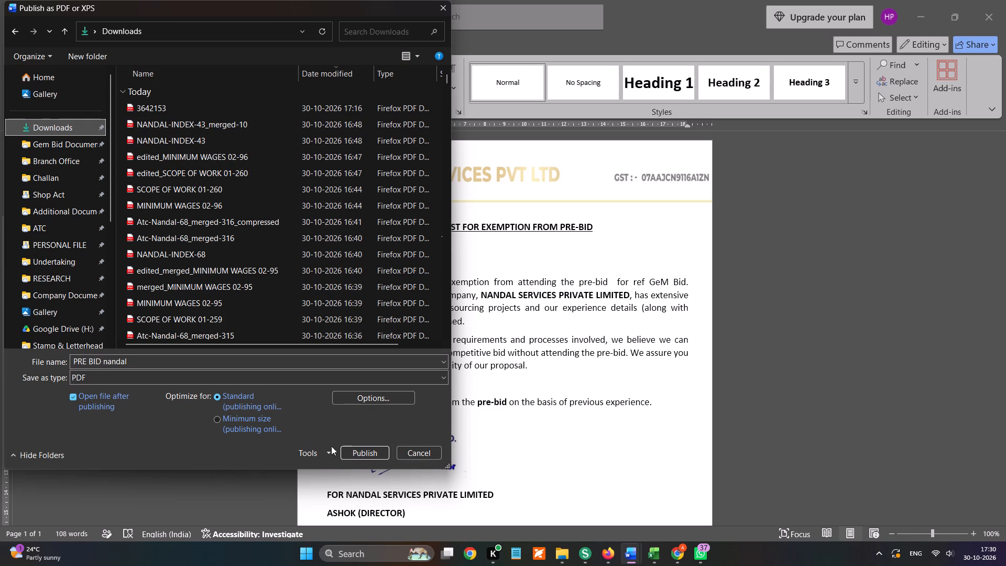
{"action": "left_click", "coordinate": [345, 449]}
{"action": "left_click", "coordinate": [533, 274]}
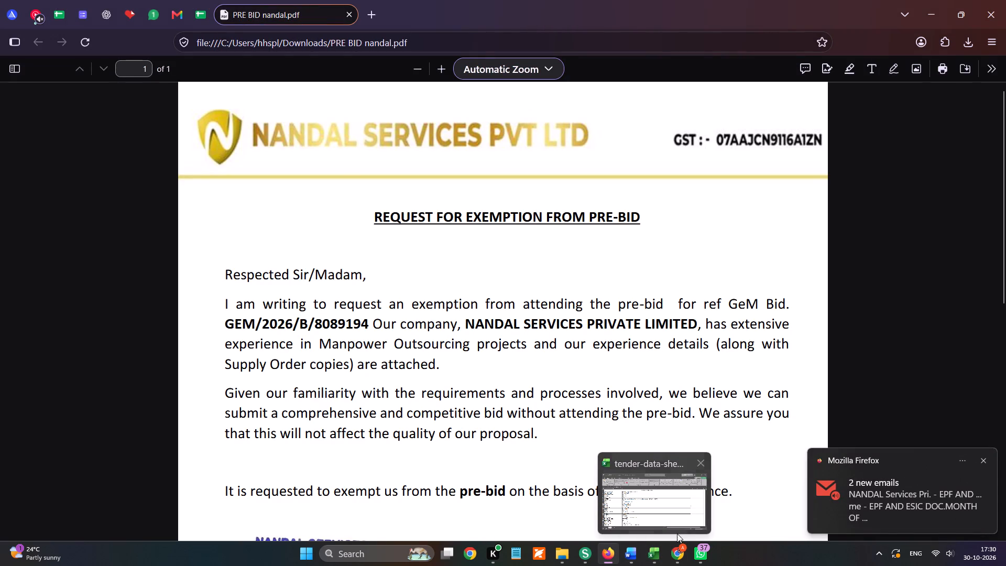
Back on GeM, fill the representation description with the saved Nandal Services Private Limited Technical Re-Evaluation text.
{"action": "left_click", "coordinate": [686, 551]}
{"action": "left_click", "coordinate": [390, 210]}
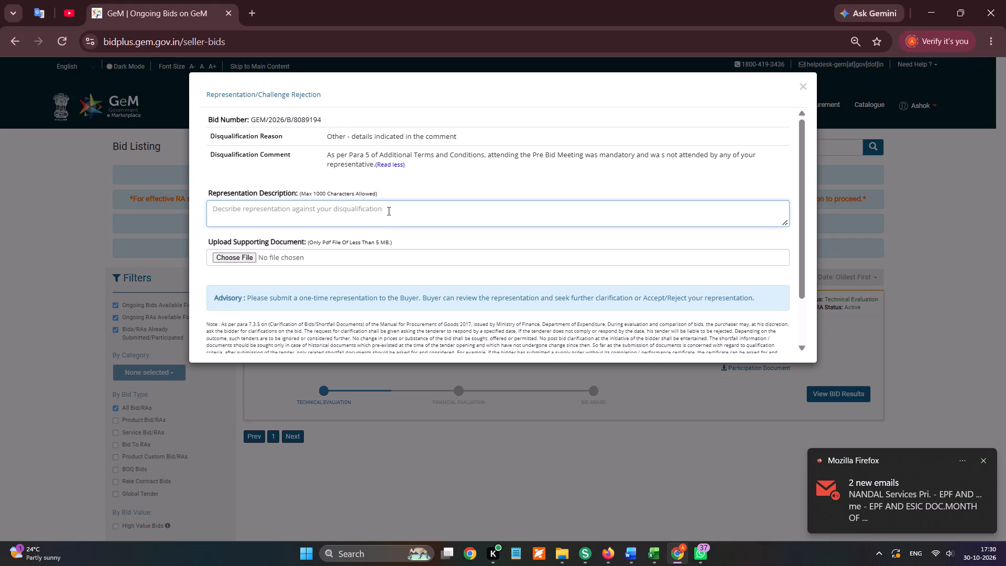
{"action": "key", "text": "super+v"}
{"action": "left_click", "coordinate": [378, 282]}
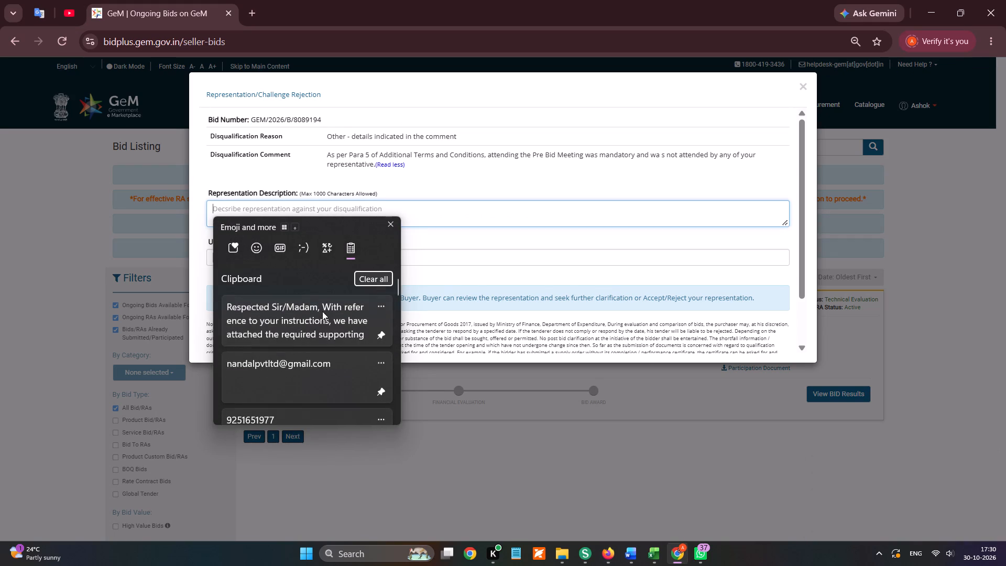
{"action": "left_click", "coordinate": [322, 311]}
{"action": "key", "text": "ctrl+v"}
Attach PRE BID nandal.pdf from the Downloads folder as the supporting document and submit the representation.
{"action": "left_click", "coordinate": [239, 260]}
{"action": "scroll", "coordinate": [125, 192], "scroll_direction": "up", "scroll_amount": 5}
{"action": "scroll", "coordinate": [82, 169], "scroll_direction": "up", "scroll_amount": 5}
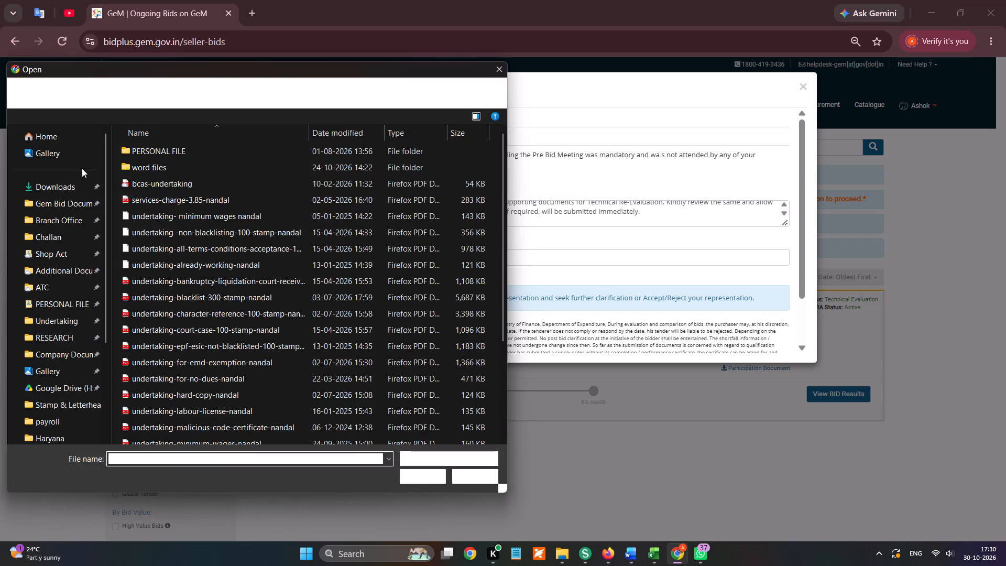
{"action": "left_click", "coordinate": [72, 183]}
{"action": "double_click", "coordinate": [174, 170]}
{"action": "scroll", "coordinate": [257, 264], "scroll_direction": "down", "scroll_amount": 3}
{"action": "left_click", "coordinate": [242, 330]}
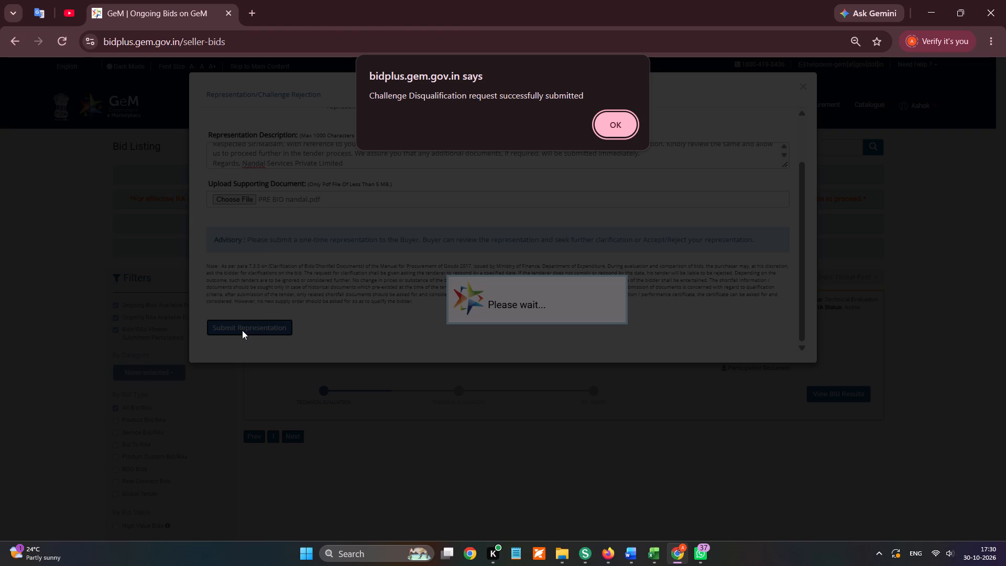
{"action": "right_click", "coordinate": [242, 330]}
{"action": "left_click", "coordinate": [611, 134]}
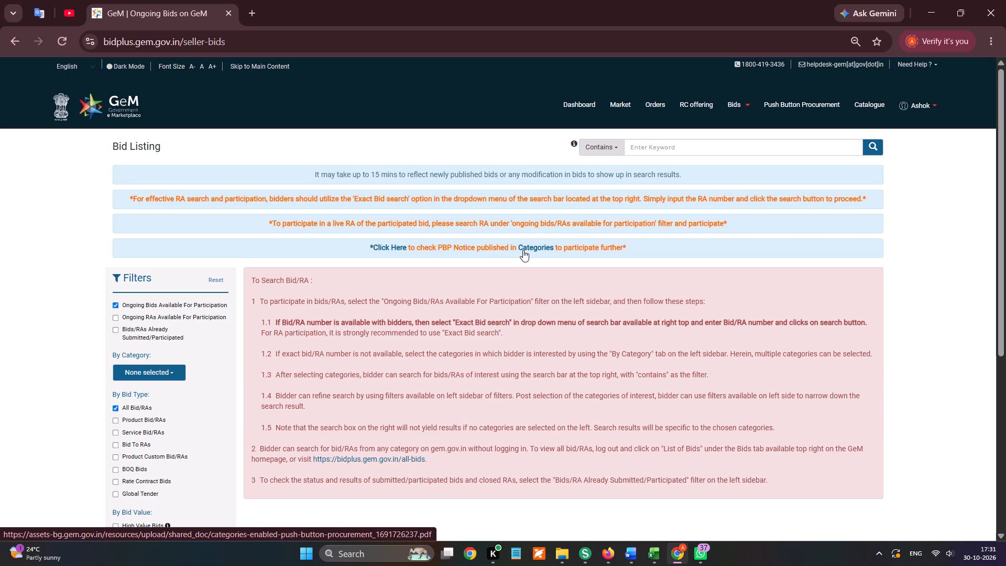
Return to Firefox, close the PRE BID nandal.pdf preview and commit the reason entry for GEM/2026/B/8089194 in the sheet.
{"action": "key", "text": "alt+Tab"}
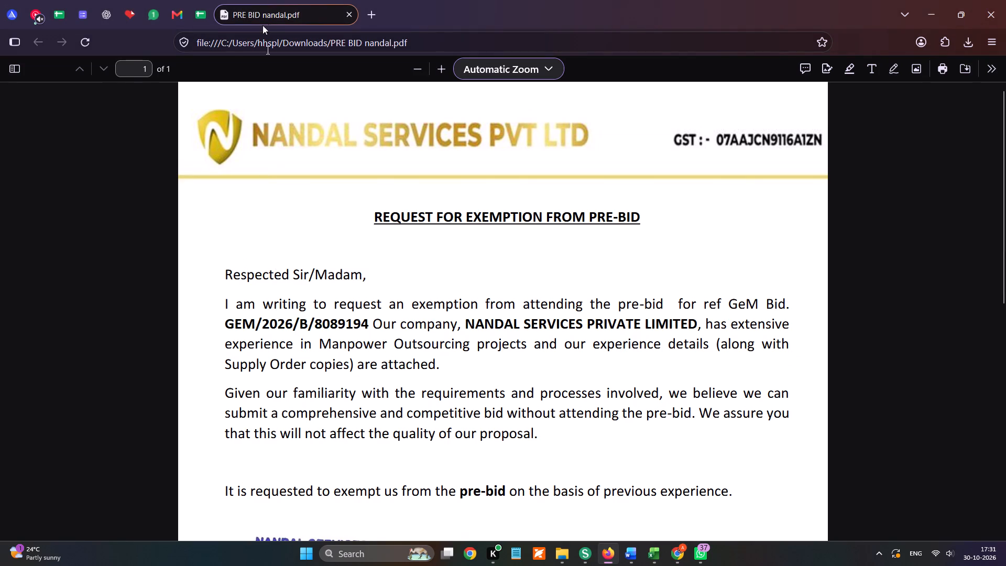
{"action": "left_click", "coordinate": [349, 13]}
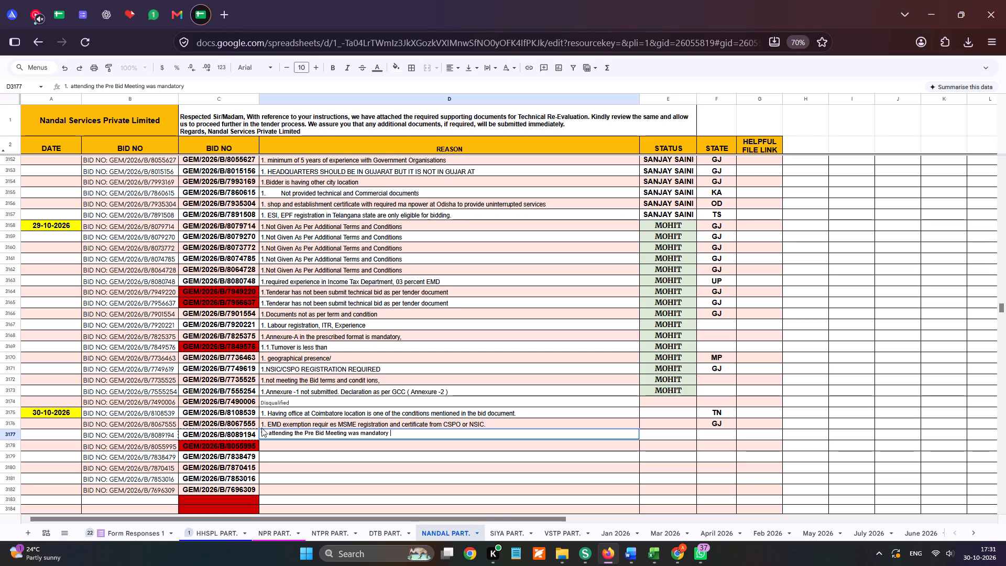
{"action": "scroll", "coordinate": [430, 341], "scroll_direction": "down", "scroll_amount": 1}
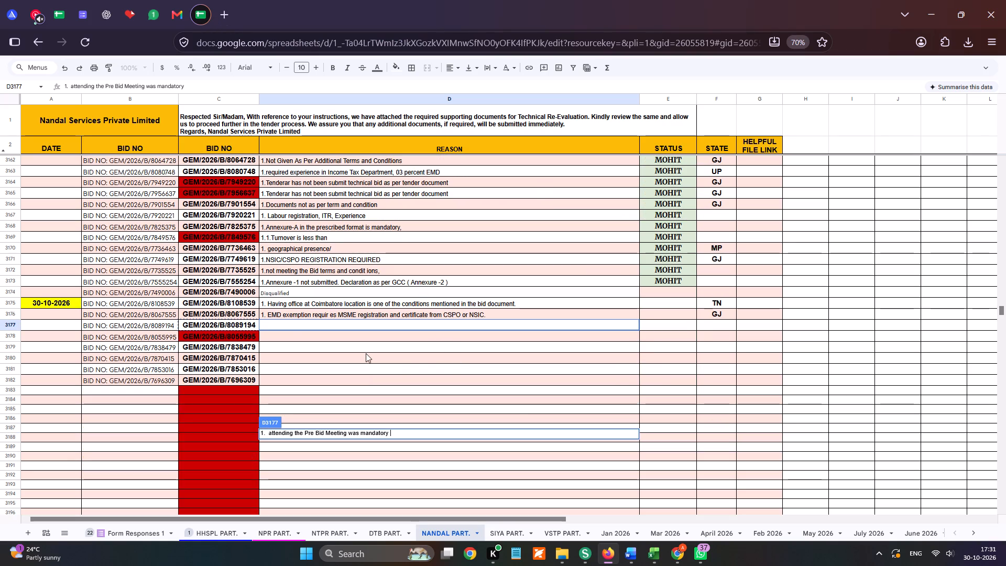
{"action": "left_click", "coordinate": [366, 353]}
Copy bid number GEM/2026/B/8089194 from the sheet and look it up on GeM with Exact Bid Search.
{"action": "left_click", "coordinate": [717, 323]}
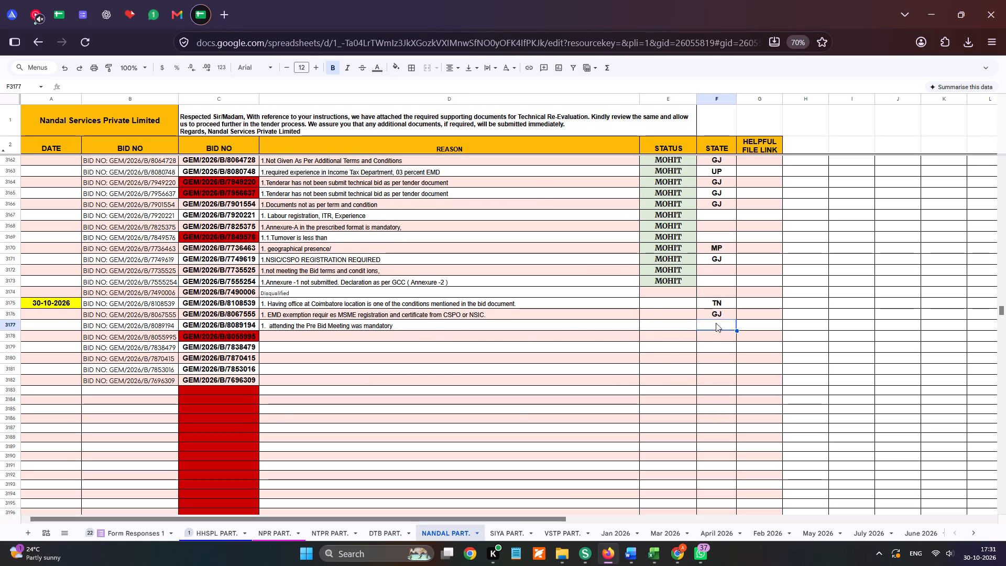
{"action": "left_click", "coordinate": [238, 326]}
{"action": "key", "text": "ctrl+c"}
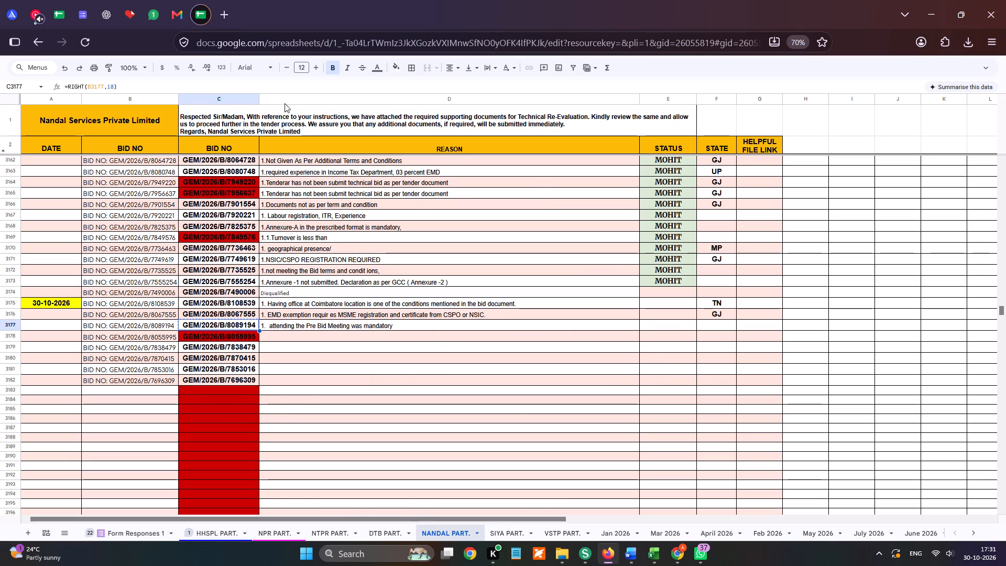
{"action": "key", "text": "alt+Tab"}
{"action": "left_click", "coordinate": [644, 149]}
{"action": "key", "text": "ctrl+v"}
{"action": "left_click", "coordinate": [605, 157]}
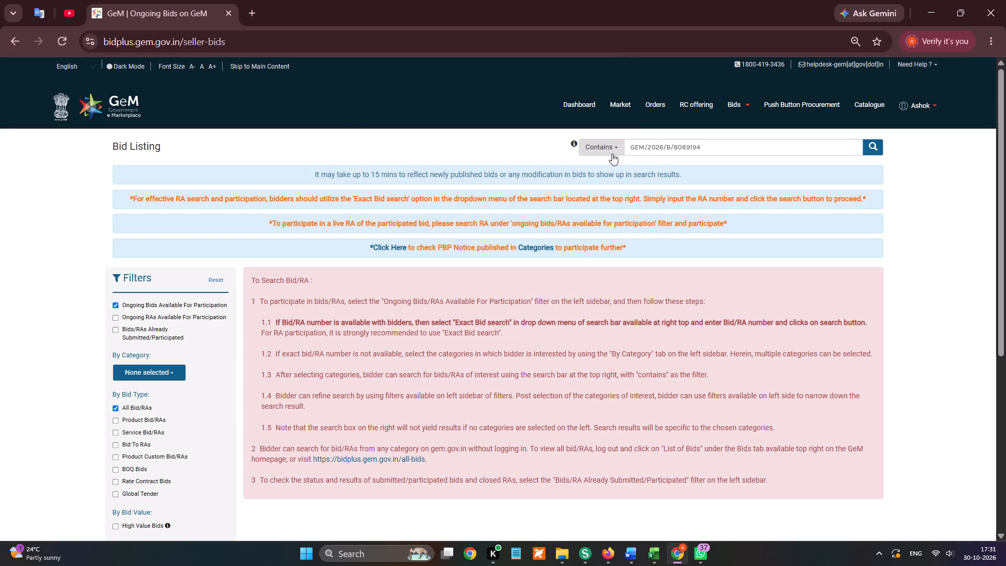
{"action": "left_click", "coordinate": [612, 153]}
{"action": "left_click", "coordinate": [624, 210]}
{"action": "left_click", "coordinate": [866, 147]}
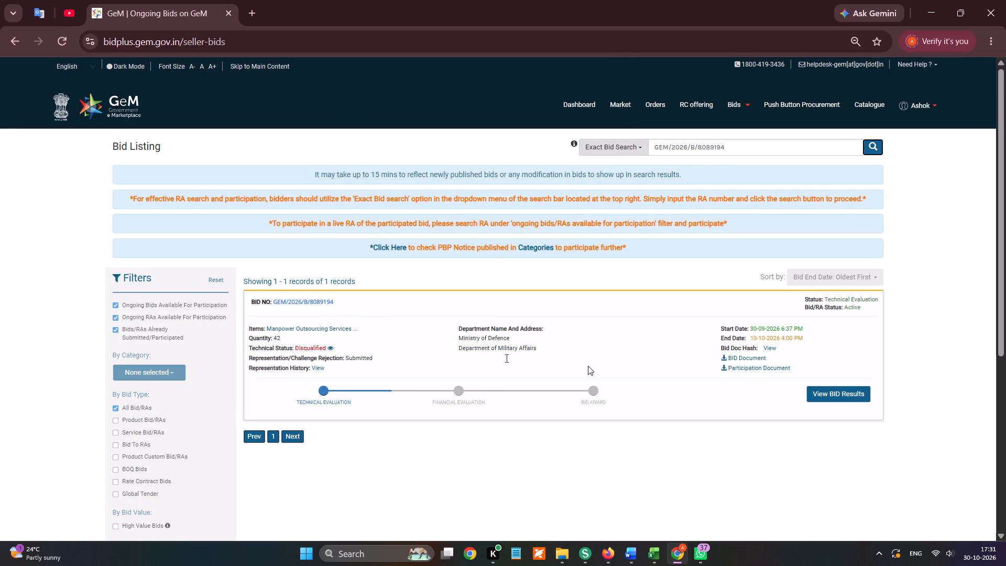
Open the bid results for GEM/2026/B/8089194 and search Google for the buyer's location, CHAMOLI, to identify its state.
{"action": "left_click", "coordinate": [827, 394]}
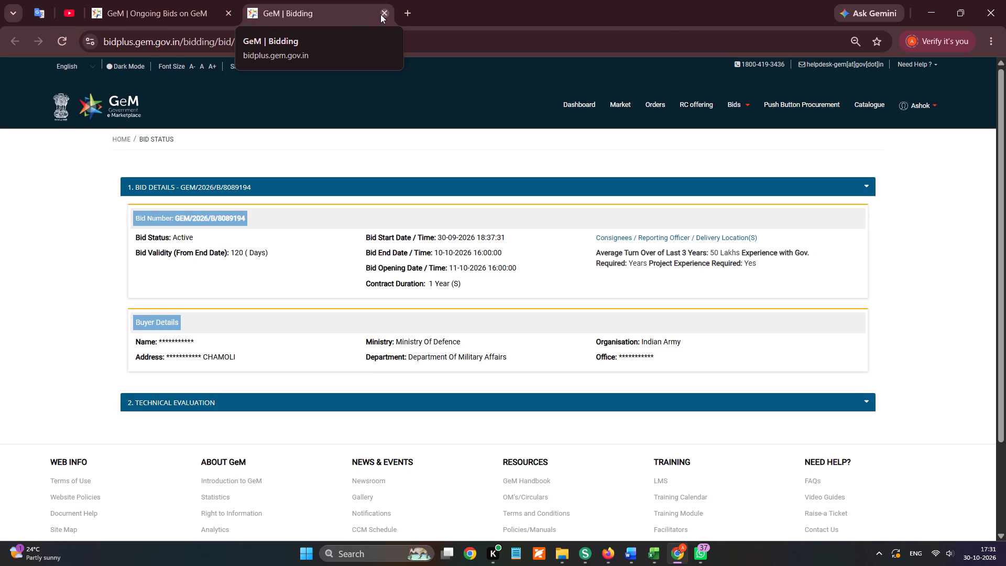
{"action": "double_click", "coordinate": [217, 360]}
{"action": "key", "text": "ctrl+c"}
{"action": "key", "text": "ctrl+c"}
{"action": "left_click", "coordinate": [409, 7]}
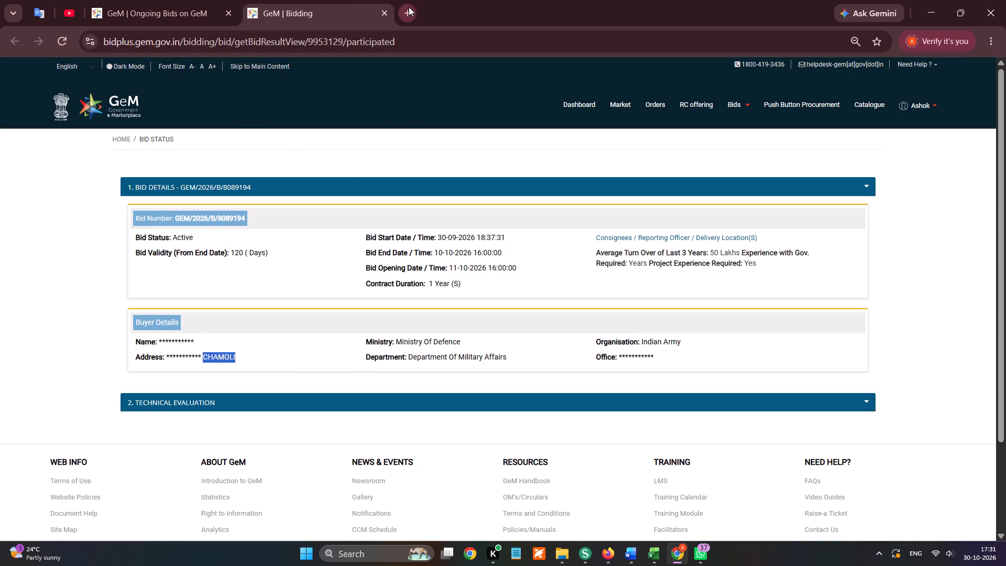
{"action": "key", "text": "ctrl+v"}
{"action": "key", "text": "Return"}
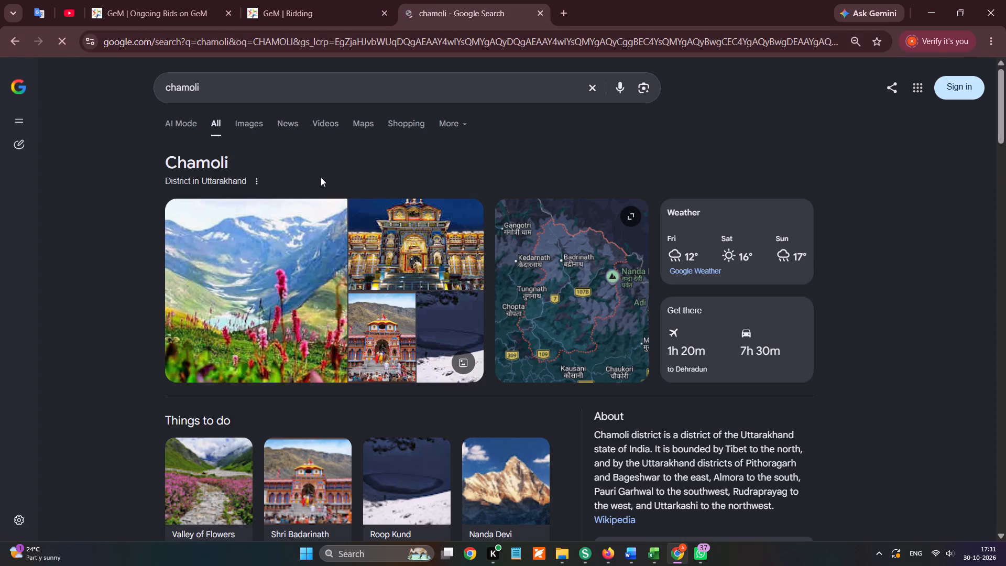
{"action": "left_click", "coordinate": [540, 13]}
{"action": "left_click", "coordinate": [381, 8]}
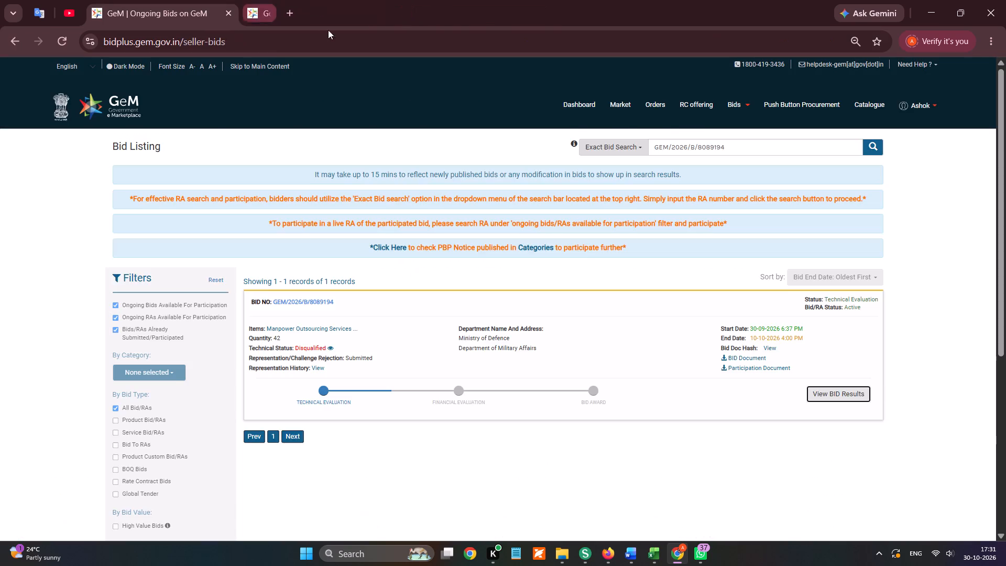
In the NANDAL PART. sheet, enter UK as the state for bid GEM/2026/B/8089194.
{"action": "key", "text": "alt+Tab"}
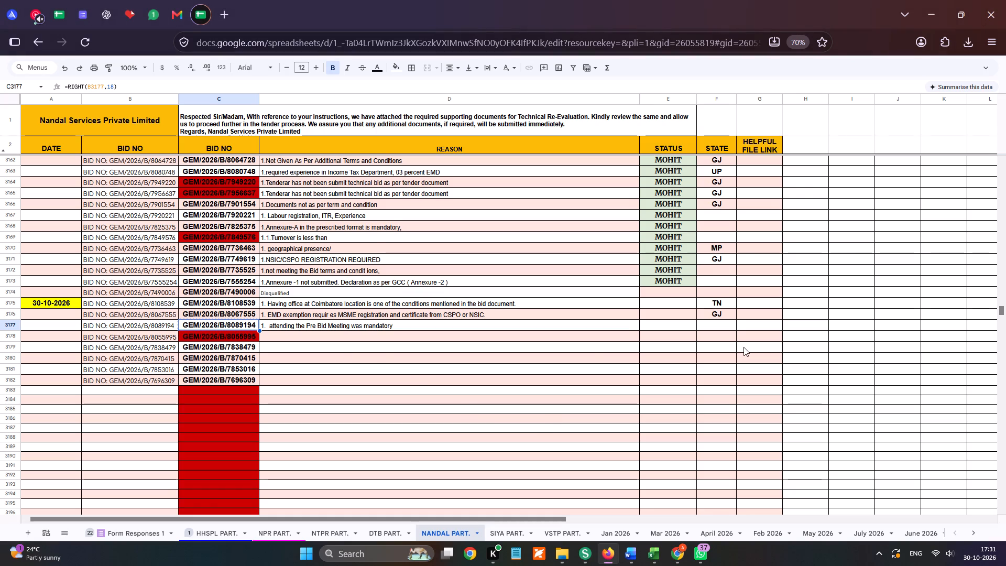
{"action": "left_click", "coordinate": [709, 323]}
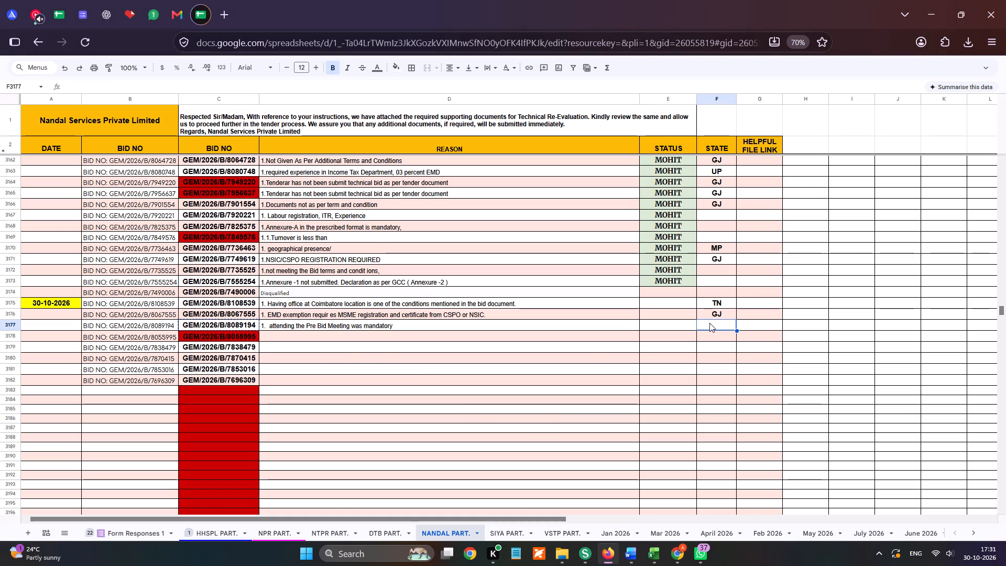
{"action": "type", "text": "UK"}
{"action": "left_click", "coordinate": [711, 339]}
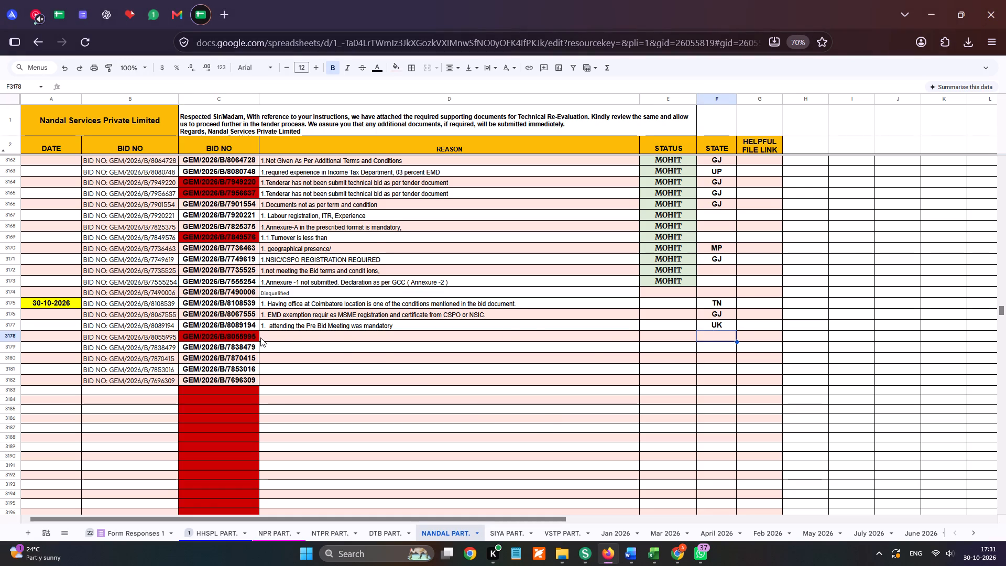
Copy bid number GEM/2026/B/8055995 from the sheet and look it up on GeM in Chrome with Exact Bid Search.
{"action": "left_click", "coordinate": [260, 338]}
{"action": "left_click", "coordinate": [258, 336]}
{"action": "key", "text": "ctrl+c"}
{"action": "key", "text": "ctrl+c"}
{"action": "key", "text": "ctrl+c"}
{"action": "key", "text": "alt+Tab"}
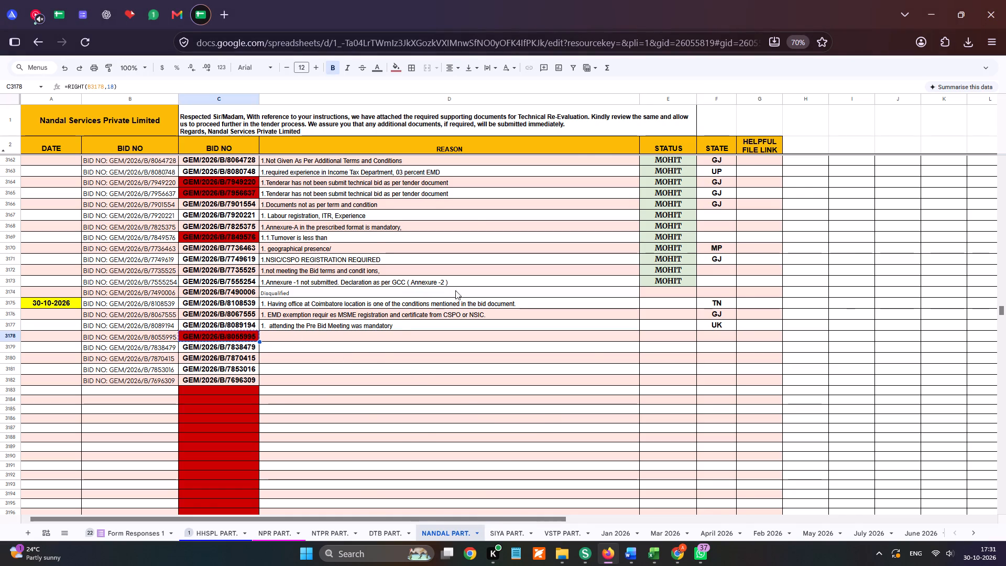
{"action": "triple_click", "coordinate": [727, 148]}
{"action": "left_click", "coordinate": [727, 148]}
{"action": "key", "text": "ctrl+v"}
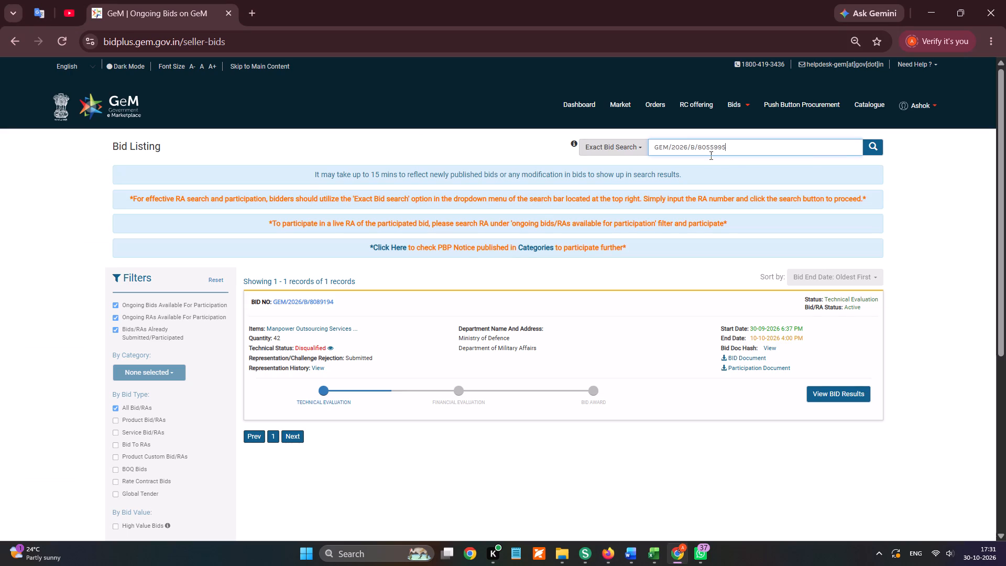
{"action": "left_click", "coordinate": [873, 148]}
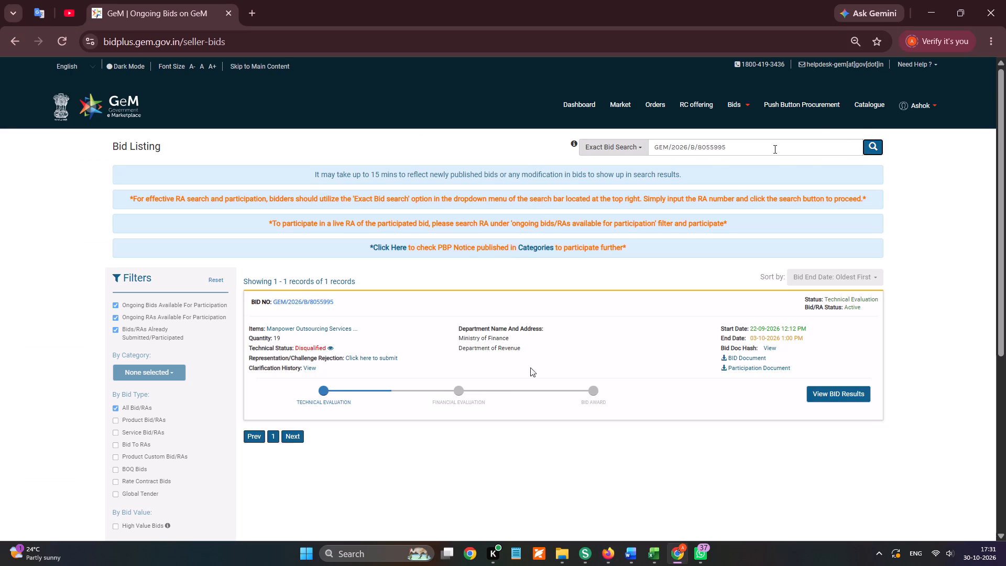
Check the disqualification comment and the buyer details in the bid results for GEM/2026/B/8055995, and close the results page.
{"action": "left_click", "coordinate": [386, 358]}
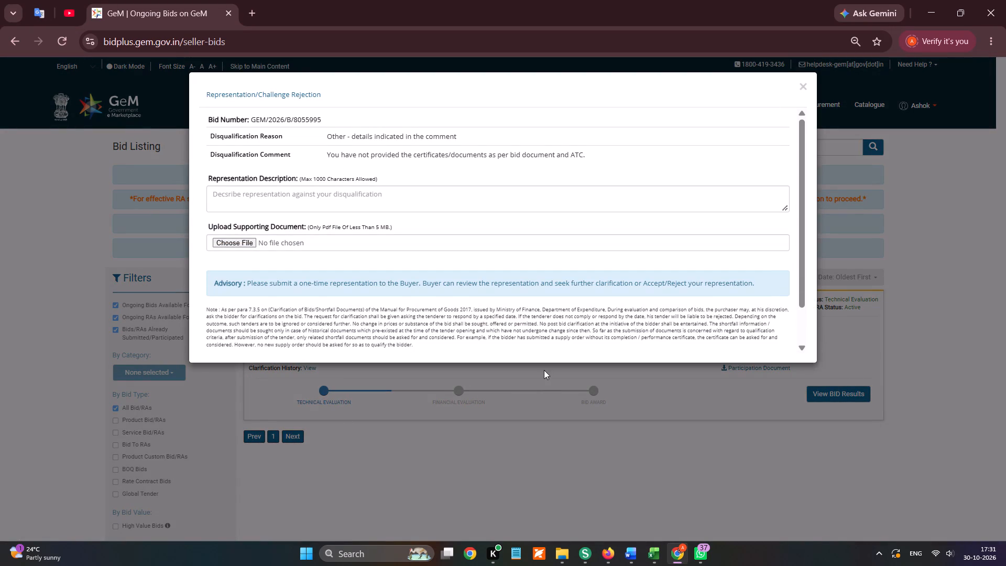
{"action": "left_click", "coordinate": [551, 389]}
{"action": "left_click", "coordinate": [843, 400]}
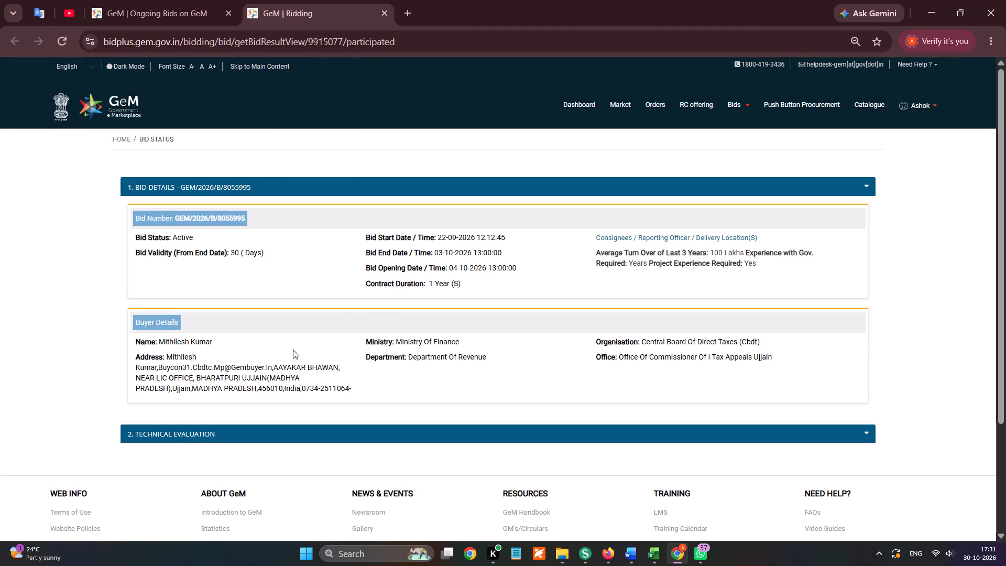
{"action": "left_click", "coordinate": [385, 14]}
Reopen the Representation/Challenge Rejection form for the disqualified bid and copy its bid number, GEM/2026/B/8055995.
{"action": "left_click", "coordinate": [386, 359]}
{"action": "scroll", "coordinate": [488, 258], "scroll_direction": "up", "scroll_amount": 4}
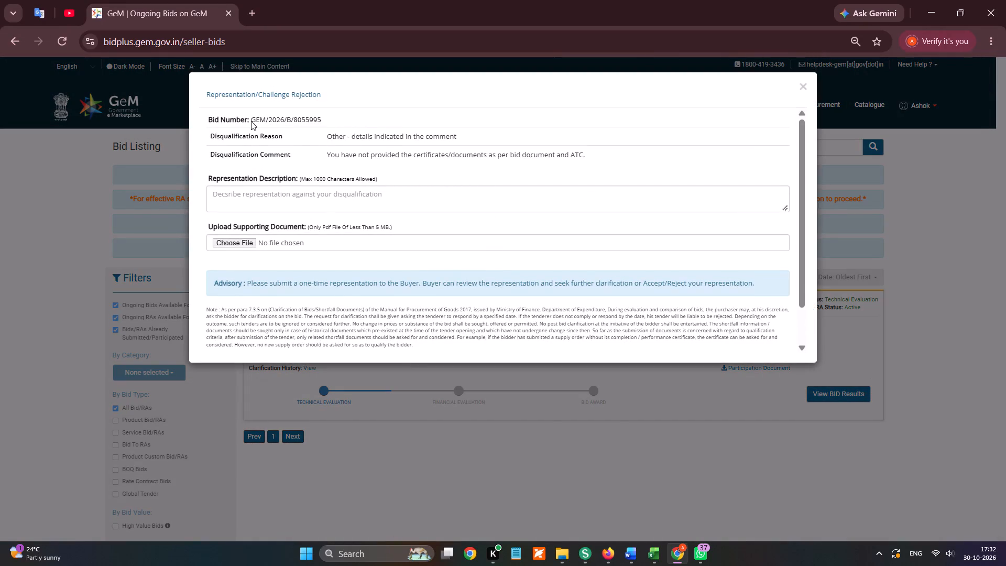
{"action": "left_click_drag", "start_coordinate": [253, 121], "coordinate": [322, 117]}
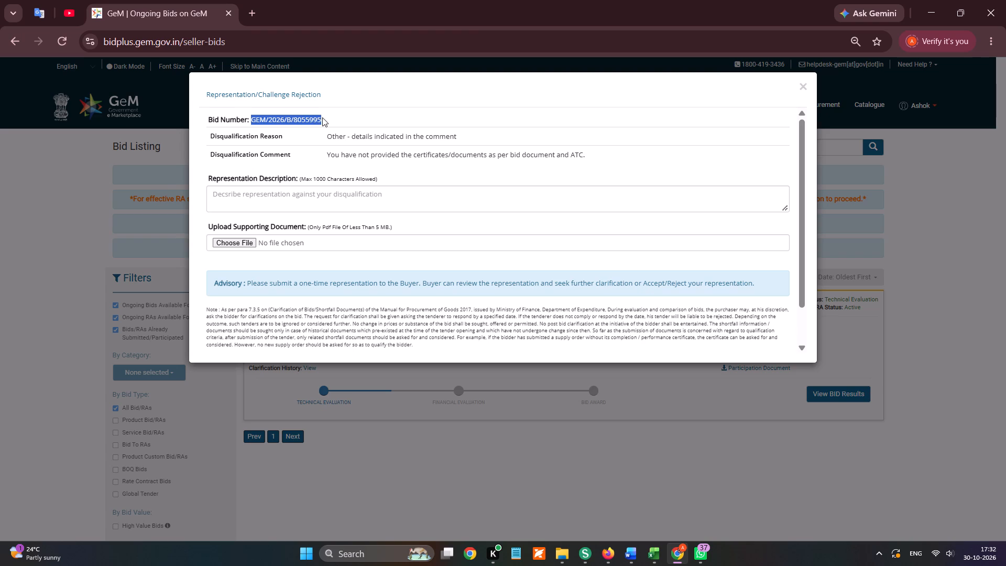
{"action": "key", "text": "ctrl+c"}
{"action": "key", "text": "ctrl+c"}
{"action": "key", "text": "ctrl+c"}
{"action": "key", "text": "ctrl+c"}
{"action": "key", "text": "ctrl+c"}
{"action": "key", "text": "ctrl+c"}
{"action": "key", "text": "ctrl+c"}
{"action": "key", "text": "ctrl+c"}
{"action": "key", "text": "ctrl+c"}
{"action": "key", "text": "ctrl+c"}
{"action": "key", "text": "ctrl+c"}
Switch to Firefox, open a duplicate of the Daily Tender Sheet 2026 tab and search it for the copied bid number.
{"action": "key", "text": "alt+Tab"}
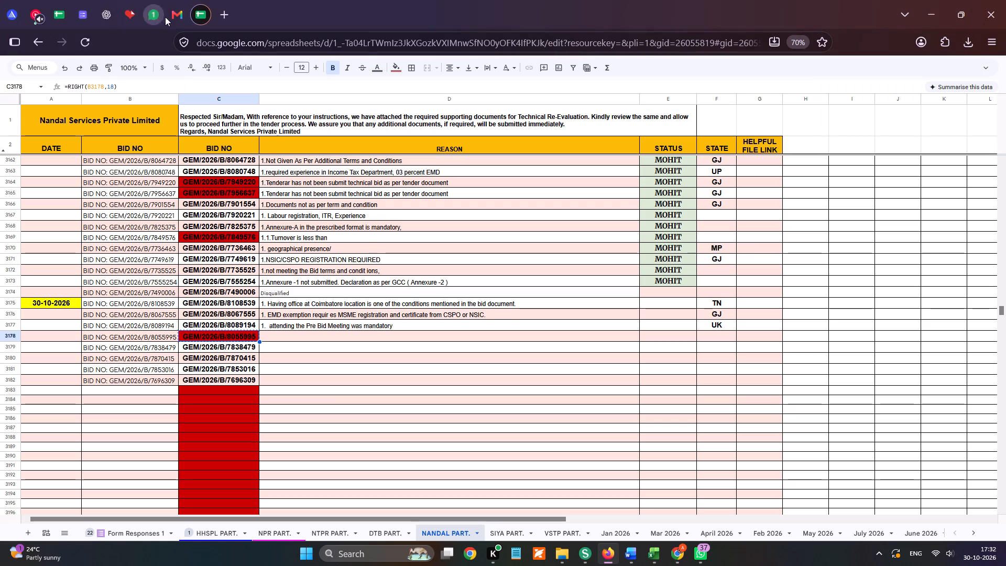
{"action": "right_click", "coordinate": [201, 17]}
{"action": "left_click", "coordinate": [234, 169]}
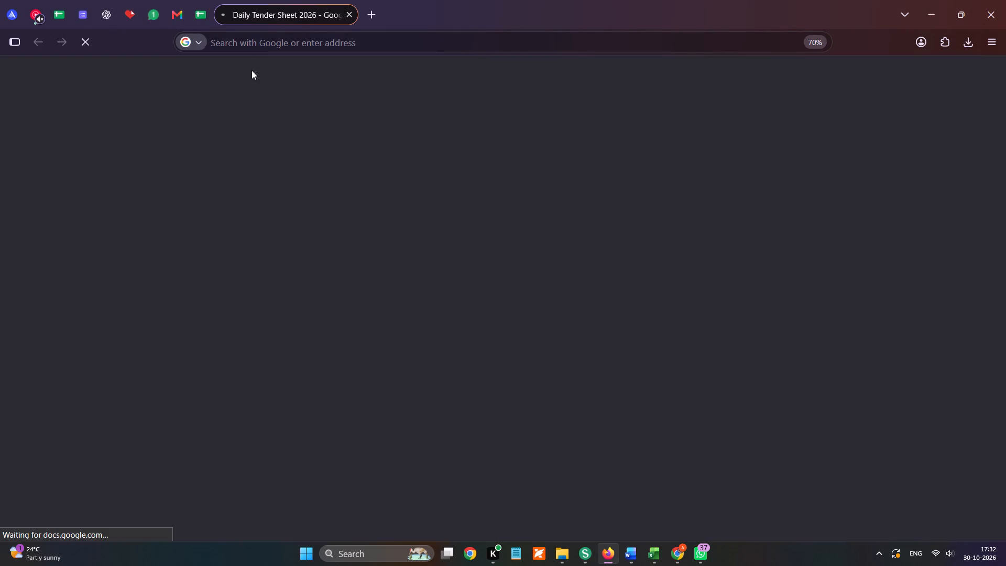
{"action": "key", "text": "ctrl+f"}
{"action": "key", "text": "ctrl+v"}
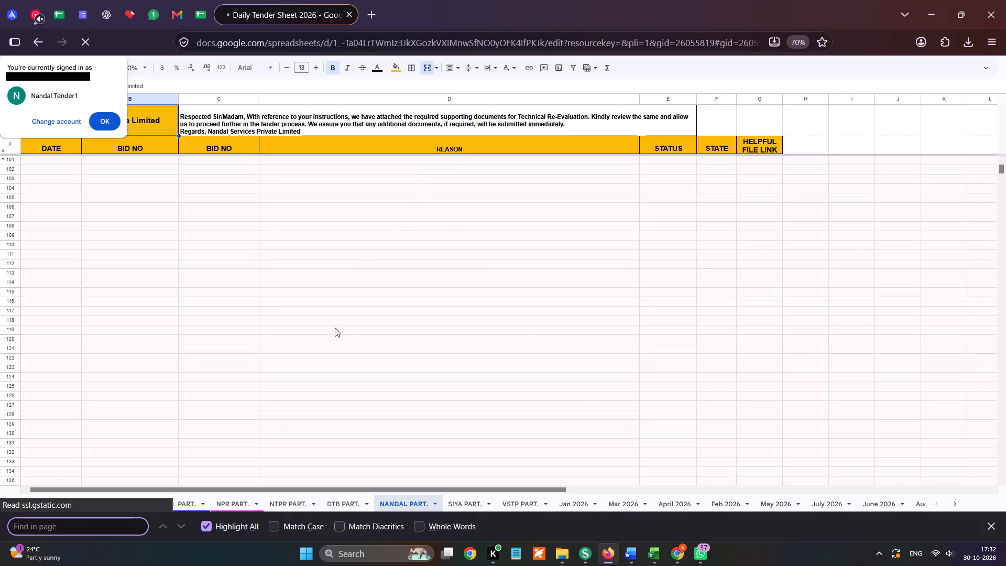
{"action": "left_click", "coordinate": [98, 123]}
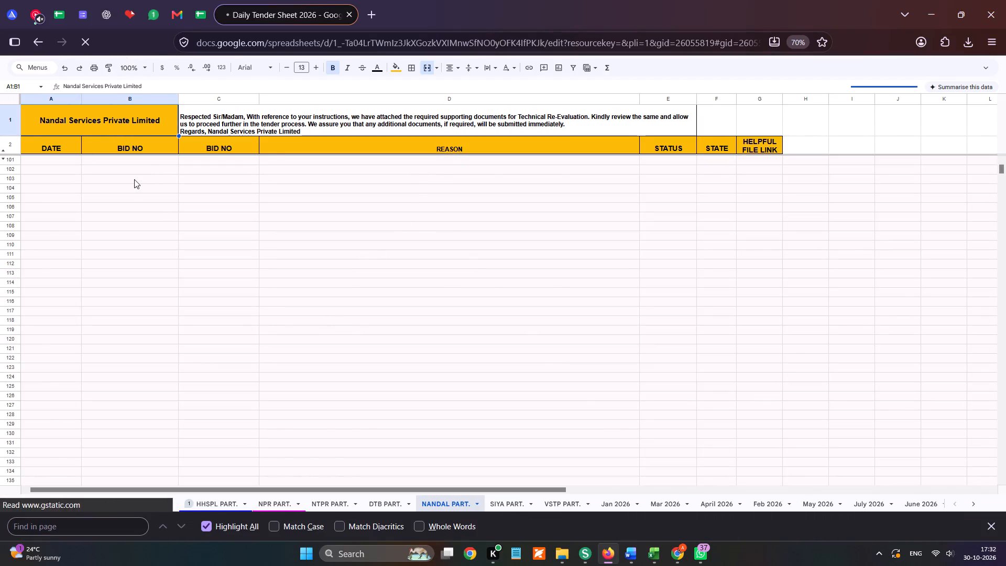
{"action": "key", "text": "ctrl+f"}
{"action": "key", "text": "ctrl+v"}
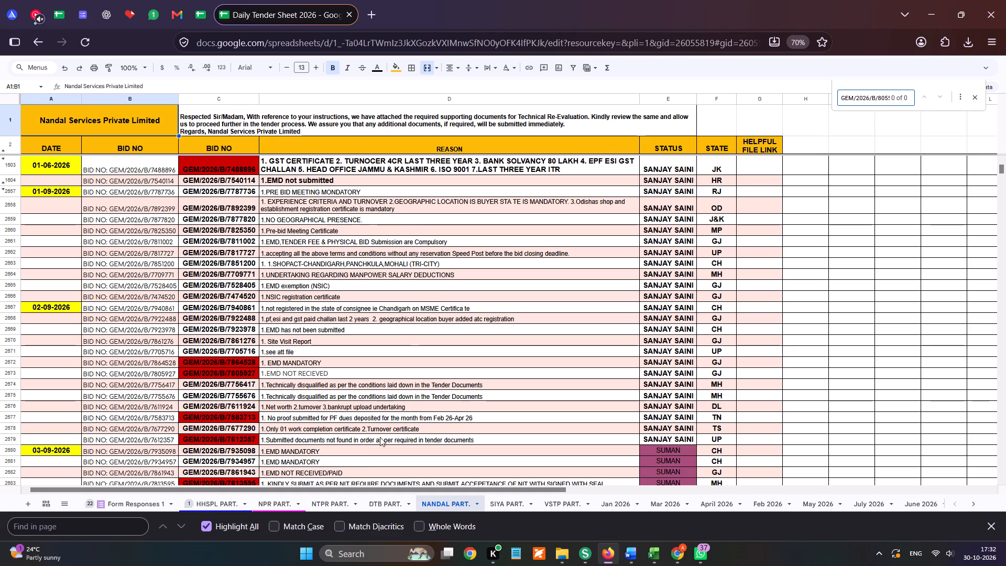
Locate bid GEM/2026/B/8055995 in the Form Responses 1 sheet and select its row.
{"action": "left_click", "coordinate": [151, 504]}
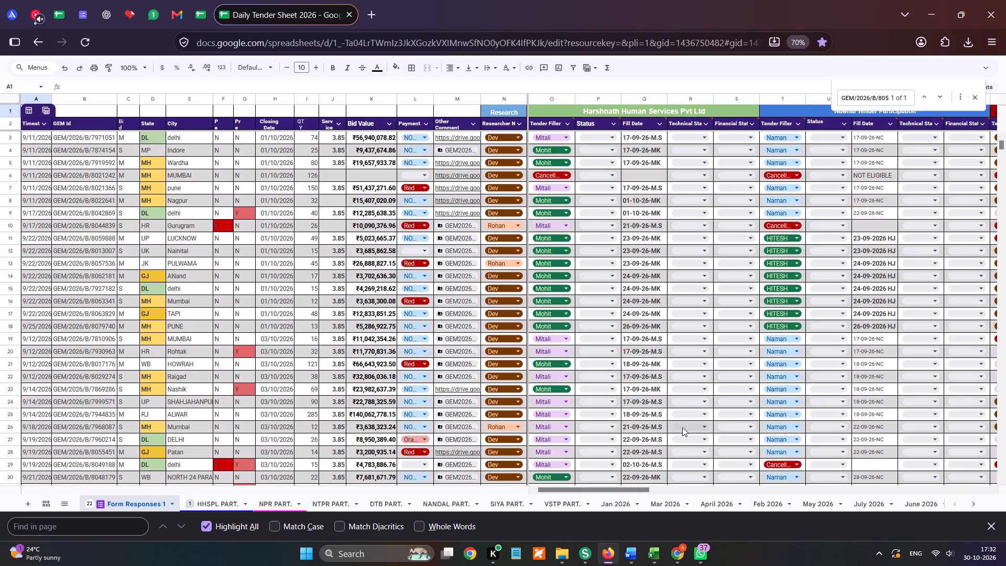
{"action": "left_click", "coordinate": [220, 505]}
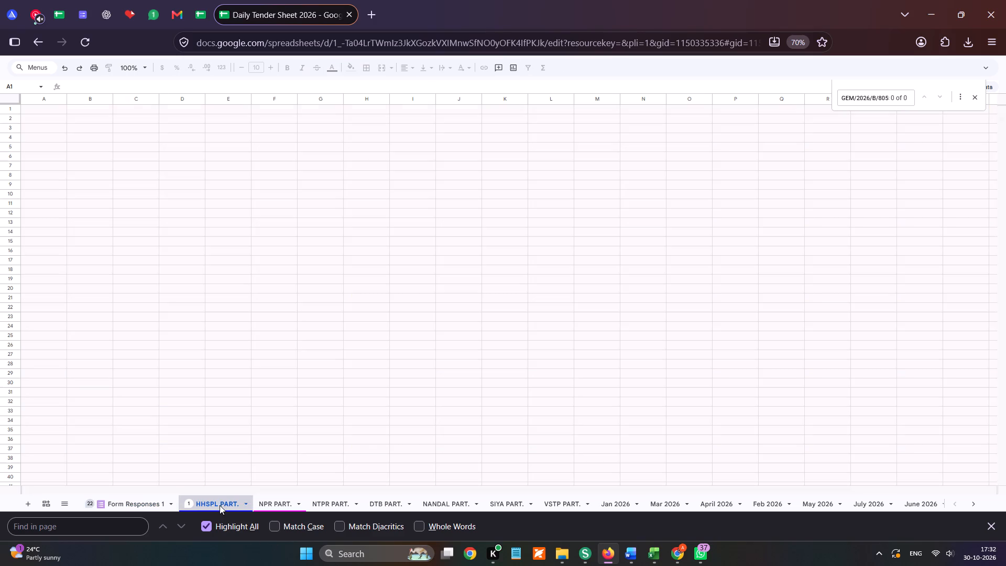
{"action": "left_click", "coordinate": [138, 504]}
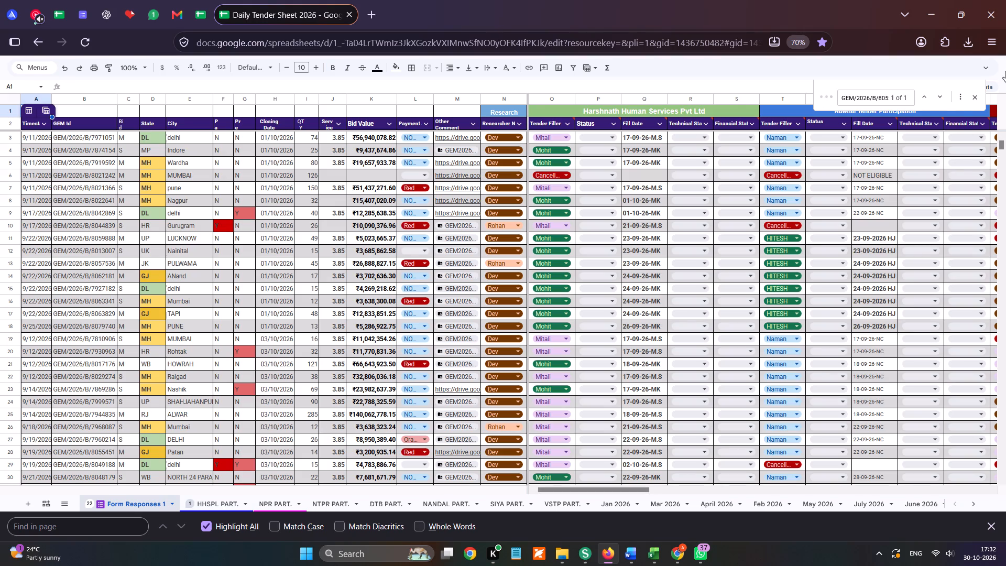
{"action": "left_click", "coordinate": [923, 92]}
{"action": "scroll", "coordinate": [207, 337], "scroll_direction": "down", "scroll_amount": 1}
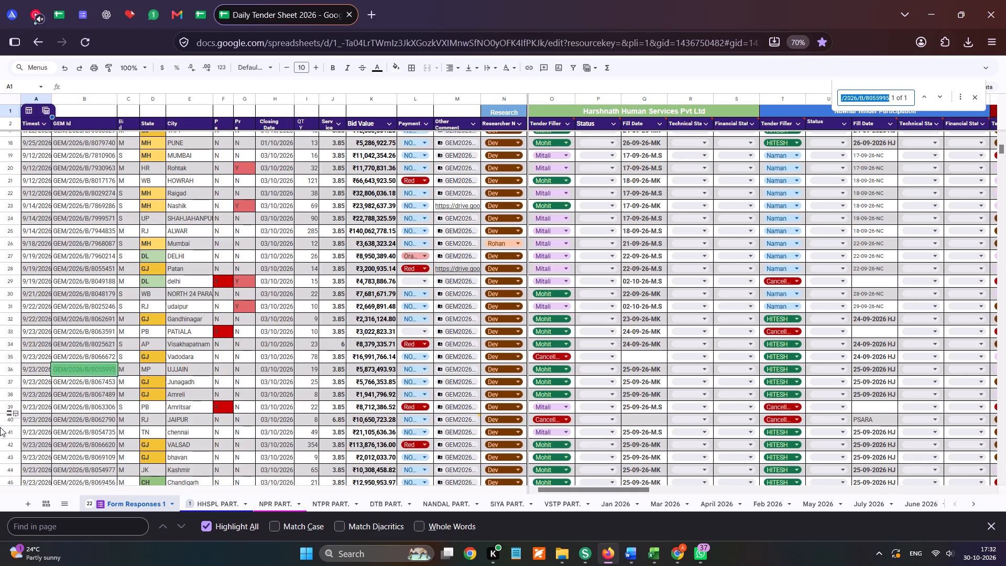
{"action": "left_click", "coordinate": [9, 368]}
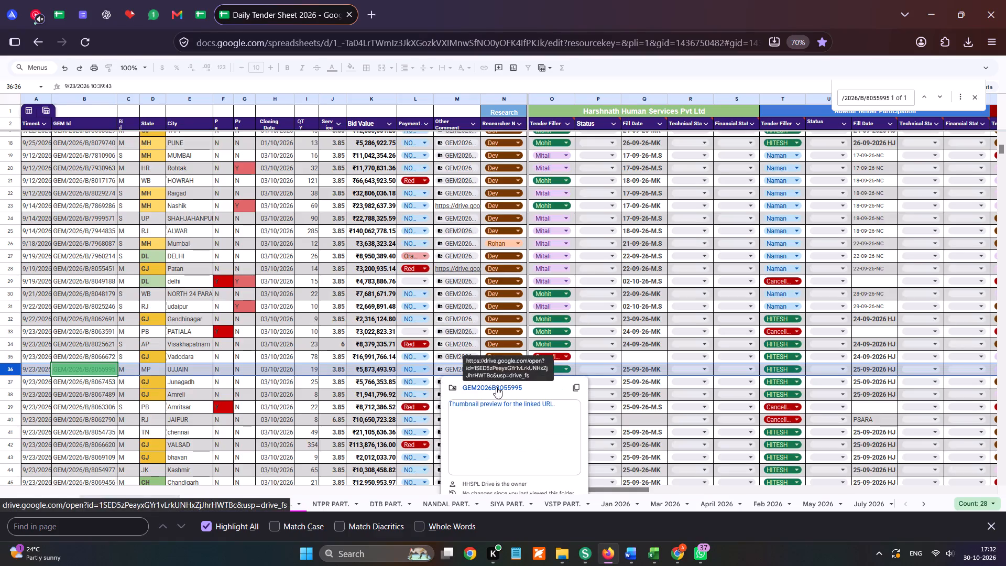
Open the bid's linked Drive folder GEM2026B8055995 and copy requirement 9, the Rs. 4 Cr Solvency Certificate clause, from Required documents.pdf.
{"action": "left_click", "coordinate": [496, 387]}
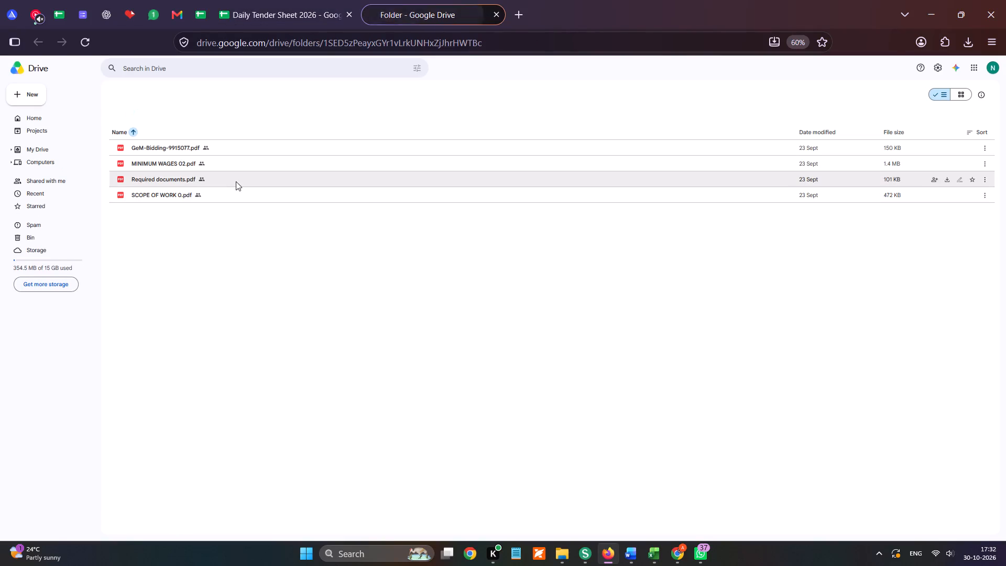
{"action": "left_click", "coordinate": [240, 211]}
{"action": "double_click", "coordinate": [240, 211]}
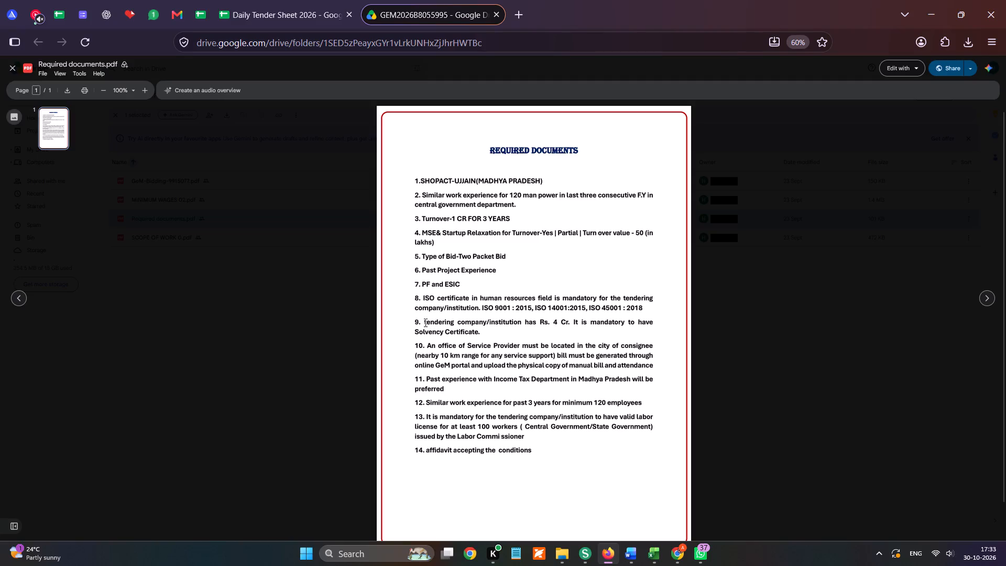
{"action": "left_click_drag", "start_coordinate": [423, 321], "coordinate": [483, 331]}
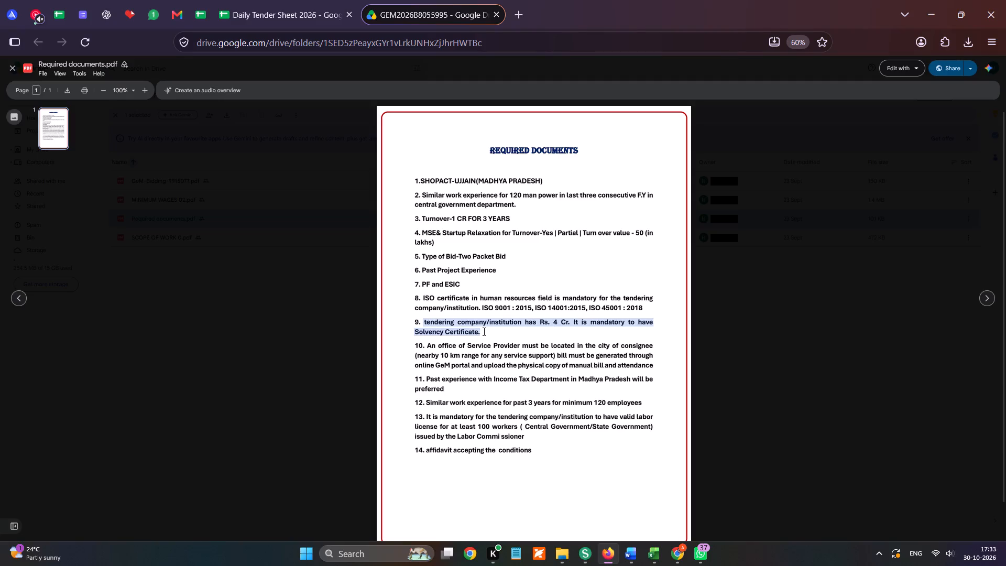
{"action": "key", "text": "ctrl+c"}
{"action": "key", "text": "ctrl+c"}
{"action": "key", "text": "ctrl+c"}
{"action": "key", "text": "ctrl+c"}
{"action": "key", "text": "ctrl+c"}
Return to the original NANDAL PART. sheet and select the reason cell for bid GEM/2026/B/8055995.
{"action": "key", "text": "alt+Tab"}
{"action": "key", "text": "alt+Tab"}
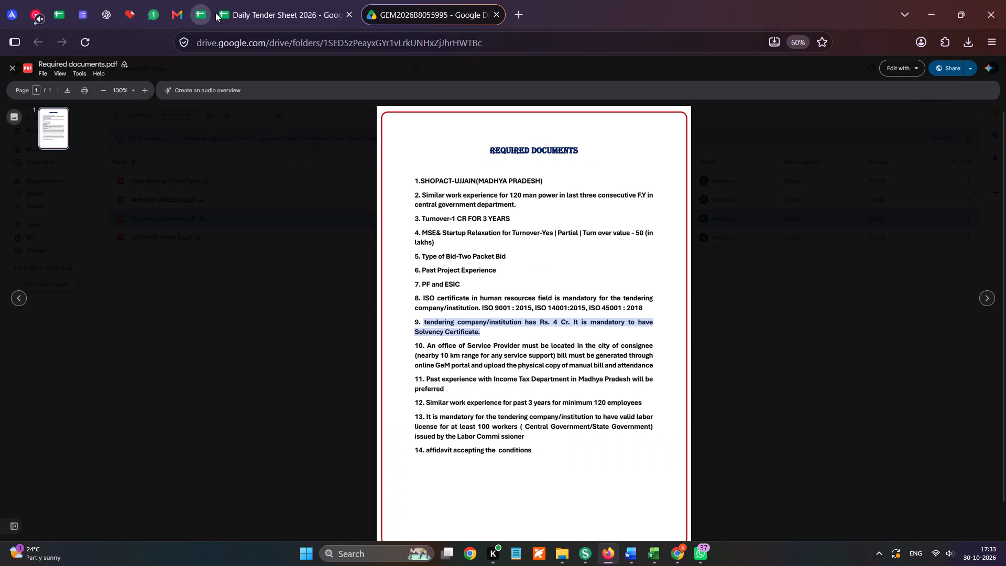
{"action": "left_click", "coordinate": [197, 16]}
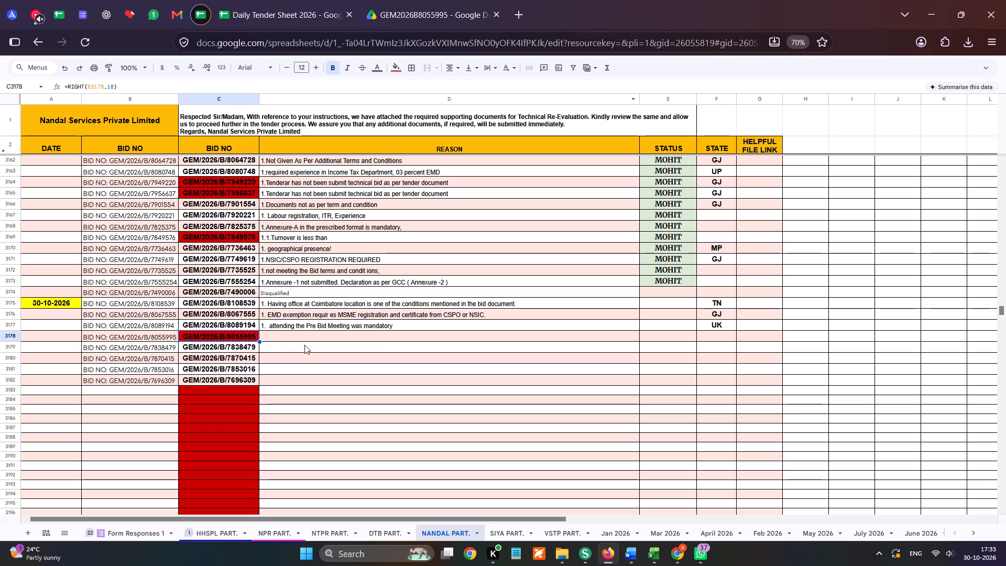
{"action": "left_click", "coordinate": [294, 334]}
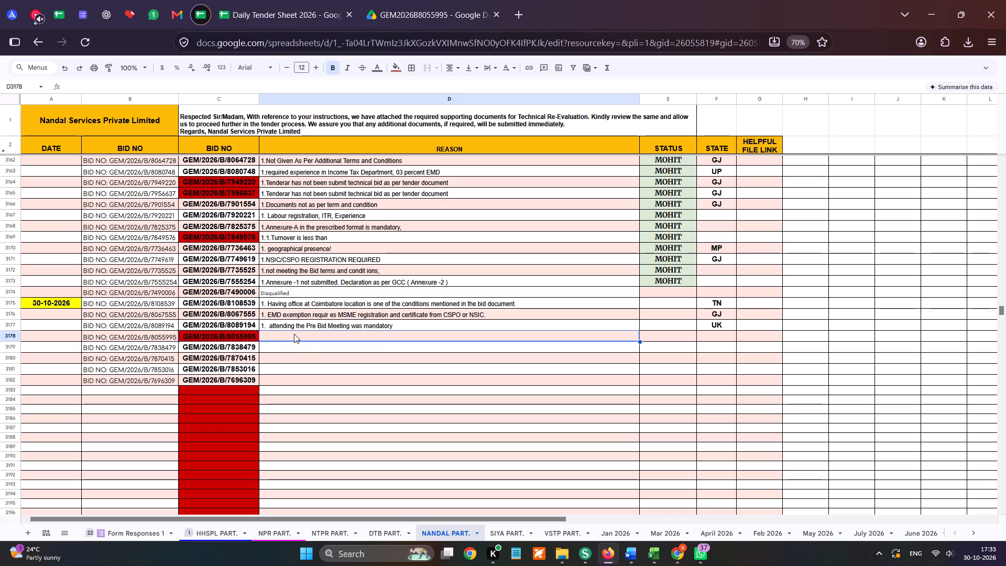
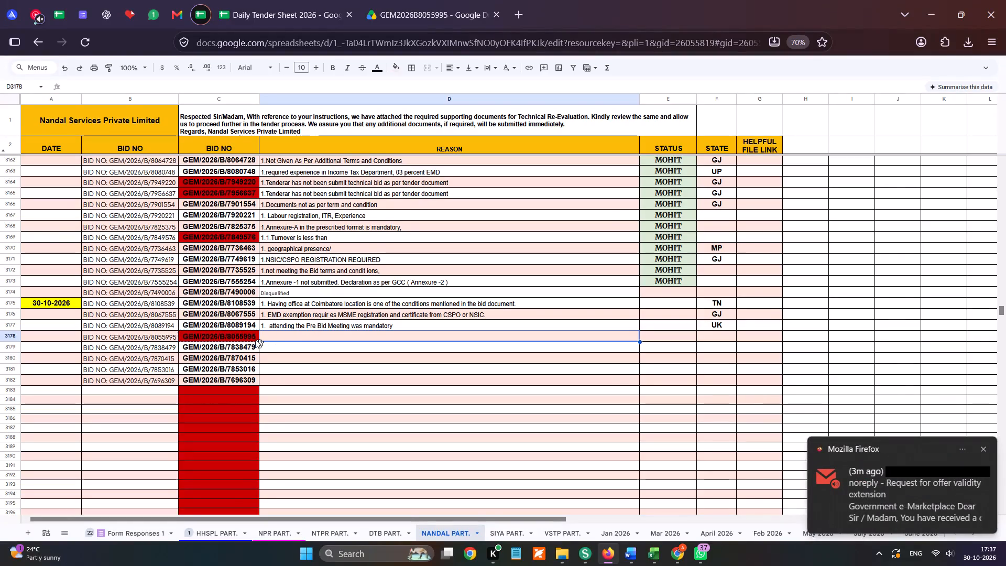
Search the NTPR PART. sheet of the Daily Tender Sheet 2026 for bid number GEM/2026/B/8055995 copied from the NANDAL PART. sheet.
{"action": "left_click", "coordinate": [255, 339]}
{"action": "key", "text": "ctrl+c"}
{"action": "key", "text": "ctrl+c"}
{"action": "key", "text": "ctrl+c"}
{"action": "key", "text": "ctrl+c"}
{"action": "key", "text": "ctrl+c"}
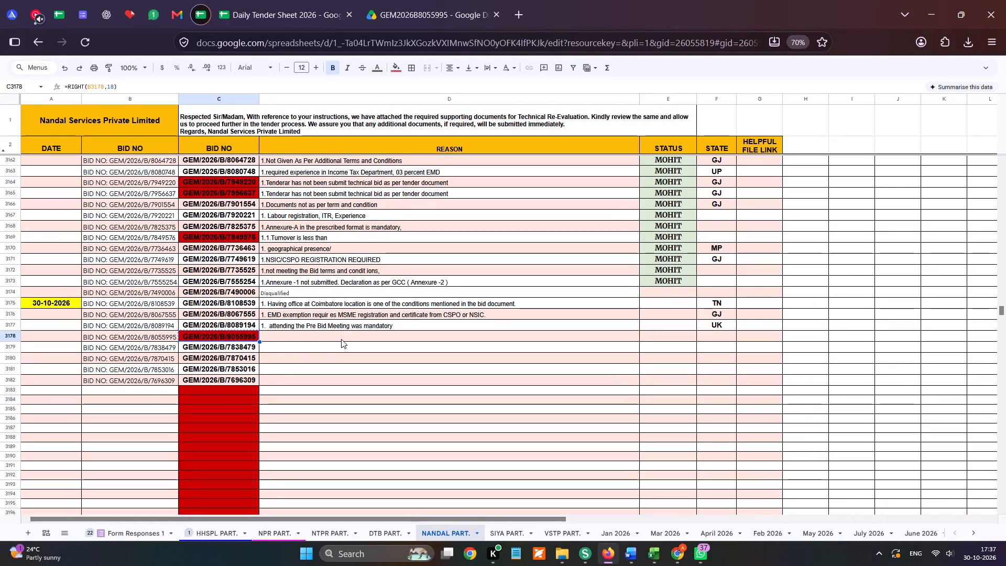
{"action": "key", "text": "ctrl+c"}
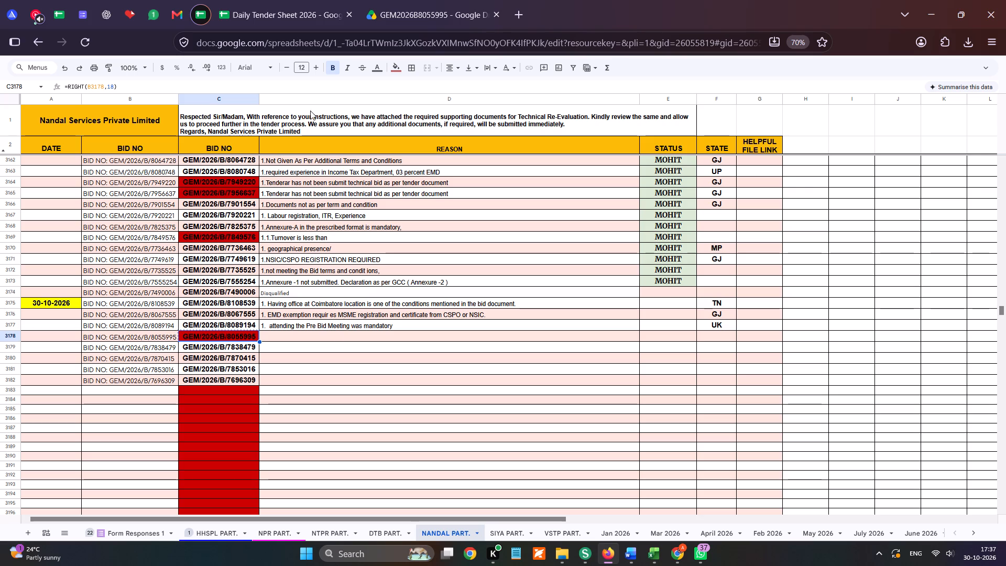
{"action": "key", "text": "ctrl+c"}
{"action": "key", "text": "alt+Tab"}
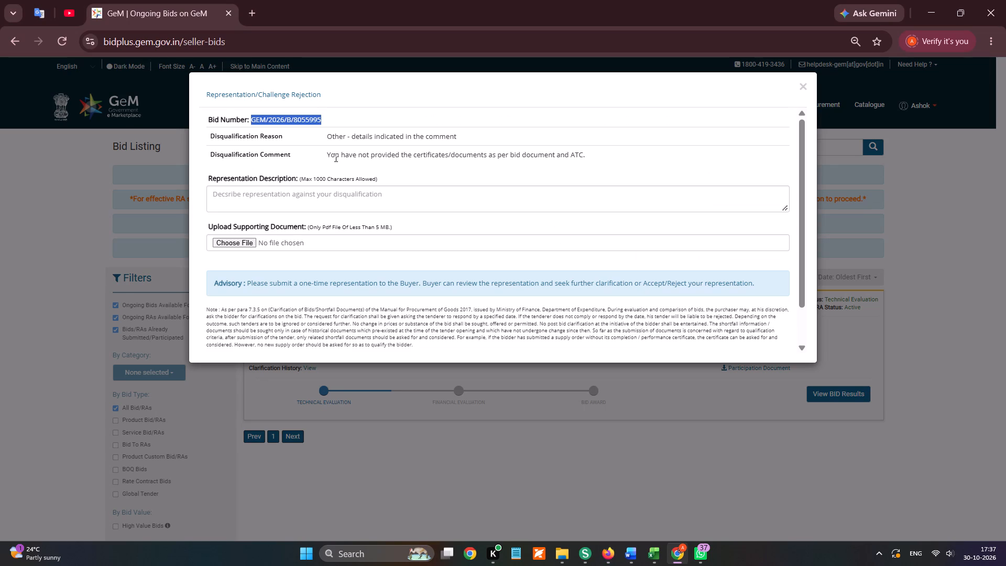
{"action": "key", "text": "alt+Tab"}
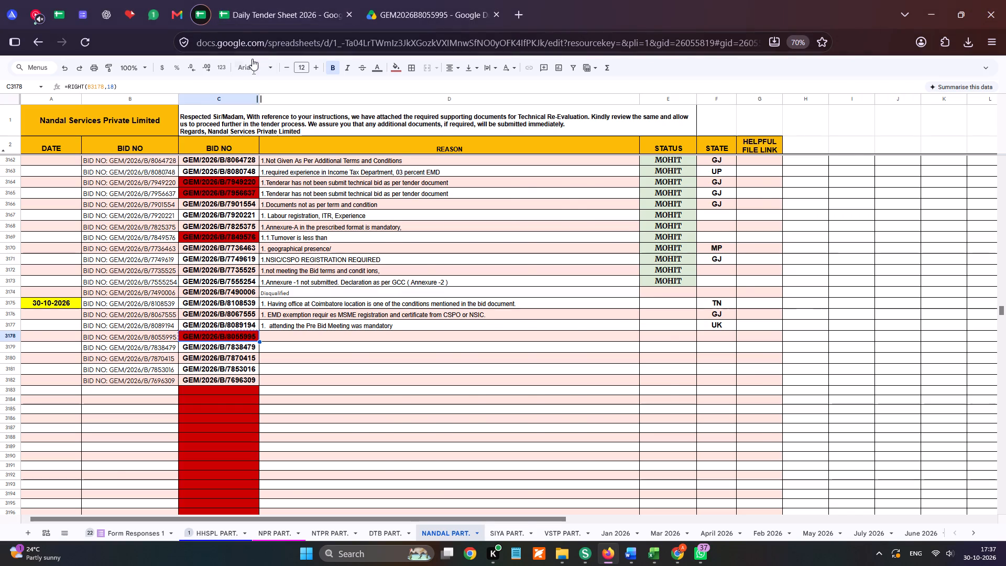
{"action": "left_click", "coordinate": [257, 26]}
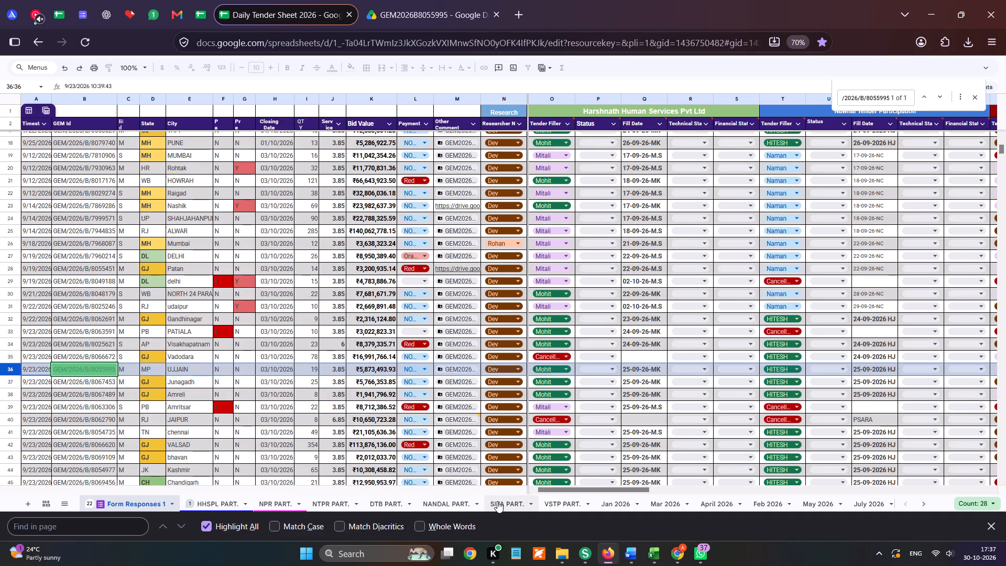
{"action": "left_click", "coordinate": [332, 504]}
{"action": "key", "text": "ctrl+f"}
{"action": "key", "text": "ctrl+v"}
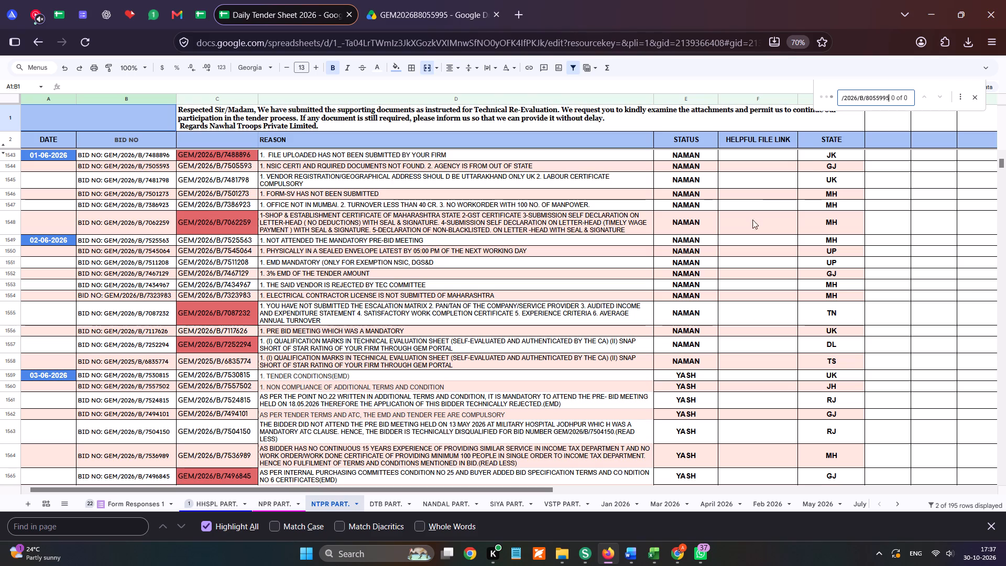
{"action": "left_click", "coordinate": [926, 94]}
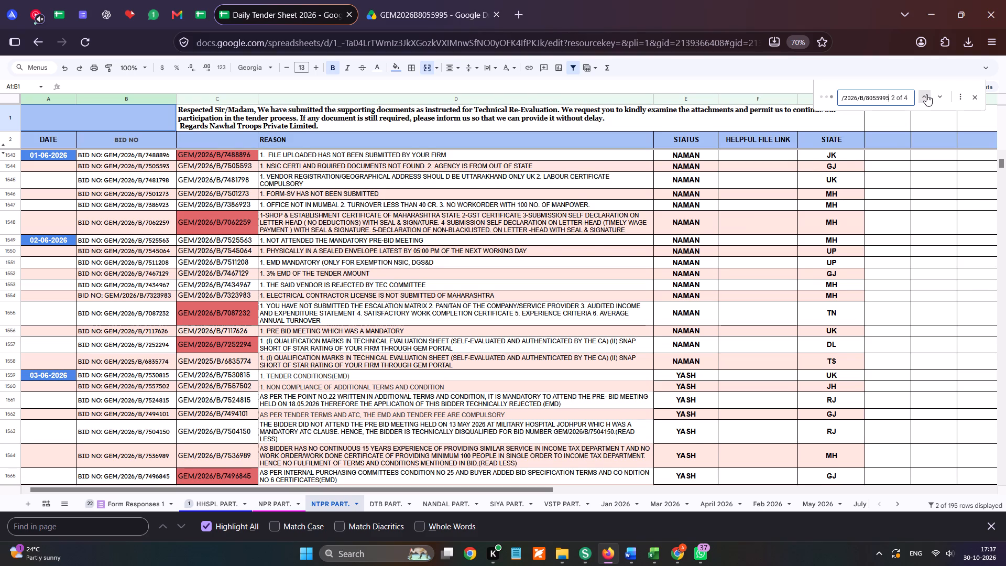
Examine the NTPR PART. reasons recorded for bid GEM/2026/B/8055995, from its earlier entry through the 30-10-2026 group.
{"action": "scroll", "coordinate": [681, 213], "scroll_direction": "down", "scroll_amount": 1}
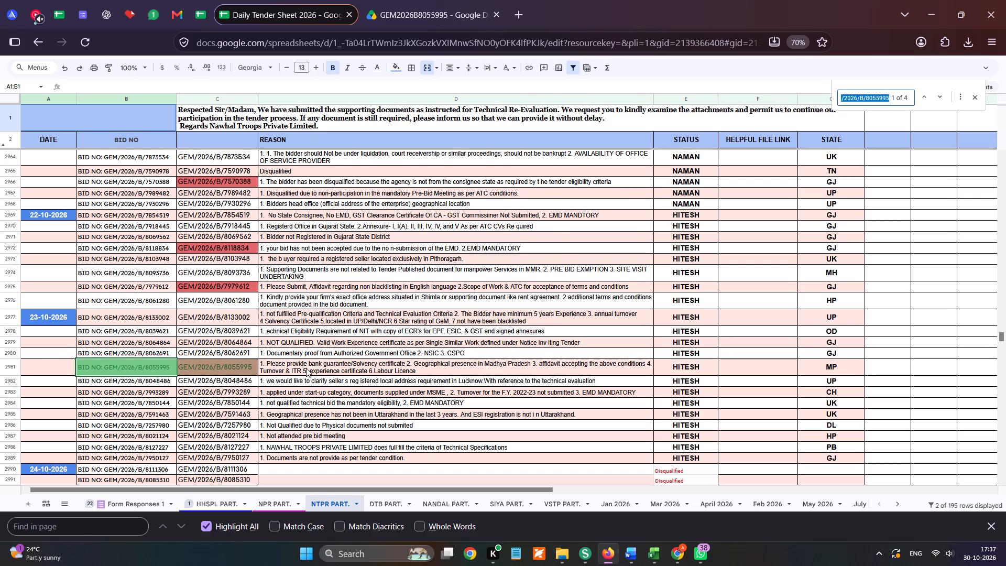
{"action": "scroll", "coordinate": [311, 368], "scroll_direction": "down", "scroll_amount": 5}
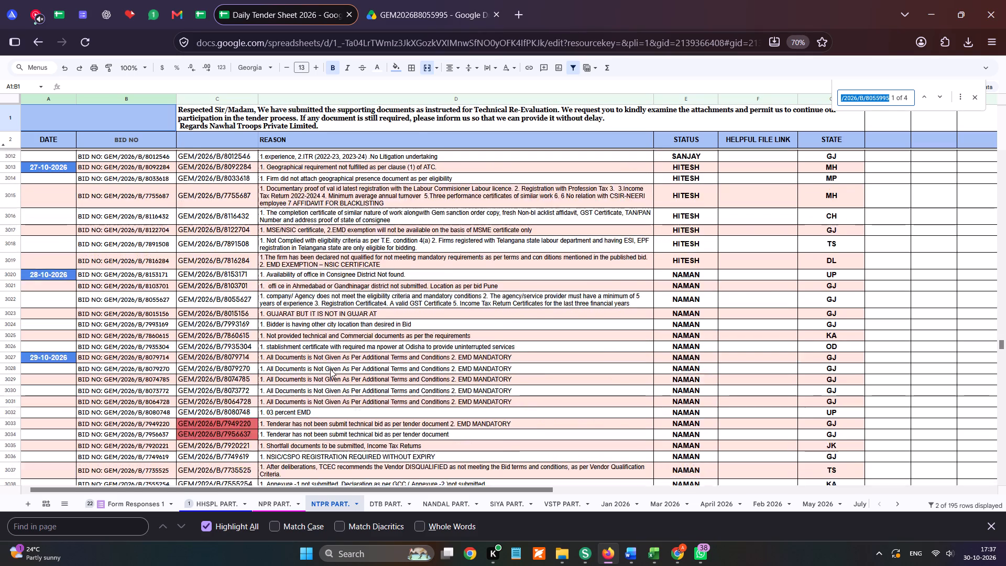
{"action": "scroll", "coordinate": [330, 369], "scroll_direction": "down", "scroll_amount": 1}
{"action": "scroll", "coordinate": [380, 352], "scroll_direction": "down", "scroll_amount": 1}
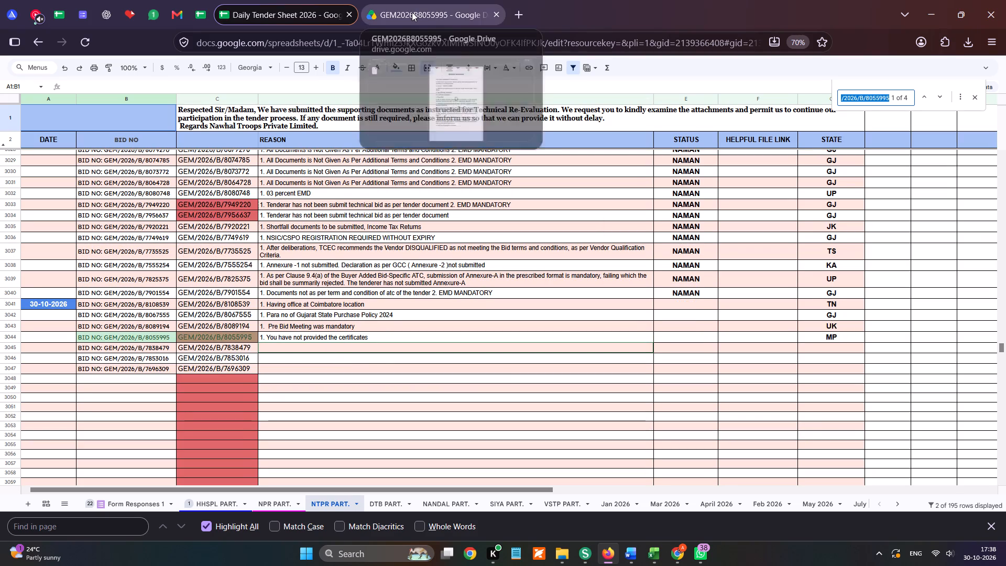
In NANDAL PART., find the 23-10-2026 entry of GEM/2026/B/8055995 and copy its reason into the same bid's empty 30-10-2026 row.
{"action": "left_click", "coordinate": [197, 5]}
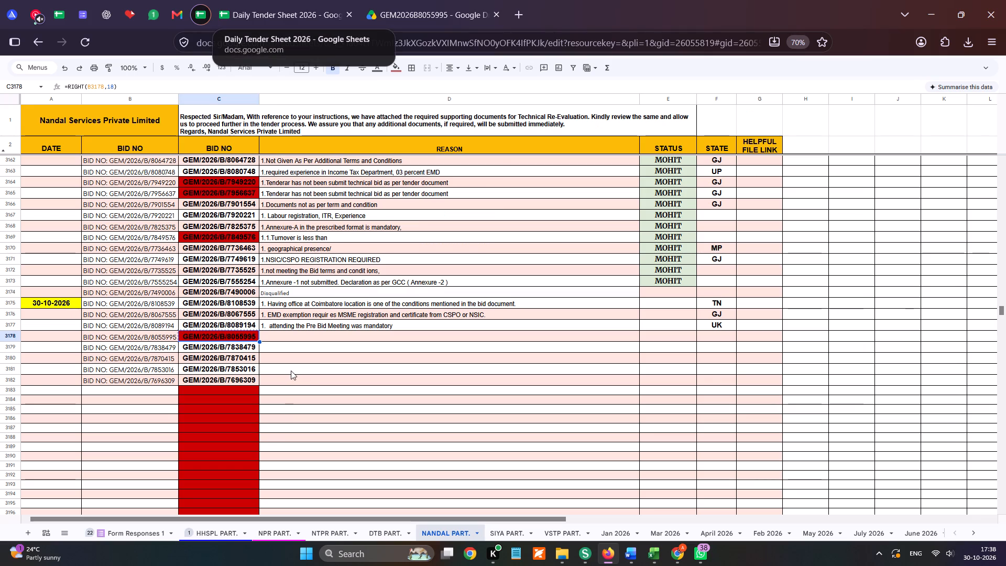
{"action": "key", "text": "ctrl+c"}
{"action": "key", "text": "ctrl+f"}
{"action": "key", "text": "ctrl+v"}
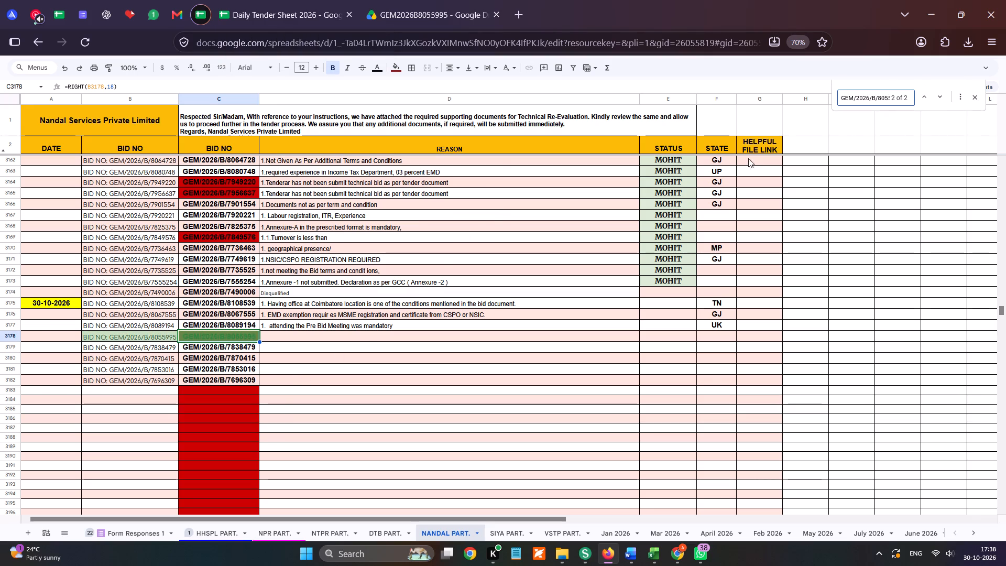
{"action": "left_click", "coordinate": [922, 96]}
{"action": "left_click", "coordinate": [922, 96]}
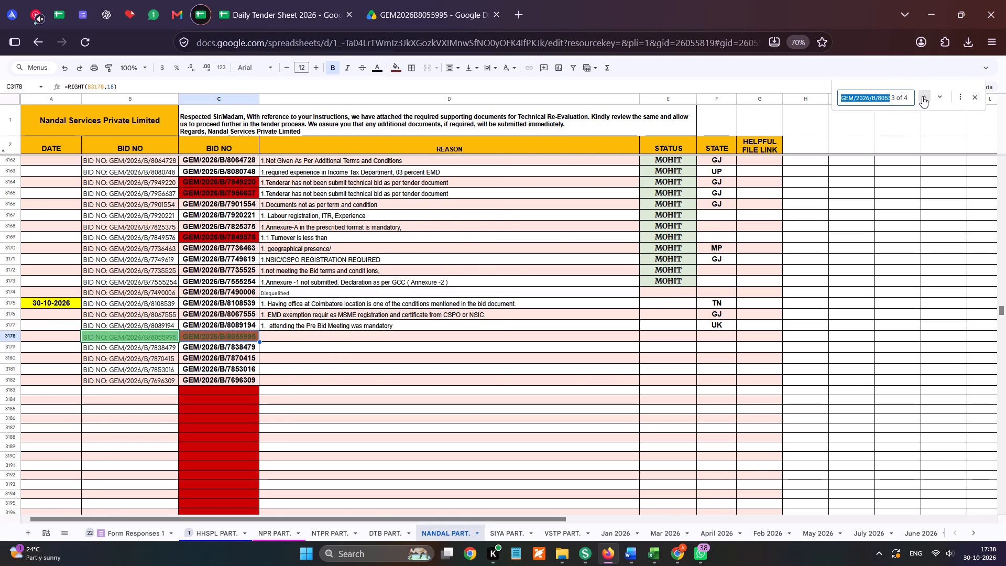
{"action": "scroll", "coordinate": [461, 242], "scroll_direction": "up", "scroll_amount": 1}
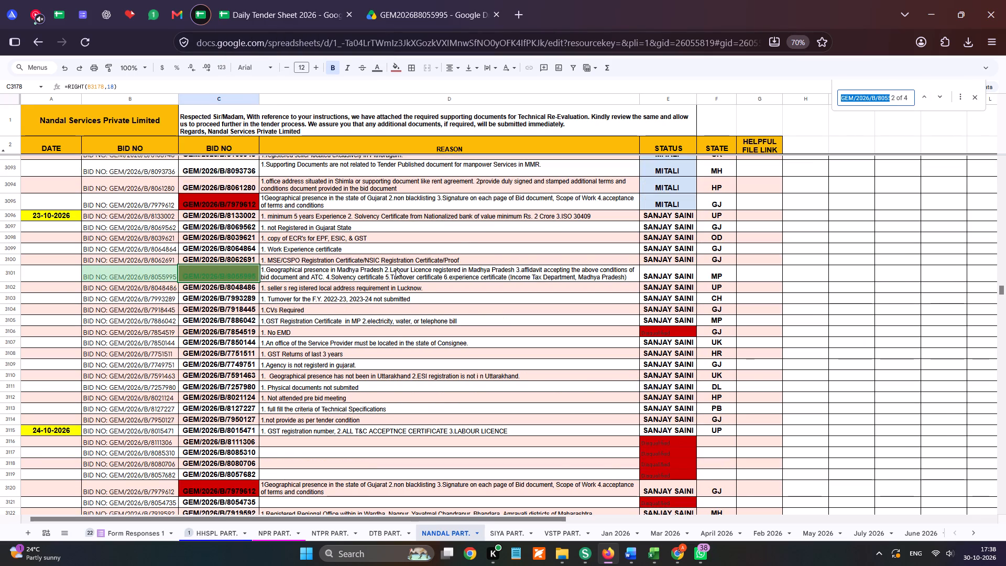
{"action": "left_click", "coordinate": [396, 270]}
{"action": "key", "text": "ctrl+c"}
{"action": "key", "text": "ctrl+c"}
{"action": "key", "text": "ctrl+c"}
{"action": "scroll", "coordinate": [414, 286], "scroll_direction": "down", "scroll_amount": 3}
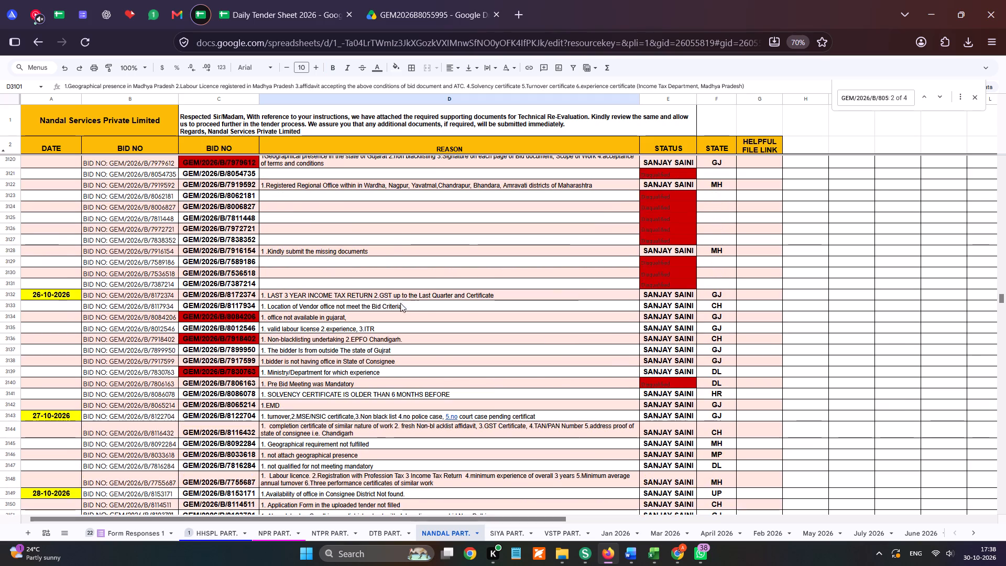
{"action": "scroll", "coordinate": [291, 402], "scroll_direction": "down", "scroll_amount": 8}
{"action": "scroll", "coordinate": [318, 321], "scroll_direction": "up", "scroll_amount": 3}
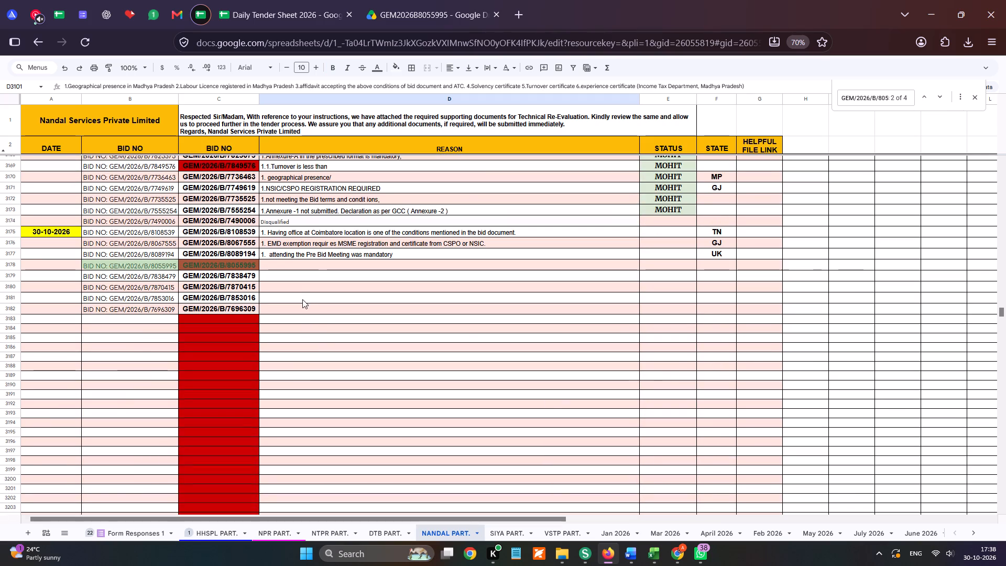
{"action": "left_click", "coordinate": [290, 262]}
{"action": "key", "text": "ctrl+v"}
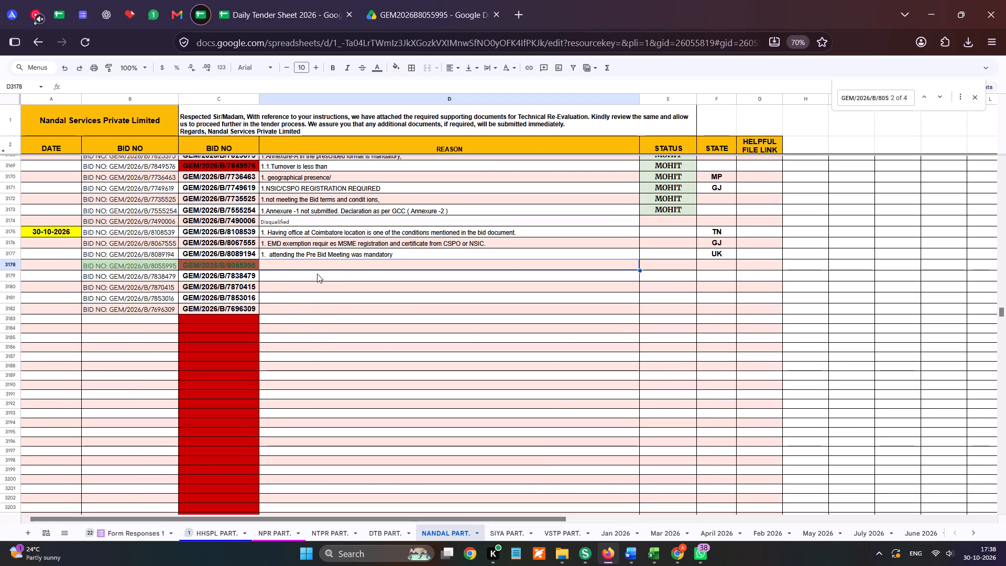
{"action": "left_click", "coordinate": [393, 307]}
Enter MP as the state in the 30-10-2026 row of GEM/2026/B/8055995, close the sheet search and return to that row.
{"action": "left_click", "coordinate": [725, 265]}
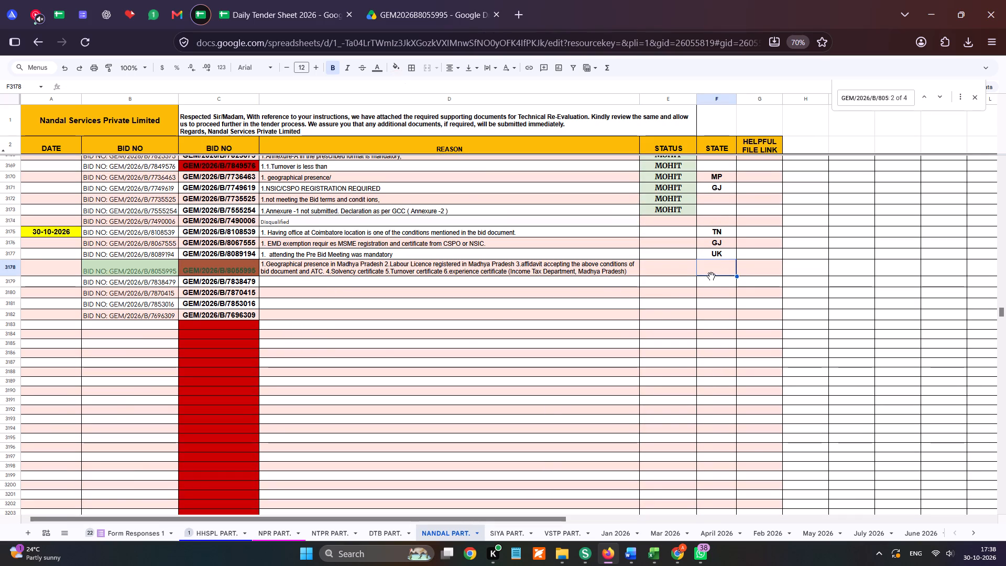
{"action": "key", "text": "m"}
{"action": "key", "text": "p"}
{"action": "left_click", "coordinate": [655, 317]}
{"action": "left_click", "coordinate": [974, 93]}
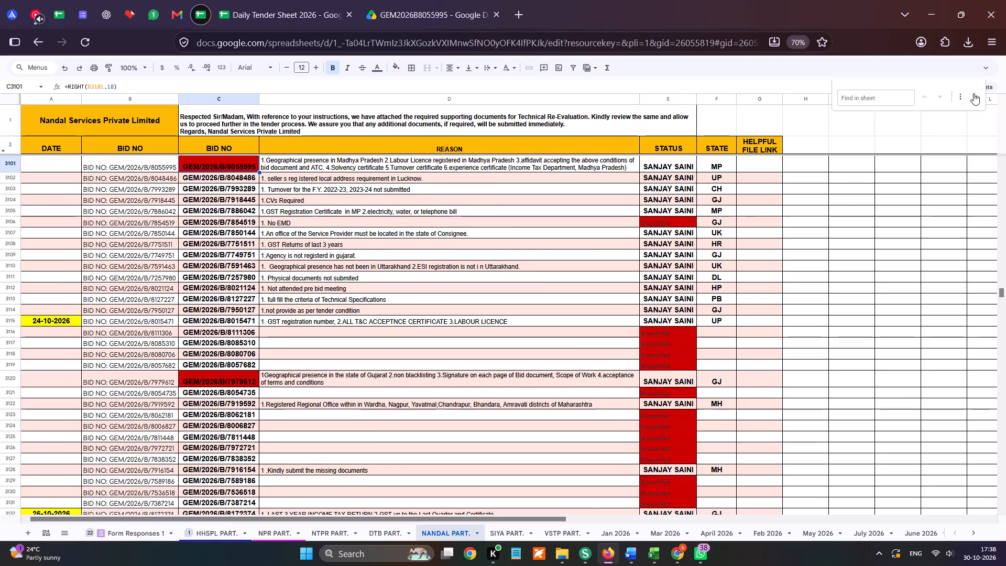
{"action": "scroll", "coordinate": [541, 275], "scroll_direction": "down", "scroll_amount": 6}
{"action": "scroll", "coordinate": [494, 303], "scroll_direction": "down", "scroll_amount": 5}
{"action": "scroll", "coordinate": [396, 307], "scroll_direction": "up", "scroll_amount": 3}
{"action": "scroll", "coordinate": [319, 296], "scroll_direction": "up", "scroll_amount": 1}
{"action": "left_click", "coordinate": [304, 309]}
{"action": "left_click", "coordinate": [293, 267]}
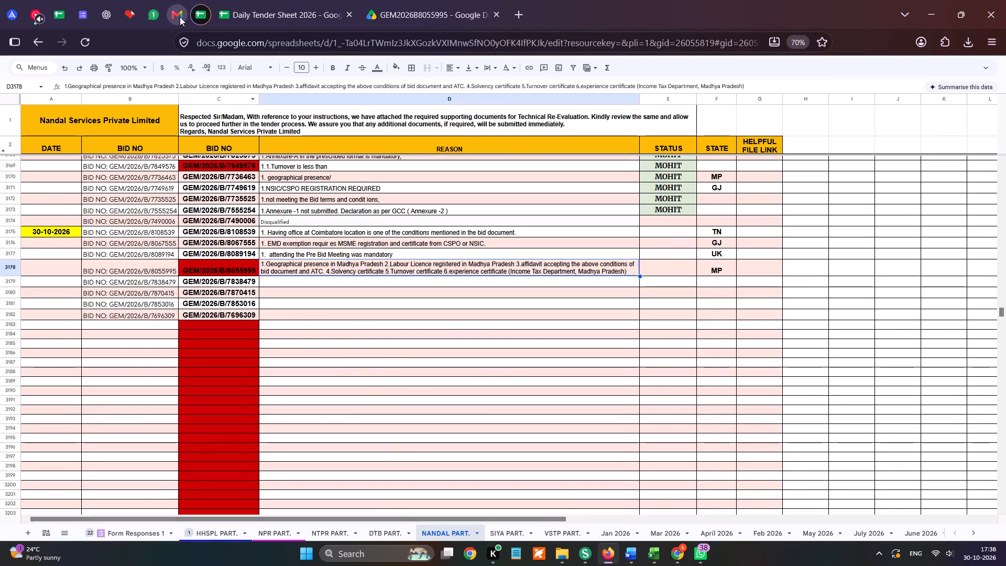
Open iLovePDF's empty Merge PDF page.
{"action": "left_click", "coordinate": [137, 10]}
{"action": "left_click", "coordinate": [121, 70]}
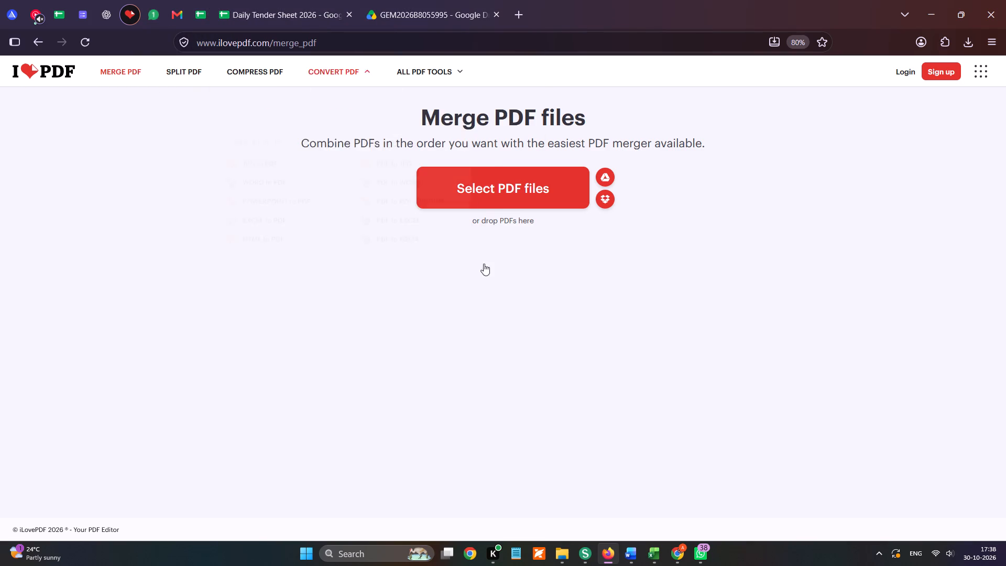
In Chrome, open the bid's Clarification History and examine the seller document submitted for Request No. 1, Experience Criteria.
{"action": "left_click", "coordinate": [682, 551]}
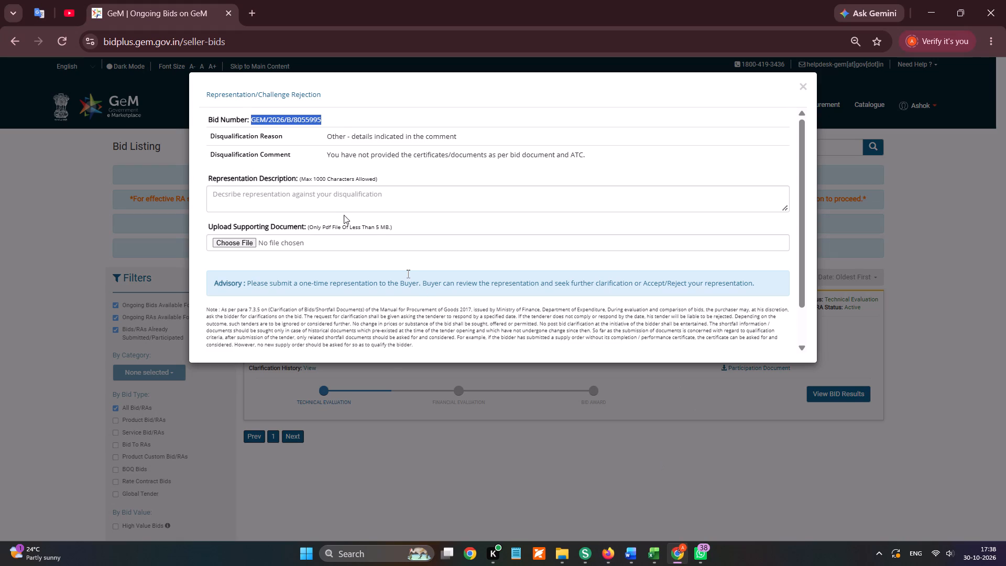
{"action": "left_click", "coordinate": [408, 402]}
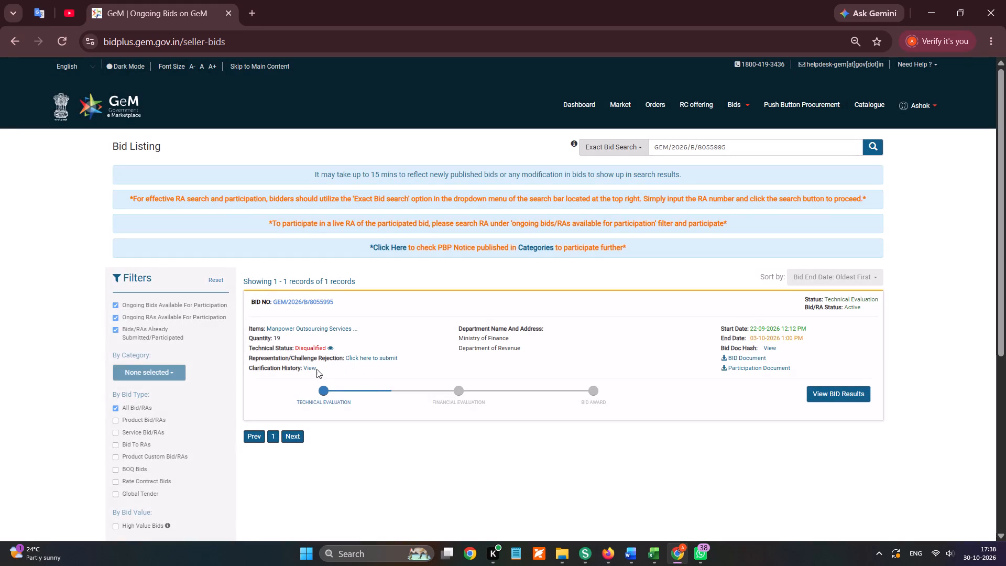
{"action": "left_click", "coordinate": [312, 371]}
{"action": "scroll", "coordinate": [419, 292], "scroll_direction": "up", "scroll_amount": 4}
{"action": "scroll", "coordinate": [568, 290], "scroll_direction": "down", "scroll_amount": 5}
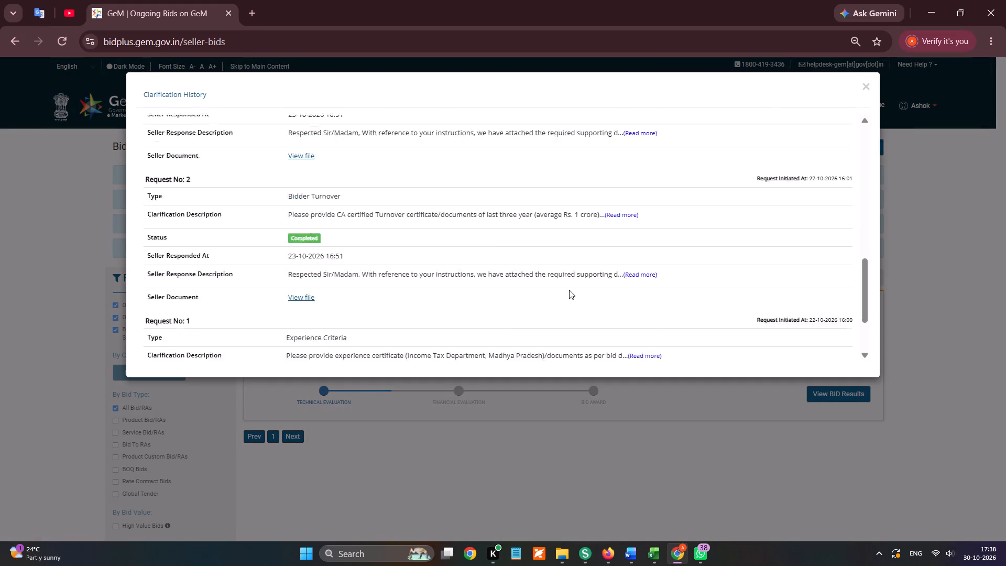
{"action": "scroll", "coordinate": [365, 290], "scroll_direction": "down", "scroll_amount": 5}
{"action": "left_click", "coordinate": [303, 341]}
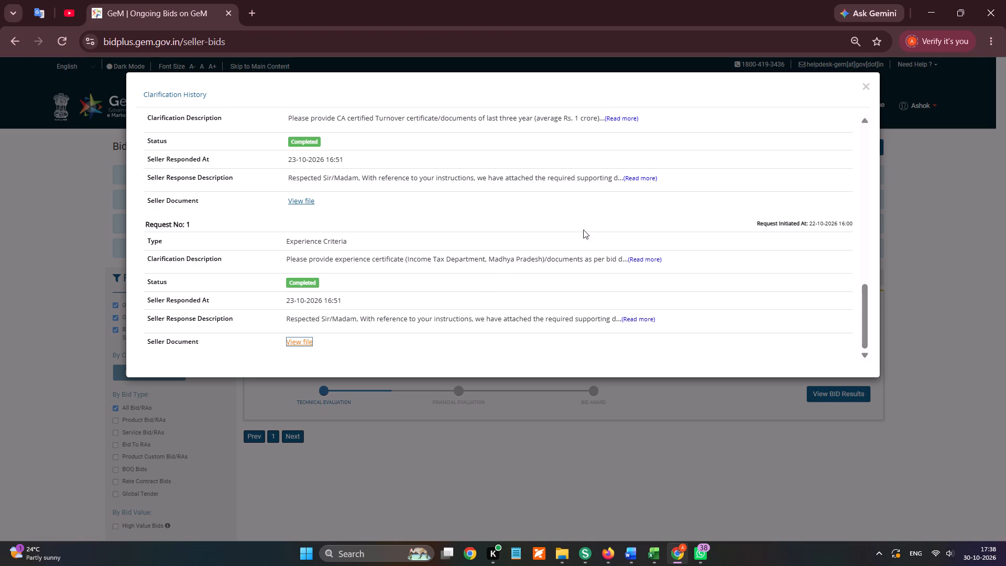
{"action": "left_click", "coordinate": [741, 69]}
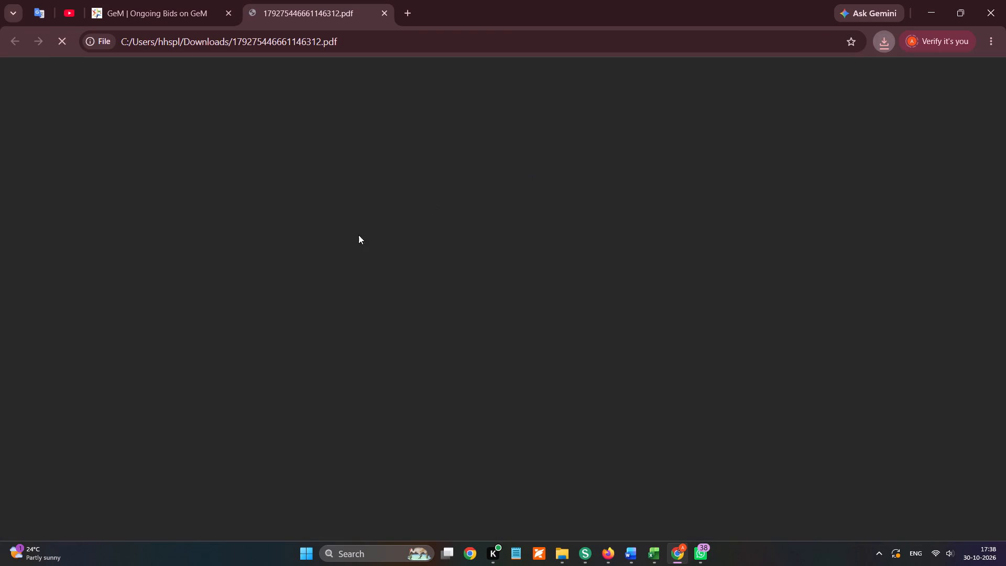
{"action": "scroll", "coordinate": [438, 265], "scroll_direction": "down", "scroll_amount": 20}
{"action": "scroll", "coordinate": [438, 265], "scroll_direction": "down", "scroll_amount": 1}
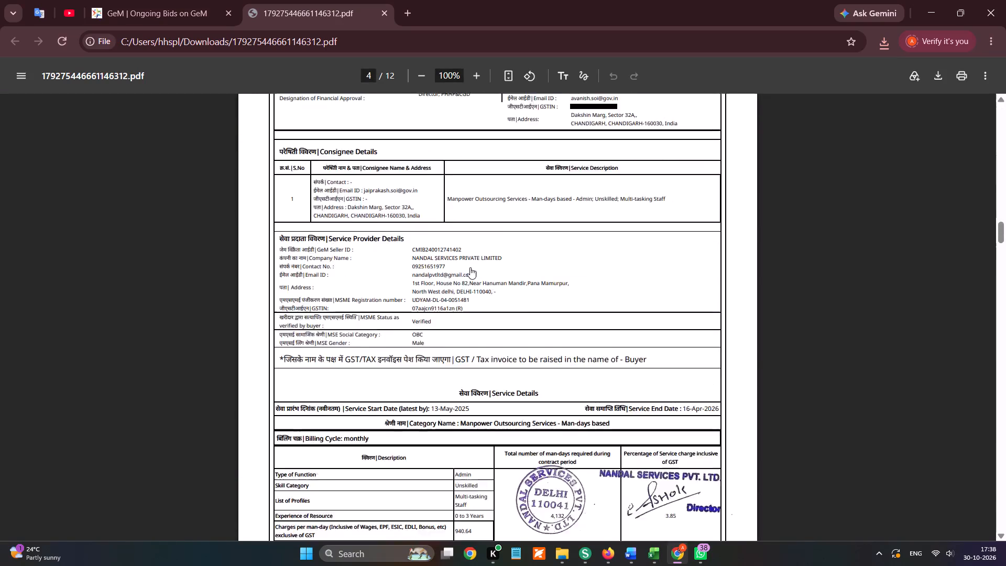
{"action": "scroll", "coordinate": [470, 267], "scroll_direction": "down", "scroll_amount": 20}
{"action": "scroll", "coordinate": [470, 267], "scroll_direction": "down", "scroll_amount": 20}
{"action": "scroll", "coordinate": [470, 267], "scroll_direction": "down", "scroll_amount": 2}
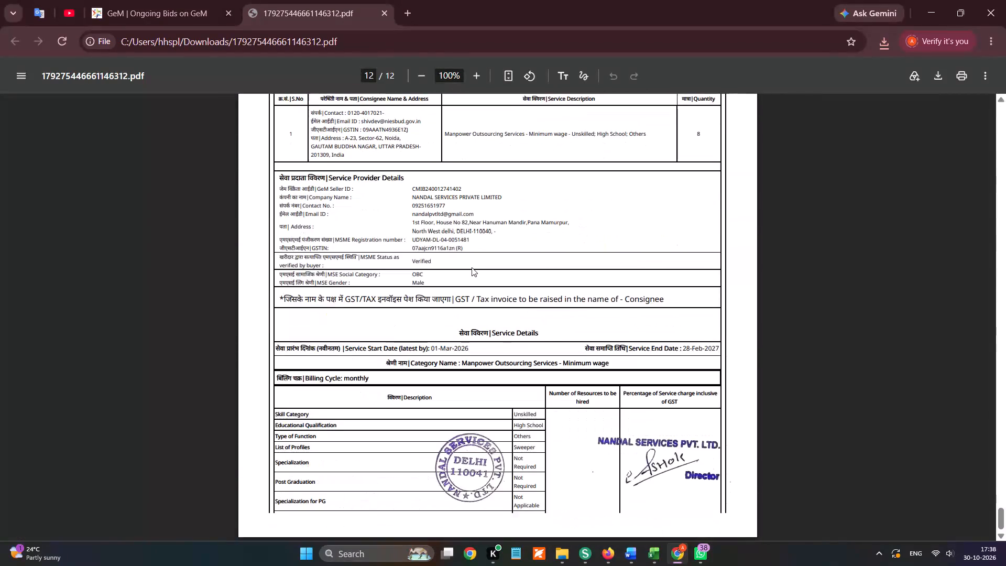
{"action": "scroll", "coordinate": [471, 289], "scroll_direction": "up", "scroll_amount": 8}
{"action": "scroll", "coordinate": [337, 90], "scroll_direction": "up", "scroll_amount": 4}
{"action": "left_click", "coordinate": [352, 15]}
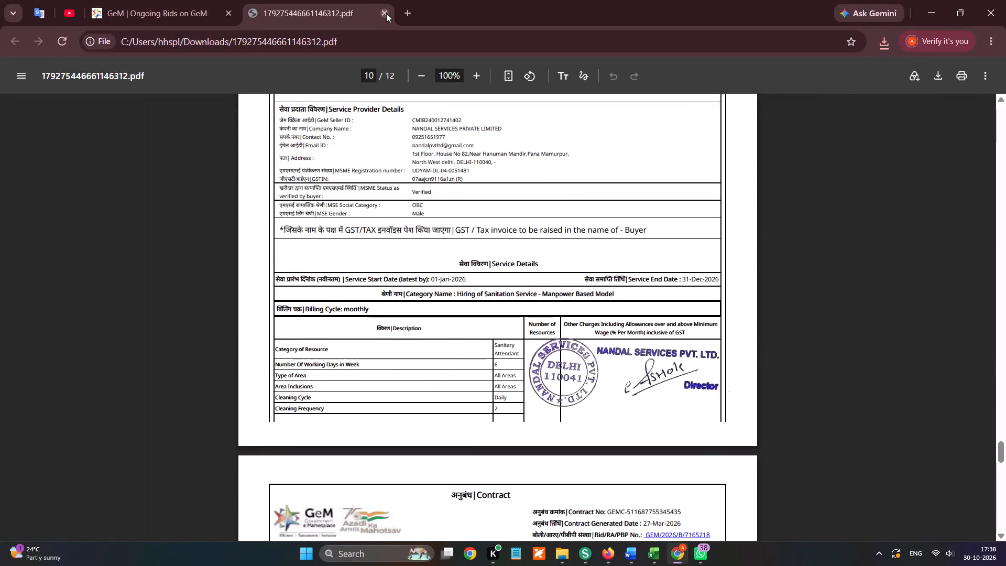
{"action": "left_click", "coordinate": [386, 13]}
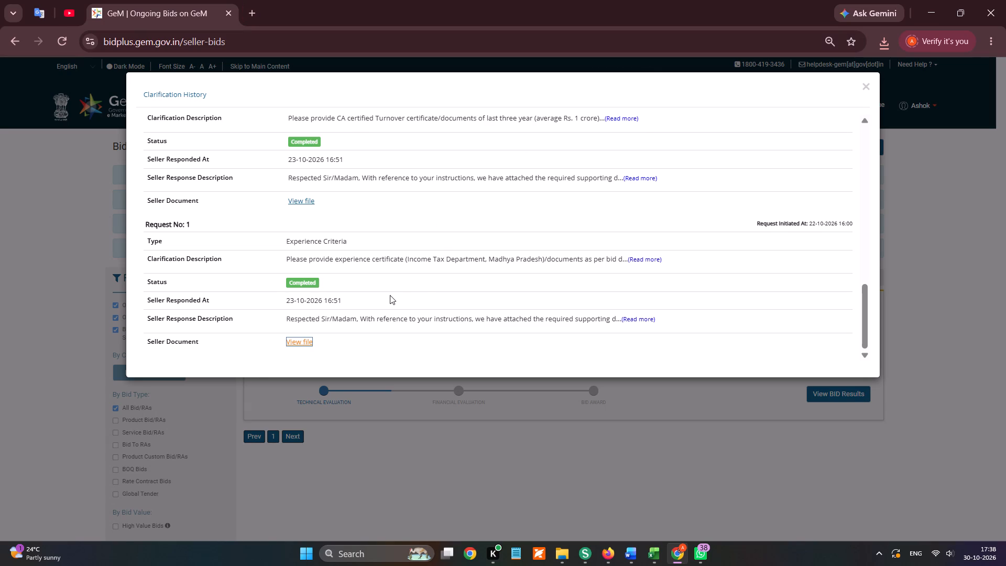
Review the other requests in the Clarification History, close it and reopen the bid's Representation/Challenge Rejection form.
{"action": "scroll", "coordinate": [390, 289], "scroll_direction": "up", "scroll_amount": 1}
{"action": "scroll", "coordinate": [379, 241], "scroll_direction": "up", "scroll_amount": 4}
{"action": "scroll", "coordinate": [443, 242], "scroll_direction": "up", "scroll_amount": 4}
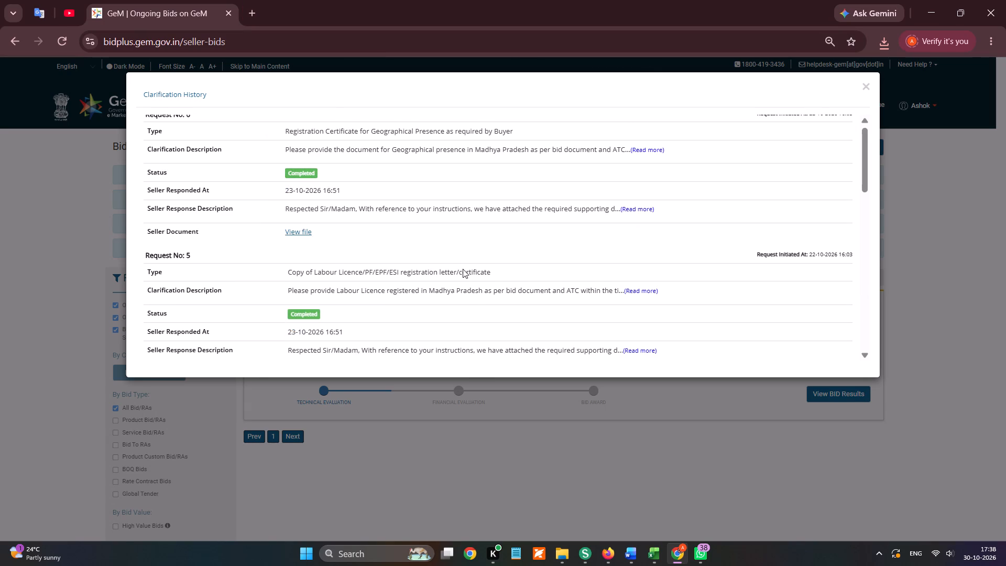
{"action": "left_click", "coordinate": [431, 430]}
{"action": "left_click", "coordinate": [375, 358]}
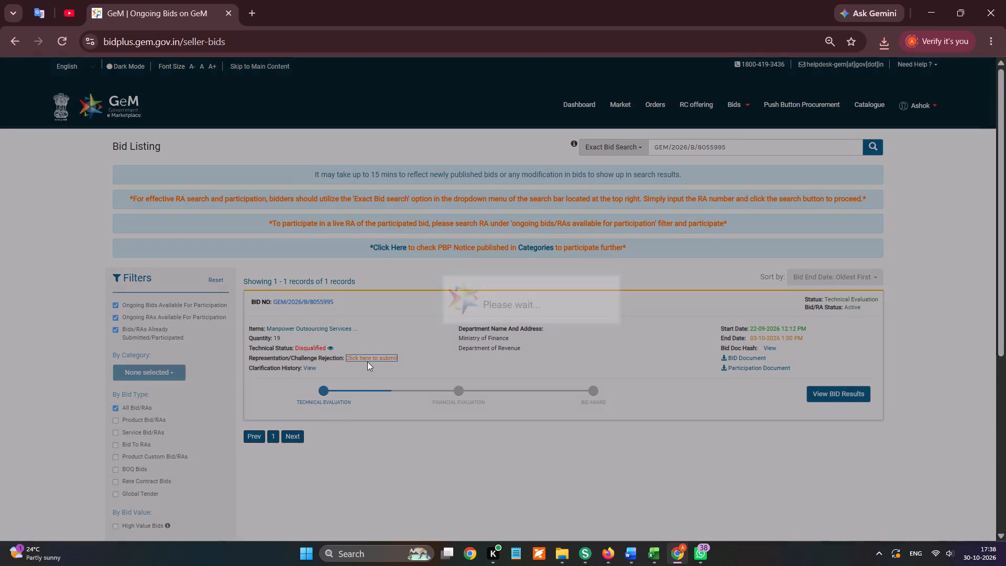
{"action": "scroll", "coordinate": [373, 295], "scroll_direction": "up", "scroll_amount": 6}
{"action": "scroll", "coordinate": [442, 251], "scroll_direction": "up", "scroll_amount": 4}
Switch to Firefox and check the bid's entry in Form Responses 1 and its listed reasons in the Nandal sheet.
{"action": "key", "text": "alt+Tab"}
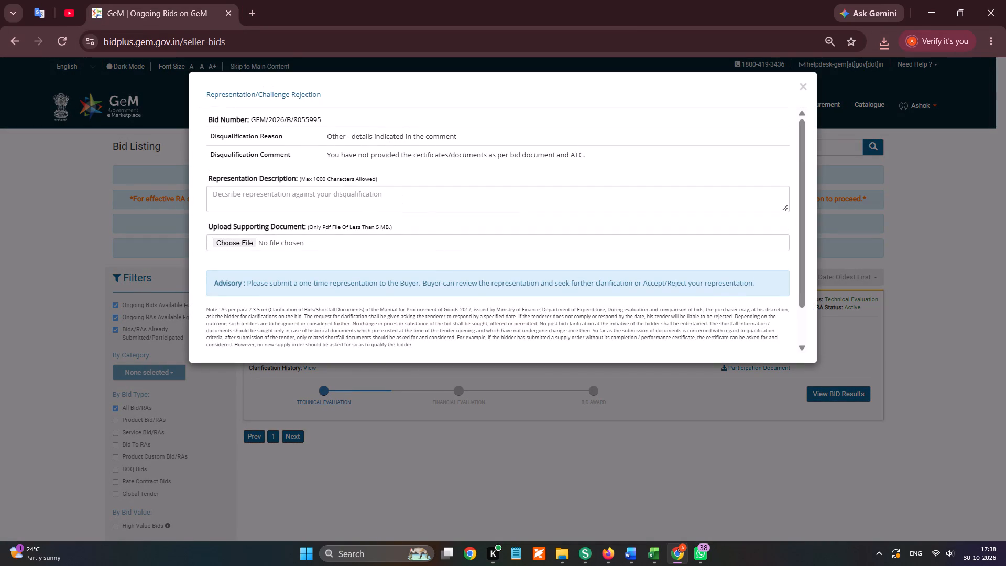
{"action": "left_click", "coordinate": [274, 14]}
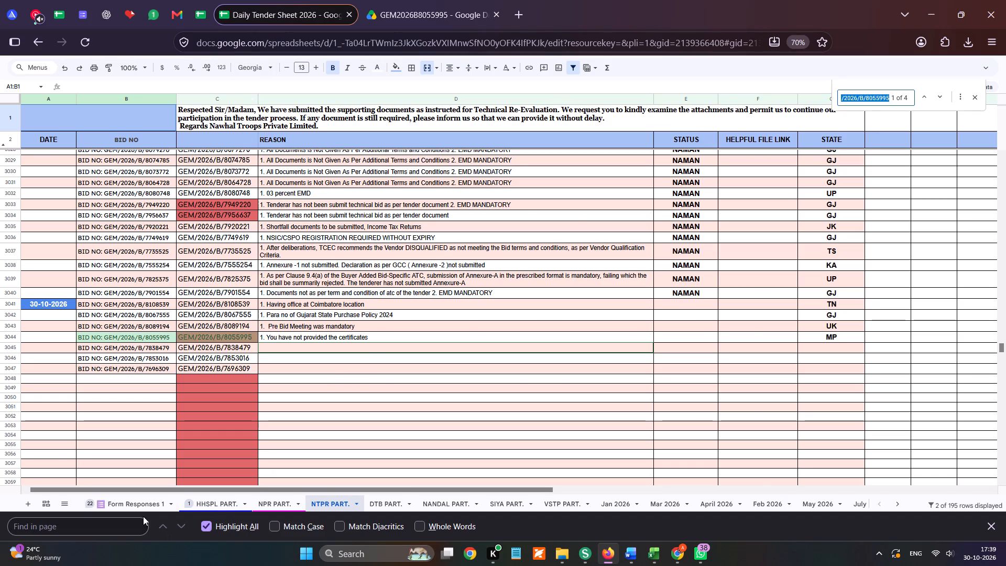
{"action": "left_click", "coordinate": [136, 504]}
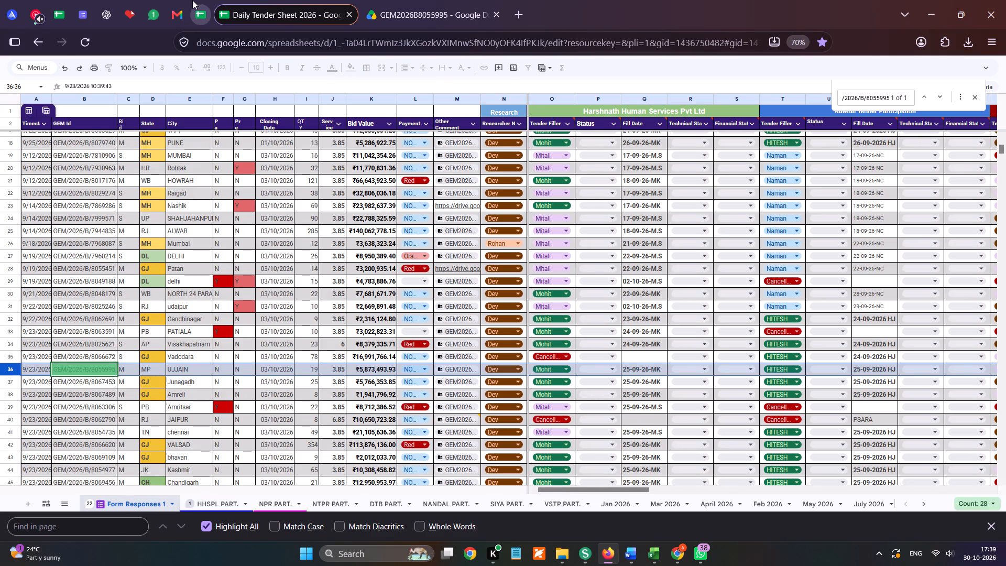
{"action": "left_click", "coordinate": [196, 1]}
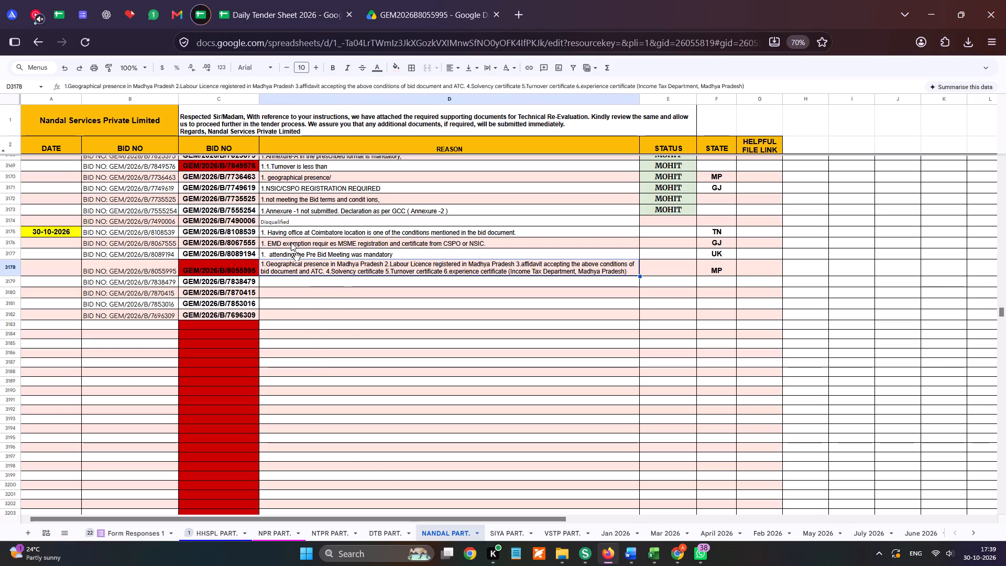
Start a PDF merge in iLovePDF with mp-bhopal-rent-nandal from the Shop Act folder.
{"action": "left_click", "coordinate": [129, 13]}
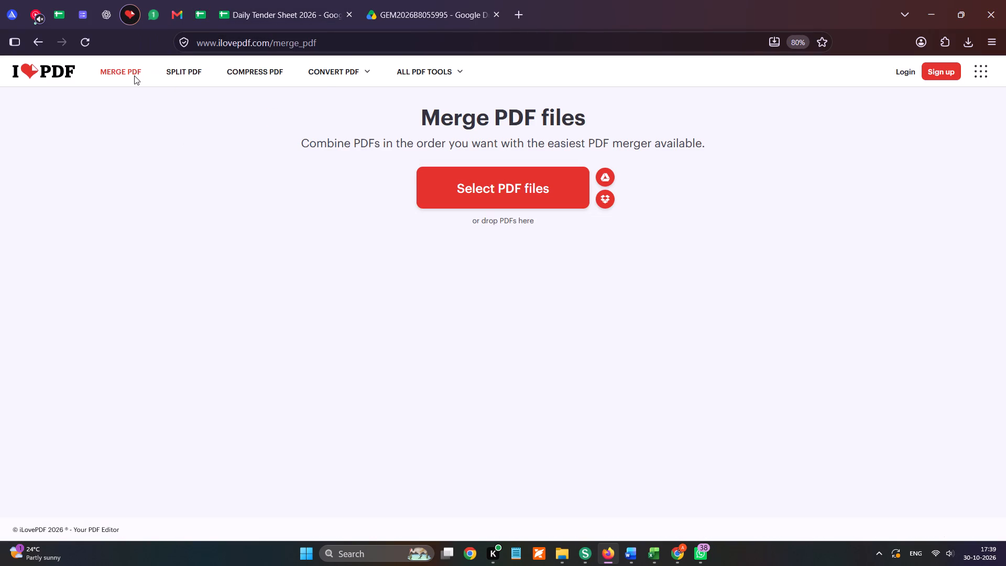
{"action": "left_click", "coordinate": [122, 70]}
{"action": "left_click", "coordinate": [479, 206]}
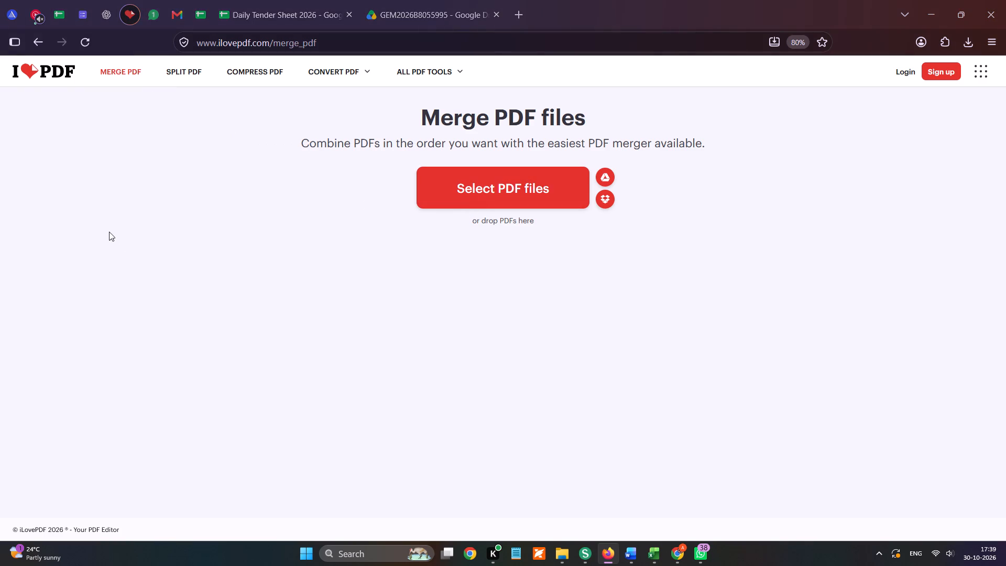
{"action": "scroll", "coordinate": [91, 231], "scroll_direction": "up", "scroll_amount": 5}
{"action": "left_click", "coordinate": [66, 198]}
{"action": "scroll", "coordinate": [234, 301], "scroll_direction": "down", "scroll_amount": 4}
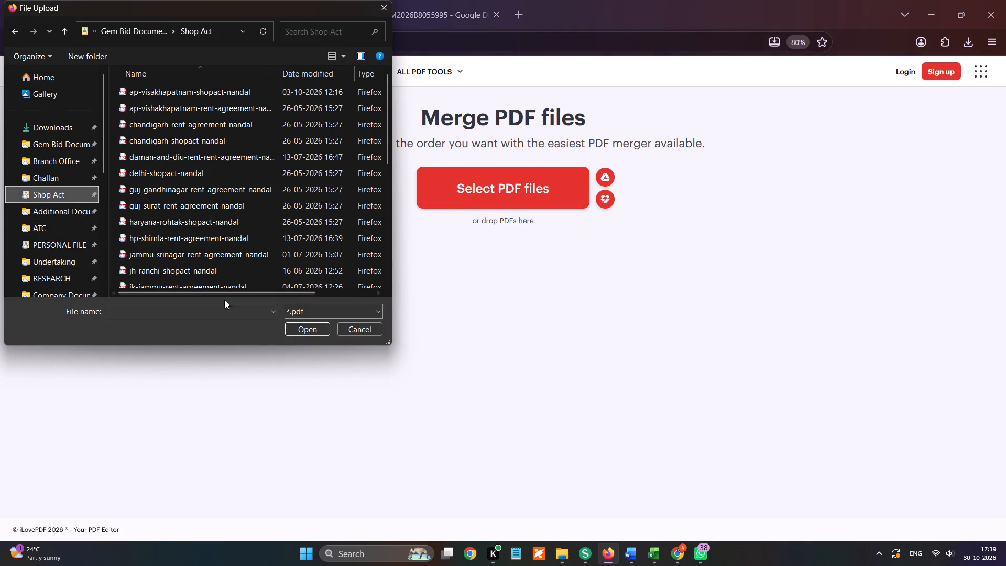
{"action": "scroll", "coordinate": [243, 234], "scroll_direction": "down", "scroll_amount": 5}
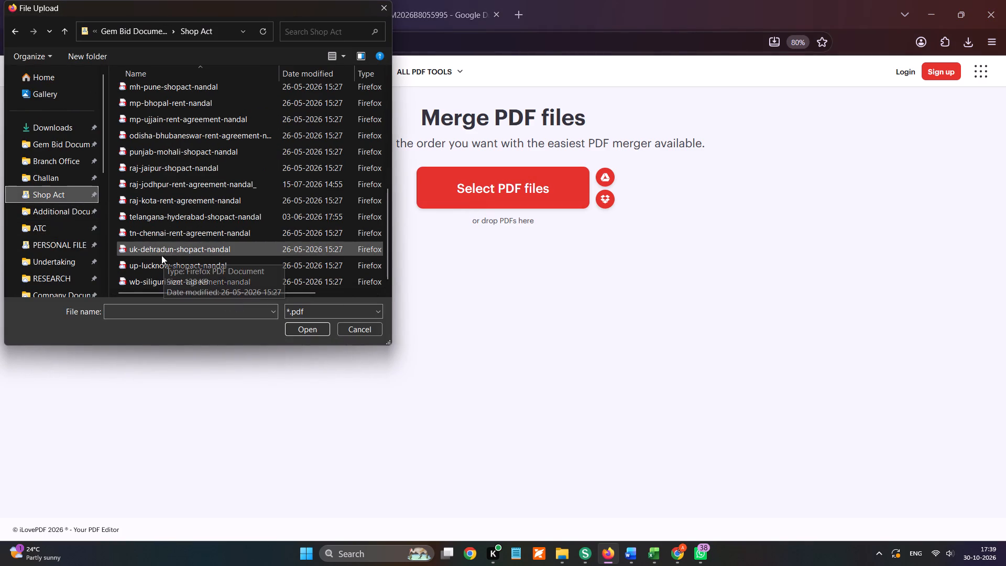
{"action": "double_click", "coordinate": [154, 101]}
Add the all-terms-conditions-acceptance and labour-license undertakings from the Undertaking folder to the merge.
{"action": "left_click", "coordinate": [752, 130]}
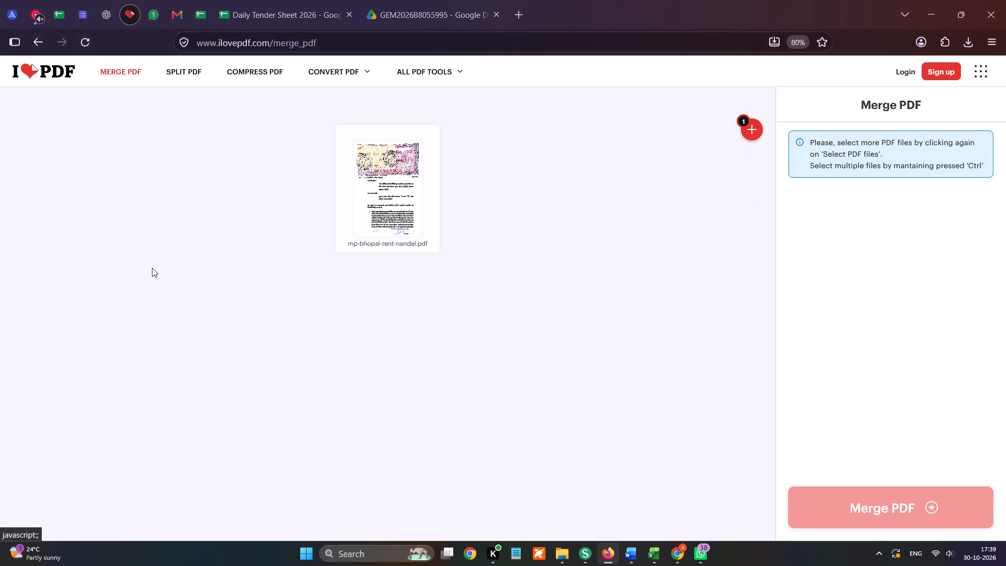
{"action": "scroll", "coordinate": [42, 254], "scroll_direction": "up", "scroll_amount": 4}
{"action": "left_click", "coordinate": [68, 268]}
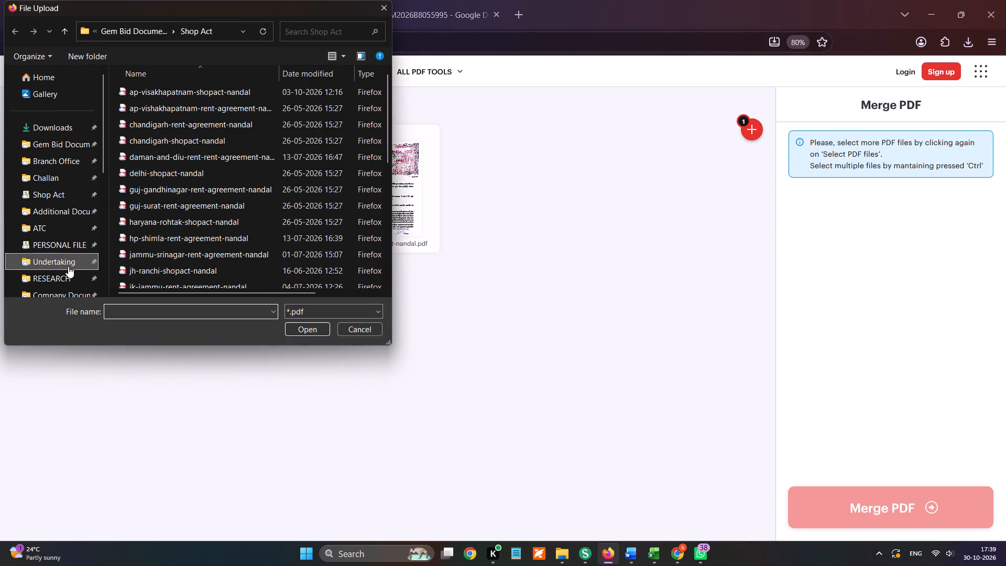
{"action": "left_click", "coordinate": [196, 191], "text": "ctrl"}
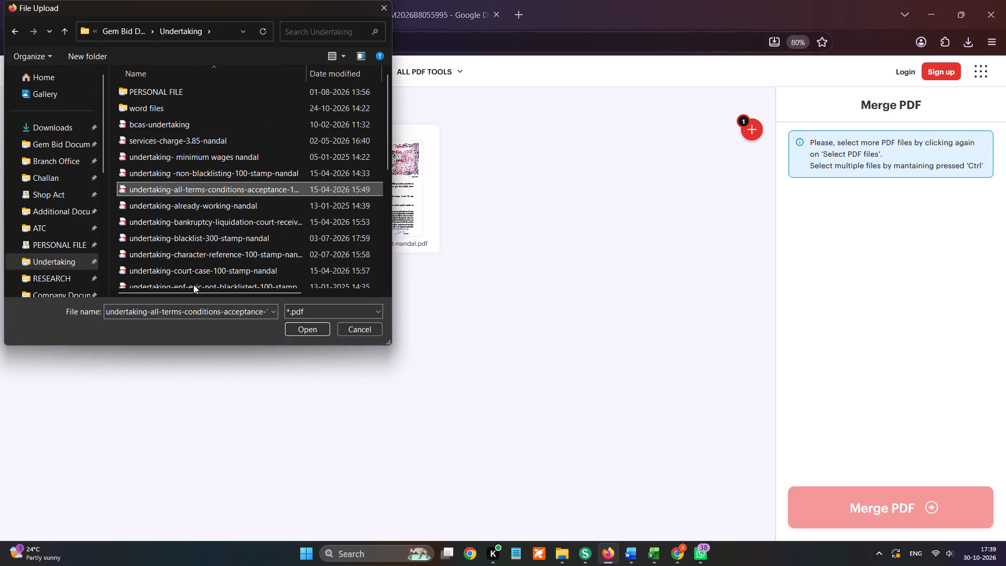
{"action": "scroll", "coordinate": [193, 285], "scroll_direction": "down", "scroll_amount": 1}
{"action": "left_click", "coordinate": [198, 228], "text": "ctrl"}
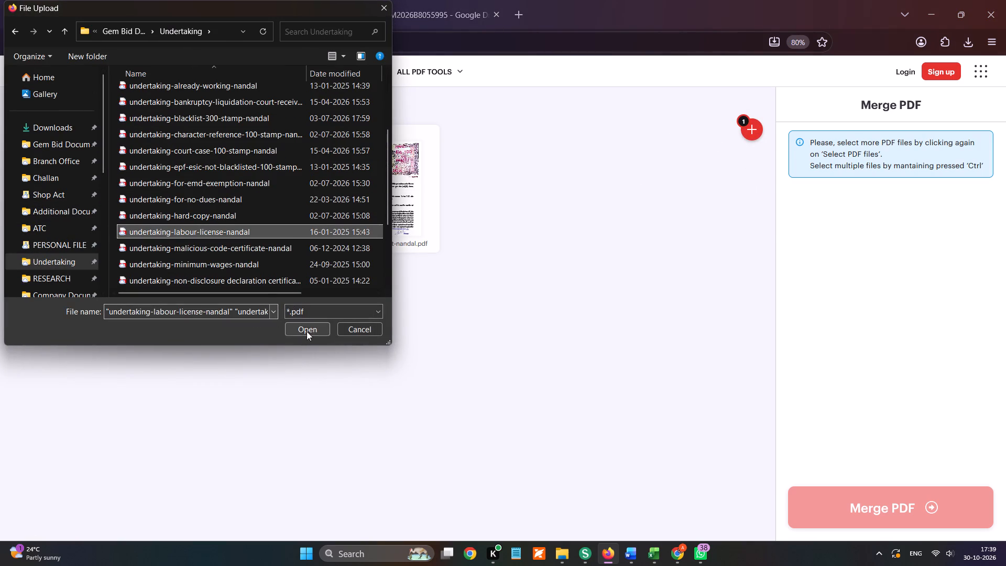
{"action": "left_click", "coordinate": [303, 330]}
Check the Nandal sheet's reasons, and add ca-solvency-certificate-nandal from the Additional Documents folder to the merge.
{"action": "left_click", "coordinate": [204, 19]}
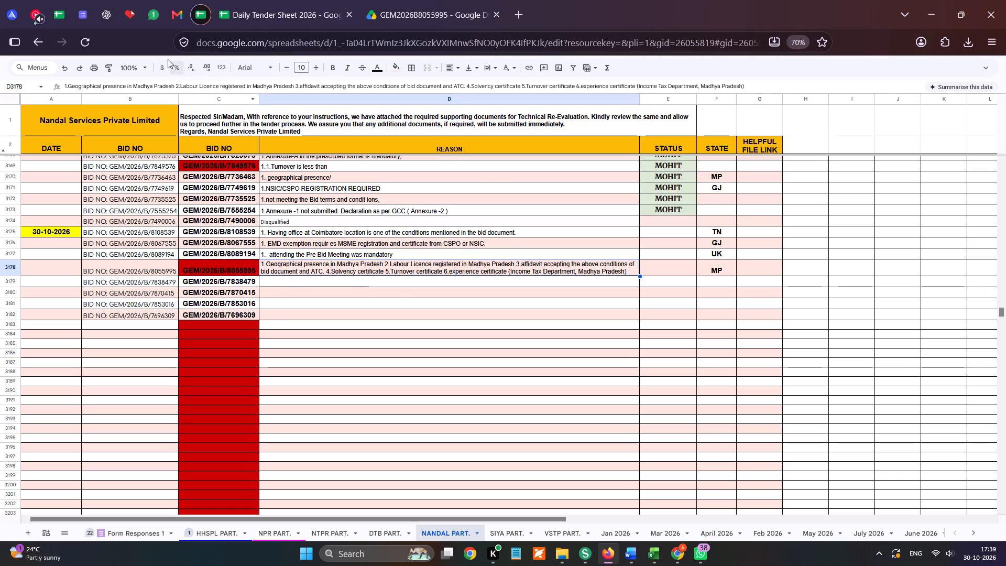
{"action": "left_click", "coordinate": [133, 26]}
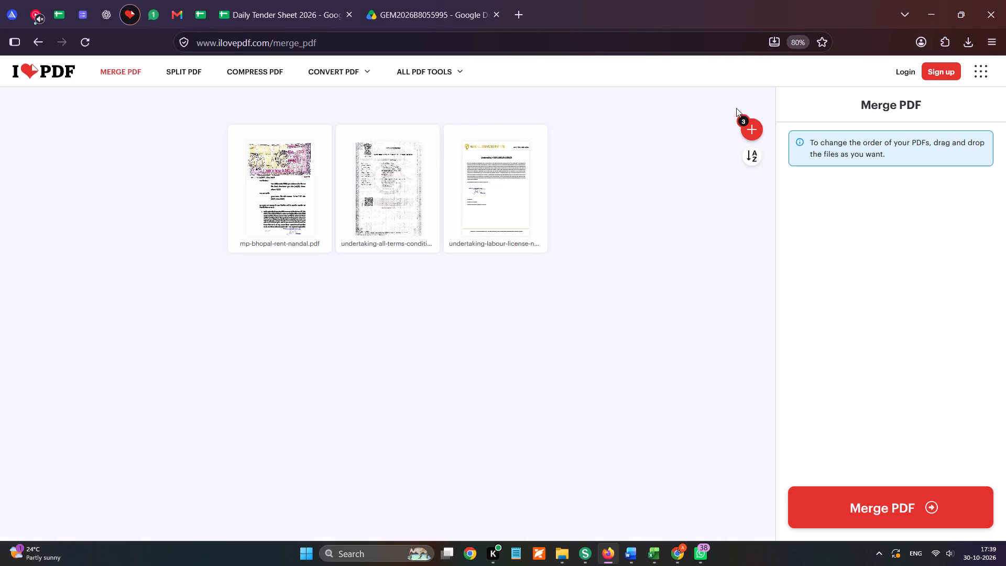
{"action": "left_click", "coordinate": [751, 128]}
{"action": "scroll", "coordinate": [91, 206], "scroll_direction": "up", "scroll_amount": 6}
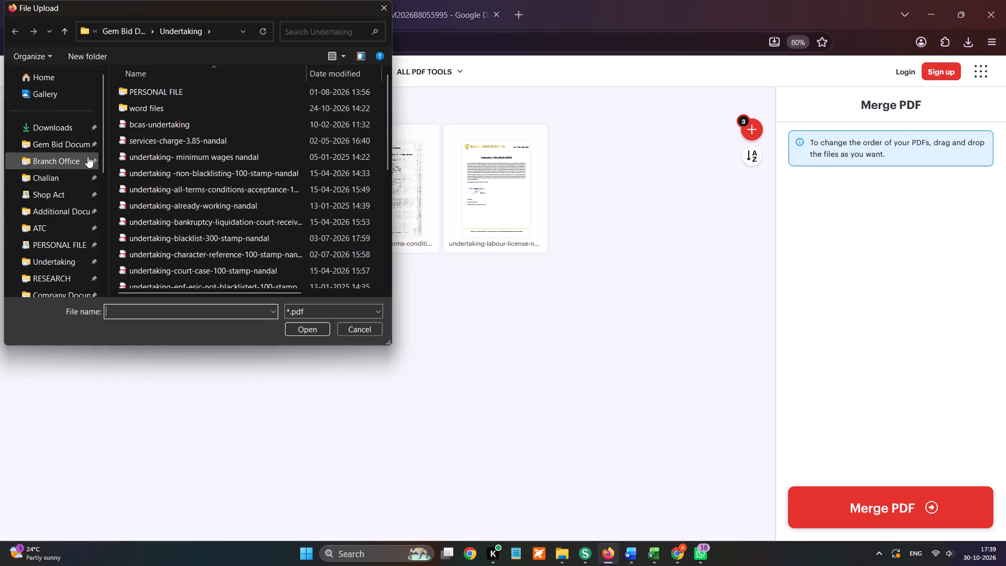
{"action": "left_click", "coordinate": [81, 142]}
{"action": "double_click", "coordinate": [172, 84]}
{"action": "double_click", "coordinate": [173, 88]}
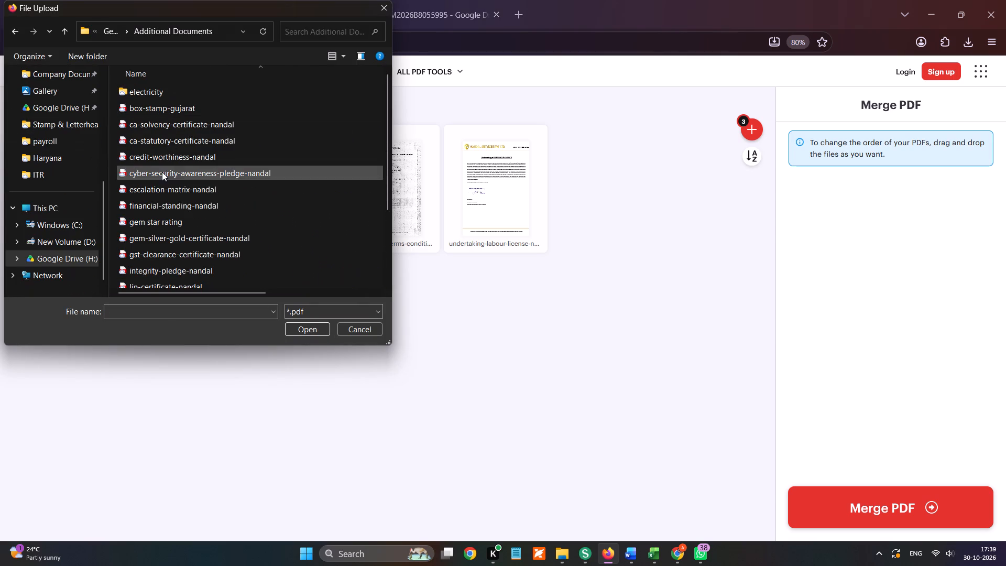
{"action": "scroll", "coordinate": [163, 267], "scroll_direction": "down", "scroll_amount": 4}
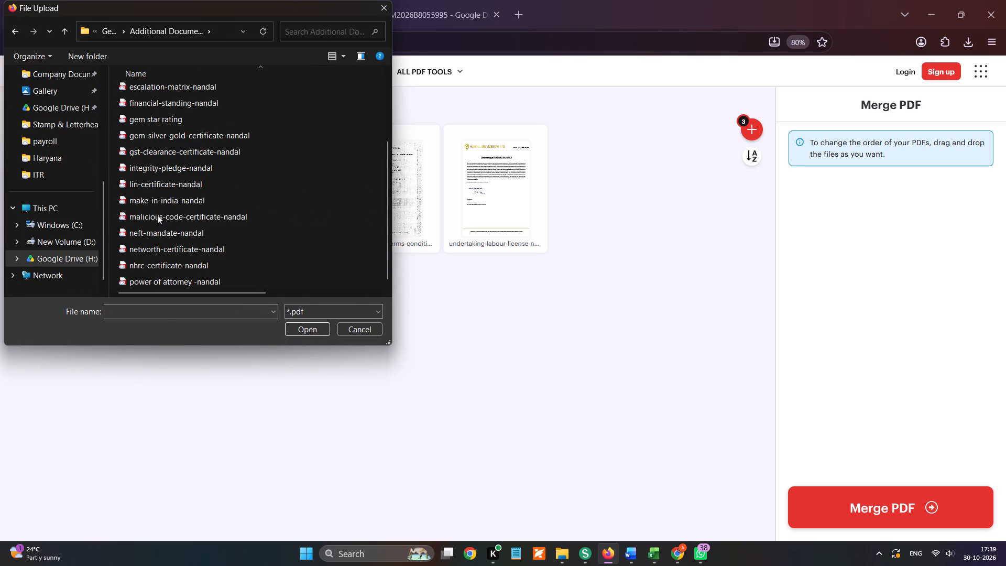
{"action": "scroll", "coordinate": [157, 214], "scroll_direction": "up", "scroll_amount": 3}
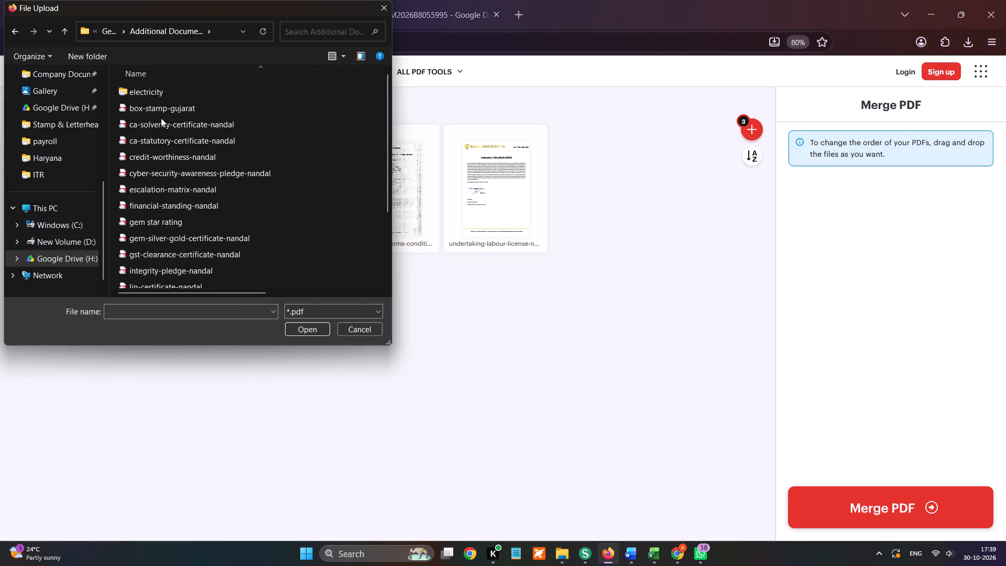
{"action": "double_click", "coordinate": [161, 123]}
Recheck the Nandal sheet's reasons and add turnover-certificate-nandal from the Gem Bid Documents folder to the merge.
{"action": "left_click", "coordinate": [193, 16]}
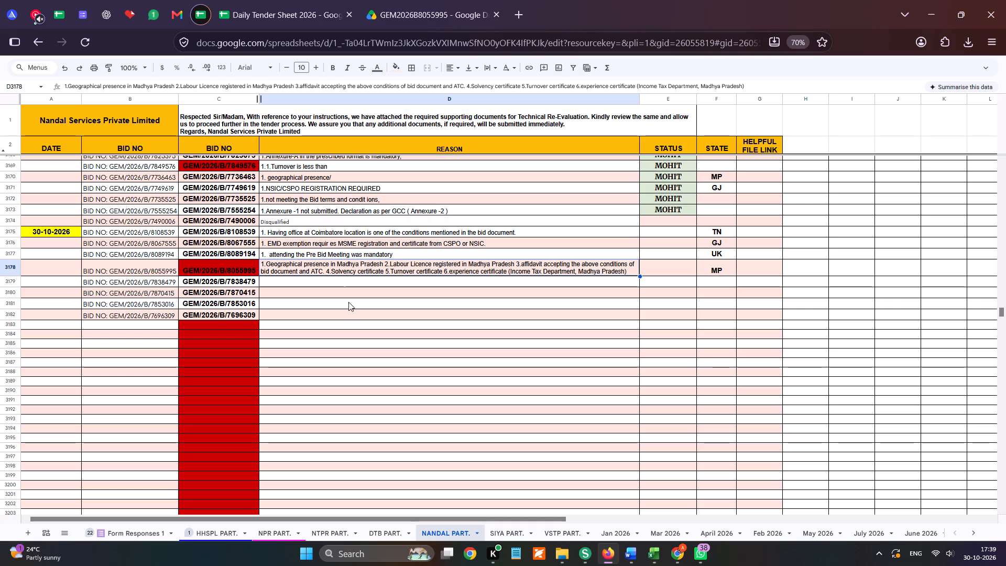
{"action": "left_click", "coordinate": [136, 6]}
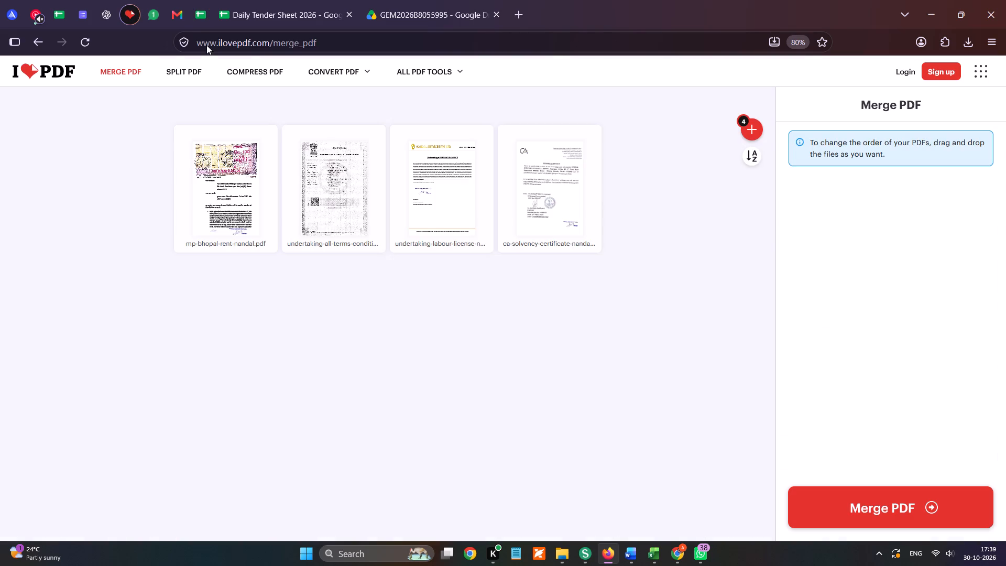
{"action": "left_click", "coordinate": [759, 133]}
{"action": "scroll", "coordinate": [13, 232], "scroll_direction": "up", "scroll_amount": 4}
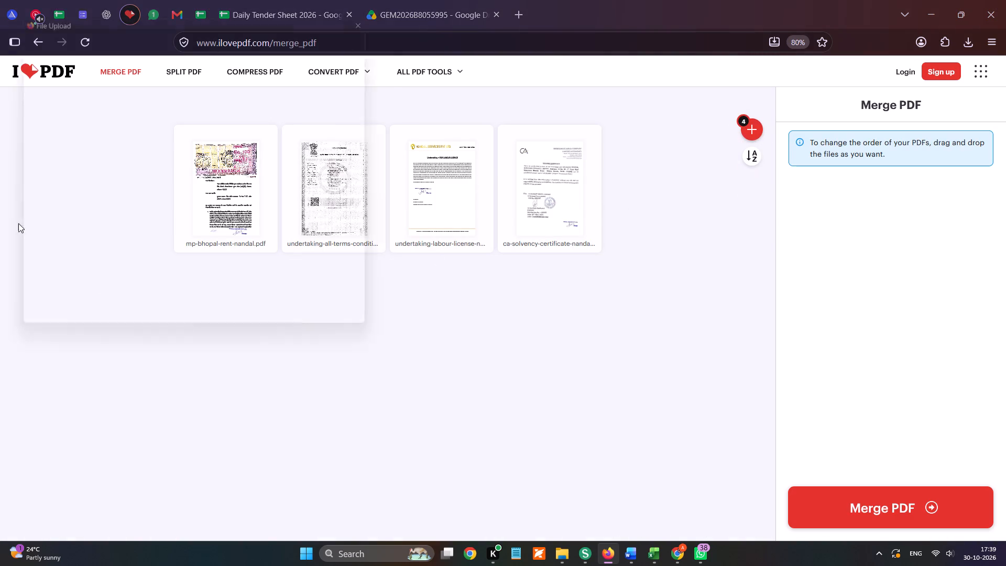
{"action": "left_click", "coordinate": [83, 145]}
{"action": "scroll", "coordinate": [142, 254], "scroll_direction": "down", "scroll_amount": 5}
{"action": "double_click", "coordinate": [150, 282]}
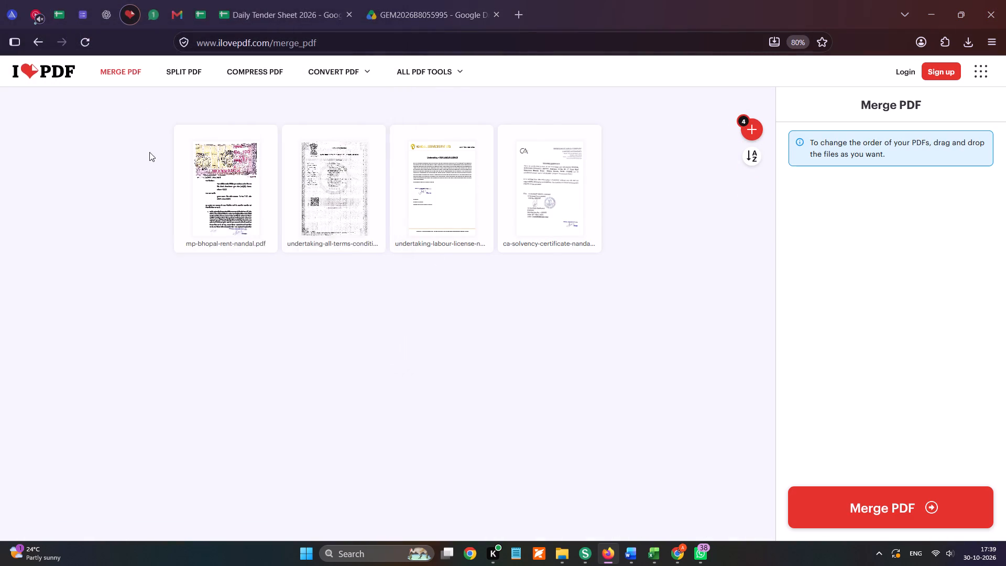
Consult the Nandal sheet's experience requirement and add gem-order-list from the Gem Bid Documents folder to the merge.
{"action": "left_click", "coordinate": [199, 10]}
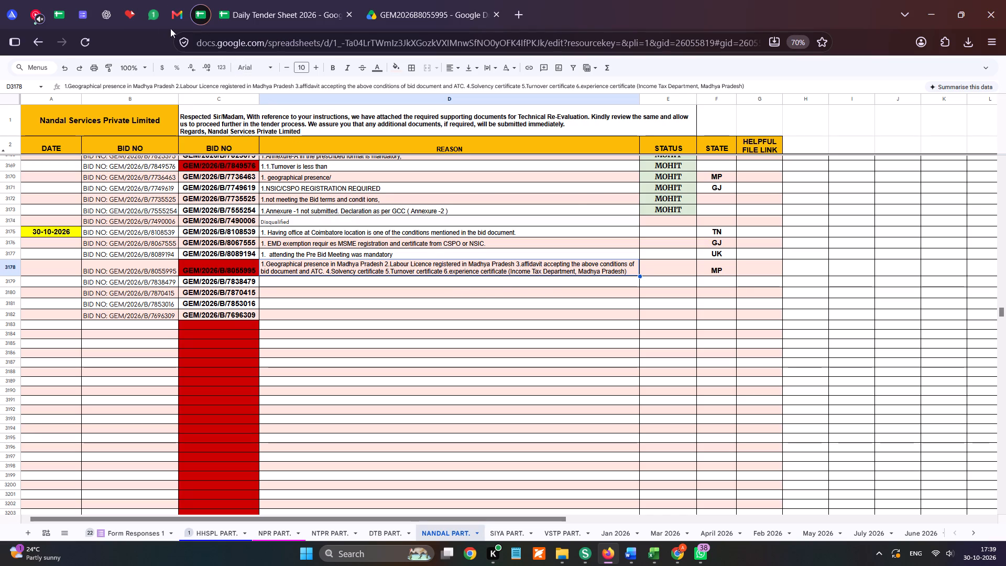
{"action": "left_click", "coordinate": [137, 12]}
{"action": "left_click", "coordinate": [753, 135]}
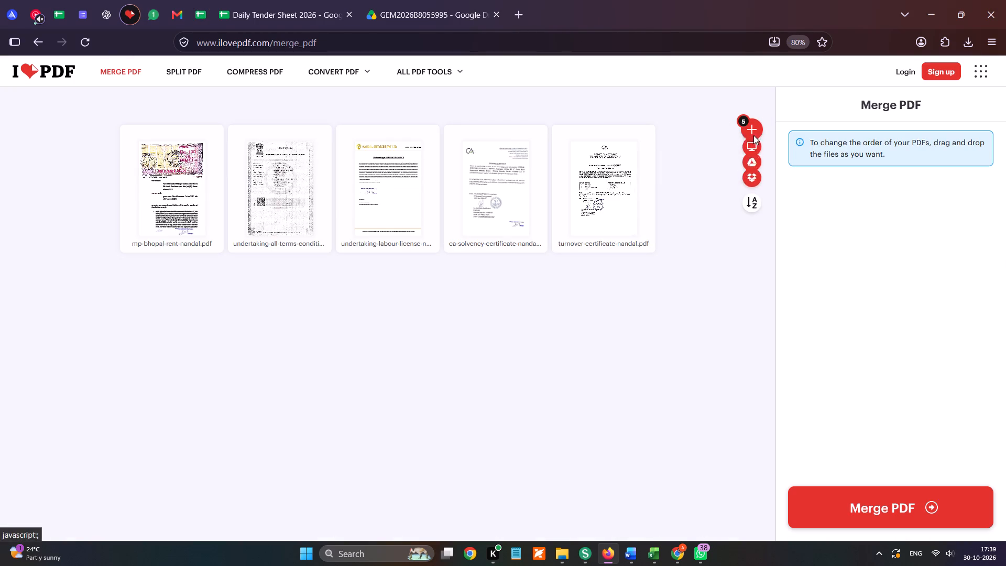
{"action": "scroll", "coordinate": [12, 172], "scroll_direction": "up", "scroll_amount": 4}
{"action": "left_click", "coordinate": [67, 140]}
{"action": "scroll", "coordinate": [123, 234], "scroll_direction": "down", "scroll_amount": 5}
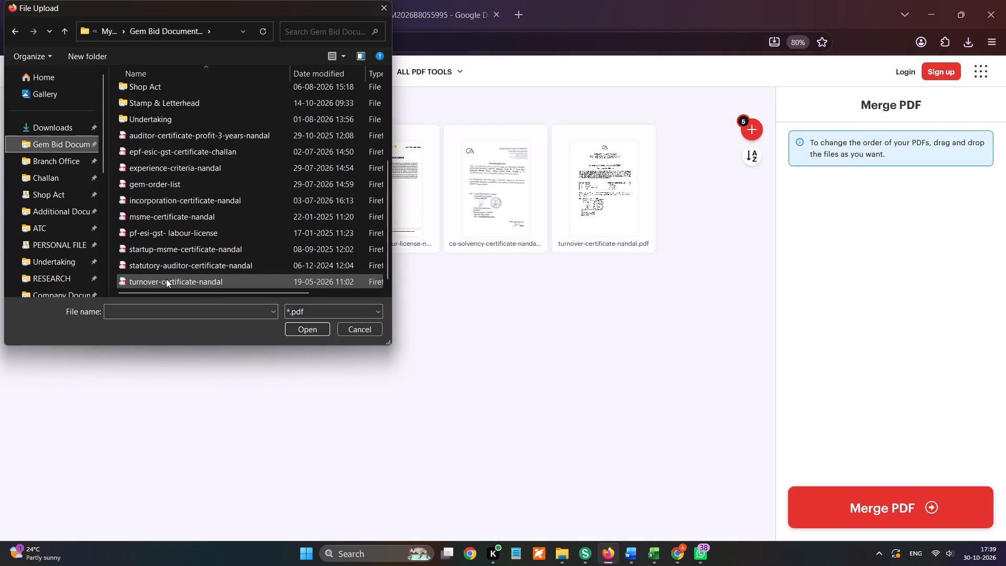
{"action": "double_click", "coordinate": [183, 182]}
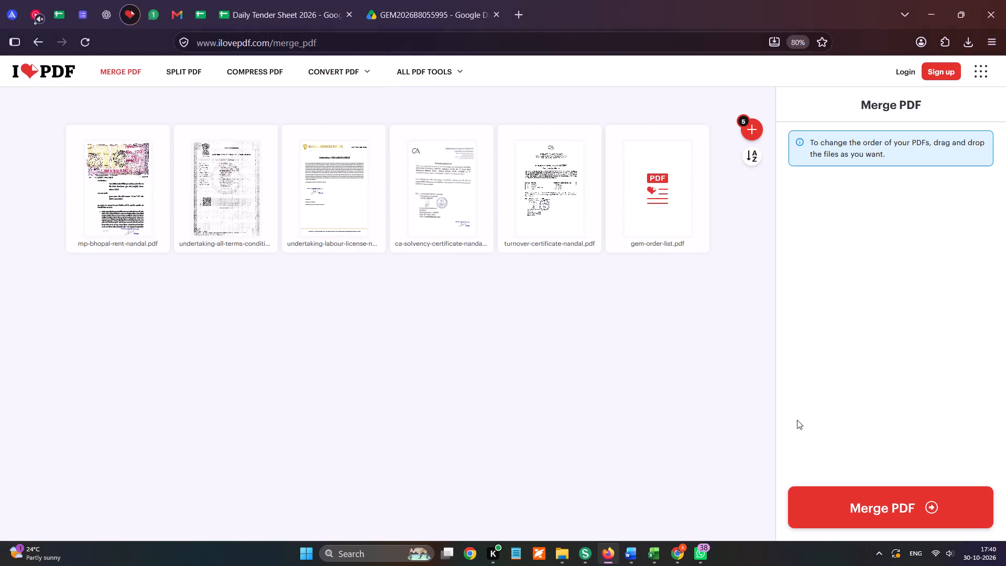
Merge the collected PDFs into one downloaded file and close its preview.
{"action": "left_click", "coordinate": [877, 500]}
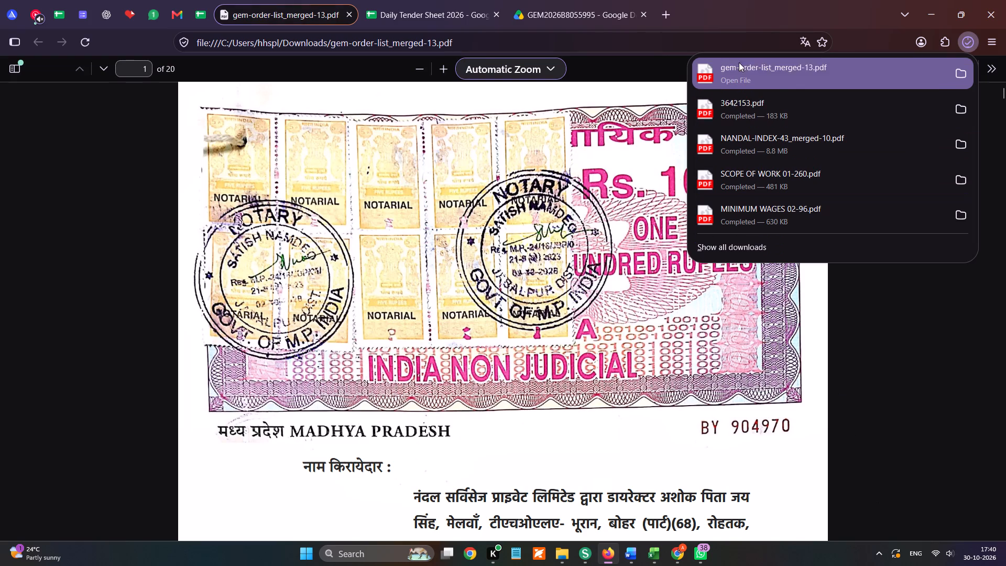
{"action": "left_click", "coordinate": [351, 11]}
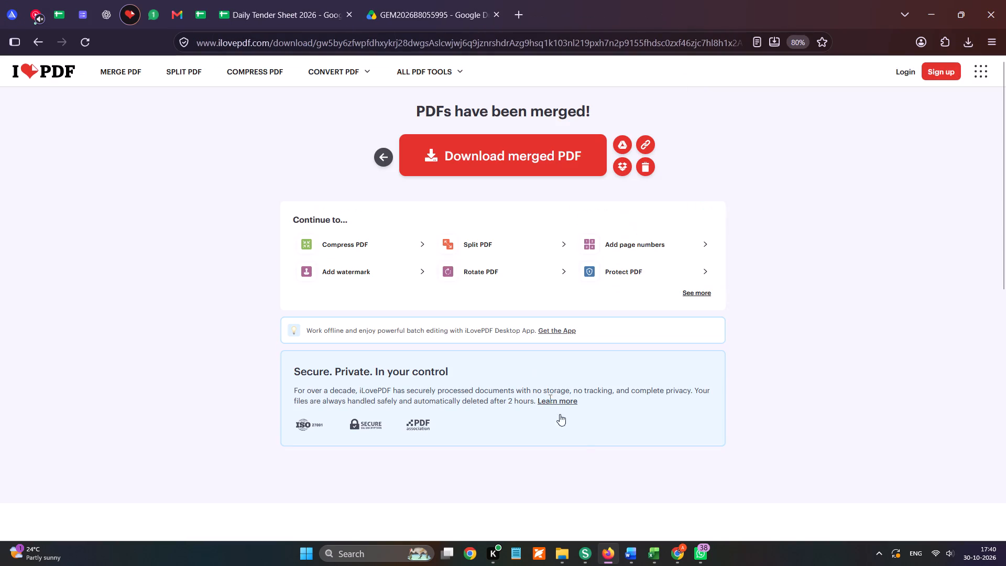
In Chrome, fill the Representation Description with Nandal Services' copied "Respected Sir/Madam" re-evaluation message.
{"action": "left_click", "coordinate": [686, 552]}
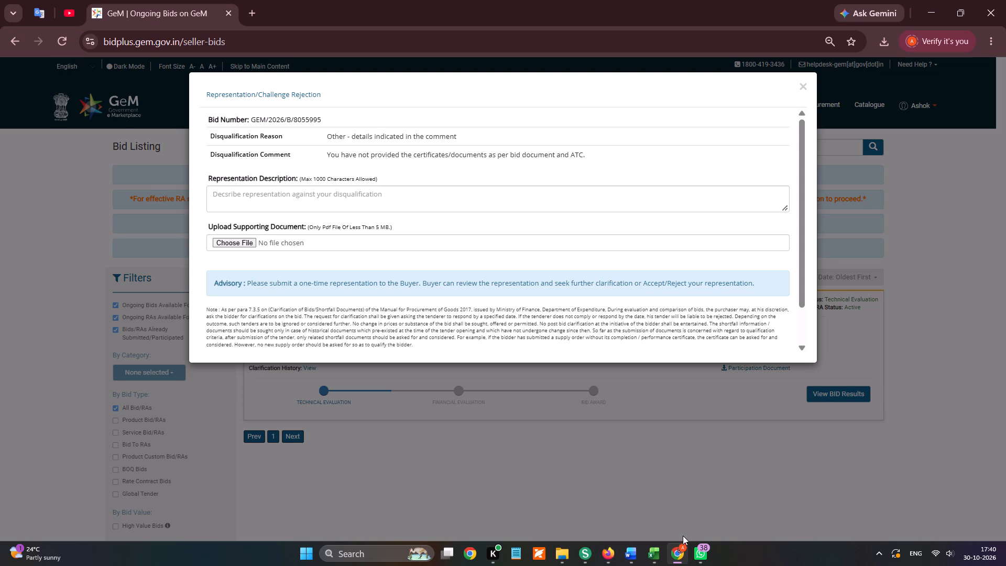
{"action": "left_click", "coordinate": [384, 195]}
{"action": "key", "text": "super+v"}
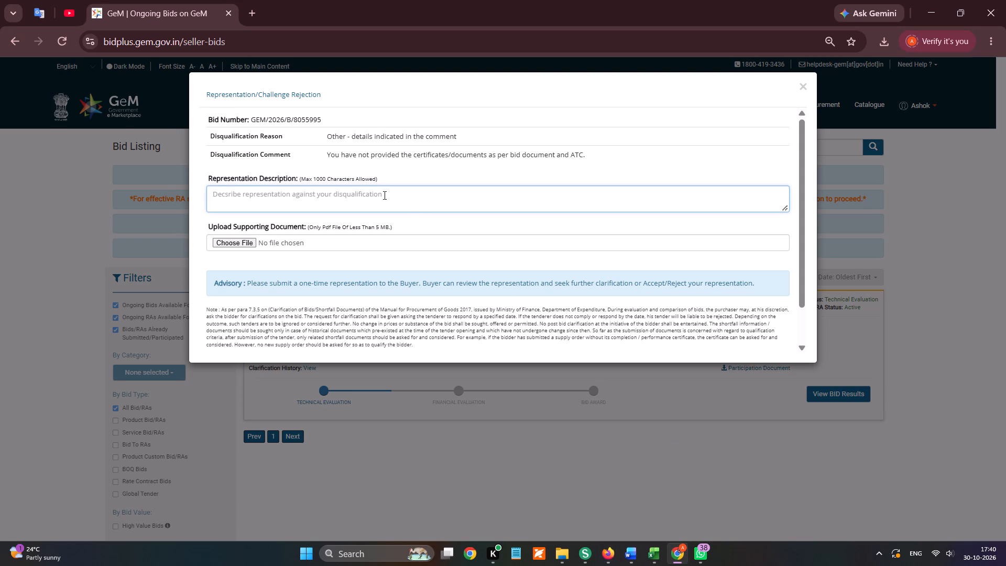
{"action": "left_click", "coordinate": [379, 268]}
{"action": "left_click", "coordinate": [348, 305]}
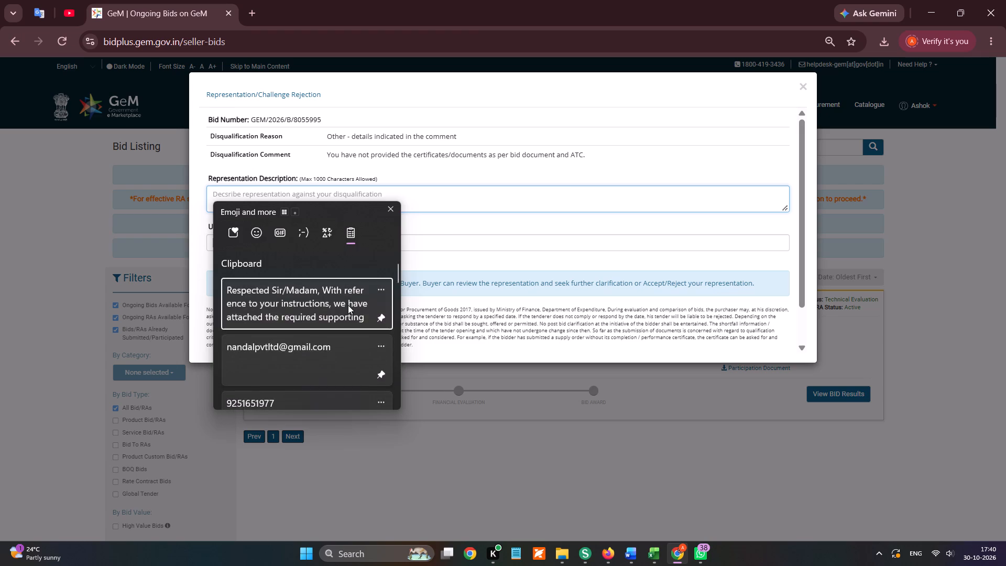
{"action": "key", "text": "ctrl+v"}
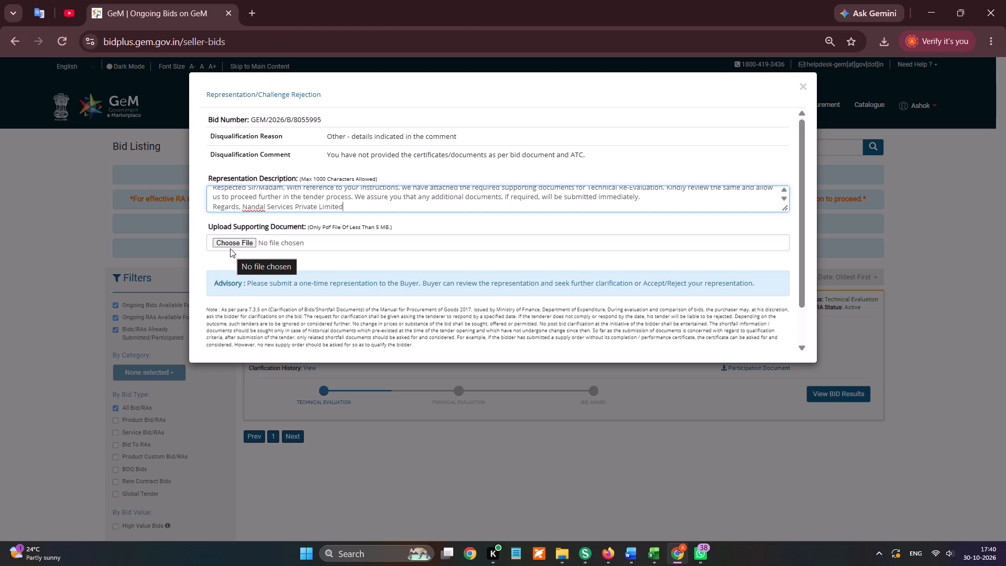
Attach gem-order-list_merged-13 from Downloads as the representation's supporting document.
{"action": "left_click", "coordinate": [230, 248]}
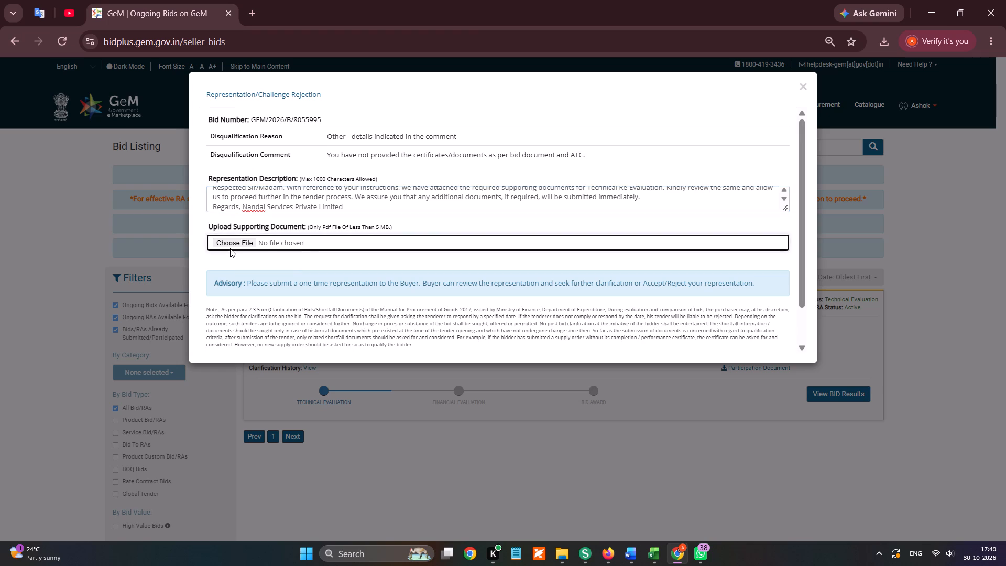
{"action": "scroll", "coordinate": [115, 173], "scroll_direction": "up", "scroll_amount": 3}
{"action": "left_click", "coordinate": [93, 171]}
{"action": "double_click", "coordinate": [179, 168]}
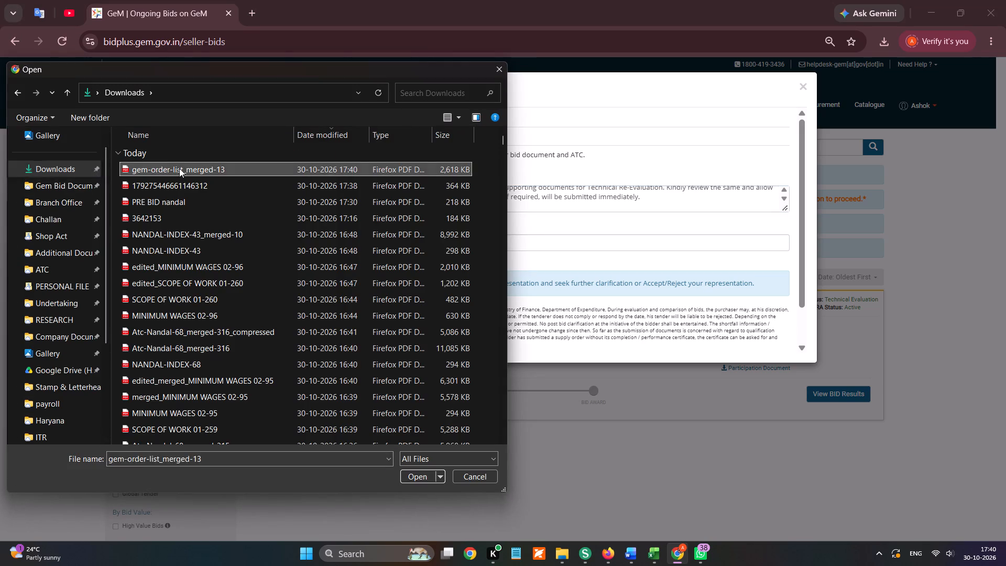
Submit the representation for bid GEM/2026/B/8055995 and dismiss the site's message.
{"action": "scroll", "coordinate": [235, 246], "scroll_direction": "down", "scroll_amount": 4}
{"action": "left_click", "coordinate": [274, 333]}
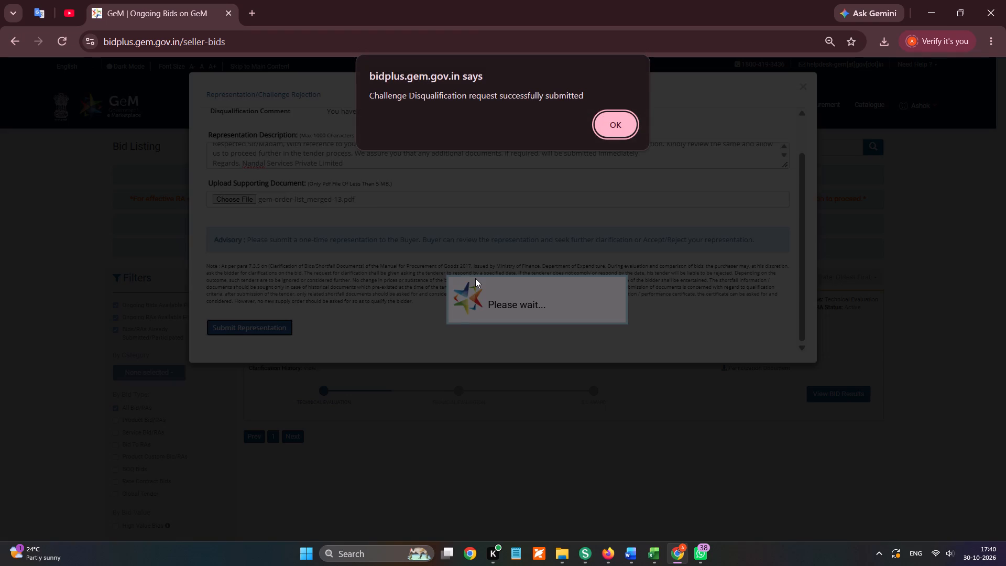
{"action": "left_click", "coordinate": [608, 126]}
Return to Firefox and close the GEM2026B8055995 Google Drive folder with its required documents list.
{"action": "key", "text": "alt+Tab"}
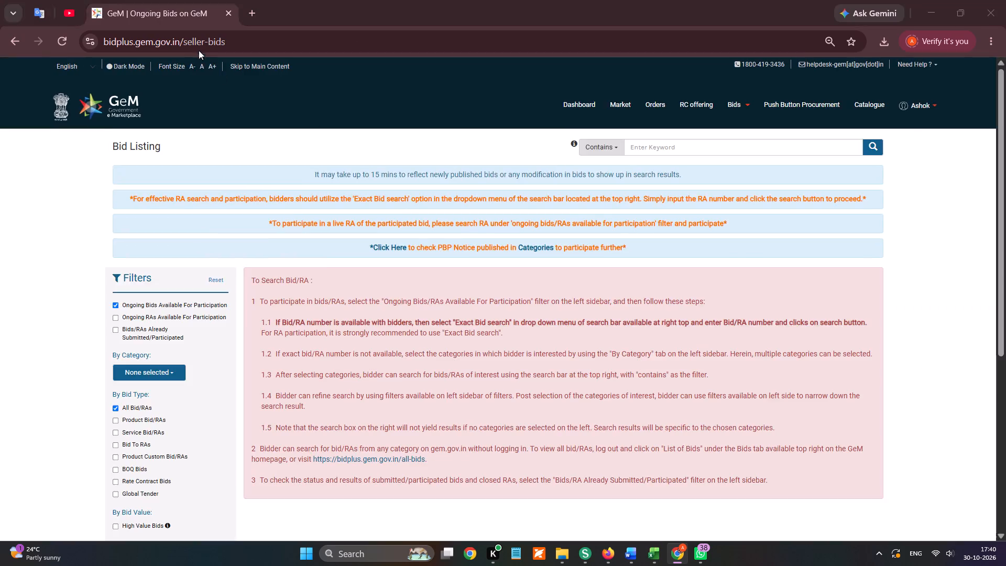
{"action": "left_click", "coordinate": [407, 8]}
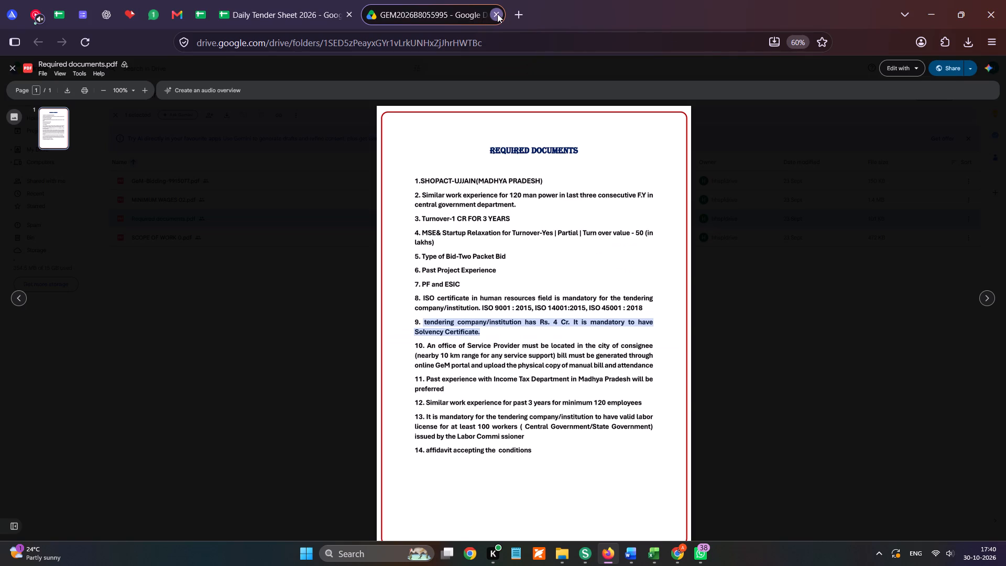
{"action": "left_click", "coordinate": [497, 14]}
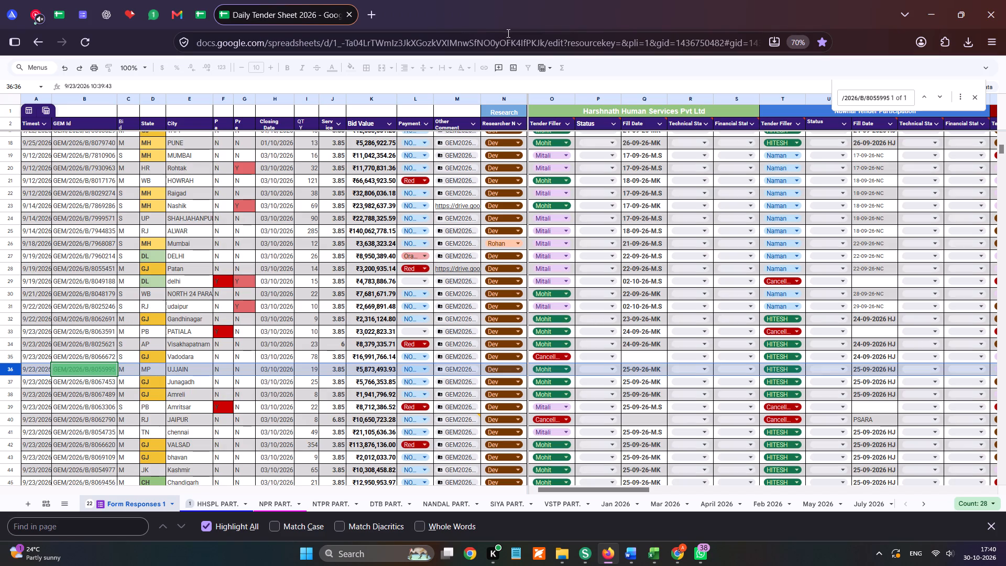
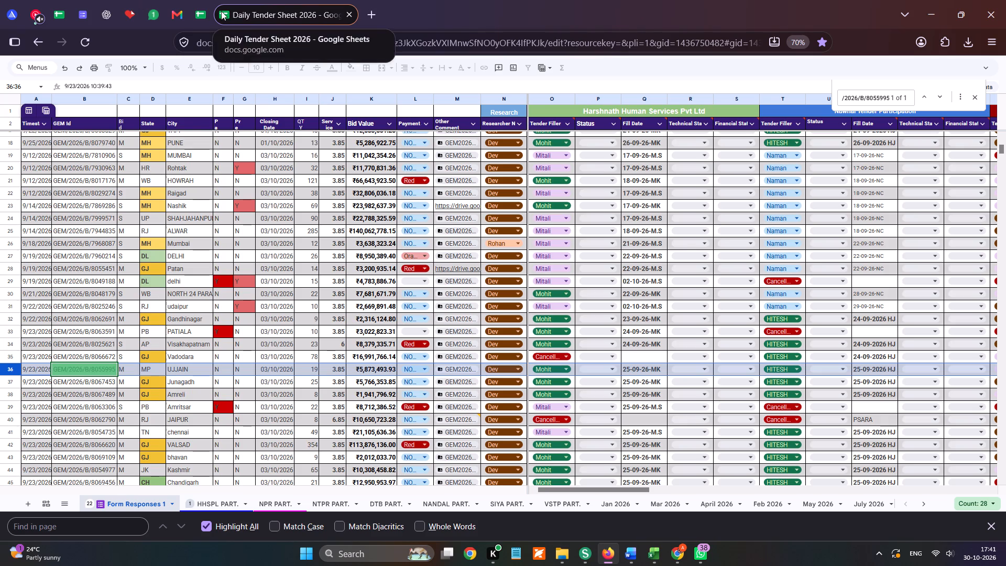
Go back to the NANDAL PART. sheet listing Nandal Services' bid numbers and disqualification reasons.
{"action": "left_click", "coordinate": [206, 11]}
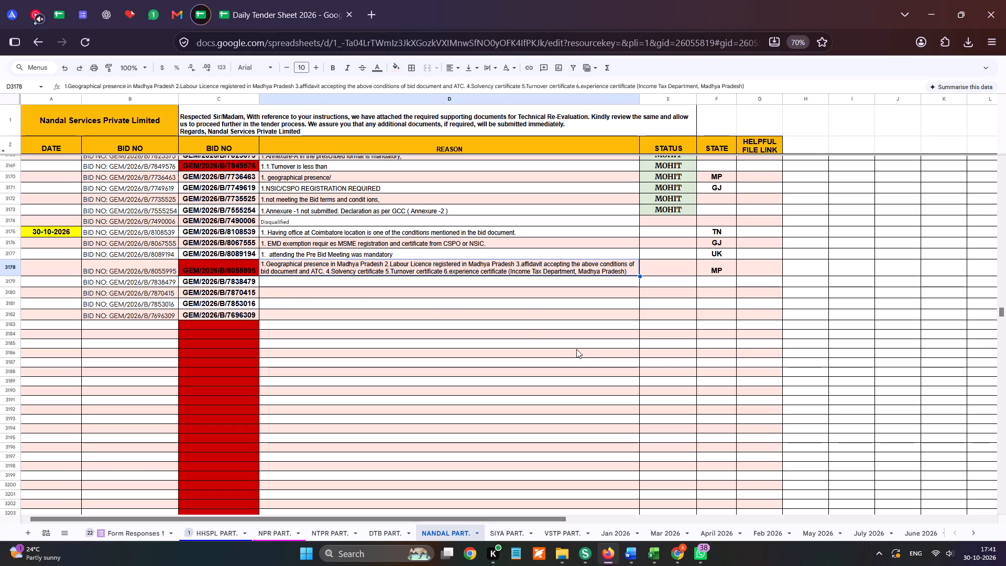
{"action": "left_click", "coordinate": [564, 335]}
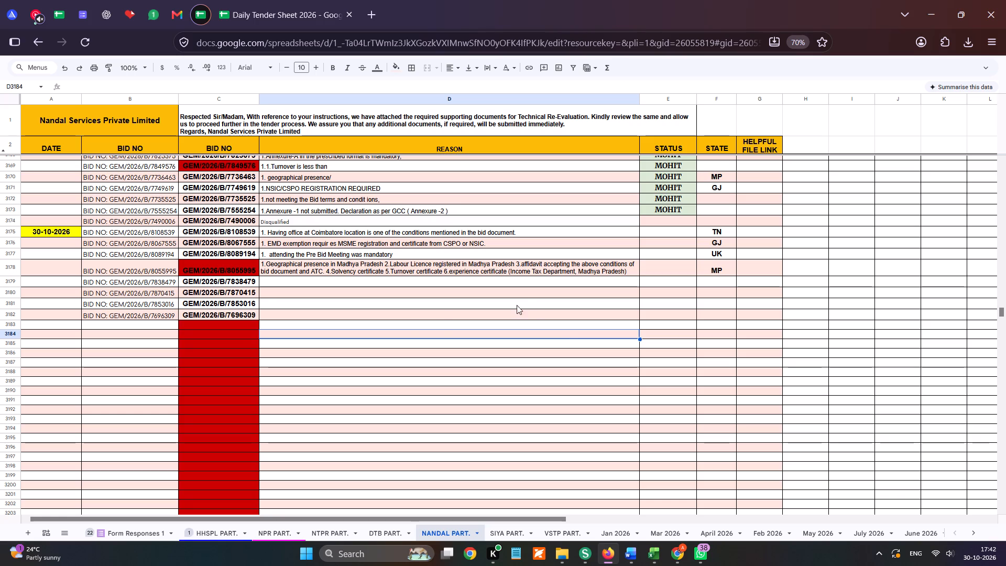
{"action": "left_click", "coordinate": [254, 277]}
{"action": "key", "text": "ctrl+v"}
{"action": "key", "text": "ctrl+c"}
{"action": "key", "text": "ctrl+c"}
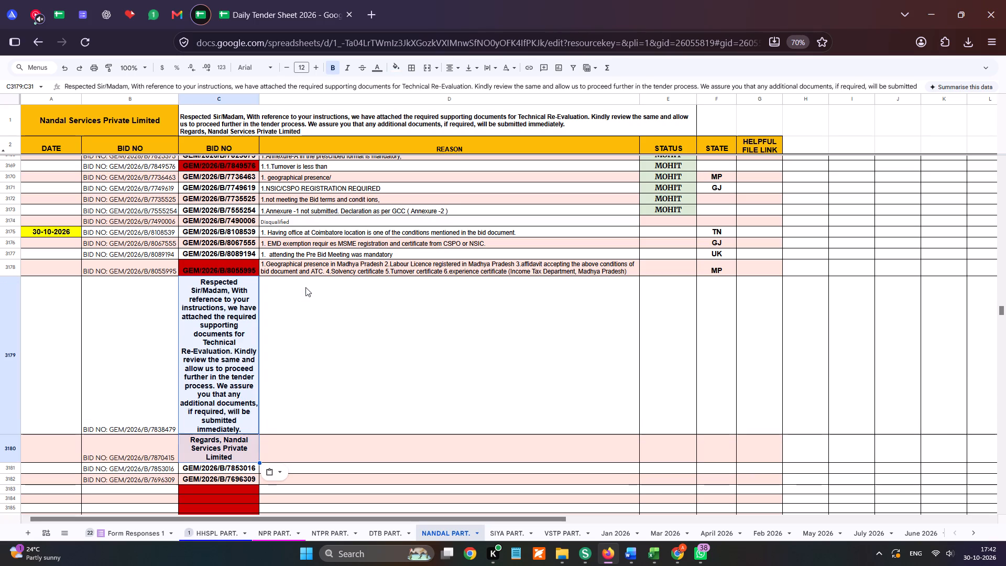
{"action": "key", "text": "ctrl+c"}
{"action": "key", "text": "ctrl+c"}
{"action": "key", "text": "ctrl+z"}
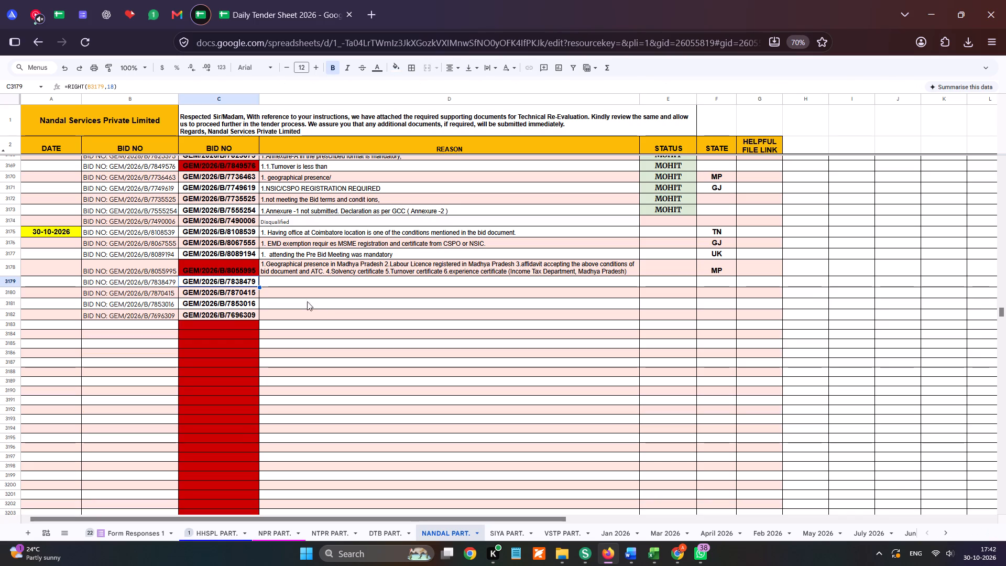
Copy bid number GEM/2026/B/7838479 and look it up in Chrome's GeM bid listing using Exact Bid Search.
{"action": "key", "text": "ctrl+c"}
{"action": "key", "text": "ctrl+c"}
{"action": "key", "text": "ctrl+c"}
{"action": "key", "text": "alt+Tab"}
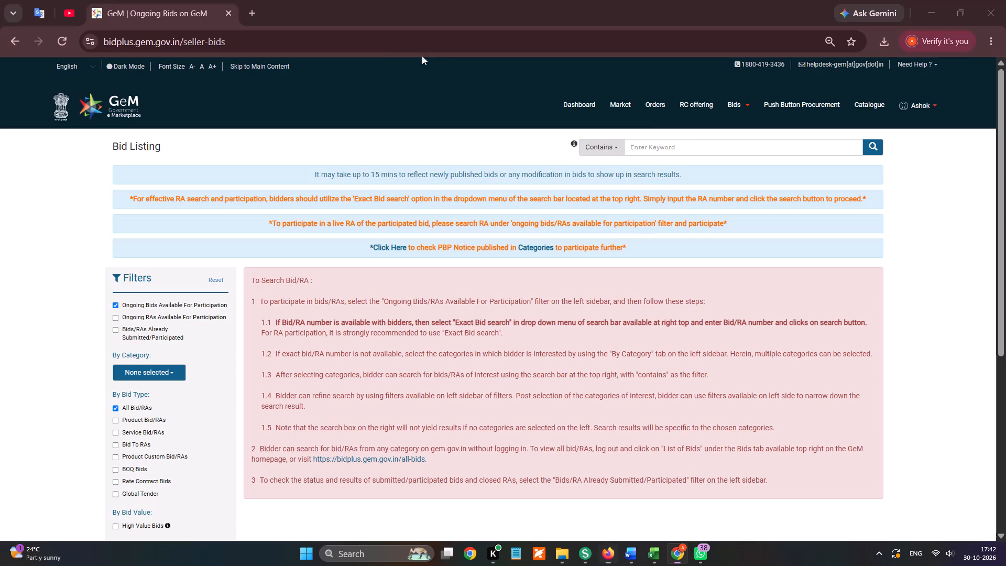
{"action": "left_click", "coordinate": [693, 145]}
{"action": "key", "text": "ctrl+v"}
{"action": "left_click", "coordinate": [611, 138]}
{"action": "left_click", "coordinate": [604, 153]}
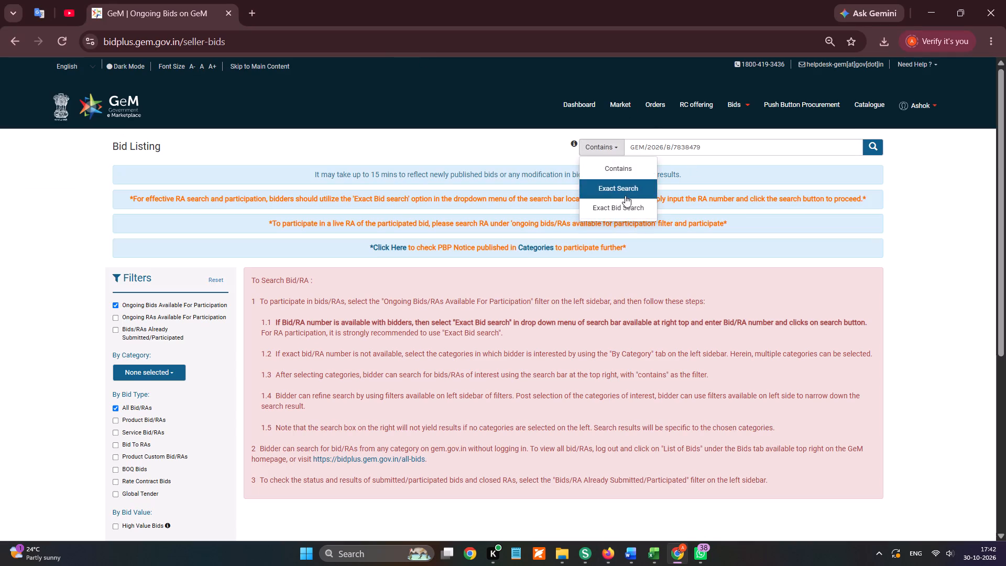
{"action": "left_click", "coordinate": [625, 205]}
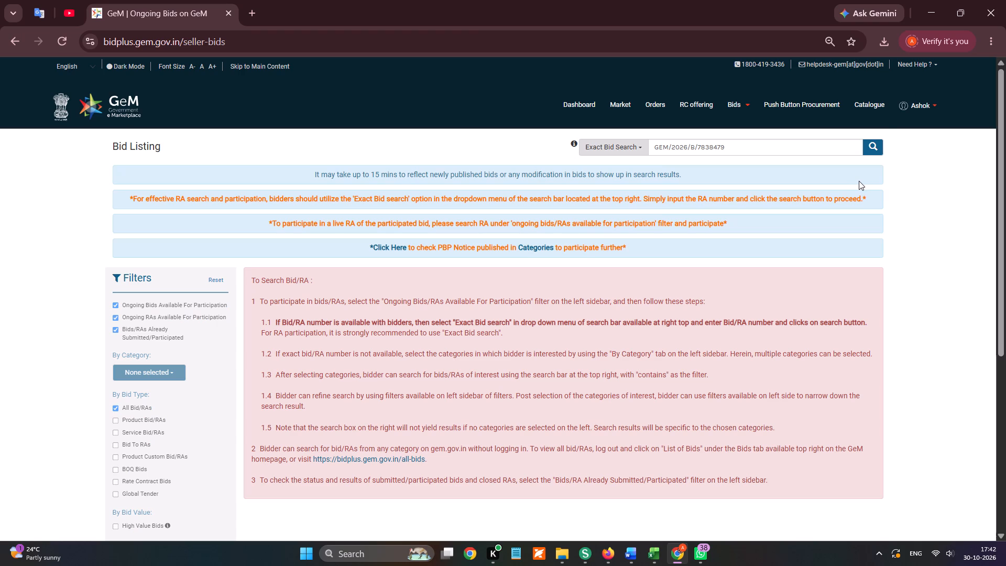
{"action": "left_click", "coordinate": [870, 144]}
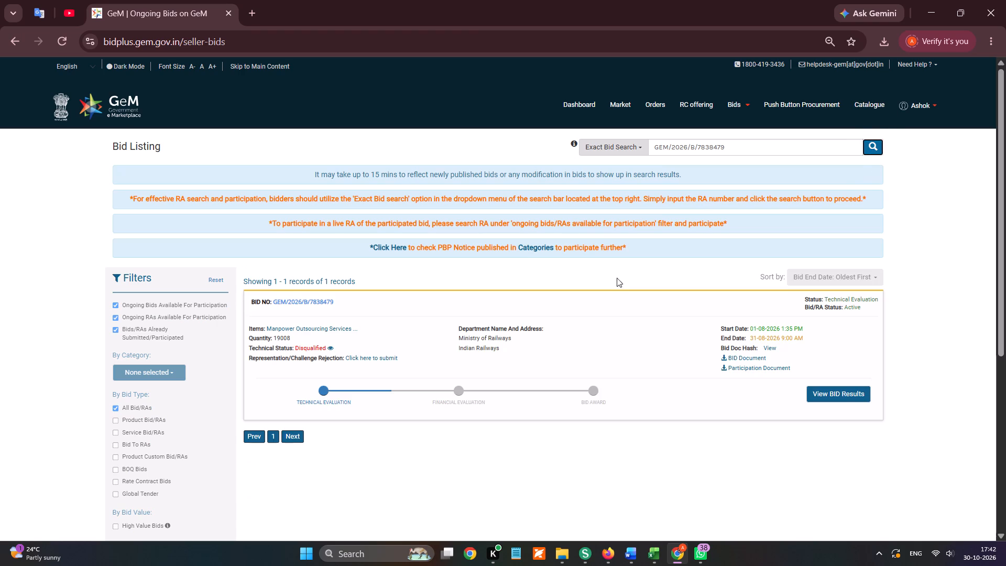
View the bid results of GEM/2026/B/7838479 to check the buyer's location, and close that page.
{"action": "left_click", "coordinate": [842, 398]}
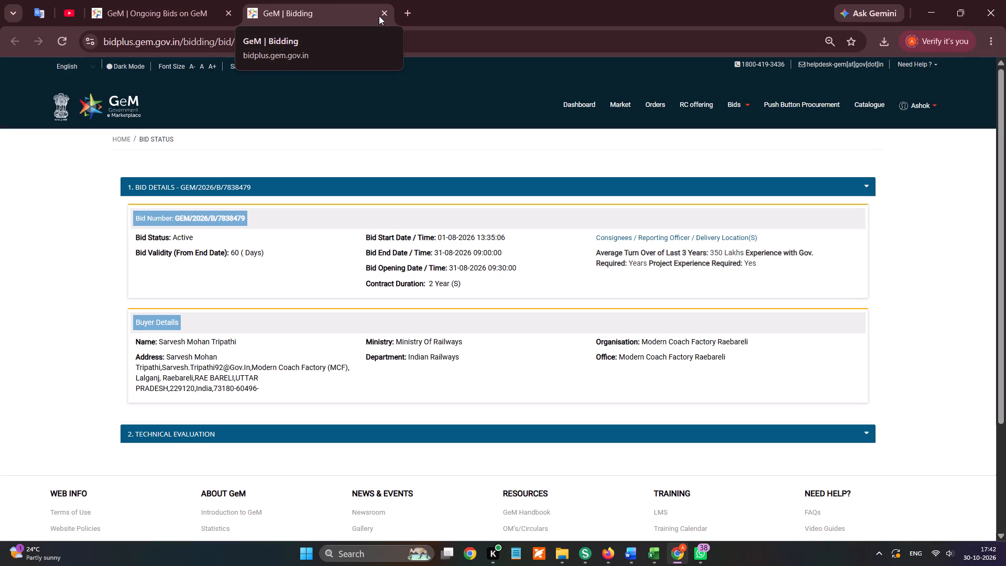
{"action": "left_click", "coordinate": [379, 16]}
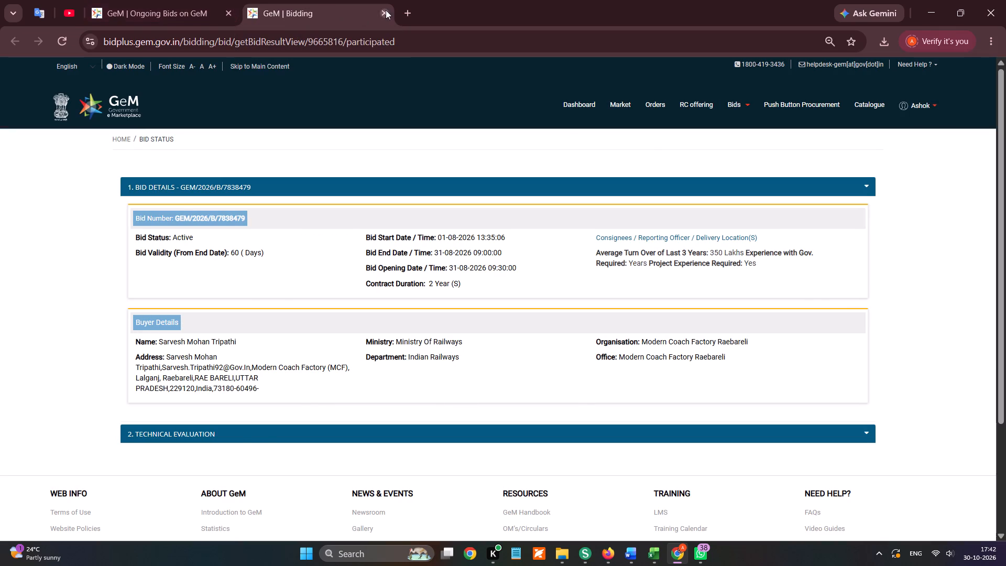
{"action": "left_click", "coordinate": [386, 10]}
{"action": "left_click", "coordinate": [207, 4]}
Open the Representation/Challenge Rejection form for GEM/2026/B/7838479 and expand the full disqualification comment.
{"action": "left_click", "coordinate": [377, 361]}
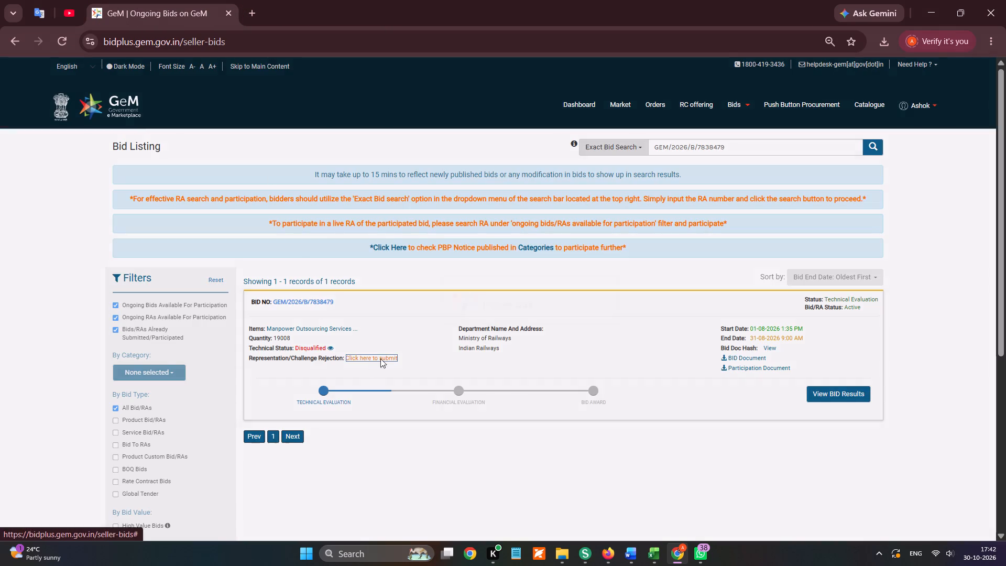
{"action": "scroll", "coordinate": [530, 286], "scroll_direction": "up", "scroll_amount": 5}
{"action": "left_click", "coordinate": [663, 155]}
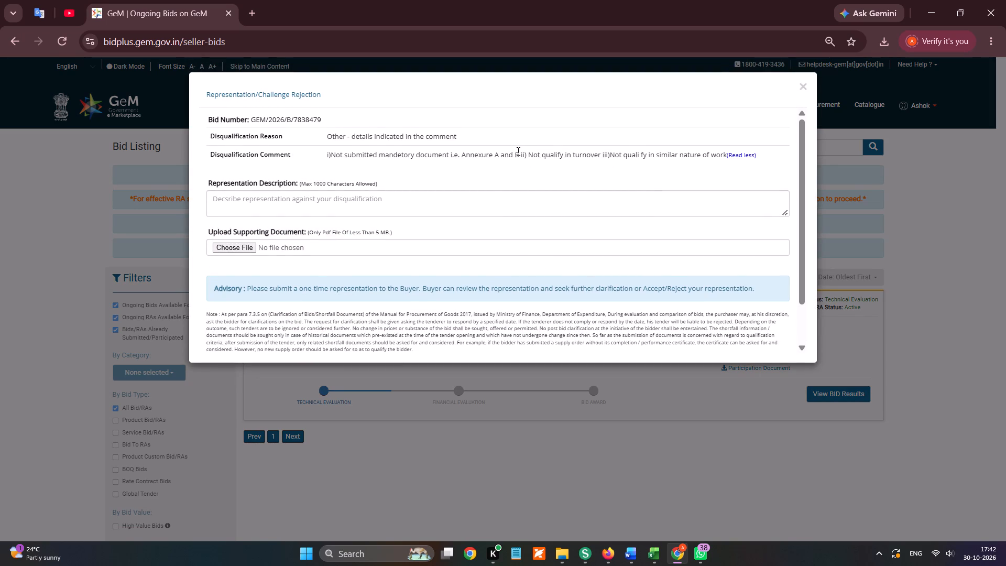
Copy the full disqualification comment into the REASON cell of GEM/2026/B/7838479 in the Firefox tender sheet.
{"action": "left_click", "coordinate": [333, 153]}
{"action": "left_click_drag", "start_coordinate": [322, 153], "coordinate": [724, 158]}
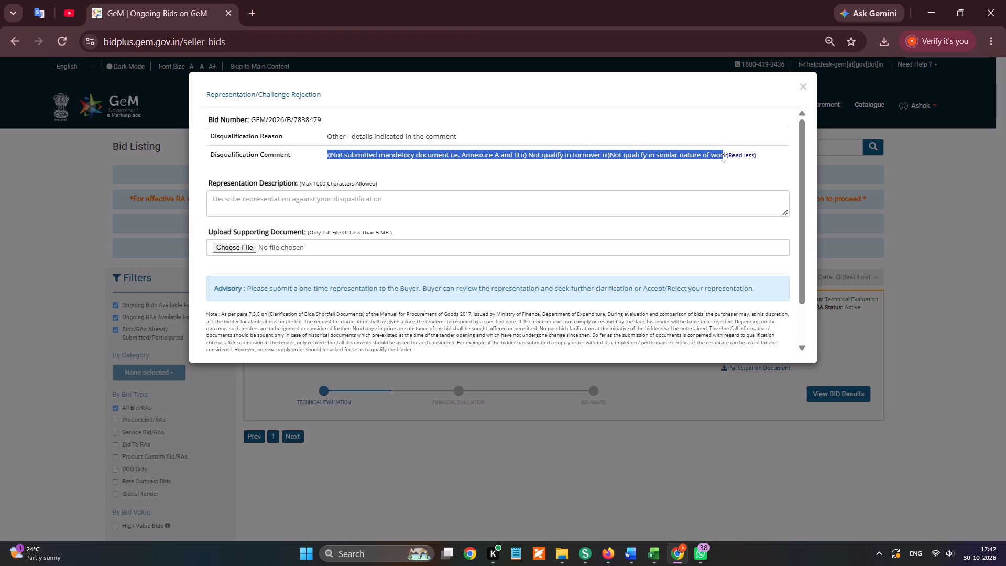
{"action": "left_click_drag", "start_coordinate": [724, 158], "coordinate": [727, 157]}
{"action": "key", "text": "ctrl+c"}
{"action": "key", "text": "ctrl+c"}
{"action": "key", "text": "ctrl+c"}
{"action": "key", "text": "ctrl+c"}
{"action": "key", "text": "ctrl+c"}
{"action": "key", "text": "alt+Tab"}
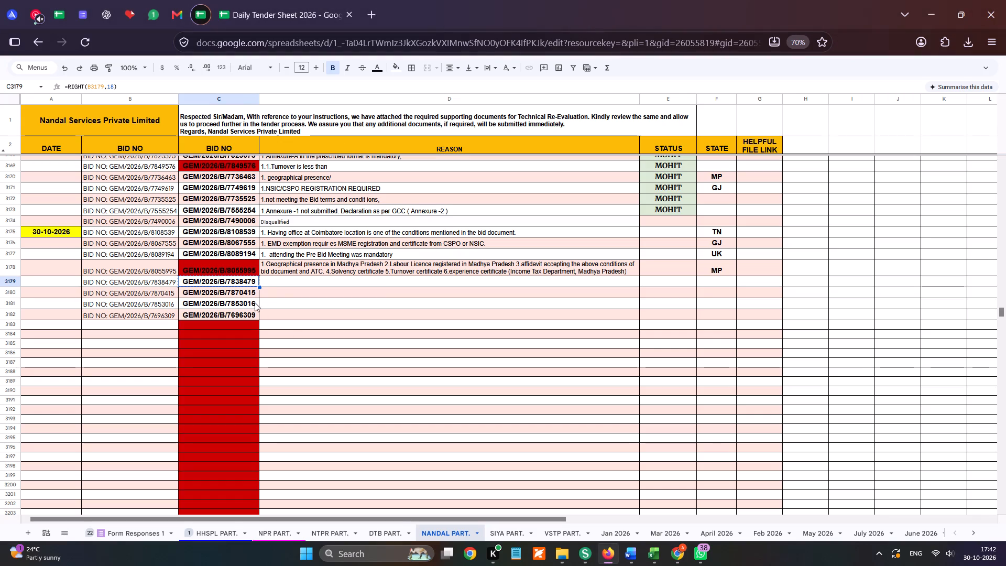
{"action": "left_click", "coordinate": [264, 281]}
{"action": "key", "text": "ctrl+v"}
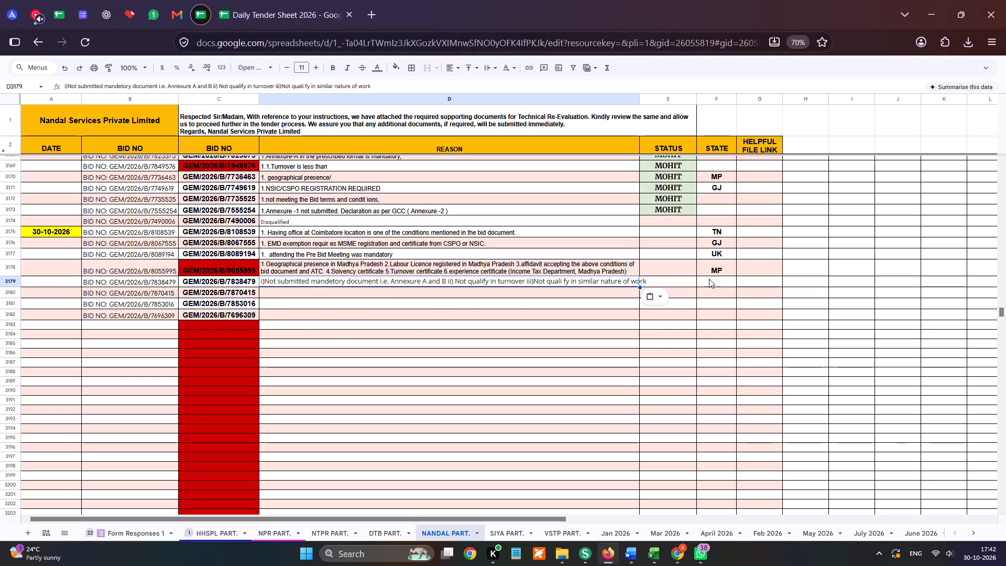
Enter UP as the state for bid GEM/2026/B/7838479.
{"action": "left_click", "coordinate": [723, 280]}
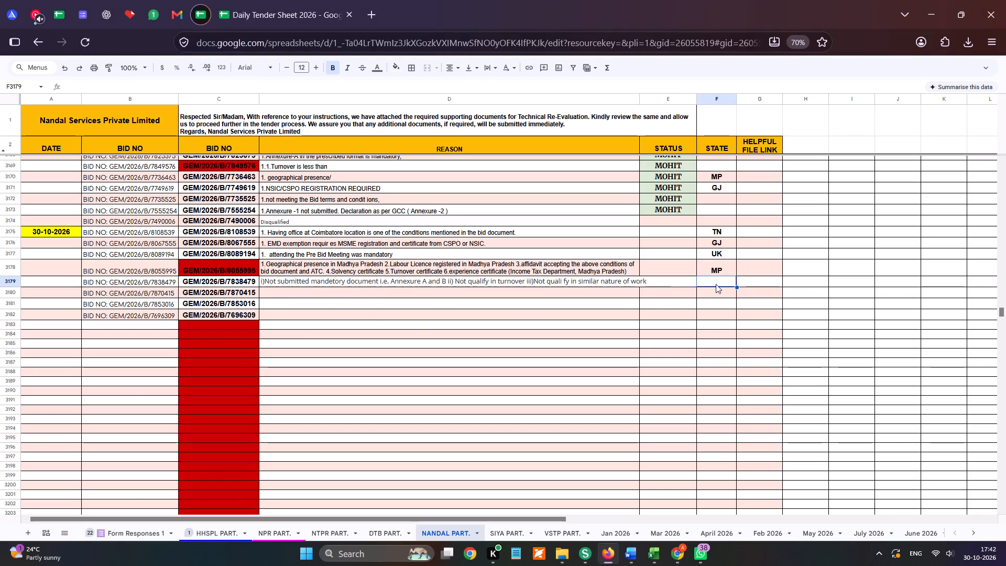
{"action": "key", "text": "u"}
{"action": "key", "text": "p"}
{"action": "left_click", "coordinate": [711, 294]}
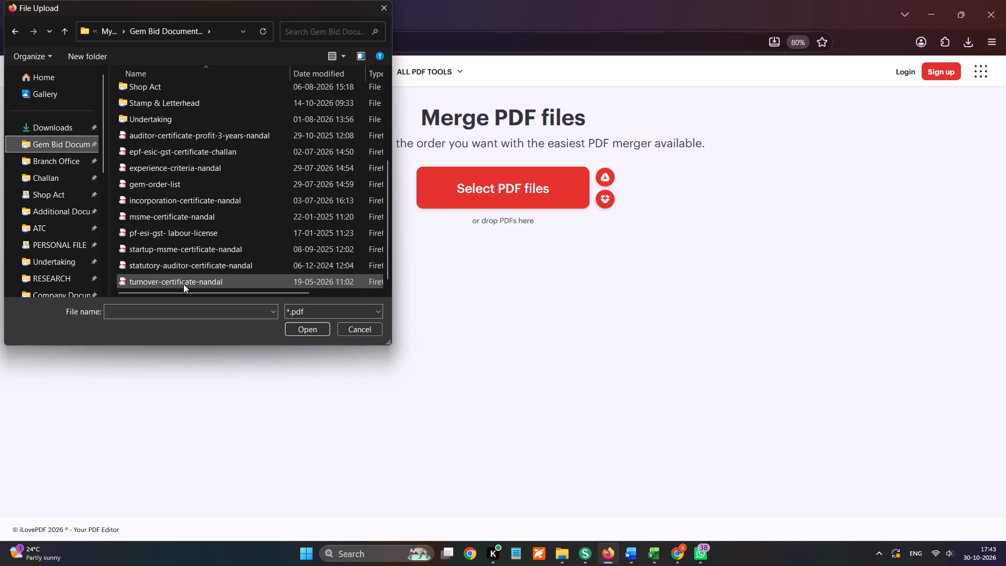
{"action": "left_click", "coordinate": [183, 284]}
{"action": "left_click", "coordinate": [168, 184], "text": "ctrl"}
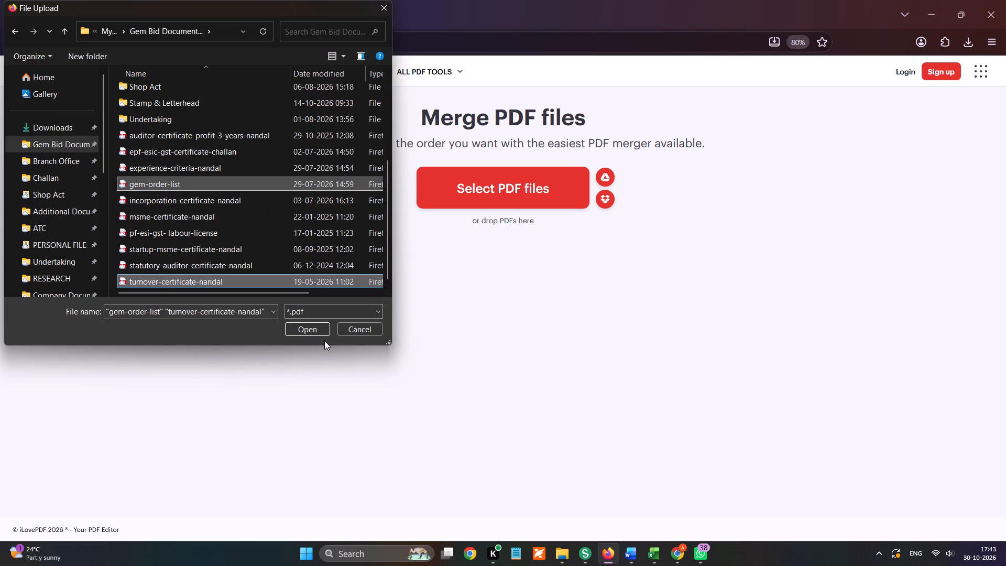
{"action": "left_click", "coordinate": [311, 333]}
{"action": "left_click", "coordinate": [893, 517]}
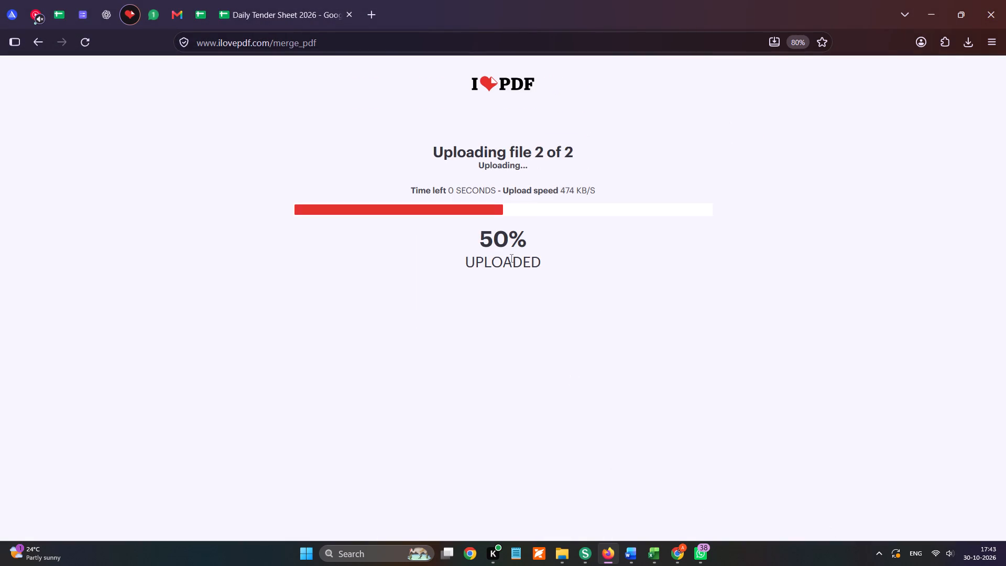
In Chrome, fill the Representation Description for GEM/2026/B/7838479 with Nandal Services' "Respected Sir/Madam" re-evaluation message.
{"action": "left_click", "coordinate": [676, 558]}
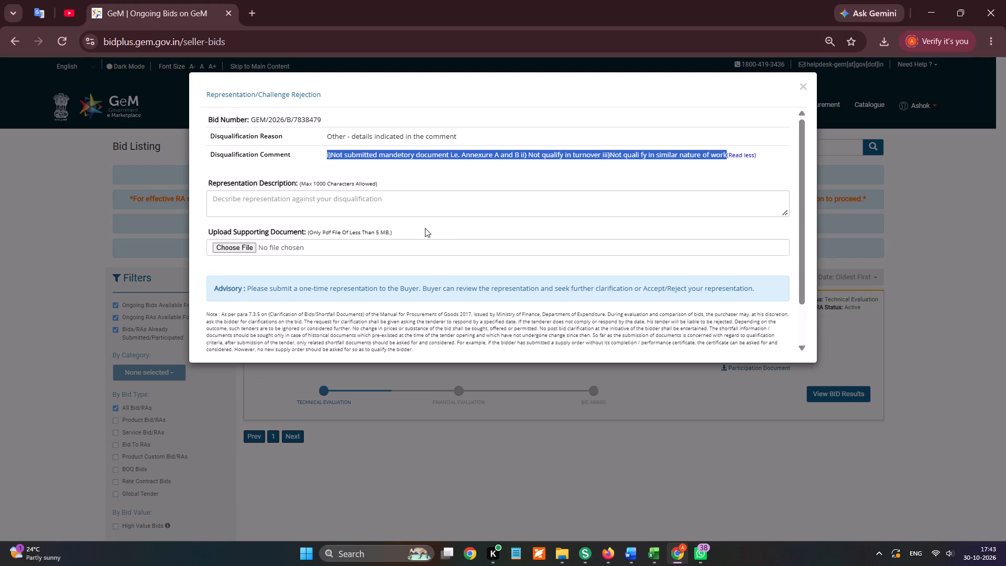
{"action": "left_click", "coordinate": [407, 216]}
{"action": "key", "text": "super+v"}
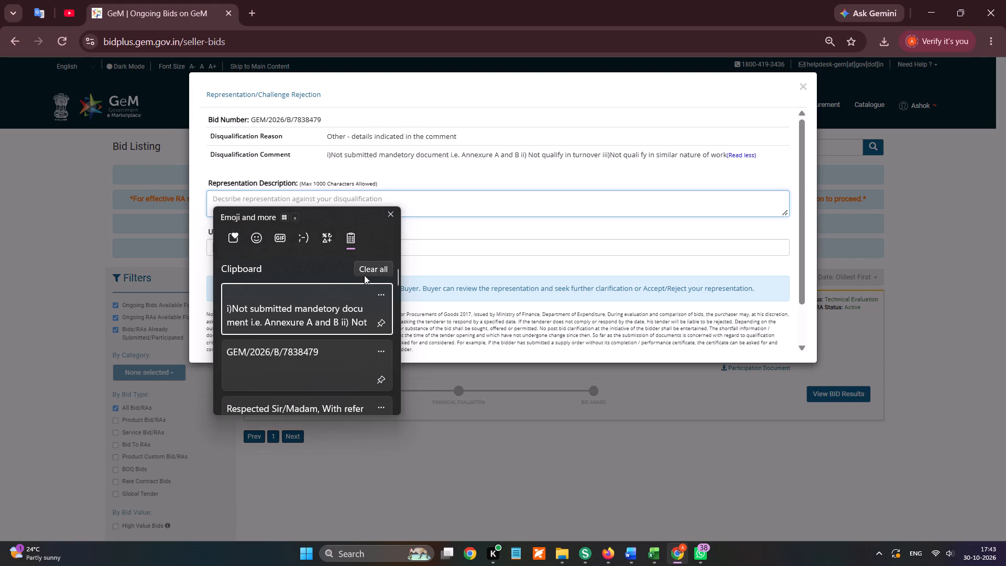
{"action": "left_click", "coordinate": [364, 275]}
{"action": "left_click", "coordinate": [327, 301]}
{"action": "key", "text": "ctrl+v"}
Attach gem-order-list_merged-13 from Downloads as the representation's supporting document.
{"action": "left_click", "coordinate": [228, 248]}
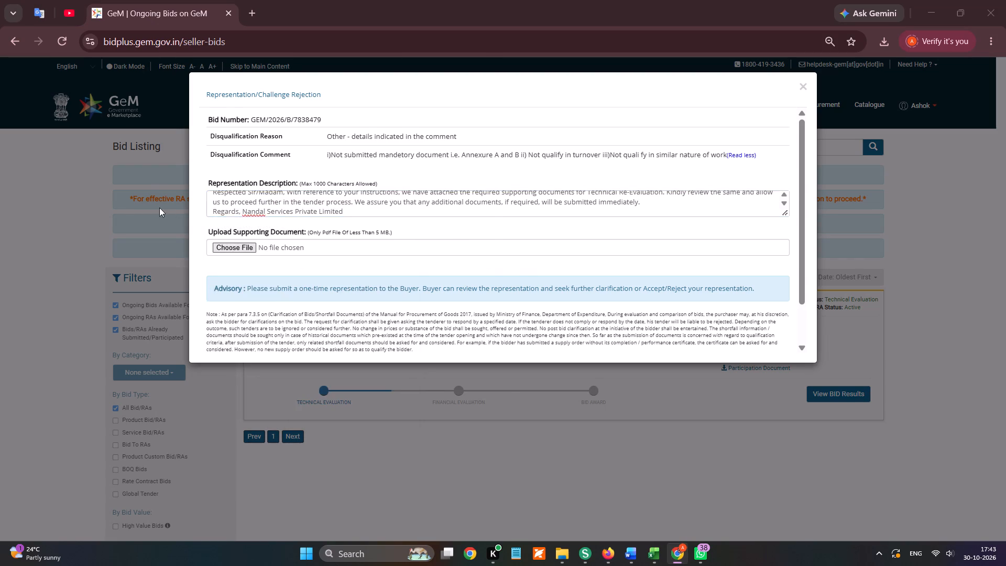
{"action": "scroll", "coordinate": [70, 160], "scroll_direction": "up", "scroll_amount": 5}
{"action": "left_click", "coordinate": [64, 172]}
{"action": "left_click", "coordinate": [69, 182]}
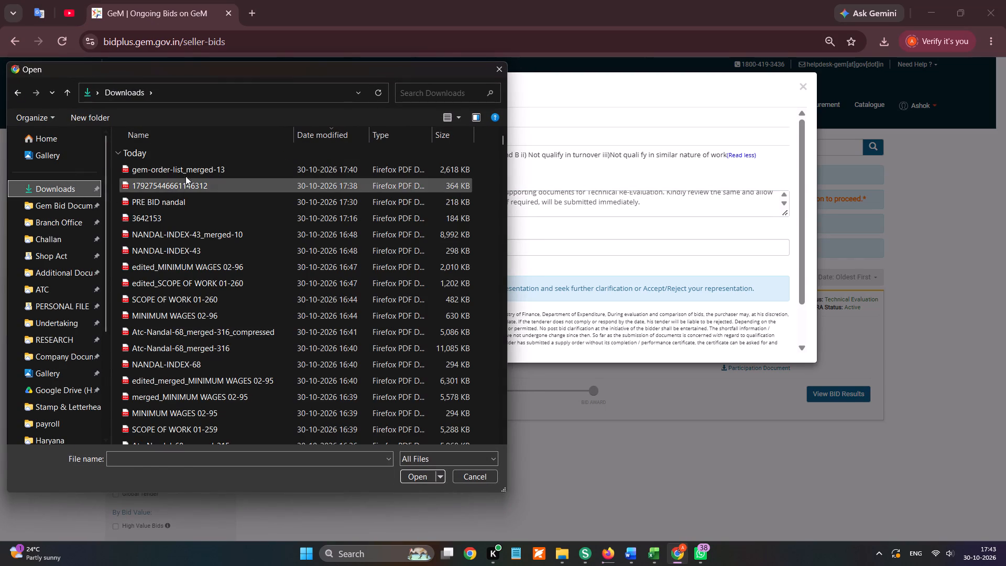
{"action": "double_click", "coordinate": [195, 172]}
{"action": "scroll", "coordinate": [245, 246], "scroll_direction": "down", "scroll_amount": 5}
{"action": "scroll", "coordinate": [239, 265], "scroll_direction": "up", "scroll_amount": 6}
{"action": "left_click", "coordinate": [220, 159]}
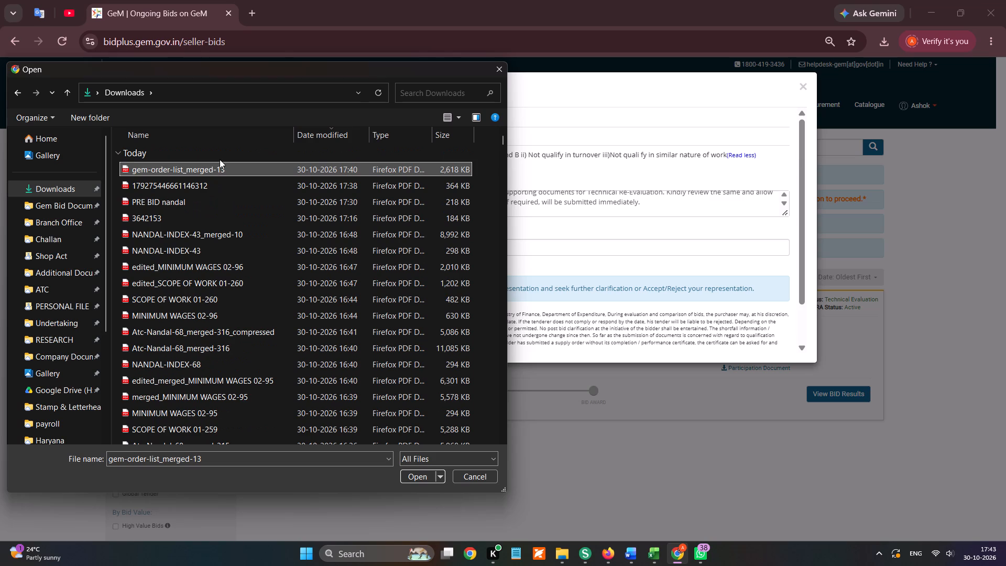
{"action": "left_click", "coordinate": [225, 175]}
{"action": "double_click", "coordinate": [233, 169]}
{"action": "double_click", "coordinate": [282, 172]}
Submit the representation for bid GEM/2026/B/7838479.
{"action": "scroll", "coordinate": [269, 257], "scroll_direction": "down", "scroll_amount": 5}
{"action": "left_click", "coordinate": [259, 324]}
Switch to Firefox and close the opened gem-order-list_merged-14 PDF.
{"action": "key", "text": "alt+Tab"}
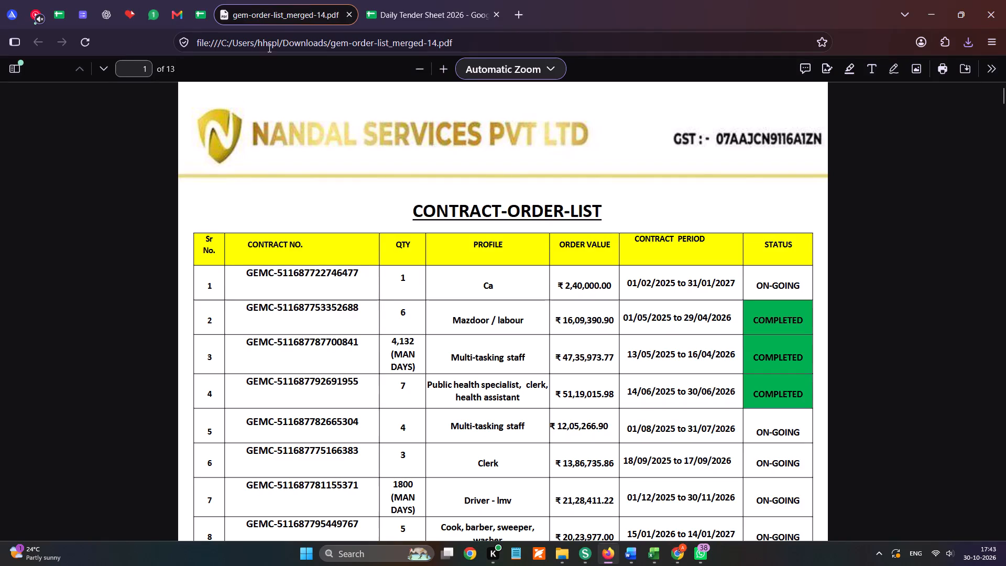
{"action": "left_click", "coordinate": [348, 15]}
Copy bid number GEM/2026/B/7870415 from the NANDAL PART. sheet.
{"action": "left_click", "coordinate": [198, 14]}
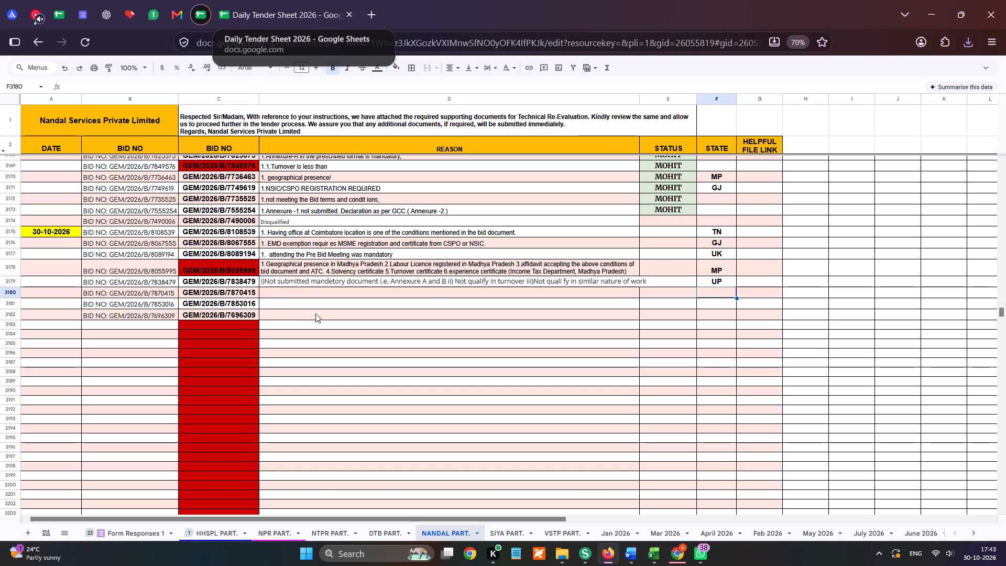
{"action": "left_click", "coordinate": [254, 296]}
{"action": "key", "text": "ctrl+c"}
{"action": "key", "text": "ctrl+c"}
Return to Chrome and dismiss the GeM site's message about the submitted representation.
{"action": "key", "text": "alt+Tab"}
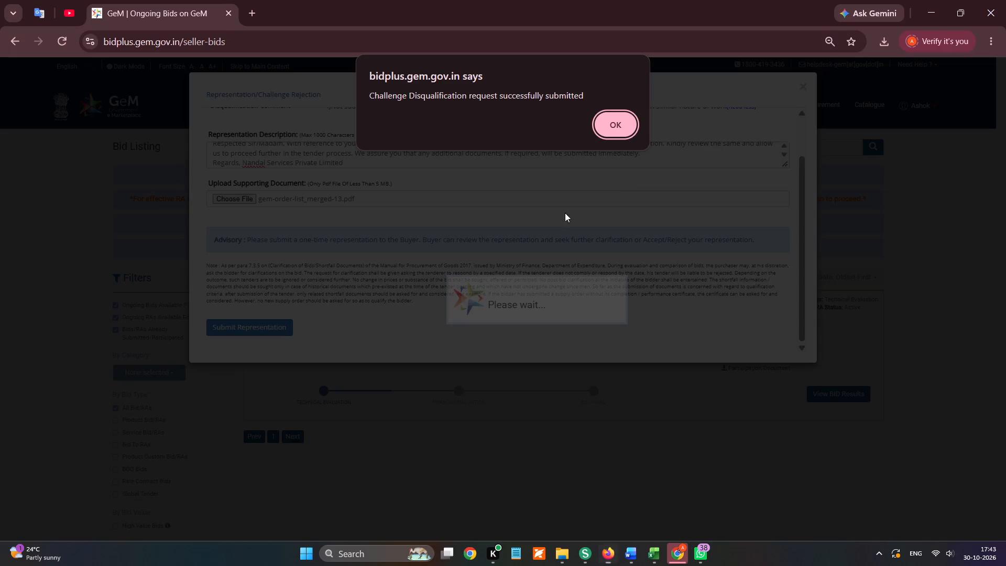
{"action": "left_click", "coordinate": [610, 129]}
{"action": "scroll", "coordinate": [610, 162], "scroll_direction": "up", "scroll_amount": 9}
Search the bid listing for GEM/2026/B/7870415 using Exact Bid Search.
{"action": "left_click", "coordinate": [655, 147]}
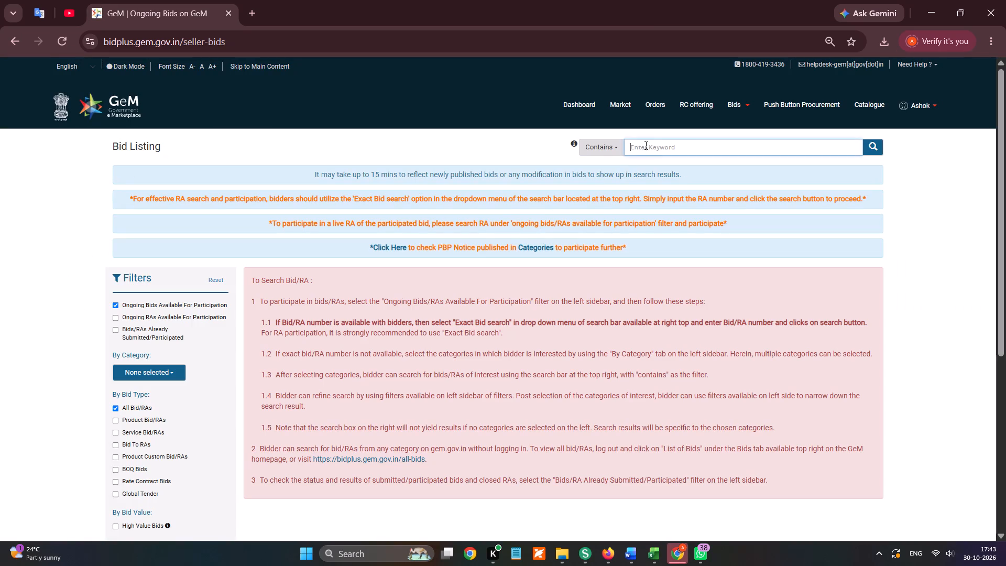
{"action": "key", "text": "ctrl+v"}
{"action": "left_click", "coordinate": [595, 140]}
{"action": "left_click", "coordinate": [607, 193]}
{"action": "left_click", "coordinate": [607, 156]}
{"action": "left_click", "coordinate": [617, 147]}
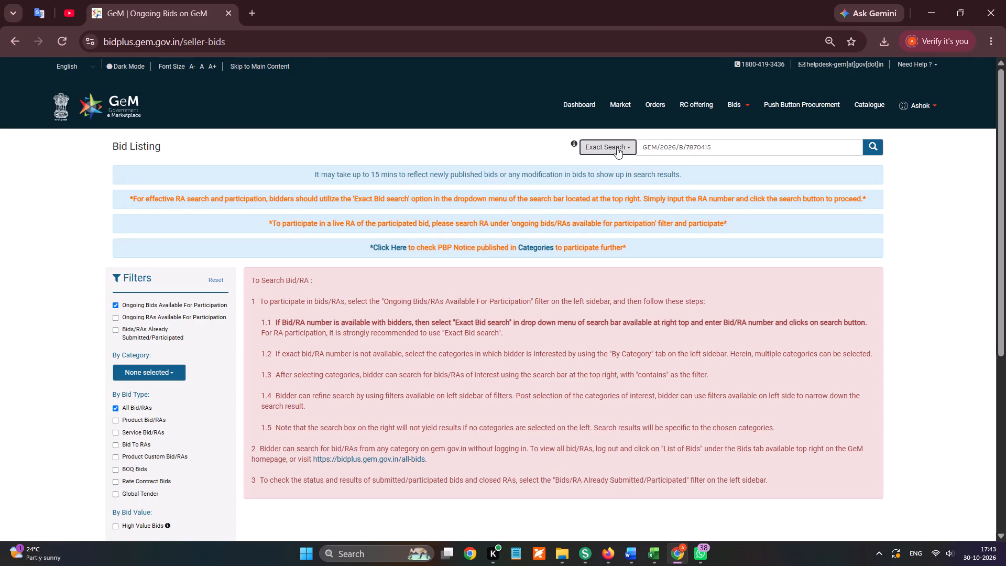
{"action": "left_click", "coordinate": [638, 202]}
{"action": "left_click", "coordinate": [871, 146]}
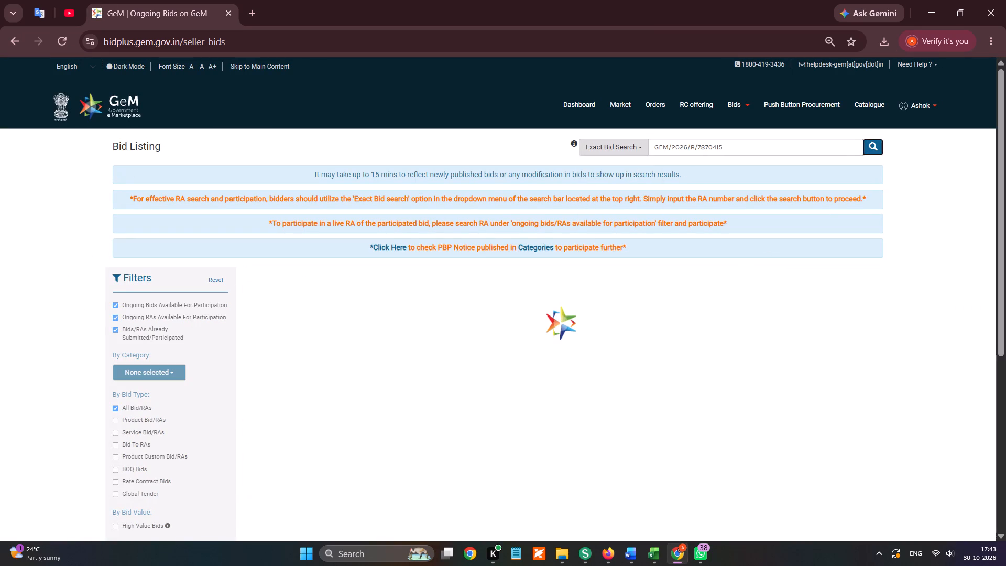
Open the bid's representation form and copy "EMD Rs 159000 DD within 5 days Not Submitted" from the disqualification comment.
{"action": "left_click", "coordinate": [370, 357]}
{"action": "scroll", "coordinate": [422, 230], "scroll_direction": "up", "scroll_amount": 6}
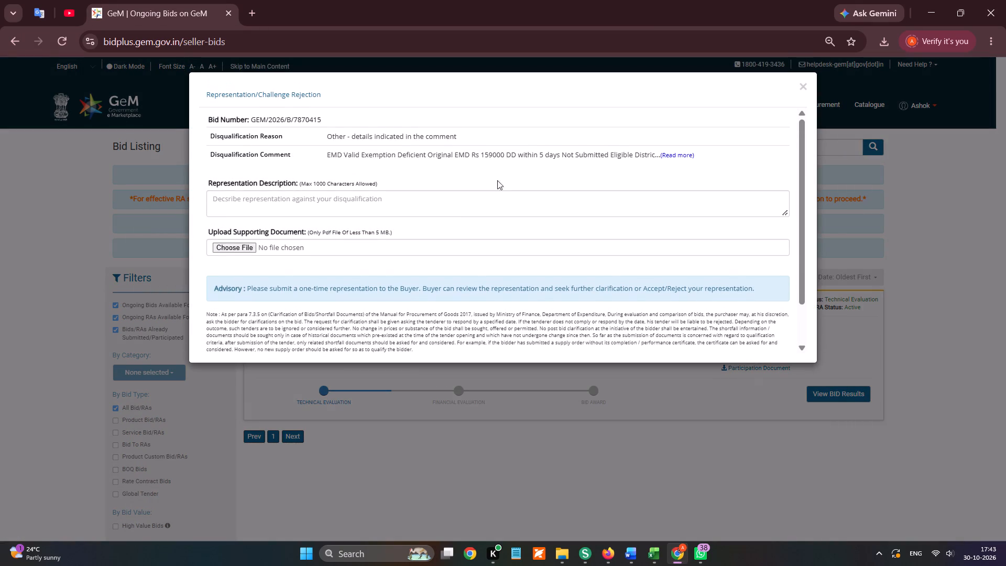
{"action": "left_click", "coordinate": [683, 159]}
{"action": "left_click_drag", "start_coordinate": [326, 154], "coordinate": [369, 156]}
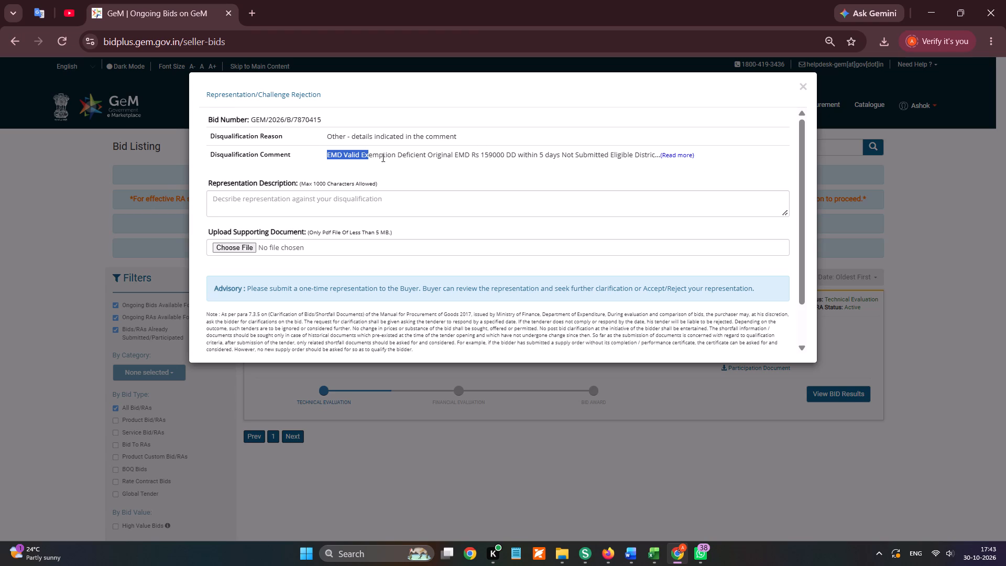
{"action": "left_click", "coordinate": [424, 167]}
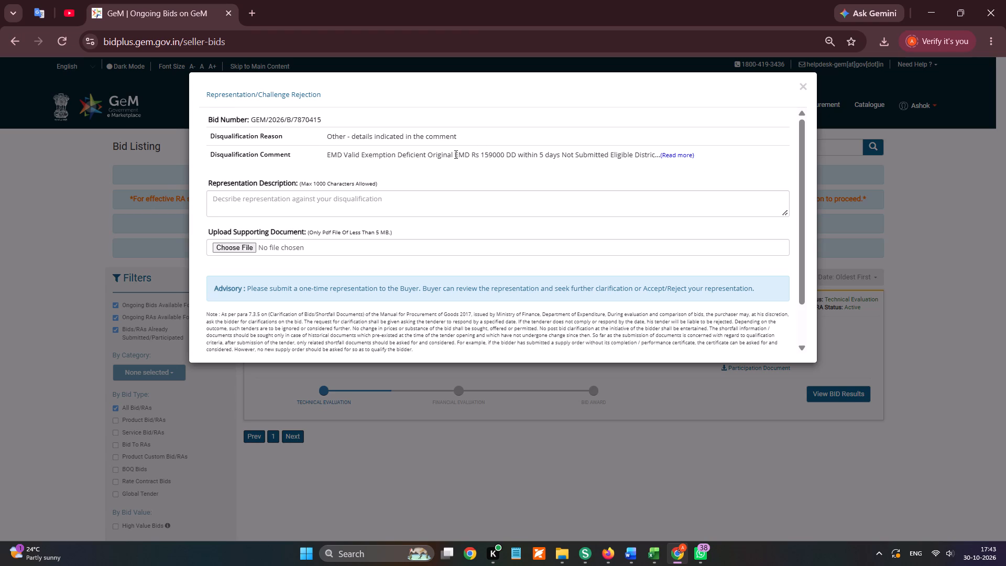
{"action": "left_click_drag", "start_coordinate": [455, 154], "coordinate": [605, 160]}
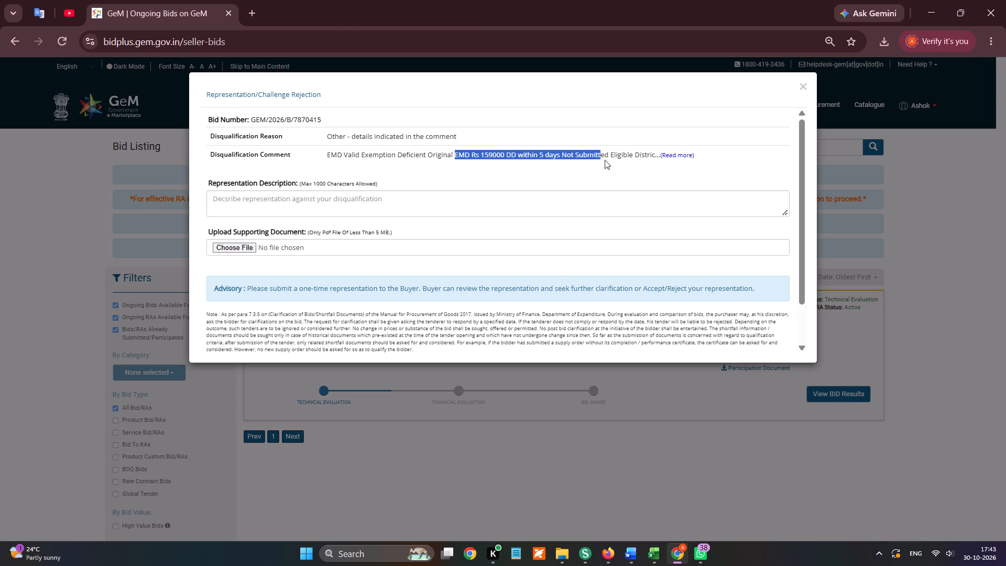
{"action": "left_click_drag", "start_coordinate": [605, 160], "coordinate": [608, 160]}
{"action": "key", "text": "ctrl+c"}
{"action": "key", "text": "ctrl+c"}
In Firefox's NANDAL PART. sheet, log reason "1. EMD Rs 159000 DD within 5 days Not Submitted" and state GJ for GEM/2026/B/7870415.
{"action": "key", "text": "alt+Tab"}
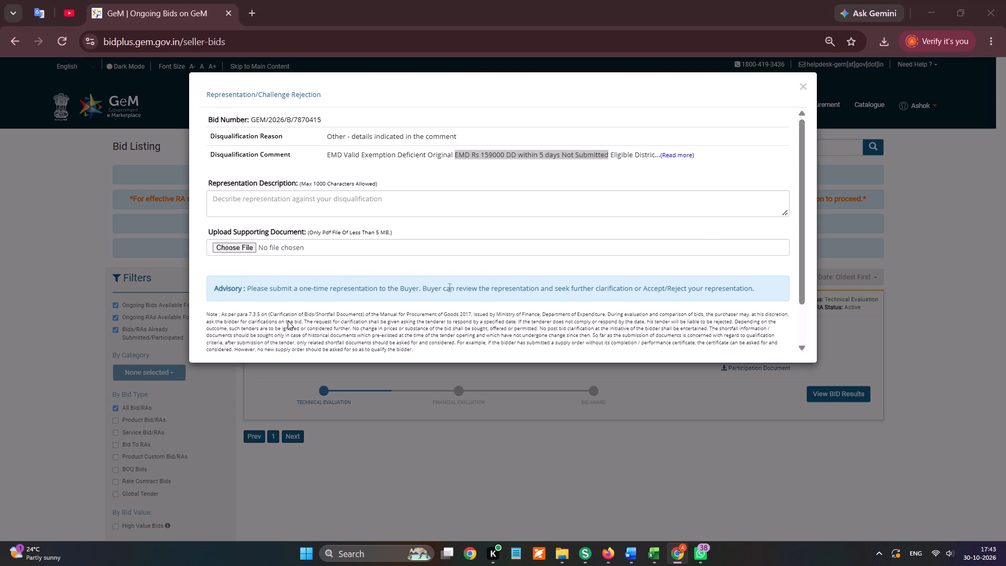
{"action": "left_click", "coordinate": [287, 294]}
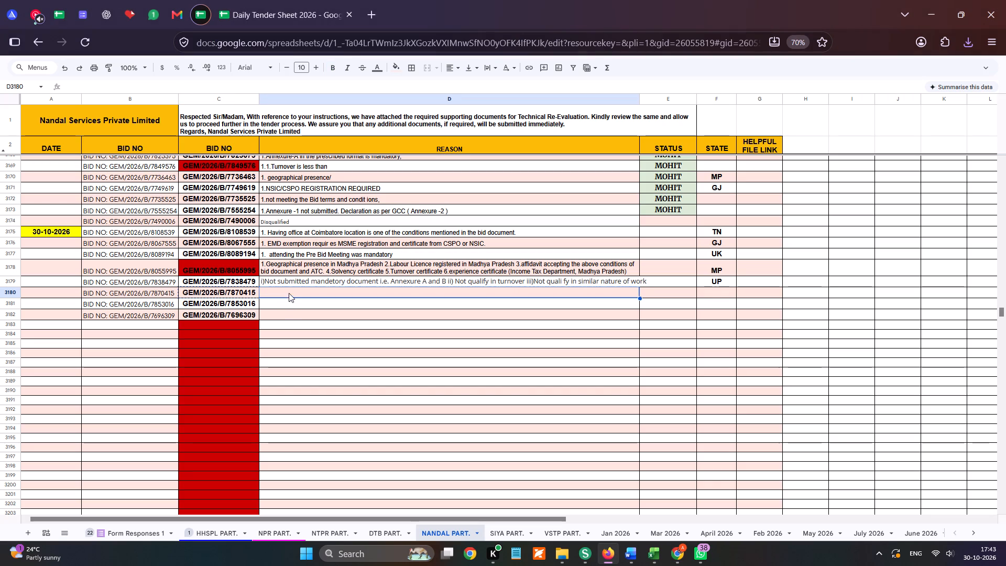
{"action": "type", "text": "1."}
{"action": "key", "text": "space"}
{"action": "key", "text": "ctrl+v"}
{"action": "left_click", "coordinate": [721, 296]}
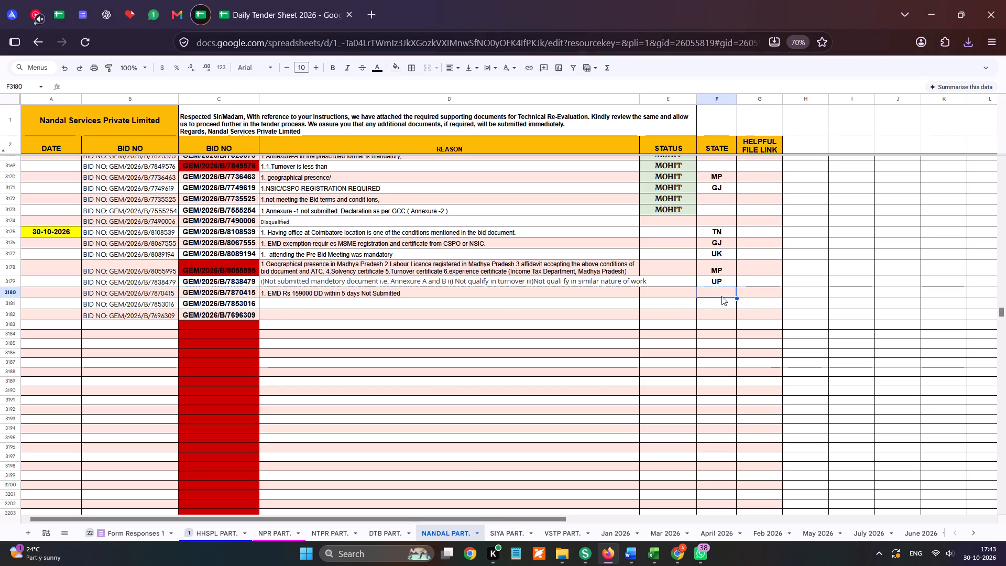
{"action": "key", "text": "g"}
{"action": "key", "text": "j"}
Return to Chrome and fill the representation description with the saved "Respected Sir/Madam" text from the clipboard history.
{"action": "key", "text": "alt+Tab"}
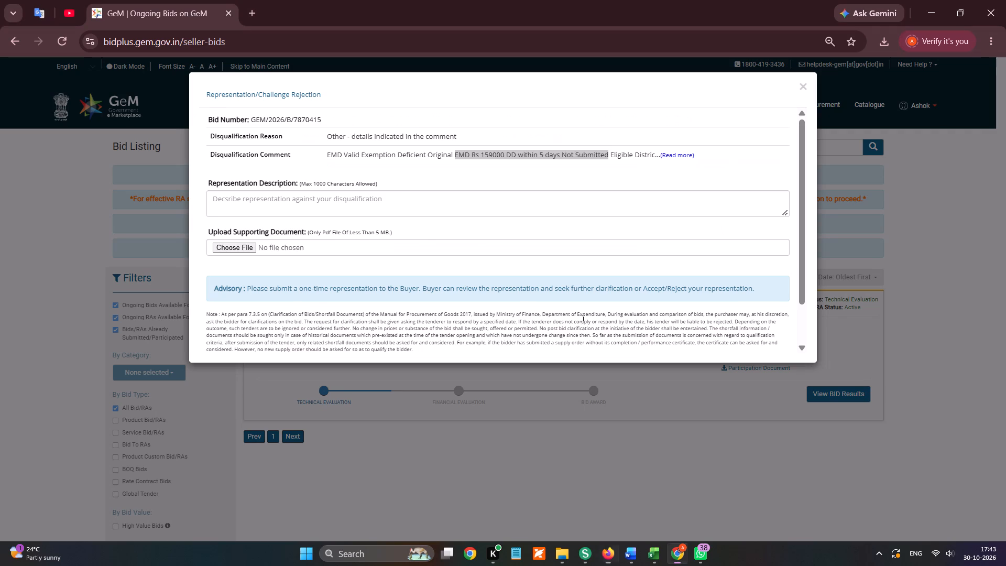
{"action": "left_click", "coordinate": [438, 212]}
{"action": "key", "text": "super+v"}
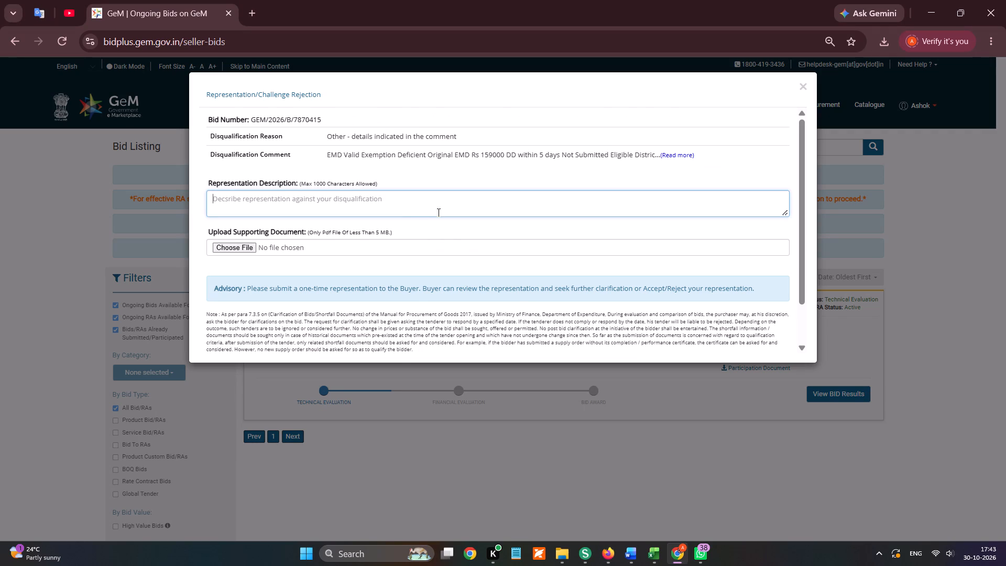
{"action": "left_click", "coordinate": [377, 270]}
{"action": "left_click", "coordinate": [291, 304]}
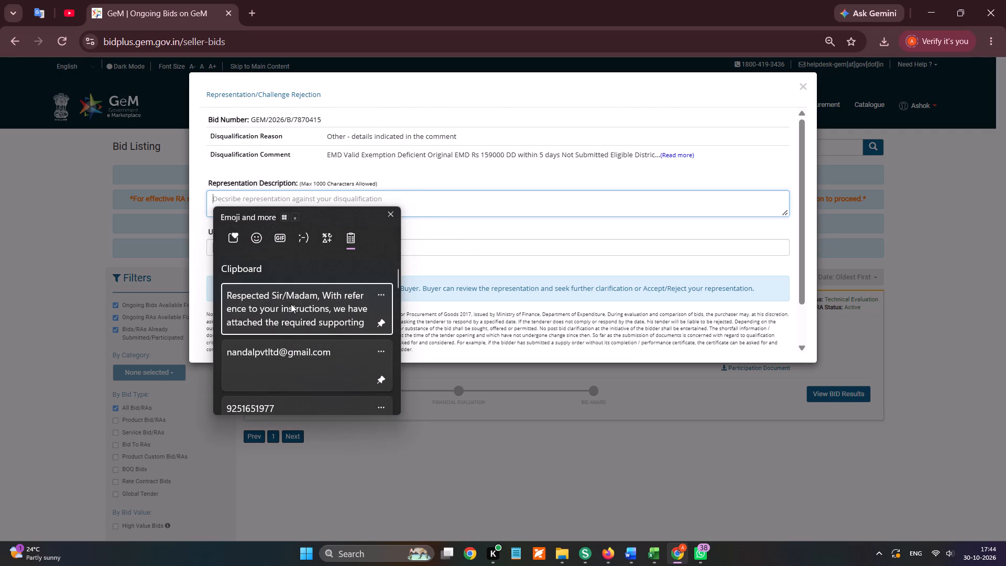
{"action": "key", "text": "ctrl+v"}
Attach undertaking-for-emd-exemption-nandal from the Undertaking folder as the supporting document.
{"action": "left_click", "coordinate": [224, 240]}
{"action": "left_click", "coordinate": [231, 249]}
{"action": "scroll", "coordinate": [116, 180], "scroll_direction": "up", "scroll_amount": 4}
{"action": "left_click", "coordinate": [76, 174]}
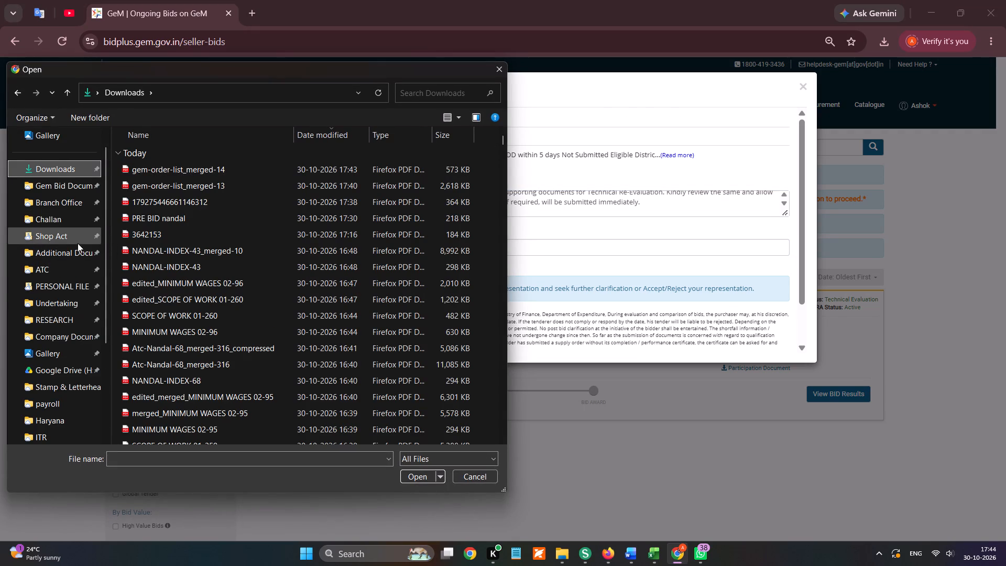
{"action": "left_click", "coordinate": [61, 301]}
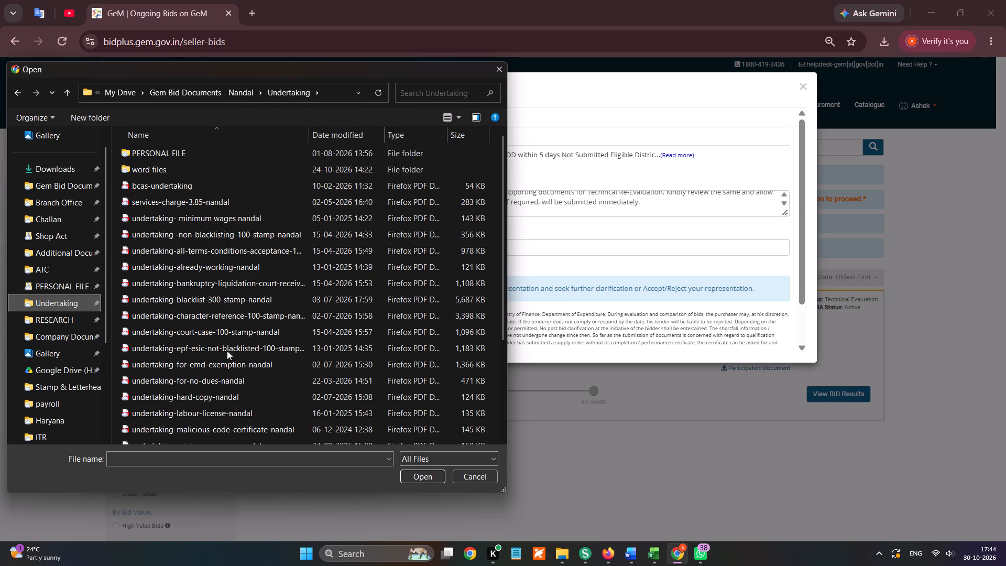
{"action": "scroll", "coordinate": [221, 361], "scroll_direction": "down", "scroll_amount": 1}
{"action": "scroll", "coordinate": [197, 336], "scroll_direction": "up", "scroll_amount": 4}
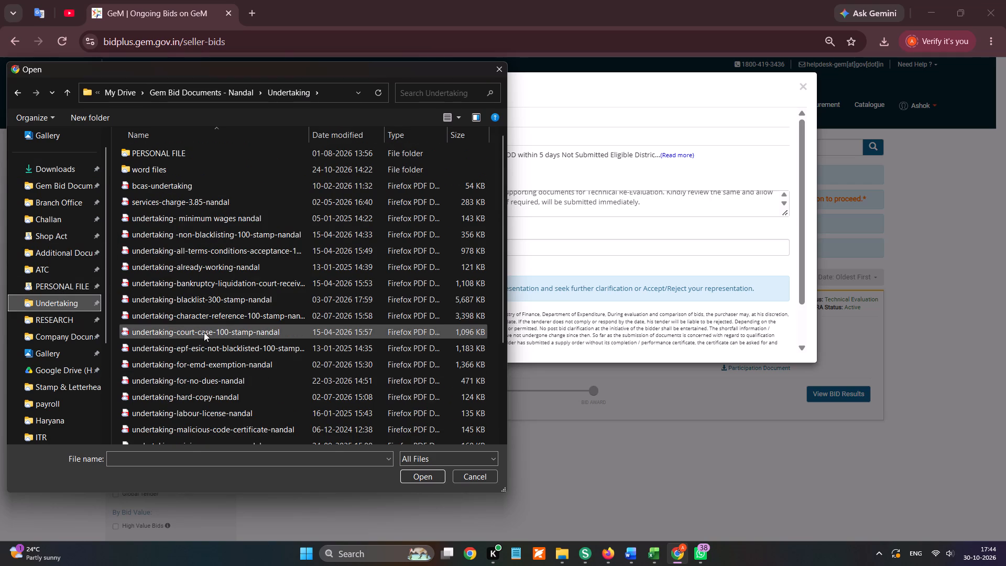
{"action": "double_click", "coordinate": [209, 367]}
Submit the representation for bid GEM/2026/B/7870415 and dismiss the site's message.
{"action": "scroll", "coordinate": [239, 328], "scroll_direction": "down", "scroll_amount": 3}
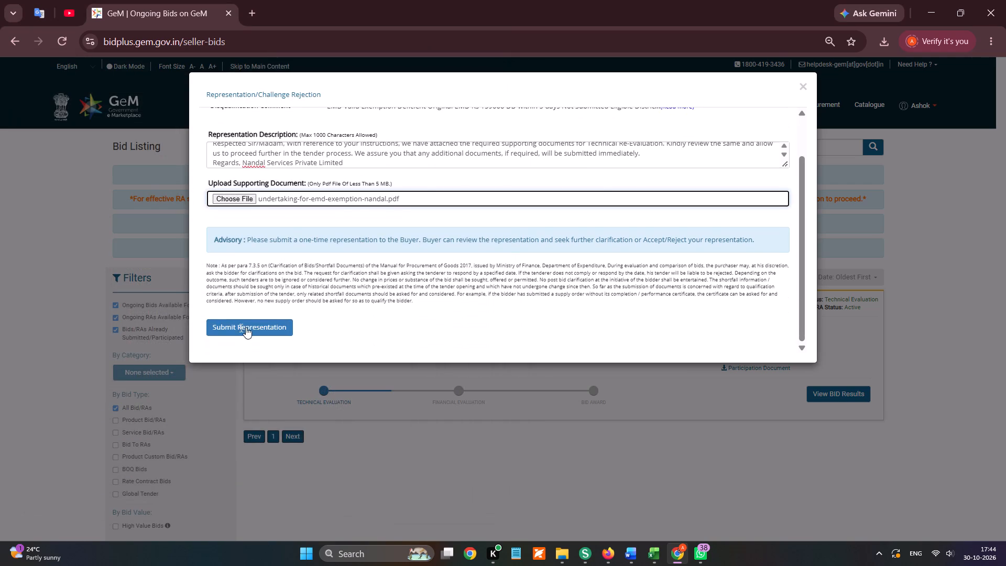
{"action": "left_click", "coordinate": [246, 326]}
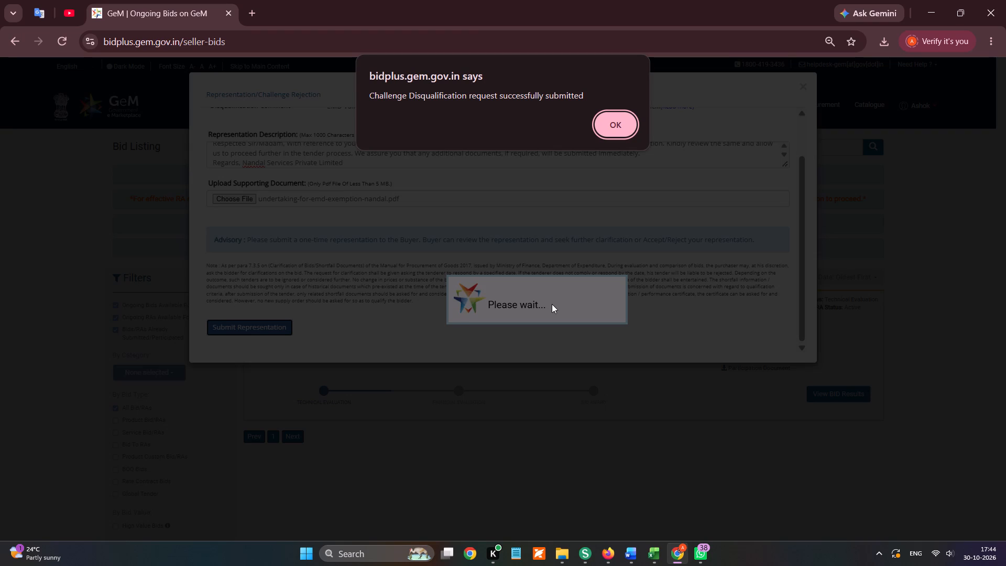
{"action": "left_click", "coordinate": [602, 119]}
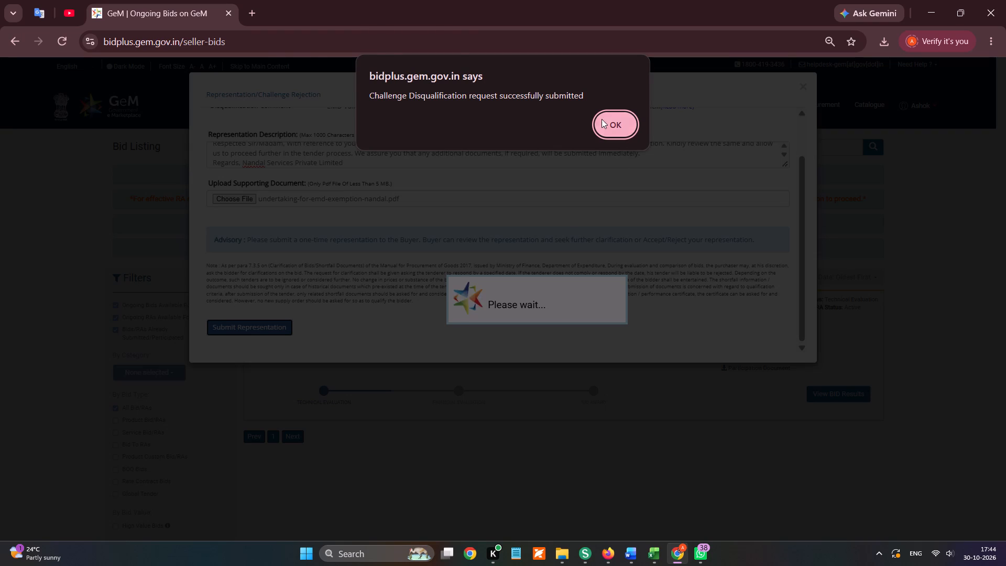
Switch to Firefox and copy bid number GEM/2026/B/7853016 from the NANDAL PART. sheet.
{"action": "key", "text": "alt+Tab"}
{"action": "left_click", "coordinate": [243, 308]}
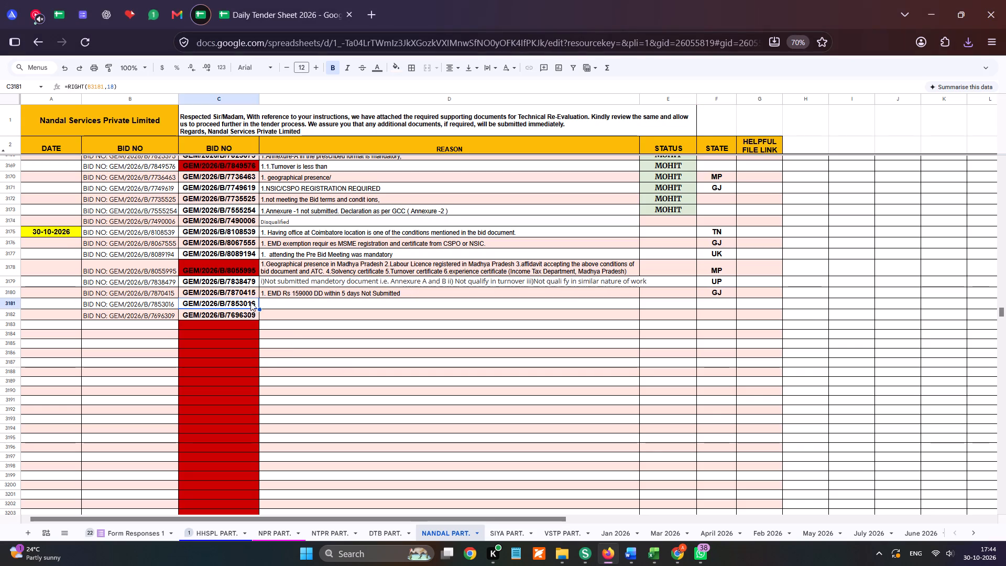
{"action": "key", "text": "ctrl+c"}
{"action": "key", "text": "ctrl+c"}
{"action": "key", "text": "ctrl+c"}
Return to Chrome and enter GEM/2026/B/7853016 in the bid search with Exact Bid Search selected.
{"action": "key", "text": "alt+Tab"}
{"action": "left_click", "coordinate": [673, 157]}
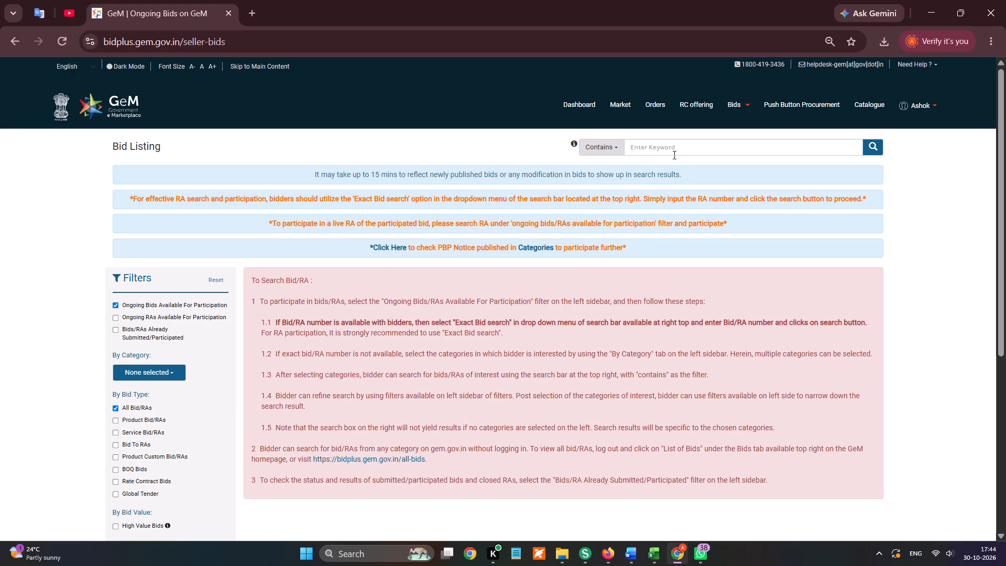
{"action": "left_click", "coordinate": [673, 152]}
{"action": "key", "text": "ctrl+v"}
{"action": "left_click", "coordinate": [605, 147]}
{"action": "left_click", "coordinate": [639, 216]}
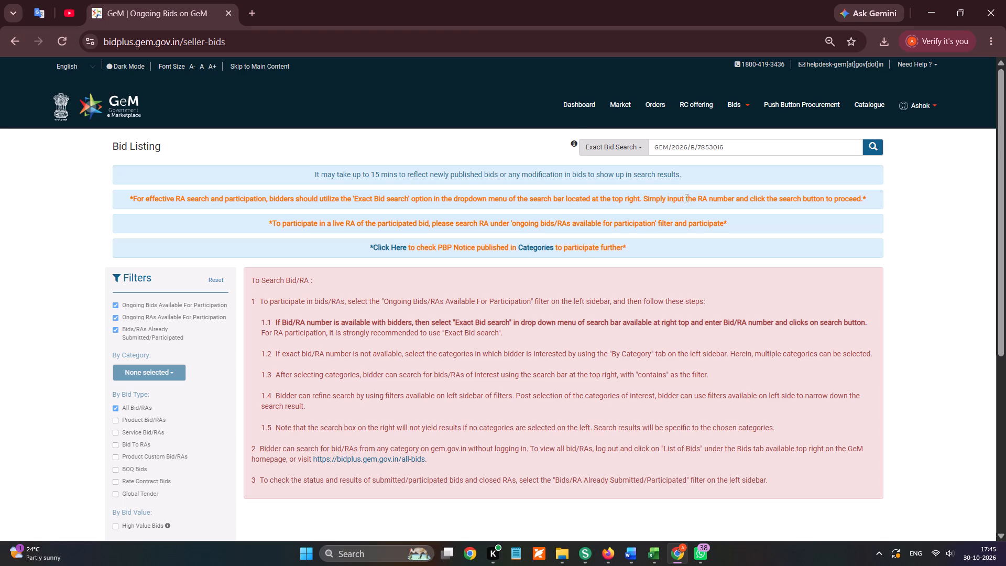
Copy GEM/2026/B/7853016 again from the Firefox sheet, re-enter it in Chrome's bid search and run the search.
{"action": "key", "text": "alt+Tab"}
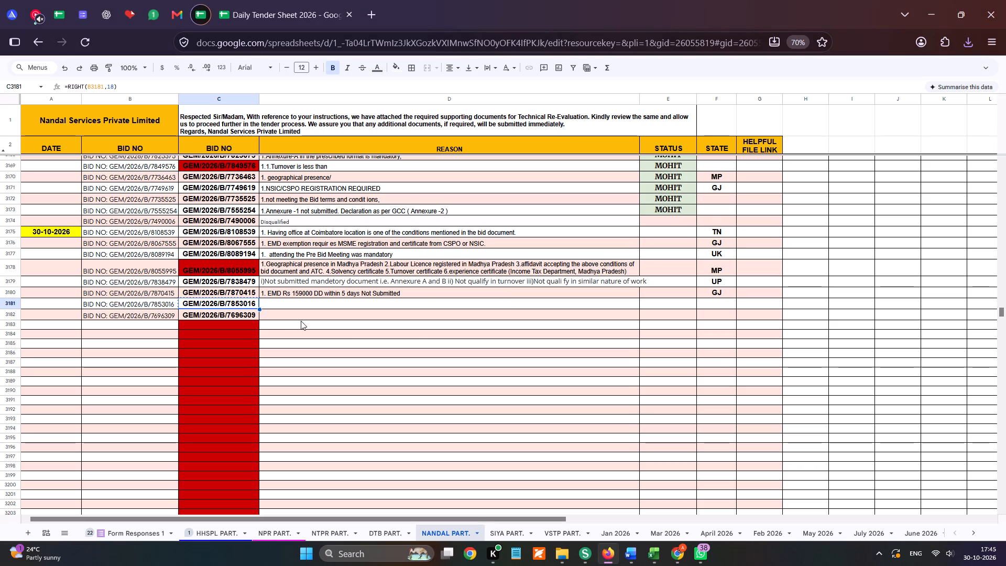
{"action": "key", "text": "ctrl+c"}
{"action": "key", "text": "ctrl+c"}
{"action": "key", "text": "ctrl+c"}
{"action": "key", "text": "alt+Tab"}
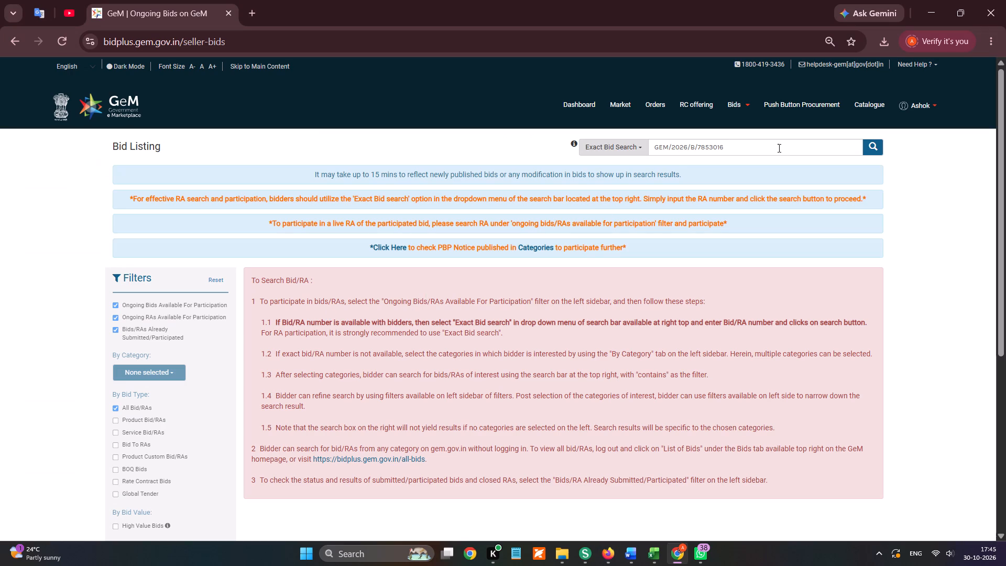
{"action": "left_click", "coordinate": [778, 148]}
{"action": "left_click_drag", "start_coordinate": [778, 148], "coordinate": [616, 144]}
{"action": "key", "text": "ctrl+v"}
{"action": "left_click", "coordinate": [873, 150]}
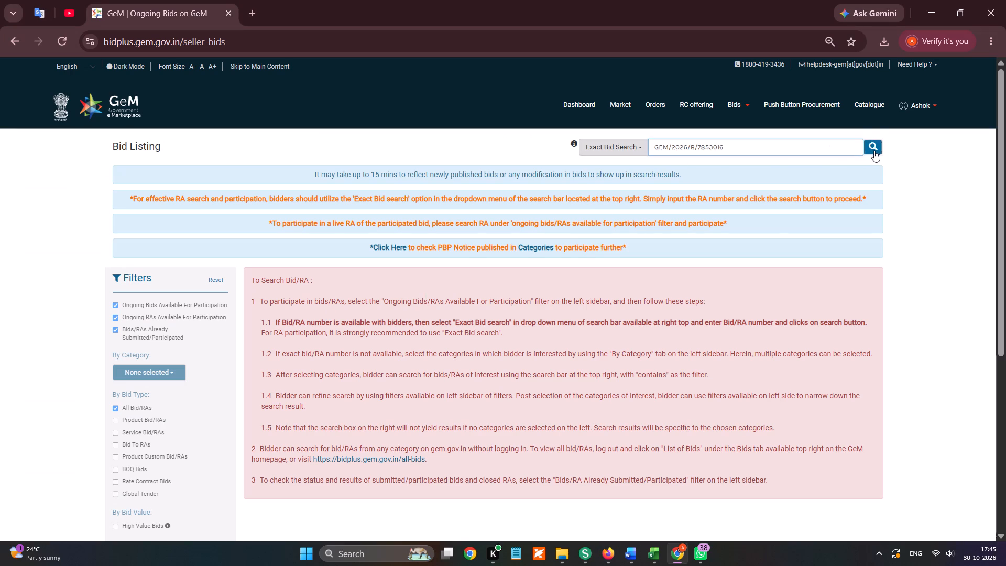
Open the bid results of GEM/2026/B/7853016 to check the buyer's location, and close them.
{"action": "left_click", "coordinate": [860, 402]}
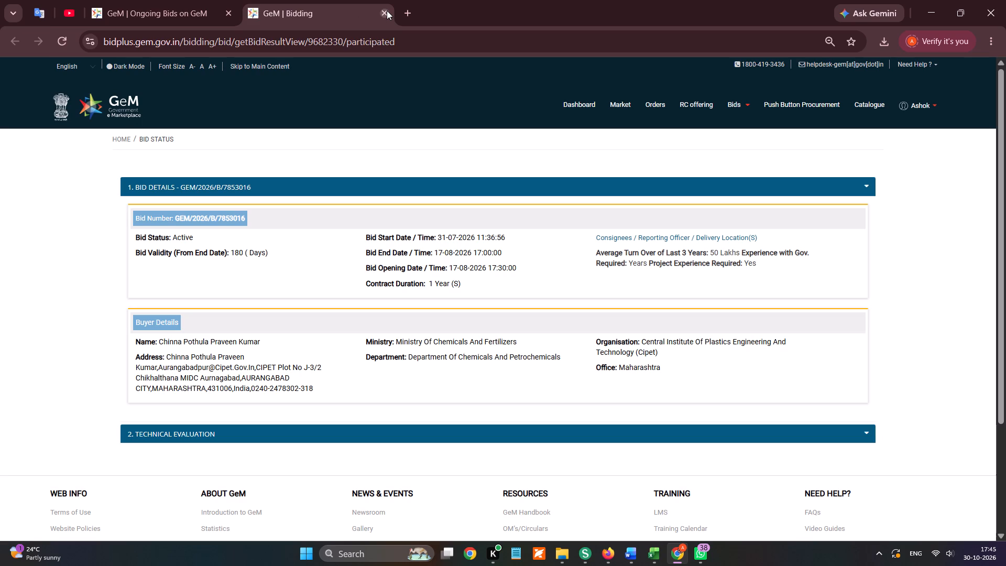
{"action": "left_click", "coordinate": [387, 10]}
{"action": "left_click", "coordinate": [193, 12]}
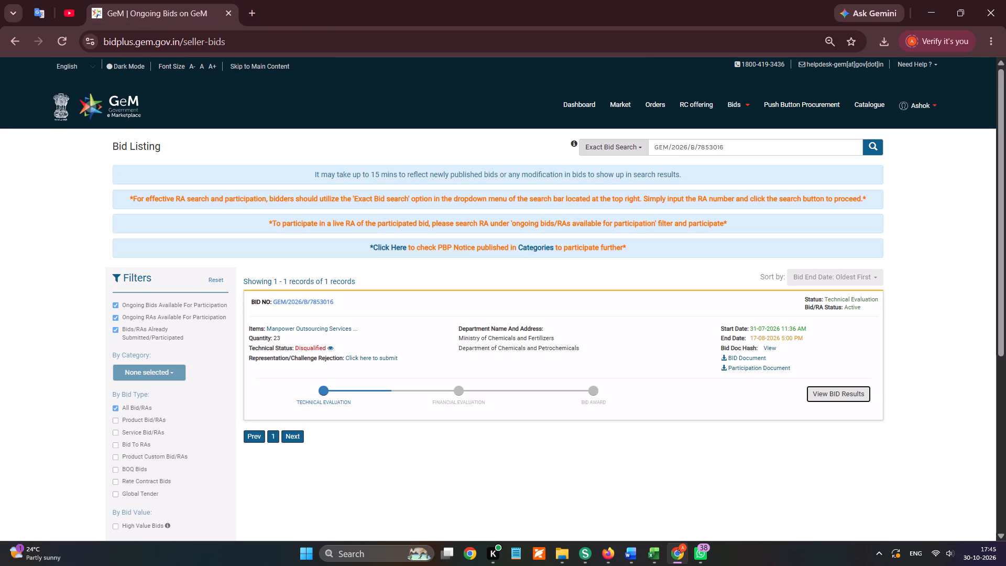
Open the bid's representation form, expand the disqualification comment and copy "office/branch office in the Chh. Sambhajinagar from last 3 y ears".
{"action": "left_click", "coordinate": [371, 360]}
{"action": "scroll", "coordinate": [457, 221], "scroll_direction": "up", "scroll_amount": 5}
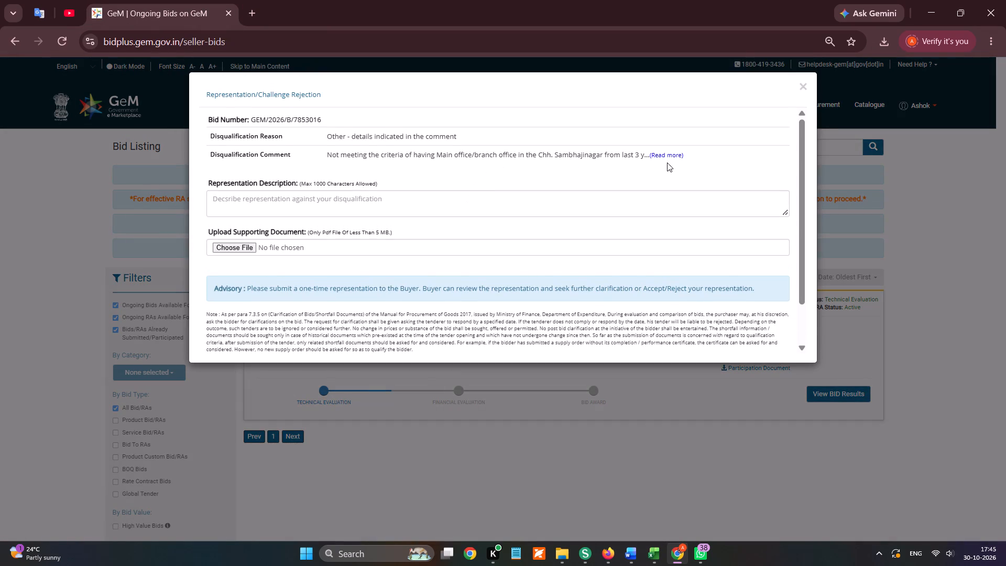
{"action": "left_click", "coordinate": [678, 158]}
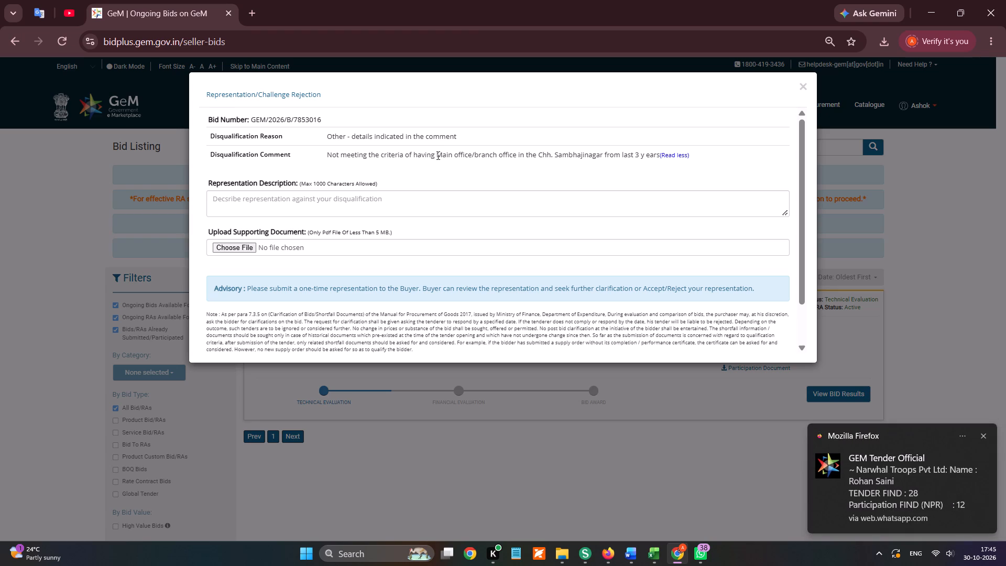
{"action": "left_click_drag", "start_coordinate": [437, 155], "coordinate": [627, 159]}
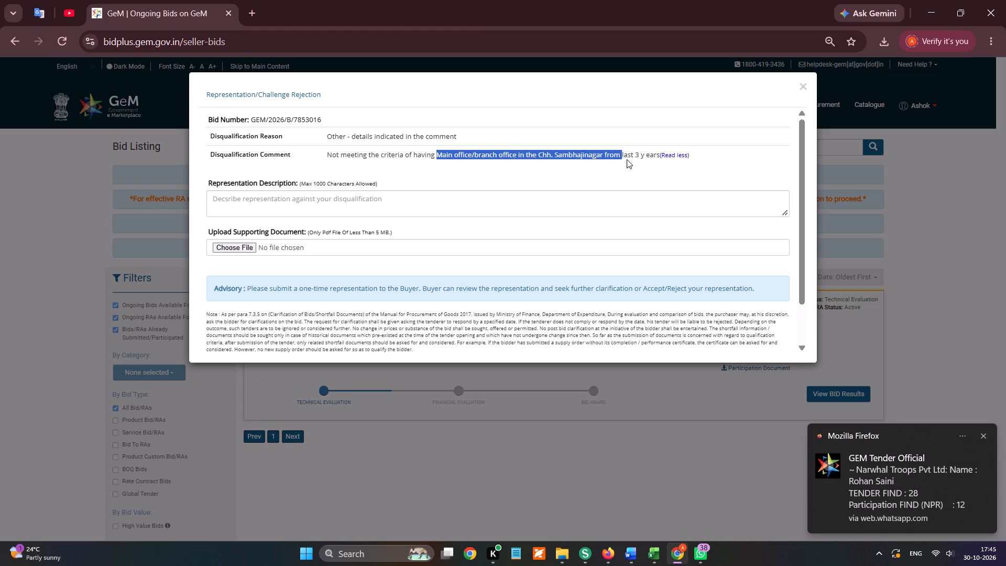
{"action": "left_click_drag", "start_coordinate": [627, 159], "coordinate": [660, 158]}
{"action": "left_click", "coordinate": [477, 160]}
{"action": "left_click_drag", "start_coordinate": [454, 154], "coordinate": [570, 150]}
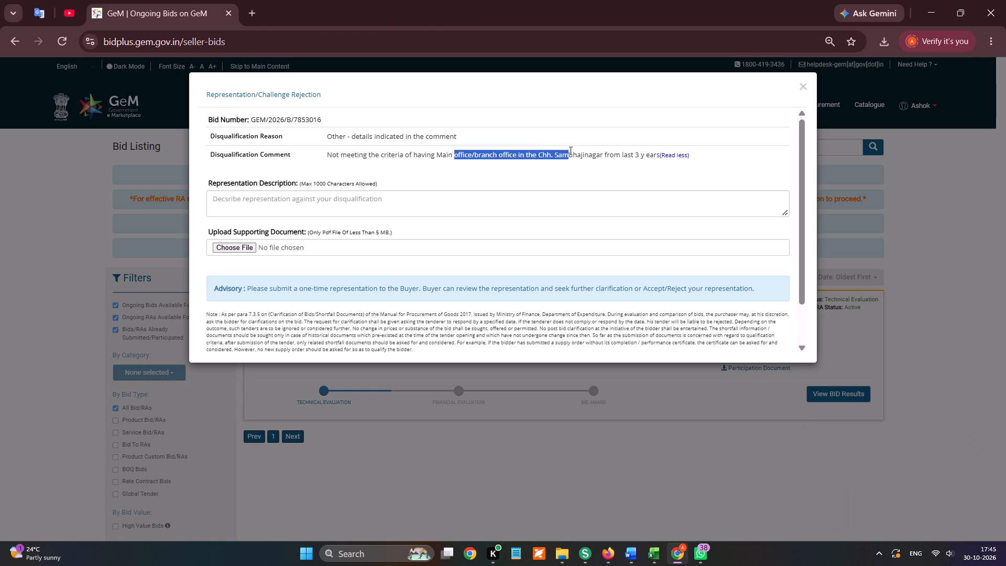
{"action": "left_click_drag", "start_coordinate": [570, 150], "coordinate": [659, 154]}
{"action": "key", "text": "ctrl+c"}
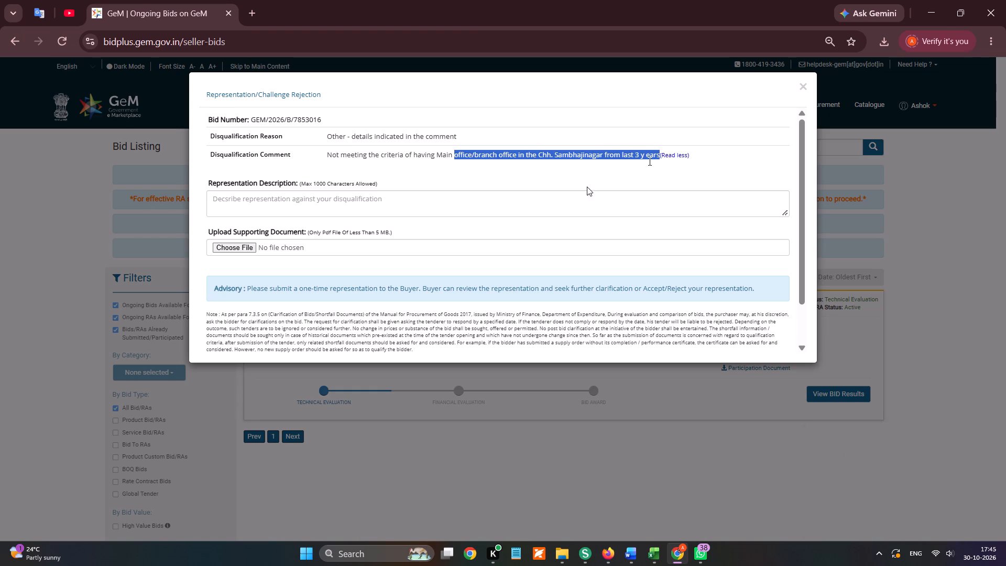
{"action": "key", "text": "ctrl+c"}
{"action": "key", "text": "ctrl+c"}
In the Firefox sheet, enter the reason for GEM/2026/B/7853016 as "1. office/branch office in the Chh. Sambhajinagar from last 3 y ears".
{"action": "key", "text": "alt+Tab"}
{"action": "left_click", "coordinate": [309, 308]}
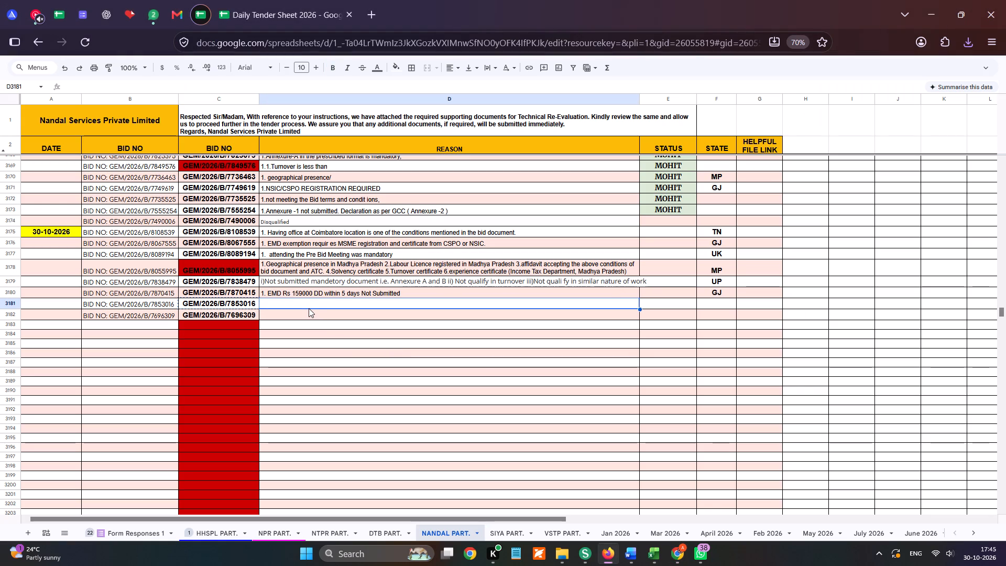
{"action": "type", "text": "1."}
{"action": "key", "text": "space"}
{"action": "key", "text": "ctrl+v"}
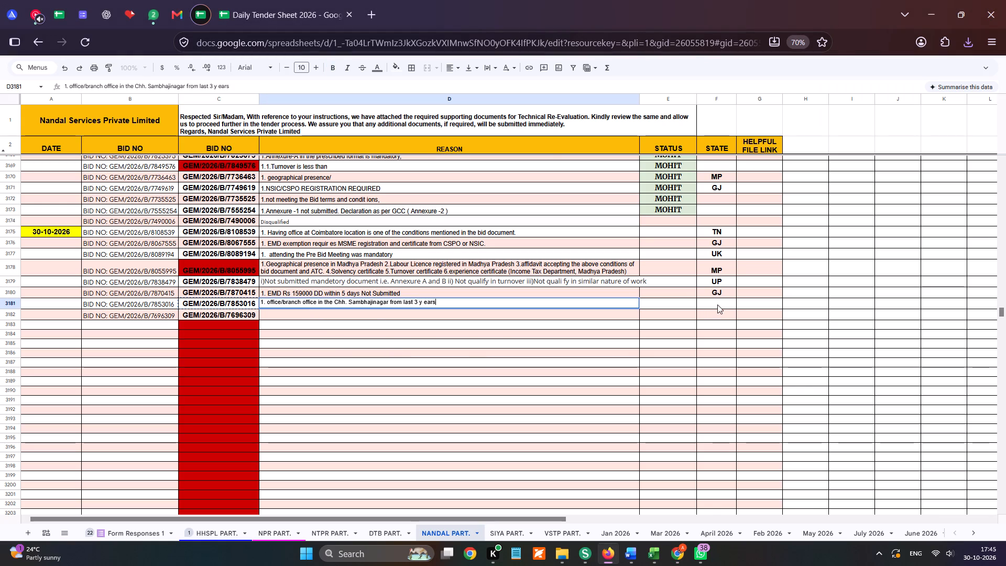
{"action": "left_click", "coordinate": [717, 304]}
Reopen and close the bid's results in Chrome, and enter MH as the state for GEM/2026/B/7853016 in the Firefox sheet.
{"action": "key", "text": "alt+Tab"}
{"action": "left_click", "coordinate": [163, 7]}
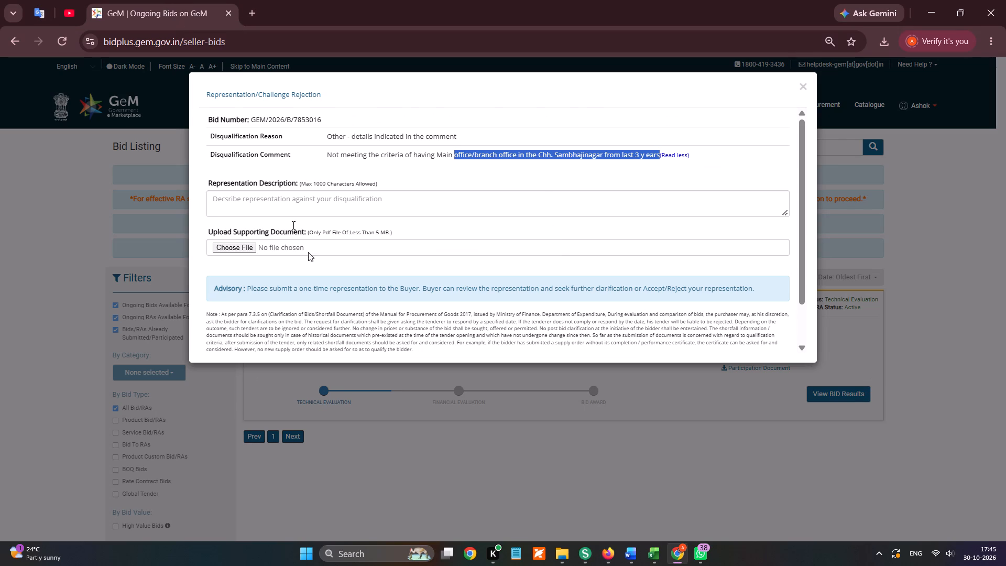
{"action": "left_click", "coordinate": [375, 383]}
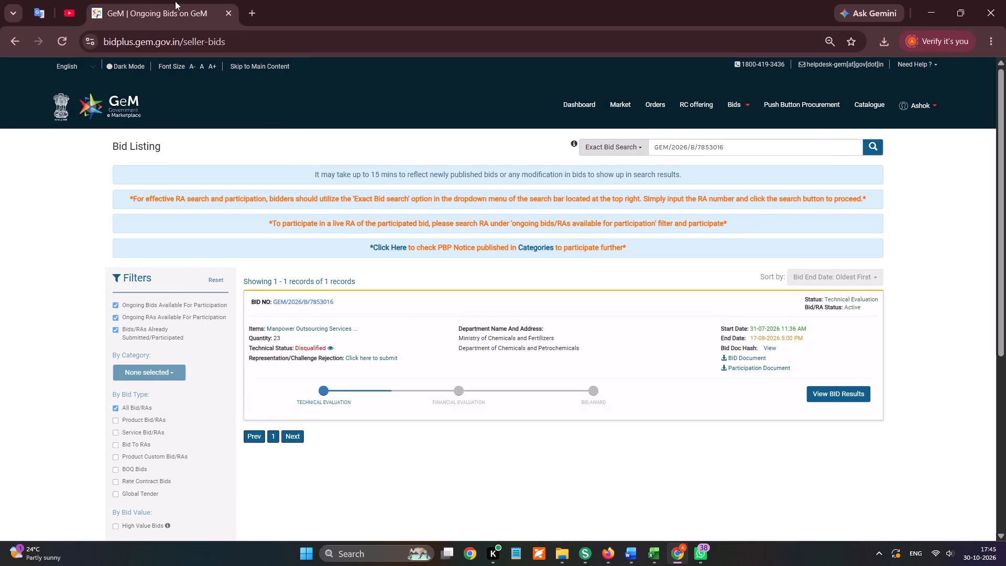
{"action": "left_click", "coordinate": [841, 398]}
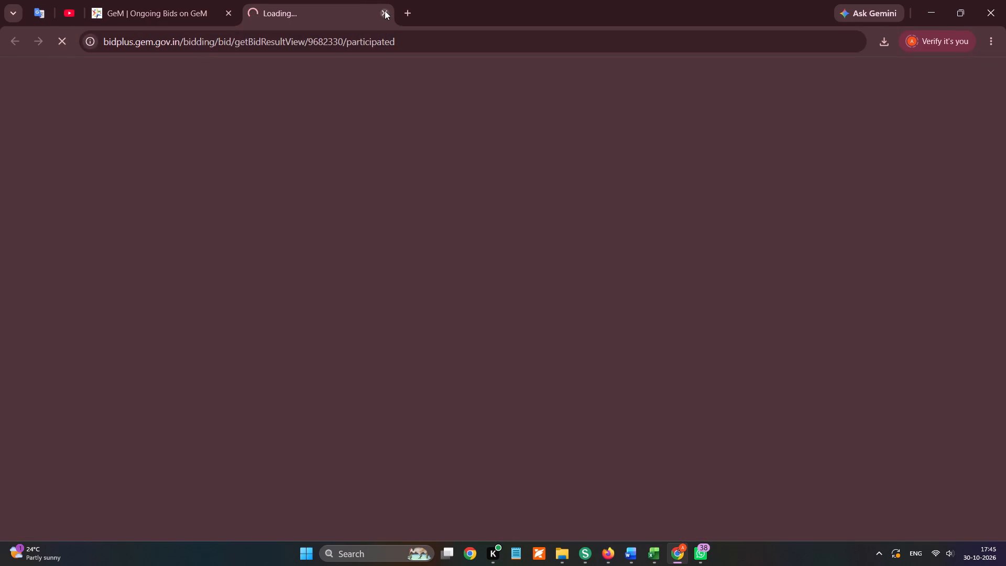
{"action": "left_click", "coordinate": [385, 10]}
{"action": "key", "text": "alt+Tab"}
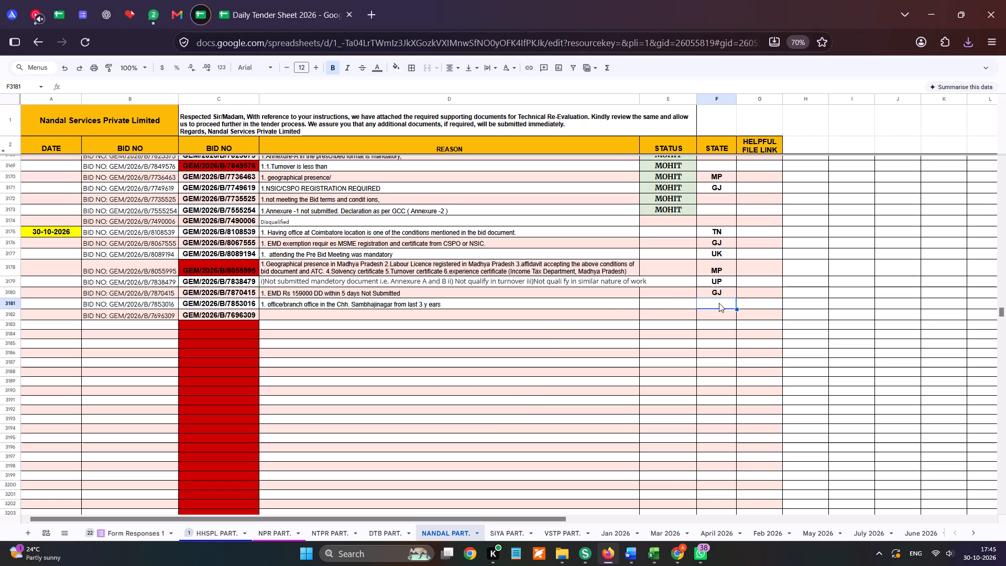
{"action": "key", "text": "m"}
{"action": "key", "text": "h"}
{"action": "left_click", "coordinate": [707, 330]}
In Chrome, reopen the bid's representation form and fill the description with the copied "Respected Sir/Madam" text signed Nandal Services Private Limited.
{"action": "key", "text": "alt+Tab"}
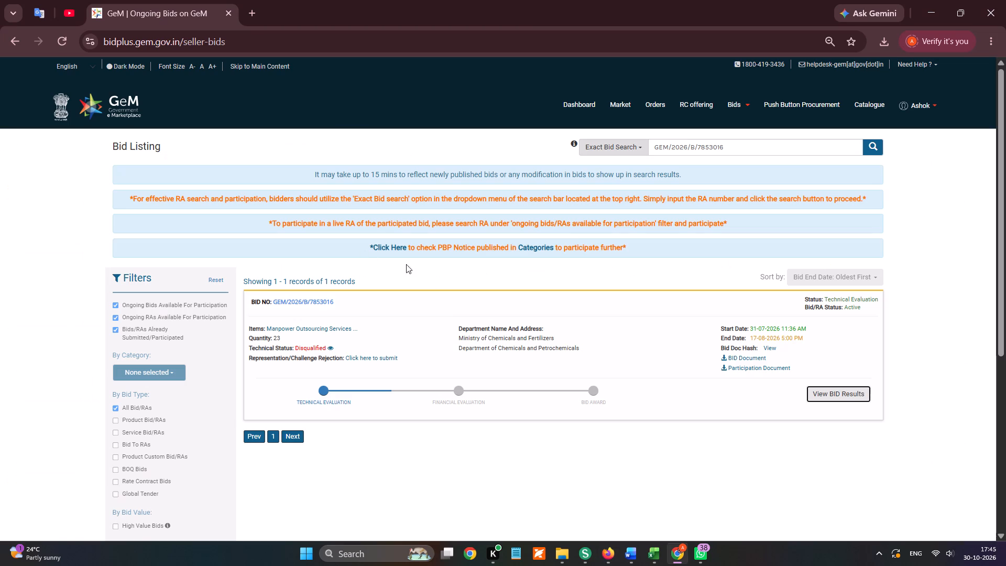
{"action": "left_click", "coordinate": [389, 358]}
{"action": "scroll", "coordinate": [407, 189], "scroll_direction": "up", "scroll_amount": 5}
{"action": "left_click", "coordinate": [439, 193]}
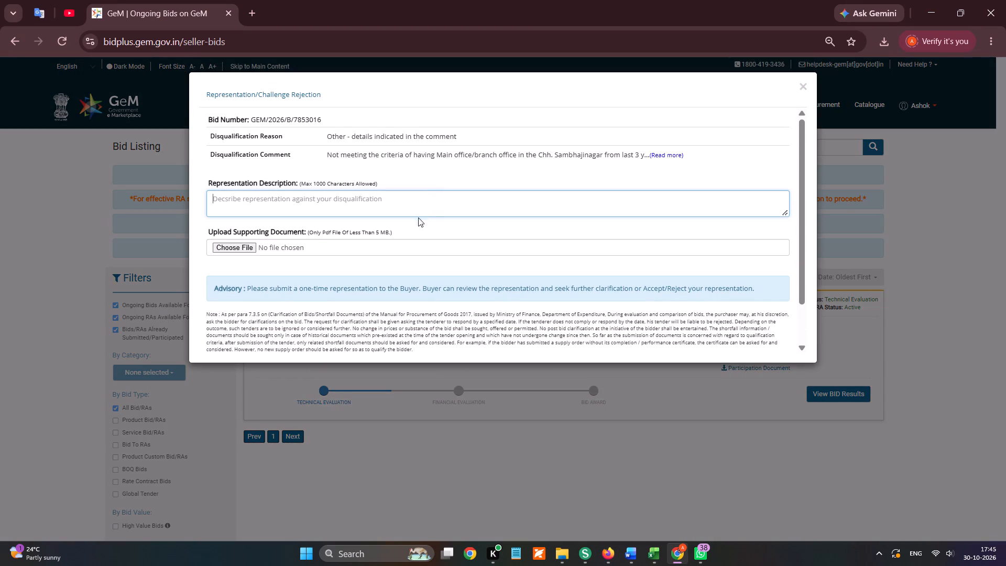
{"action": "key", "text": "super+v"}
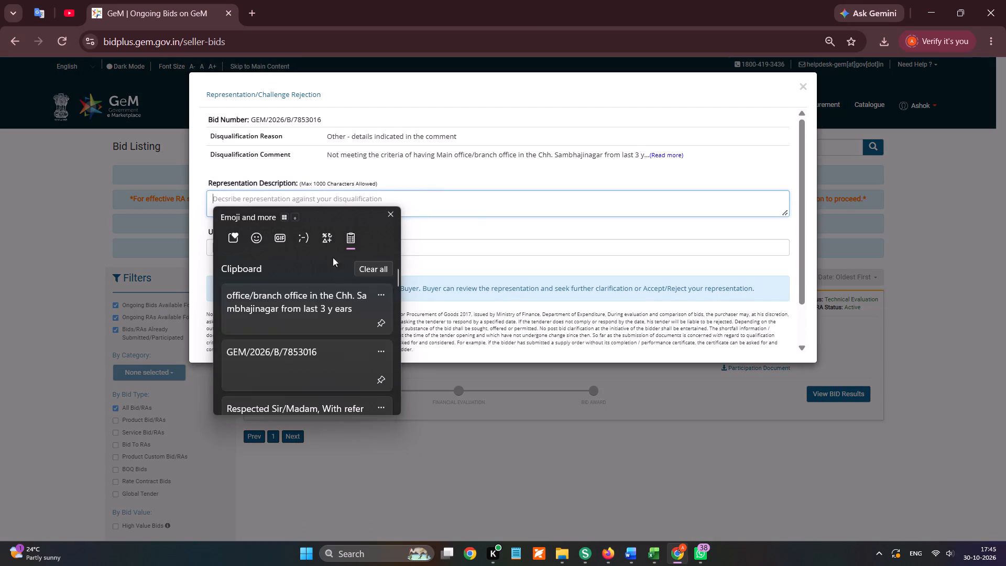
{"action": "left_click", "coordinate": [368, 273]}
{"action": "left_click", "coordinate": [320, 297]}
{"action": "key", "text": "ctrl+v"}
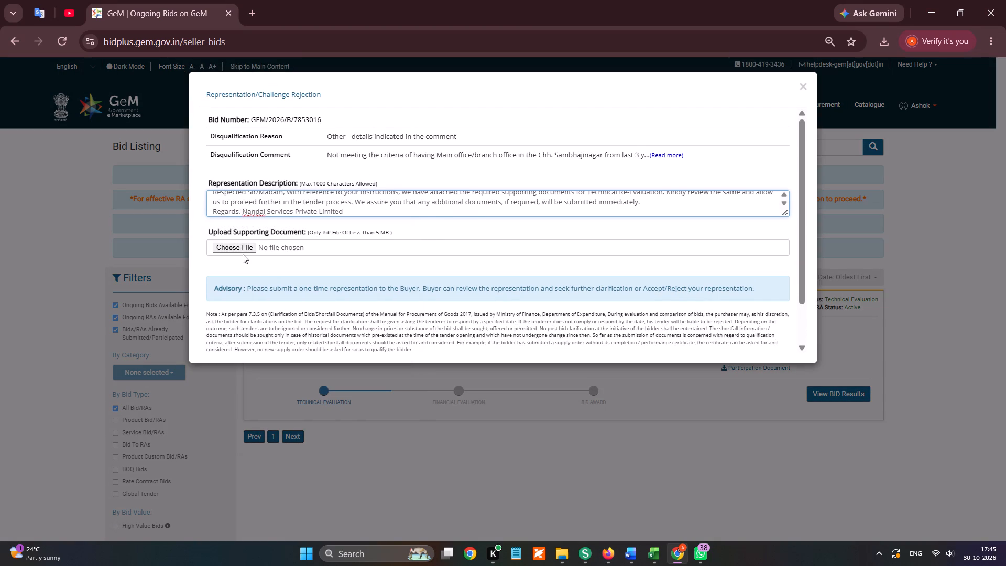
Search the Branch Office folder for "SAMBH" while choosing the supporting document, and cancel the file selection.
{"action": "left_click", "coordinate": [243, 254]}
{"action": "scroll", "coordinate": [29, 256], "scroll_direction": "up", "scroll_amount": 5}
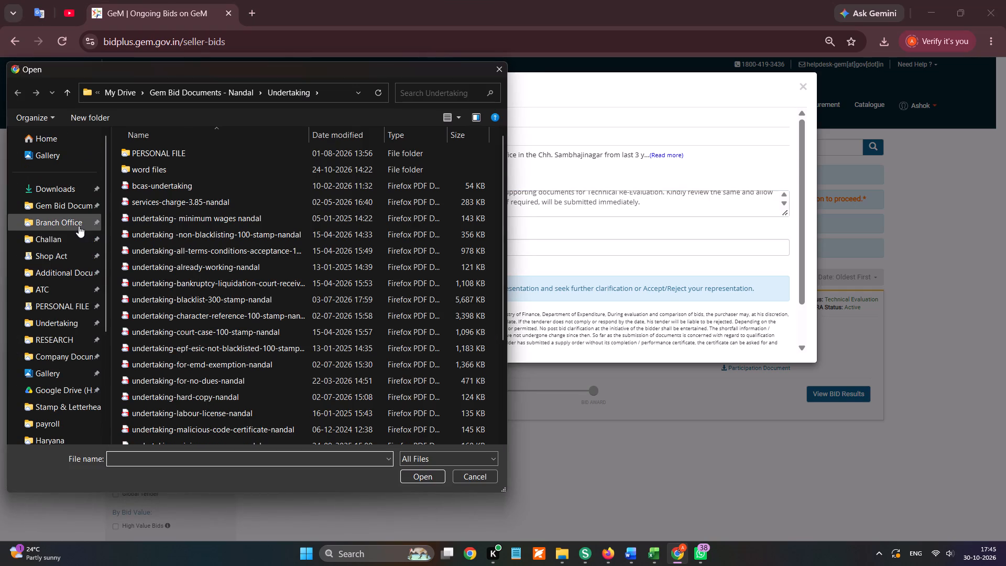
{"action": "left_click", "coordinate": [79, 226]}
{"action": "left_click", "coordinate": [447, 93]}
{"action": "type", "text": "SAMBH"}
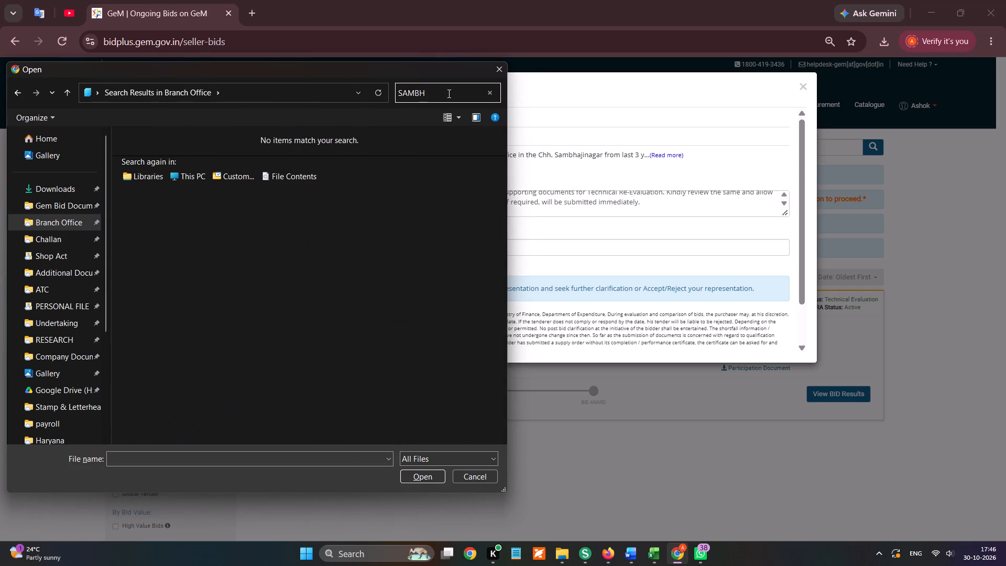
{"action": "left_click", "coordinate": [51, 192]}
{"action": "left_click", "coordinate": [464, 477]}
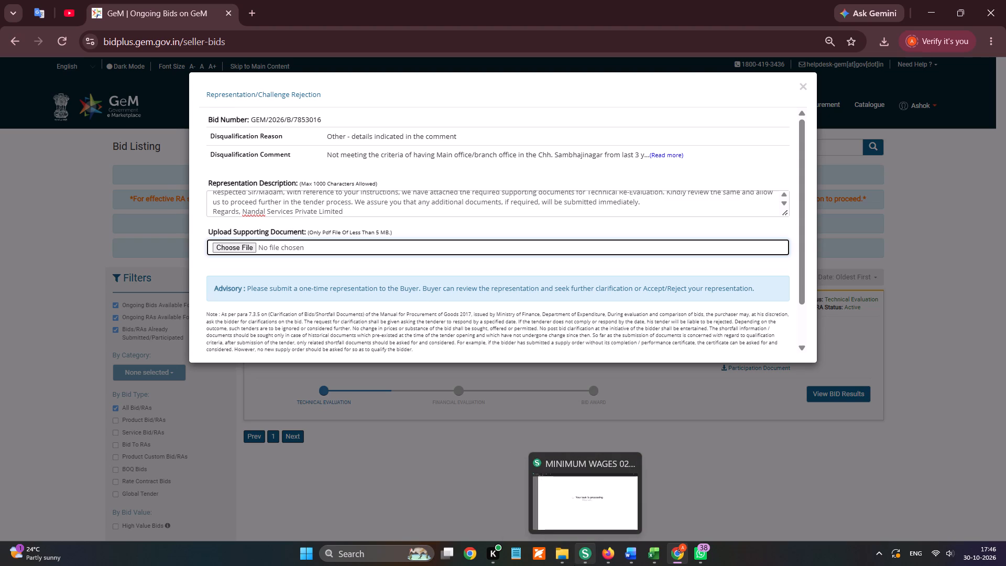
Switch to Word and open the recent document UNDERTAKING FOR BRANCH OFFICE.
{"action": "left_click", "coordinate": [618, 505]}
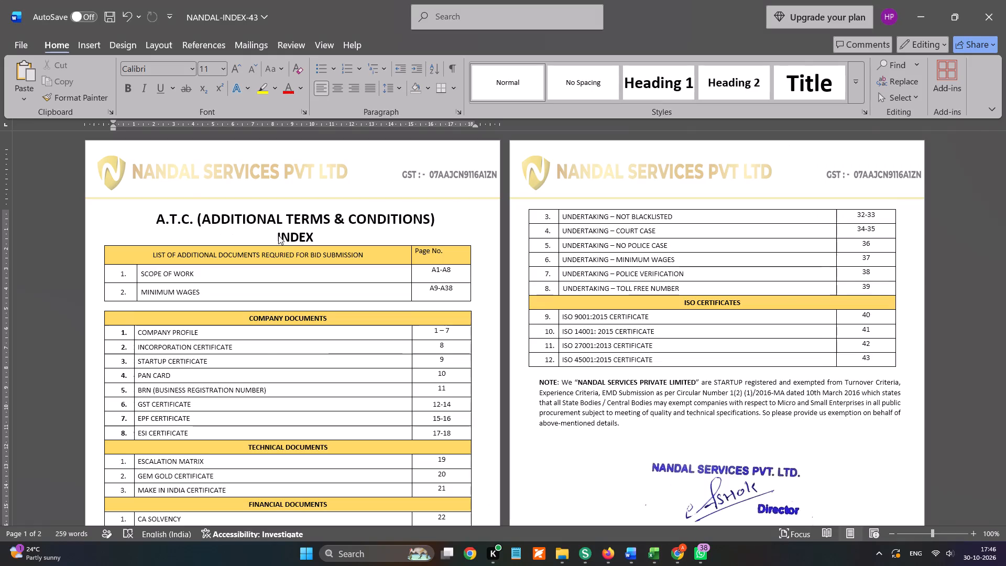
{"action": "left_click", "coordinate": [16, 42]}
{"action": "left_click", "coordinate": [49, 108]}
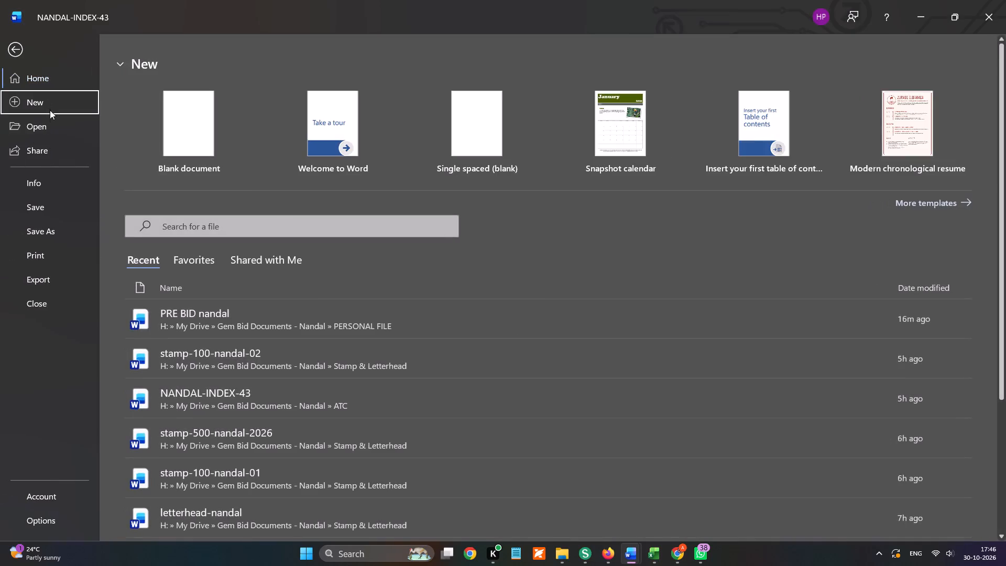
{"action": "left_click", "coordinate": [44, 125]}
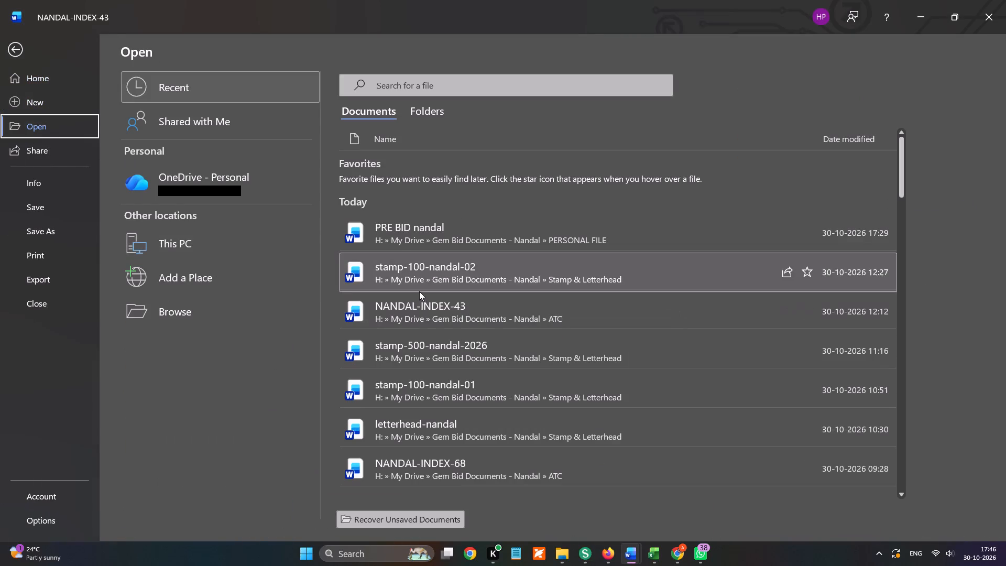
{"action": "scroll", "coordinate": [425, 353], "scroll_direction": "down", "scroll_amount": 2}
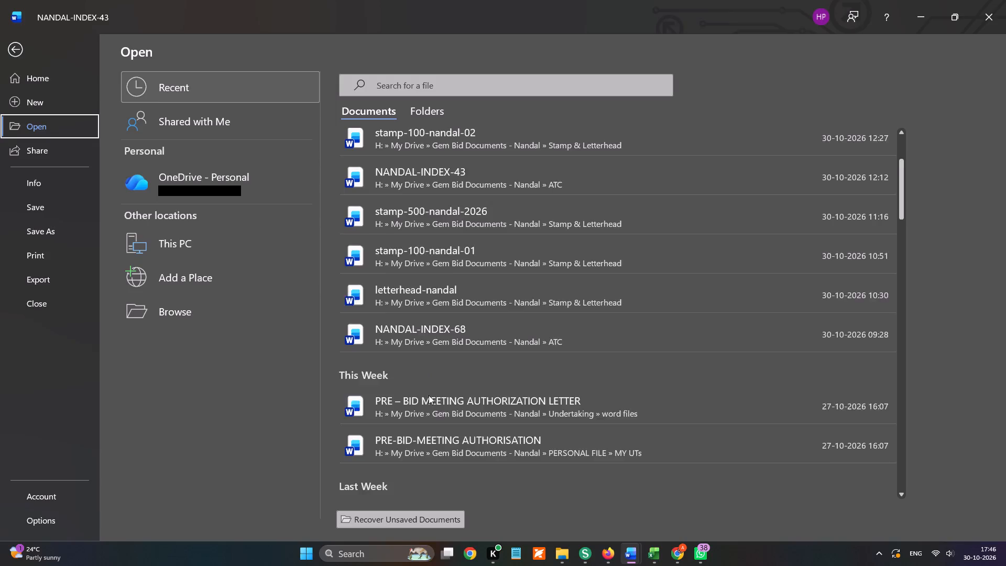
{"action": "scroll", "coordinate": [429, 408], "scroll_direction": "down", "scroll_amount": 4}
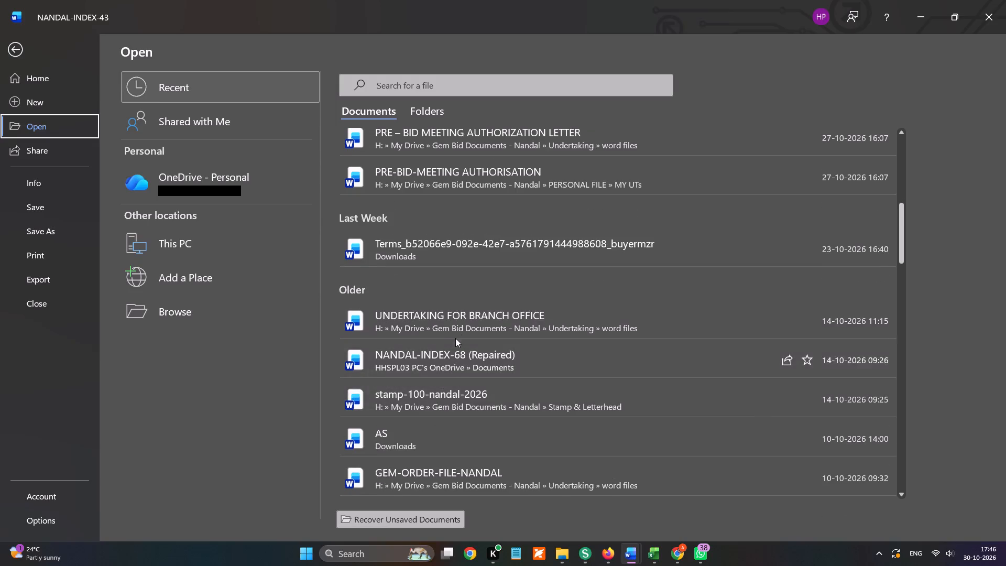
{"action": "left_click", "coordinate": [460, 326]}
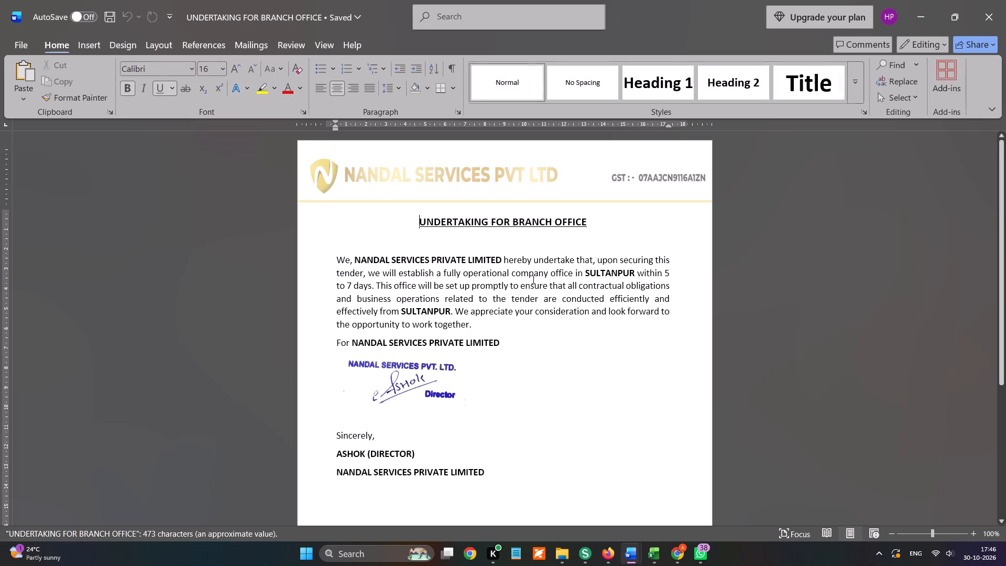
Switch to the Firefox sheet and copy the word "Sambhajinagar" from the reason for GEM/2026/B/7853016.
{"action": "key", "text": "alt+Tab"}
{"action": "key", "text": "alt+Tab"}
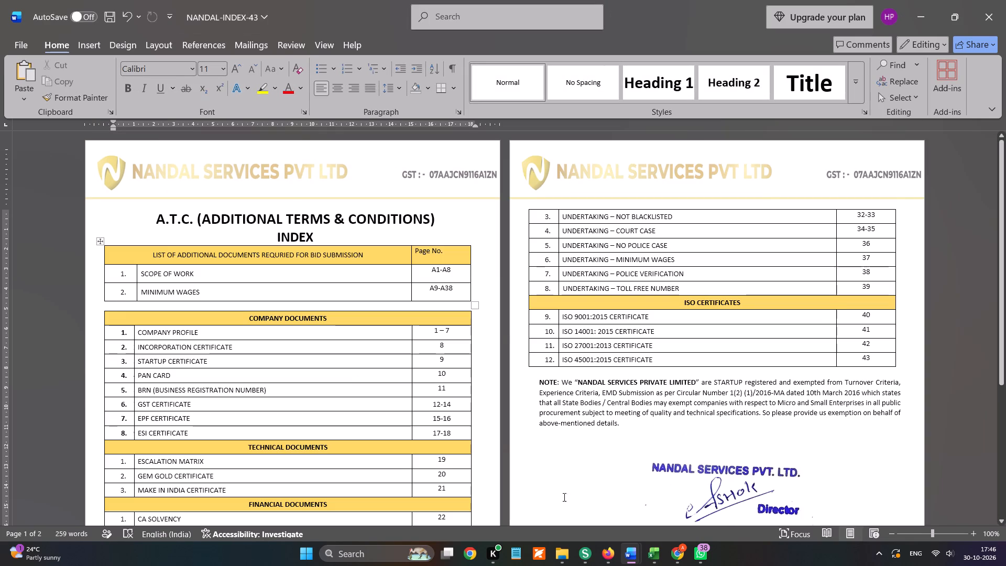
{"action": "left_click", "coordinate": [614, 547]}
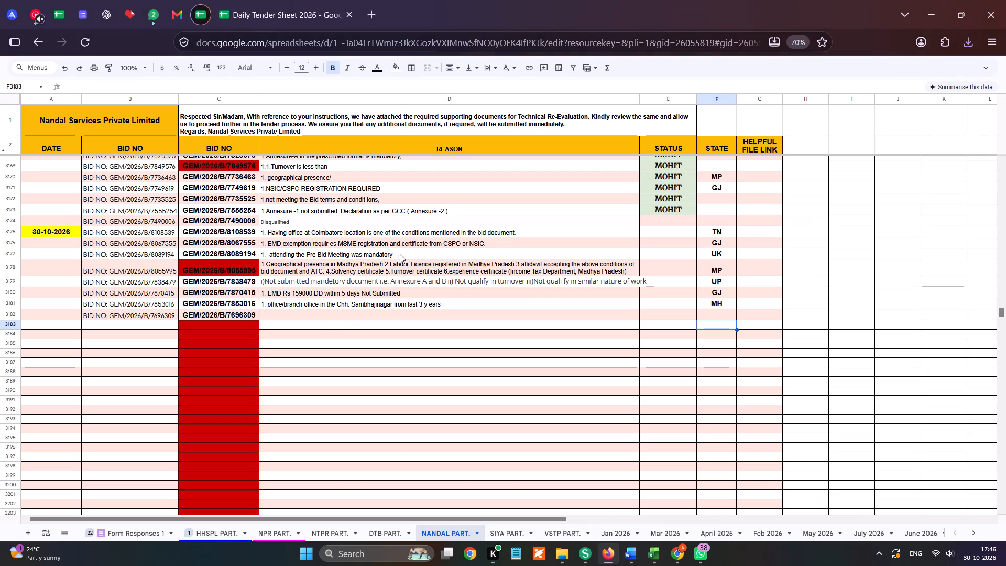
{"action": "double_click", "coordinate": [380, 302]}
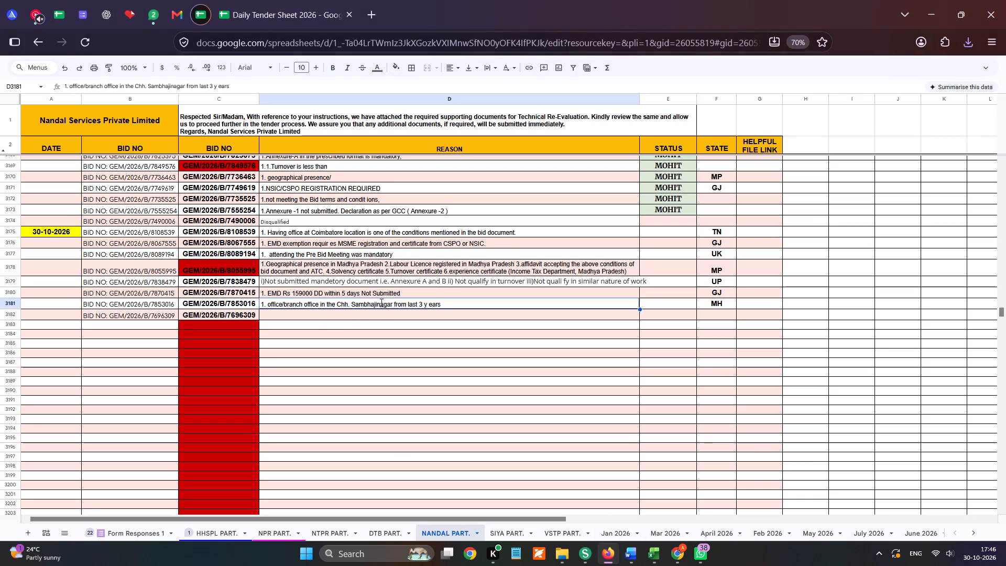
{"action": "double_click", "coordinate": [380, 302]}
{"action": "key", "text": "ctrl+c"}
{"action": "key", "text": "ctrl+c"}
{"action": "key", "text": "ctrl+c"}
{"action": "key", "text": "ctrl+c"}
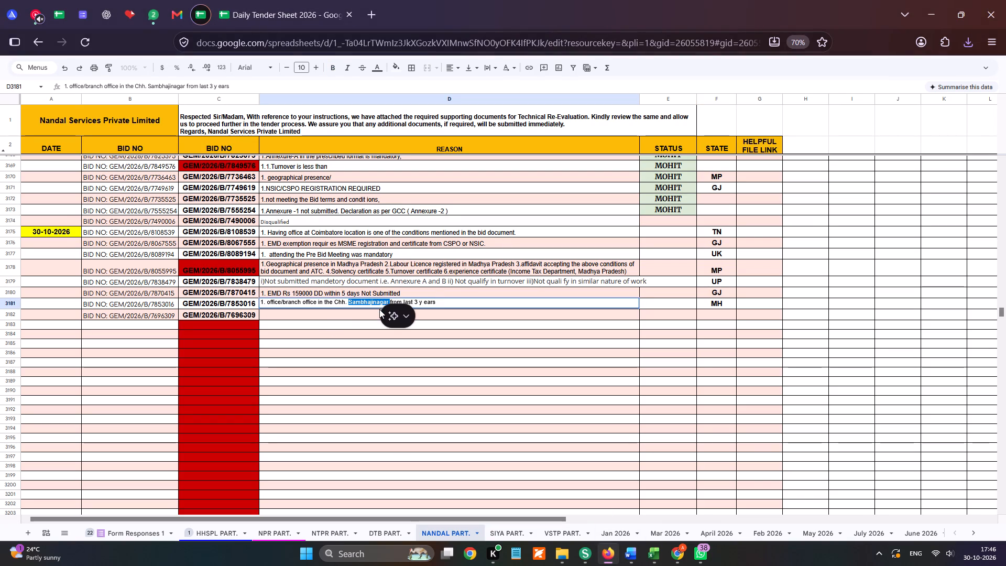
{"action": "key", "text": "ctrl+c"}
{"action": "key", "text": "ctrl+c"}
{"action": "key", "text": "ctrl+c"}
{"action": "key", "text": "ctrl+c"}
{"action": "key", "text": "ctrl+c"}
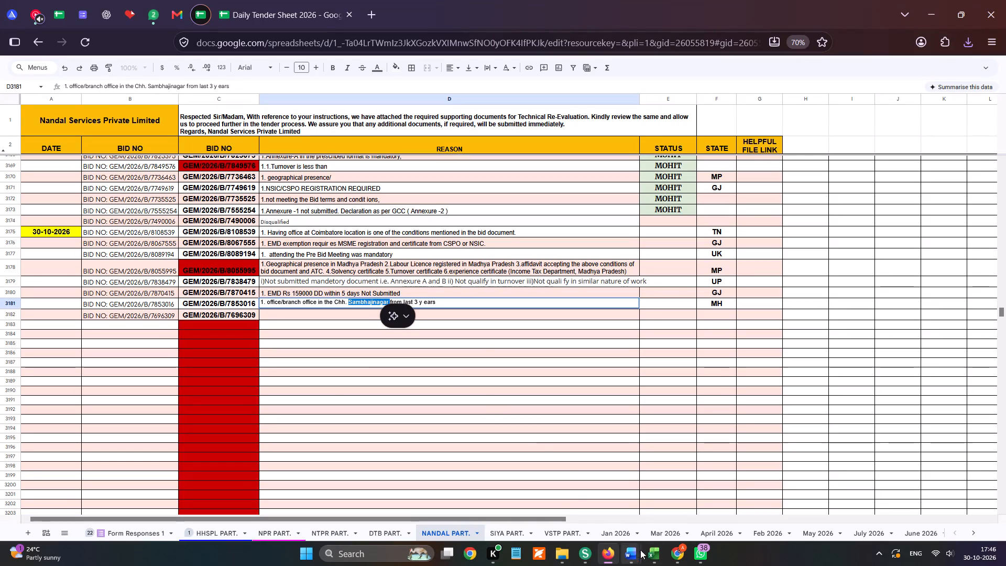
In Word's branch office undertaking, replace both mentions of SULTANPUR with the copied place name in uppercase, SAMBHAJINAGAR.
{"action": "left_click", "coordinate": [671, 497]}
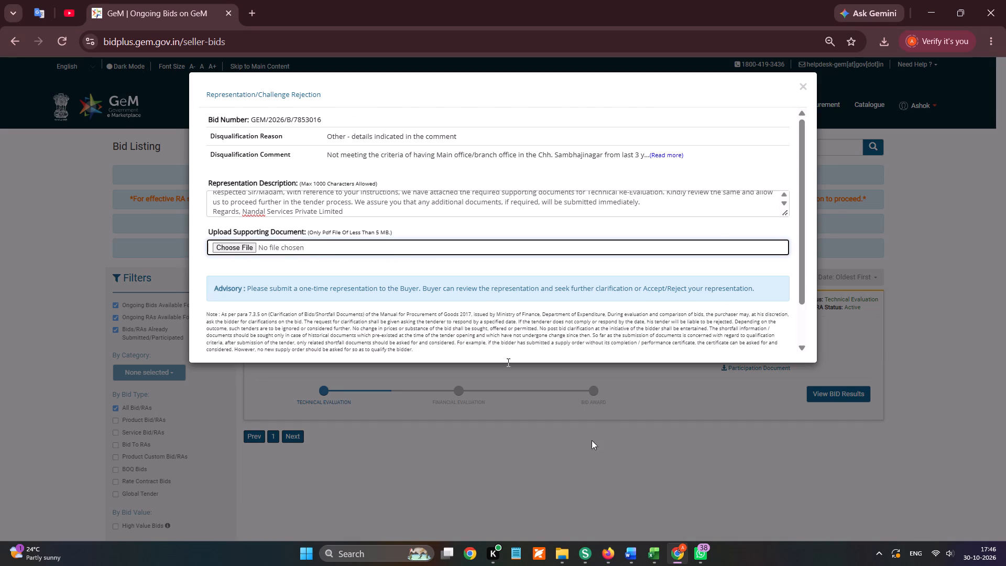
{"action": "key", "text": "alt+Tab"}
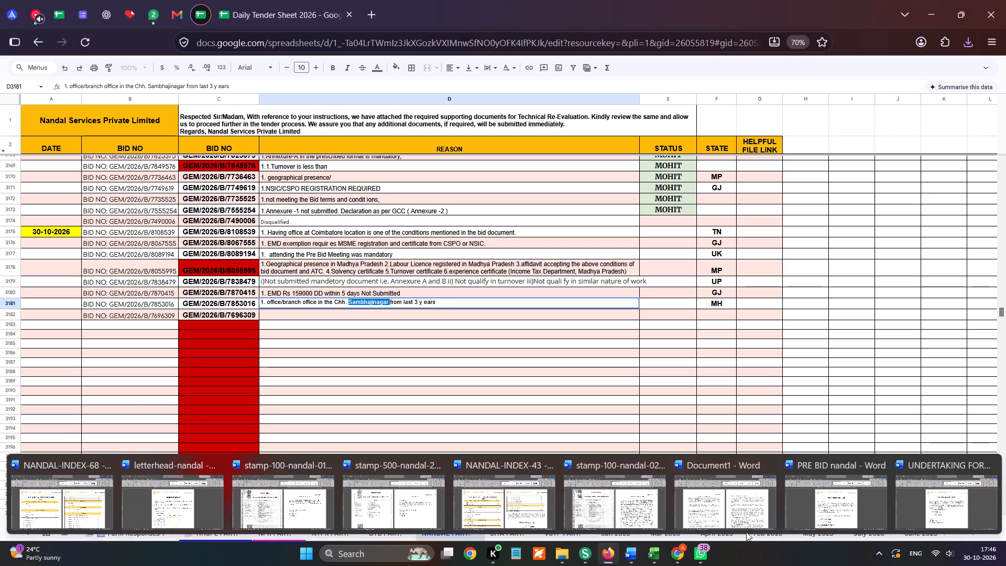
{"action": "left_click", "coordinate": [916, 515]}
{"action": "double_click", "coordinate": [593, 273]}
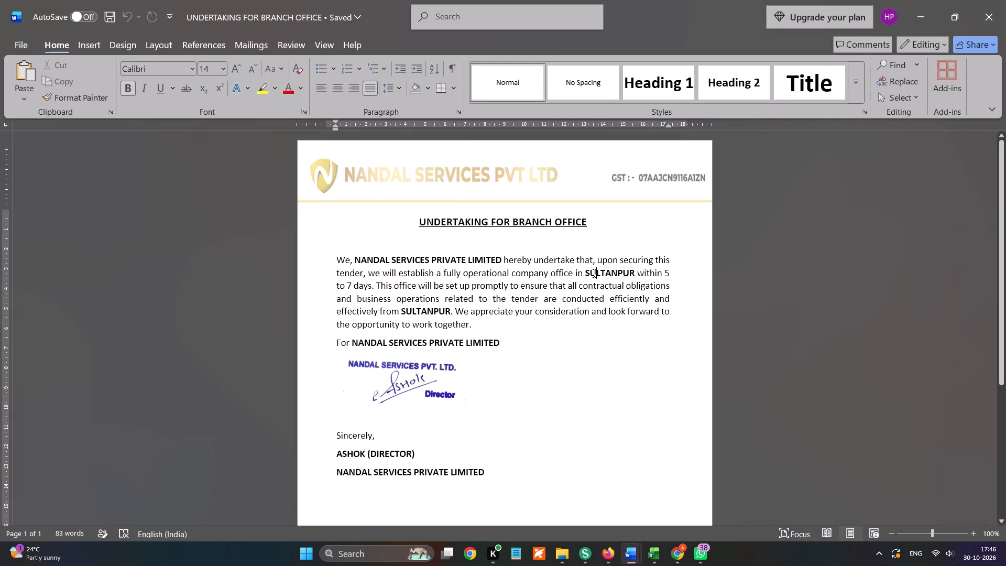
{"action": "key", "text": "ctrl+v"}
{"action": "double_click", "coordinate": [602, 274]}
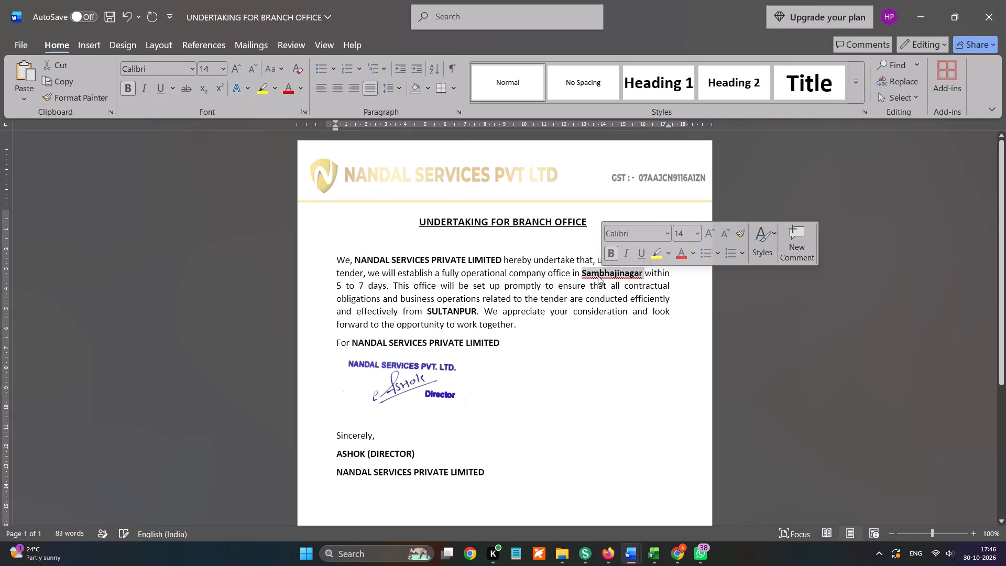
{"action": "key", "text": "alt+h"}
{"action": "type", "text": "7U"}
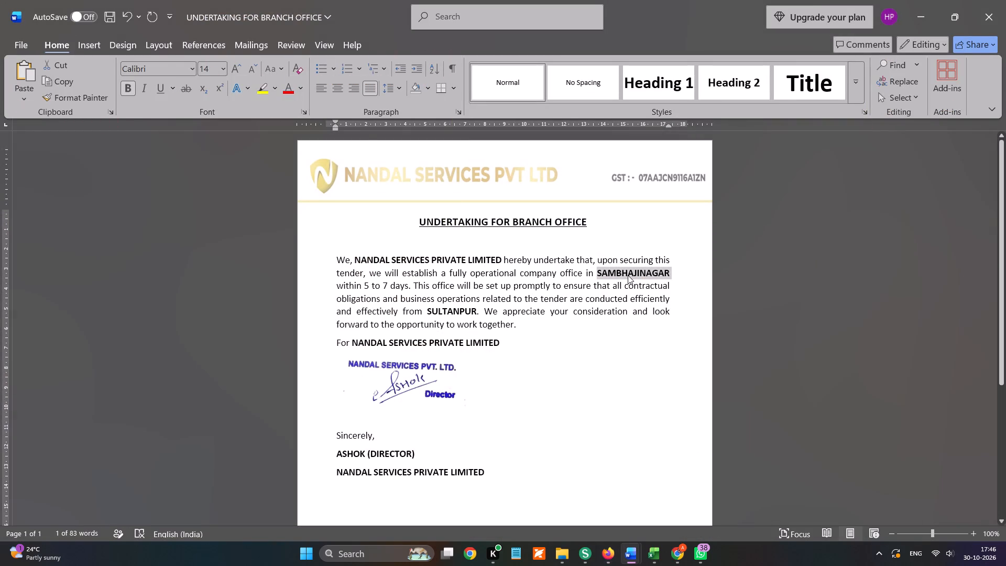
{"action": "key", "text": "ctrl+c"}
{"action": "key", "text": "ctrl+c"}
{"action": "key", "text": "ctrl+c"}
{"action": "double_click", "coordinate": [459, 308]}
{"action": "key", "text": "ctrl+v"}
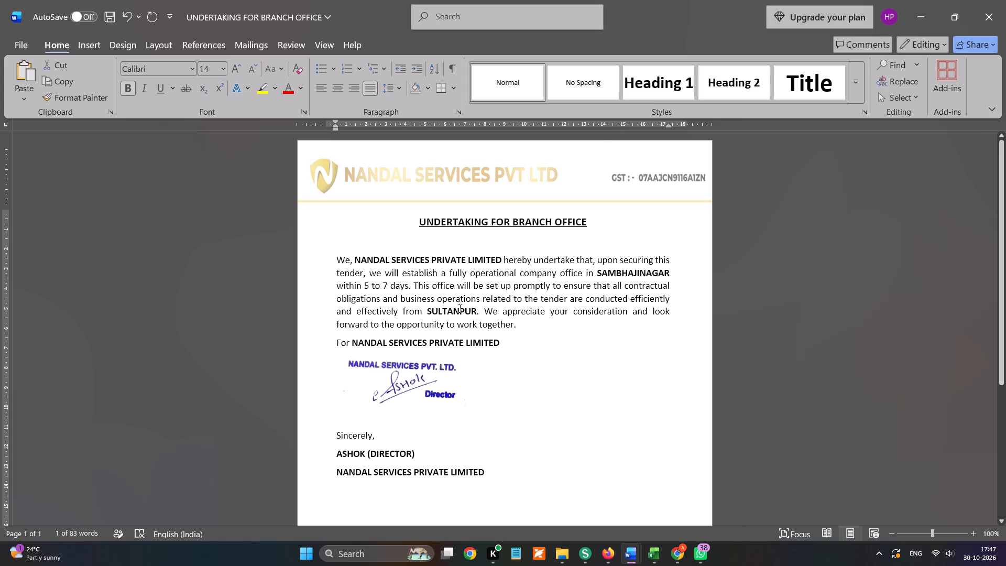
Export the branch office undertaking as a PDF named SAMBHAJINAGAR BRANCH OFFICE in the Downloads folder.
{"action": "key", "text": "alt+f"}
{"action": "type", "text": "EA"}
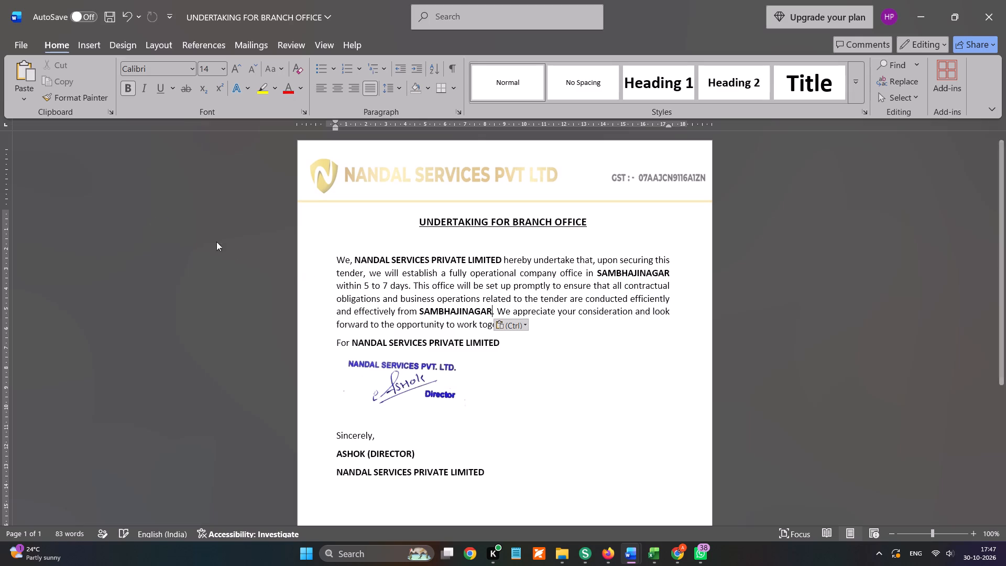
{"action": "scroll", "coordinate": [65, 159], "scroll_direction": "up", "scroll_amount": 9}
{"action": "left_click", "coordinate": [76, 126]}
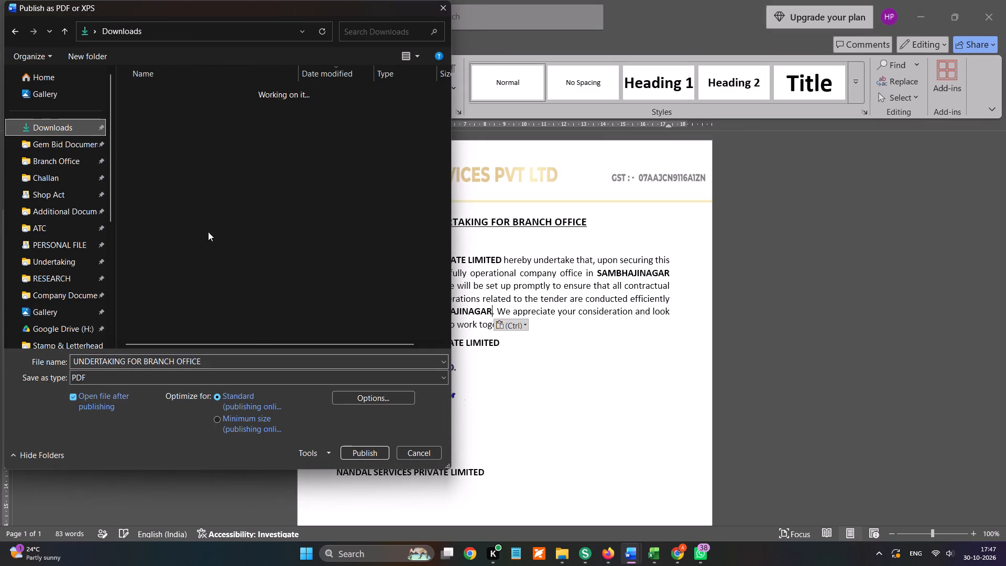
{"action": "left_click", "coordinate": [138, 357]}
{"action": "left_click_drag", "start_coordinate": [141, 359], "coordinate": [38, 368]}
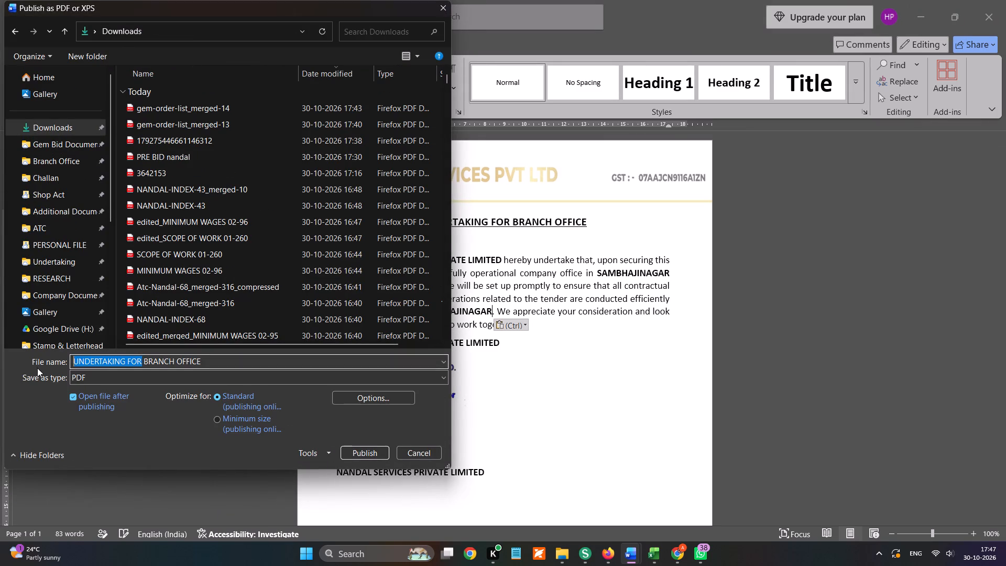
{"action": "key", "text": "ctrl+v"}
{"action": "scroll", "coordinate": [62, 241], "scroll_direction": "up", "scroll_amount": 5}
{"action": "left_click", "coordinate": [71, 124]}
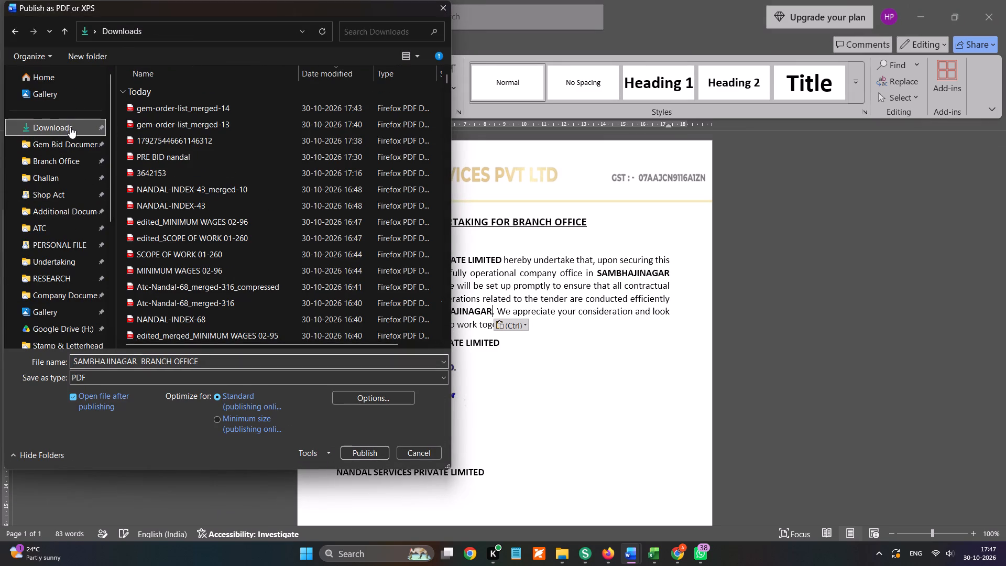
{"action": "left_click", "coordinate": [370, 453]}
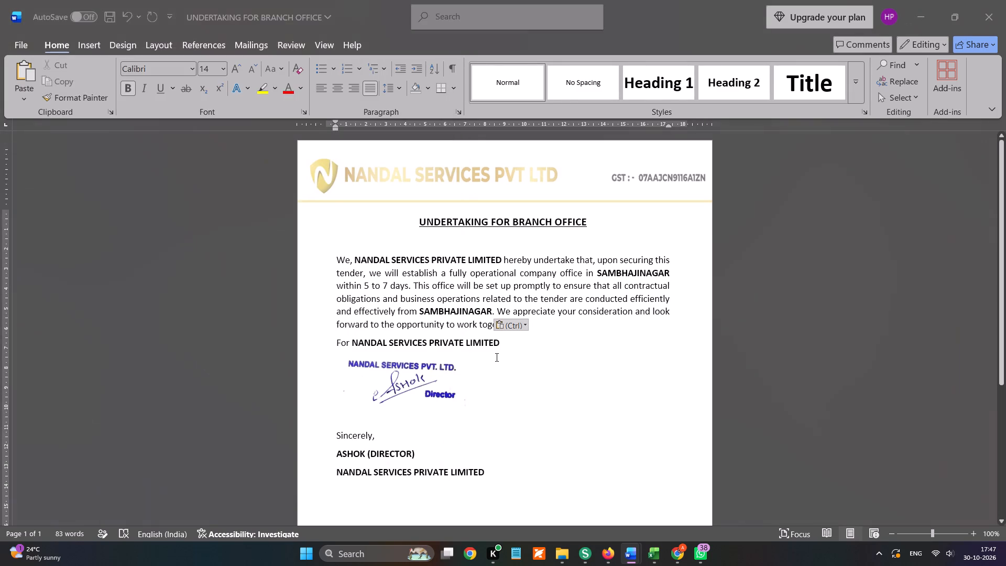
Check the reason for GEM/2026/B/7853016 in the Firefox tender sheet against the exported branch office PDF.
{"action": "left_click", "coordinate": [235, 10]}
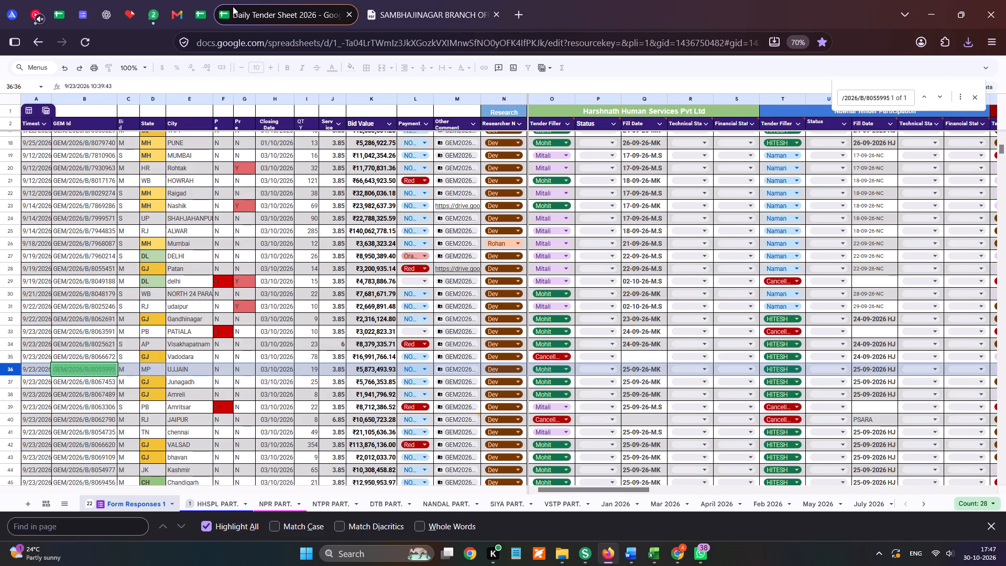
{"action": "left_click", "coordinate": [195, 15]}
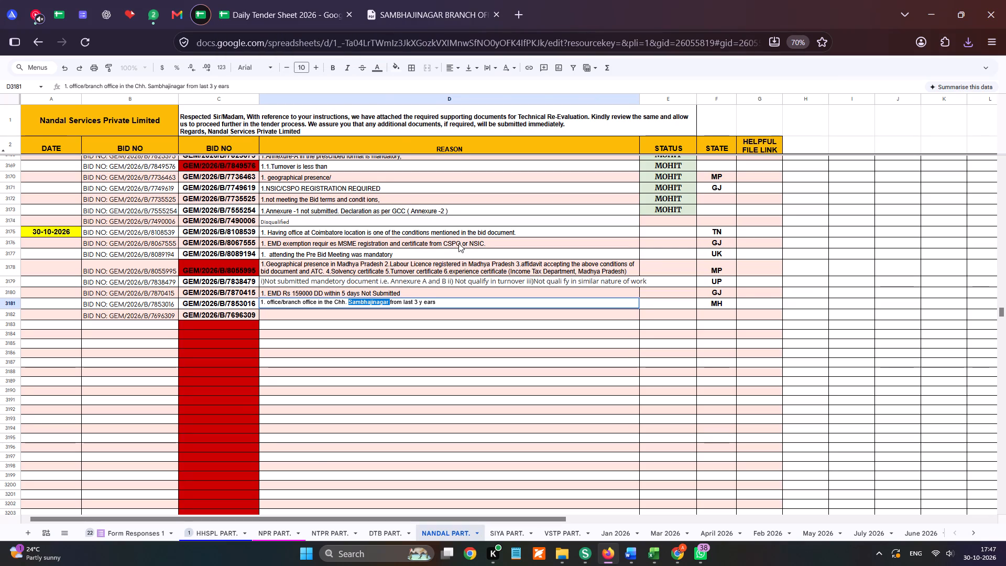
{"action": "left_click", "coordinate": [407, 2]}
{"action": "left_click", "coordinate": [491, 10]}
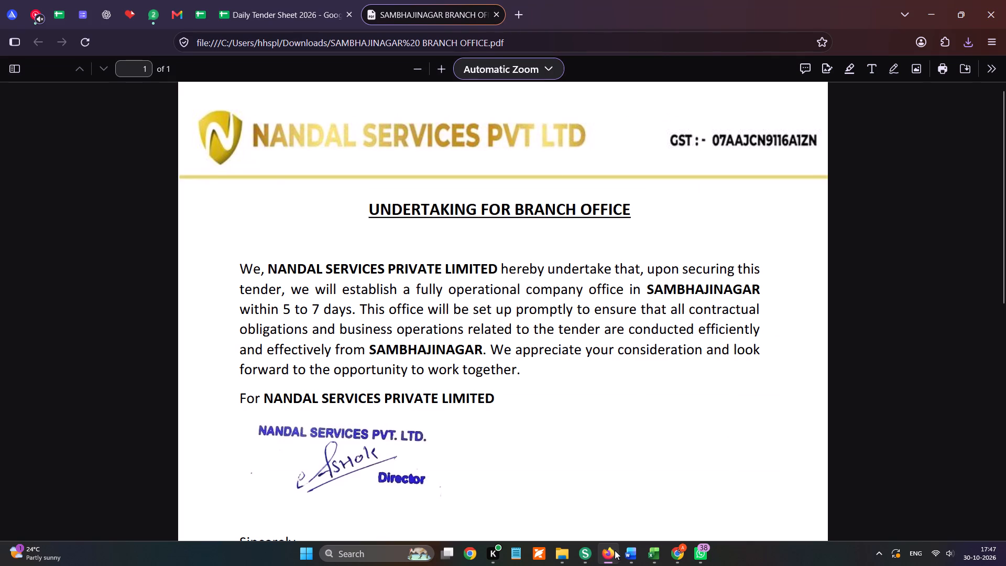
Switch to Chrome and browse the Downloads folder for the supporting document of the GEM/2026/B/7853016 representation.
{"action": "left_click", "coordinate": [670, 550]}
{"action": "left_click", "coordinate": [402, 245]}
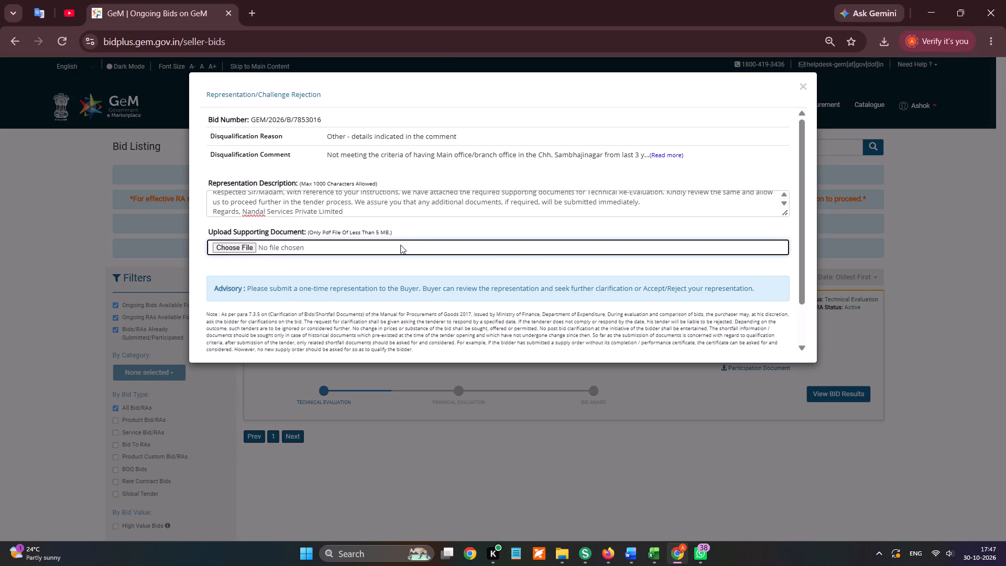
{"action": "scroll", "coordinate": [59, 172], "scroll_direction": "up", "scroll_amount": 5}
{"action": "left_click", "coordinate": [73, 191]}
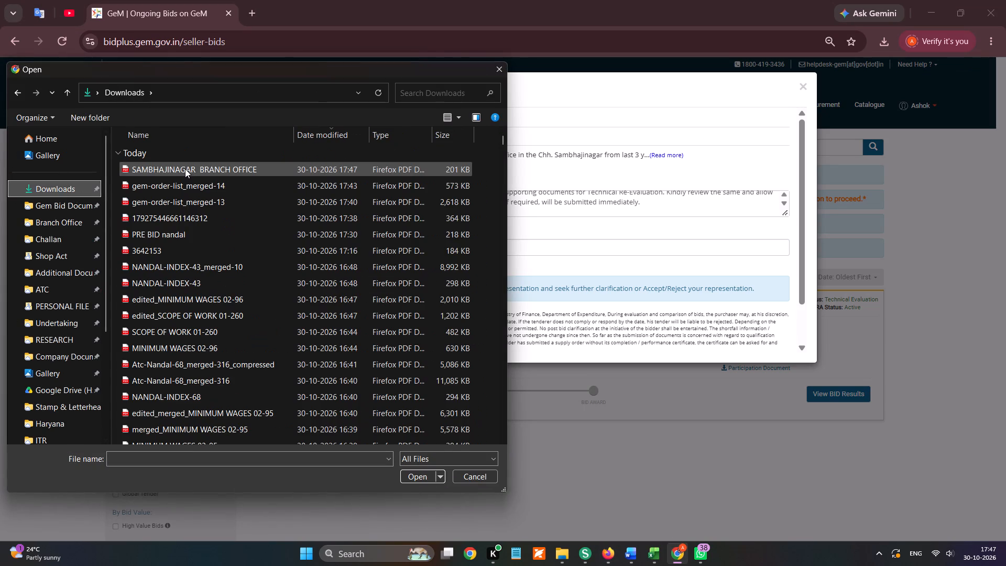
Switch to Firefox and start a new iLovePDF merge with the SAMBHAJINAGAR BRANCH OFFICE PDF from Downloads.
{"action": "key", "text": "alt+Tab"}
{"action": "left_click", "coordinate": [128, 12]}
{"action": "left_click", "coordinate": [125, 57]}
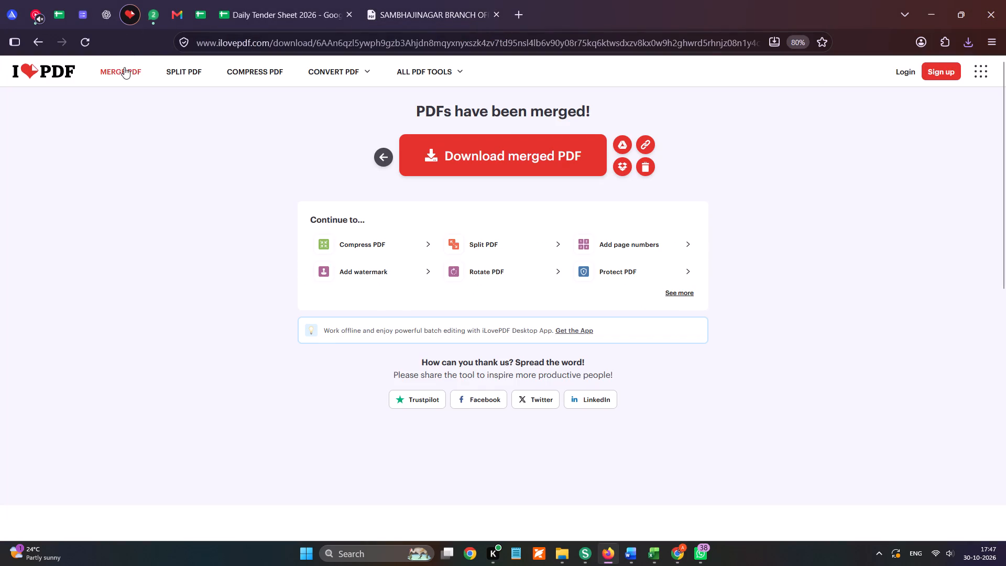
{"action": "left_click", "coordinate": [124, 67]}
{"action": "left_click", "coordinate": [520, 192]}
{"action": "scroll", "coordinate": [70, 184], "scroll_direction": "up", "scroll_amount": 4}
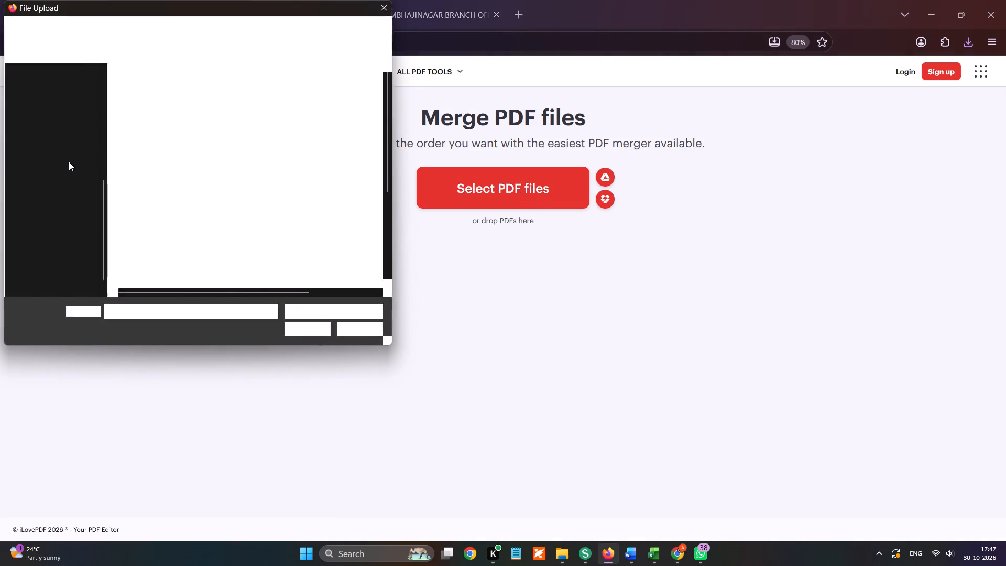
{"action": "left_click", "coordinate": [71, 129]}
{"action": "double_click", "coordinate": [186, 108]}
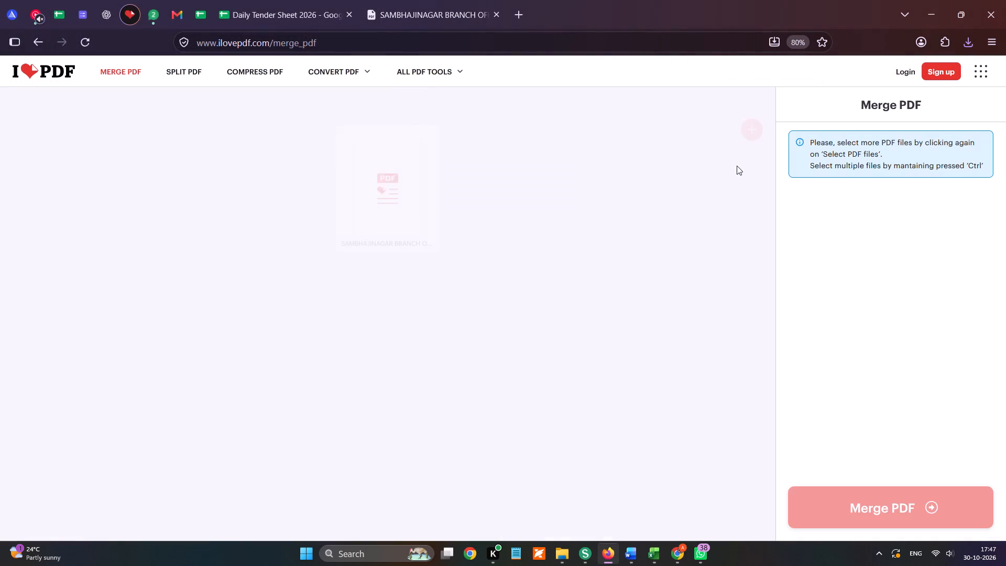
Add mh-mumbai-shopact-nandal from the Shop Act folder as the second file of the merge.
{"action": "left_click", "coordinate": [751, 138]}
{"action": "scroll", "coordinate": [58, 245], "scroll_direction": "up", "scroll_amount": 6}
{"action": "left_click", "coordinate": [71, 194]}
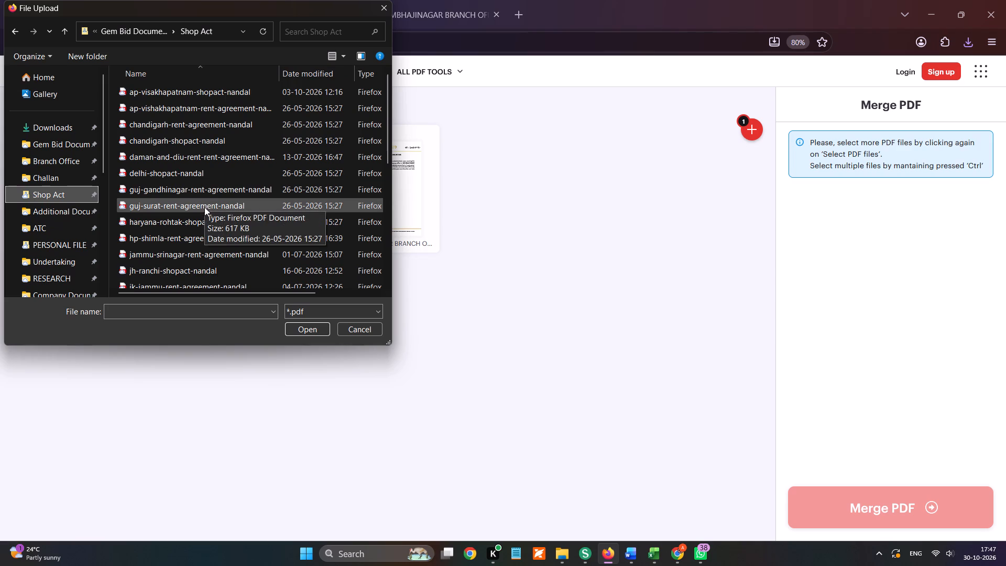
{"action": "scroll", "coordinate": [173, 263], "scroll_direction": "down", "scroll_amount": 1}
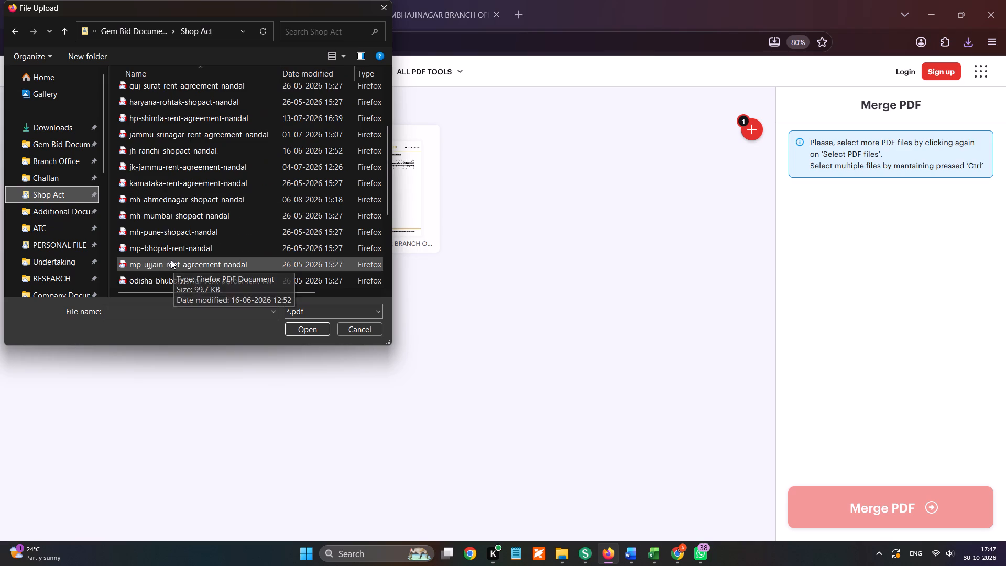
{"action": "double_click", "coordinate": [174, 214]}
Merge the two PDFs, download the merged file, and close its preview tab.
{"action": "left_click", "coordinate": [861, 484]}
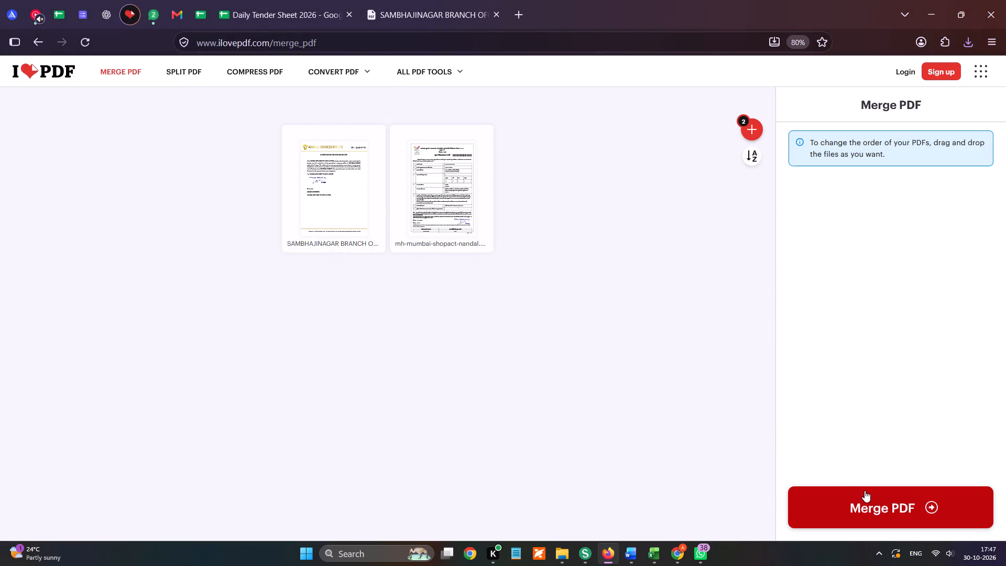
{"action": "left_click", "coordinate": [865, 491]}
{"action": "left_click", "coordinate": [542, 156]}
{"action": "left_click", "coordinate": [542, 156]}
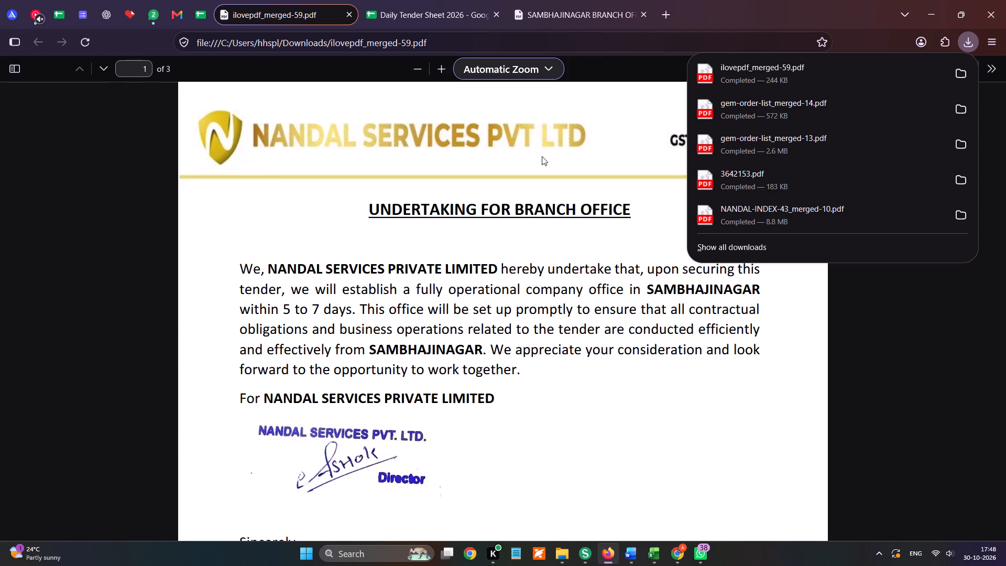
{"action": "left_click", "coordinate": [460, 17]}
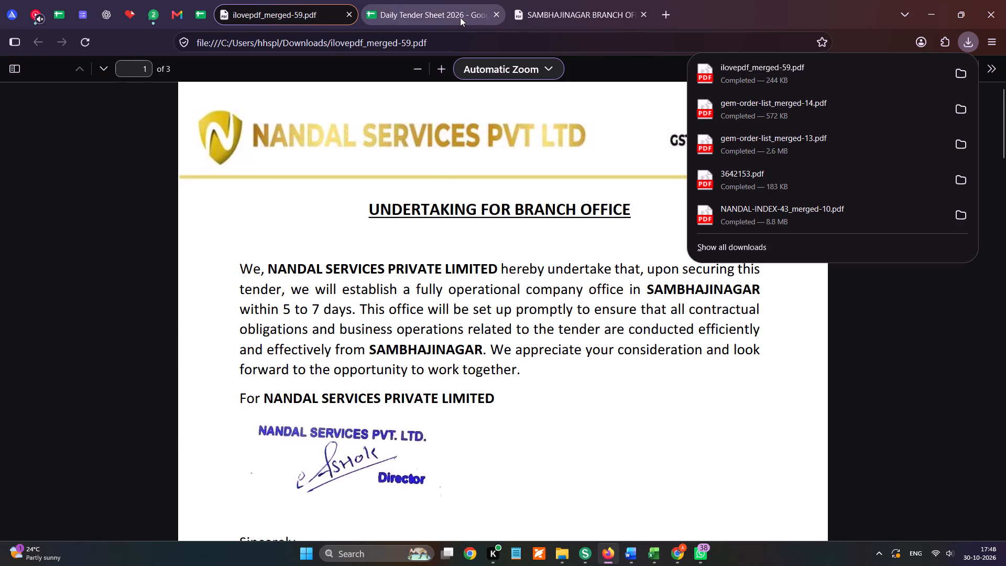
{"action": "left_click", "coordinate": [347, 15]}
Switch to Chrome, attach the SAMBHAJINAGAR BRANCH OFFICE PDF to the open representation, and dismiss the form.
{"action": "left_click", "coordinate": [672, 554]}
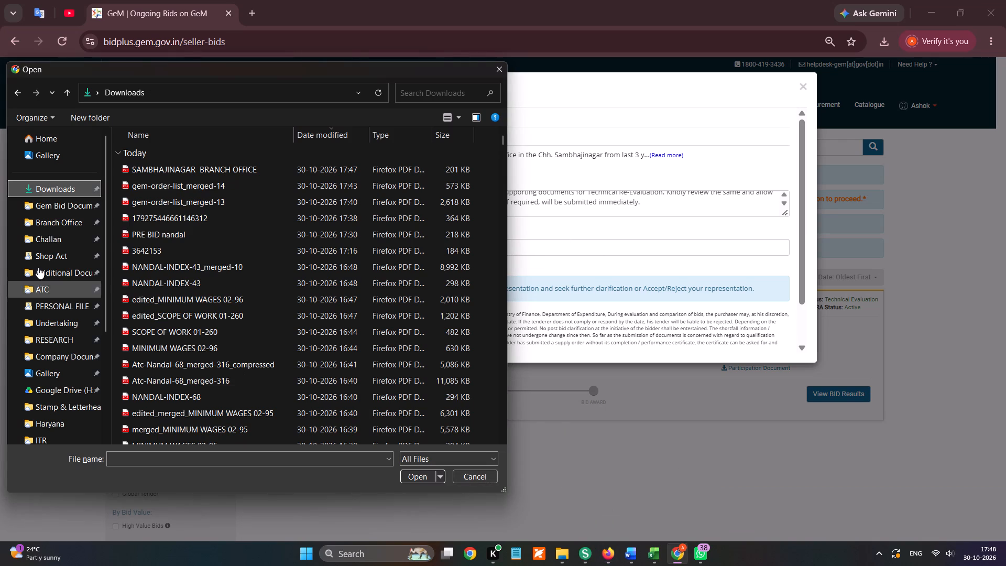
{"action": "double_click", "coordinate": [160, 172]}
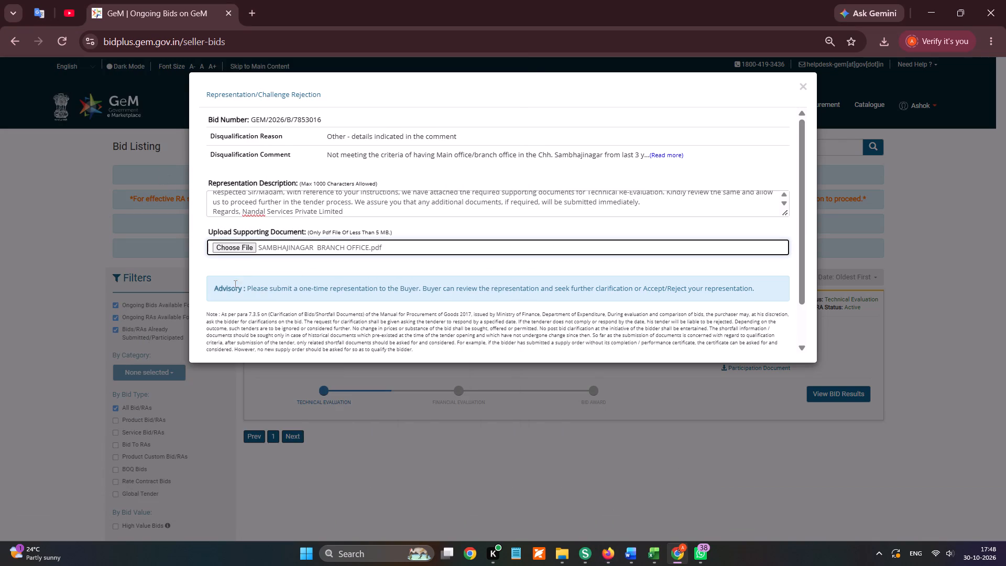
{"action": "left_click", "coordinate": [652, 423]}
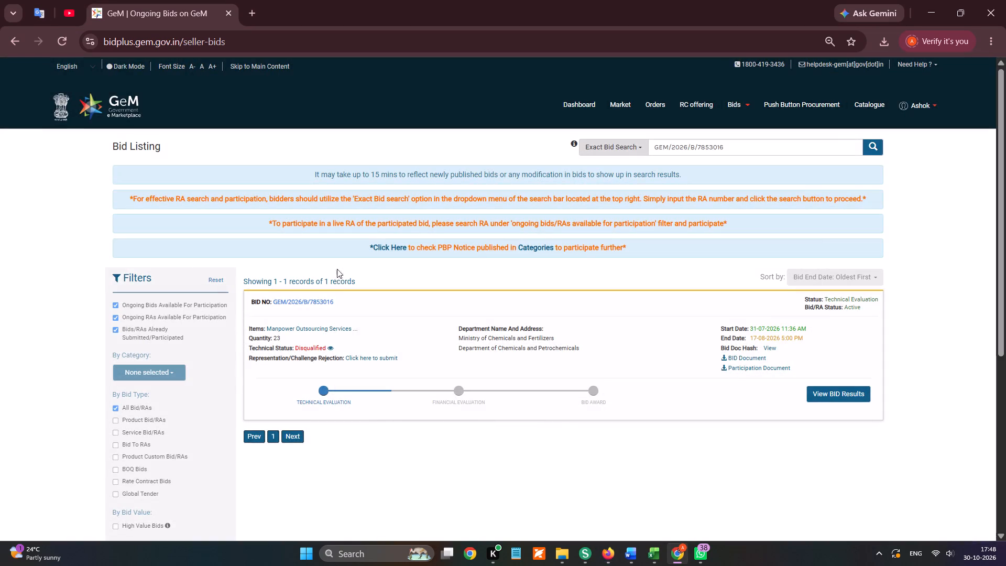
Open the representation form for GEM/2026/B/7853016 and paste the saved "Respected Sir/Madam" text as its description.
{"action": "left_click", "coordinate": [370, 359]}
{"action": "scroll", "coordinate": [331, 245], "scroll_direction": "up", "scroll_amount": 10}
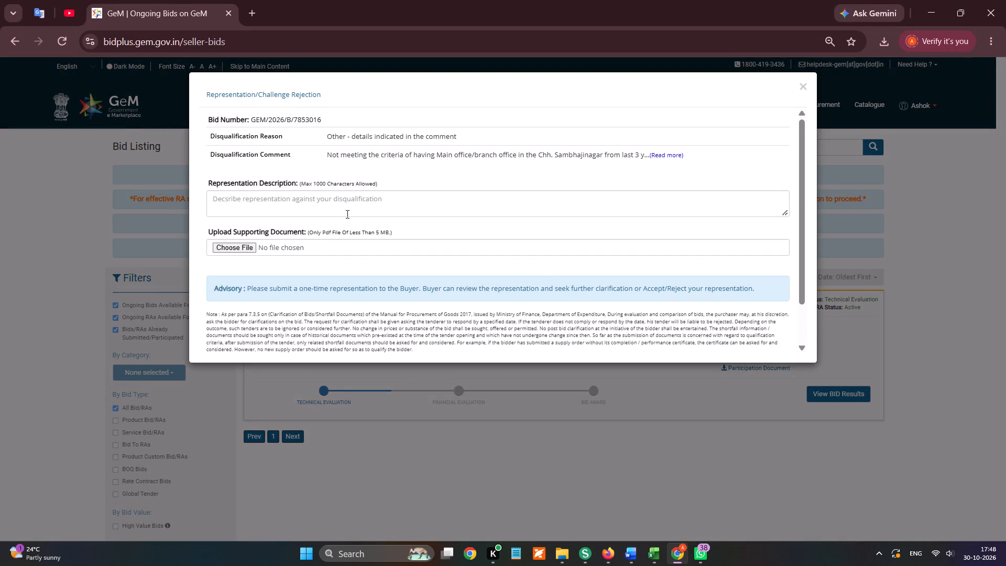
{"action": "left_click", "coordinate": [347, 212]}
{"action": "key", "text": "super+v"}
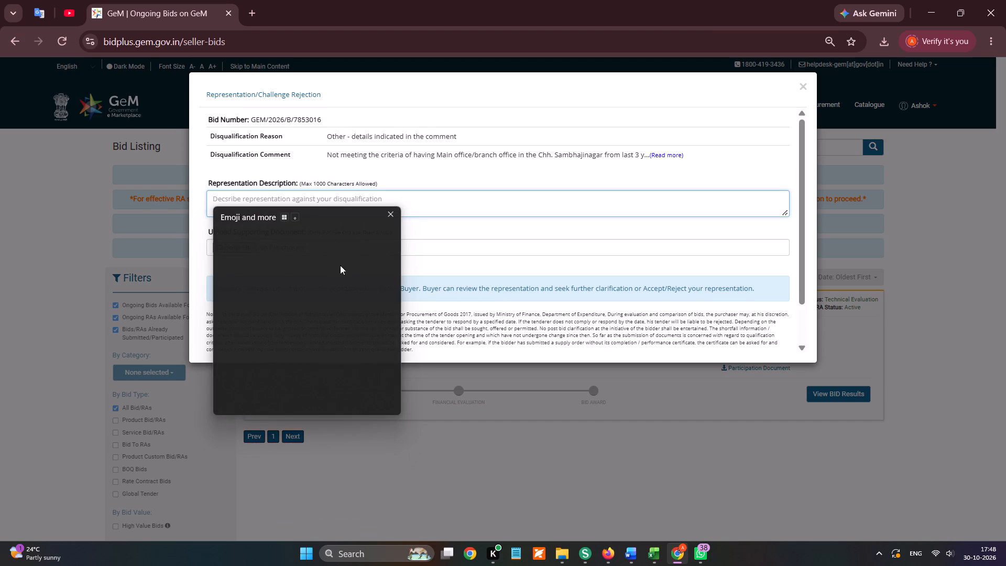
{"action": "left_click", "coordinate": [364, 270]}
{"action": "left_click", "coordinate": [287, 299]}
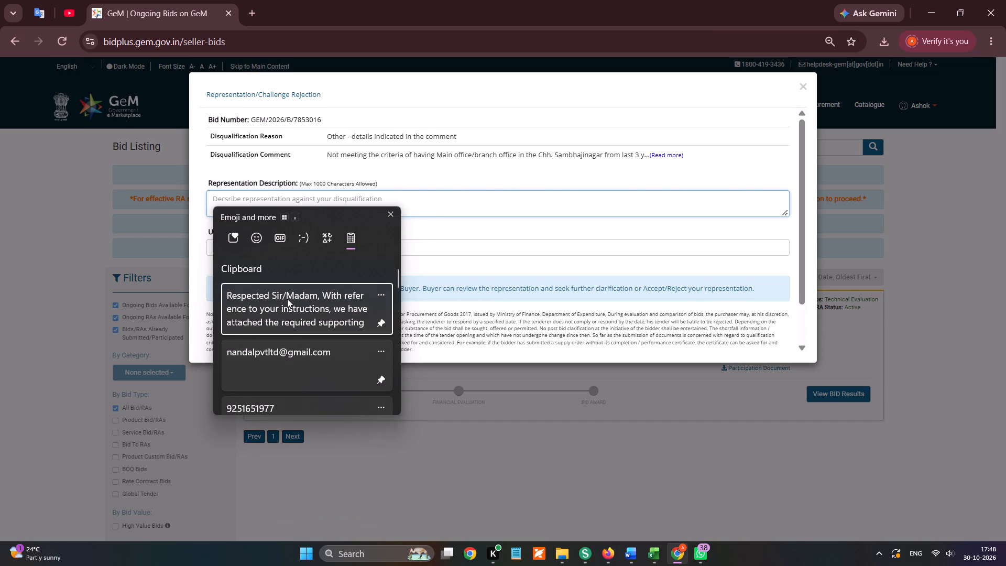
{"action": "key", "text": "ctrl+v"}
Attach ilovepdf_merged-59.pdf from Downloads as the supporting document and submit the representation.
{"action": "left_click", "coordinate": [249, 247]}
{"action": "scroll", "coordinate": [95, 182], "scroll_direction": "up", "scroll_amount": 5}
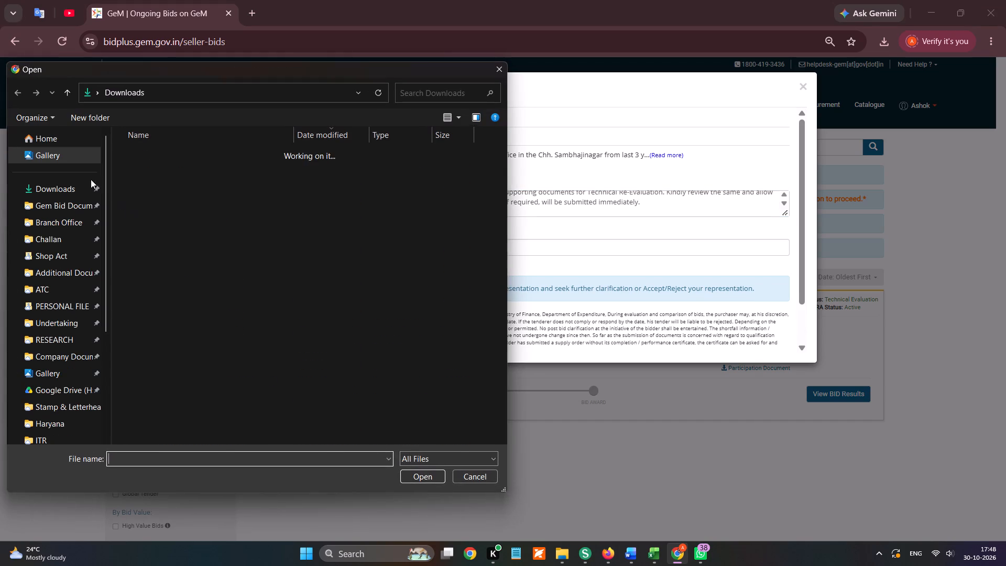
{"action": "left_click", "coordinate": [71, 185]}
{"action": "double_click", "coordinate": [193, 168]}
{"action": "scroll", "coordinate": [259, 242], "scroll_direction": "down", "scroll_amount": 4}
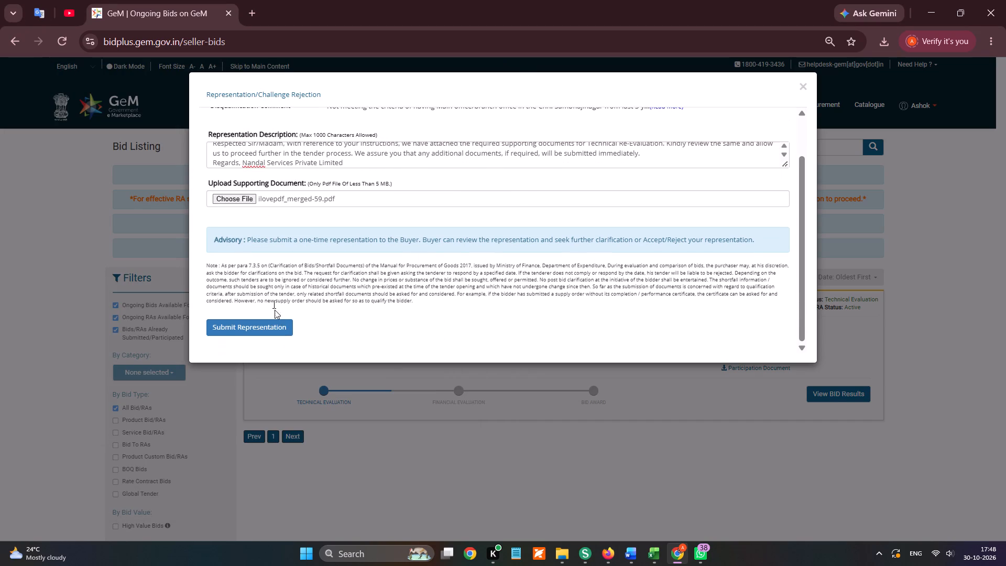
{"action": "left_click", "coordinate": [277, 325]}
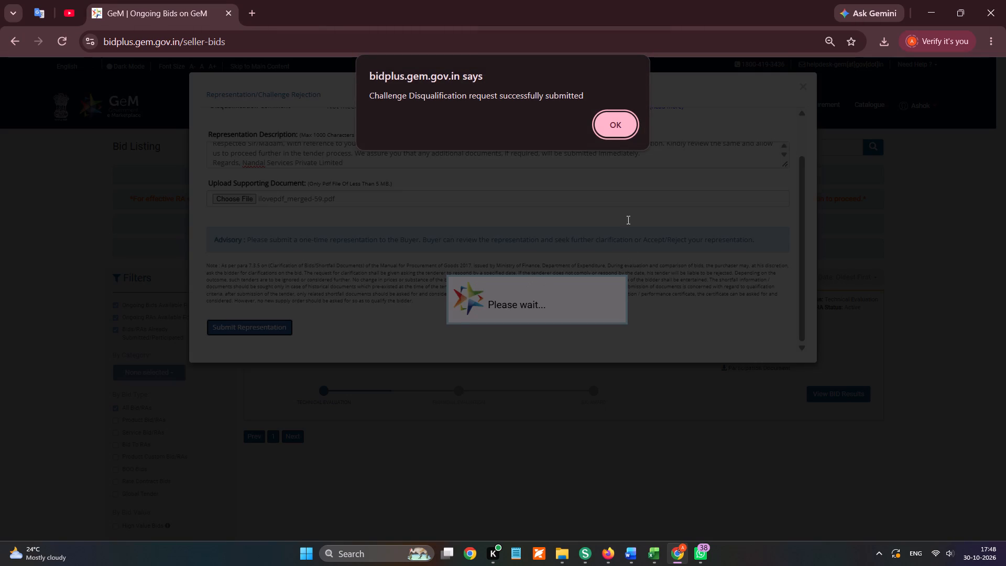
{"action": "left_click", "coordinate": [611, 125]}
Switch to Firefox and close the extra Daily Tender Sheet 2026 tab showing Form Responses 1.
{"action": "key", "text": "alt+Tab"}
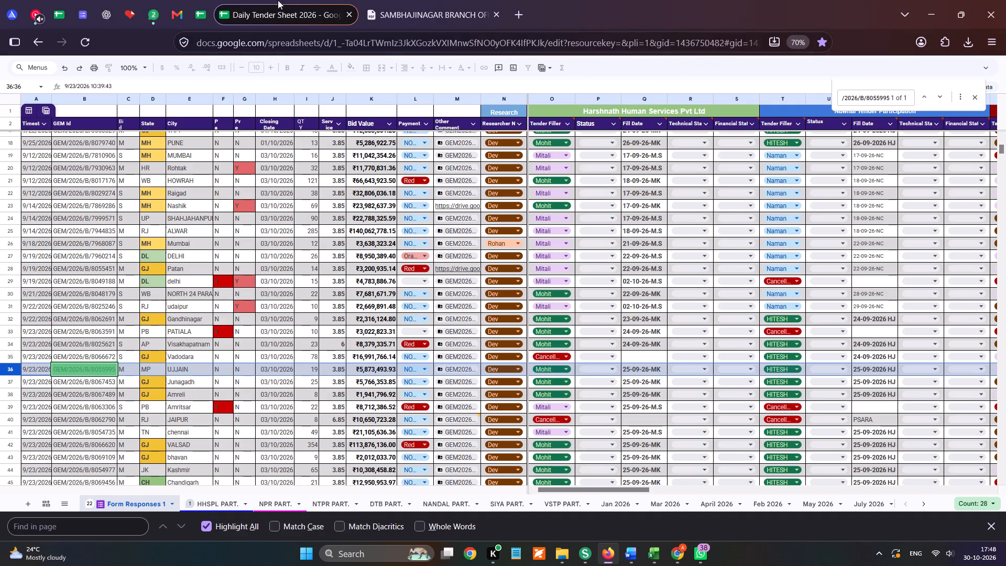
{"action": "left_click", "coordinate": [347, 9]}
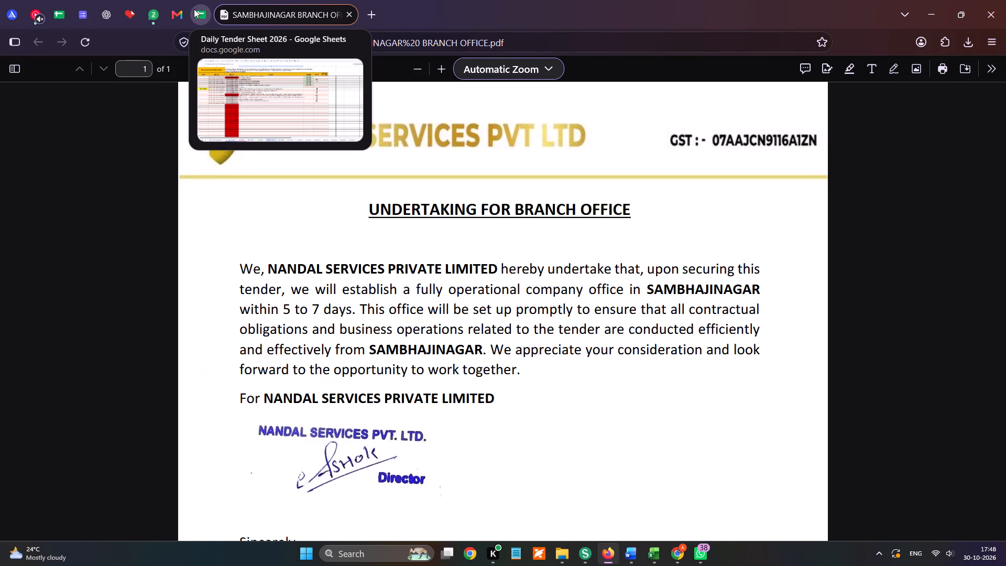
Copy bid number GEM/2026/B/7696309 from the NANDAL PART. sheet and look it up on GeM in Chrome using Exact Bid Search.
{"action": "left_click", "coordinate": [194, 9]}
{"action": "left_click", "coordinate": [357, 333]}
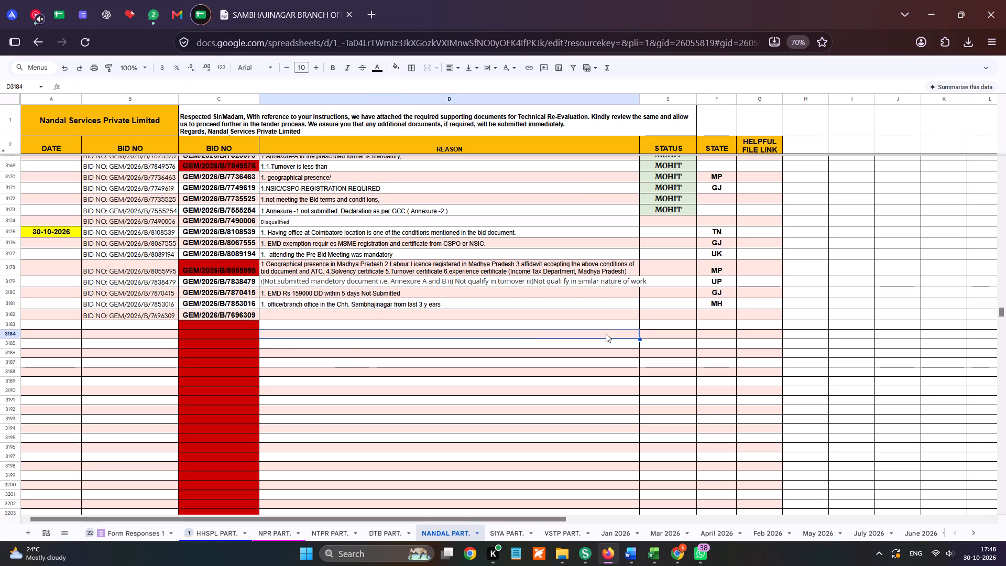
{"action": "left_click", "coordinate": [244, 314]}
{"action": "key", "text": "ctrl+c"}
{"action": "key", "text": "ctrl+c"}
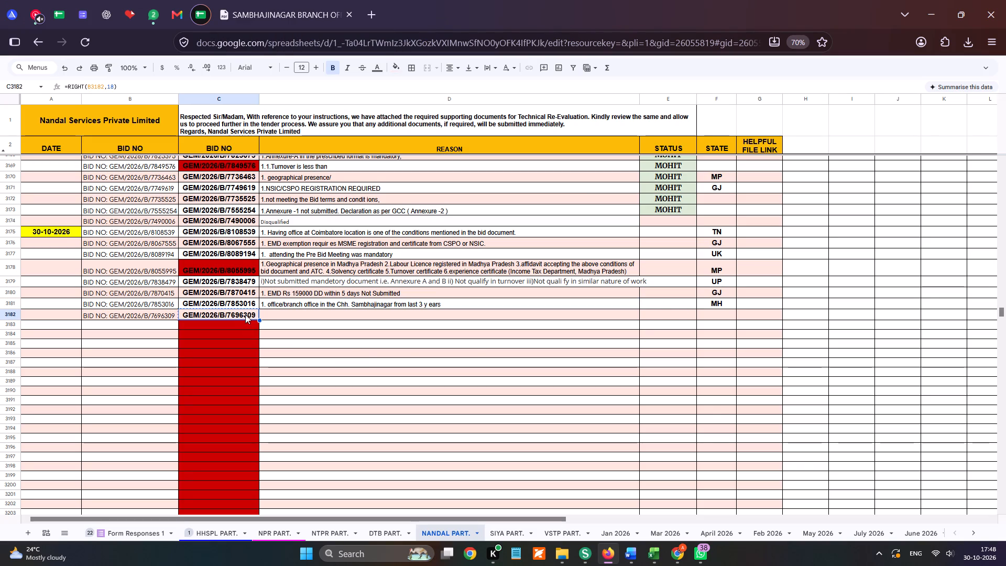
{"action": "key", "text": "ctrl+c"}
{"action": "key", "text": "alt+Tab"}
{"action": "left_click", "coordinate": [690, 148]}
{"action": "key", "text": "ctrl+v"}
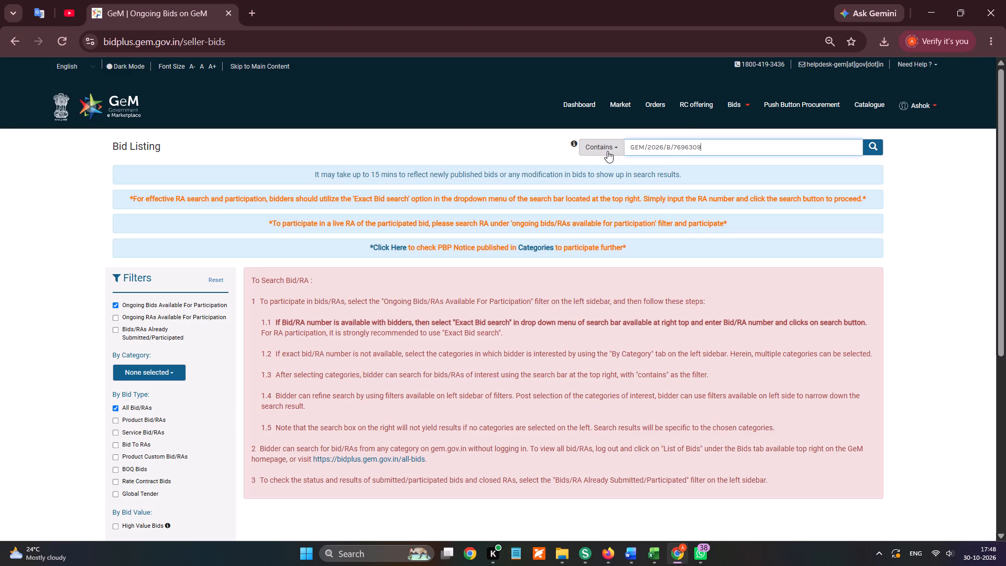
{"action": "left_click", "coordinate": [607, 151]}
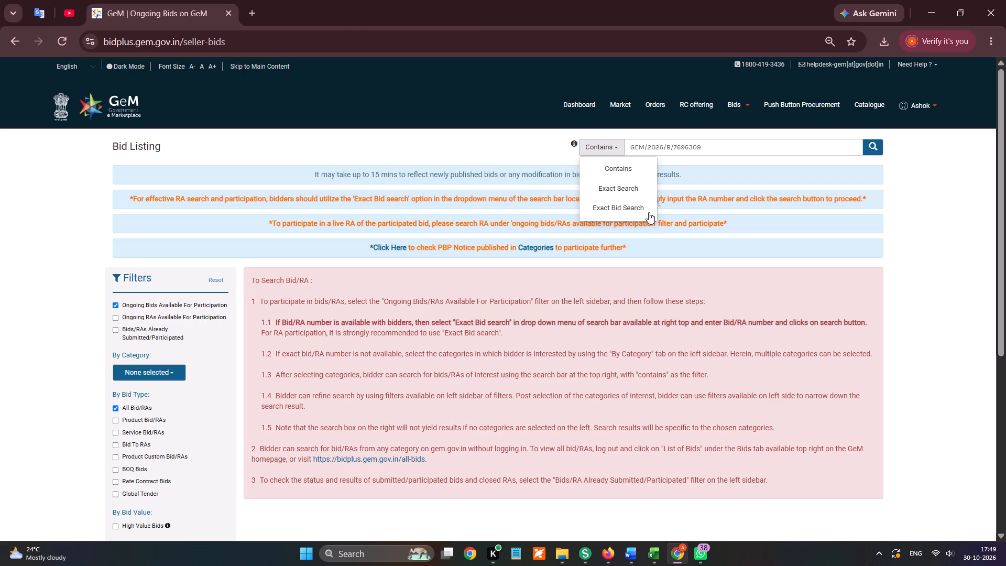
{"action": "left_click", "coordinate": [649, 212]}
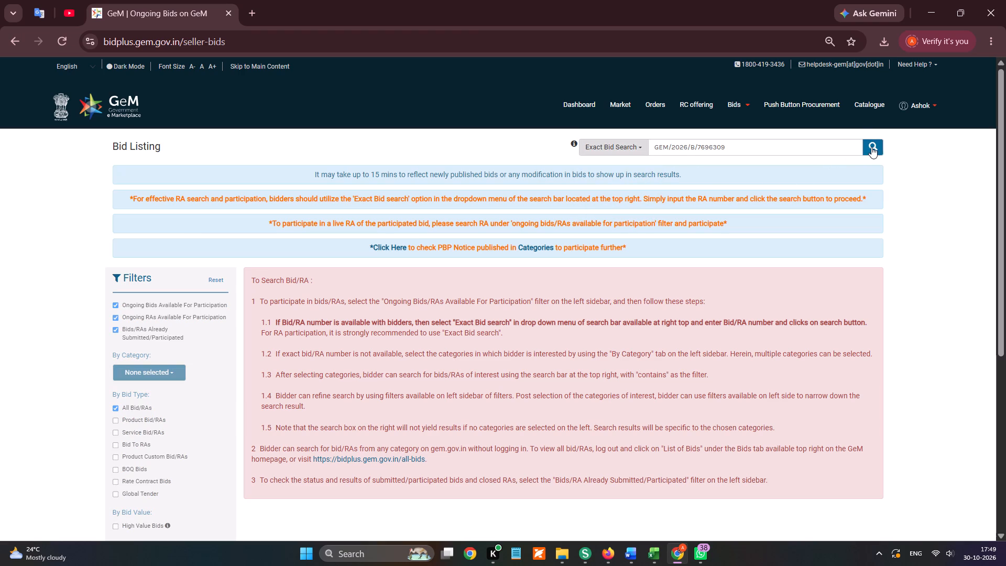
{"action": "left_click", "coordinate": [871, 147]}
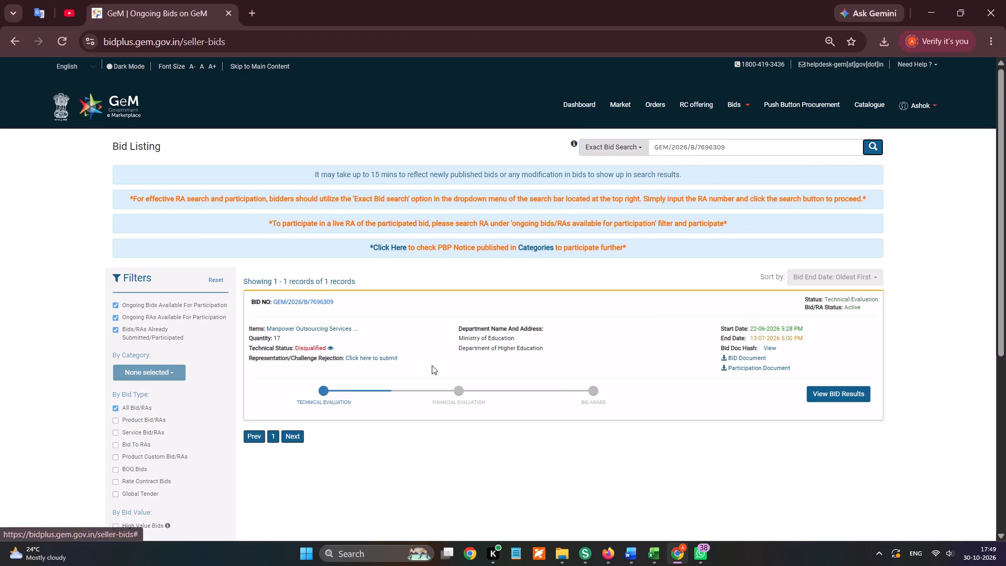
View the bid results page for GEM/2026/B/7696309 to check the buyer and organisation details, and close it again.
{"action": "left_click", "coordinate": [823, 399]}
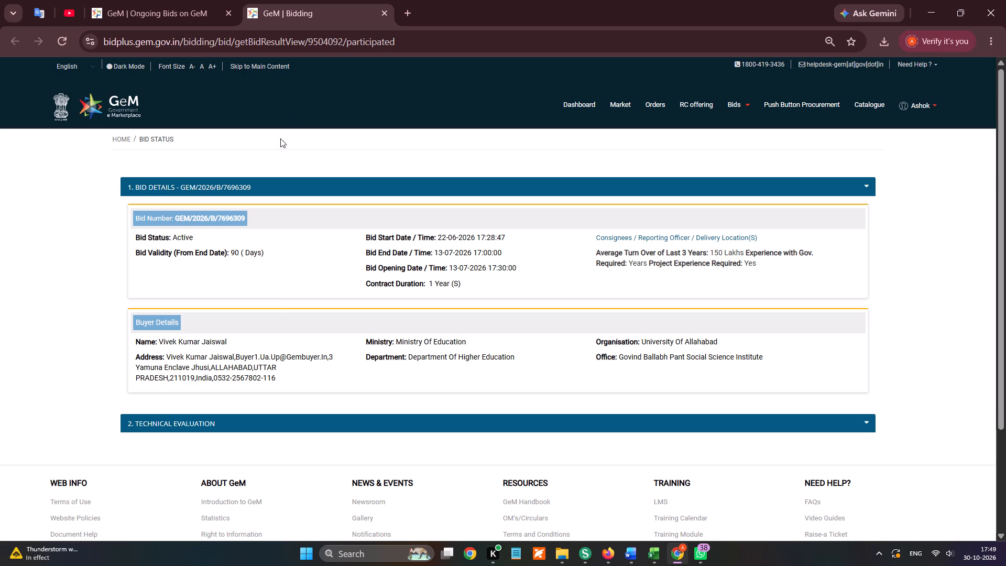
{"action": "left_click", "coordinate": [386, 15]}
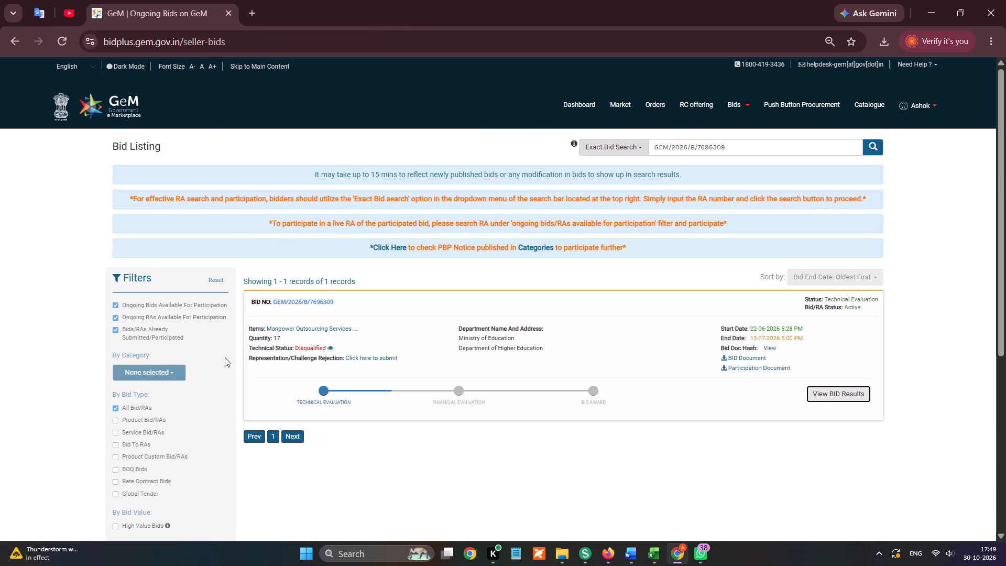
{"action": "key", "text": "alt+Tab"}
{"action": "key", "text": "alt+Tab"}
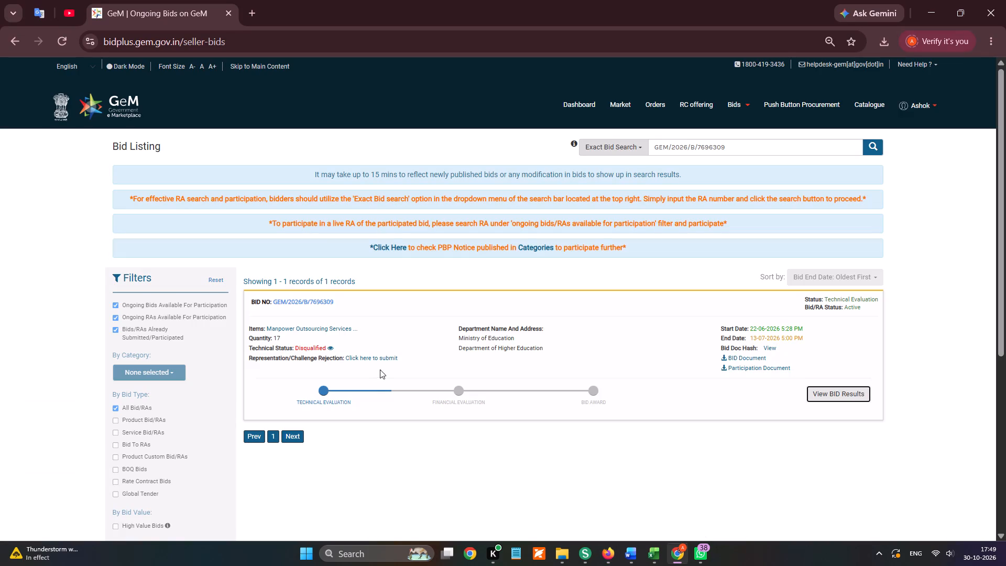
Open the representation form for GEM/2026/B/7696309 and read its disqualification reason and comment.
{"action": "left_click", "coordinate": [386, 360]}
{"action": "scroll", "coordinate": [465, 275], "scroll_direction": "up", "scroll_amount": 5}
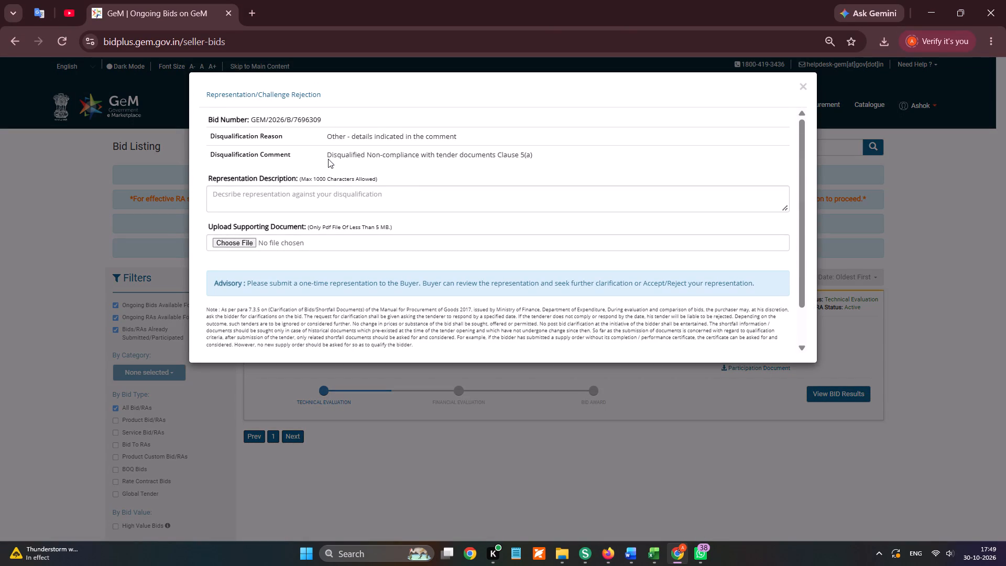
{"action": "left_click", "coordinate": [457, 375]}
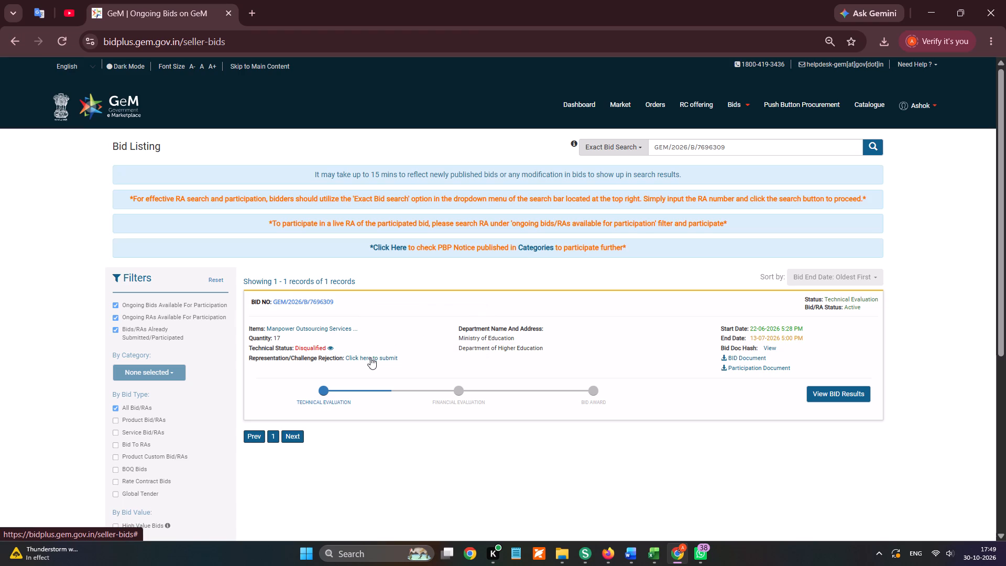
{"action": "left_click", "coordinate": [370, 357]}
{"action": "scroll", "coordinate": [408, 251], "scroll_direction": "up", "scroll_amount": 4}
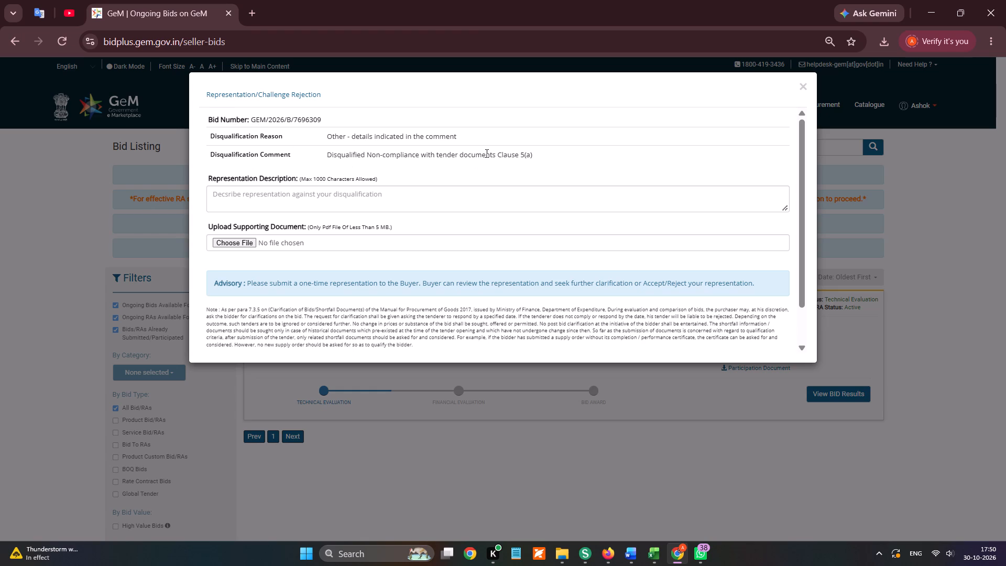
{"action": "left_click_drag", "start_coordinate": [459, 153], "coordinate": [540, 158]}
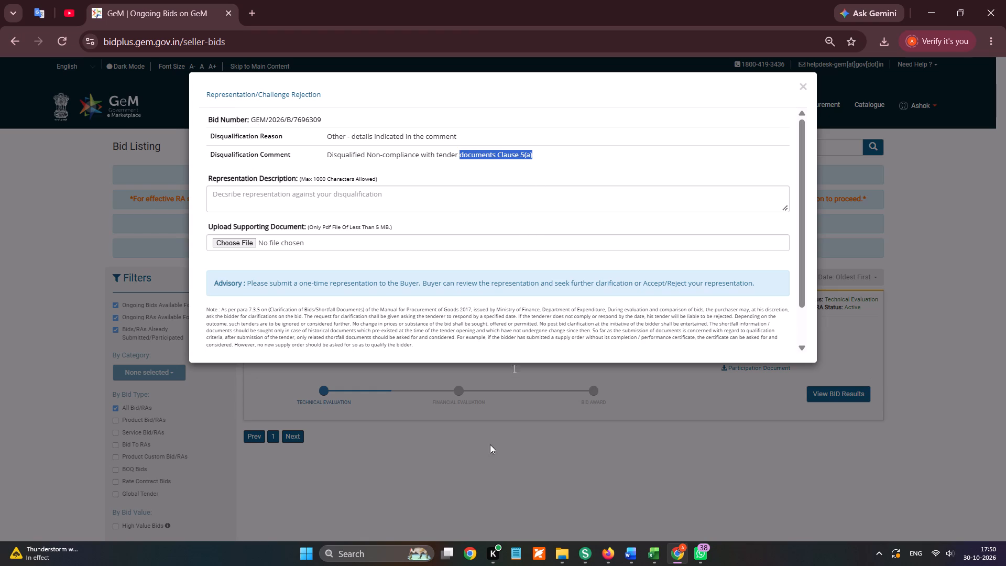
{"action": "left_click", "coordinate": [490, 444]}
Switch to Firefox, copy bid number GEM/2026/B/7696309 from the NANDAL PART. sheet and duplicate the Daily Tender Sheet 2026 tab.
{"action": "key", "text": "alt+Tab"}
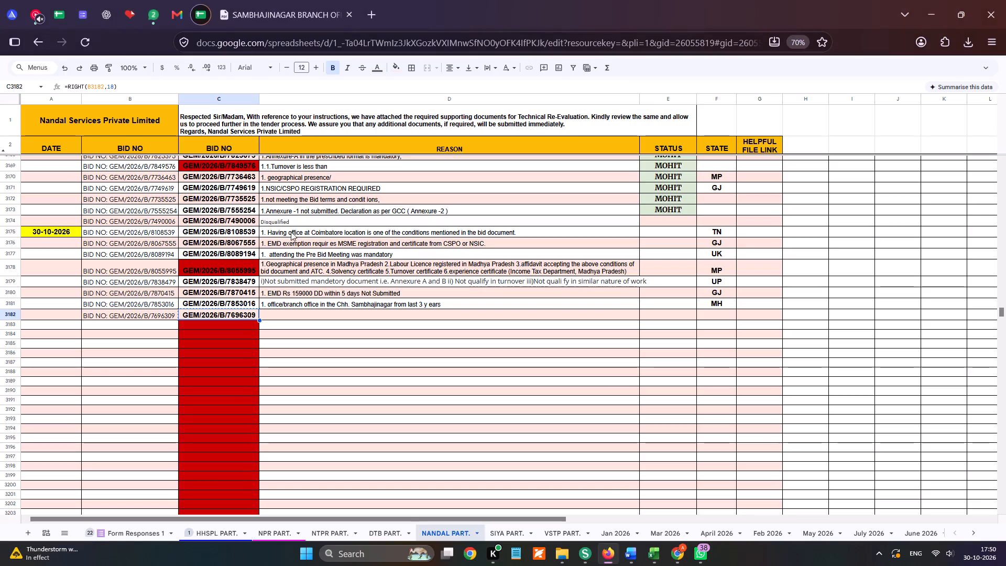
{"action": "key", "text": "ctrl+c"}
{"action": "key", "text": "ctrl+c"}
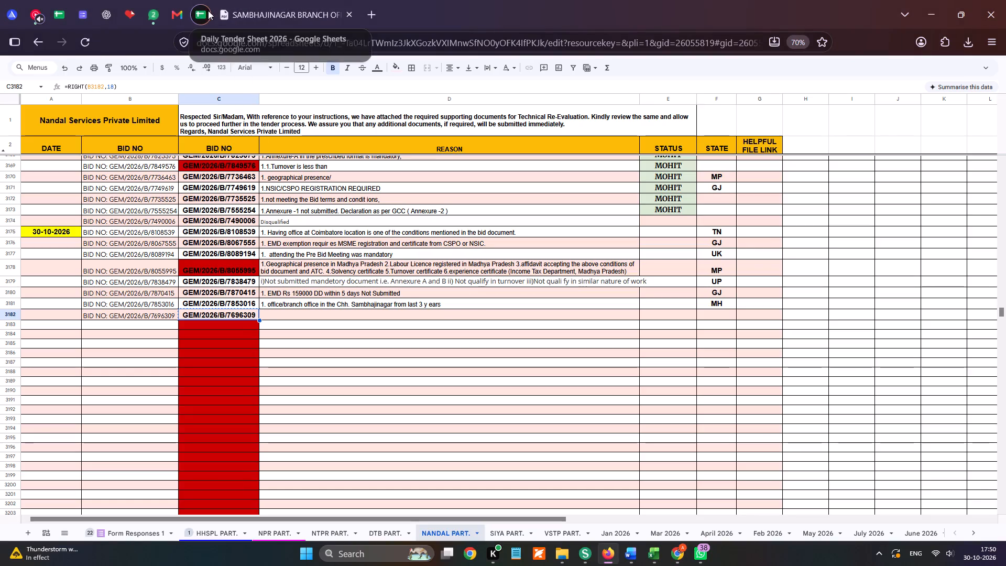
{"action": "right_click", "coordinate": [206, 11]}
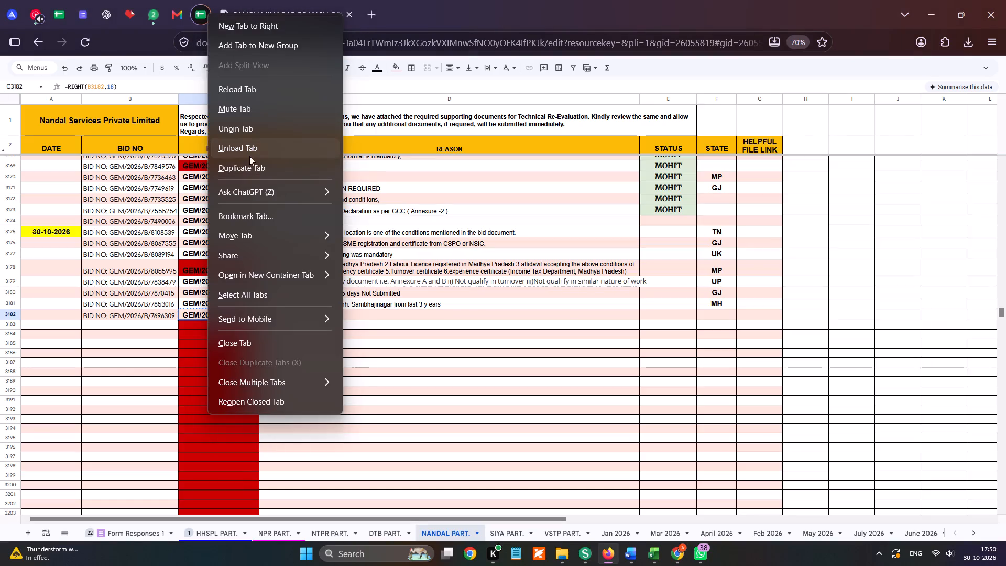
{"action": "left_click", "coordinate": [246, 168]}
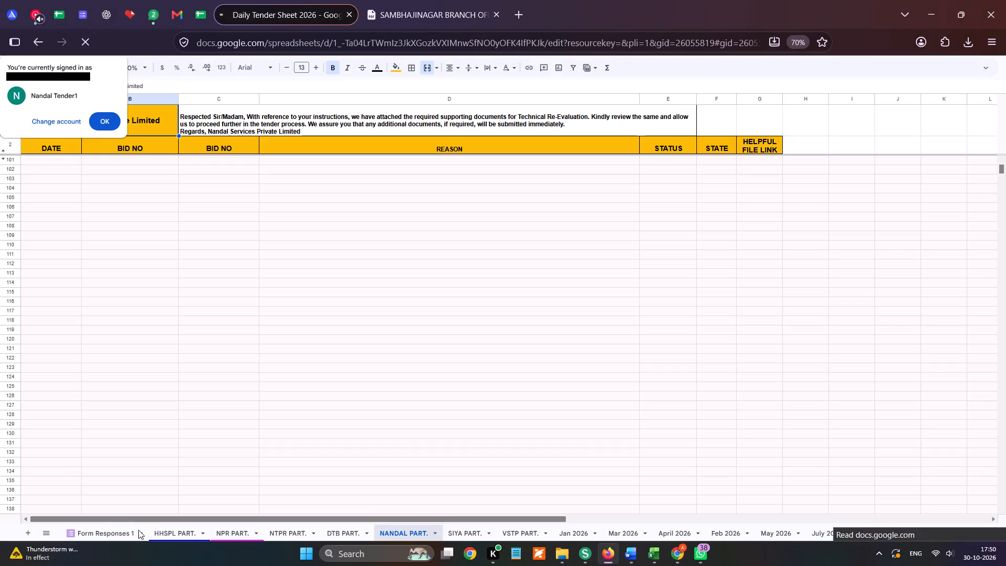
Search the duplicated spreadsheet for GEM/2026/B/7696309, checking the HHSPL PART., Form Responses 1 and SIYA PART. sheets for its entry.
{"action": "left_click", "coordinate": [194, 529]}
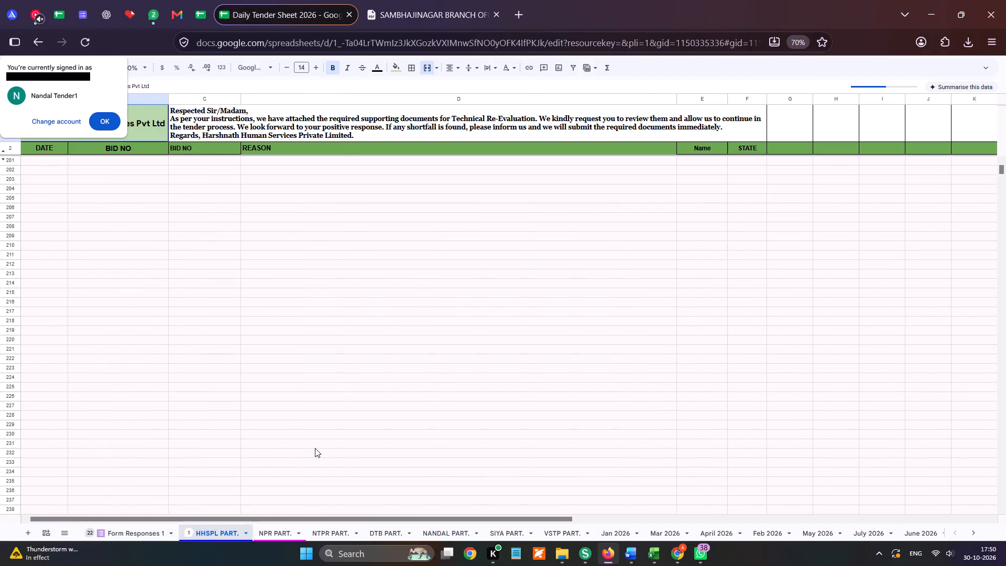
{"action": "key", "text": "ctrl+f"}
{"action": "key", "text": "ctrl+v"}
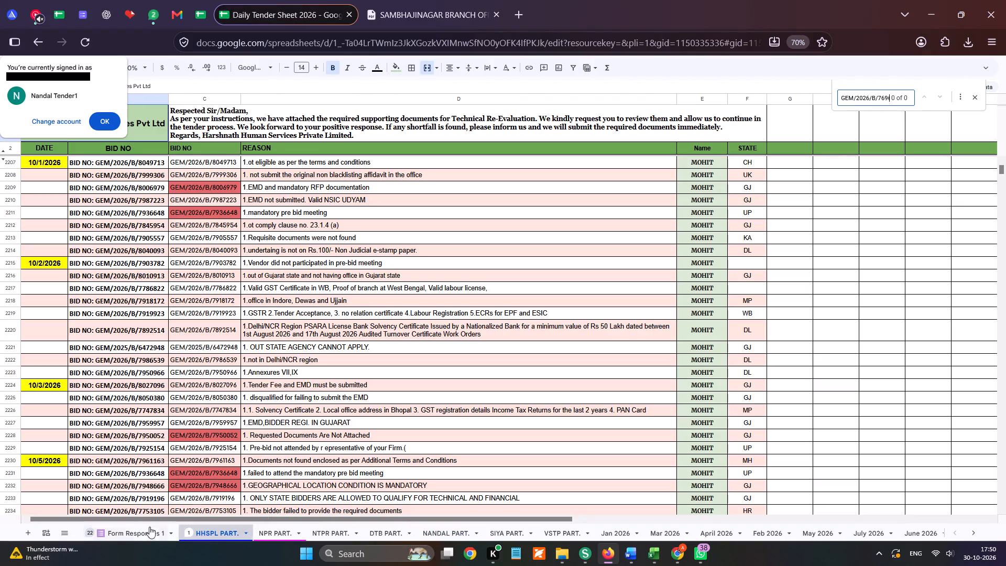
{"action": "left_click", "coordinate": [132, 530]}
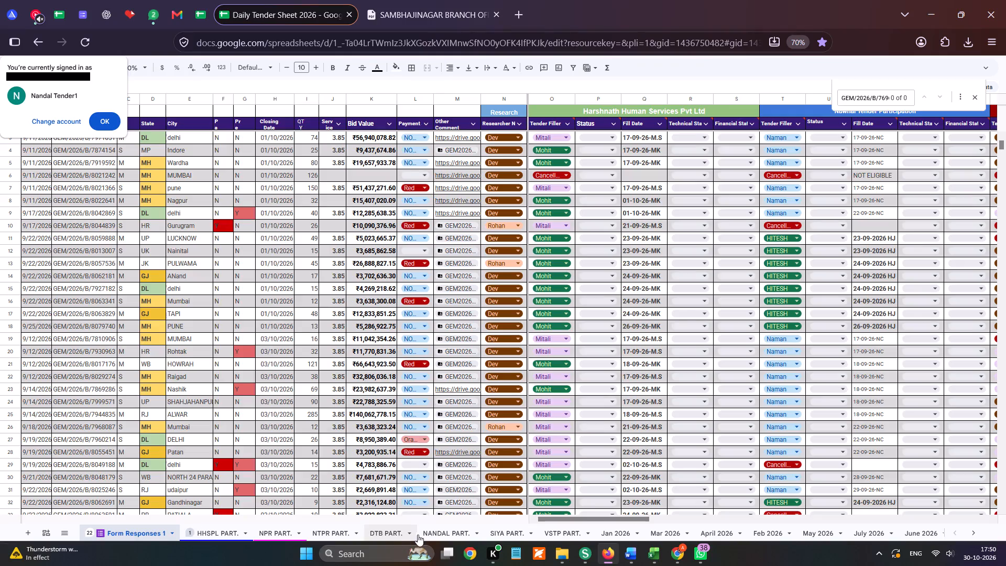
{"action": "left_click", "coordinate": [516, 535]}
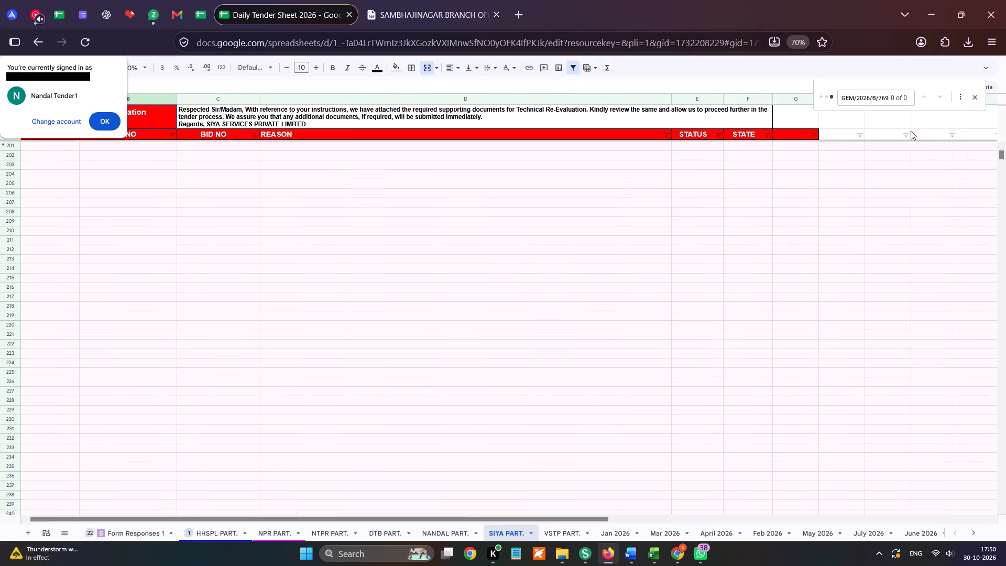
{"action": "left_click", "coordinate": [926, 96]}
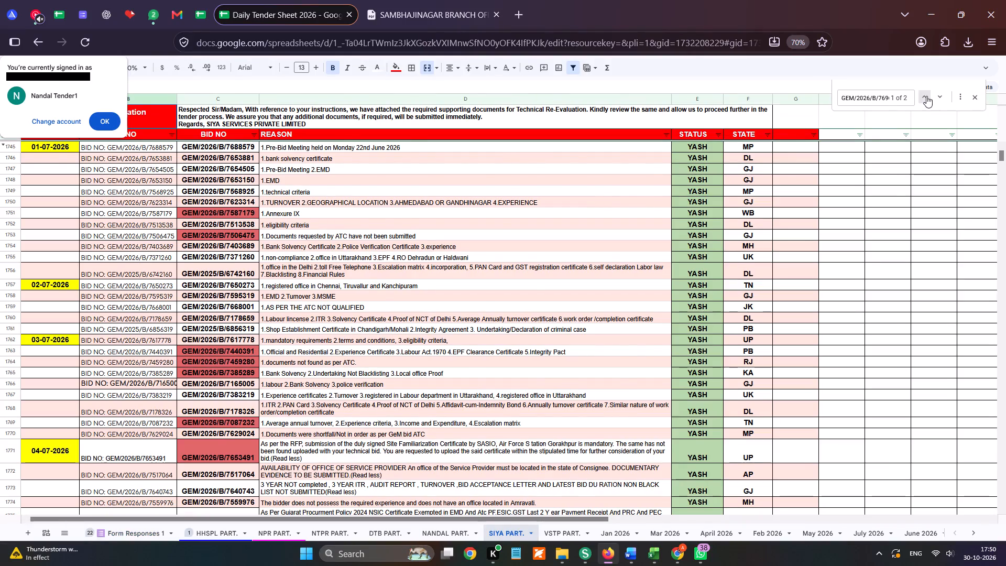
{"action": "scroll", "coordinate": [390, 453], "scroll_direction": "down", "scroll_amount": 1}
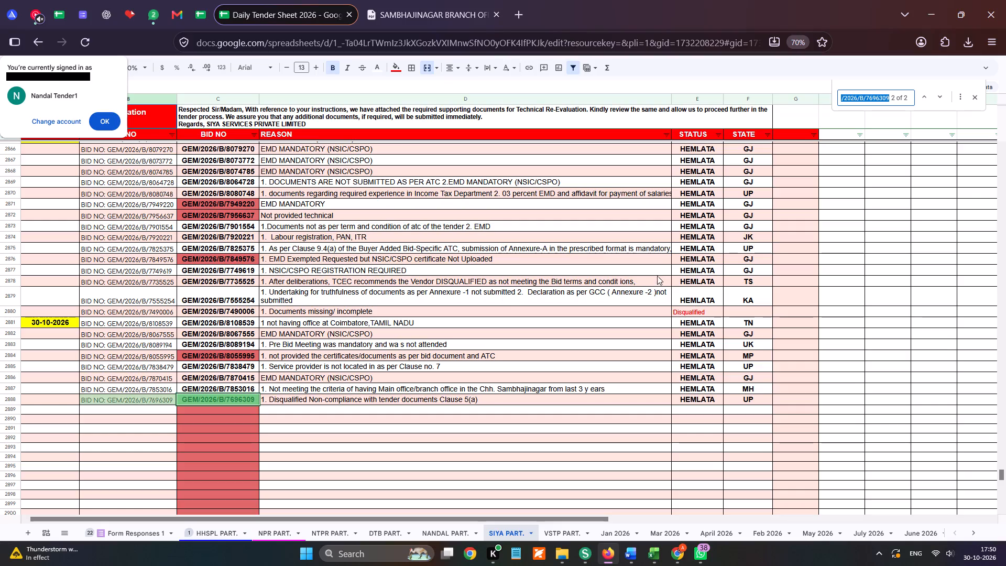
Look up the same bid number in the NTPR PART. sheet, dismissing the signed-in account notice.
{"action": "left_click", "coordinate": [316, 530]}
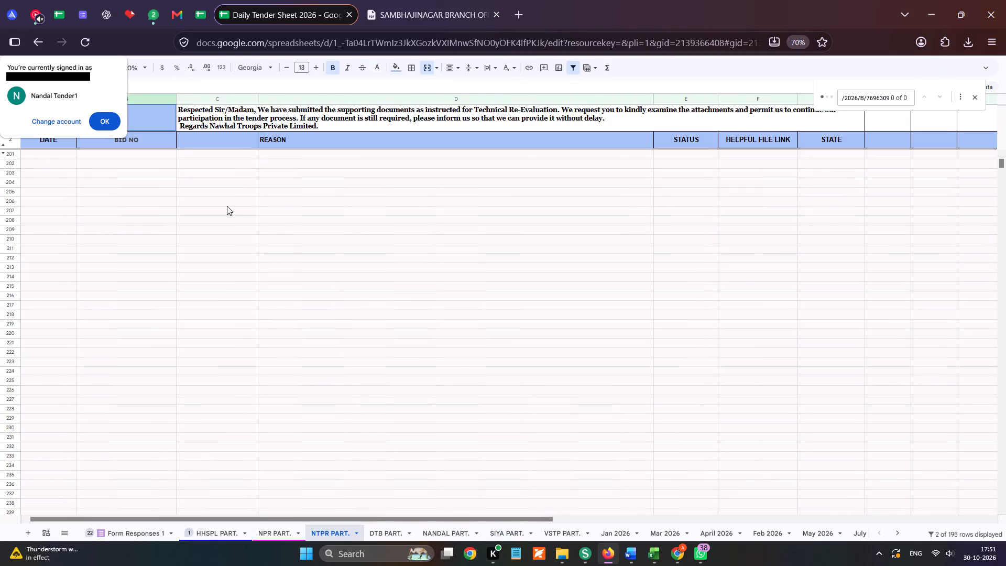
{"action": "left_click", "coordinate": [108, 119]}
{"action": "scroll", "coordinate": [293, 345], "scroll_direction": "down", "scroll_amount": 1}
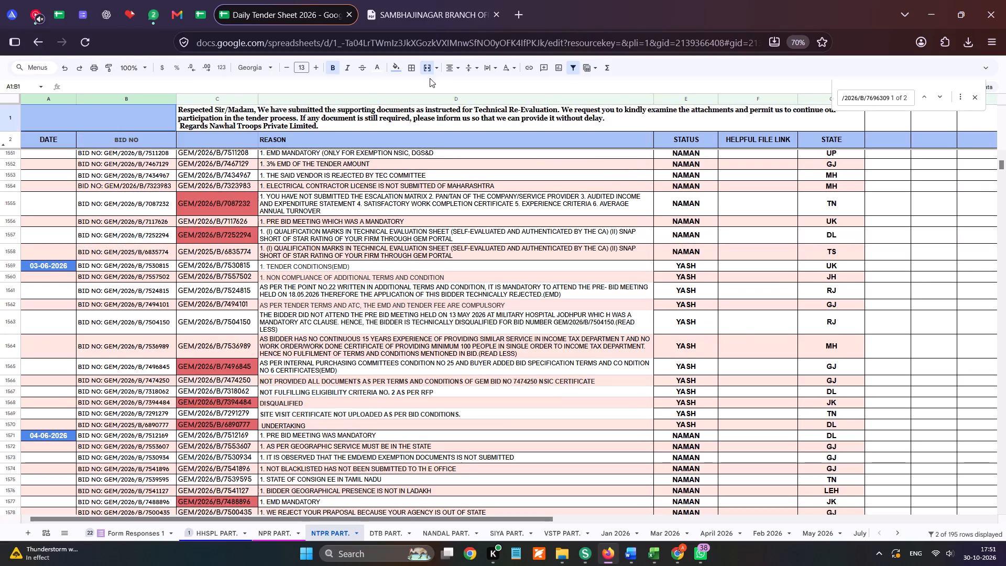
Close the Sambhajinagar branch document tab, check the NANDAL PART. tab and return to the duplicated Daily Tender Sheet 2026 tab.
{"action": "left_click", "coordinate": [495, 12]}
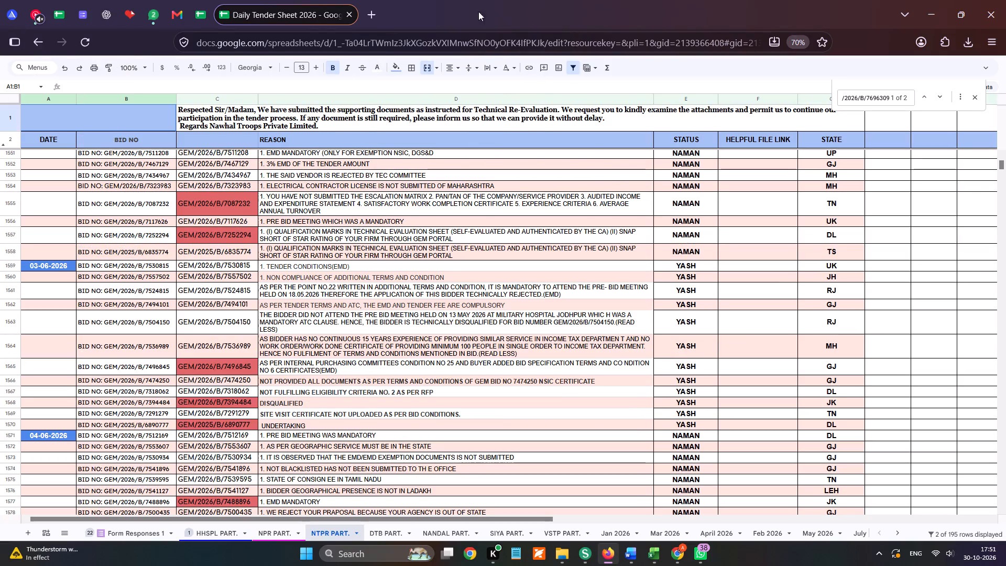
{"action": "left_click", "coordinate": [208, 13]}
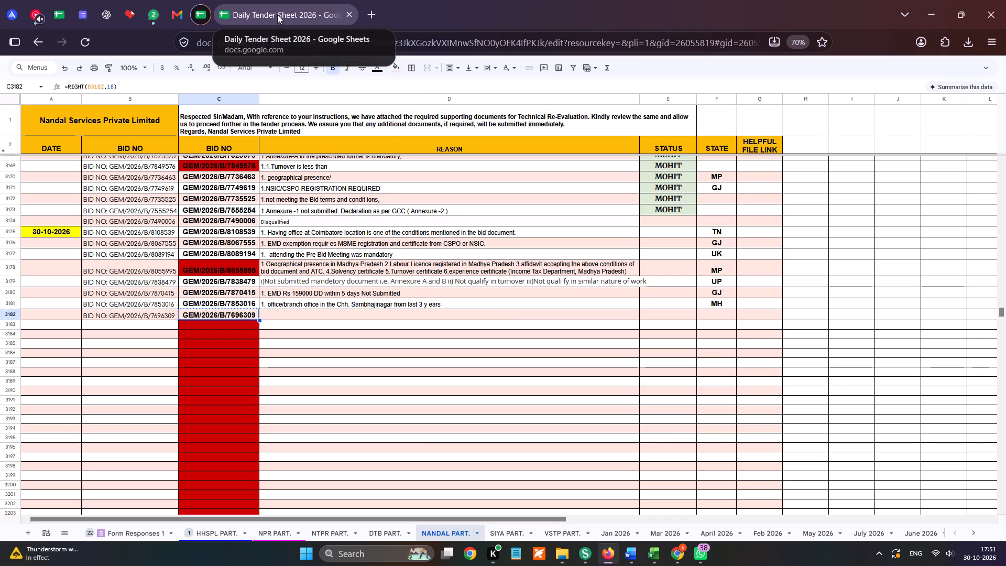
{"action": "left_click", "coordinate": [277, 15]}
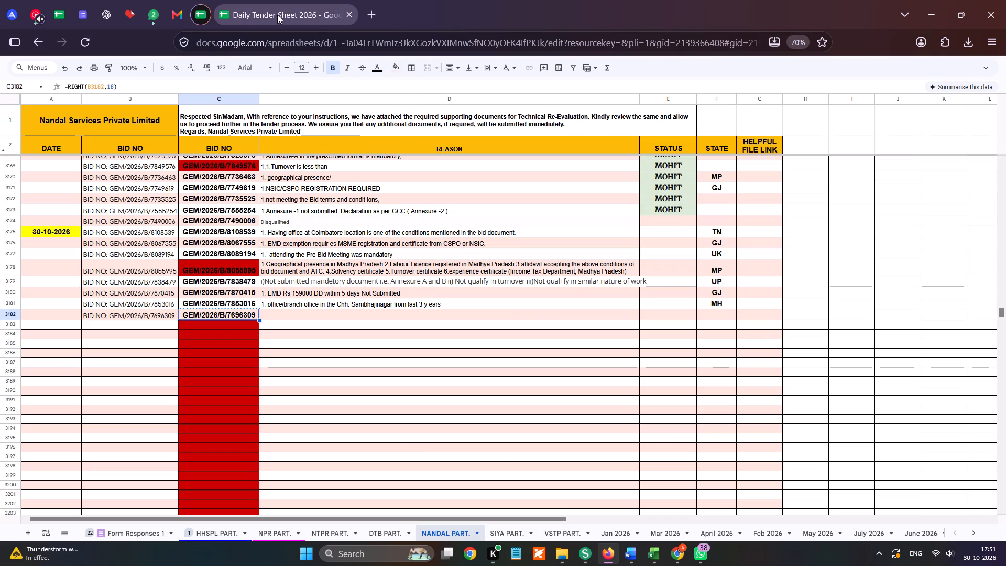
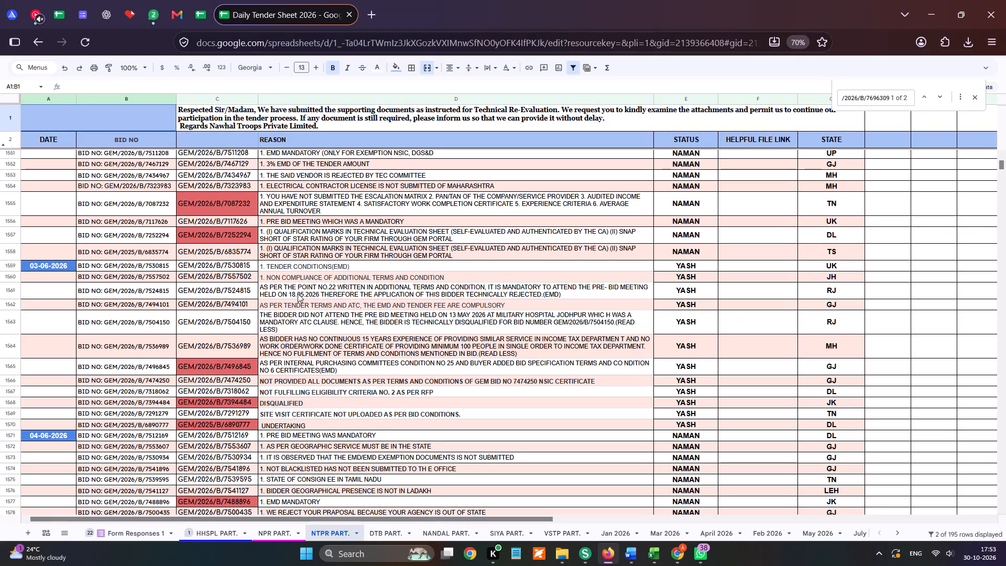
Look through the NTPR PART. sheet's disqualification entries from early June to August 2026 and close the duplicated Daily Tender Sheet 2026 tab.
{"action": "scroll", "coordinate": [295, 318], "scroll_direction": "down", "scroll_amount": 2}
{"action": "scroll", "coordinate": [198, 392], "scroll_direction": "down", "scroll_amount": 6}
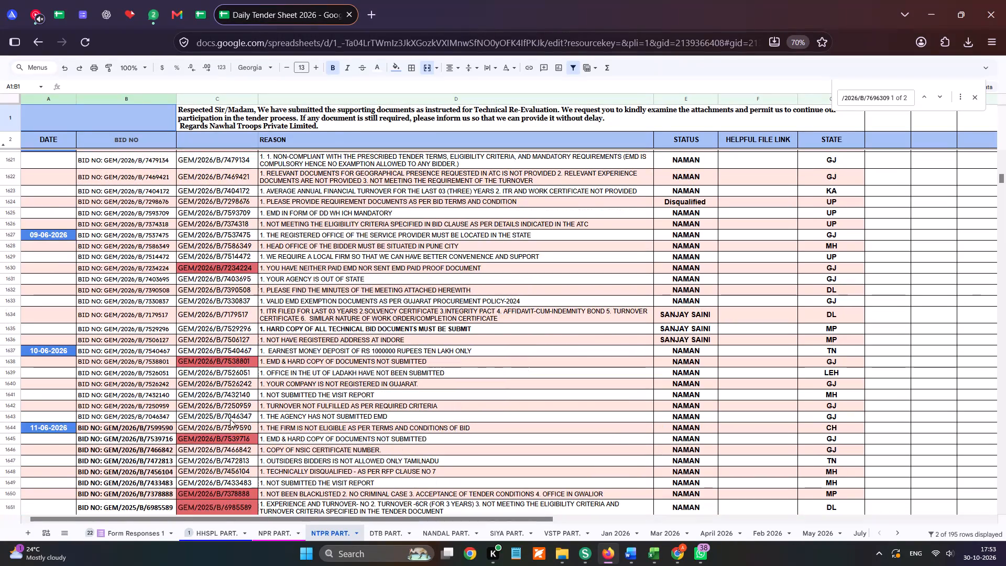
{"action": "scroll", "coordinate": [216, 455], "scroll_direction": "down", "scroll_amount": 5}
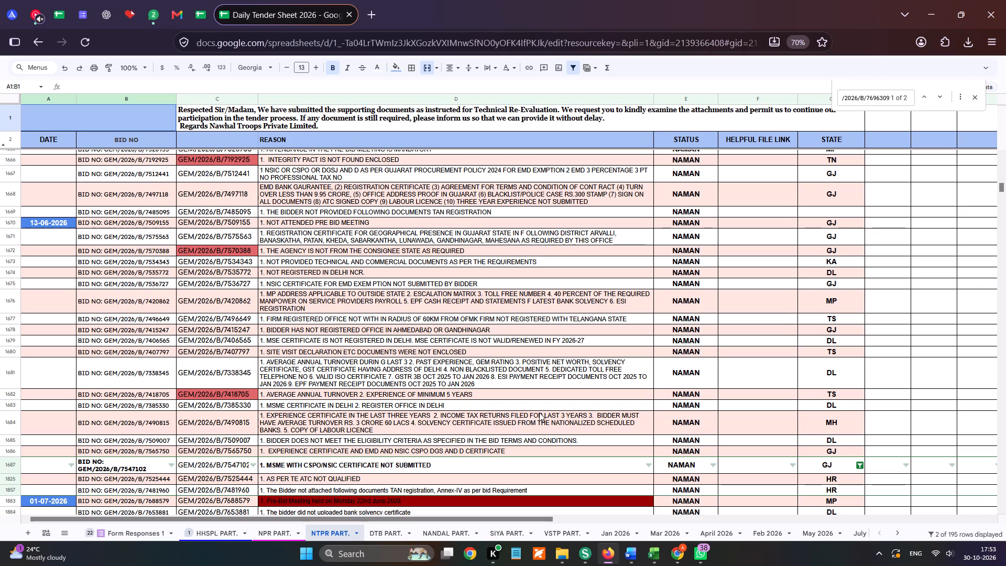
{"action": "scroll", "coordinate": [542, 413], "scroll_direction": "down", "scroll_amount": 7}
{"action": "scroll", "coordinate": [602, 437], "scroll_direction": "down", "scroll_amount": 8}
{"action": "scroll", "coordinate": [577, 397], "scroll_direction": "down", "scroll_amount": 7}
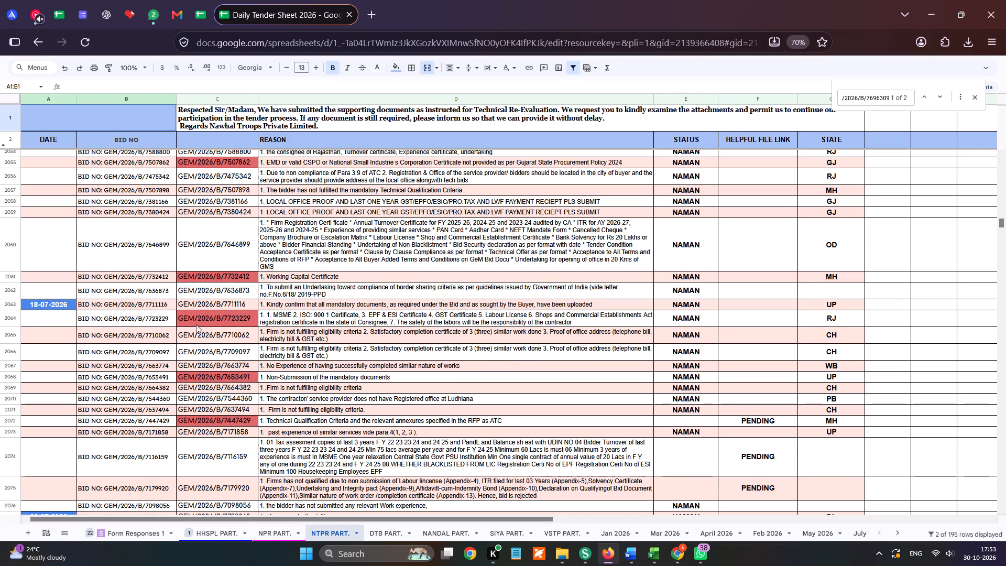
{"action": "scroll", "coordinate": [415, 296], "scroll_direction": "down", "scroll_amount": 16}
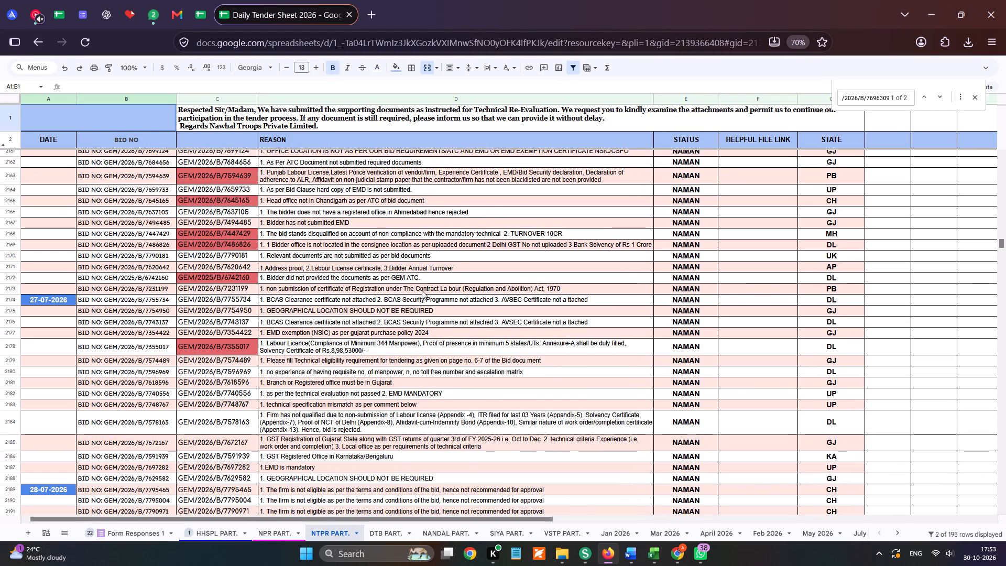
{"action": "scroll", "coordinate": [423, 290], "scroll_direction": "down", "scroll_amount": 15}
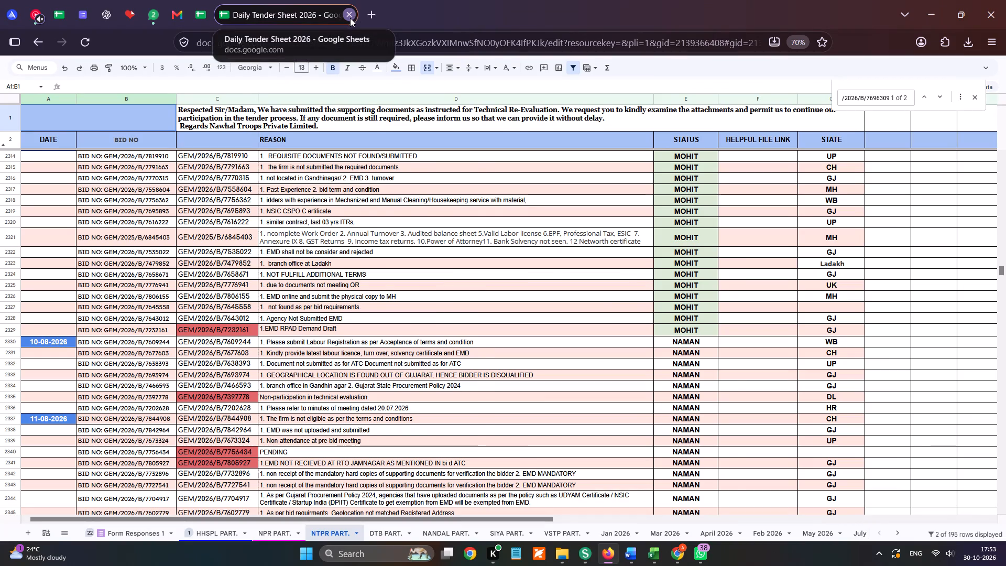
{"action": "left_click", "coordinate": [349, 17]}
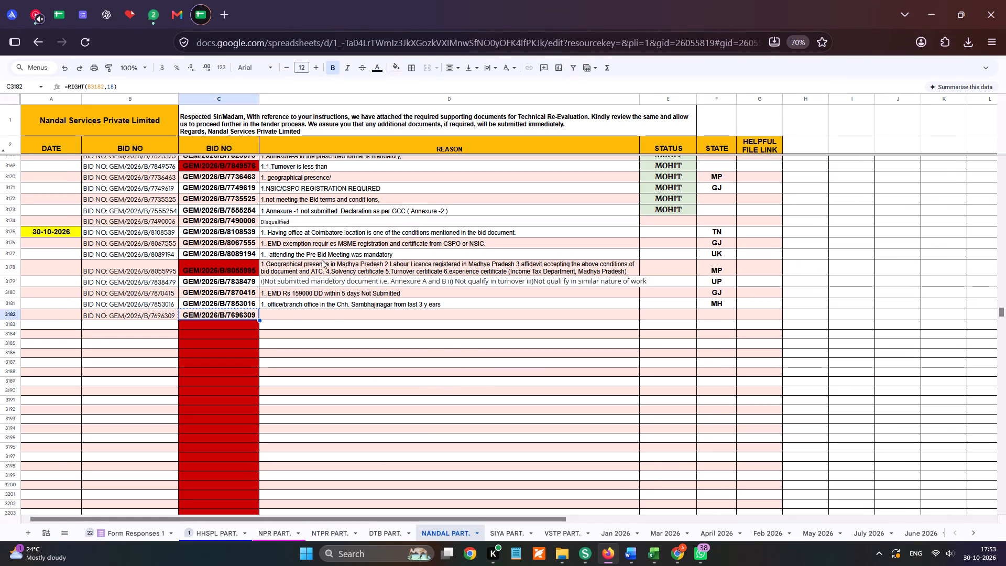
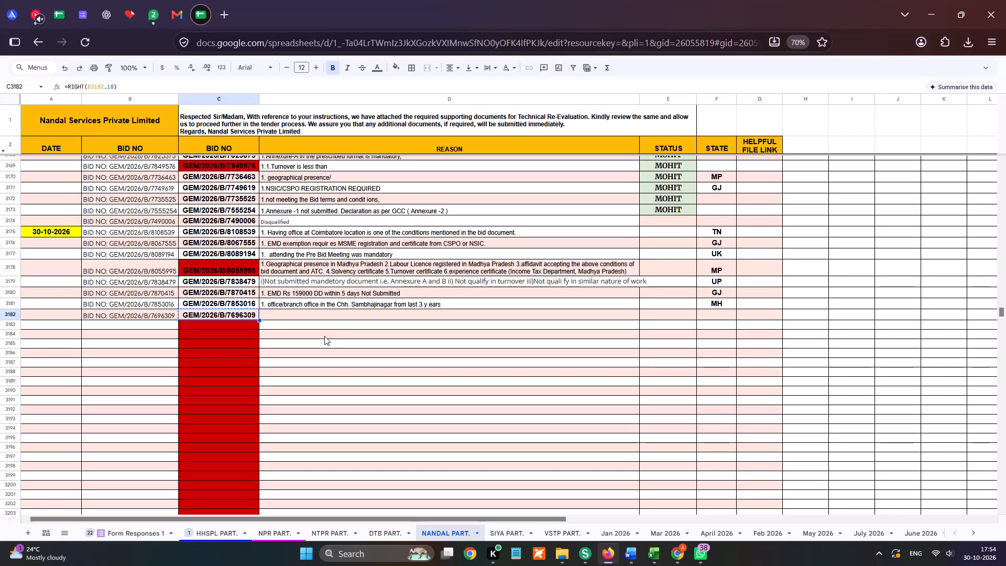
Copy bid number GEM/2026/B/7696309 from the NANDAL PART. sheet, briefly check GeM's ongoing bids page in Chrome and return to the spreadsheet.
{"action": "key", "text": "ctrl+c"}
{"action": "key", "text": "ctrl+c"}
{"action": "key", "text": "alt+Tab"}
{"action": "key", "text": "Tab"}
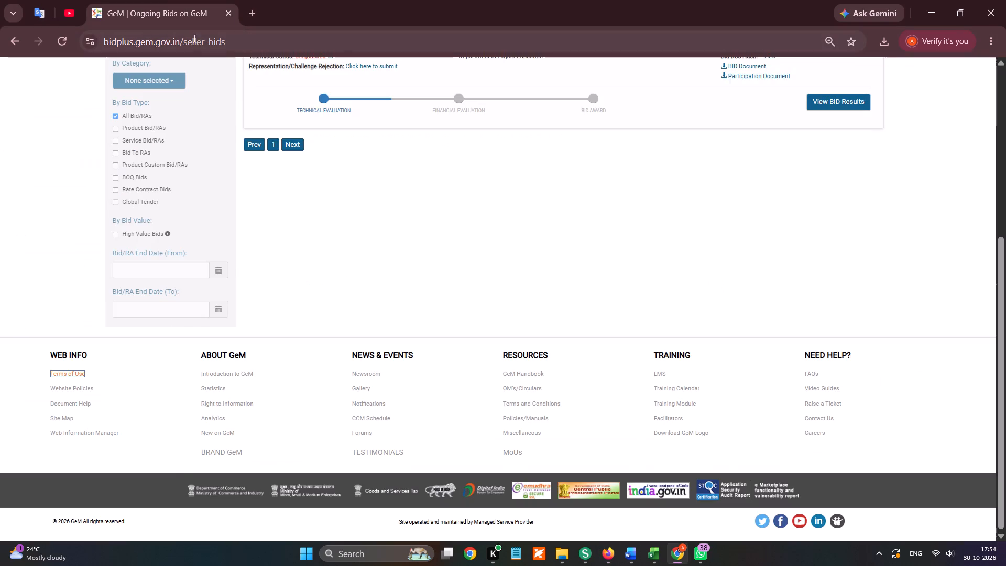
{"action": "key", "text": "alt+Tab"}
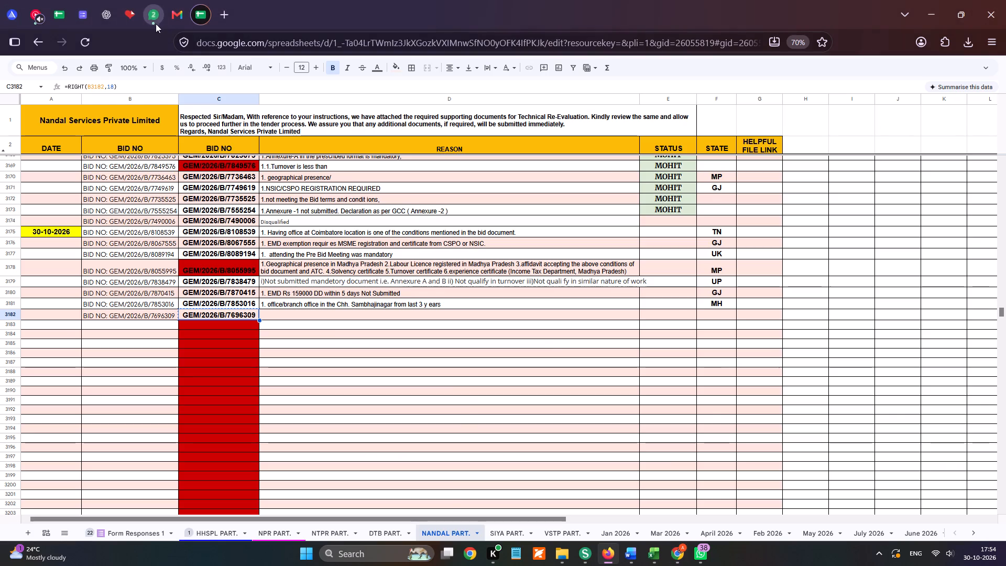